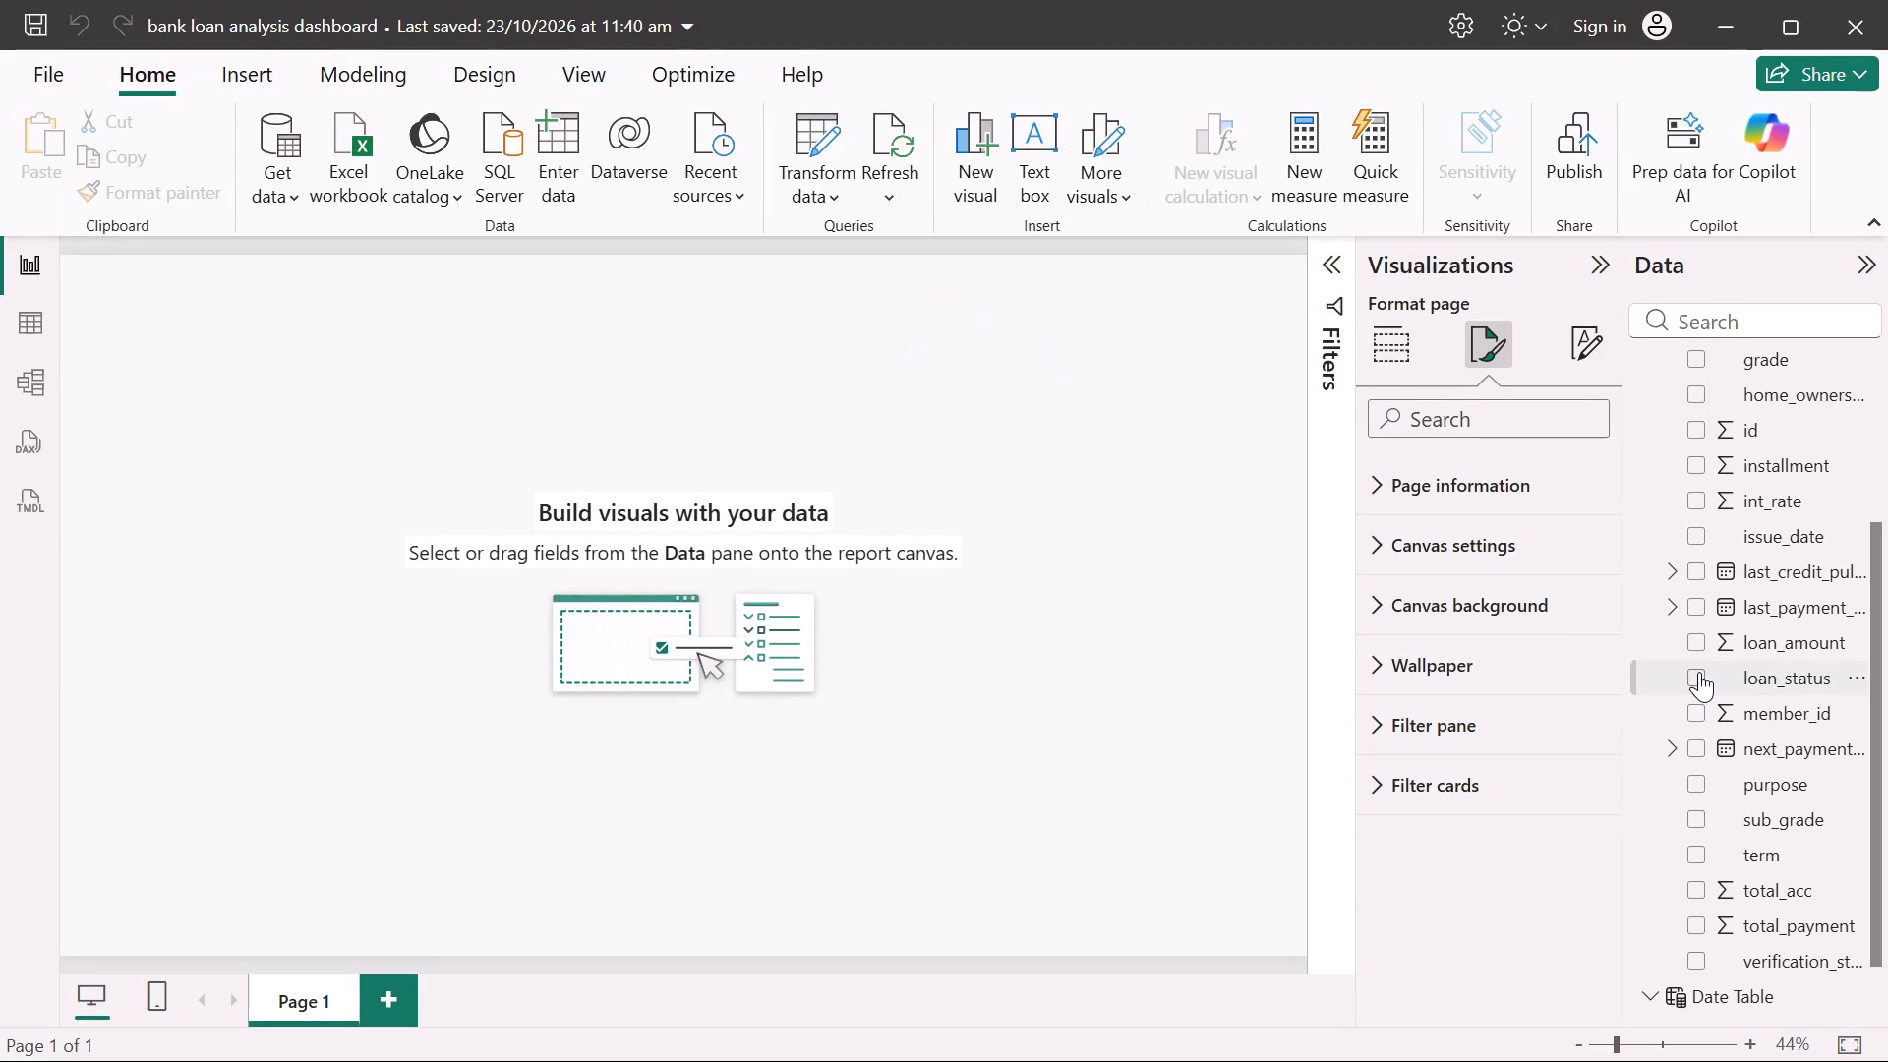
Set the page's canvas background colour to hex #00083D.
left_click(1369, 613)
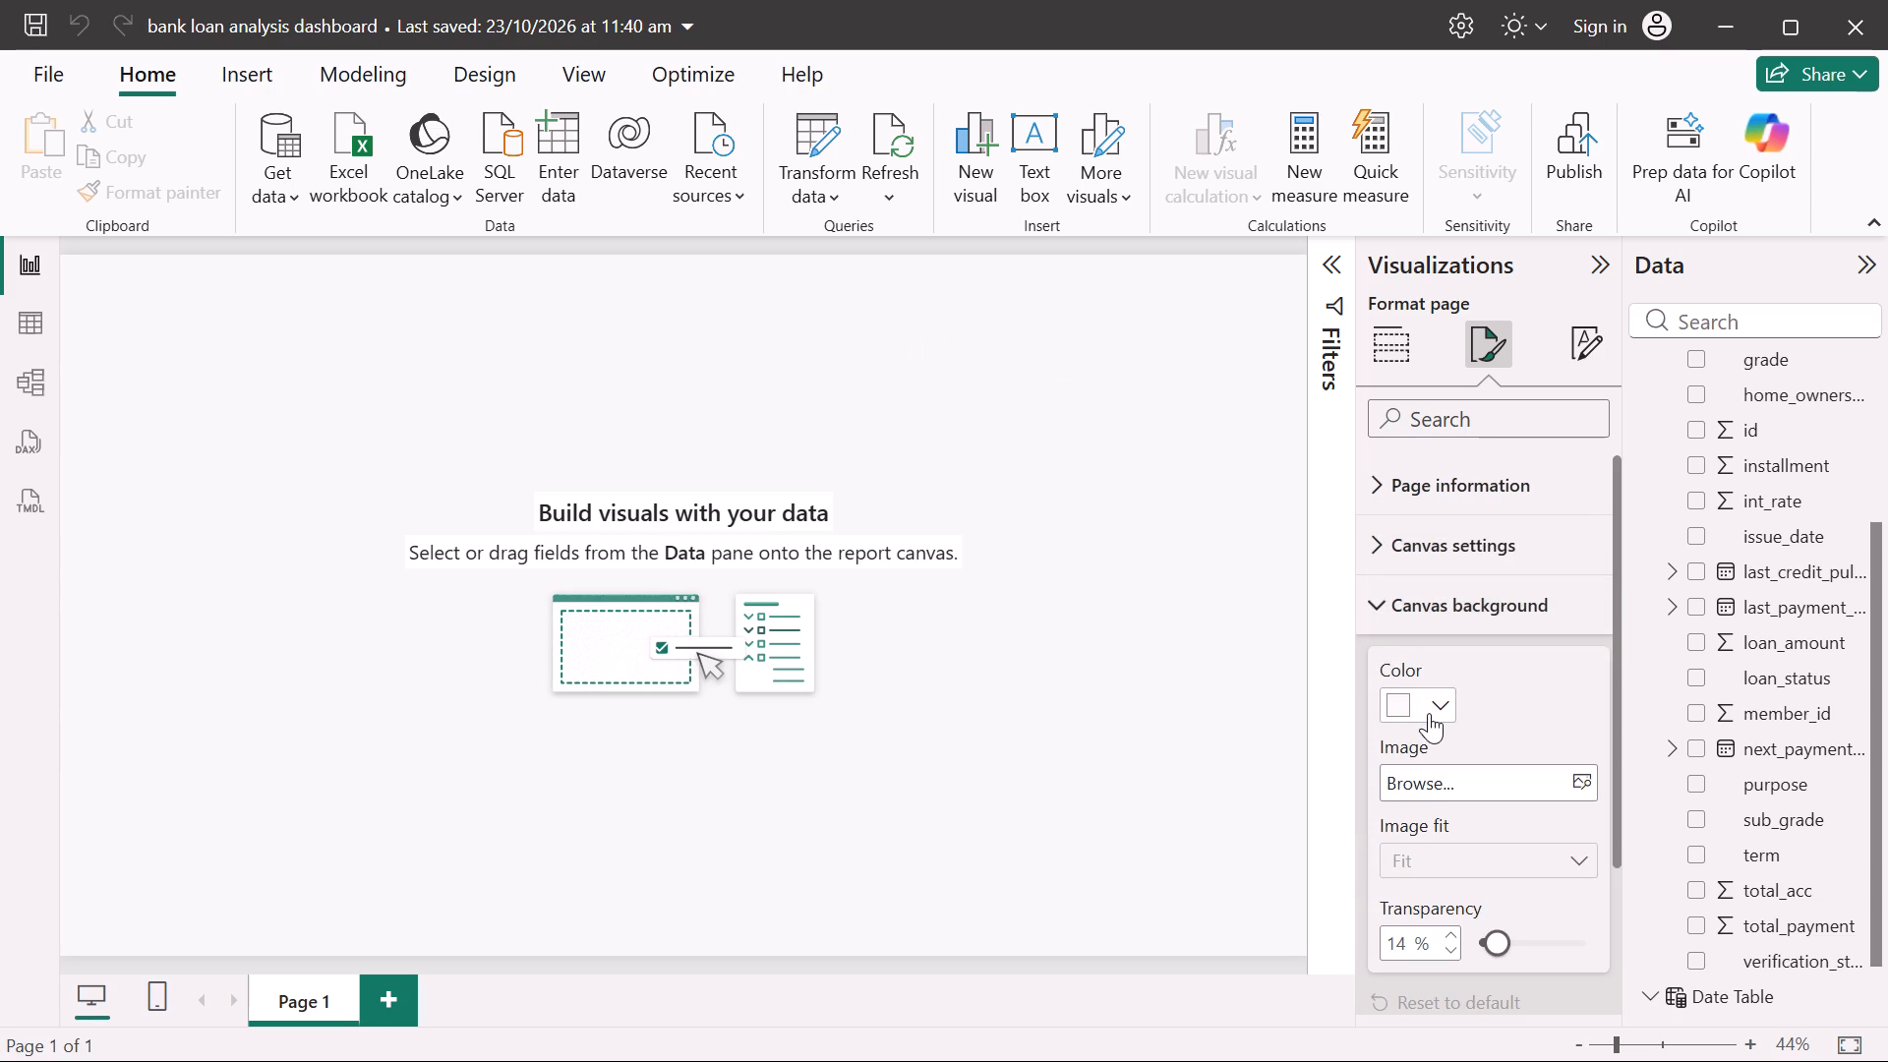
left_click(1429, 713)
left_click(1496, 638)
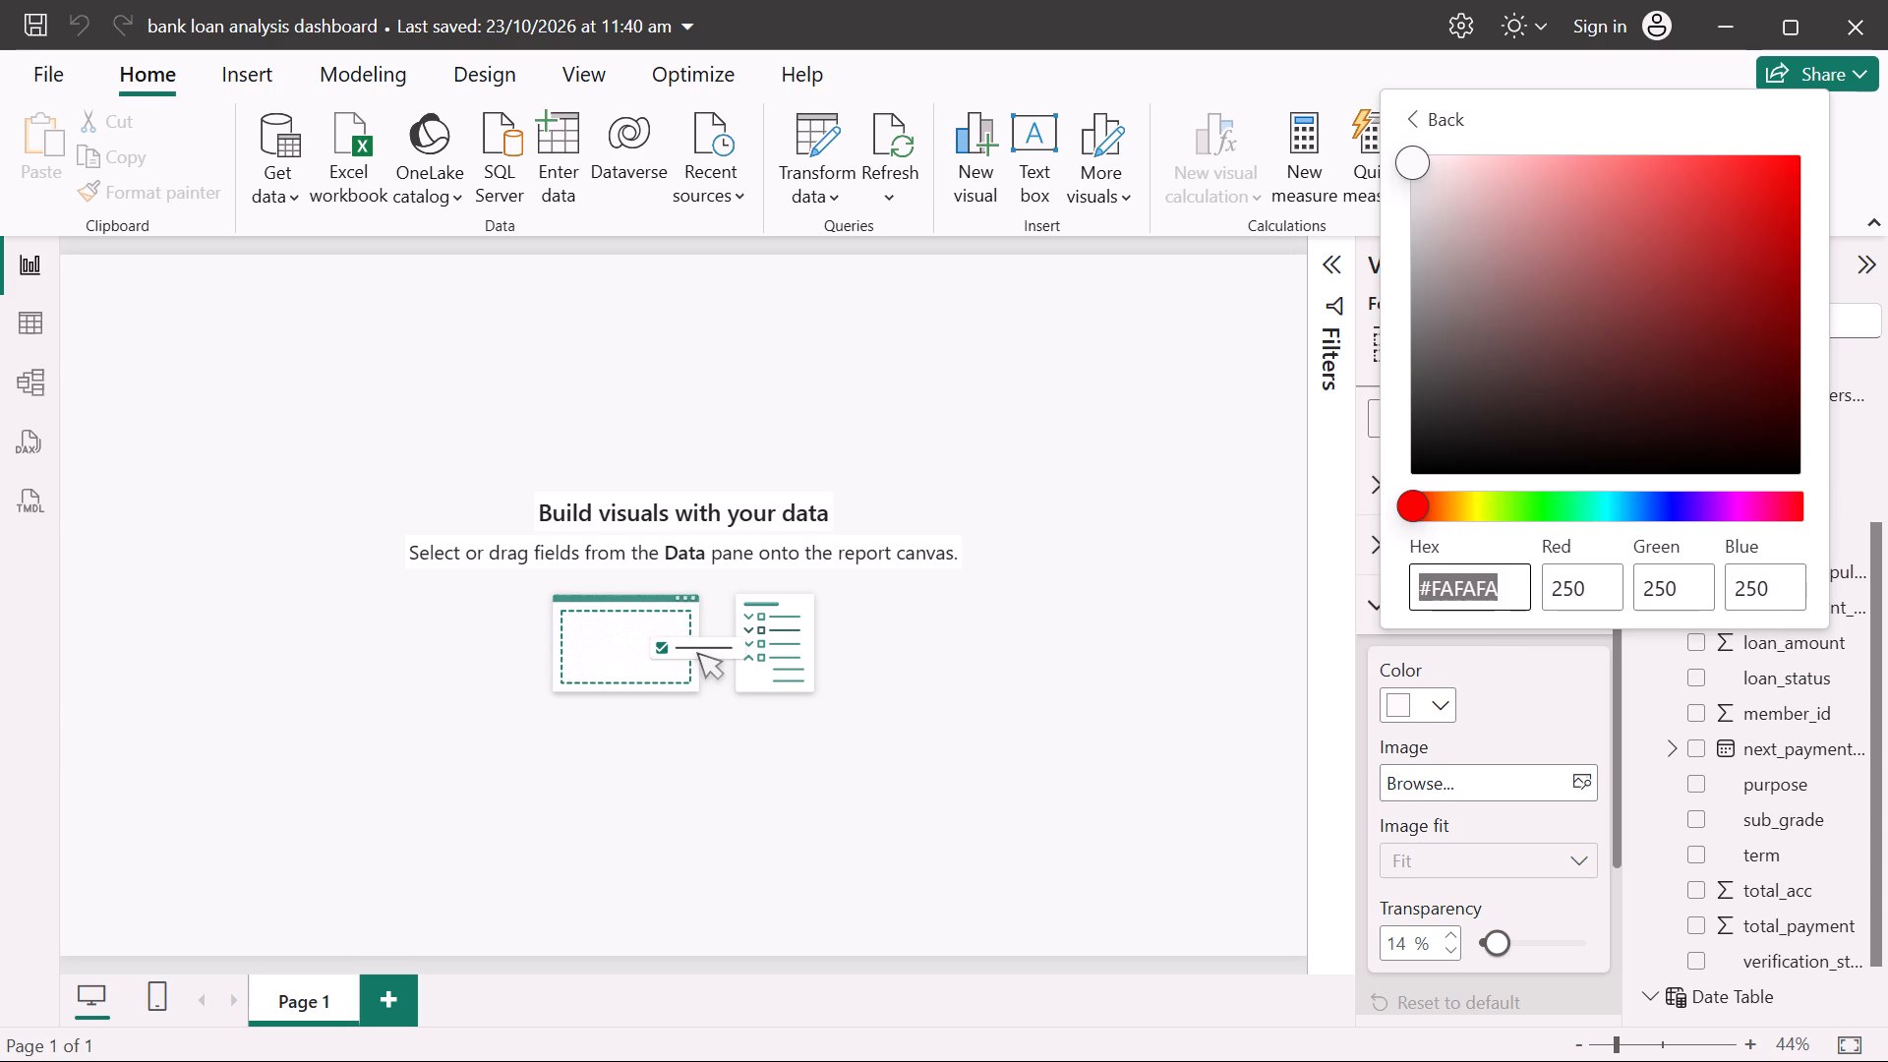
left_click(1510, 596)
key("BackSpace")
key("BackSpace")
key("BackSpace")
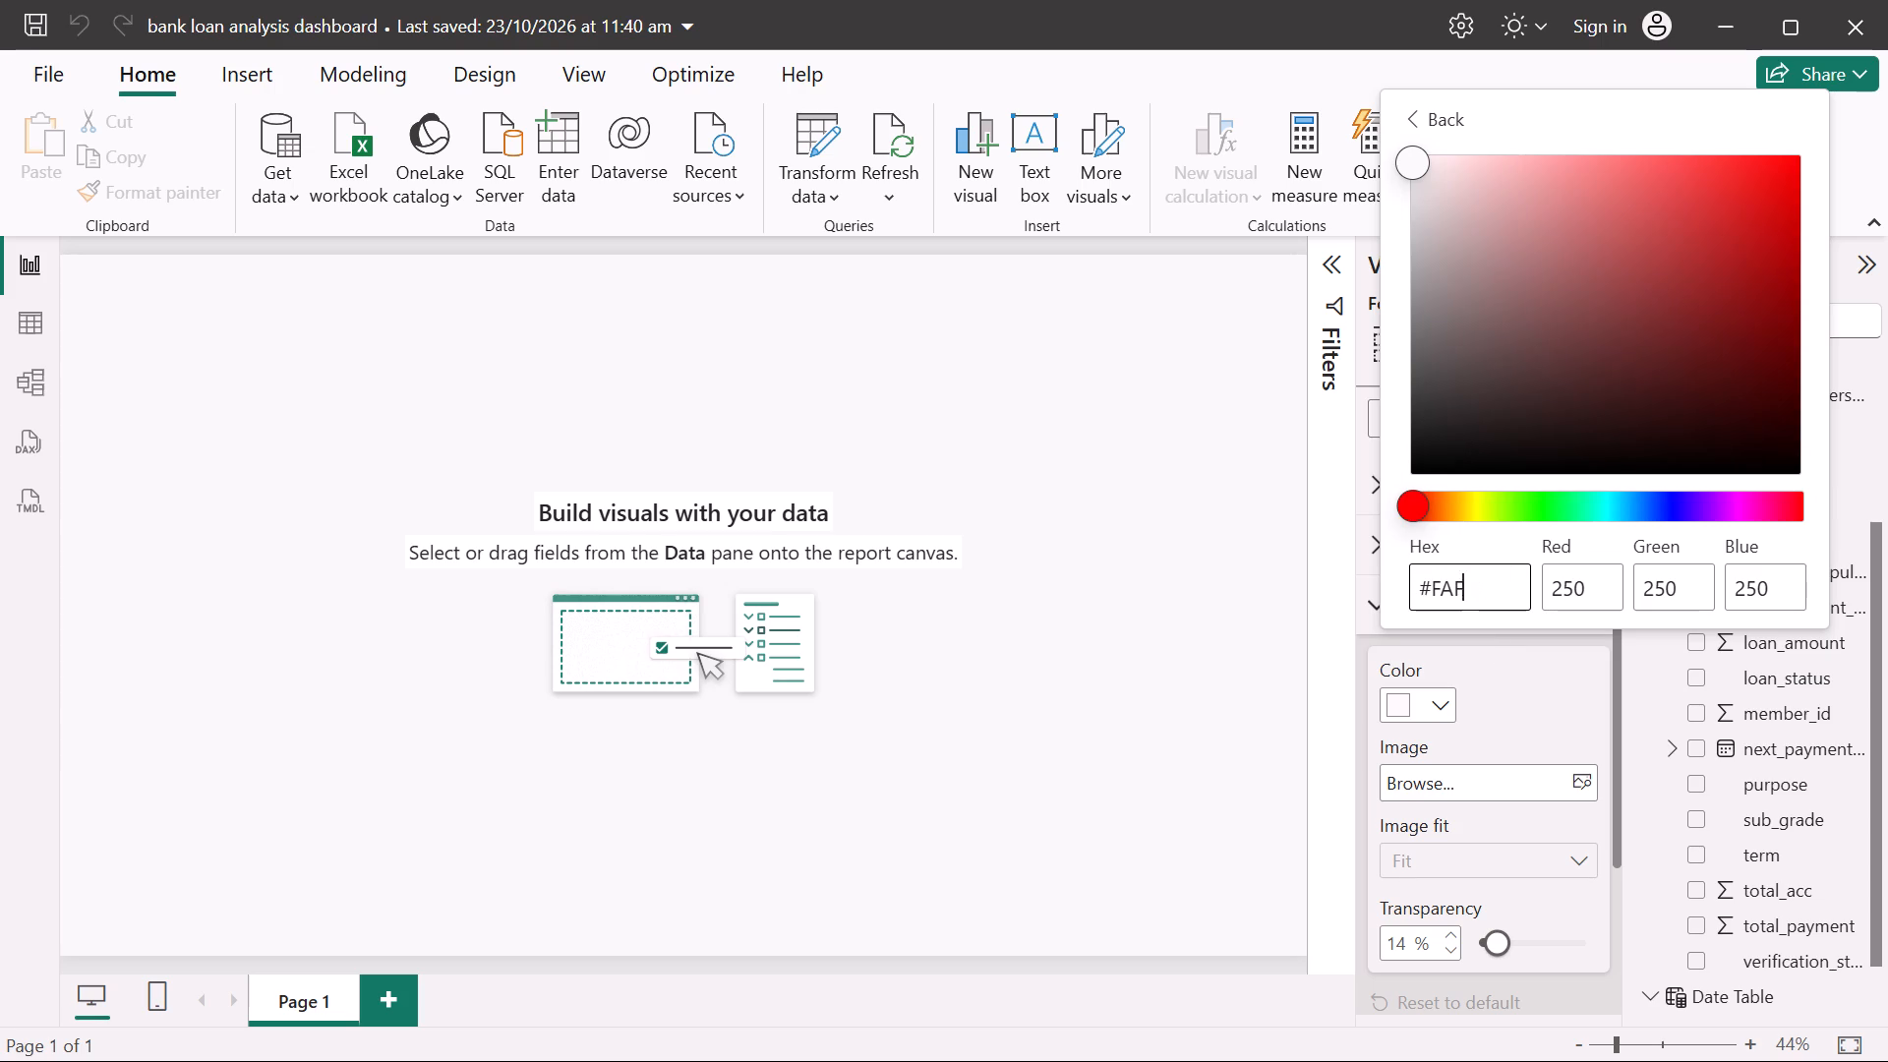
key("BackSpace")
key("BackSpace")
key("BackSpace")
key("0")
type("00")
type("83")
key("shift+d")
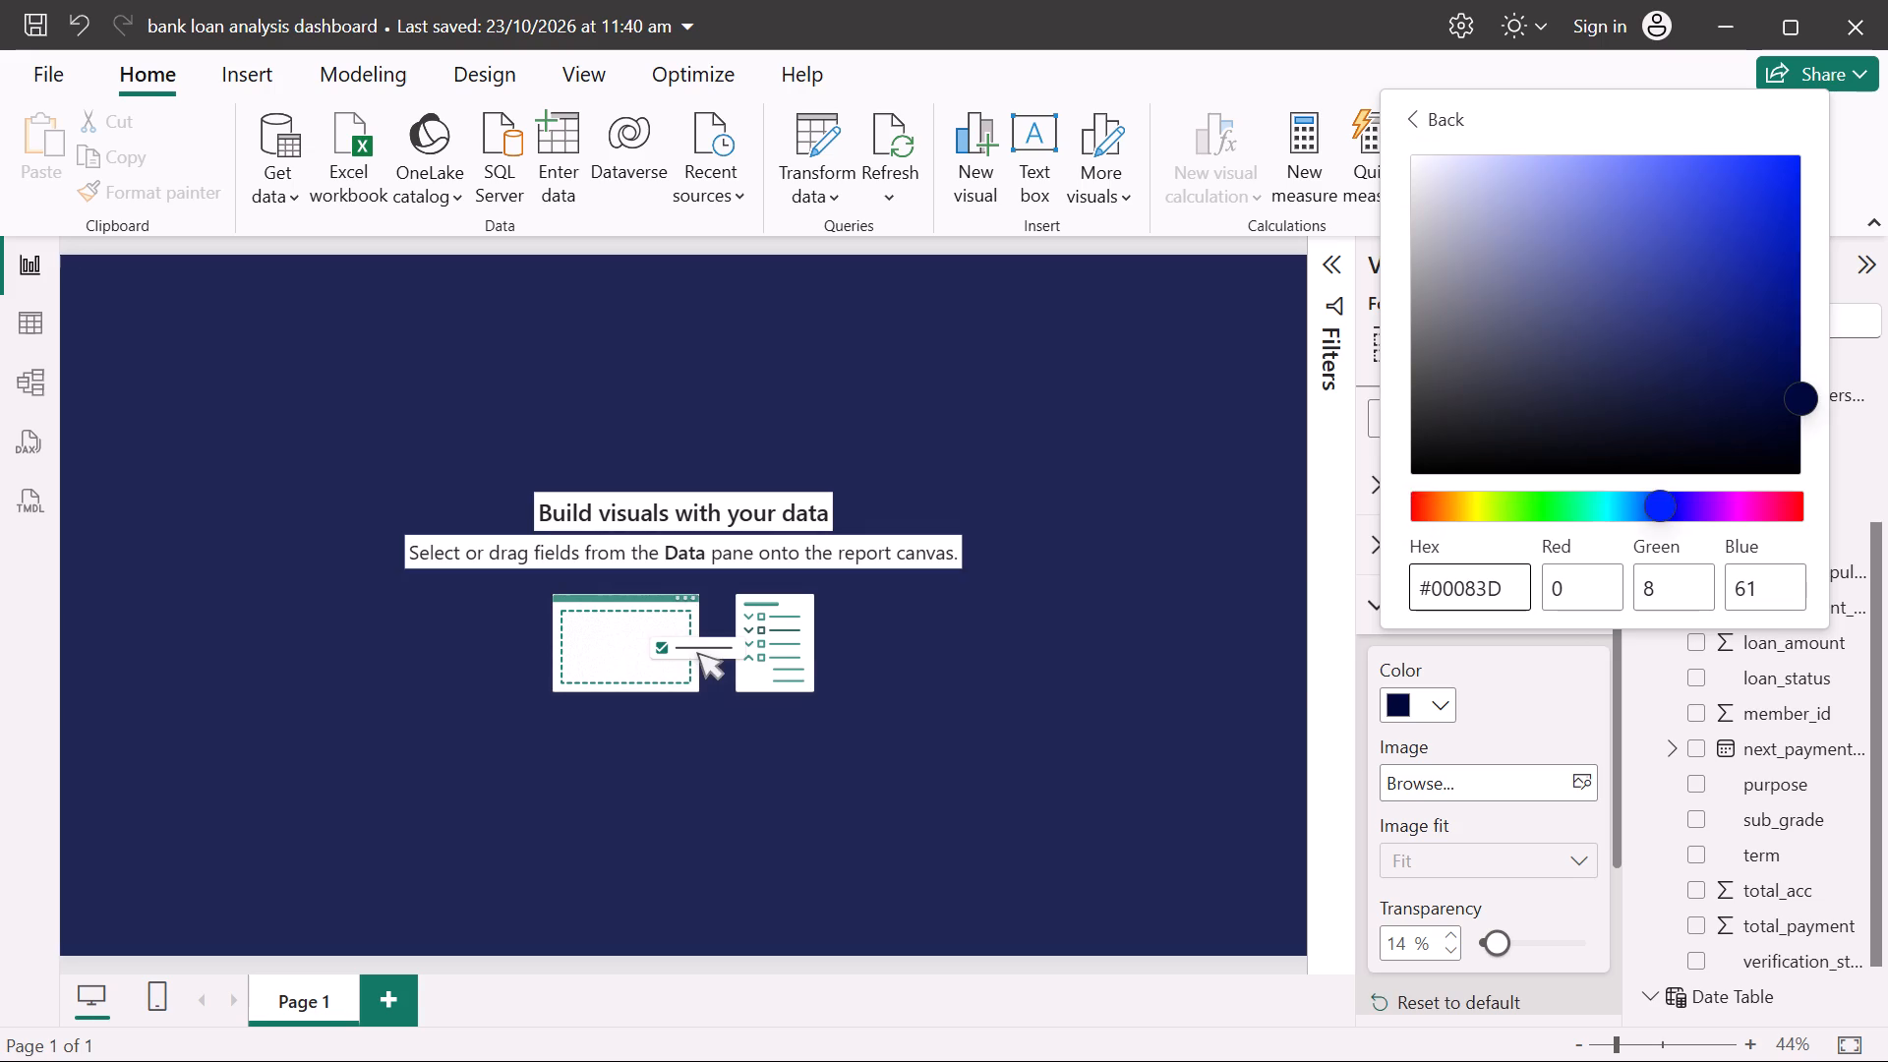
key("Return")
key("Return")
Reduce the canvas background transparency to 0%.
left_click_drag(1491, 934, 1464, 937)
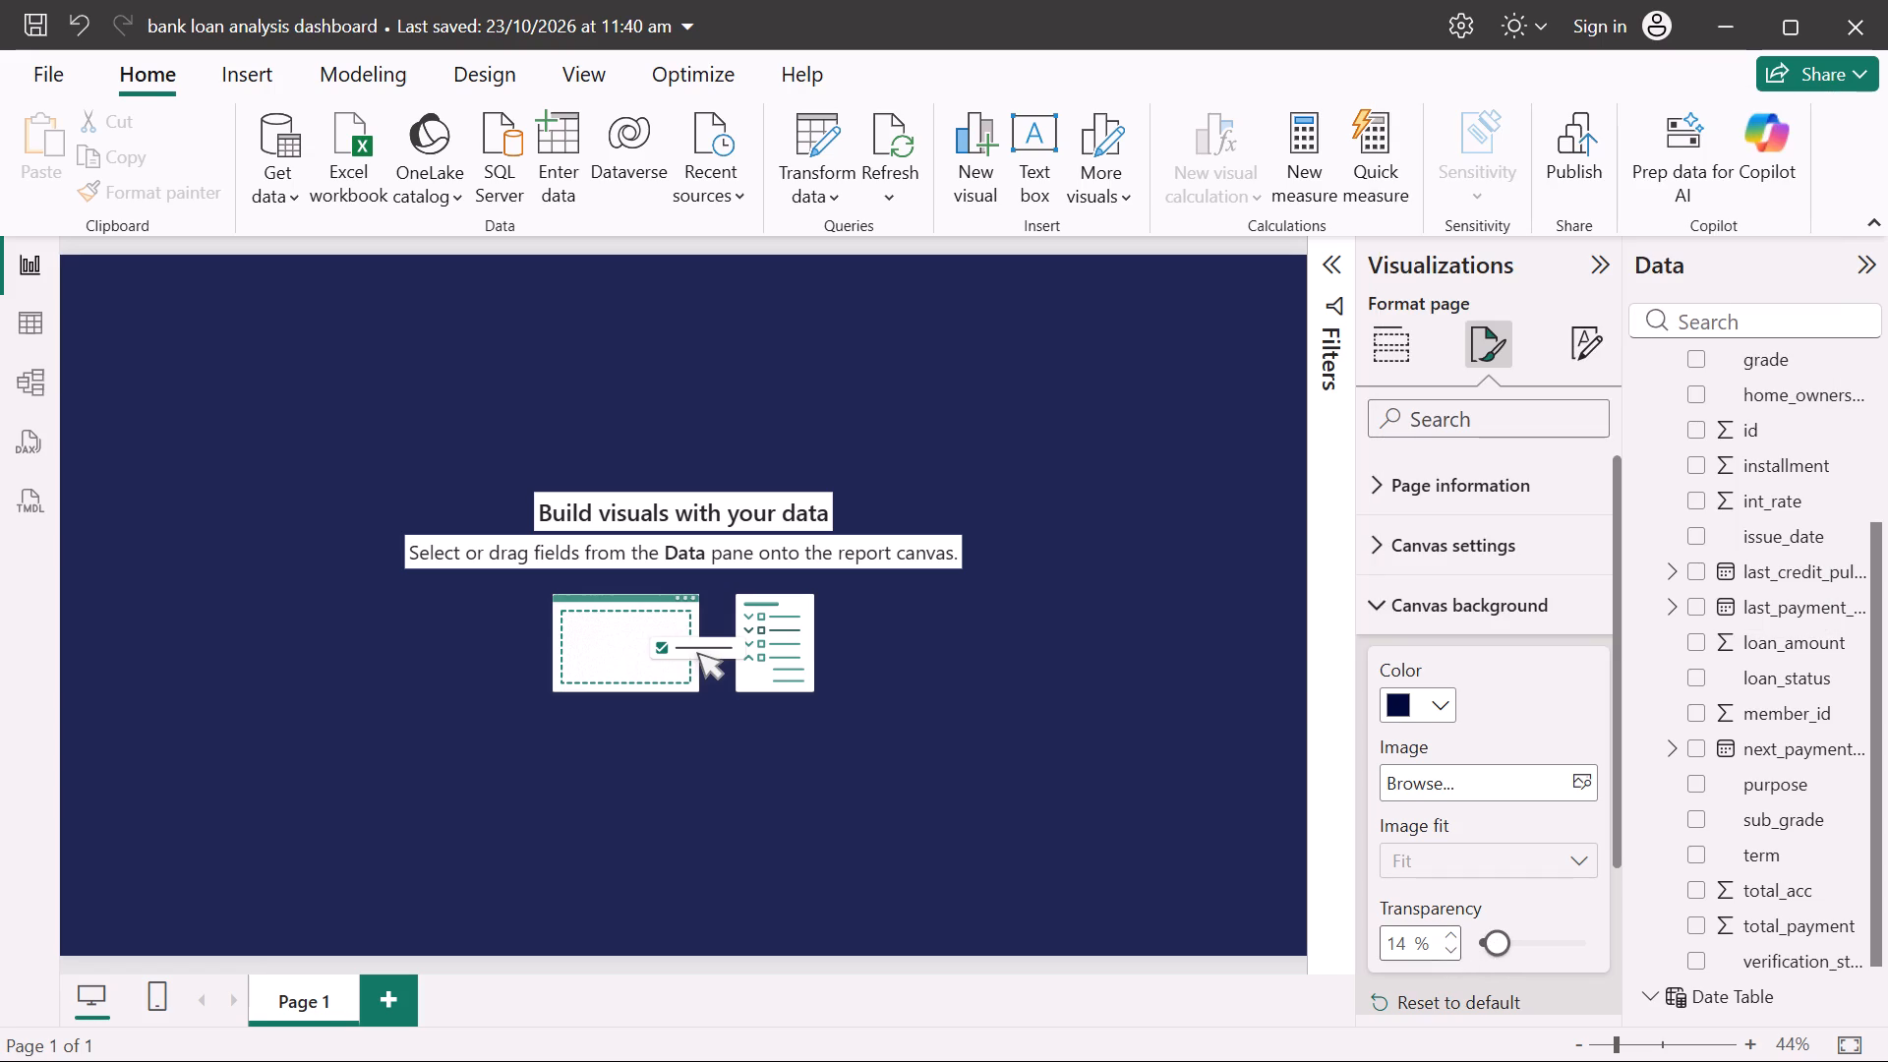
left_click_drag(1498, 948, 1475, 948)
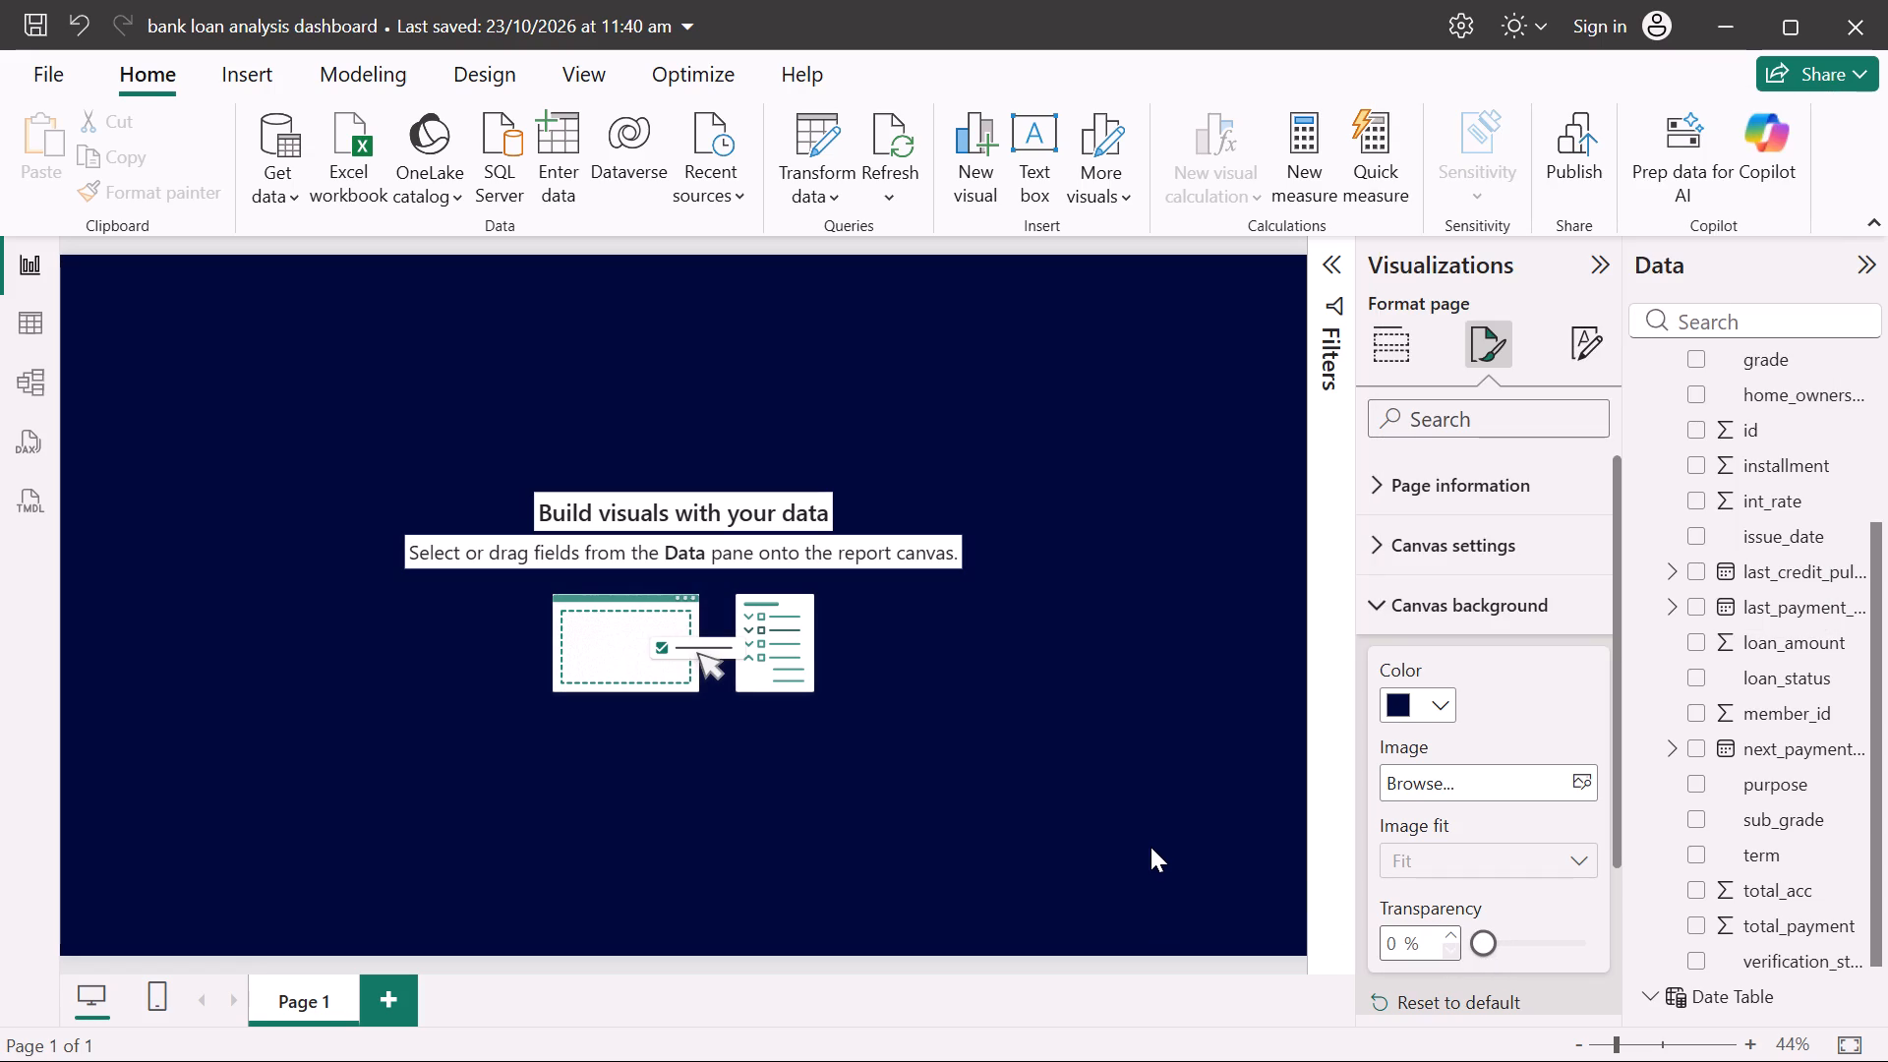
Change the canvas background colour to the darkest shade of pink in the theme colours.
left_click(1388, 547)
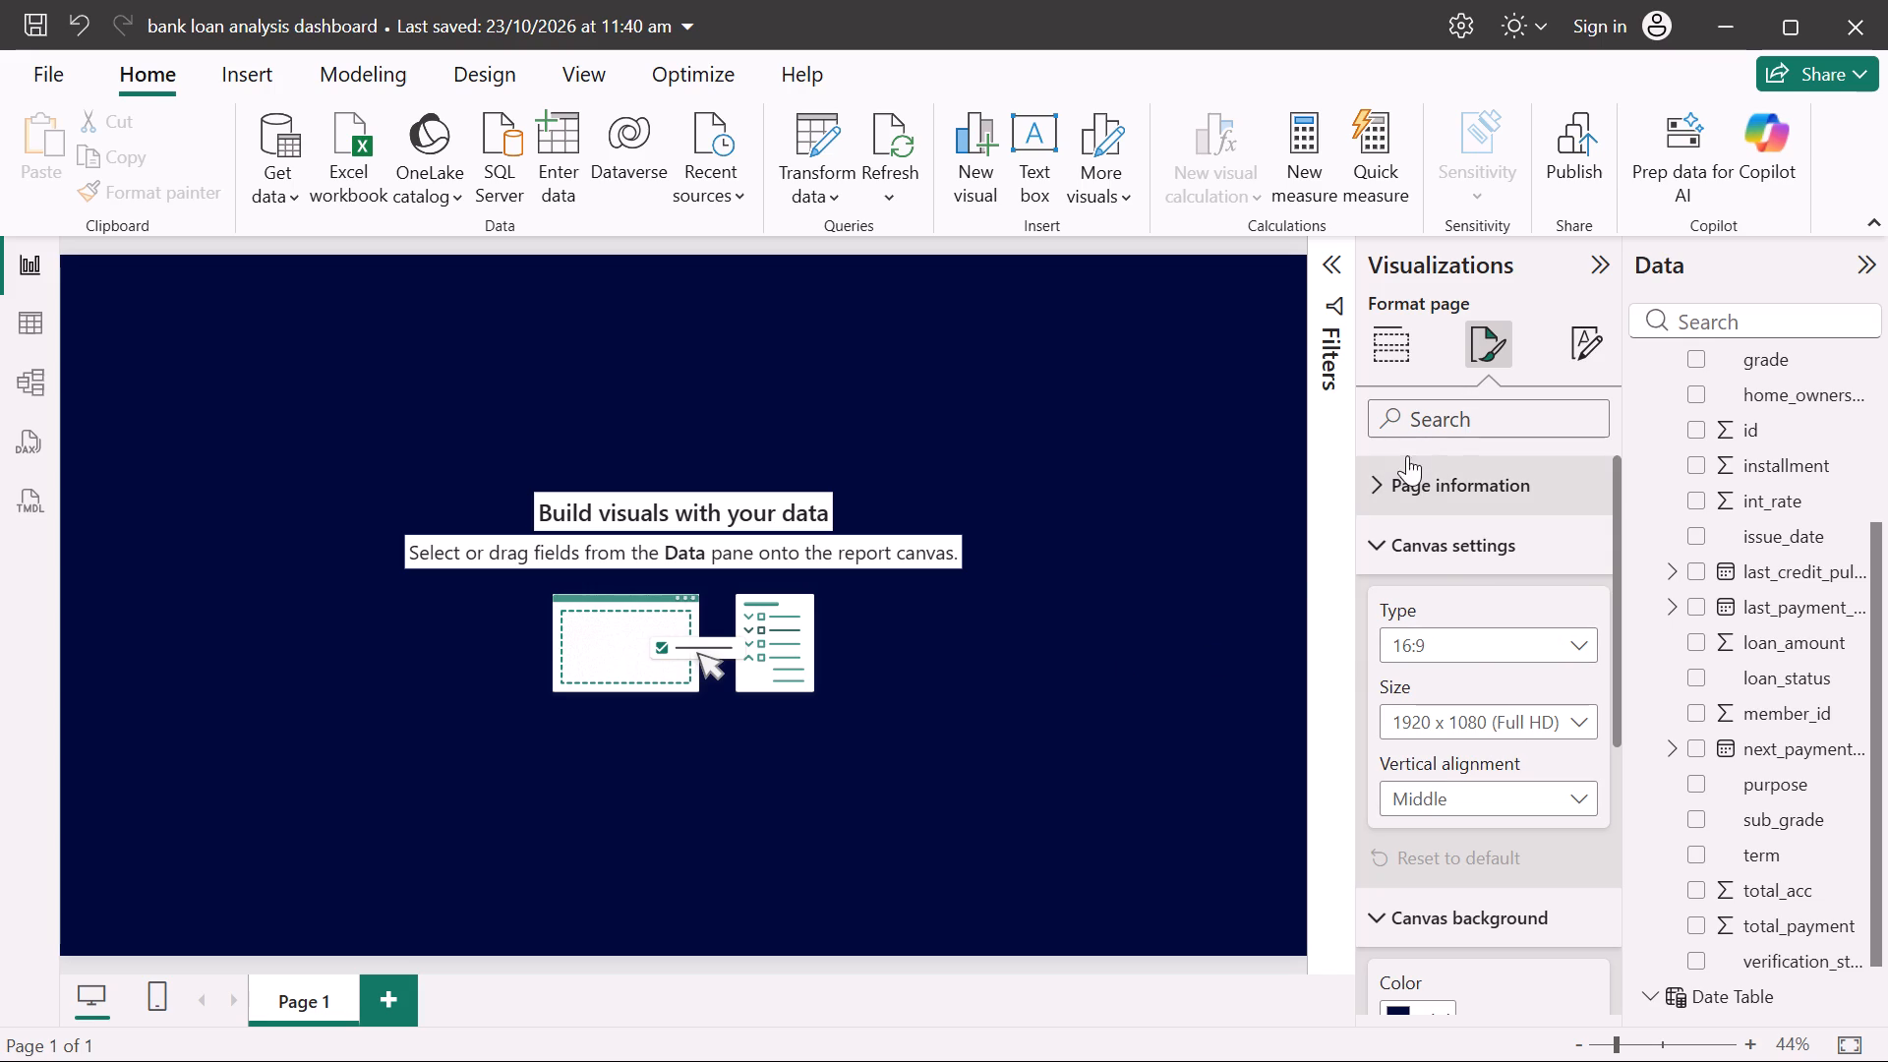
left_click(1384, 560)
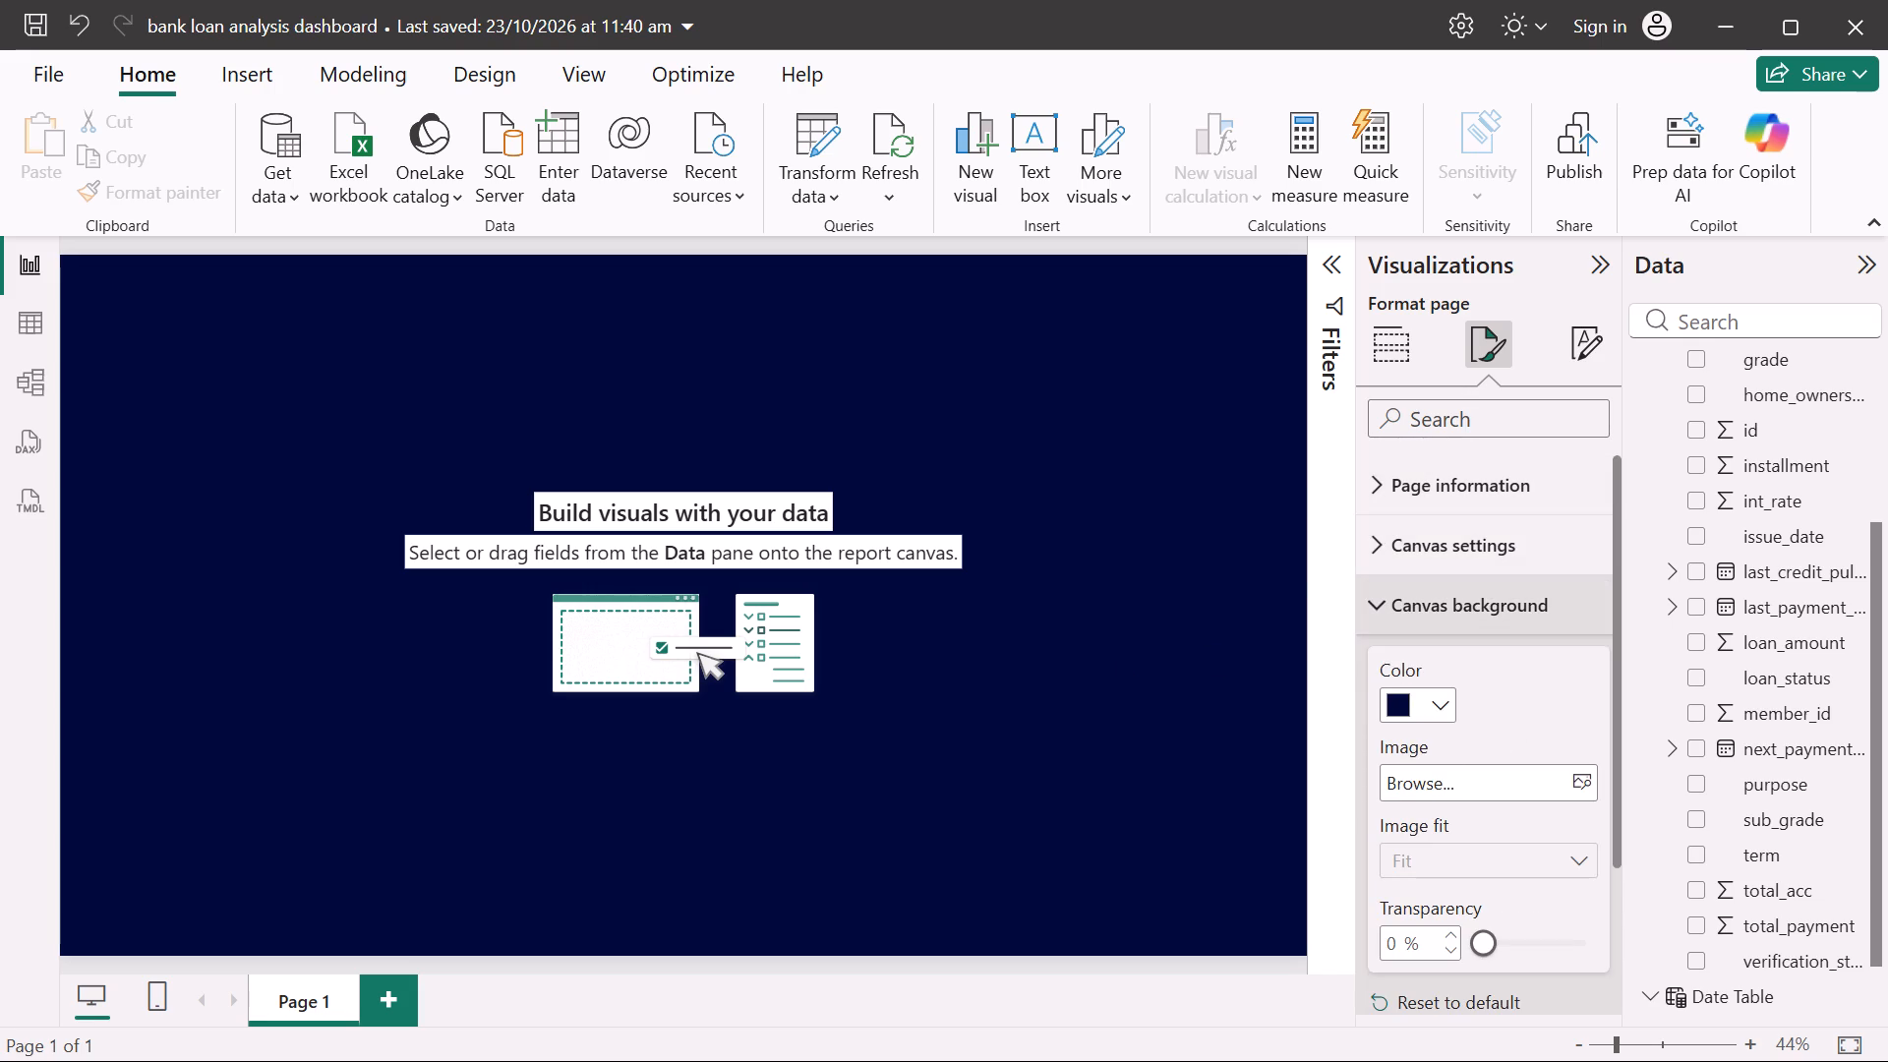
left_click(1406, 705)
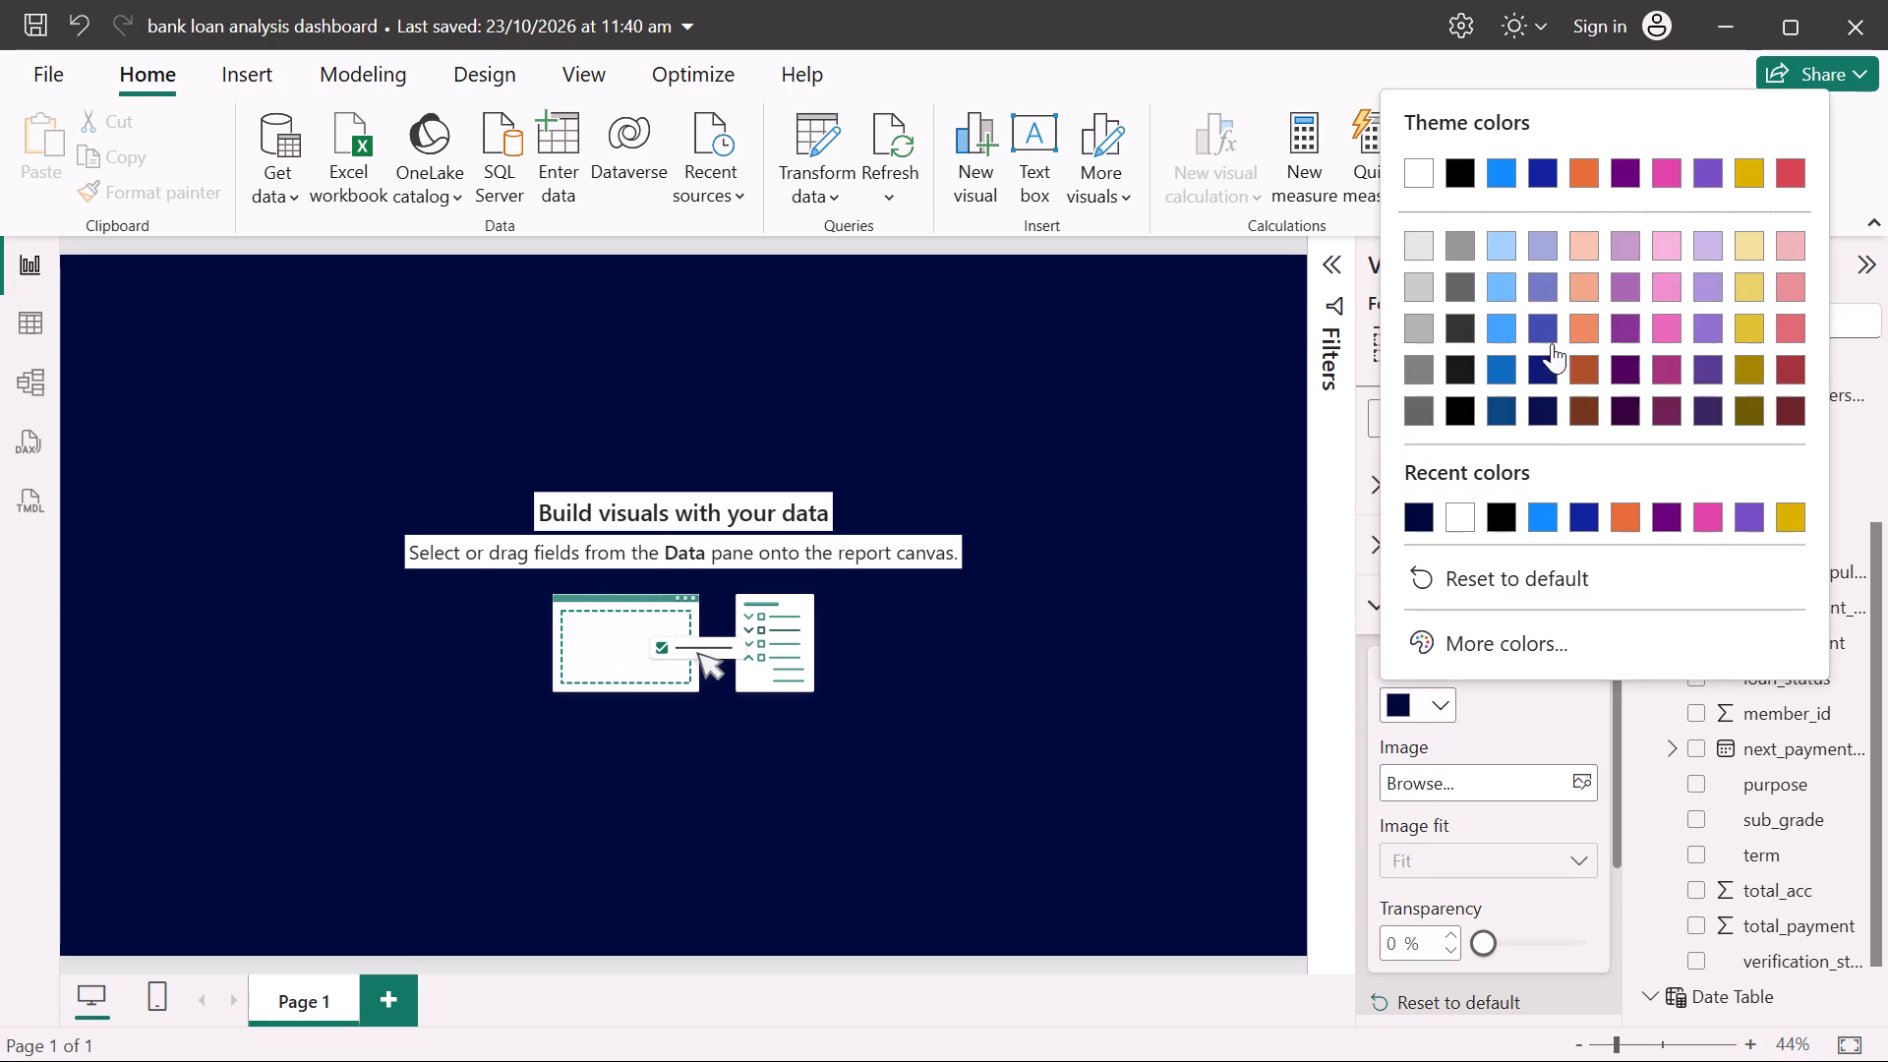
left_click(1665, 397)
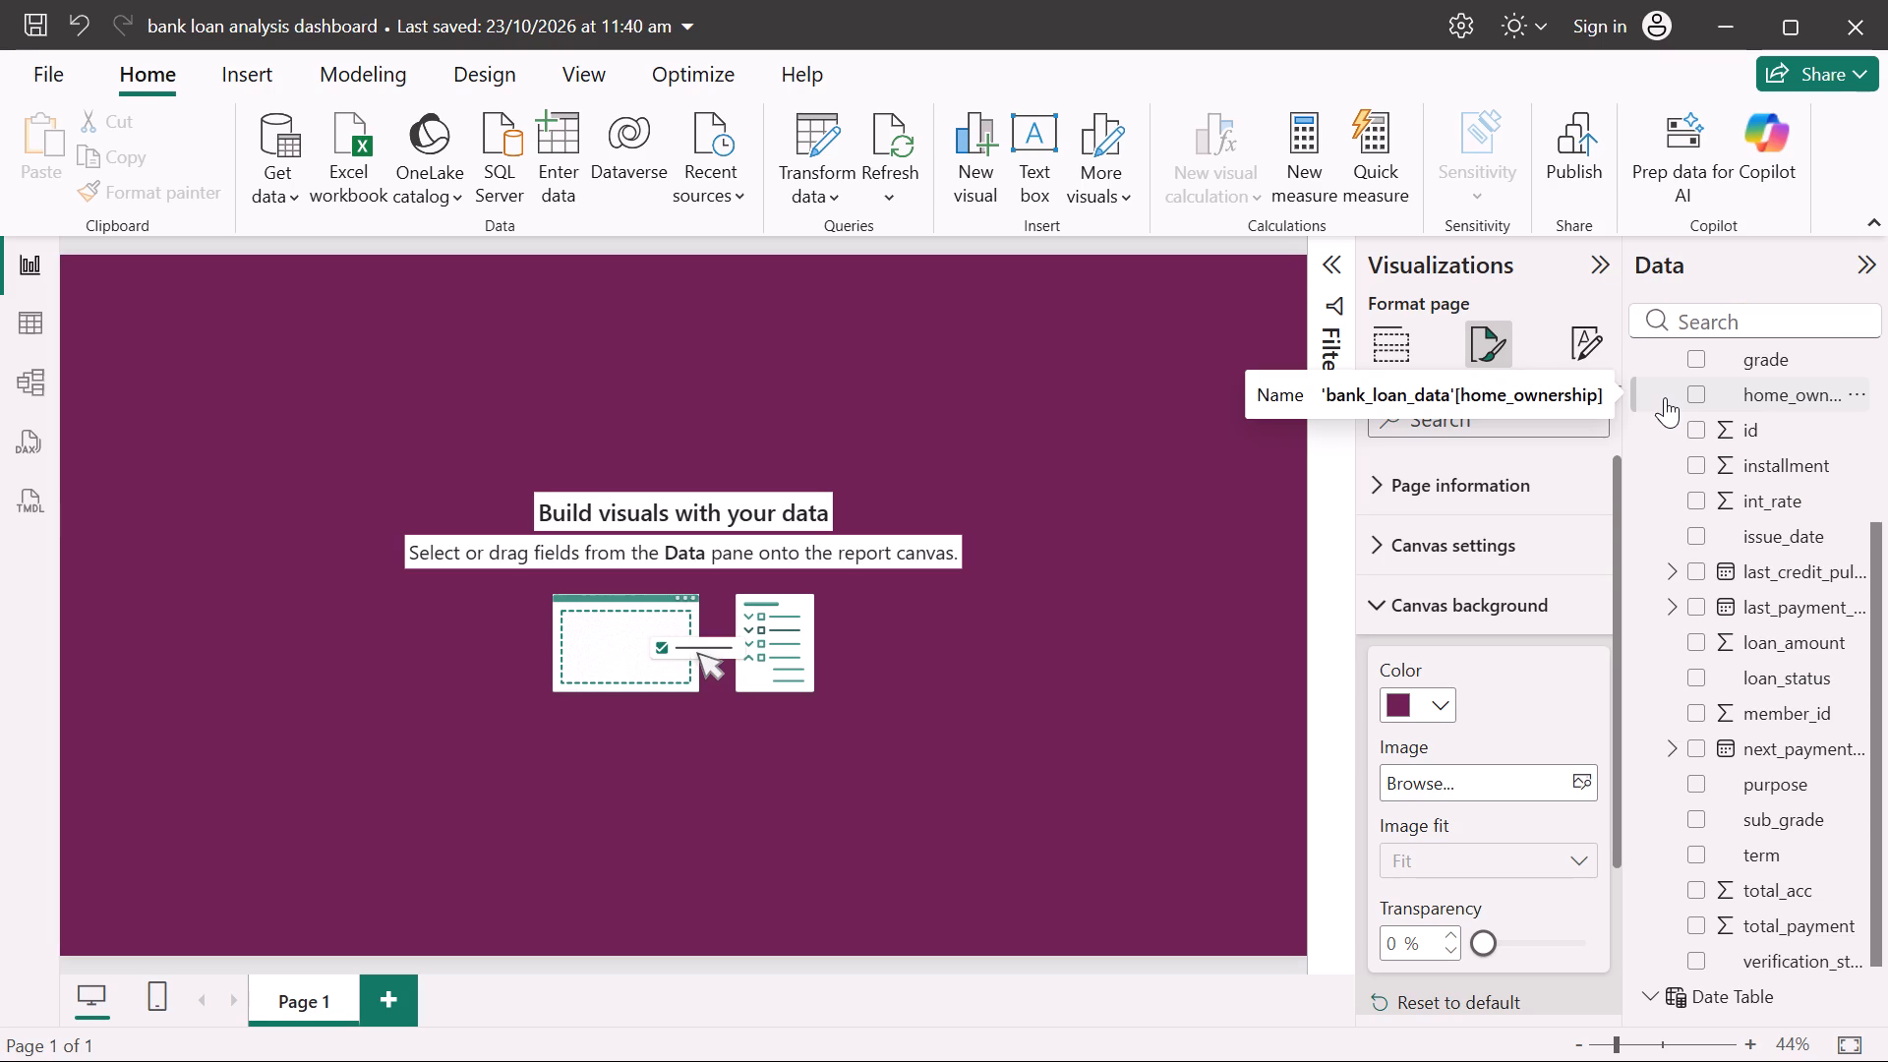
Insert a rectangle shape at the top of the canvas and stretch it edge to edge, about 1919 wide.
left_click(229, 77)
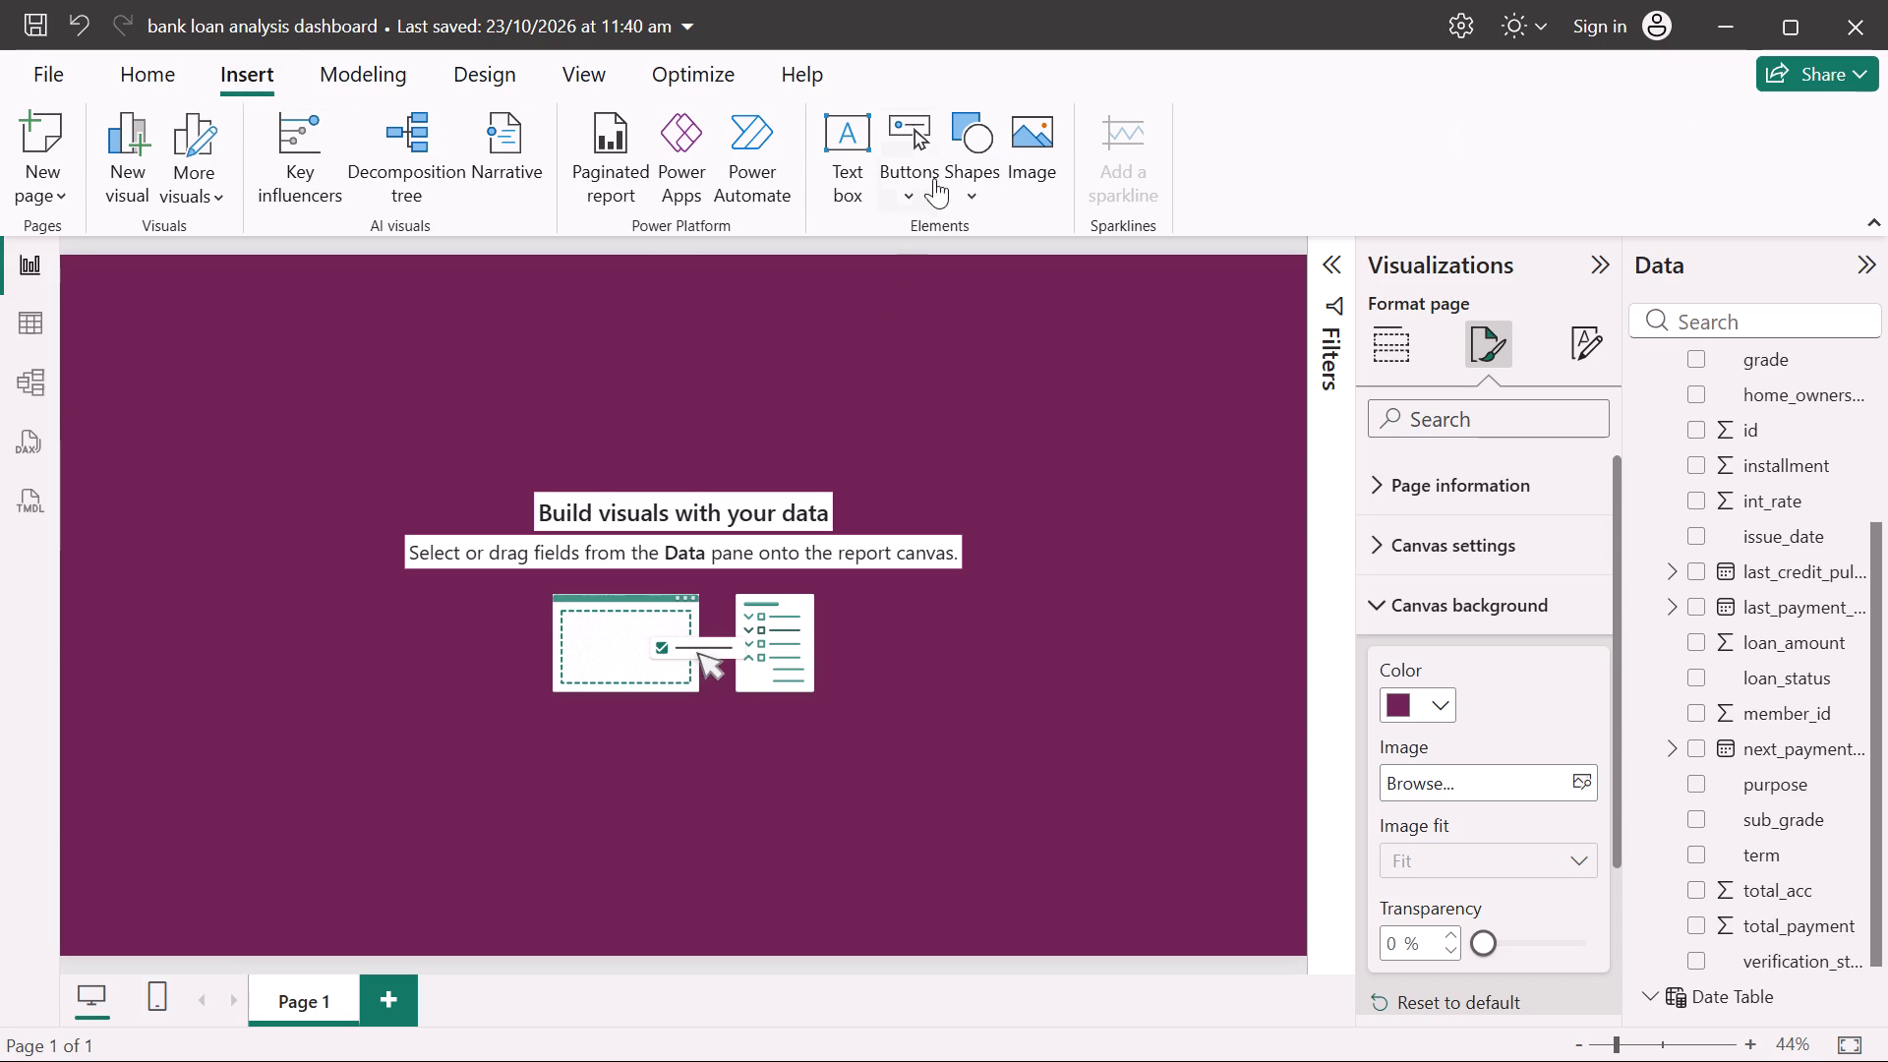
left_click(960, 131)
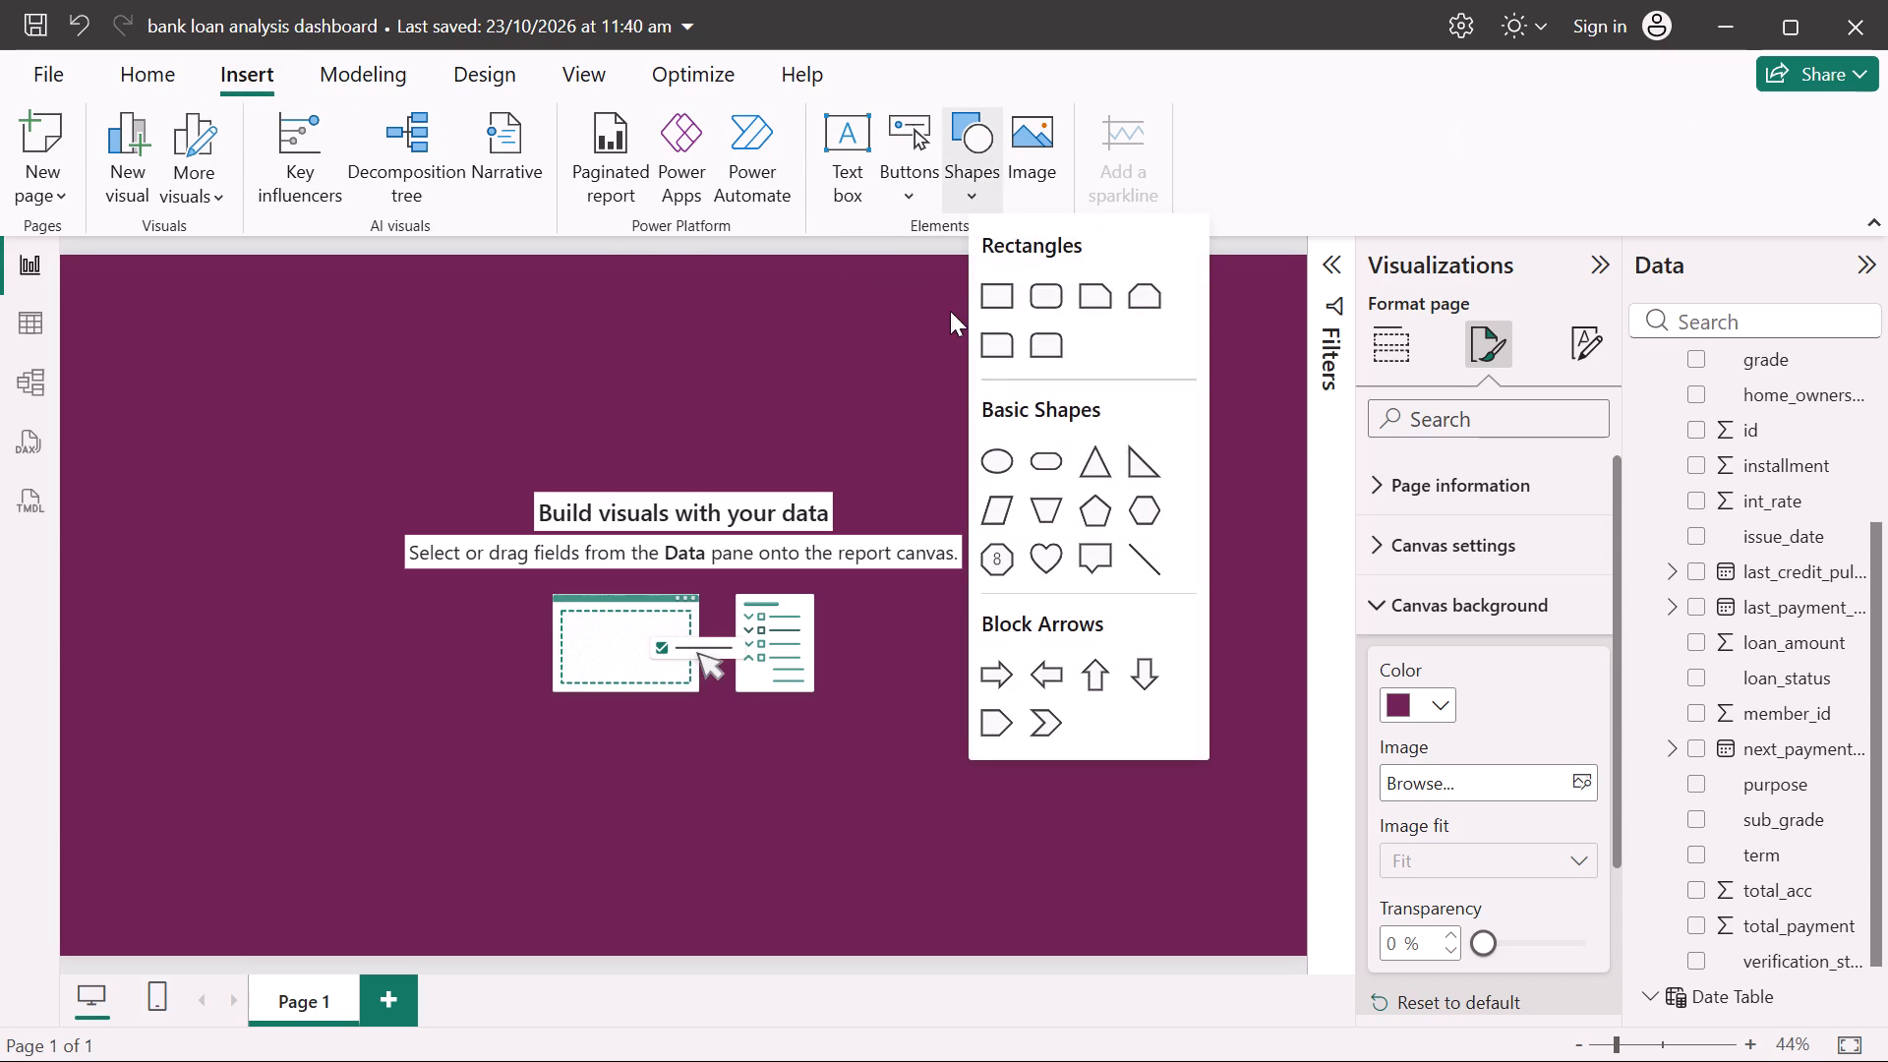
left_click(1004, 304)
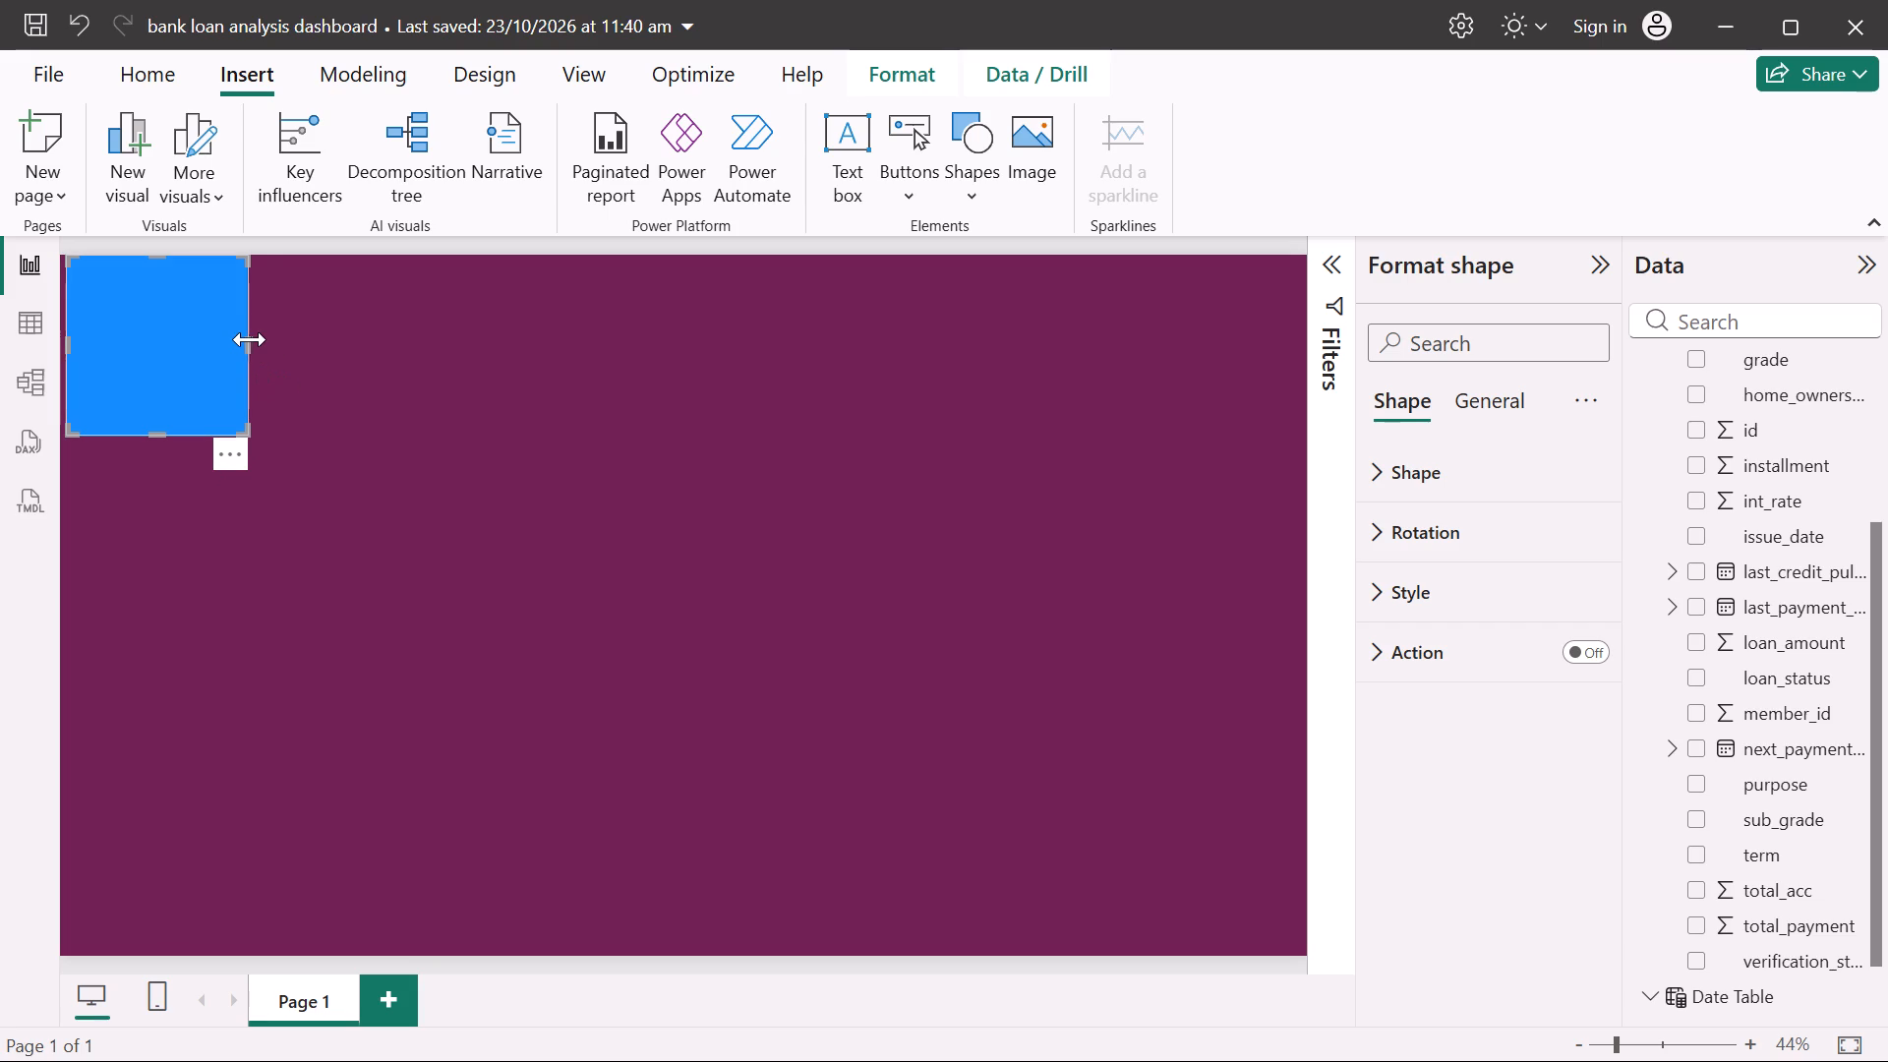
left_click_drag(248, 341, 1092, 368)
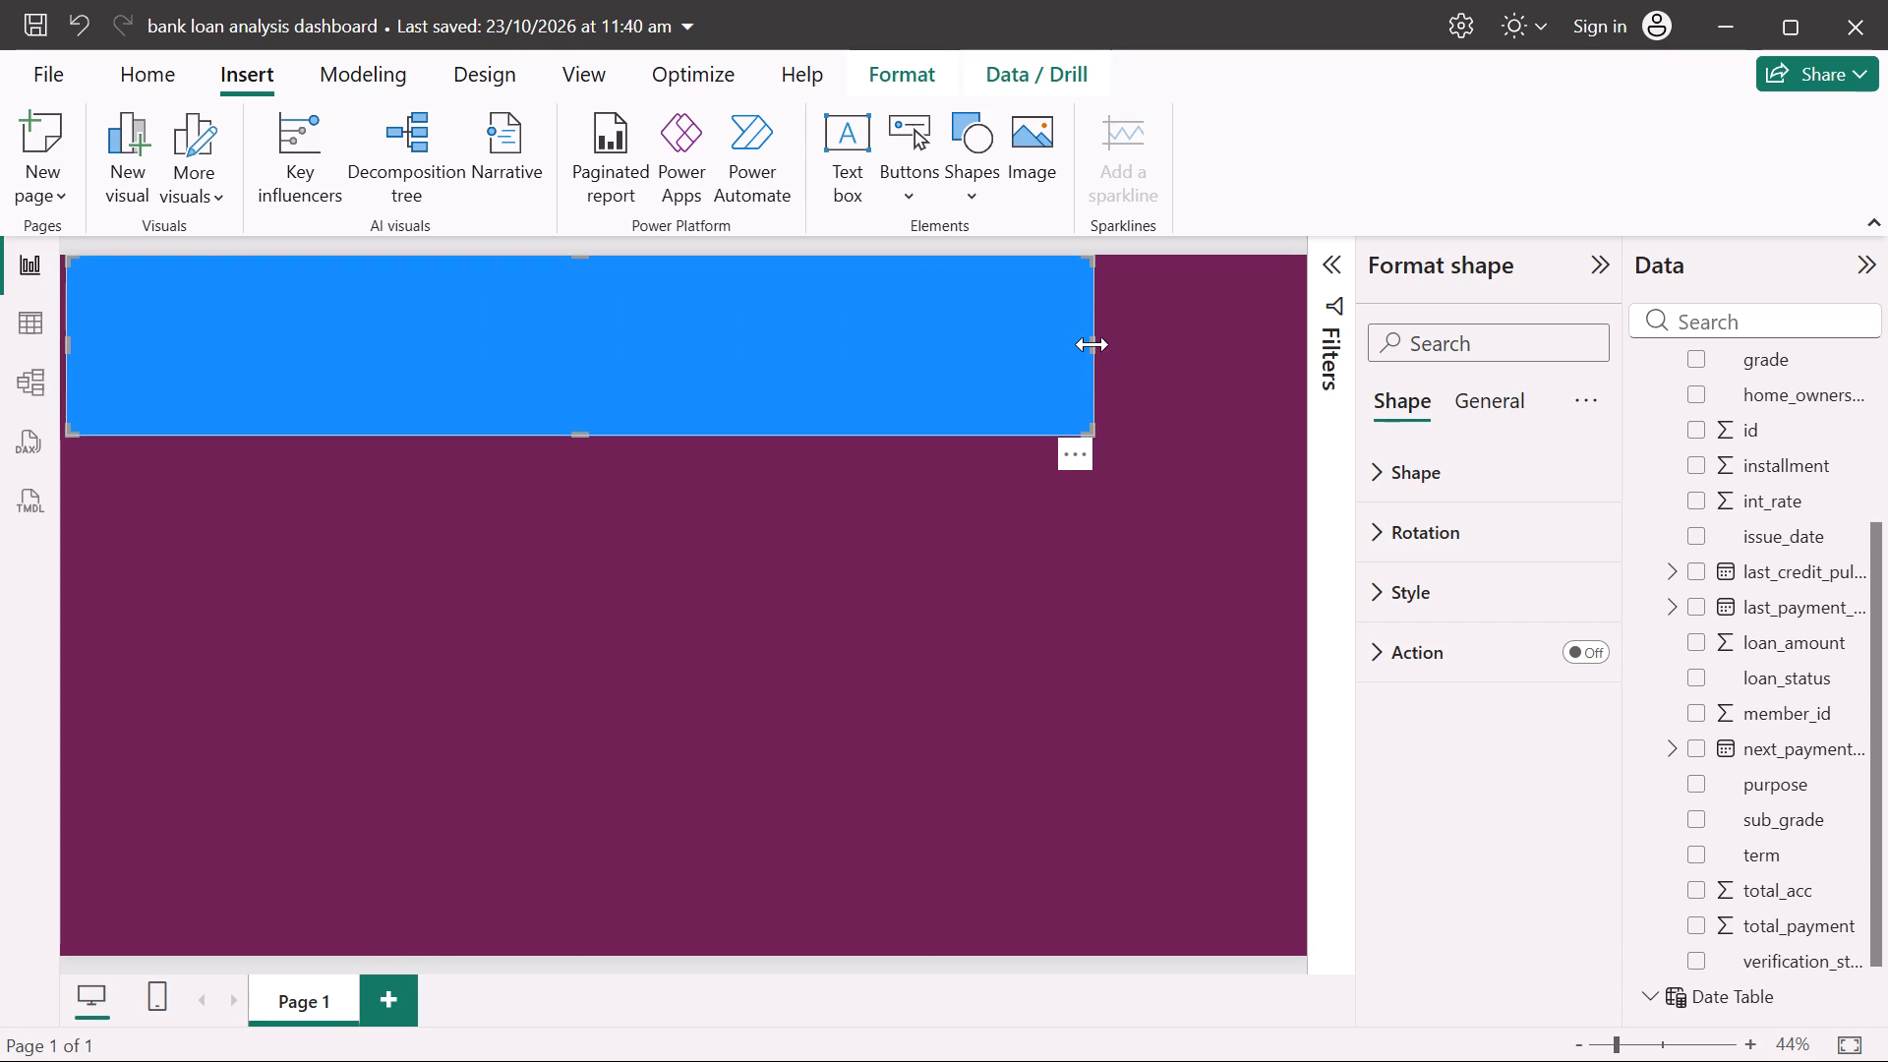
left_click_drag(1092, 344, 1351, 367)
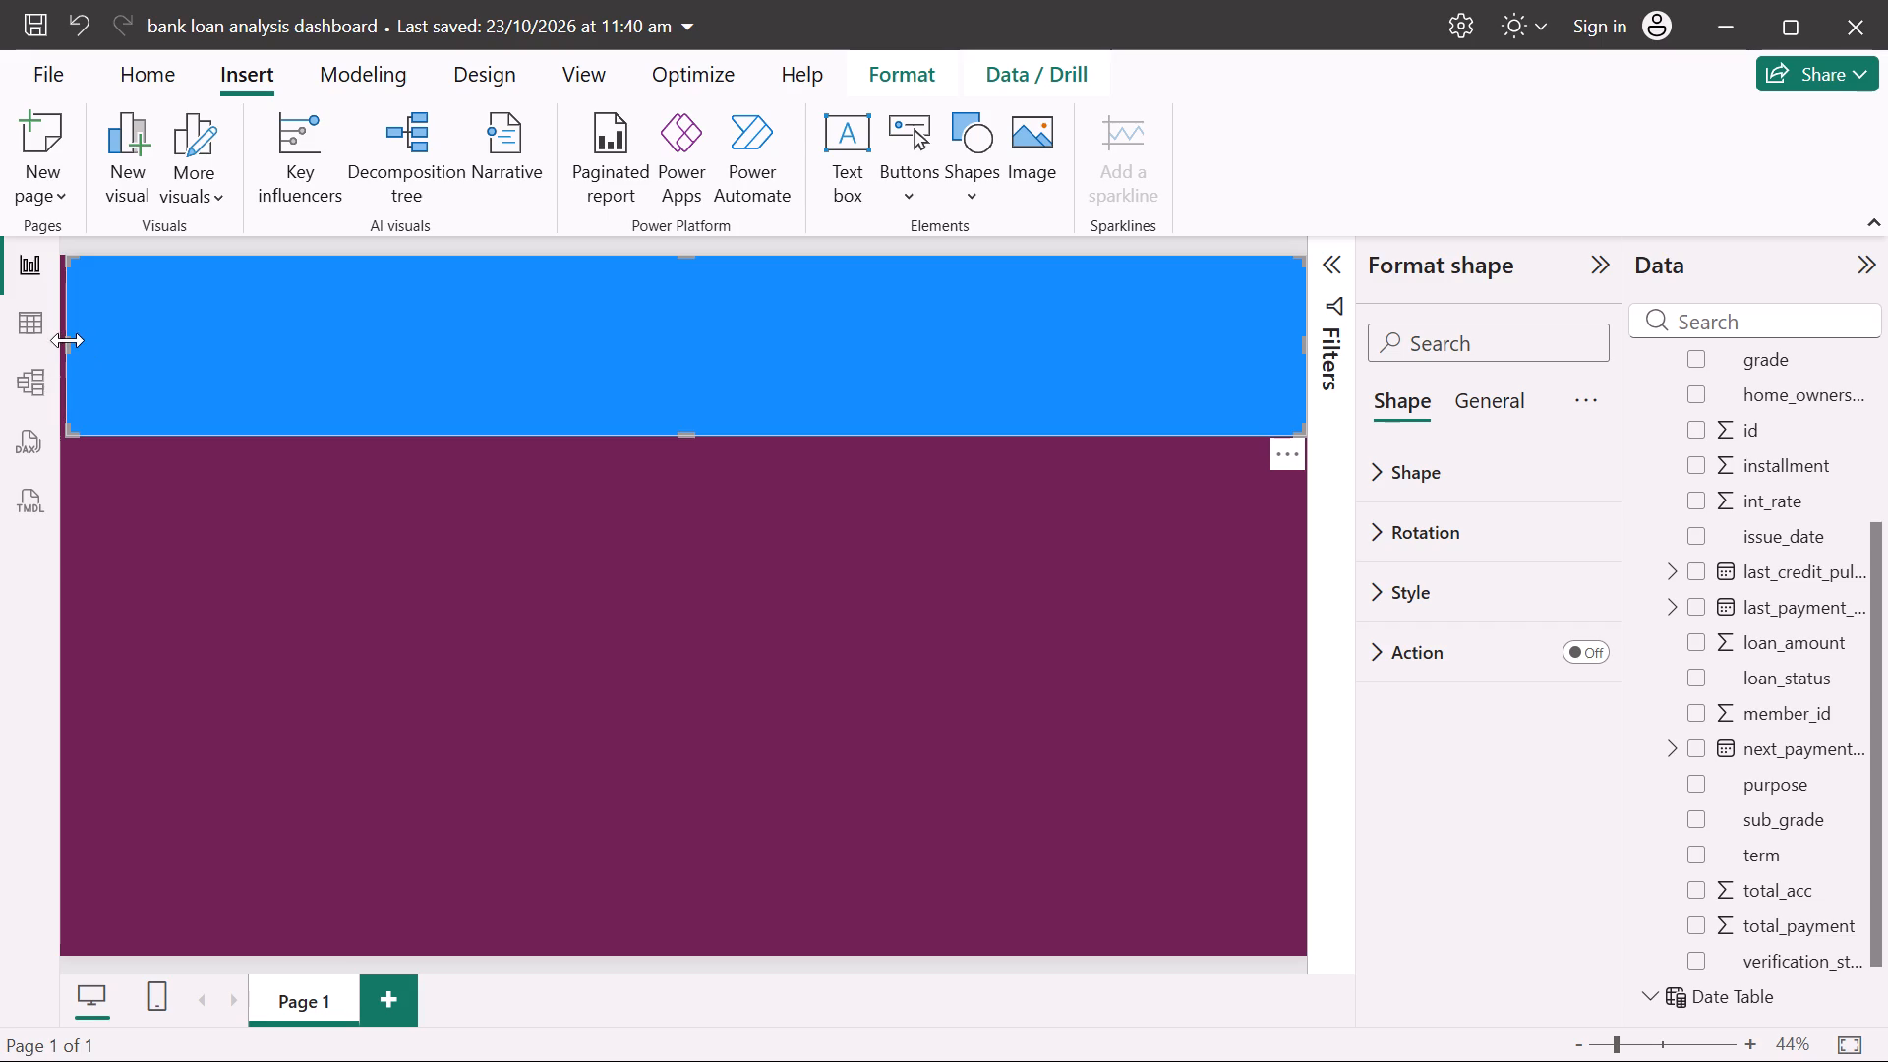
left_click_drag(68, 340, 27, 344)
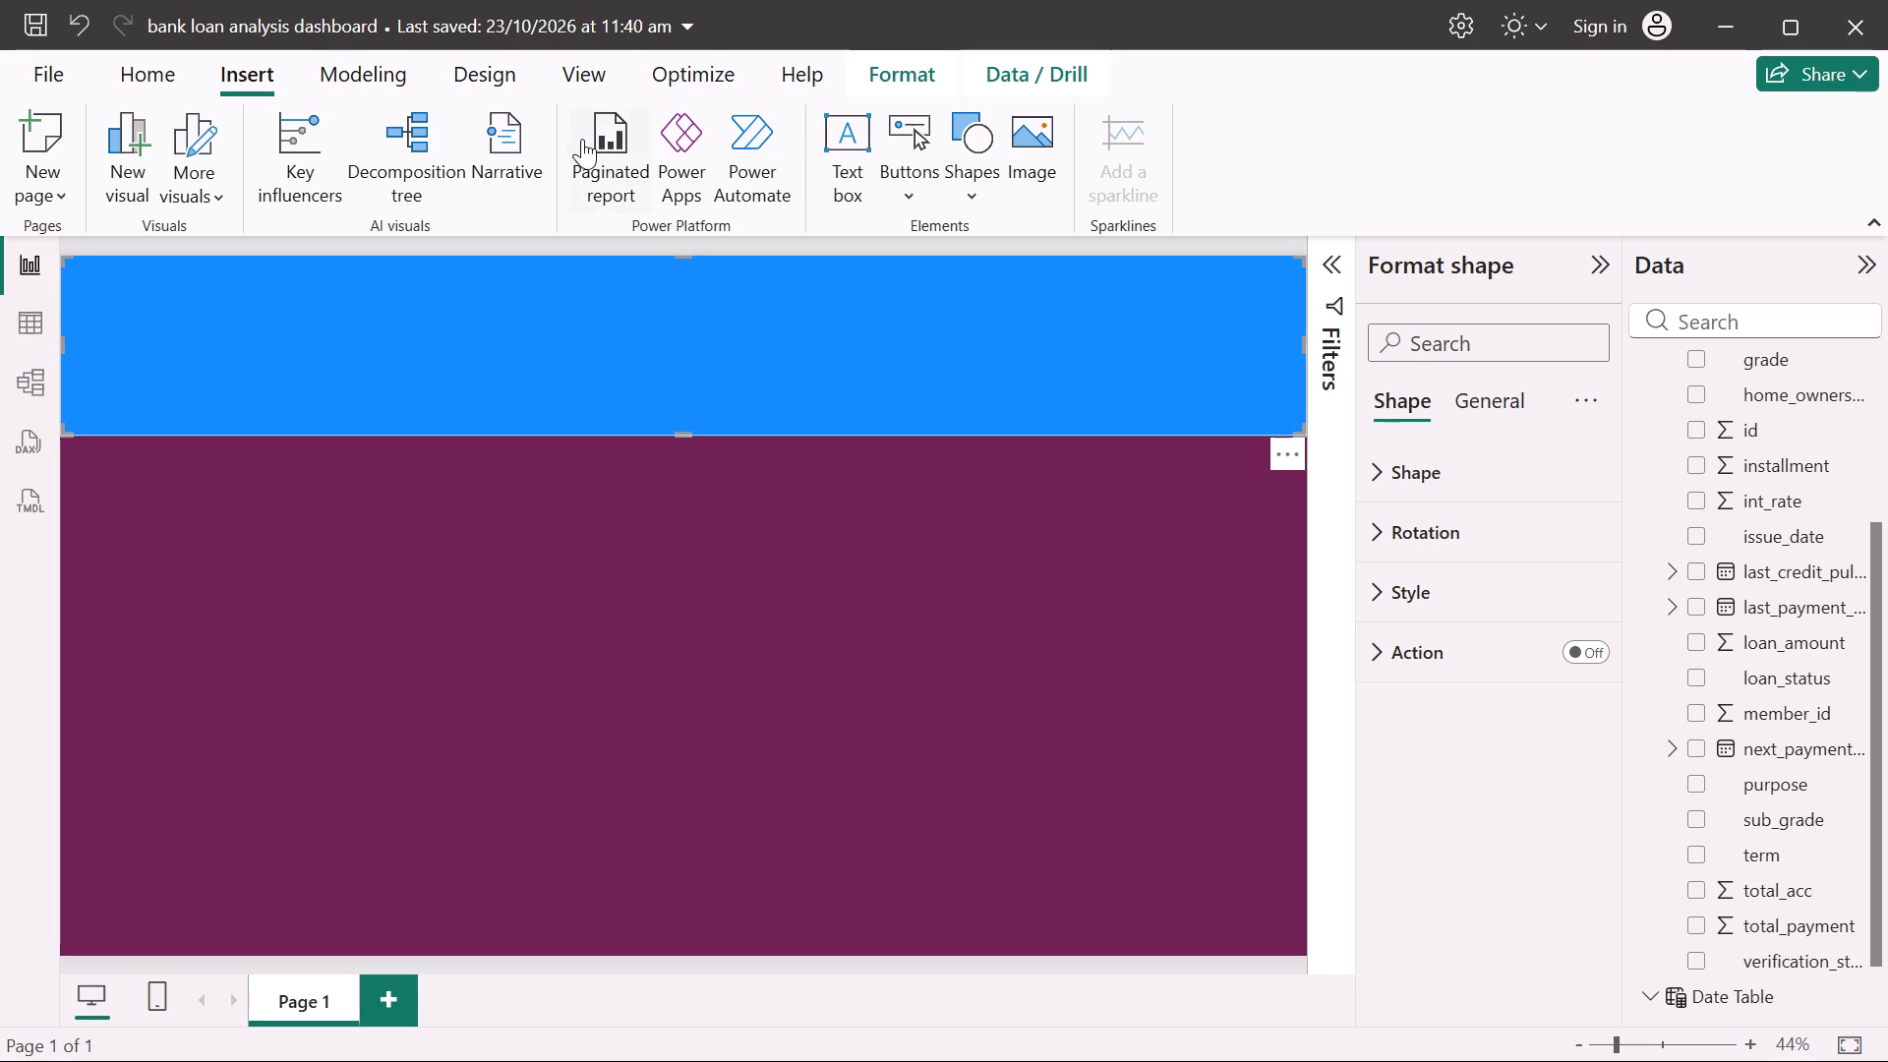
left_click(965, 180)
left_click(816, 840)
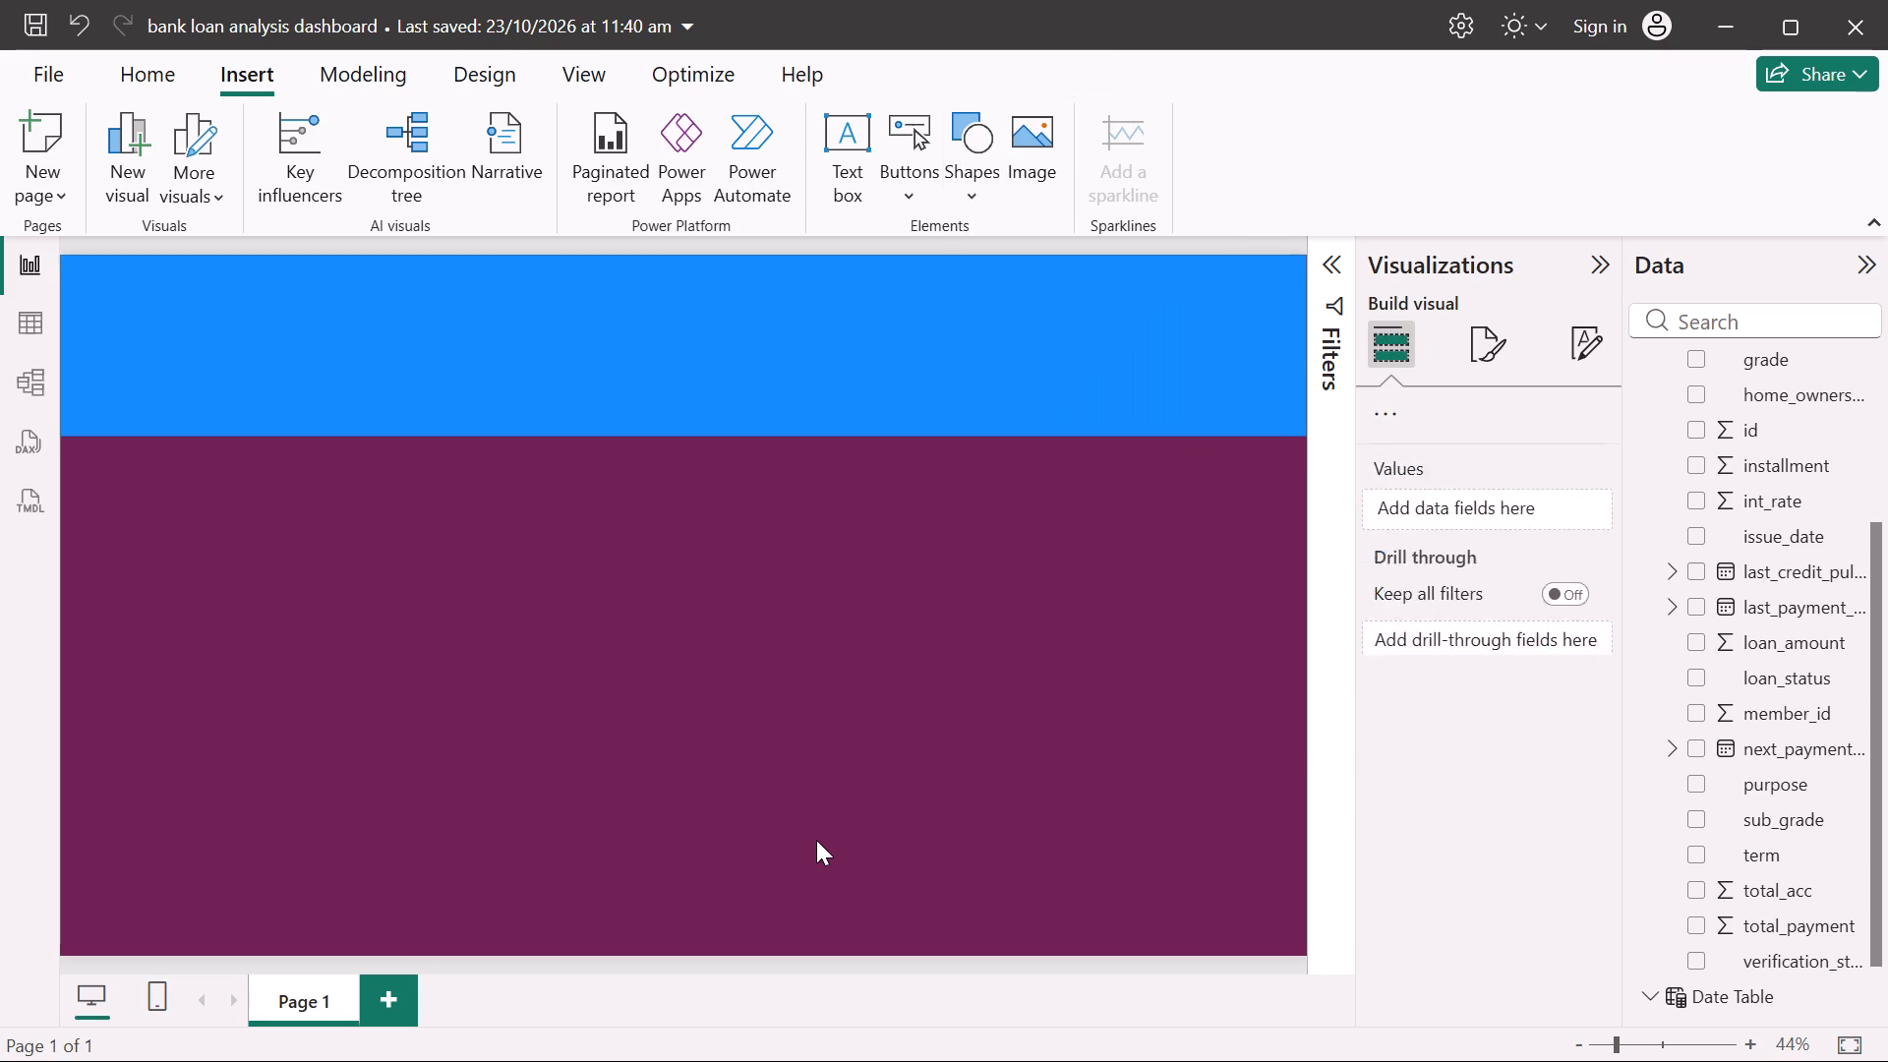
Set the top rectangle's height to 55 to make it a thin header bar.
left_click(739, 324)
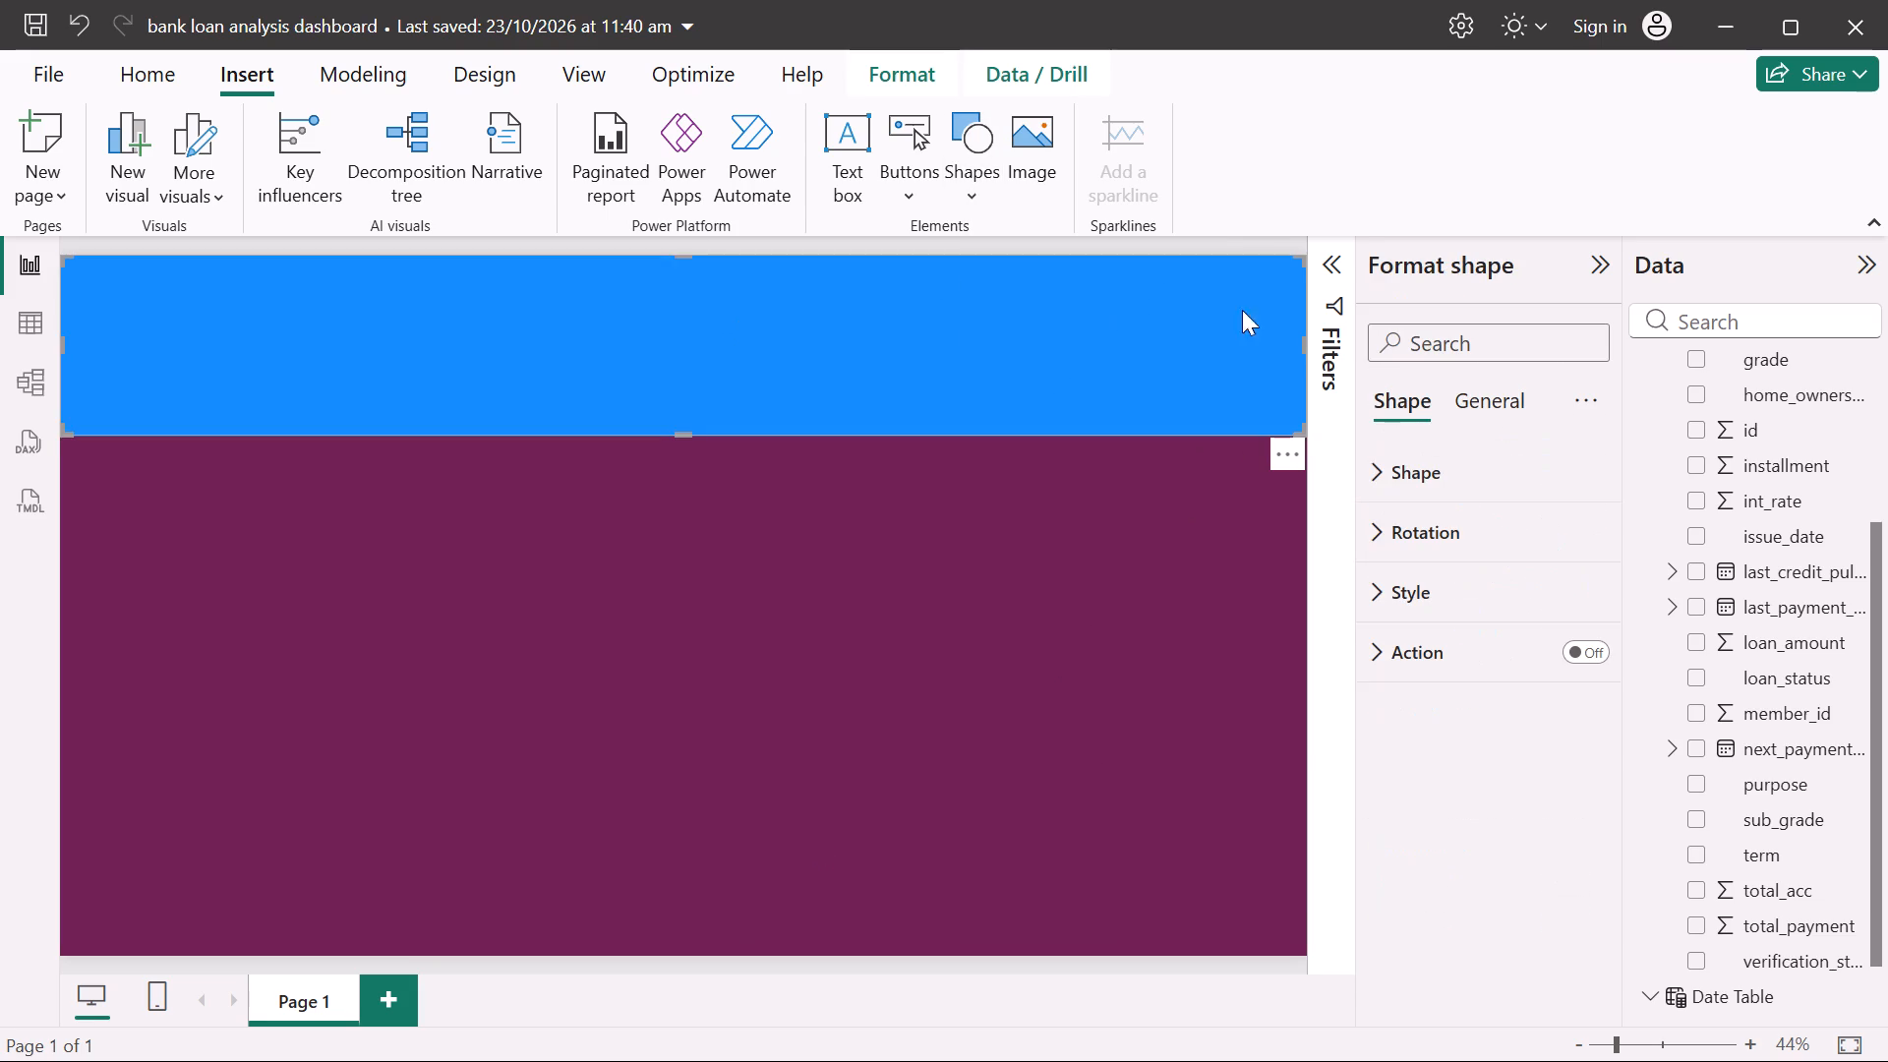
left_click(1385, 472)
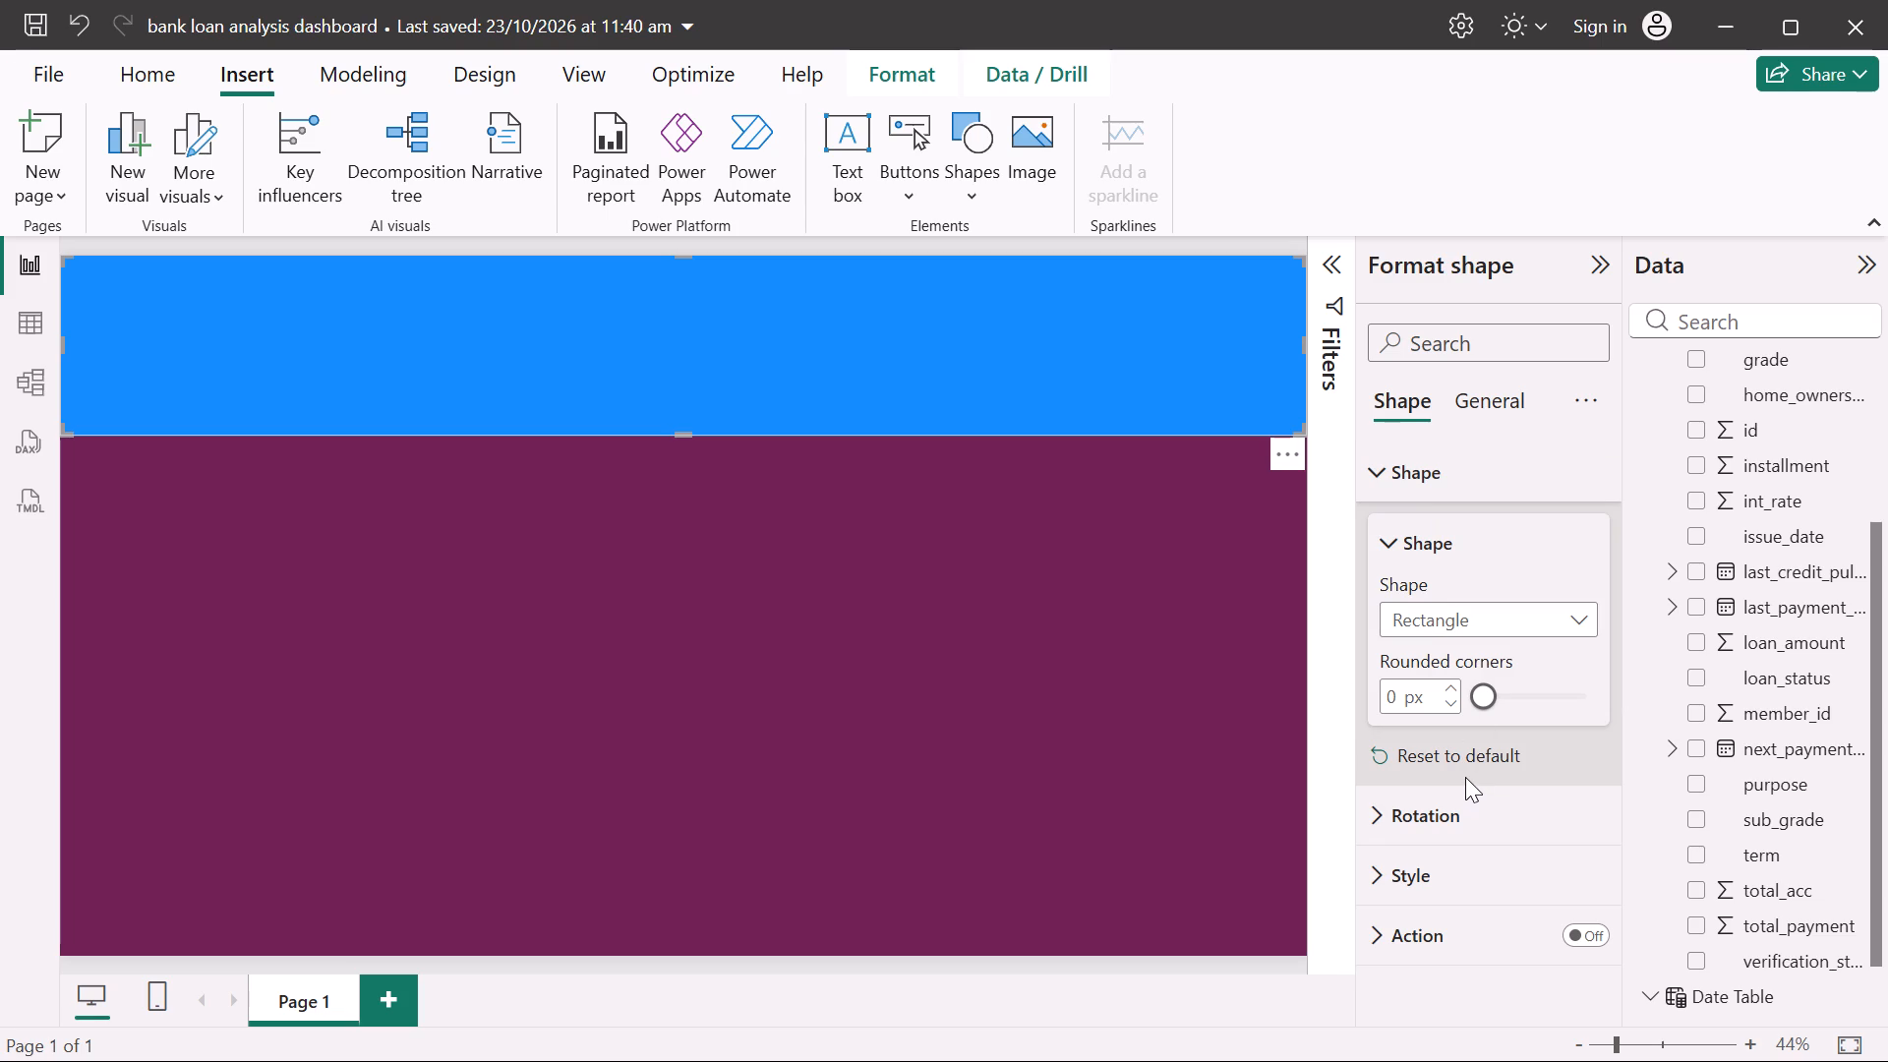
left_click(1498, 402)
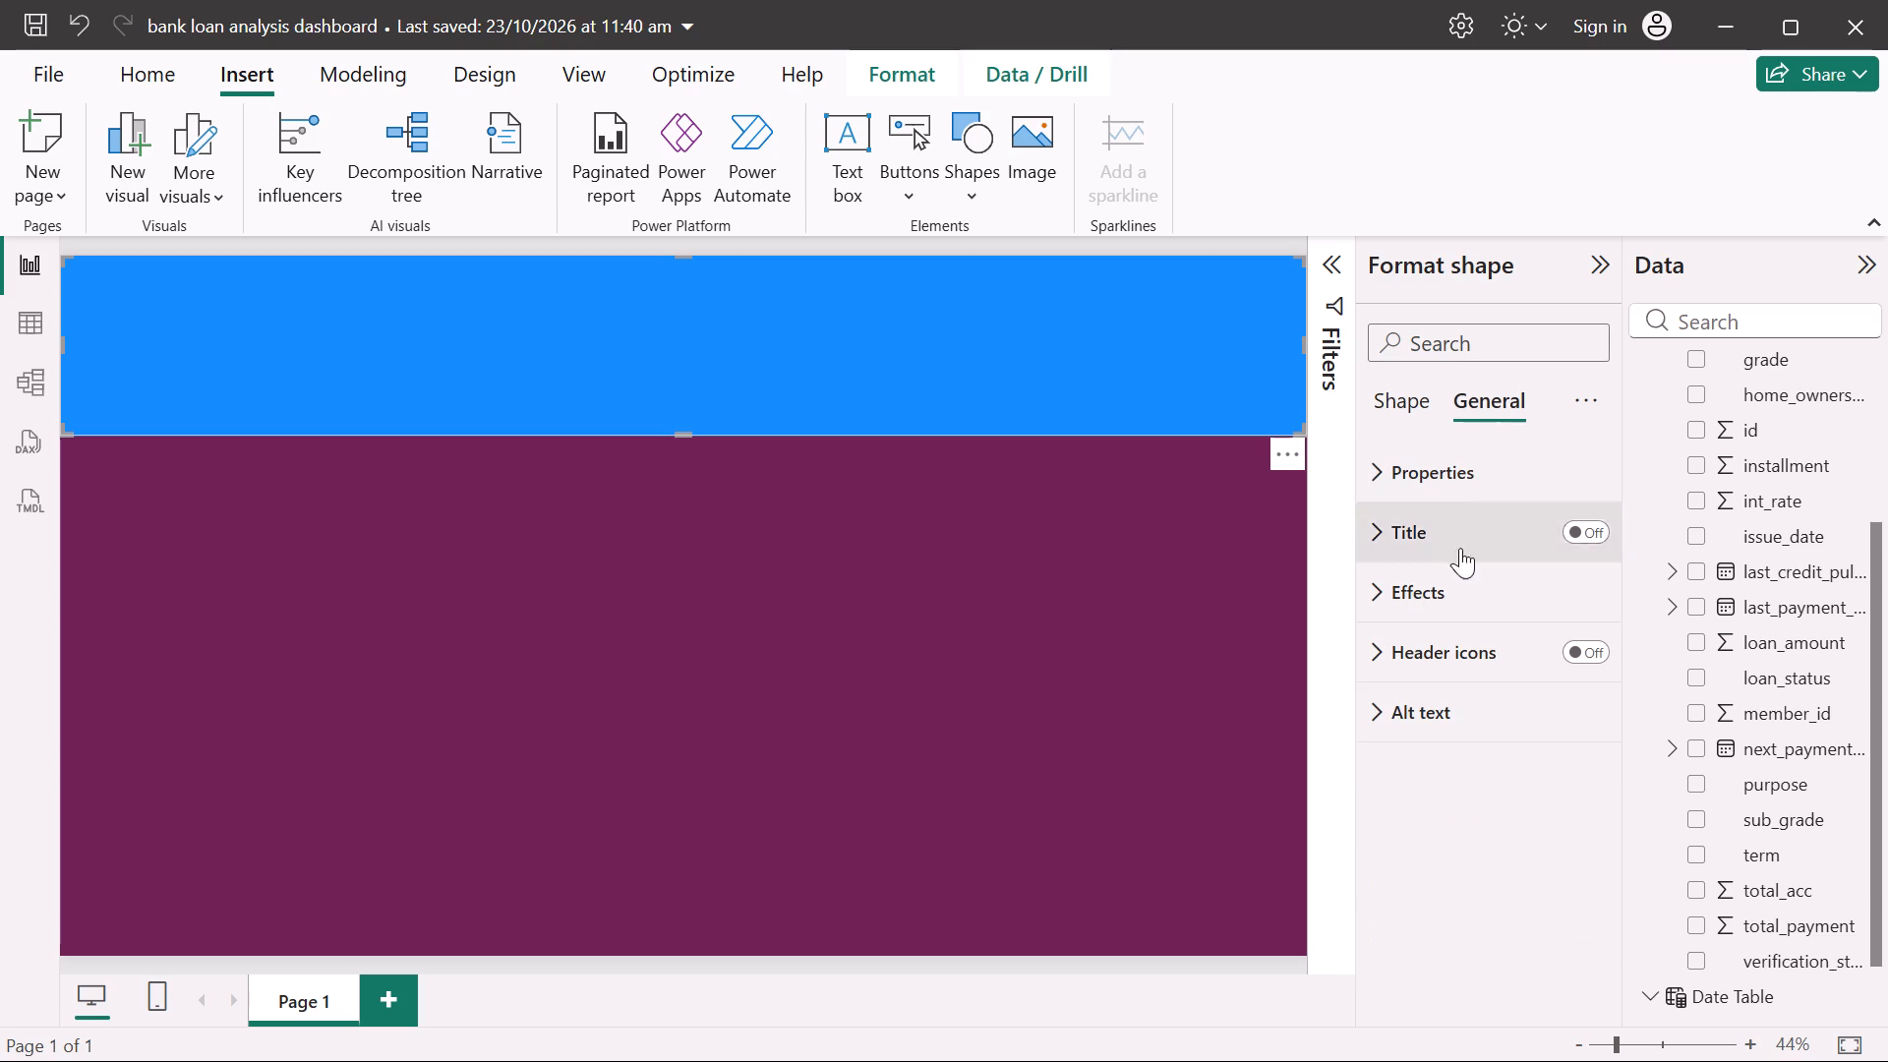
left_click(1444, 485)
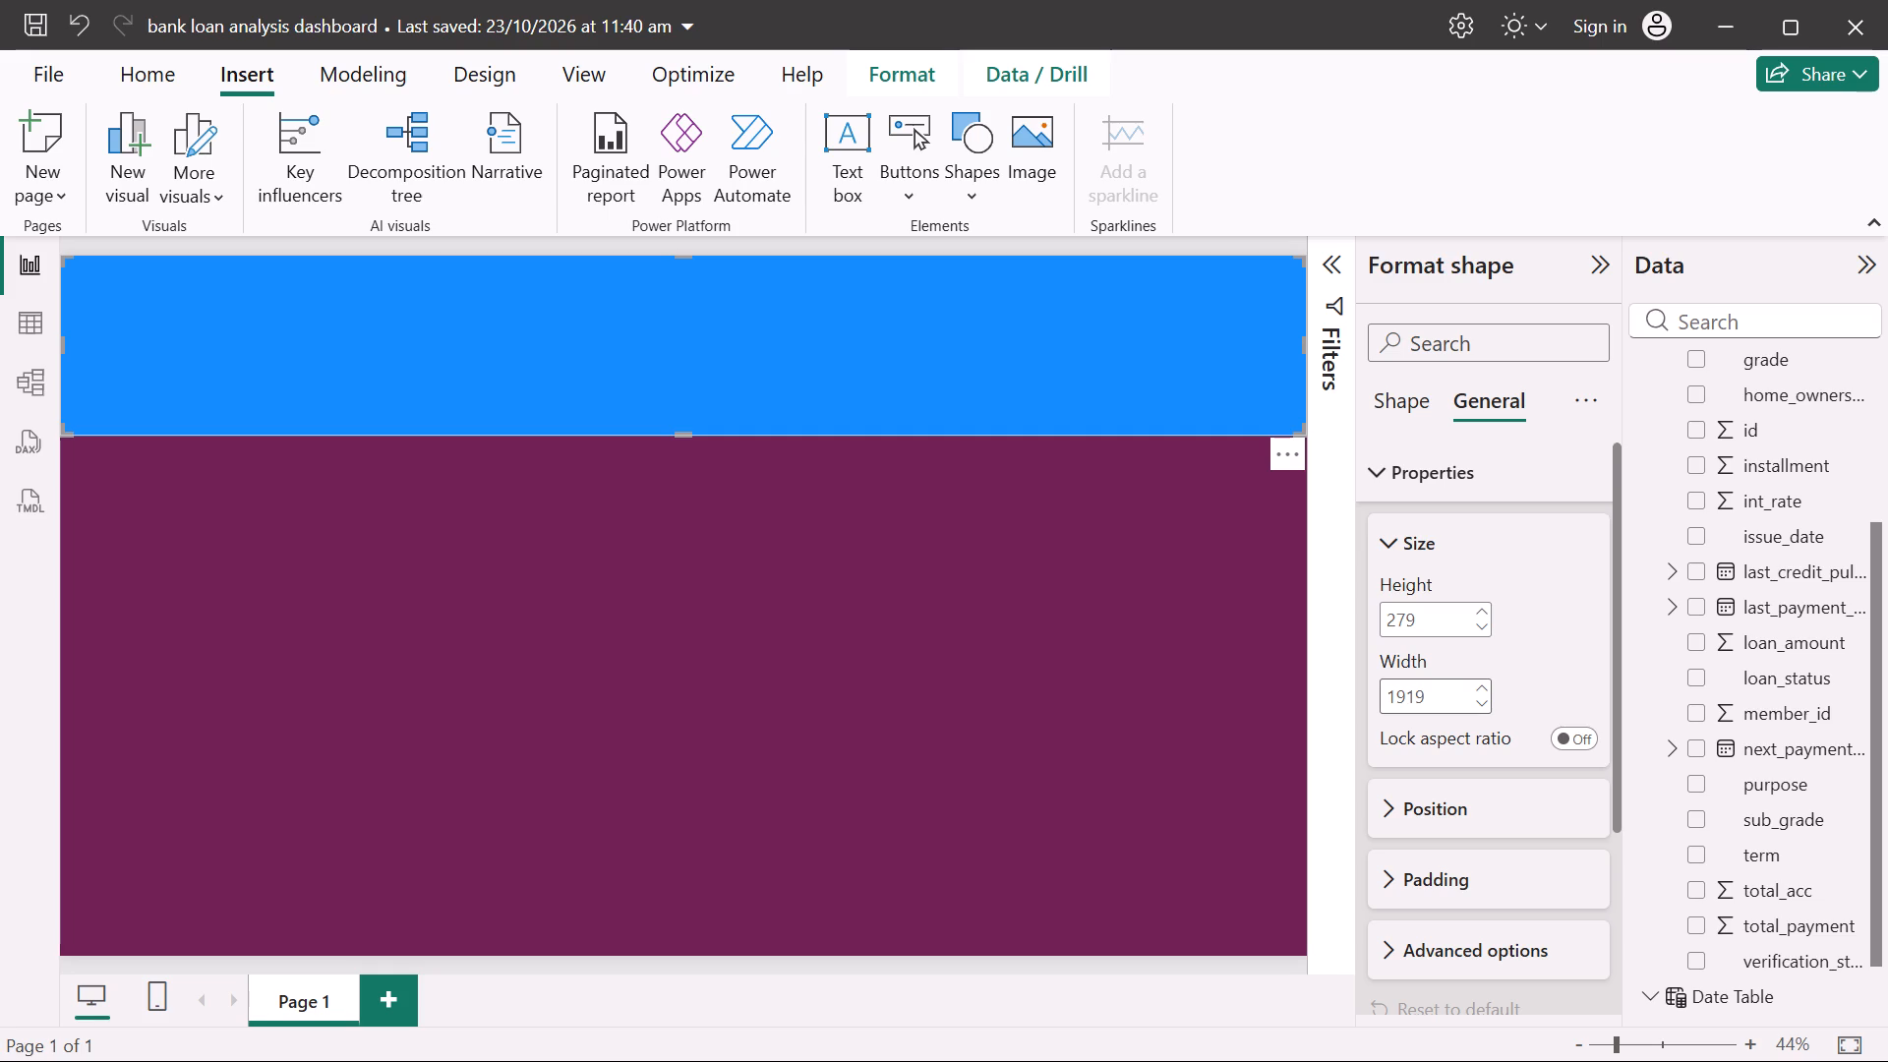
left_click(1422, 621)
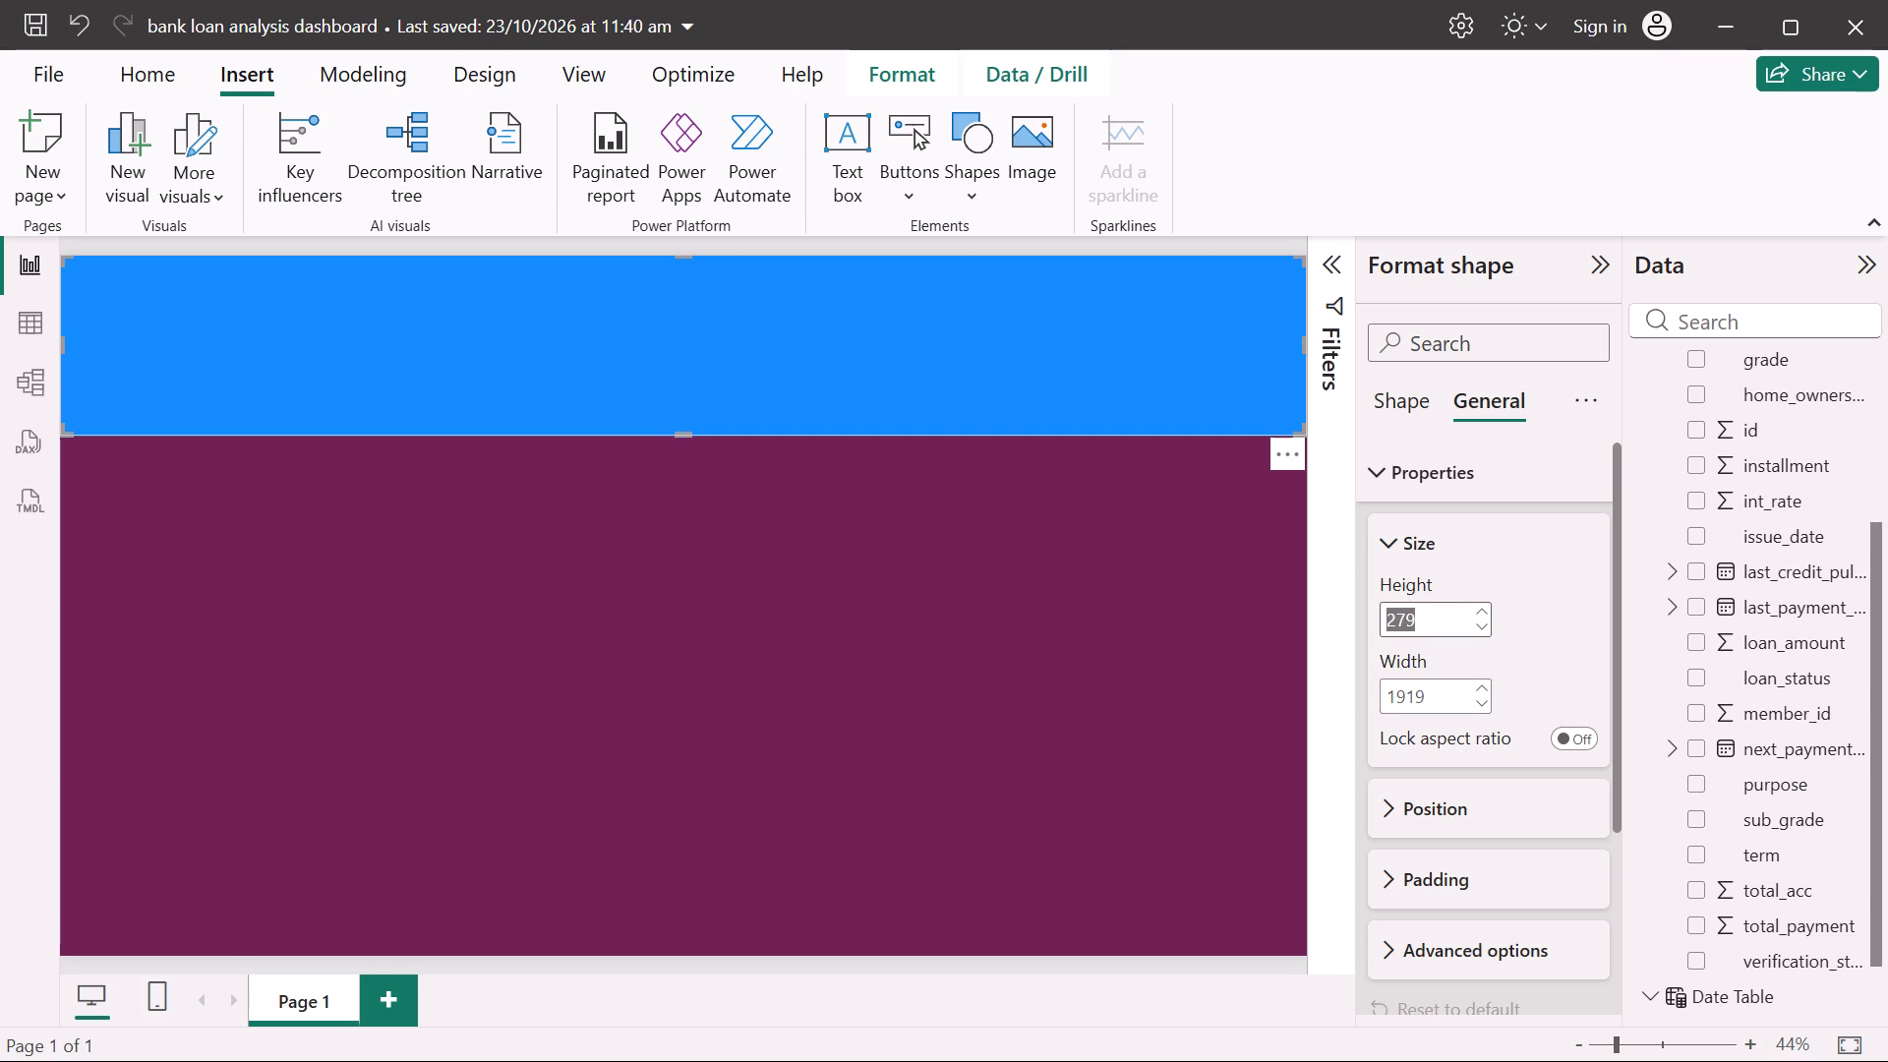
type("55")
key("Return")
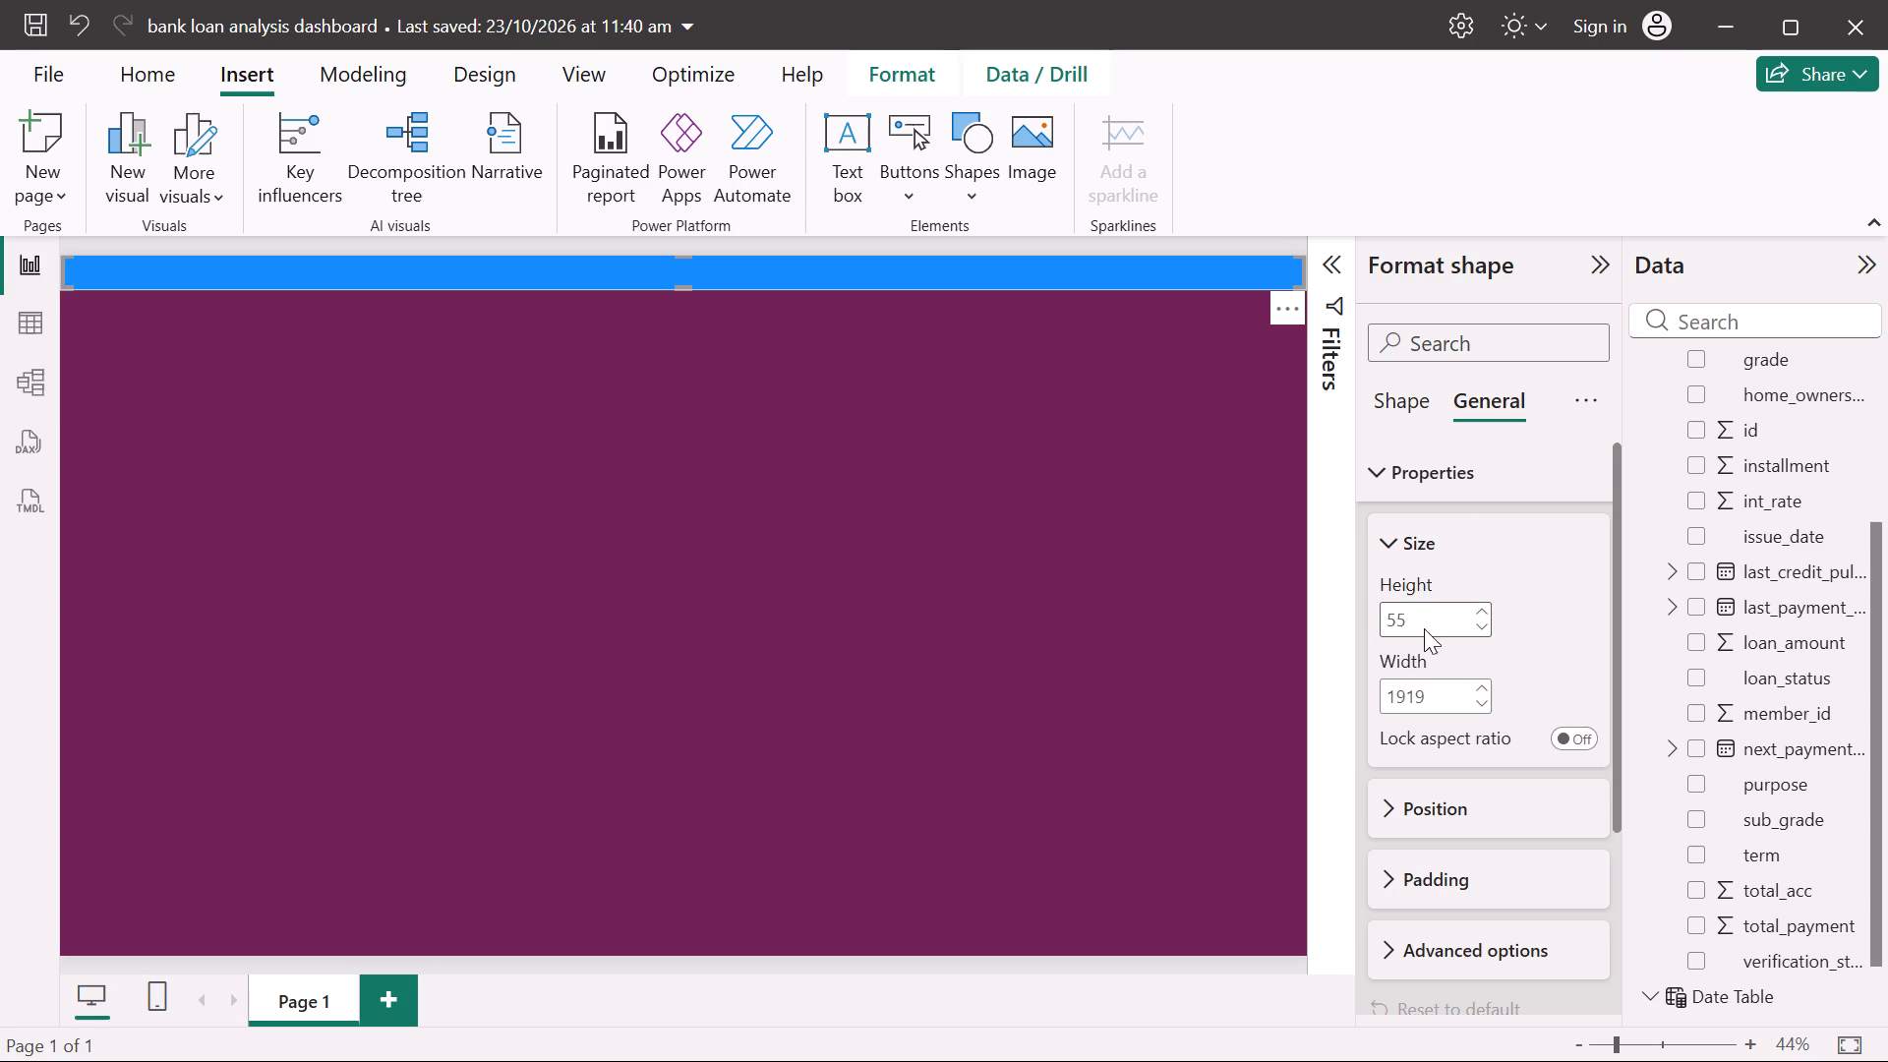
Turn off the border in the header rectangle's style settings.
scroll(1392, 651, "down", 4)
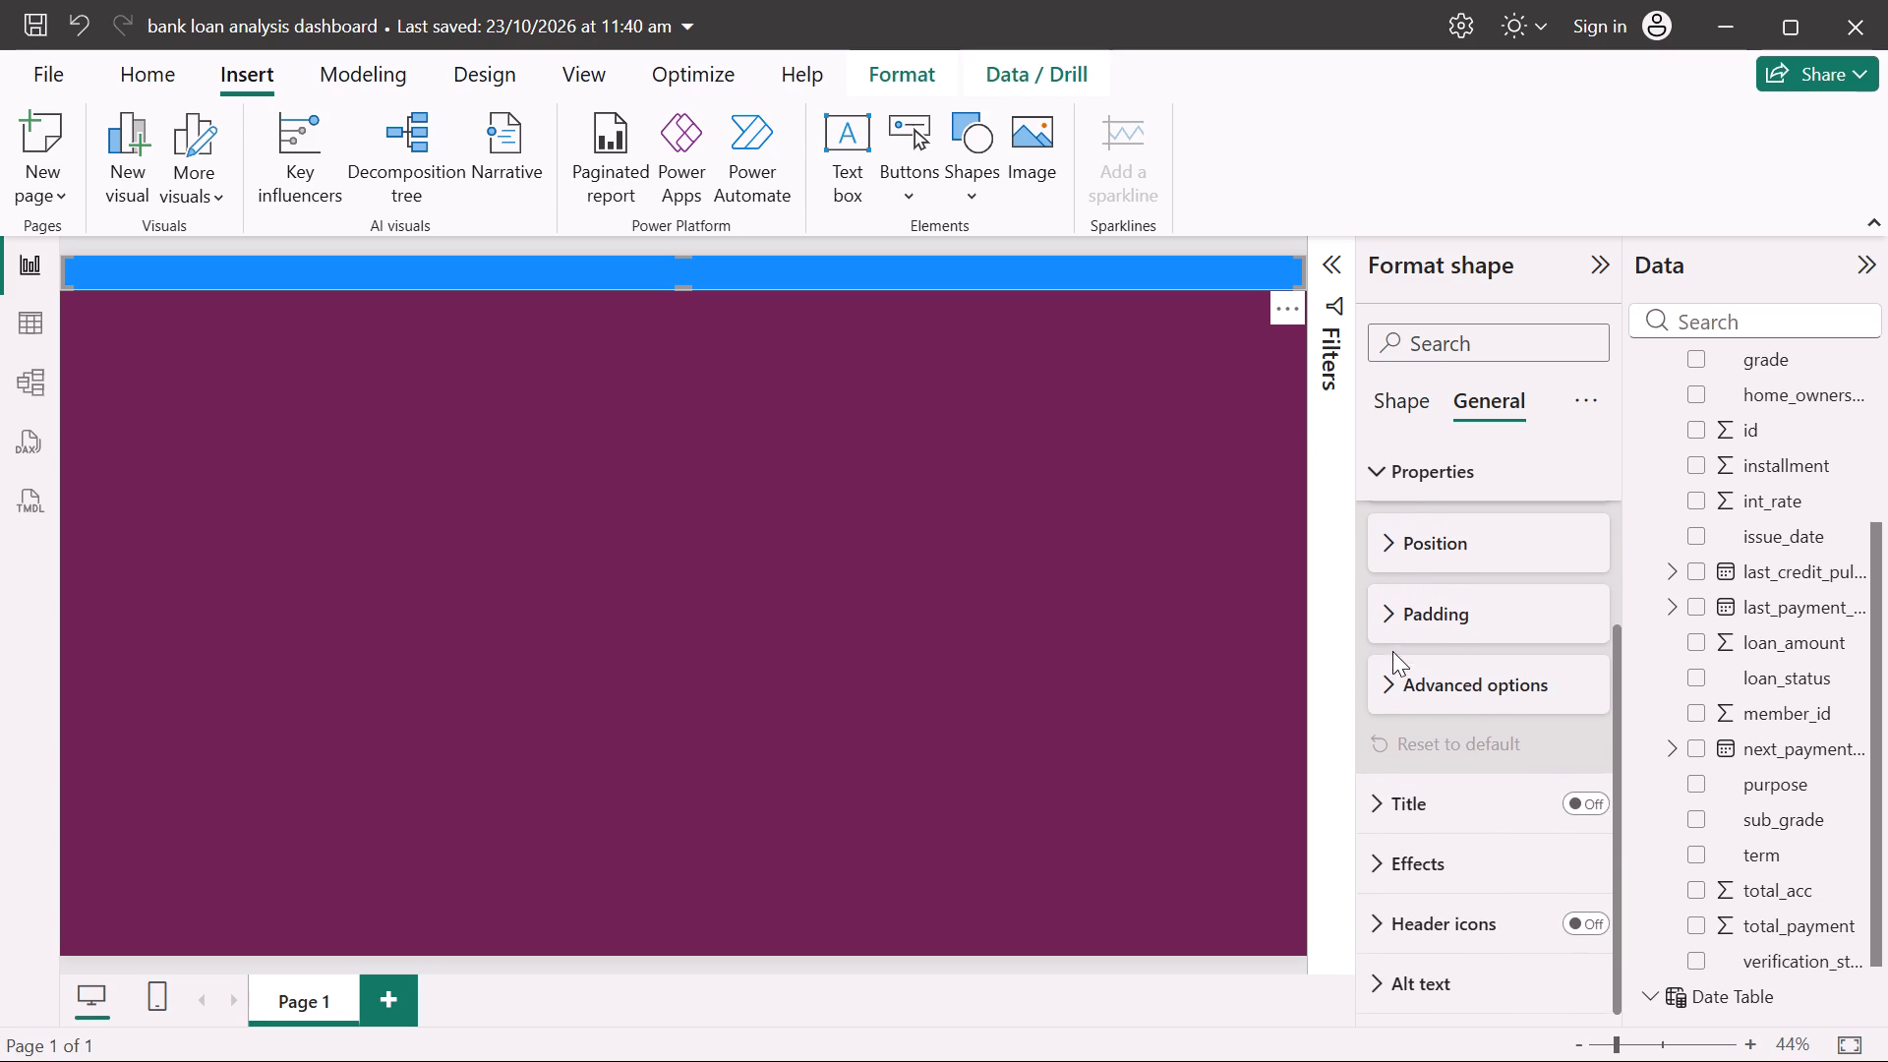
left_click(1407, 391)
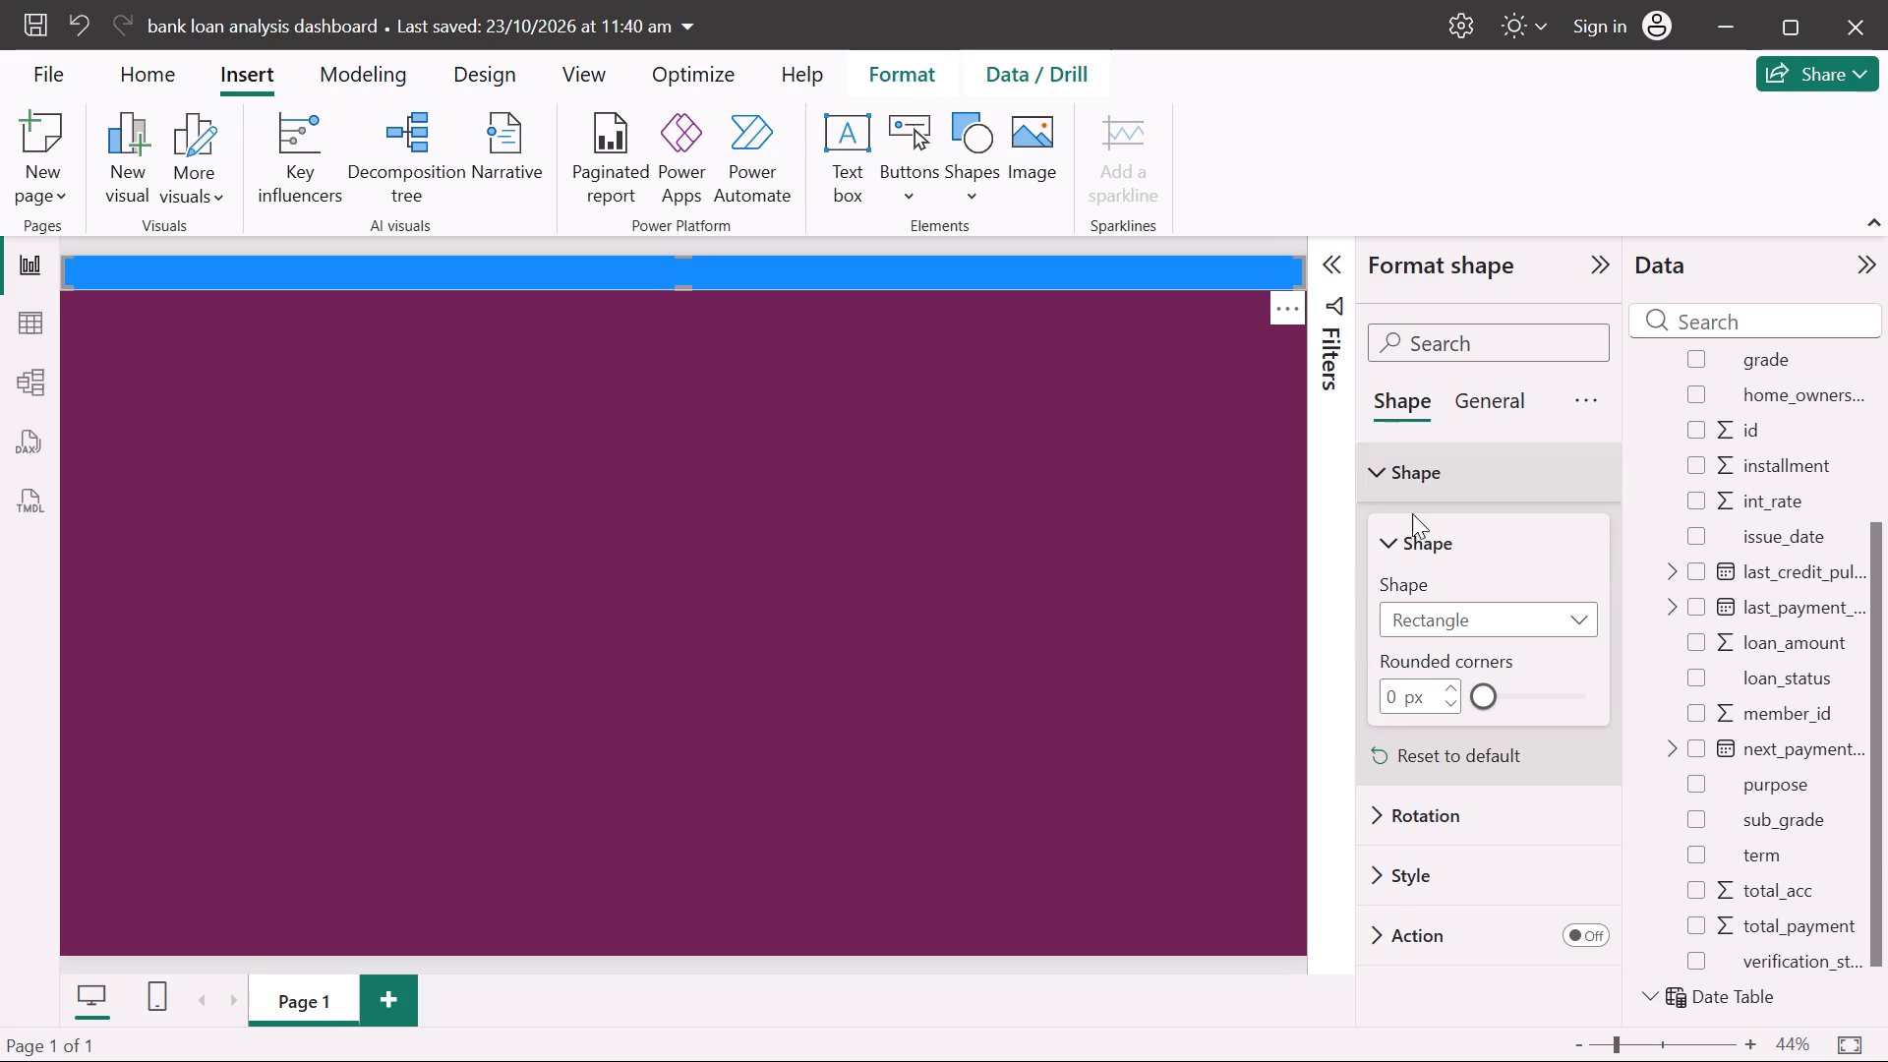
left_click(1415, 861)
scroll(1415, 861, "down", 2)
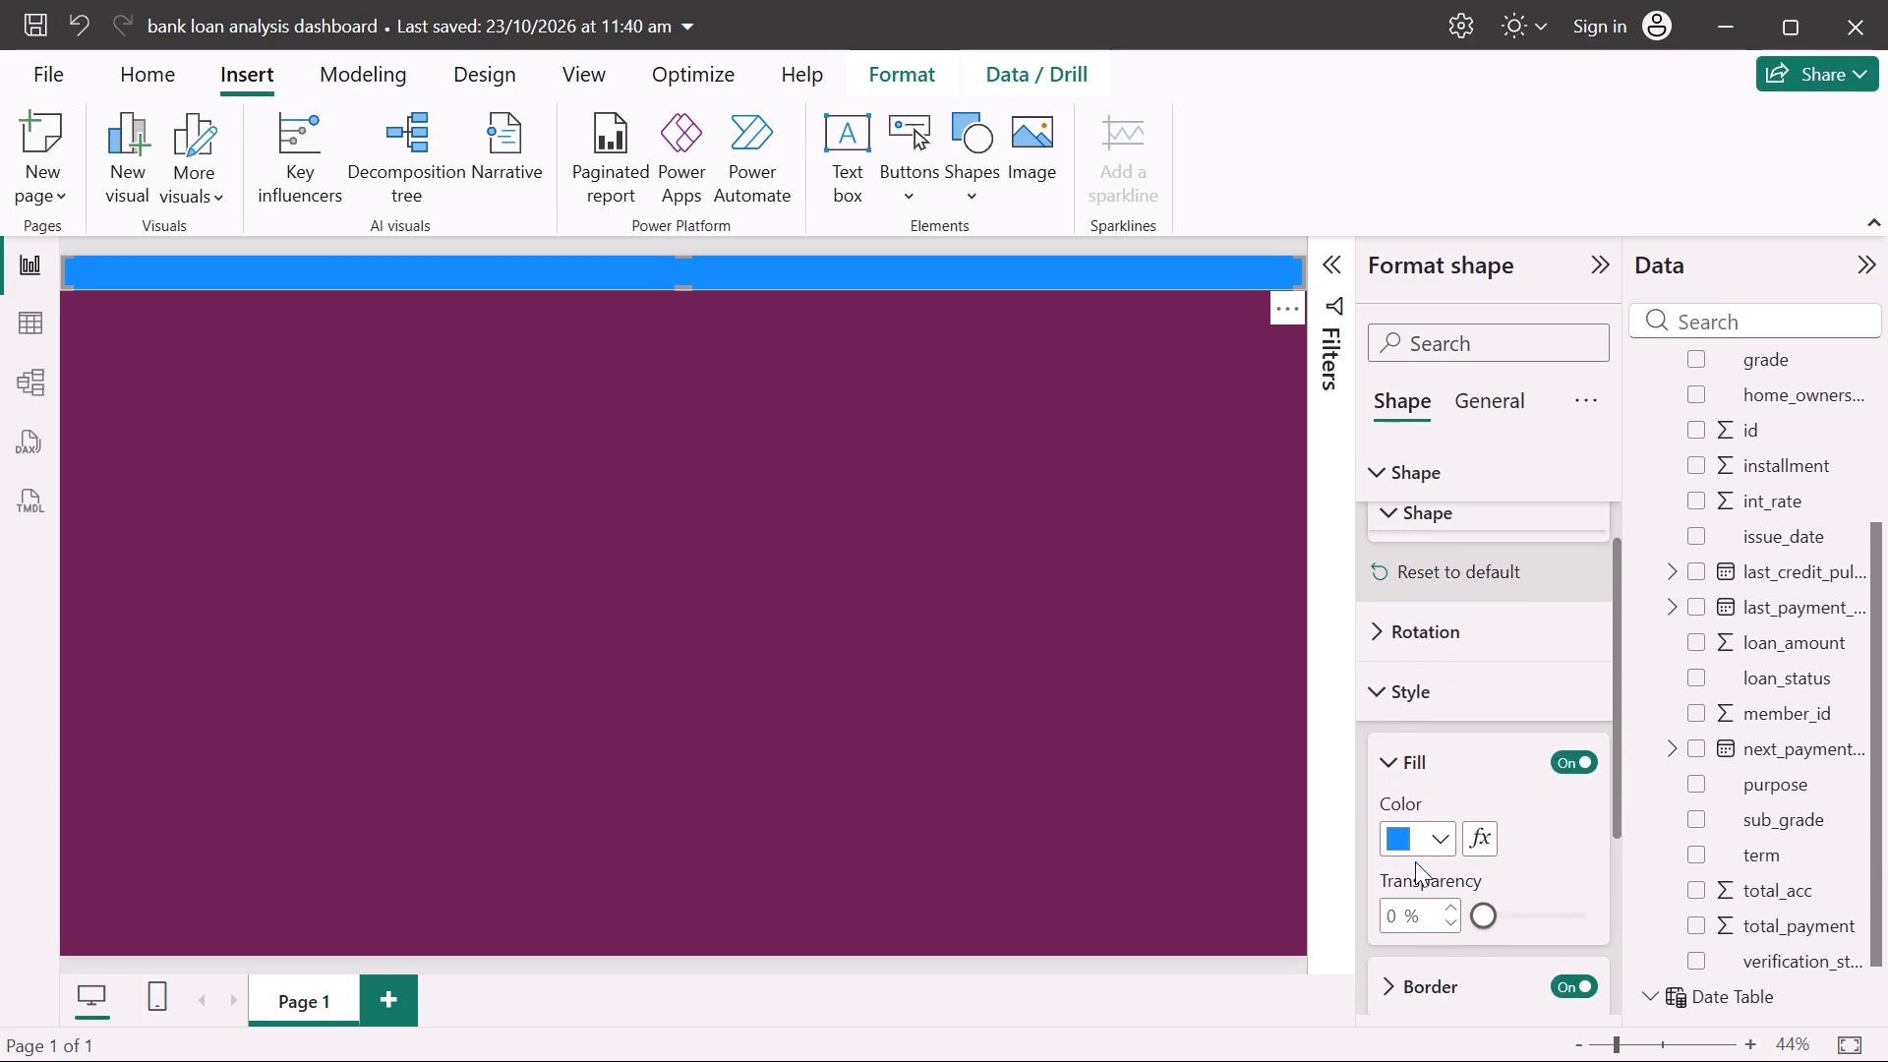
scroll(1415, 861, "down", 2)
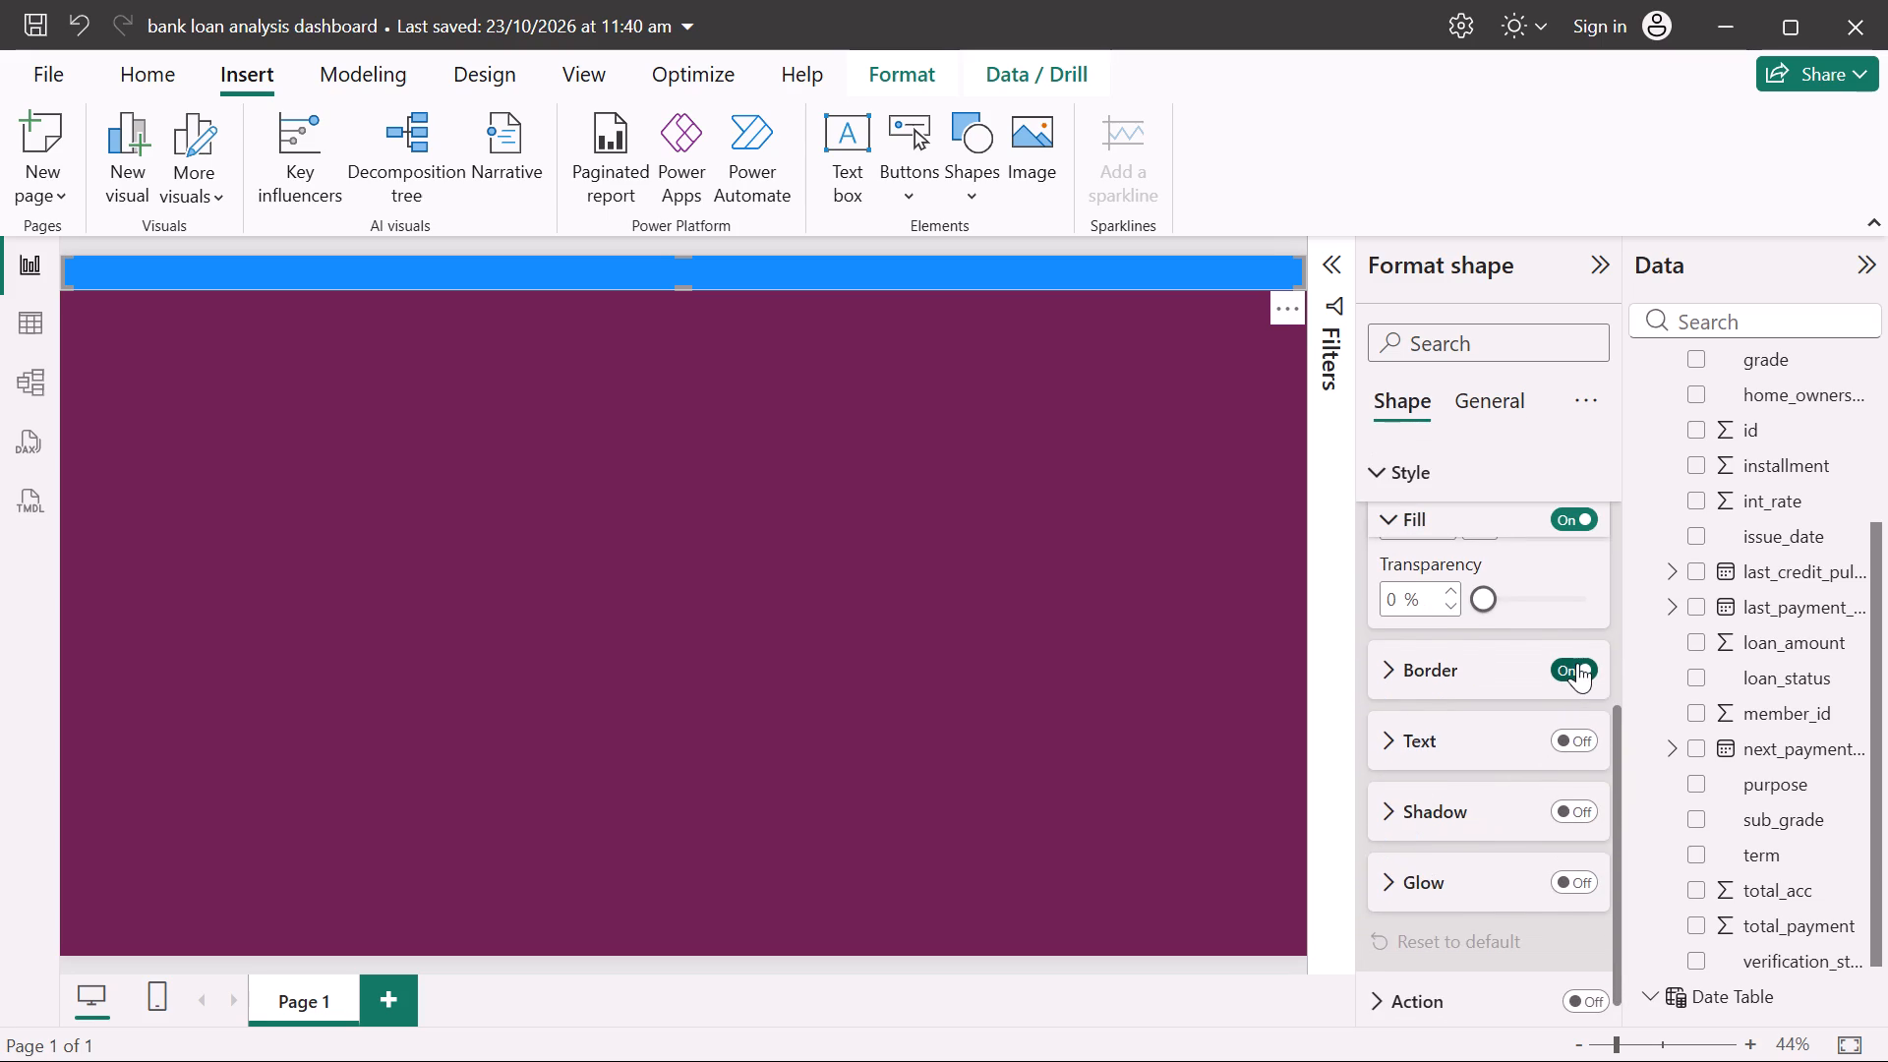
left_click(1577, 663)
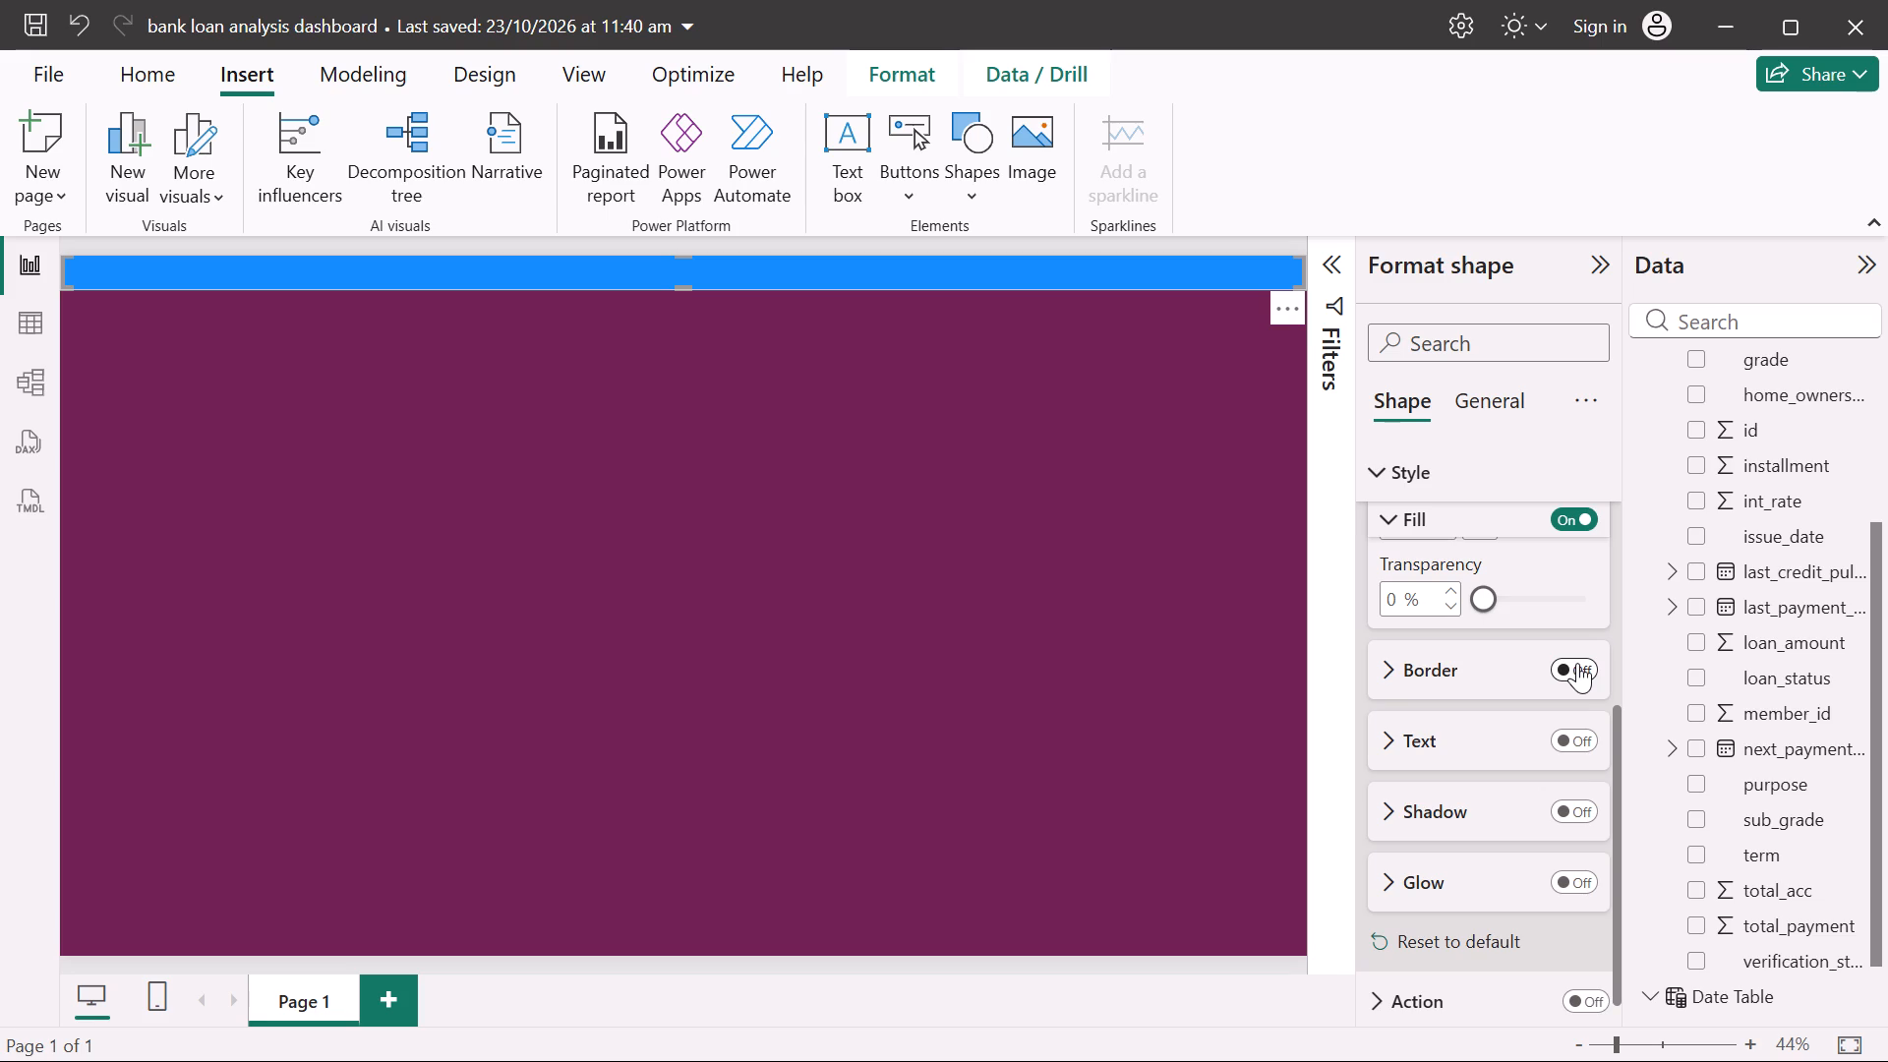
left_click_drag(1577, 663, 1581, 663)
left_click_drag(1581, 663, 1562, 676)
Change the header rectangle's fill colour to the darkest shade of black in the theme colours and deselect the shape.
scroll(1461, 702, "up", 1)
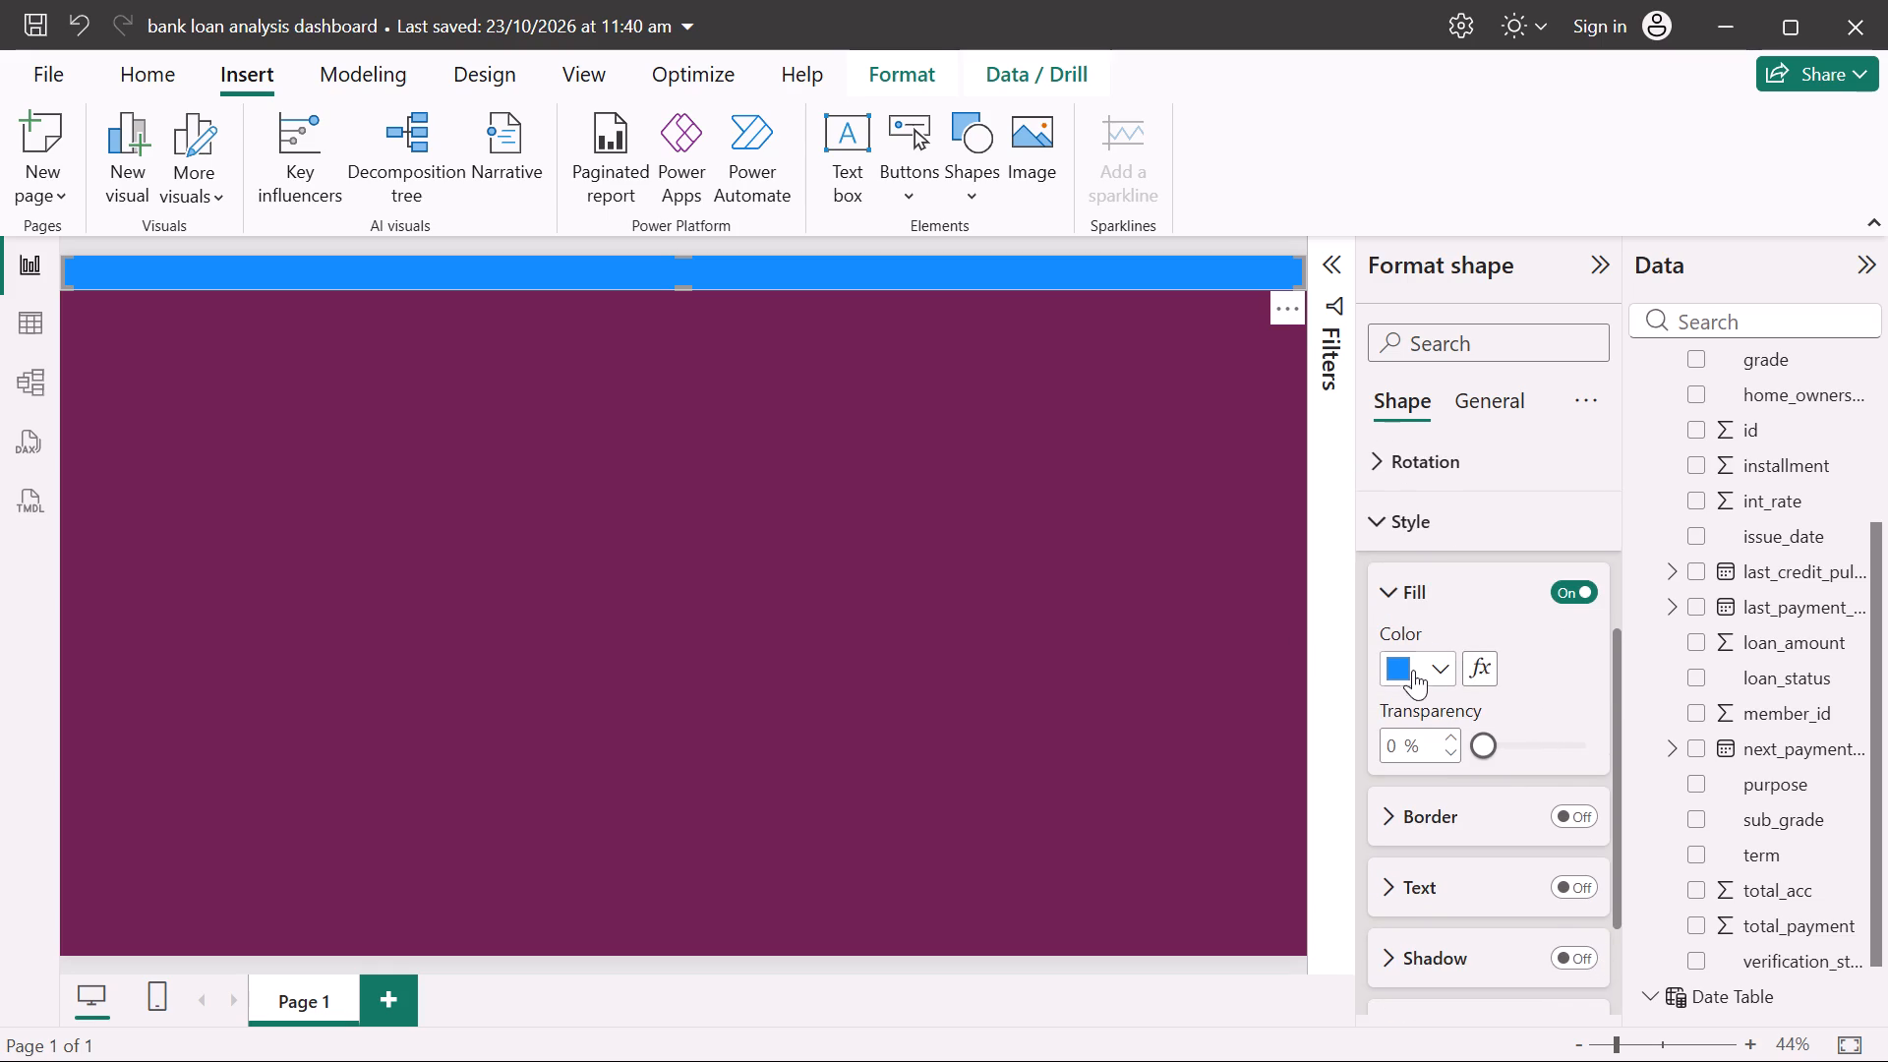
left_click(1399, 671)
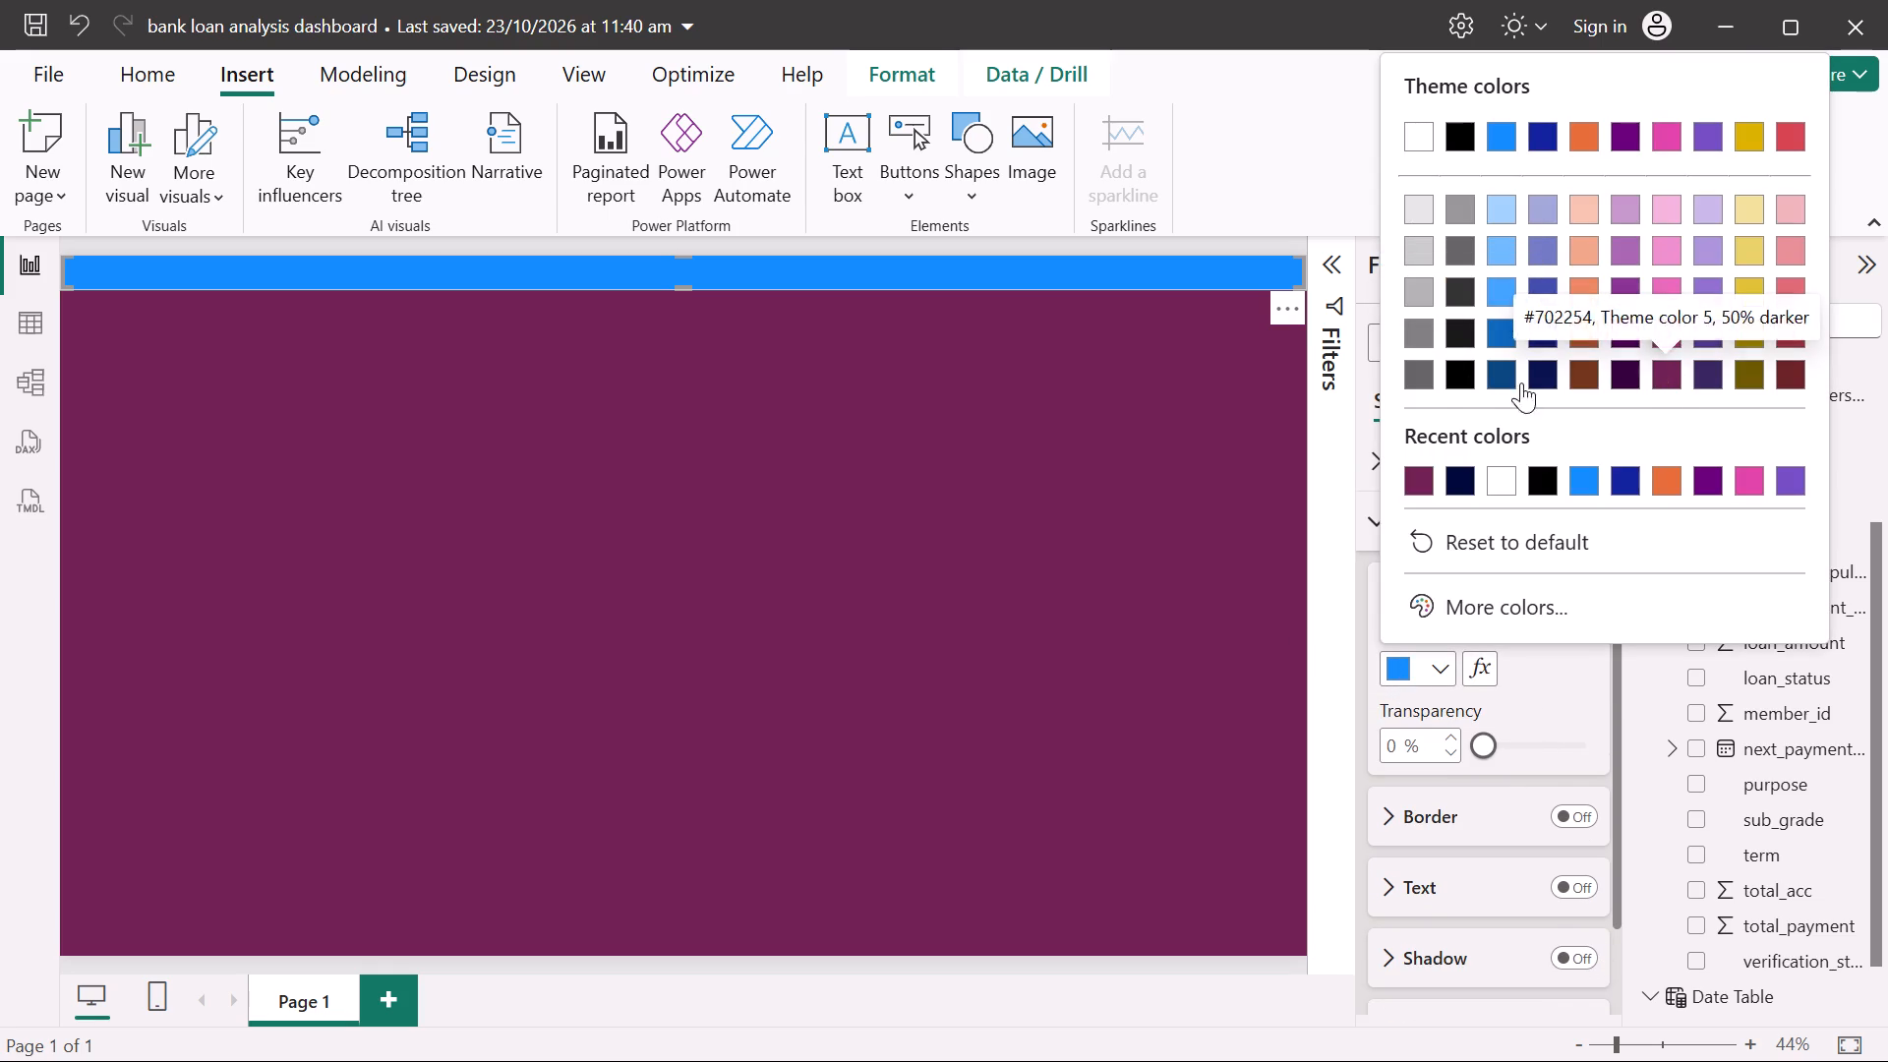
left_click(1467, 371)
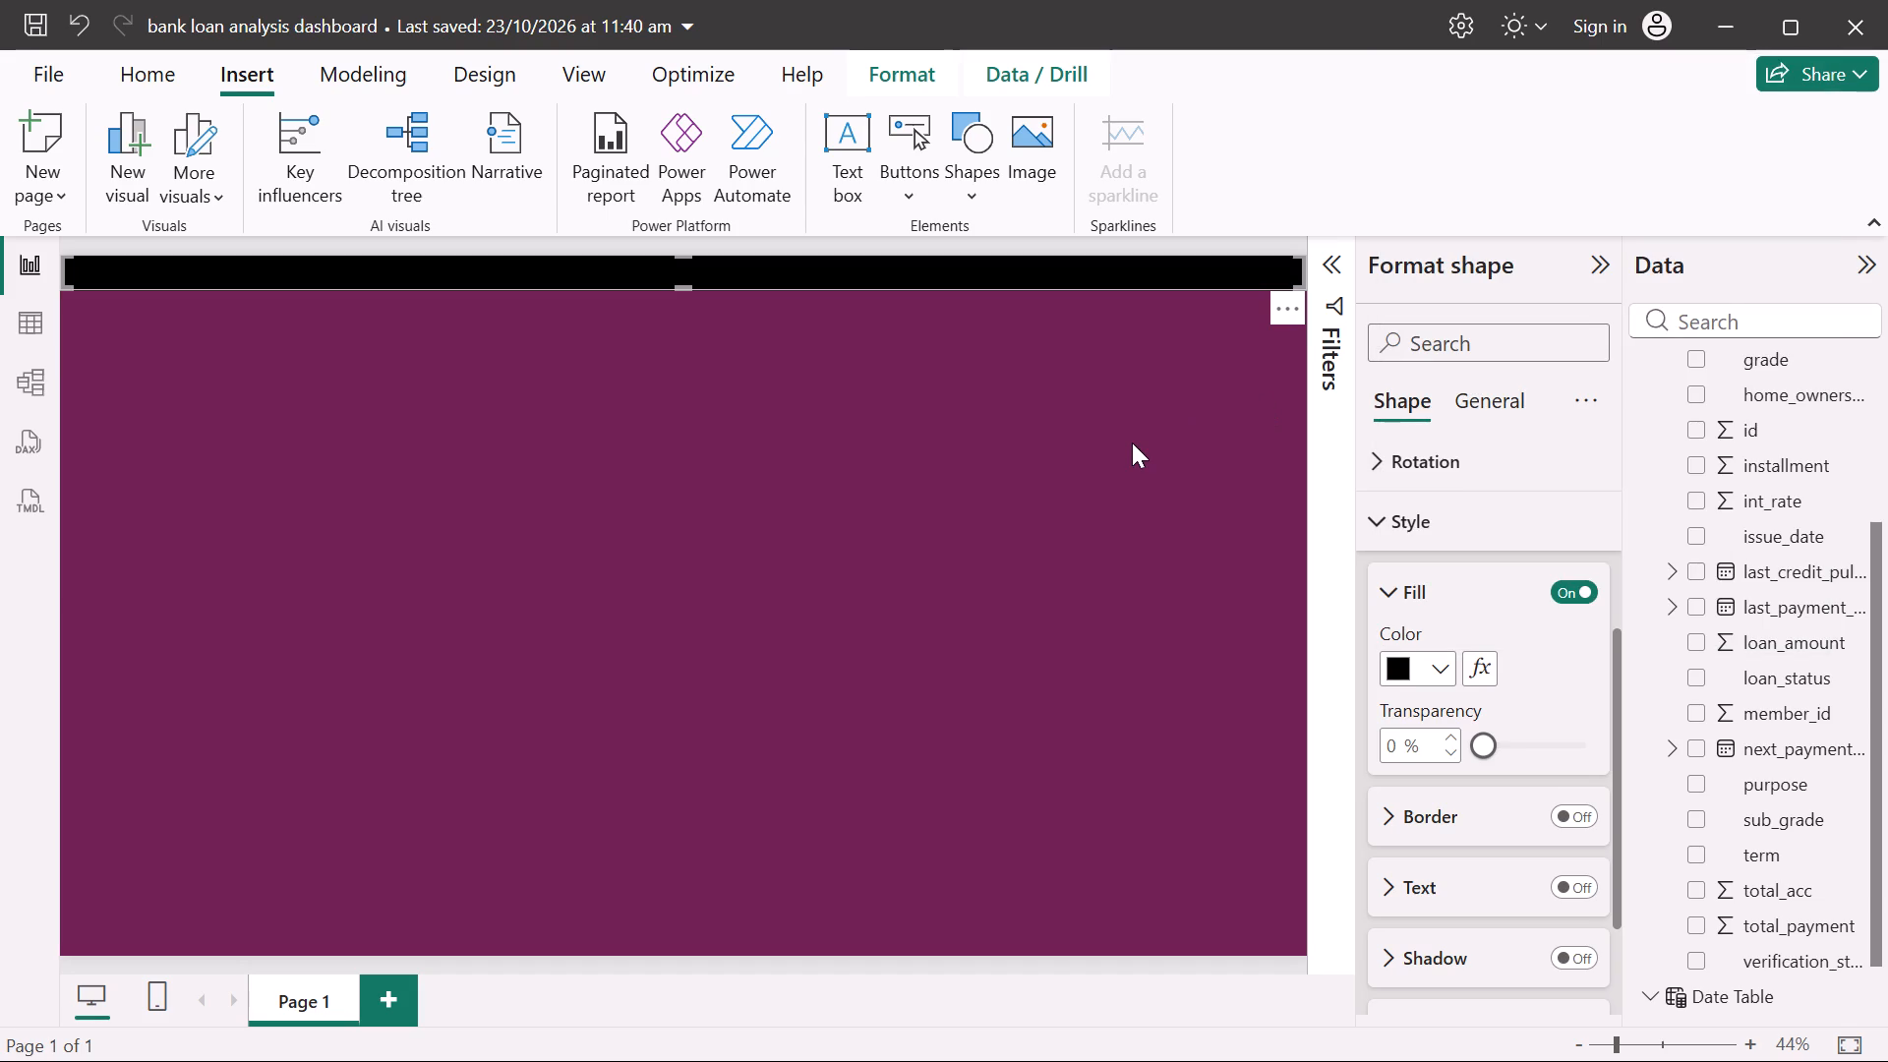
left_click(1132, 442)
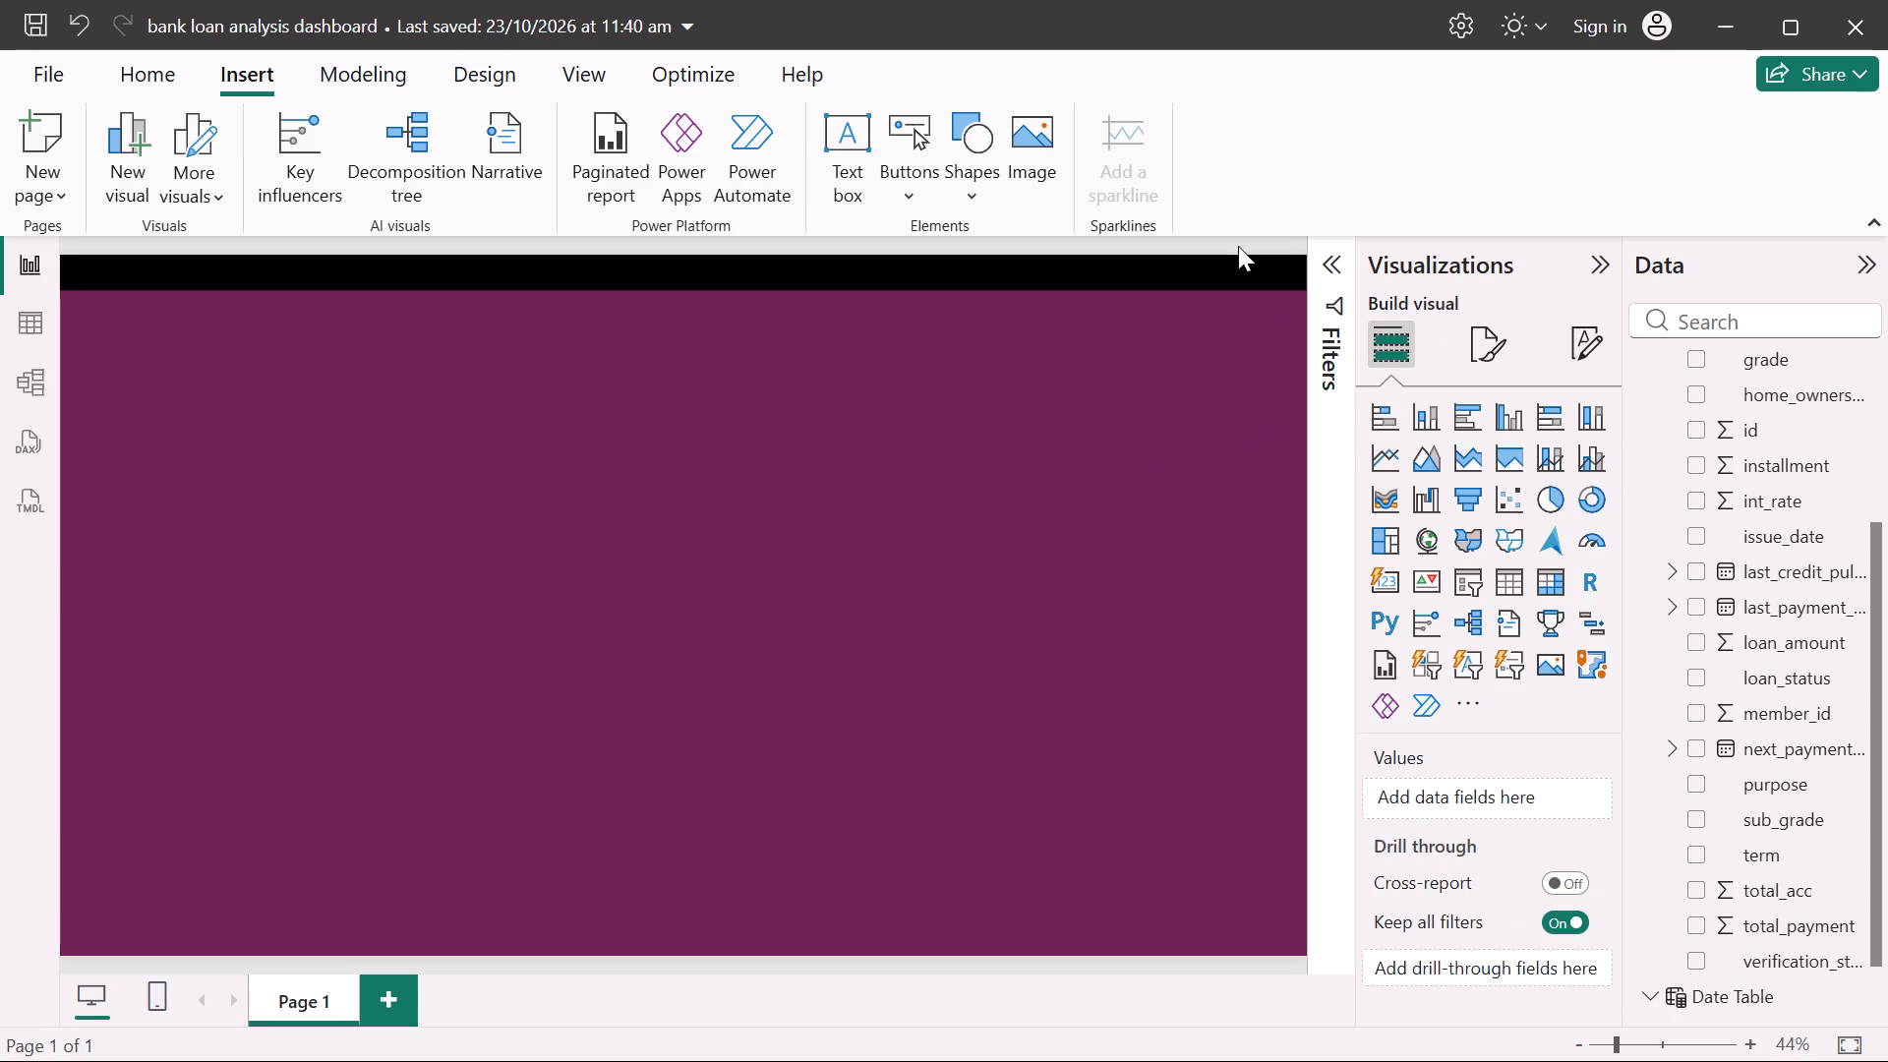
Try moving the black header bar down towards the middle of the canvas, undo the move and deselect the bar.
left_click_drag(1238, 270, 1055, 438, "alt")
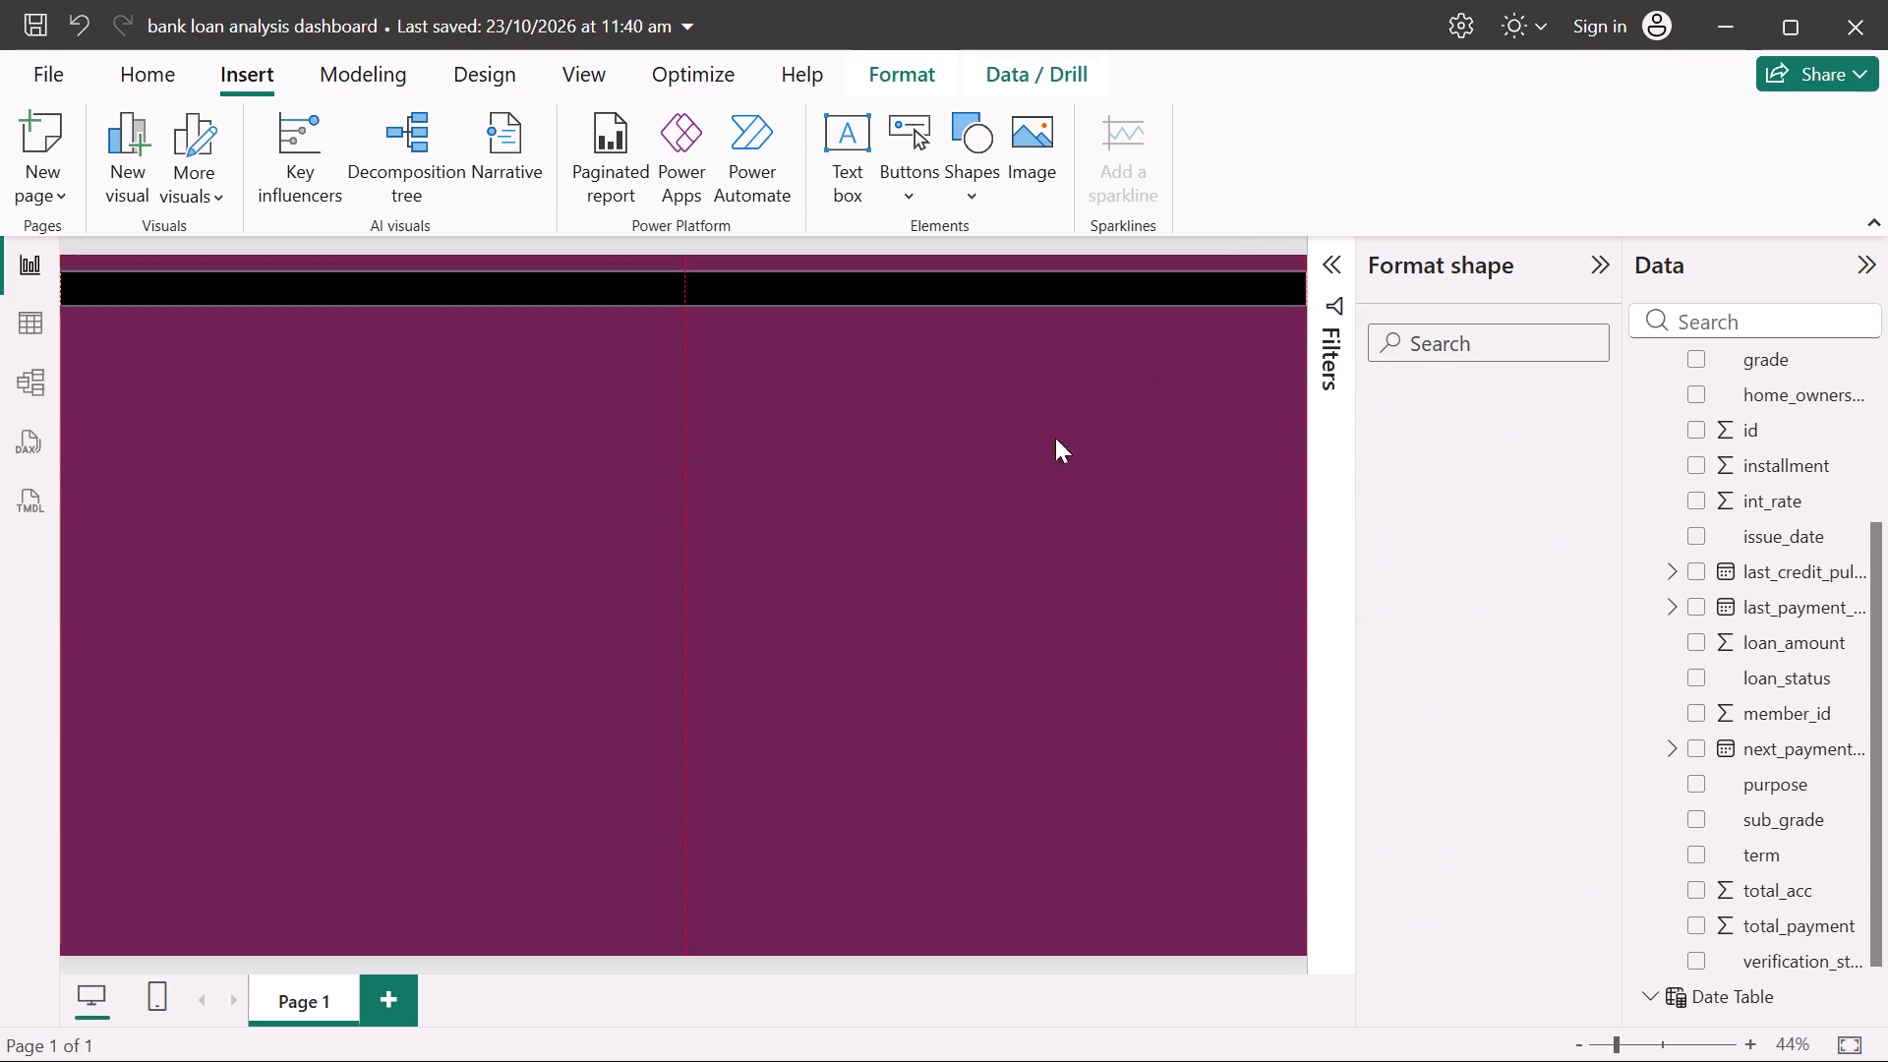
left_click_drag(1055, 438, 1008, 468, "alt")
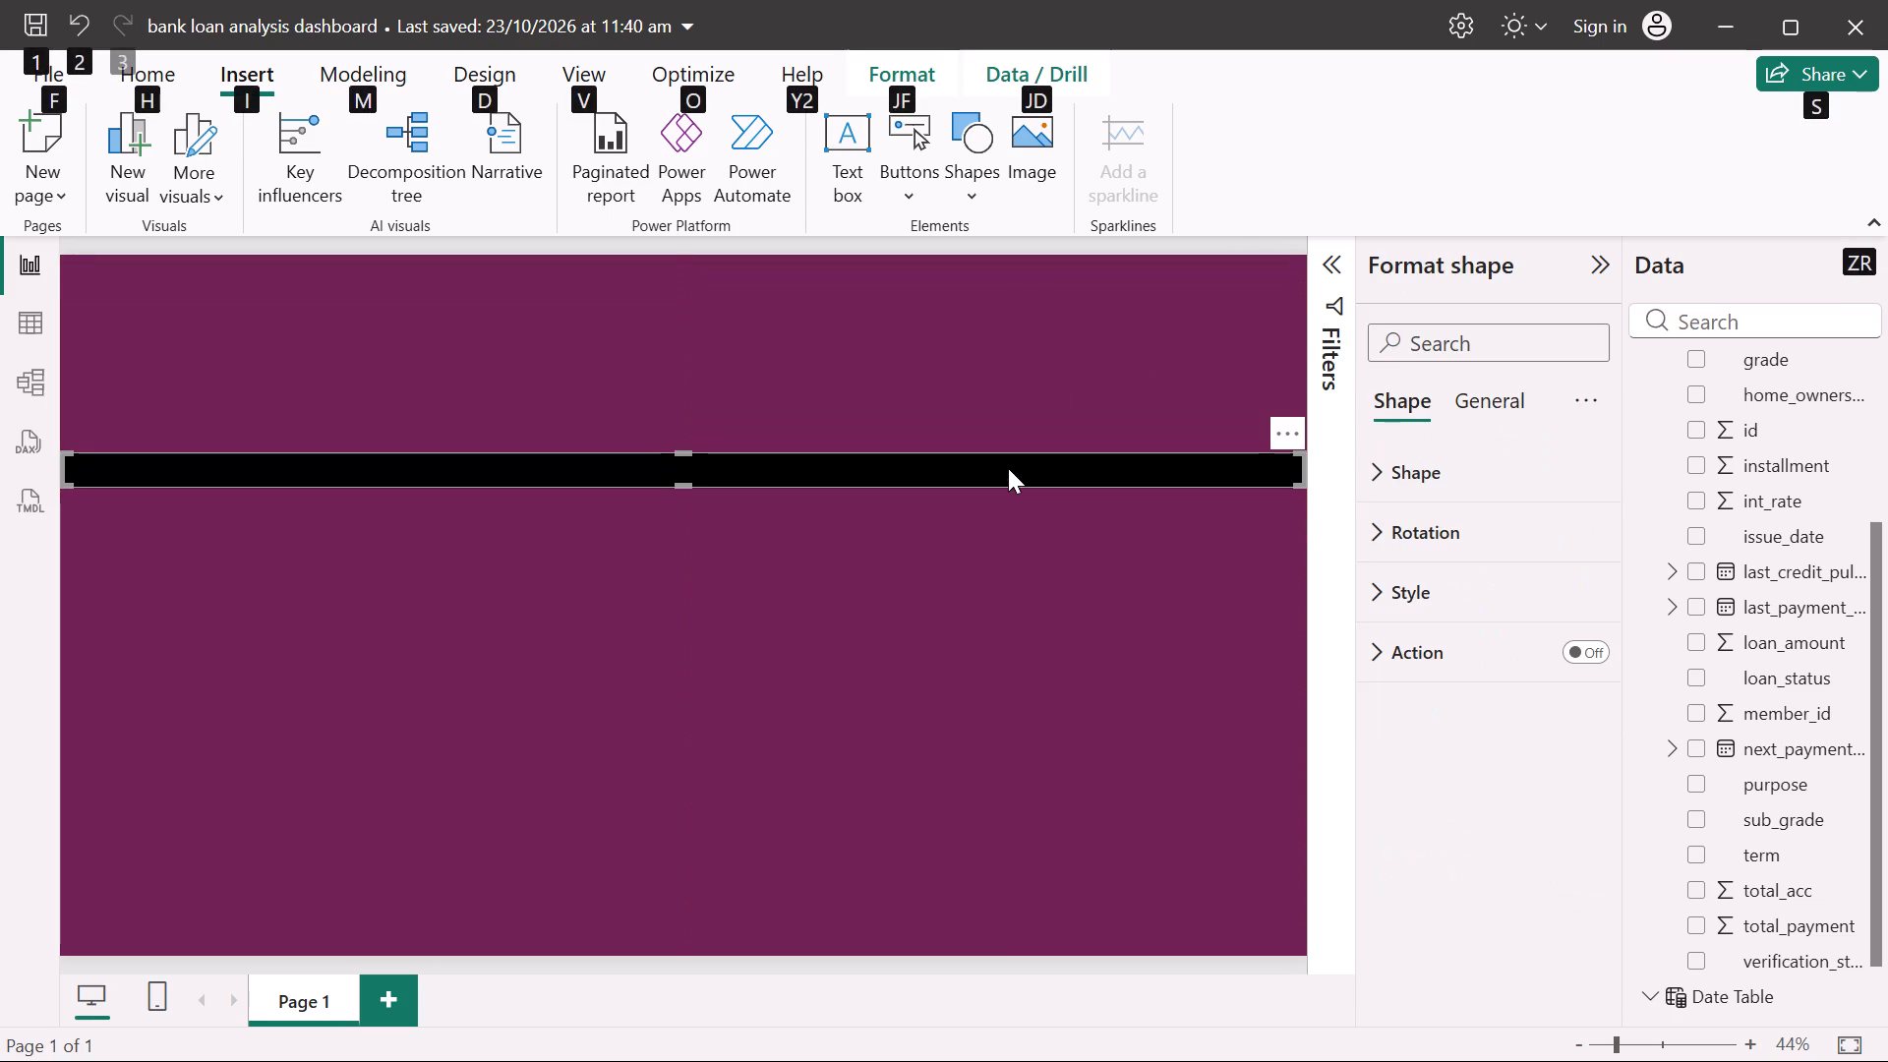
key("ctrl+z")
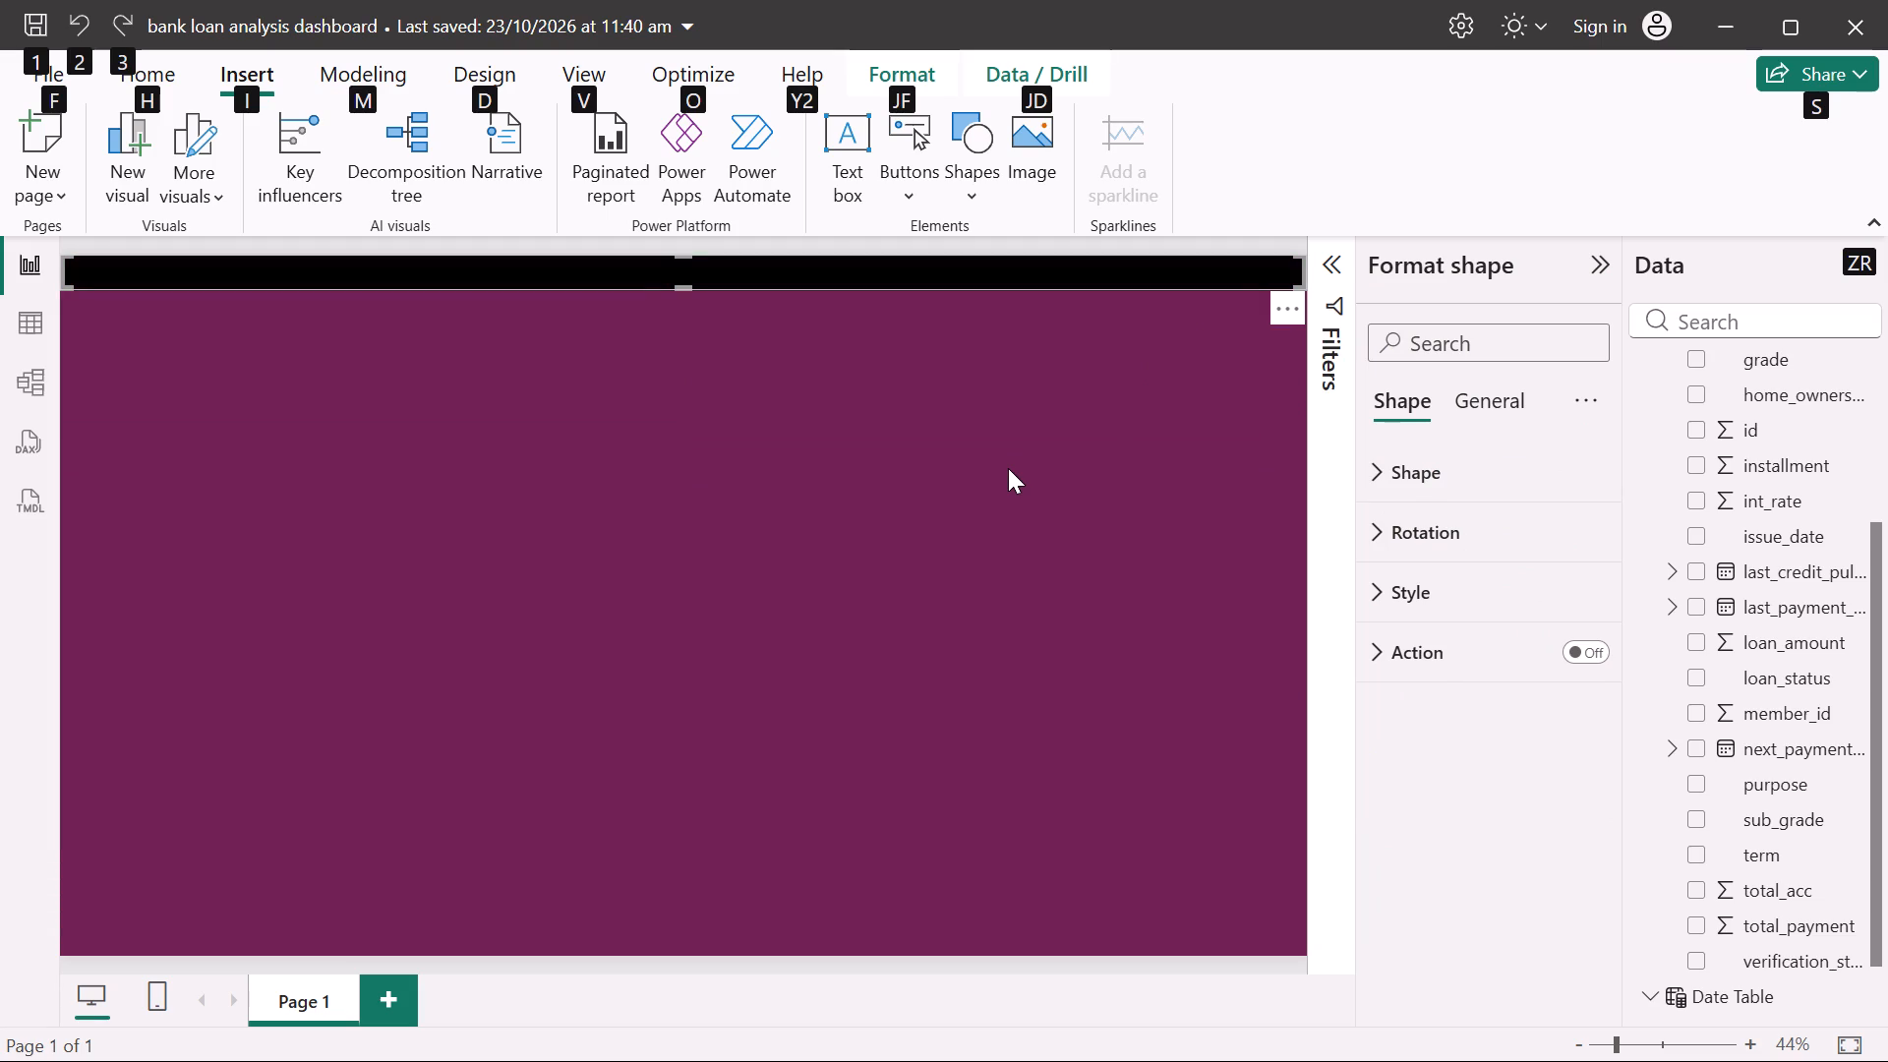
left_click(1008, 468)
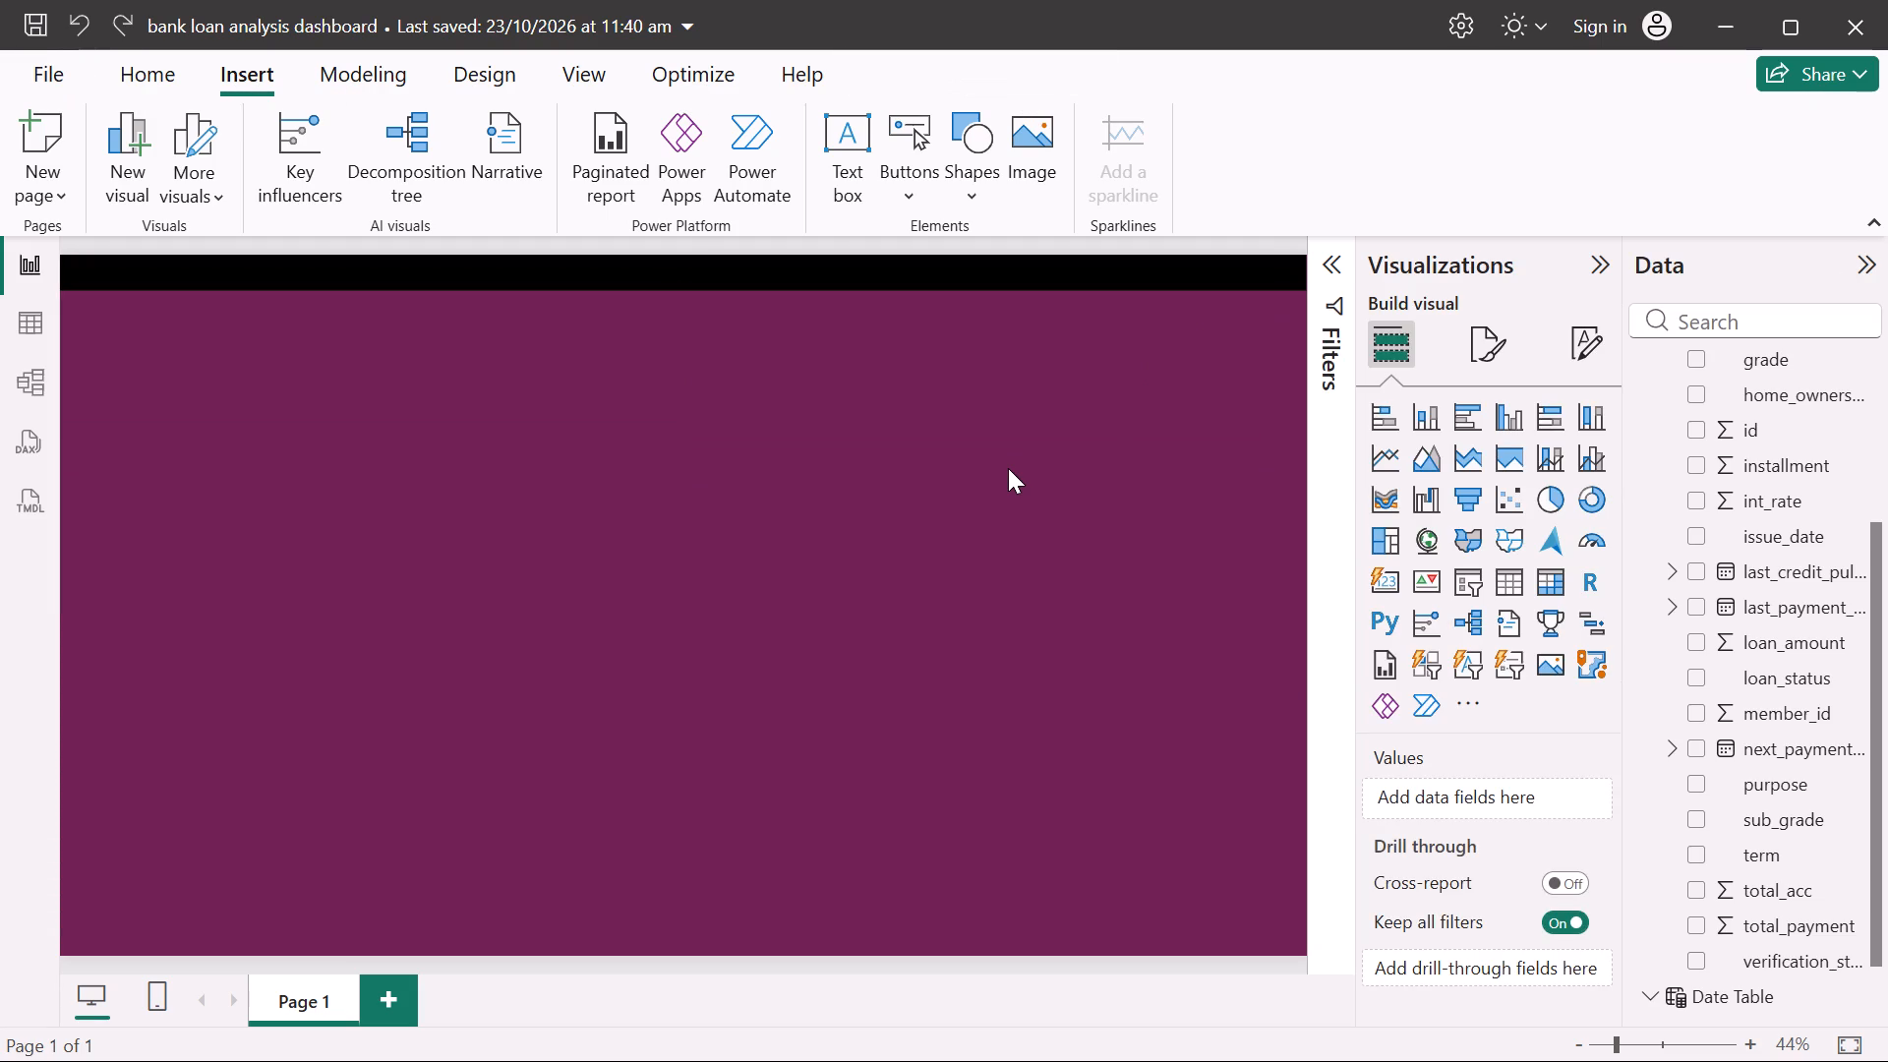
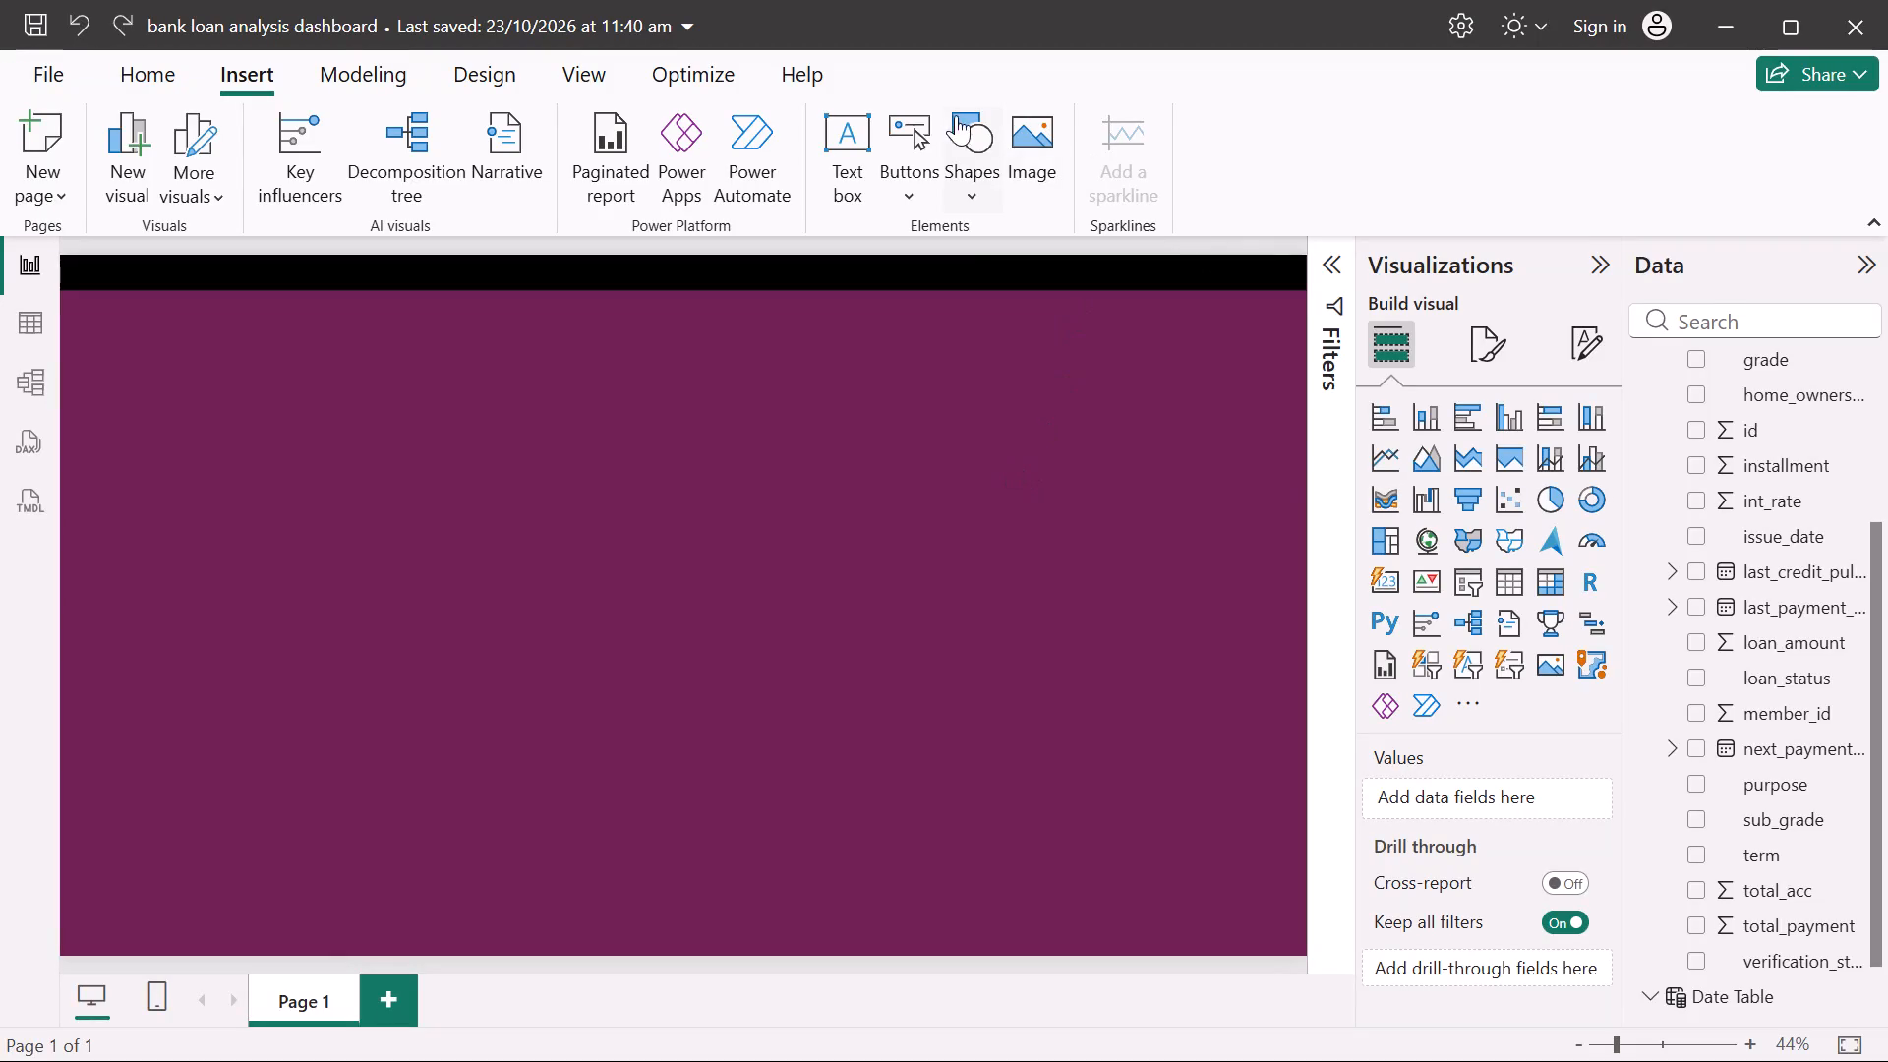
Insert a plain rectangle on the canvas and set its size to 192 wide by 665 high.
left_click(991, 140)
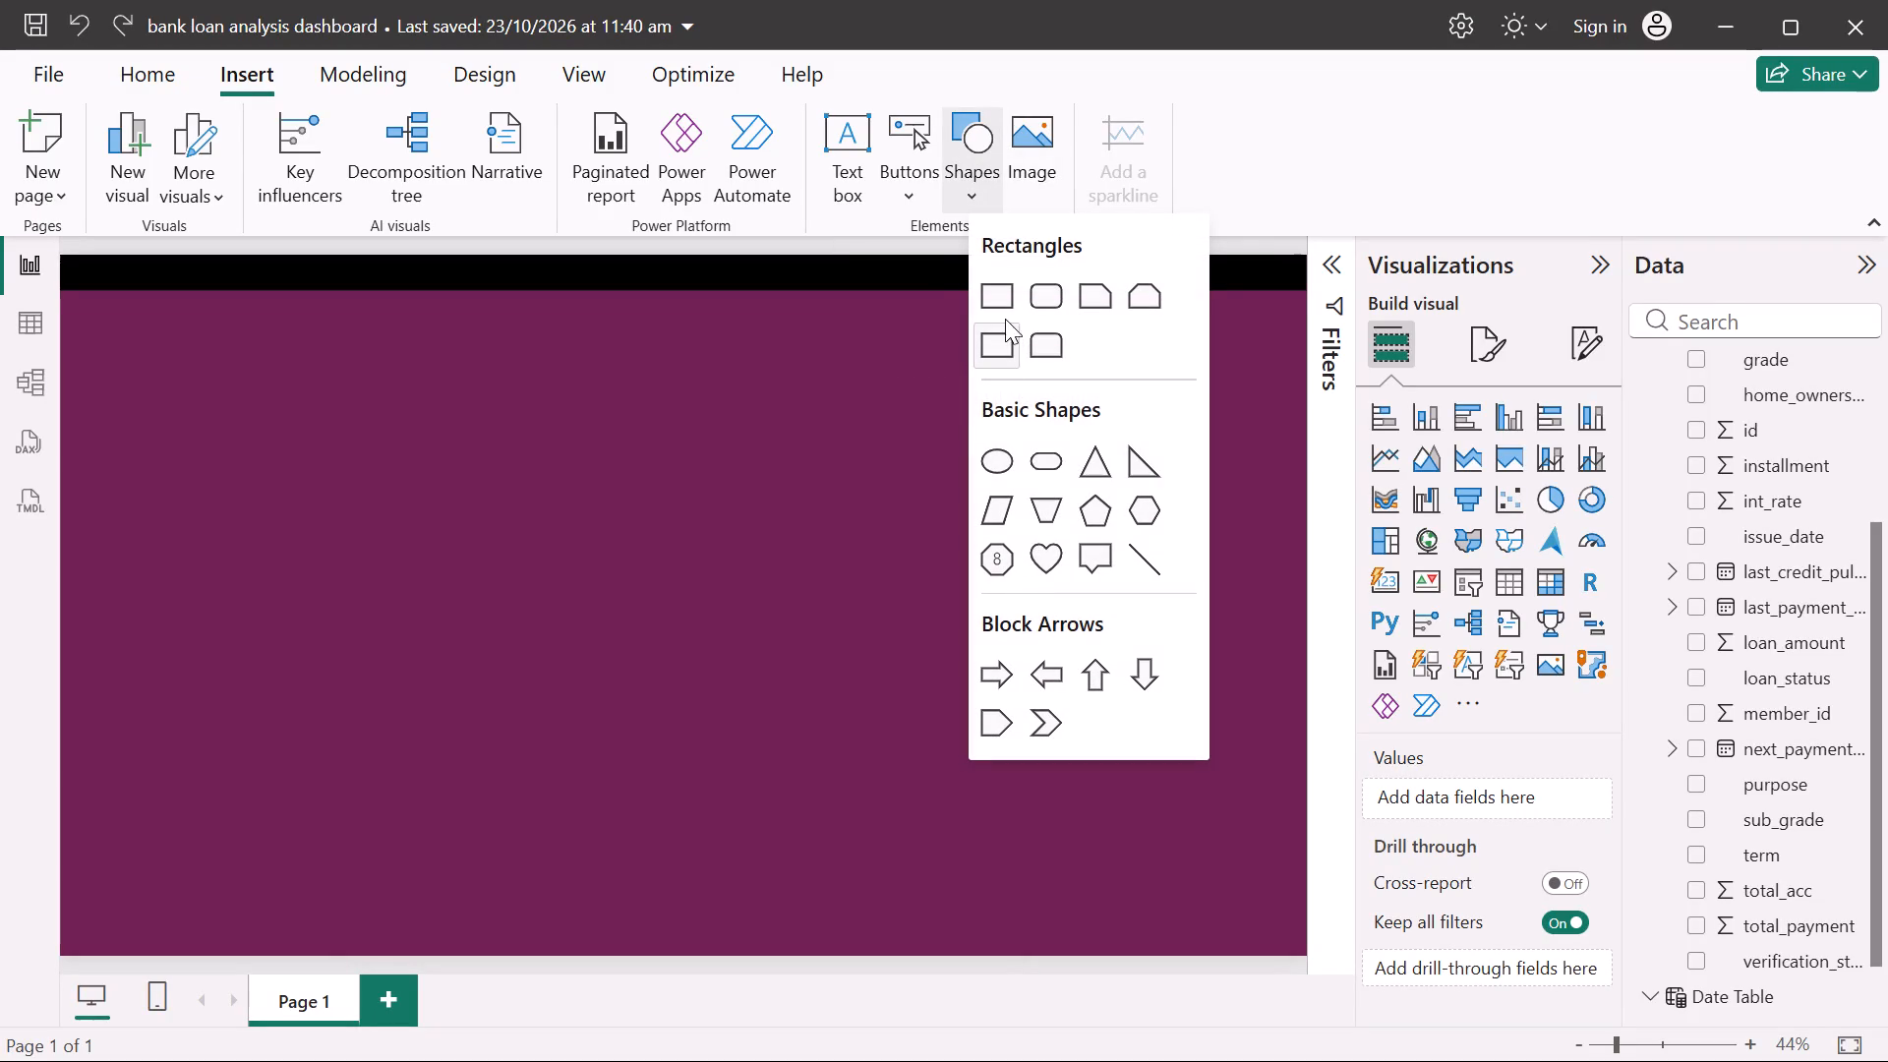
left_click(1003, 295)
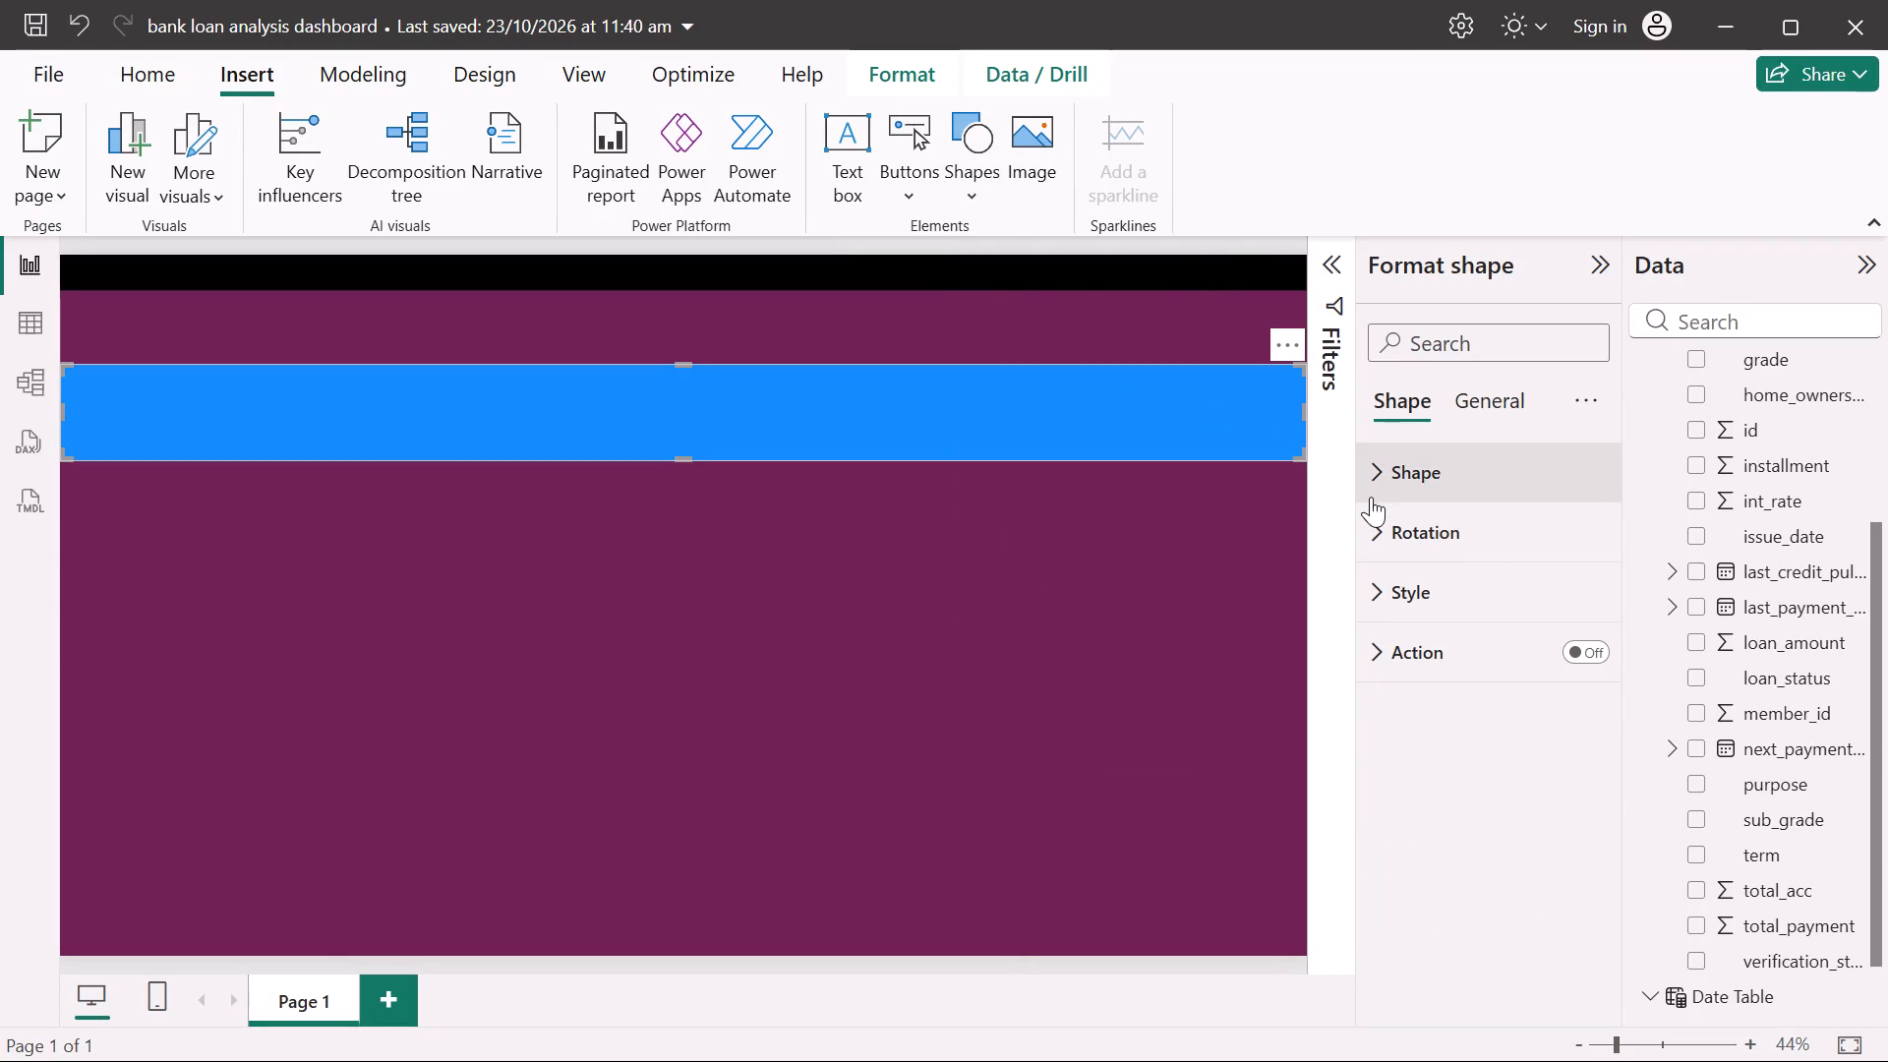
left_click(1488, 398)
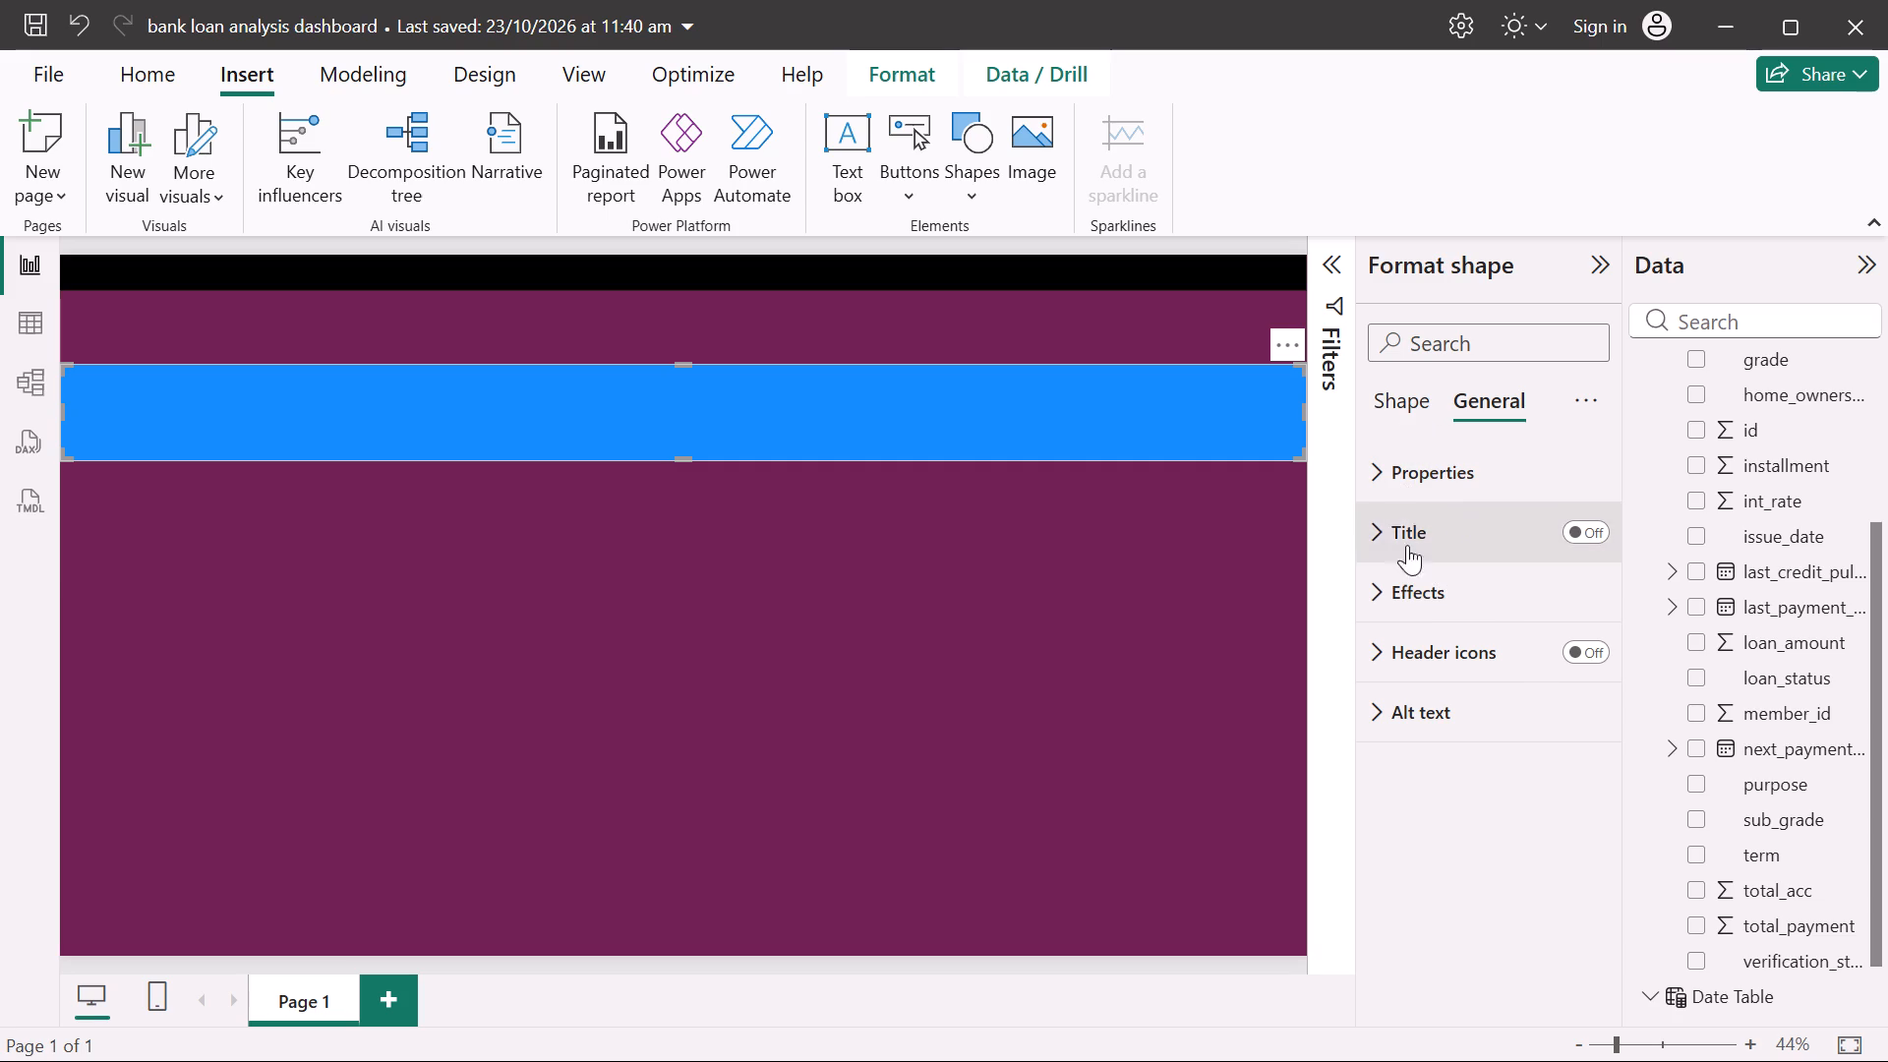
left_click(1411, 571)
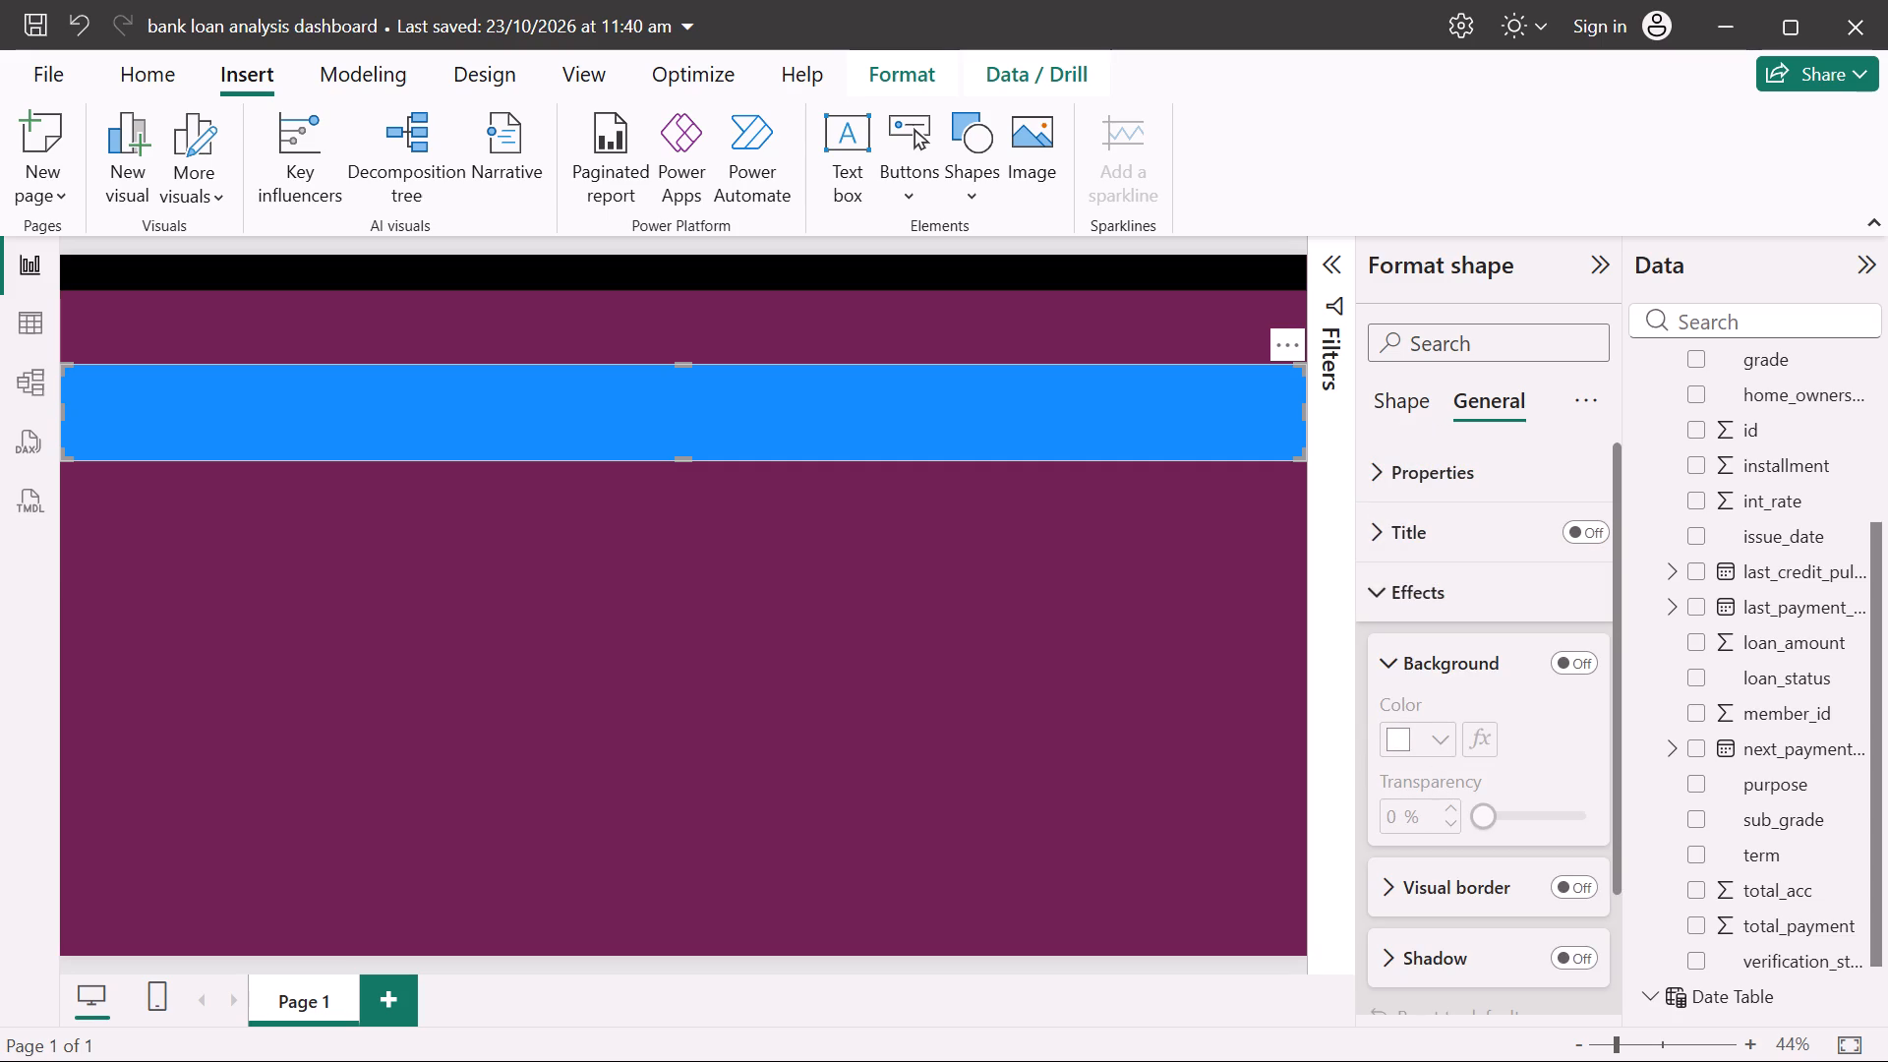
left_click(1378, 487)
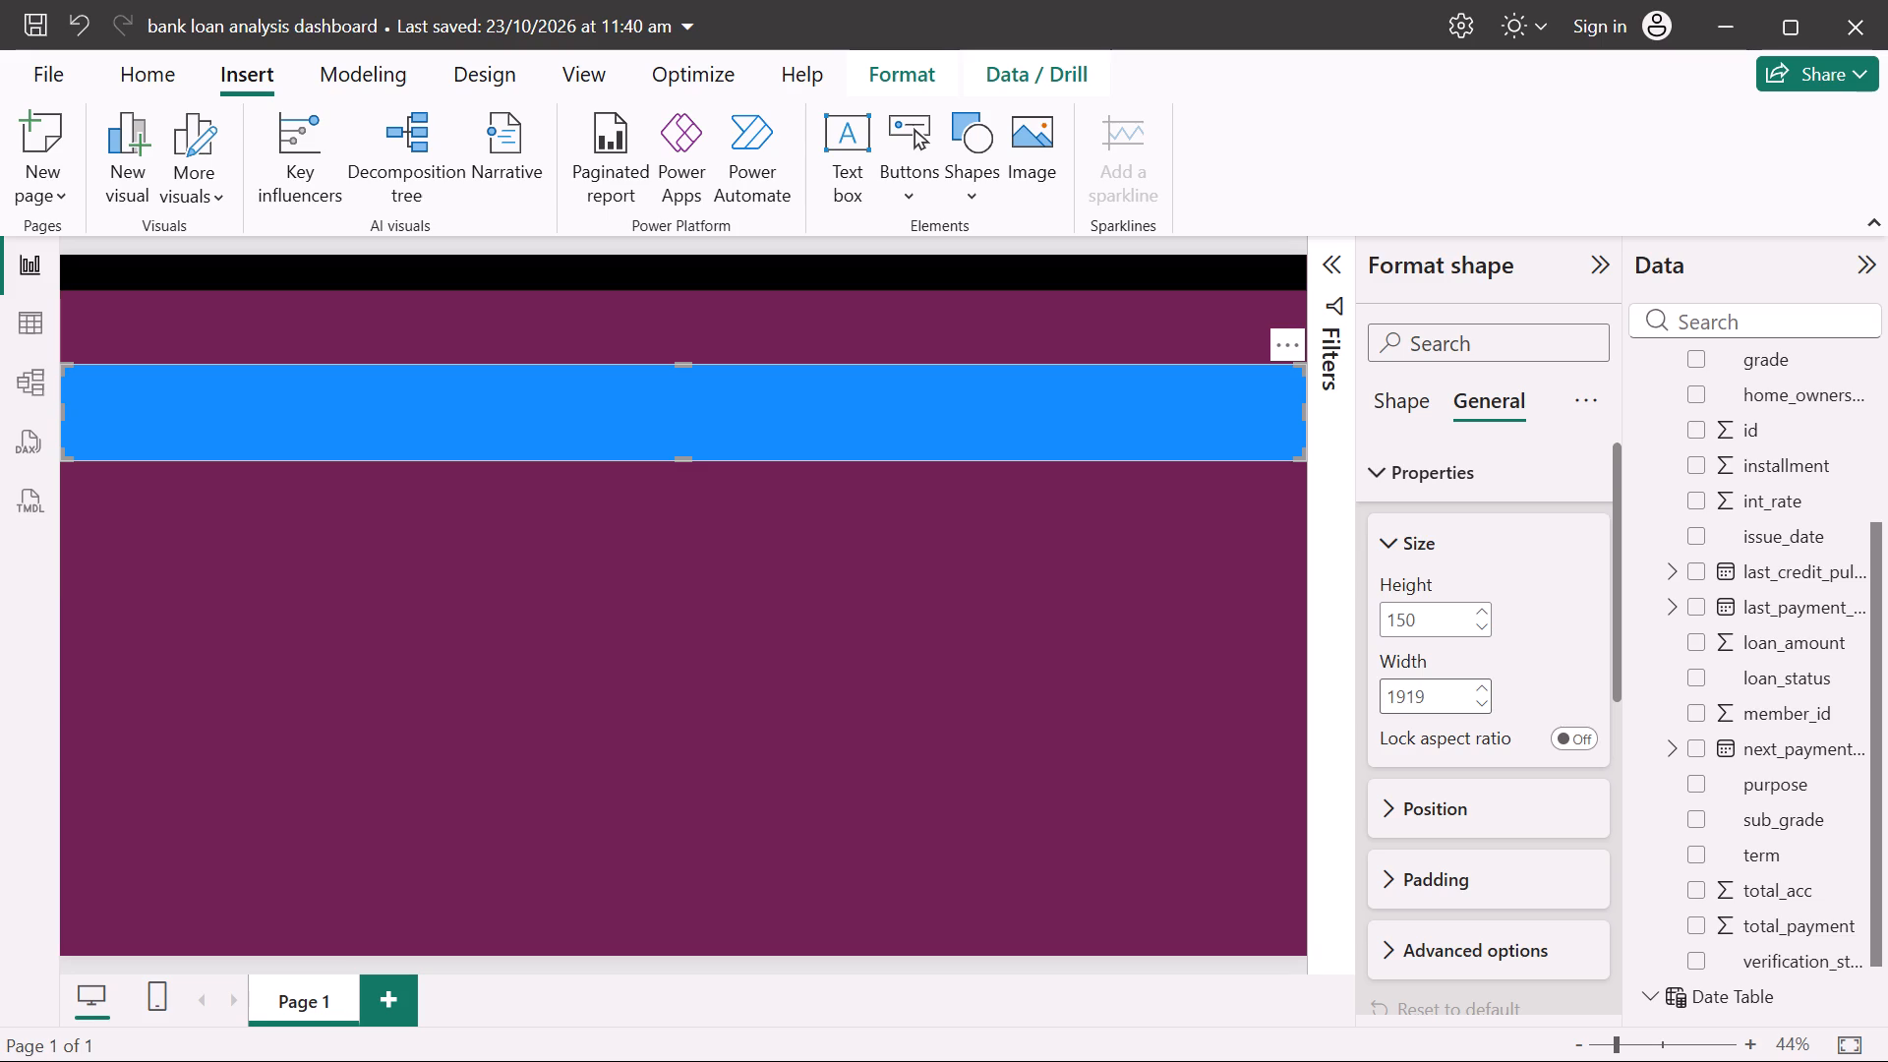
left_click(1432, 699)
key("1")
key("9")
key("2")
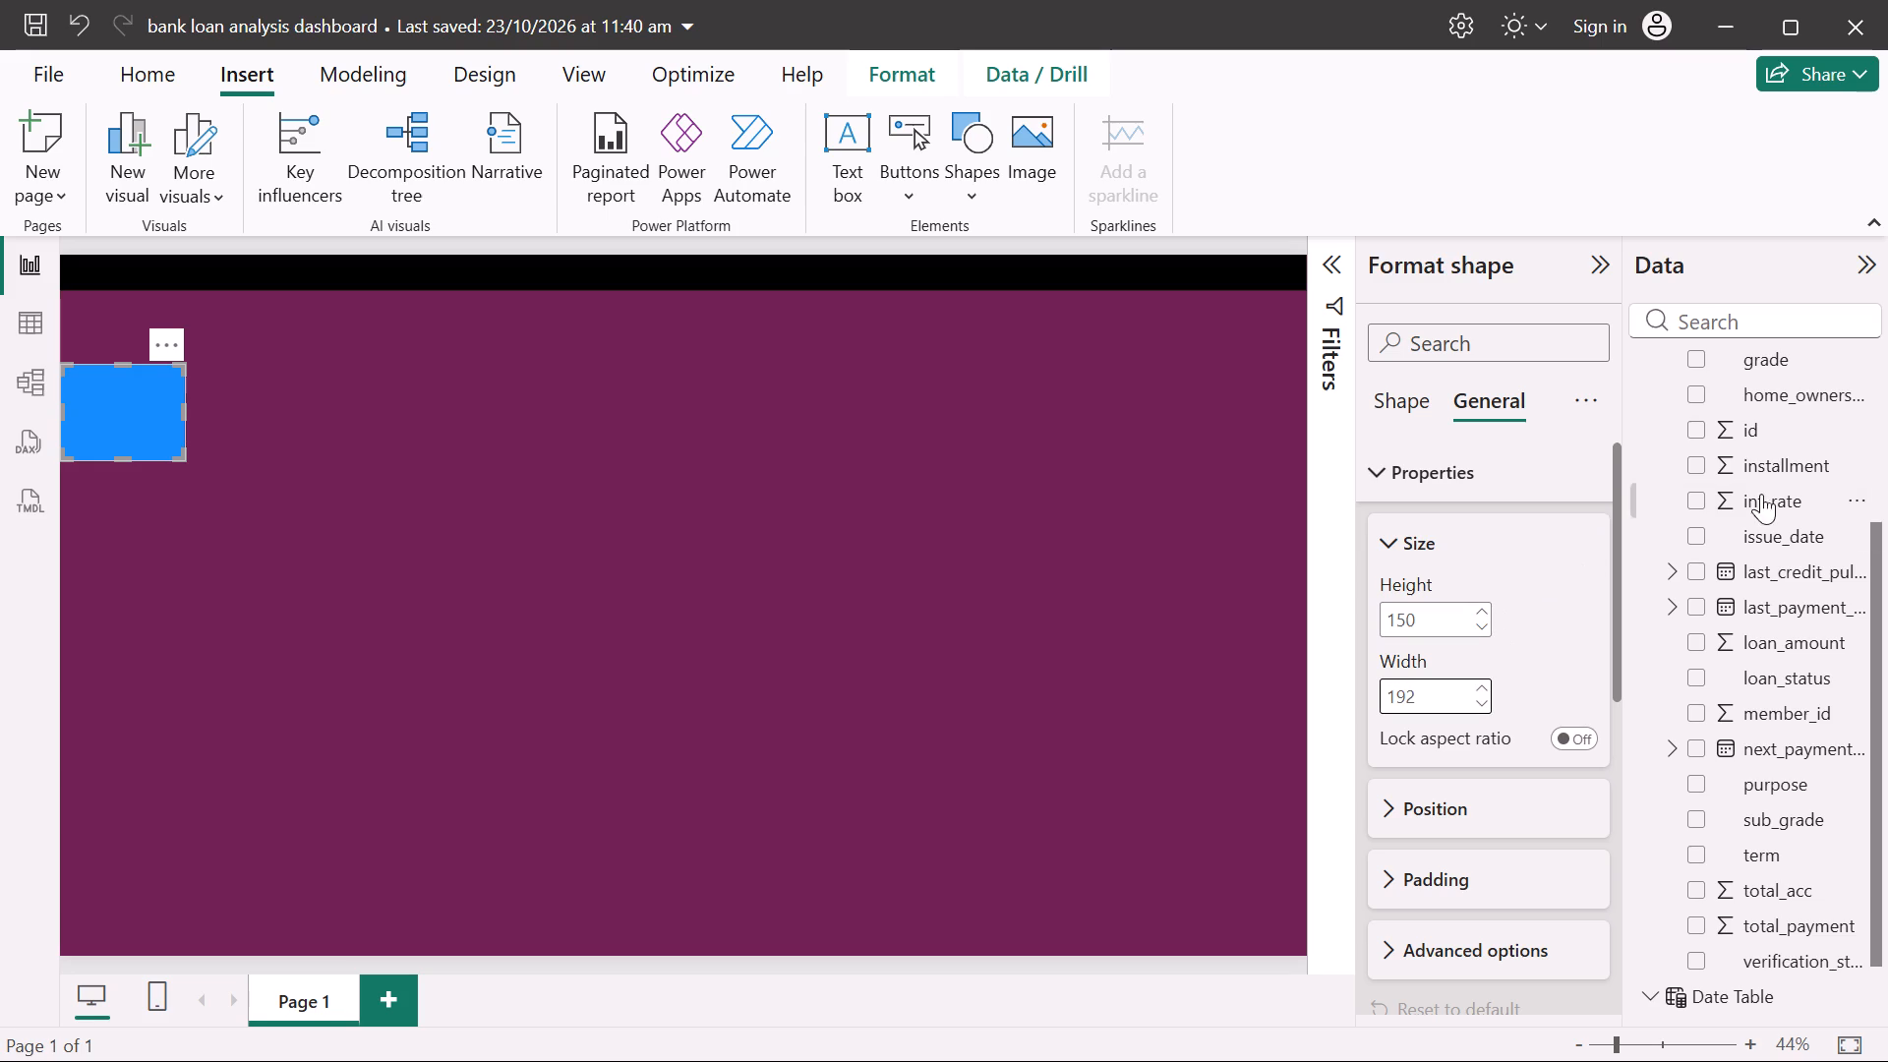
left_click(1429, 615)
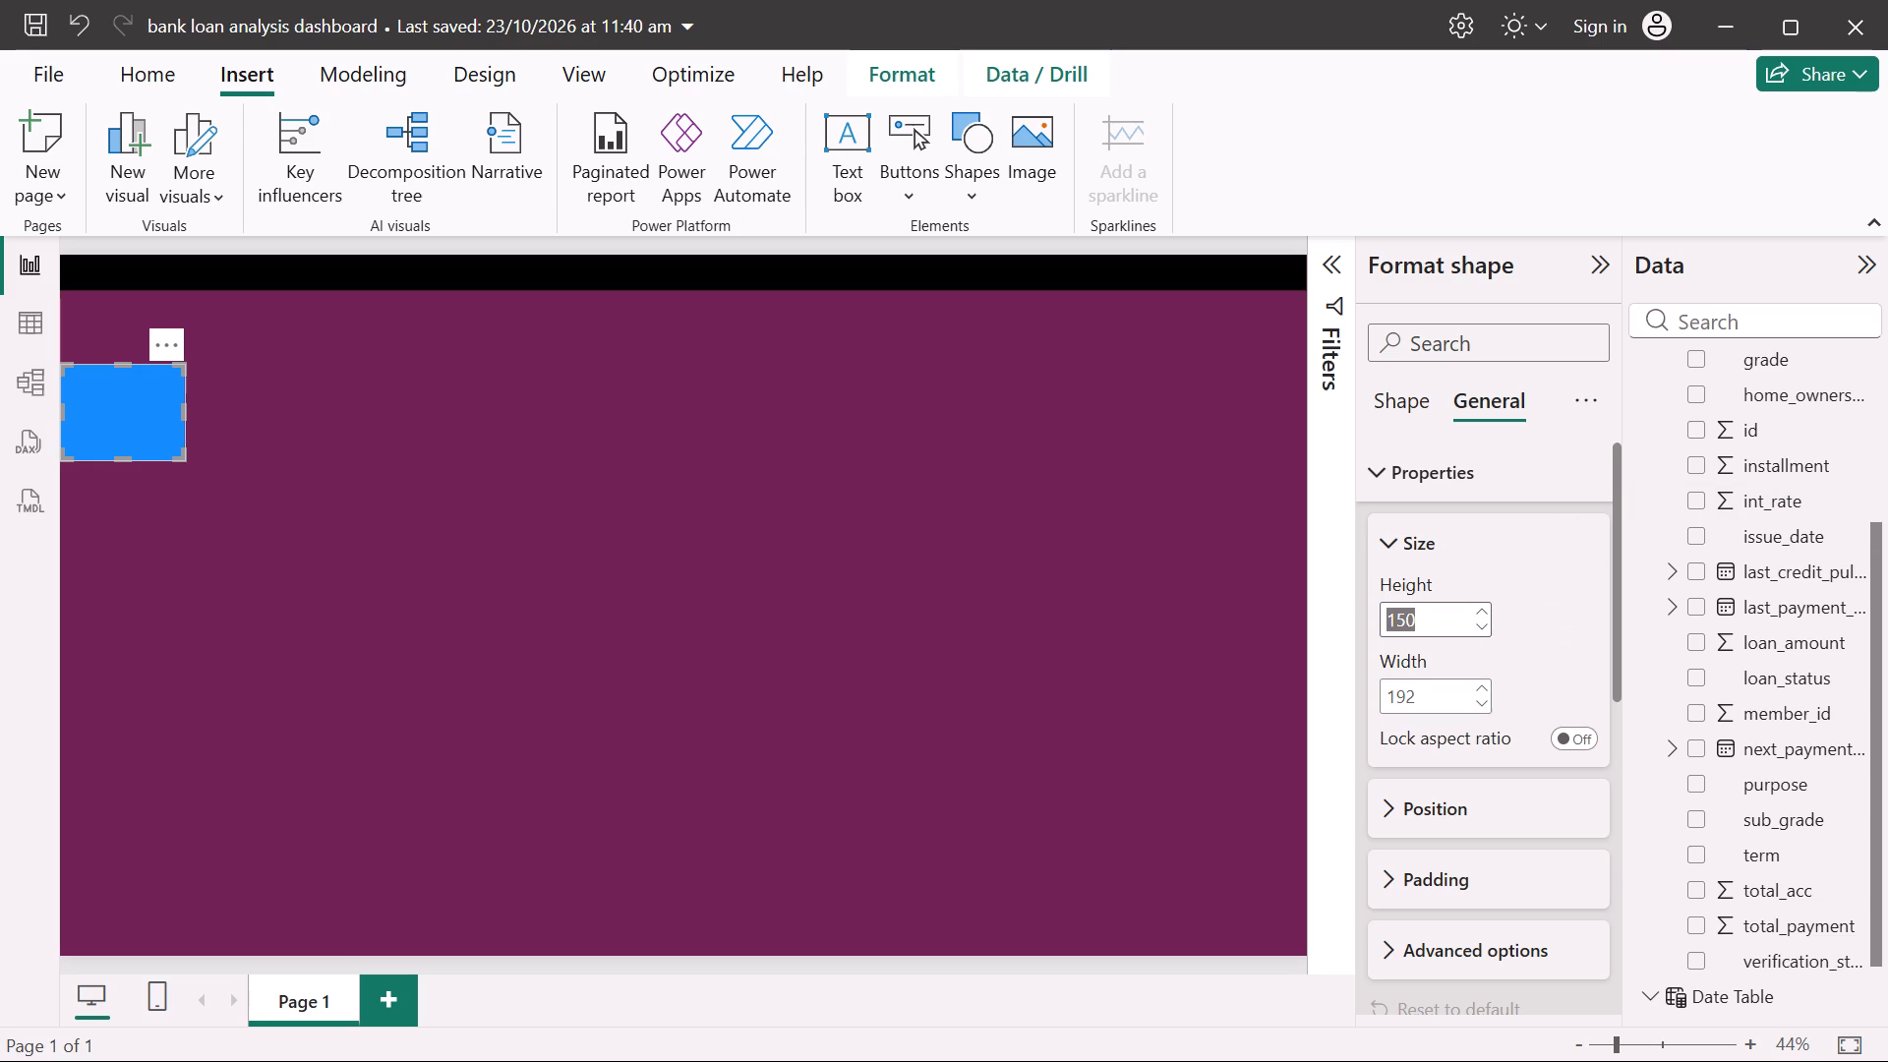
type("665")
key("Return")
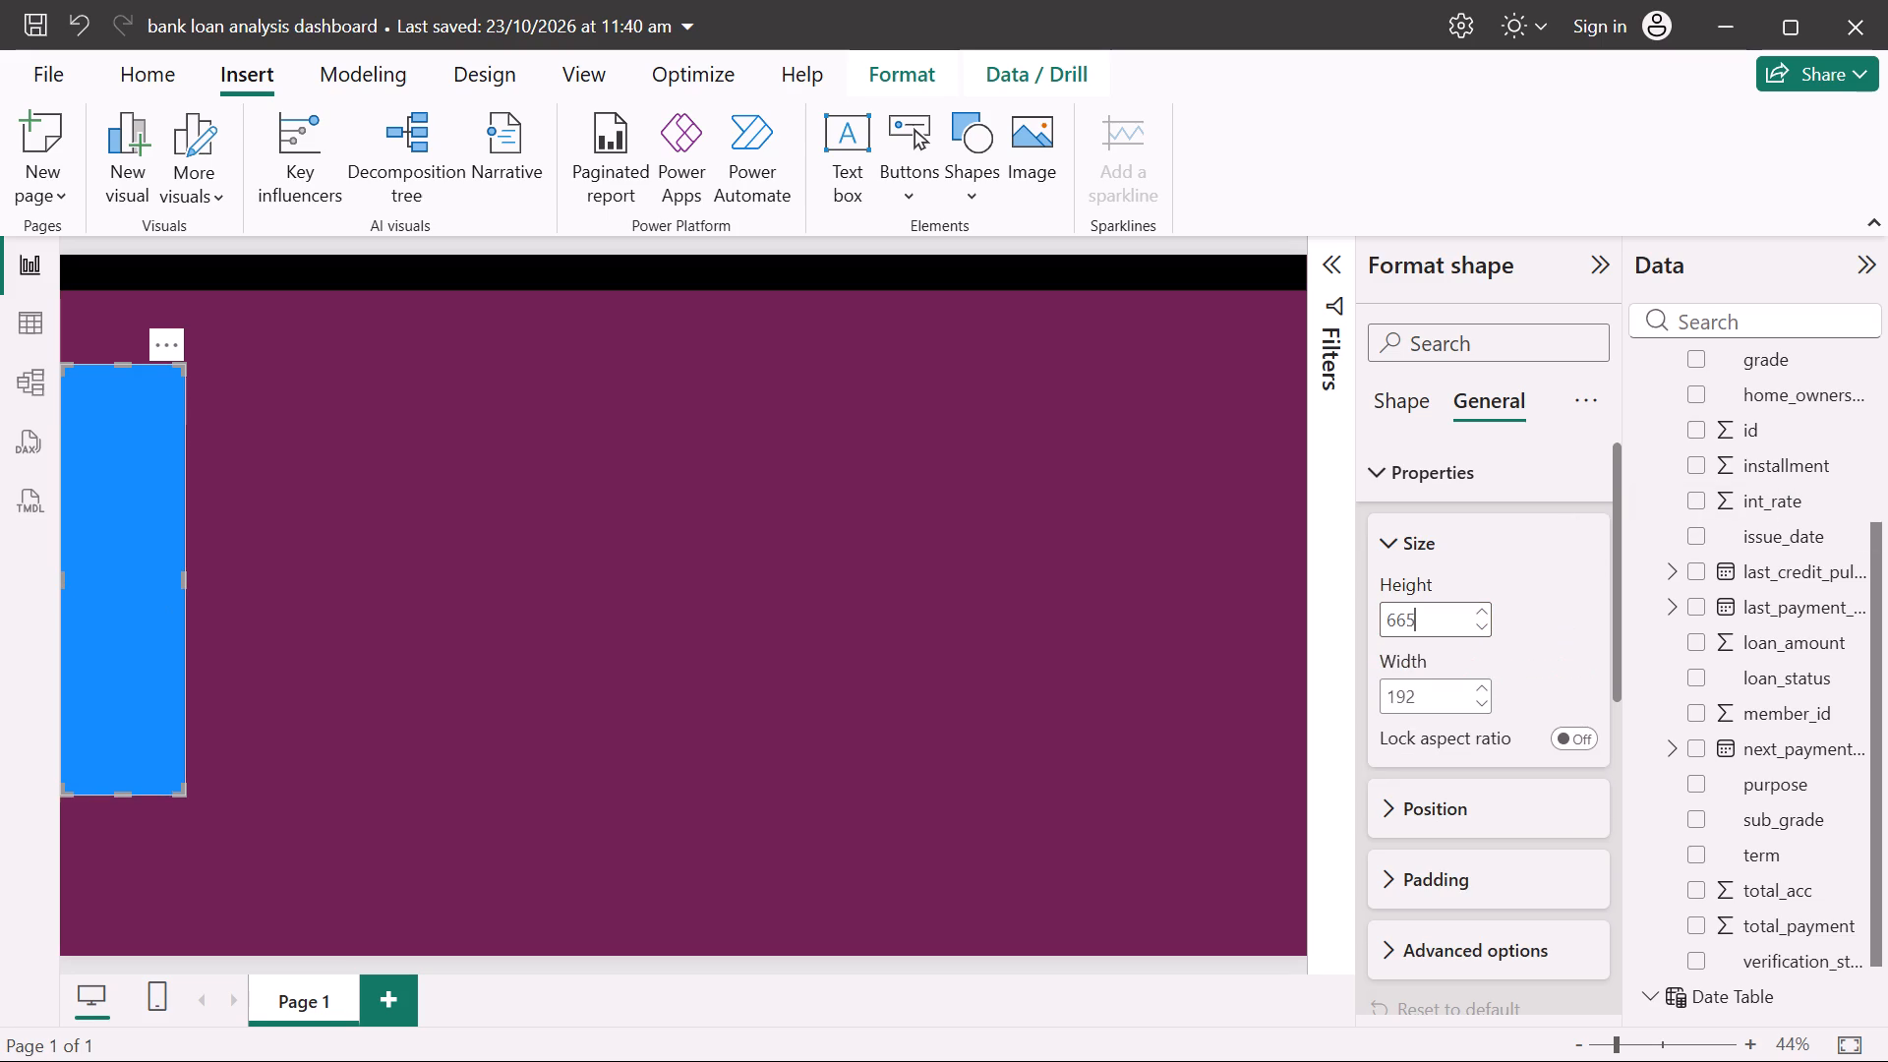
Move the blue rectangle flush against the page's left edge, directly beneath the black header bar.
left_click_drag(125, 578, 136, 506)
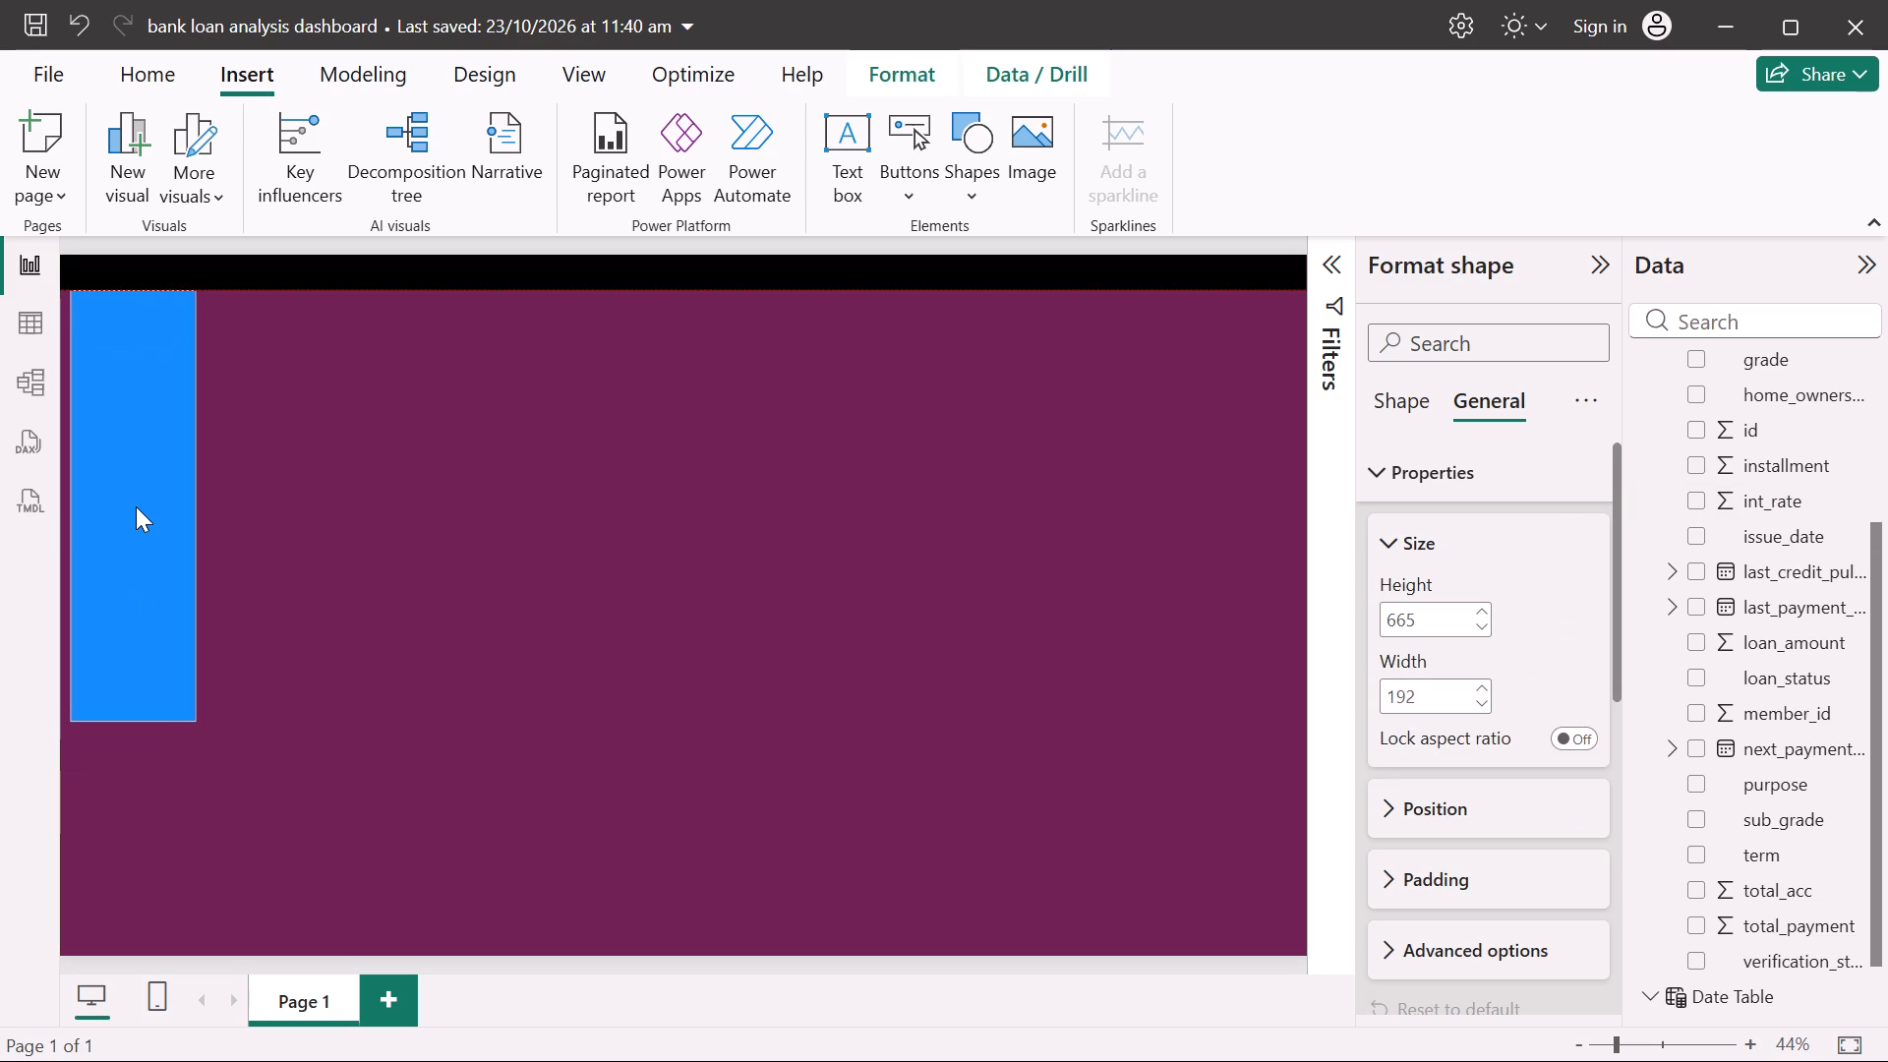
left_click_drag(136, 506, 131, 507)
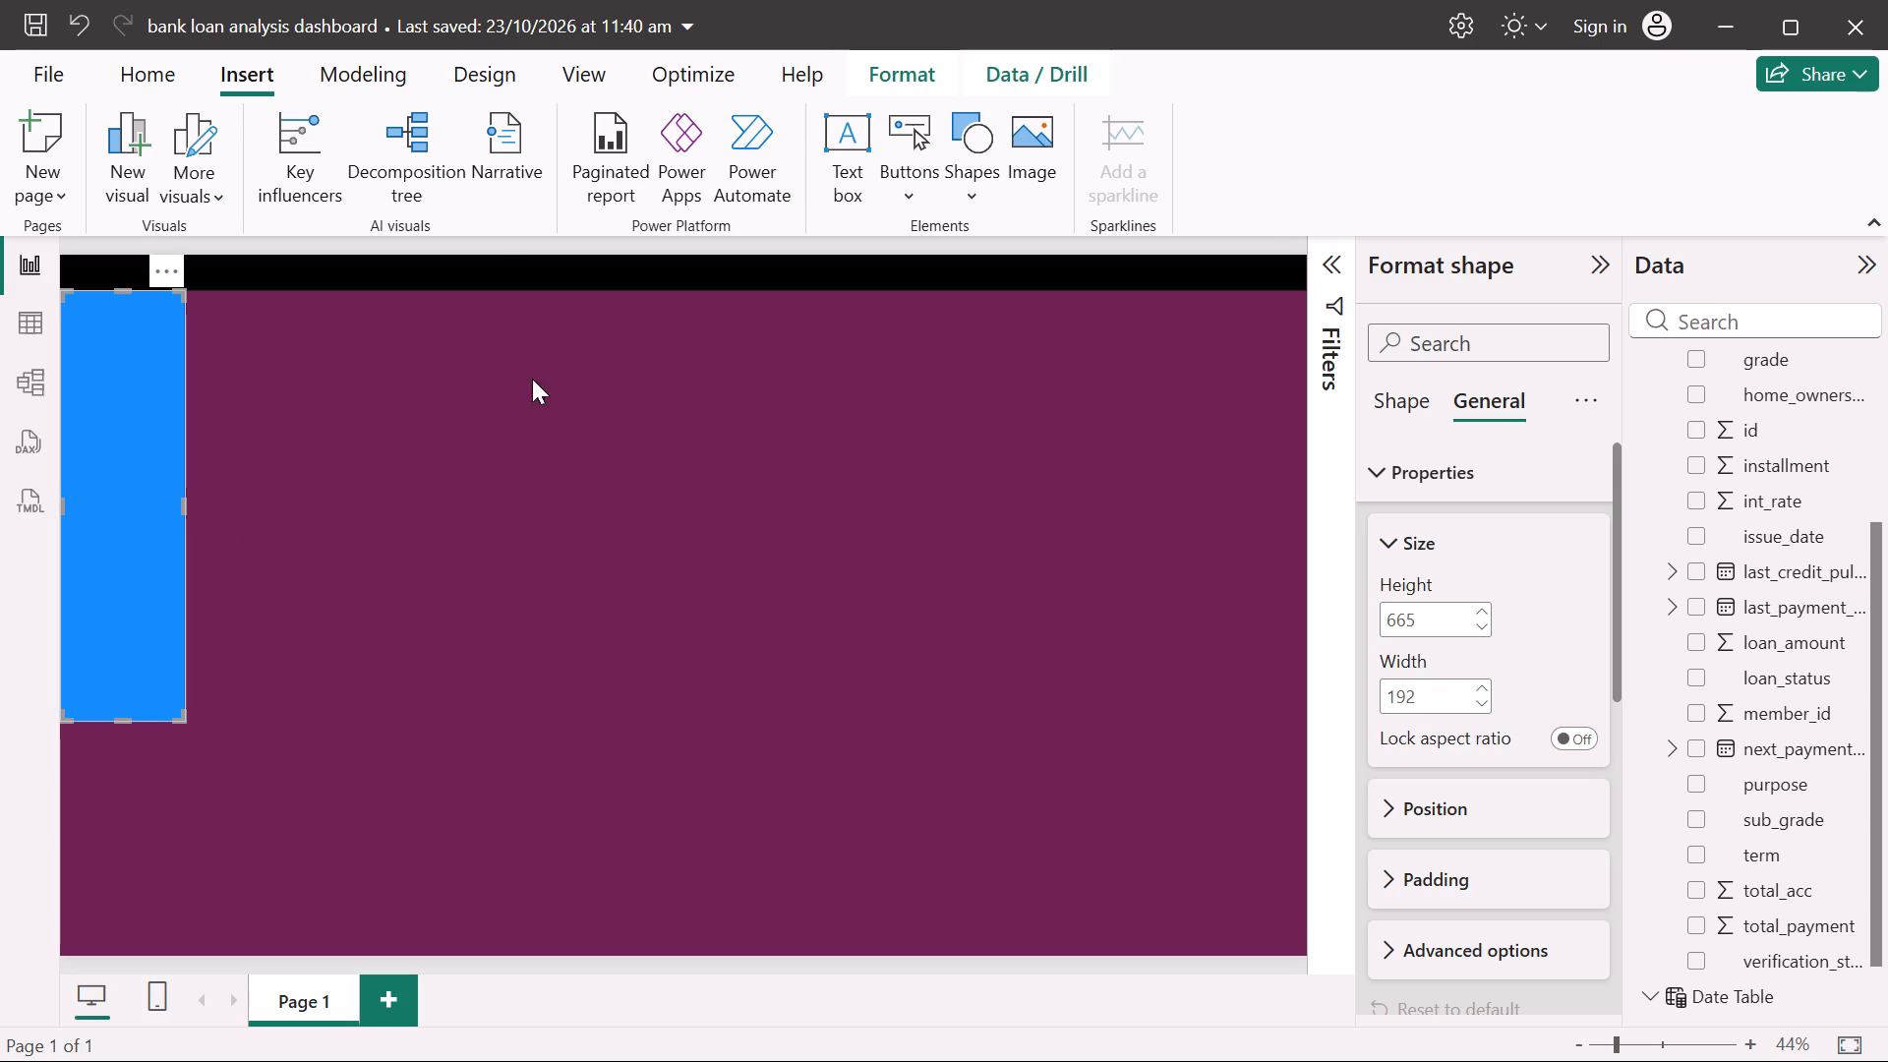
Stretch the black header bar downward to a height of about 95.
left_click(616, 282)
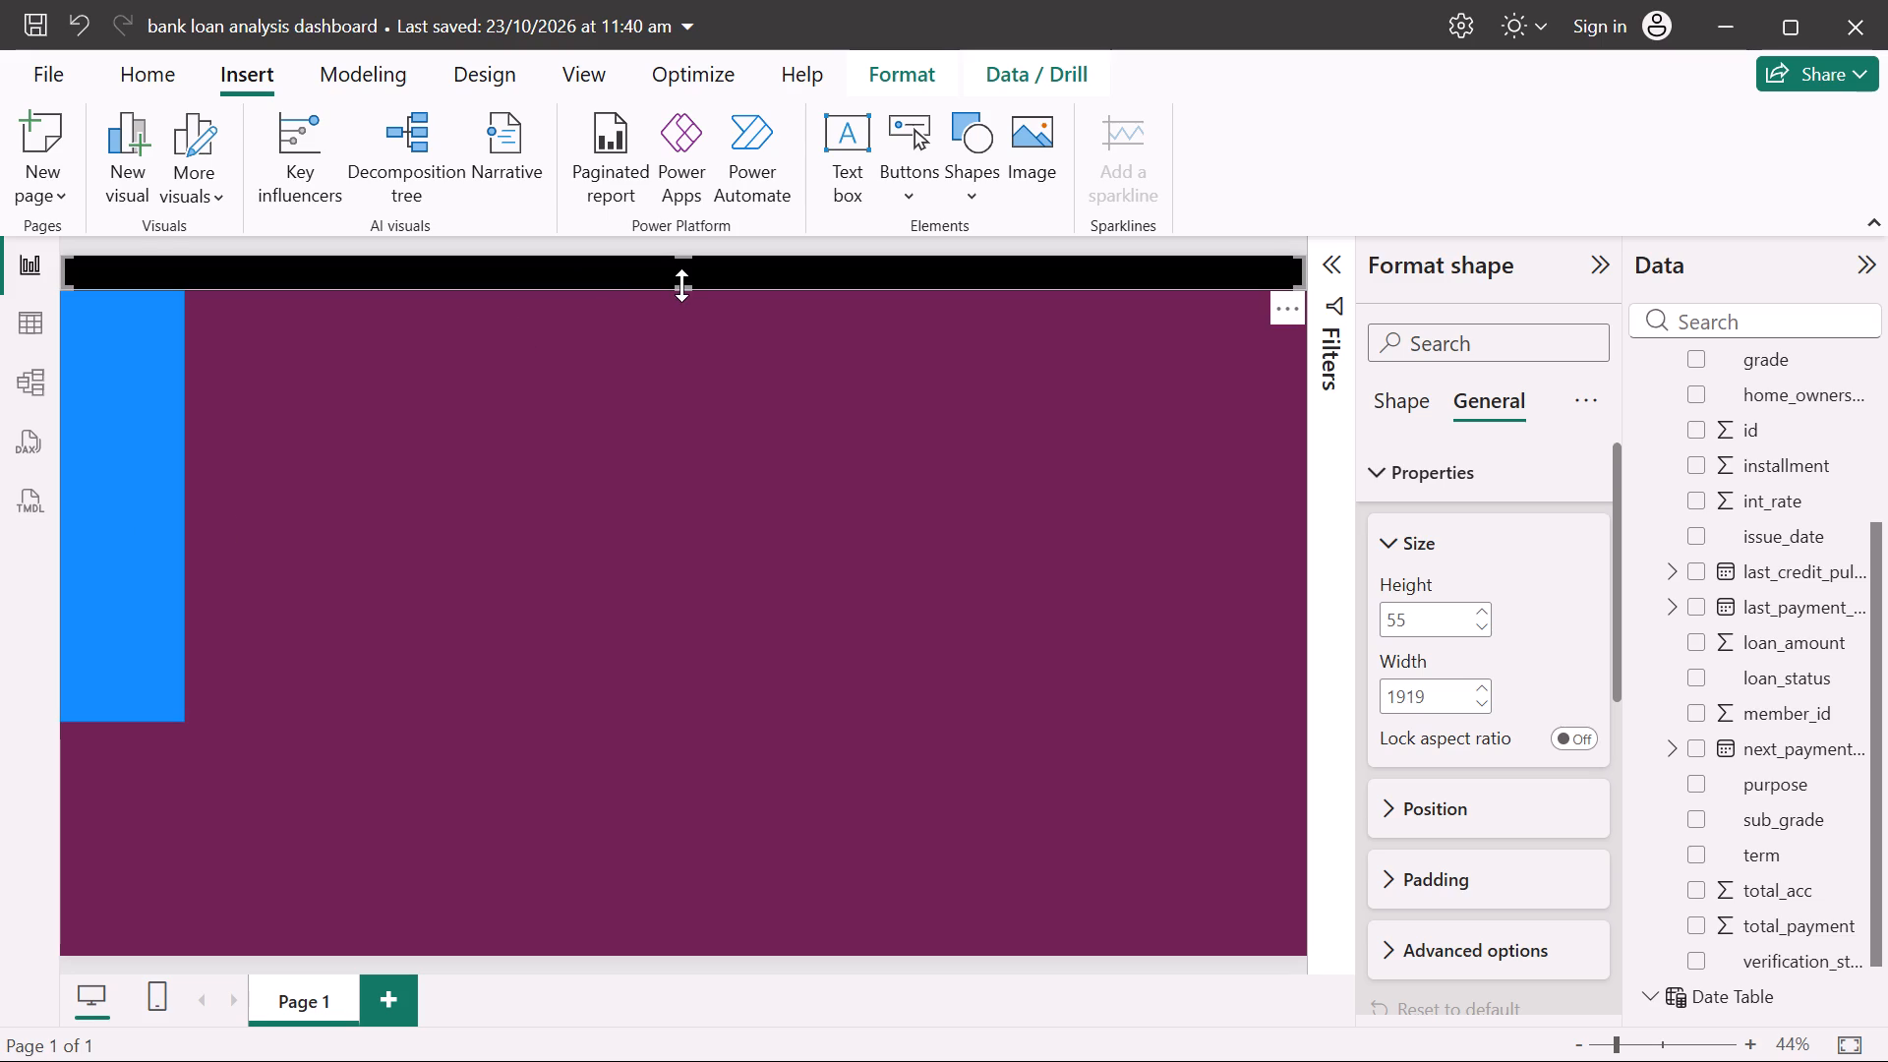
left_click_drag(681, 285, 678, 305)
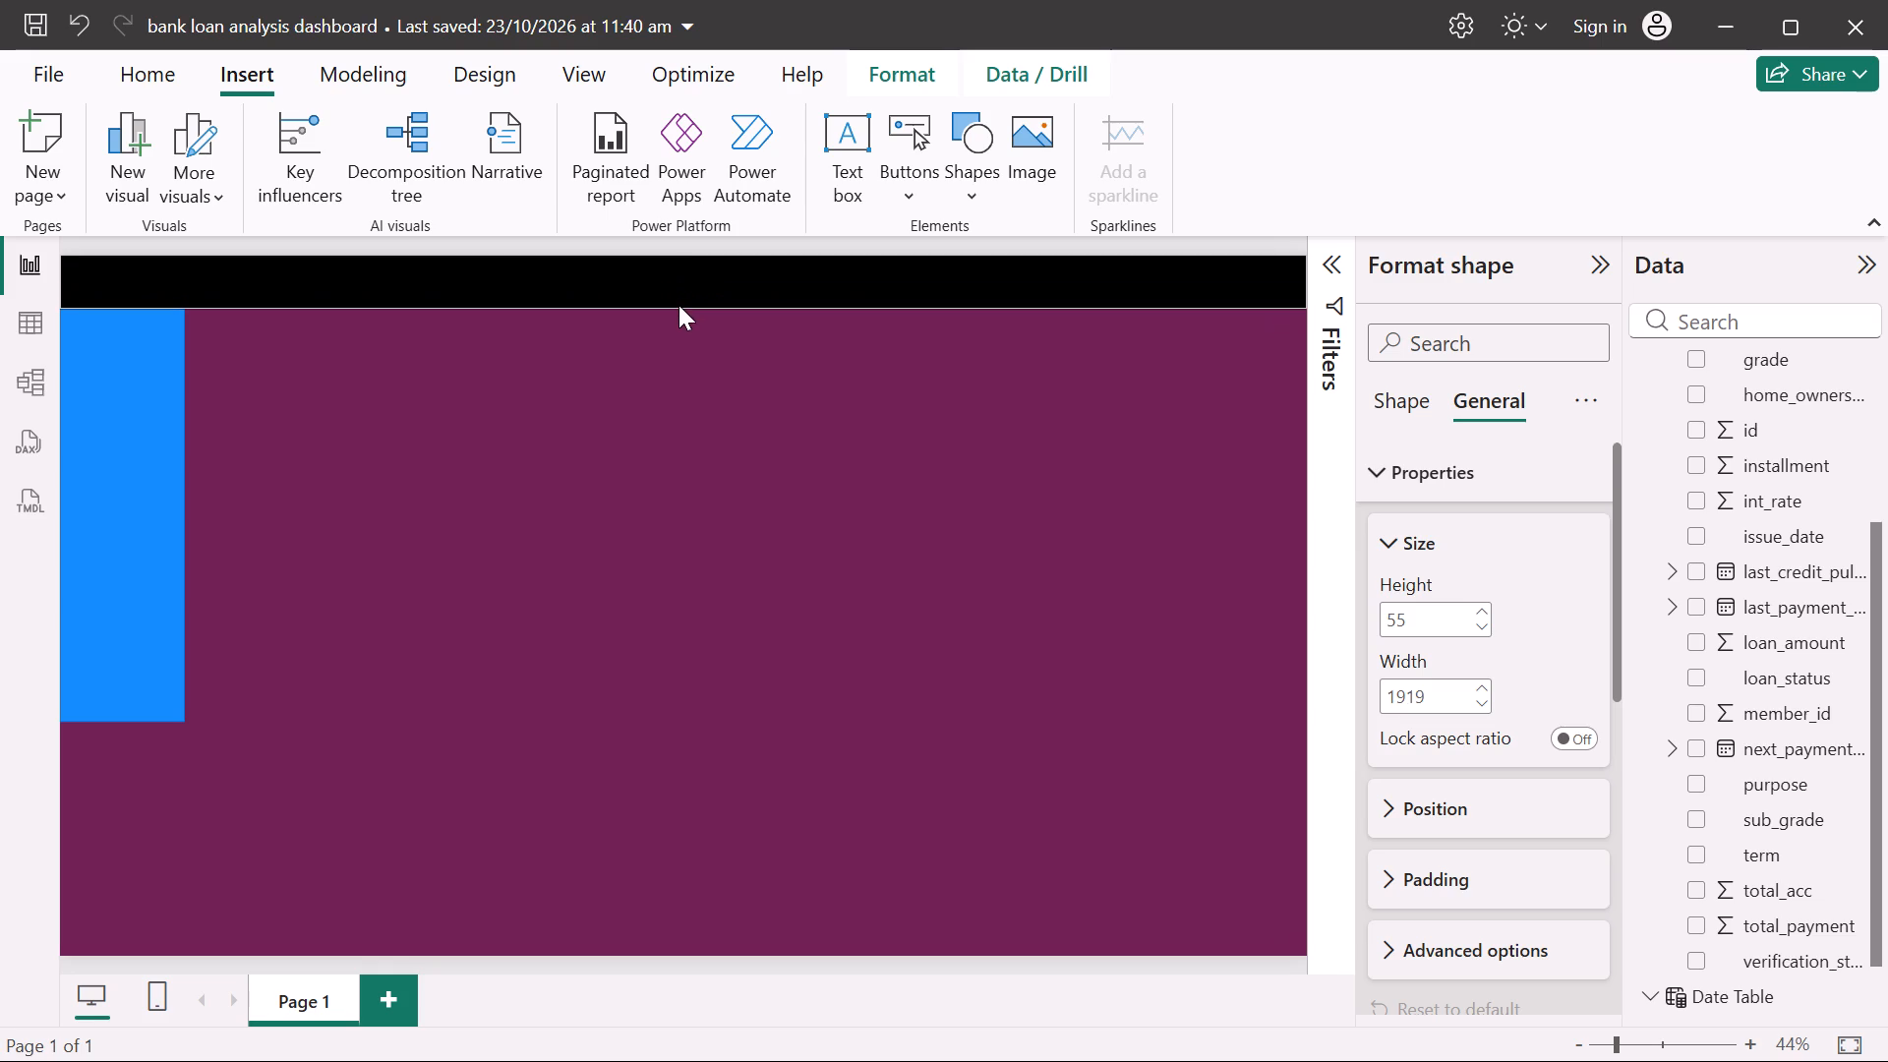
left_click_drag(678, 305, 678, 305)
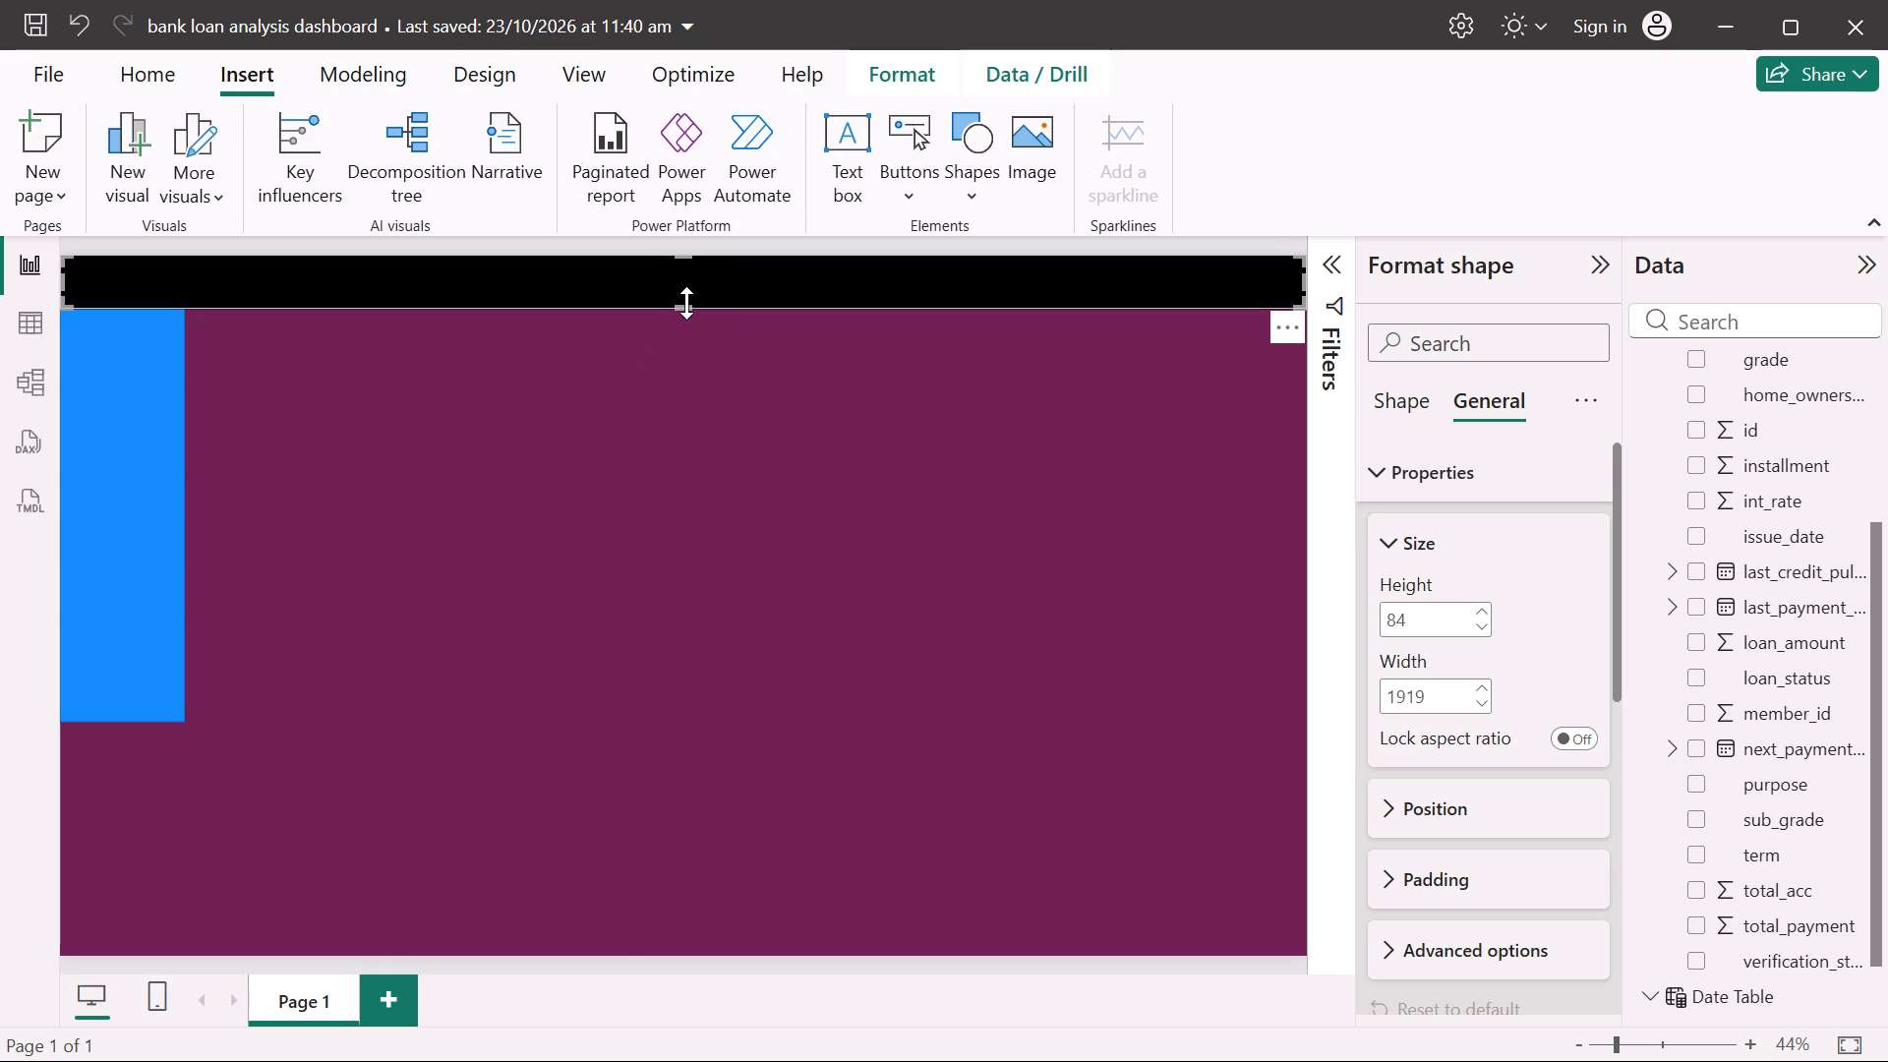
left_click(686, 303)
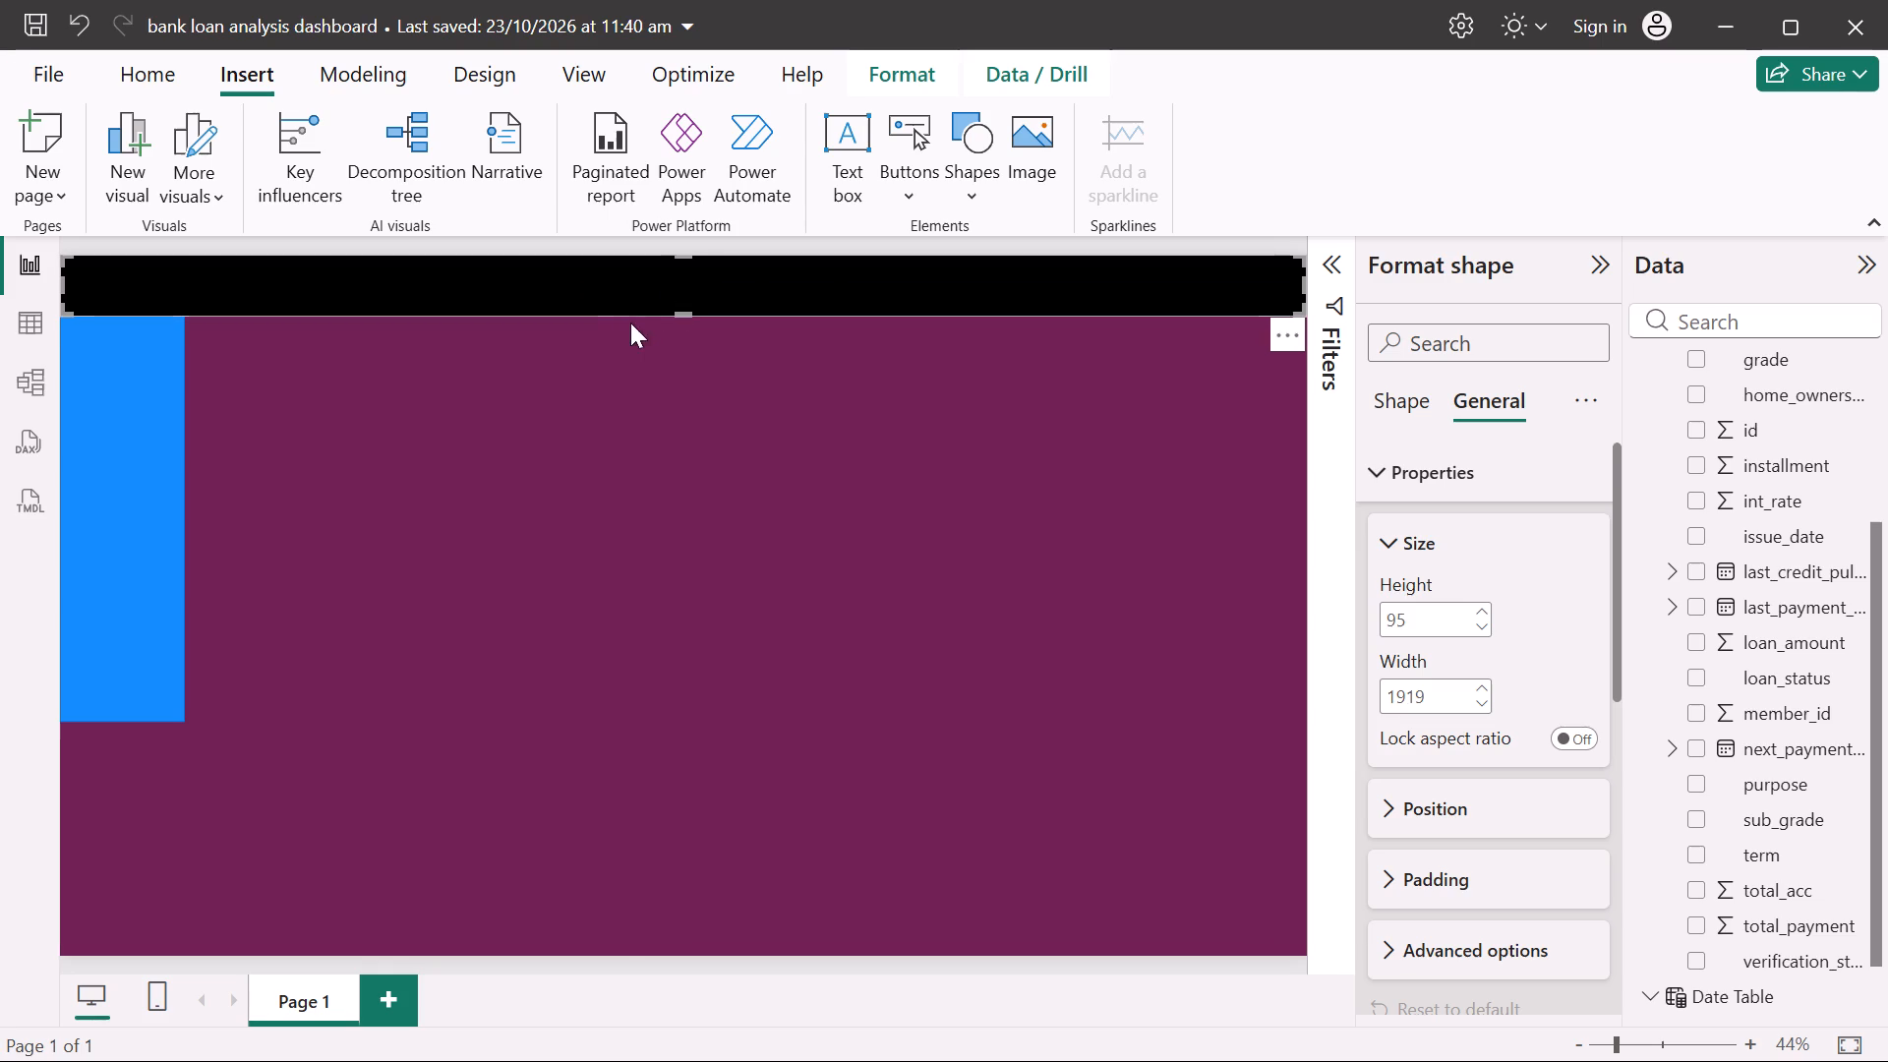
Reposition the blue rectangle directly under the enlarged header and stretch it to the page bottom, about 983 high and 222 wide.
left_click_drag(138, 394, 148, 426)
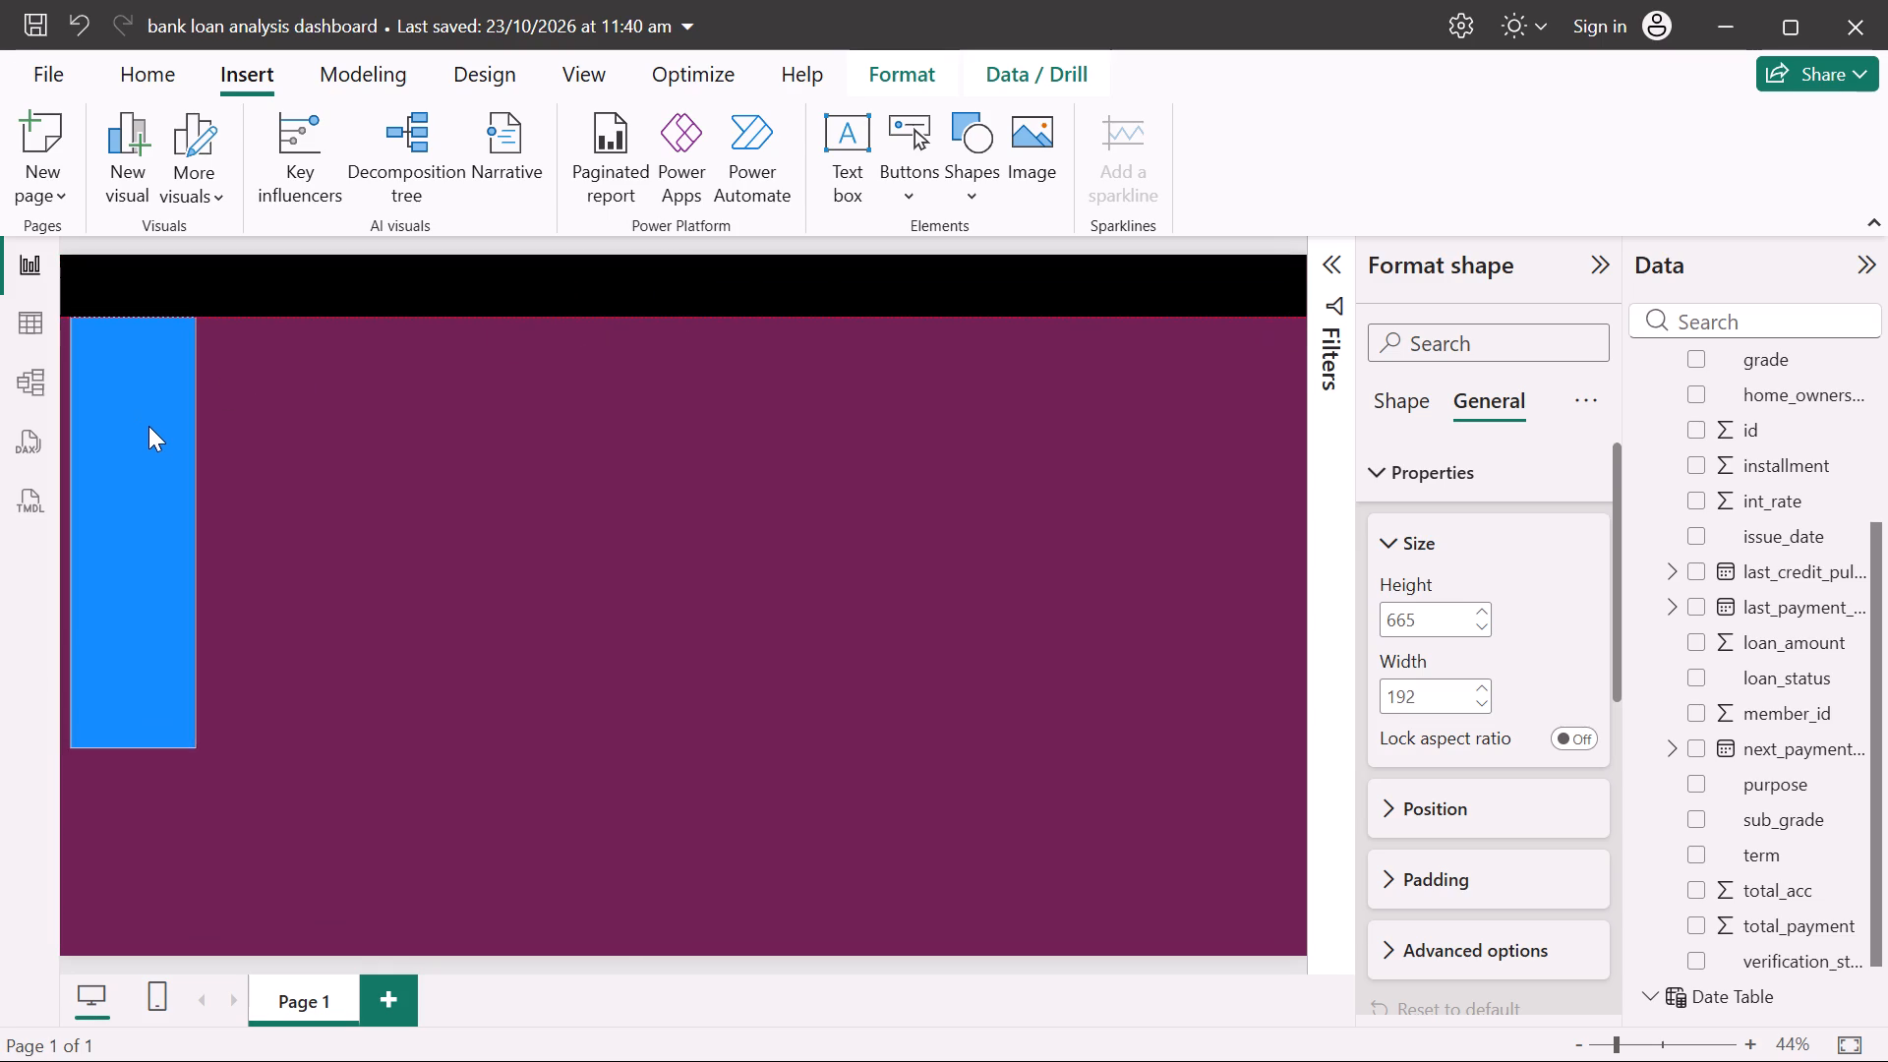
left_click_drag(148, 426, 141, 422)
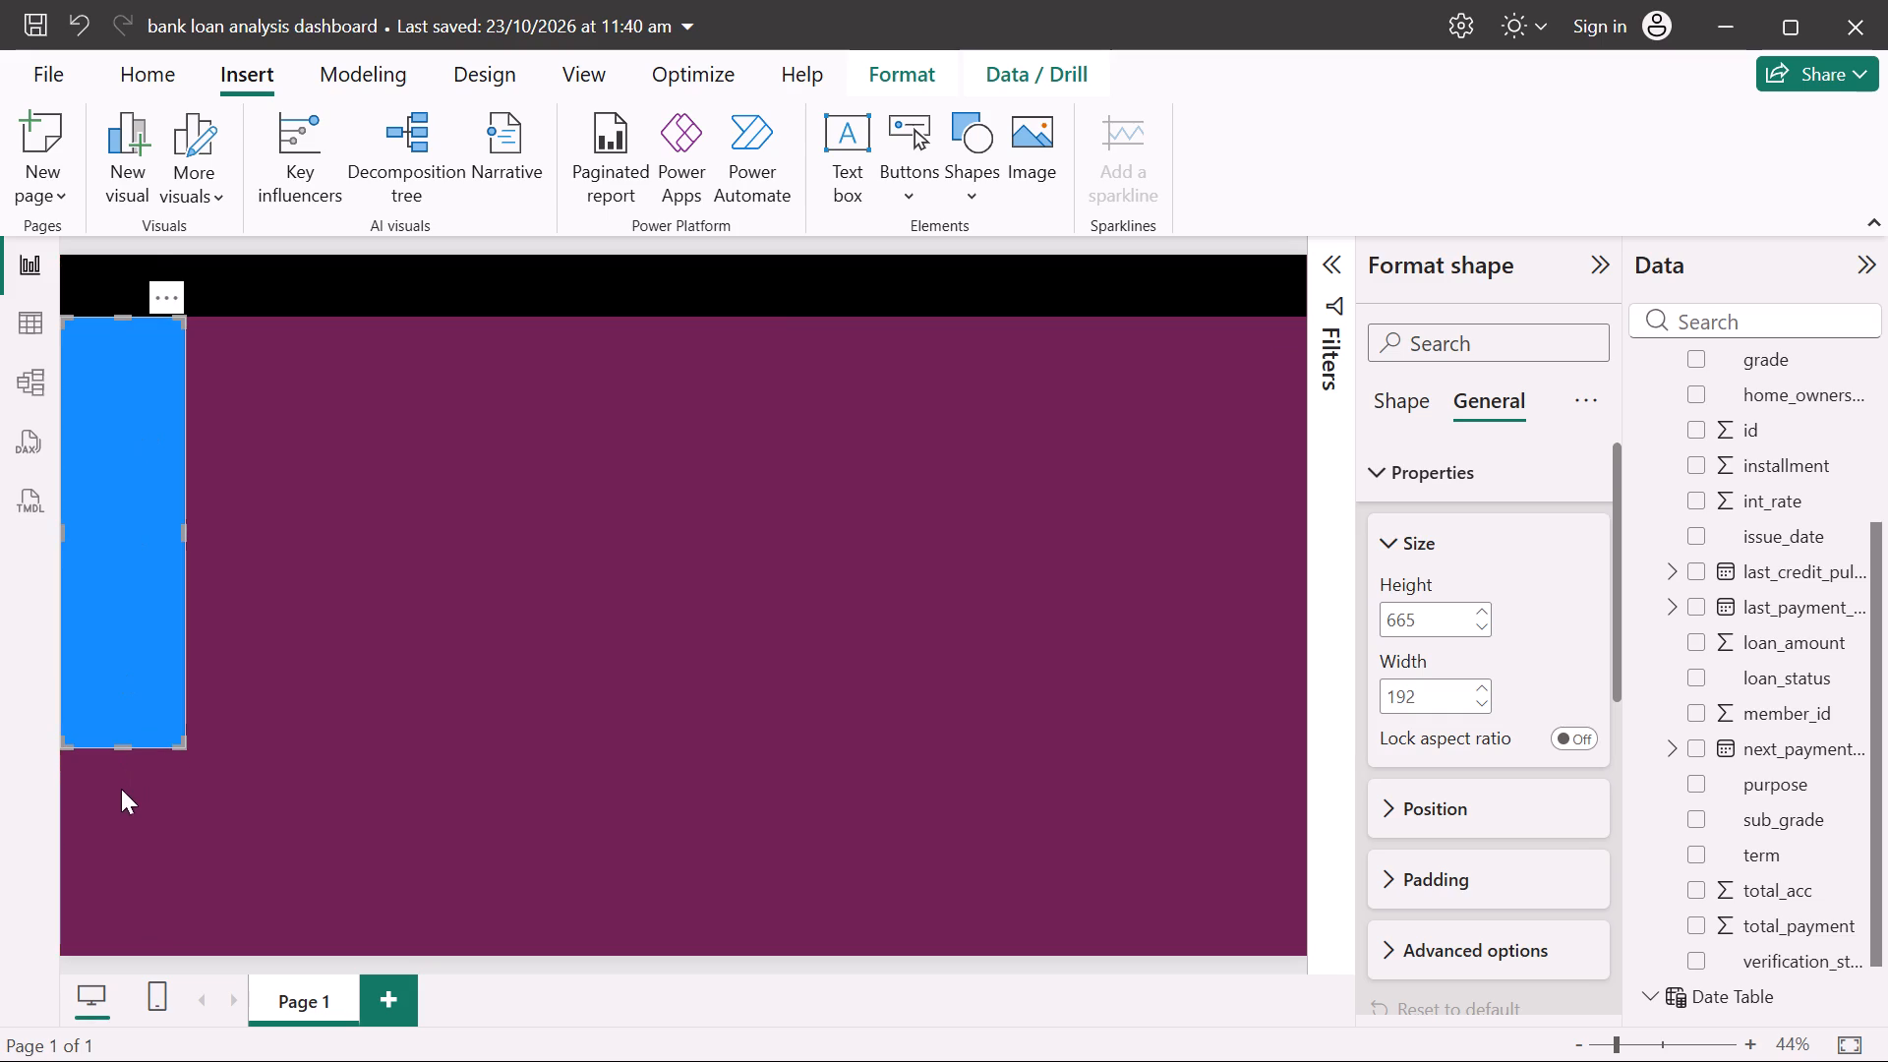
left_click_drag(124, 746, 125, 1061)
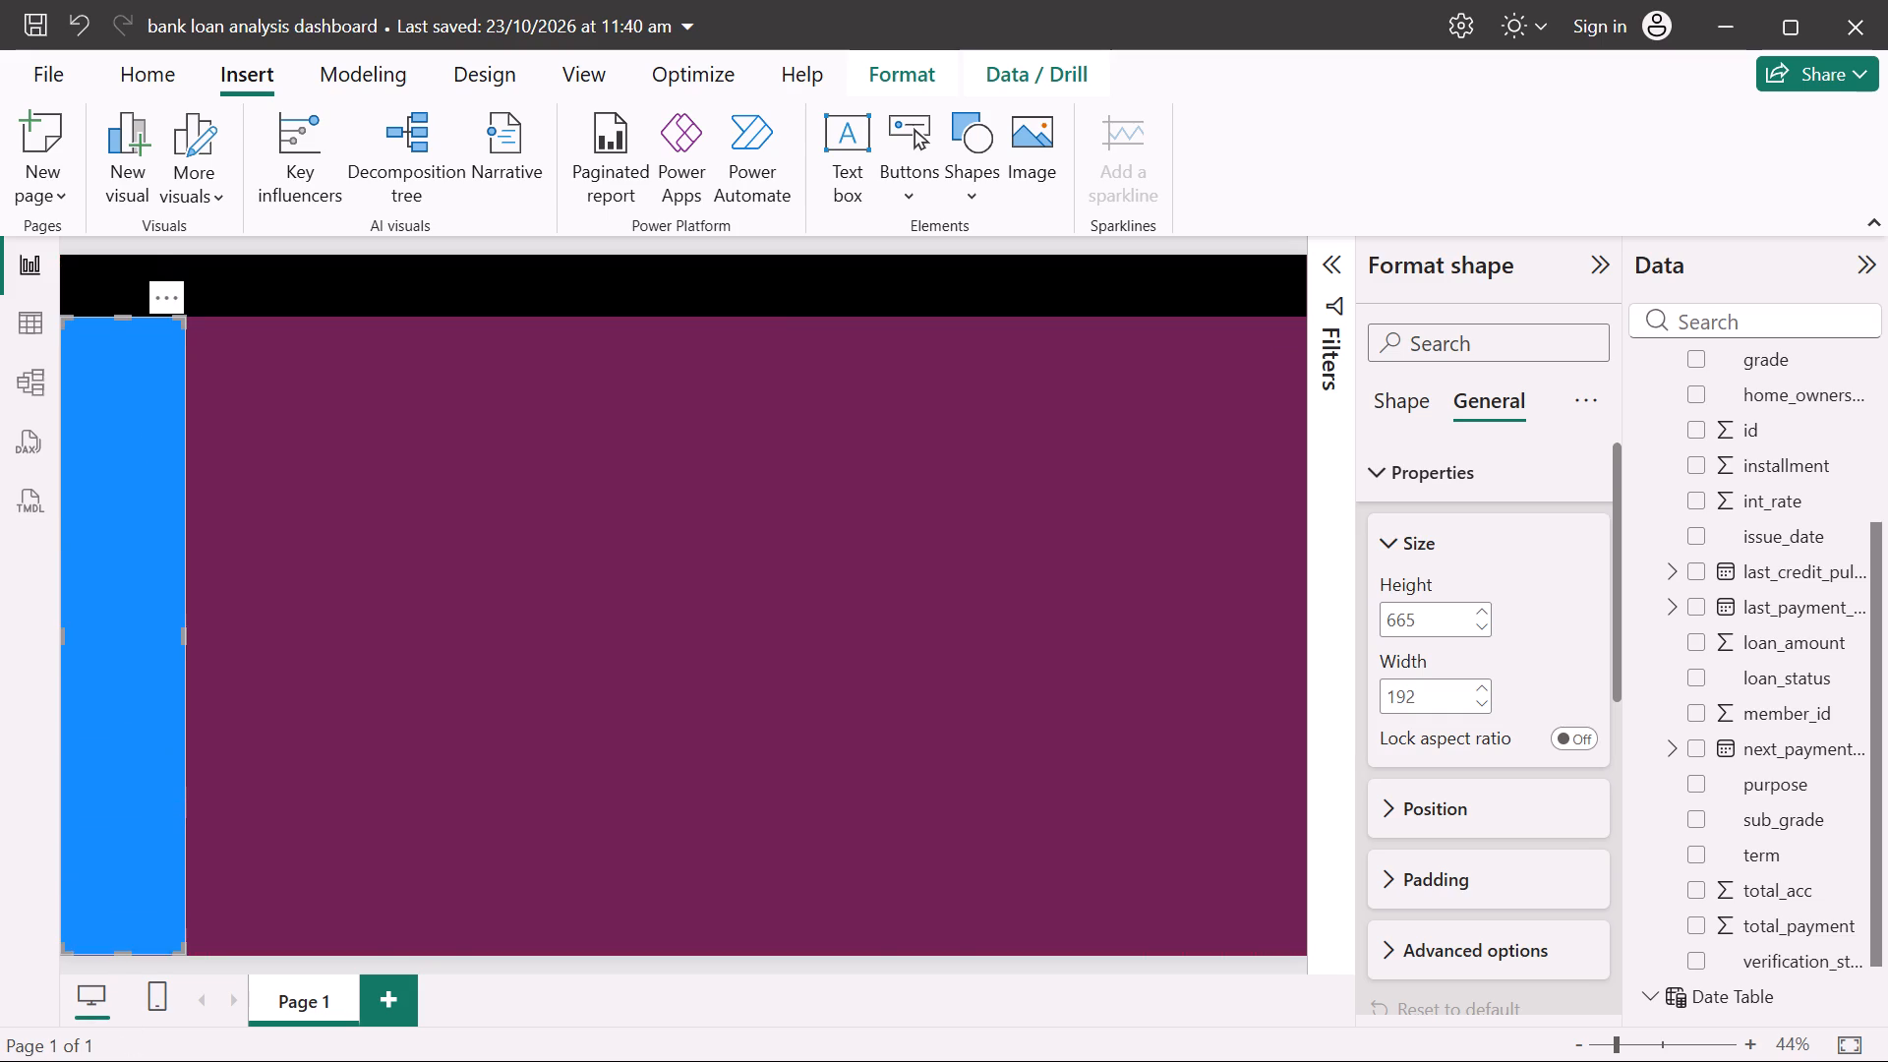
left_click_drag(186, 636, 191, 636)
left_click_drag(191, 636, 205, 636)
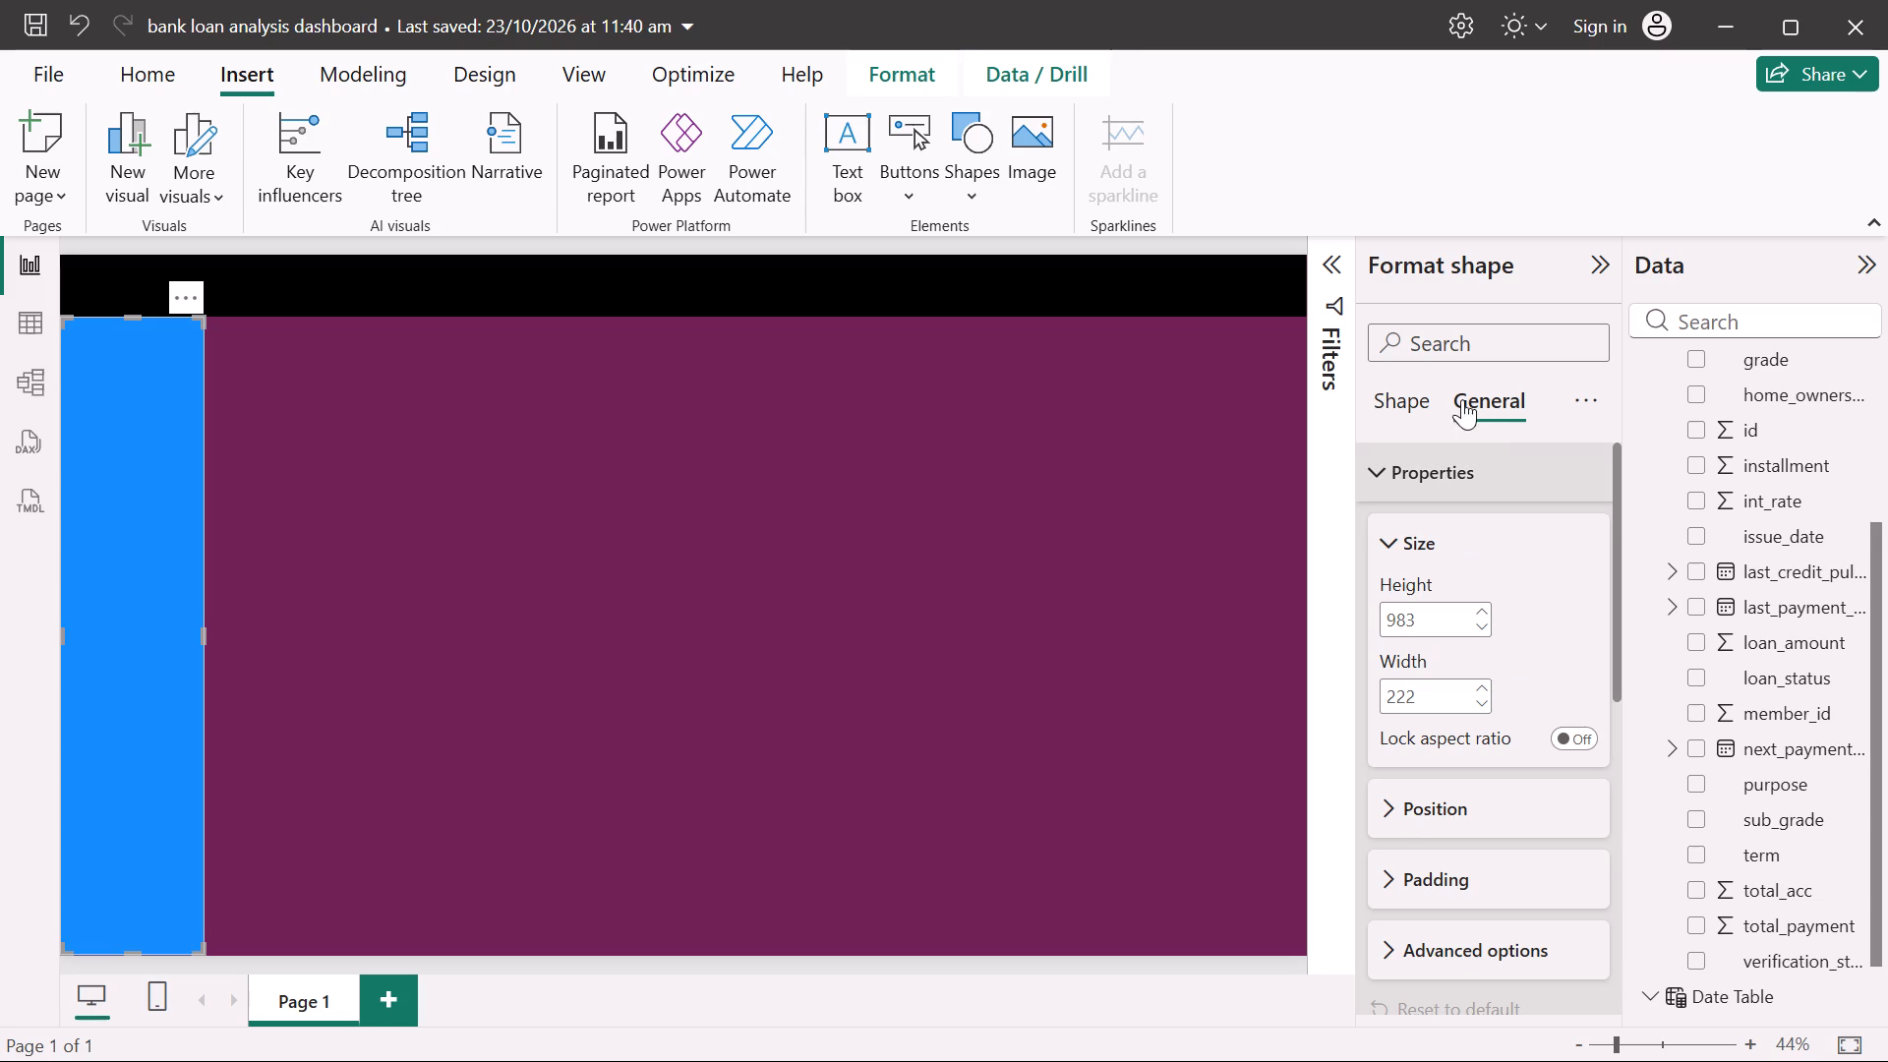
Change the side rectangle's fill to the custom very dark plum colour #331127.
left_click(1380, 383)
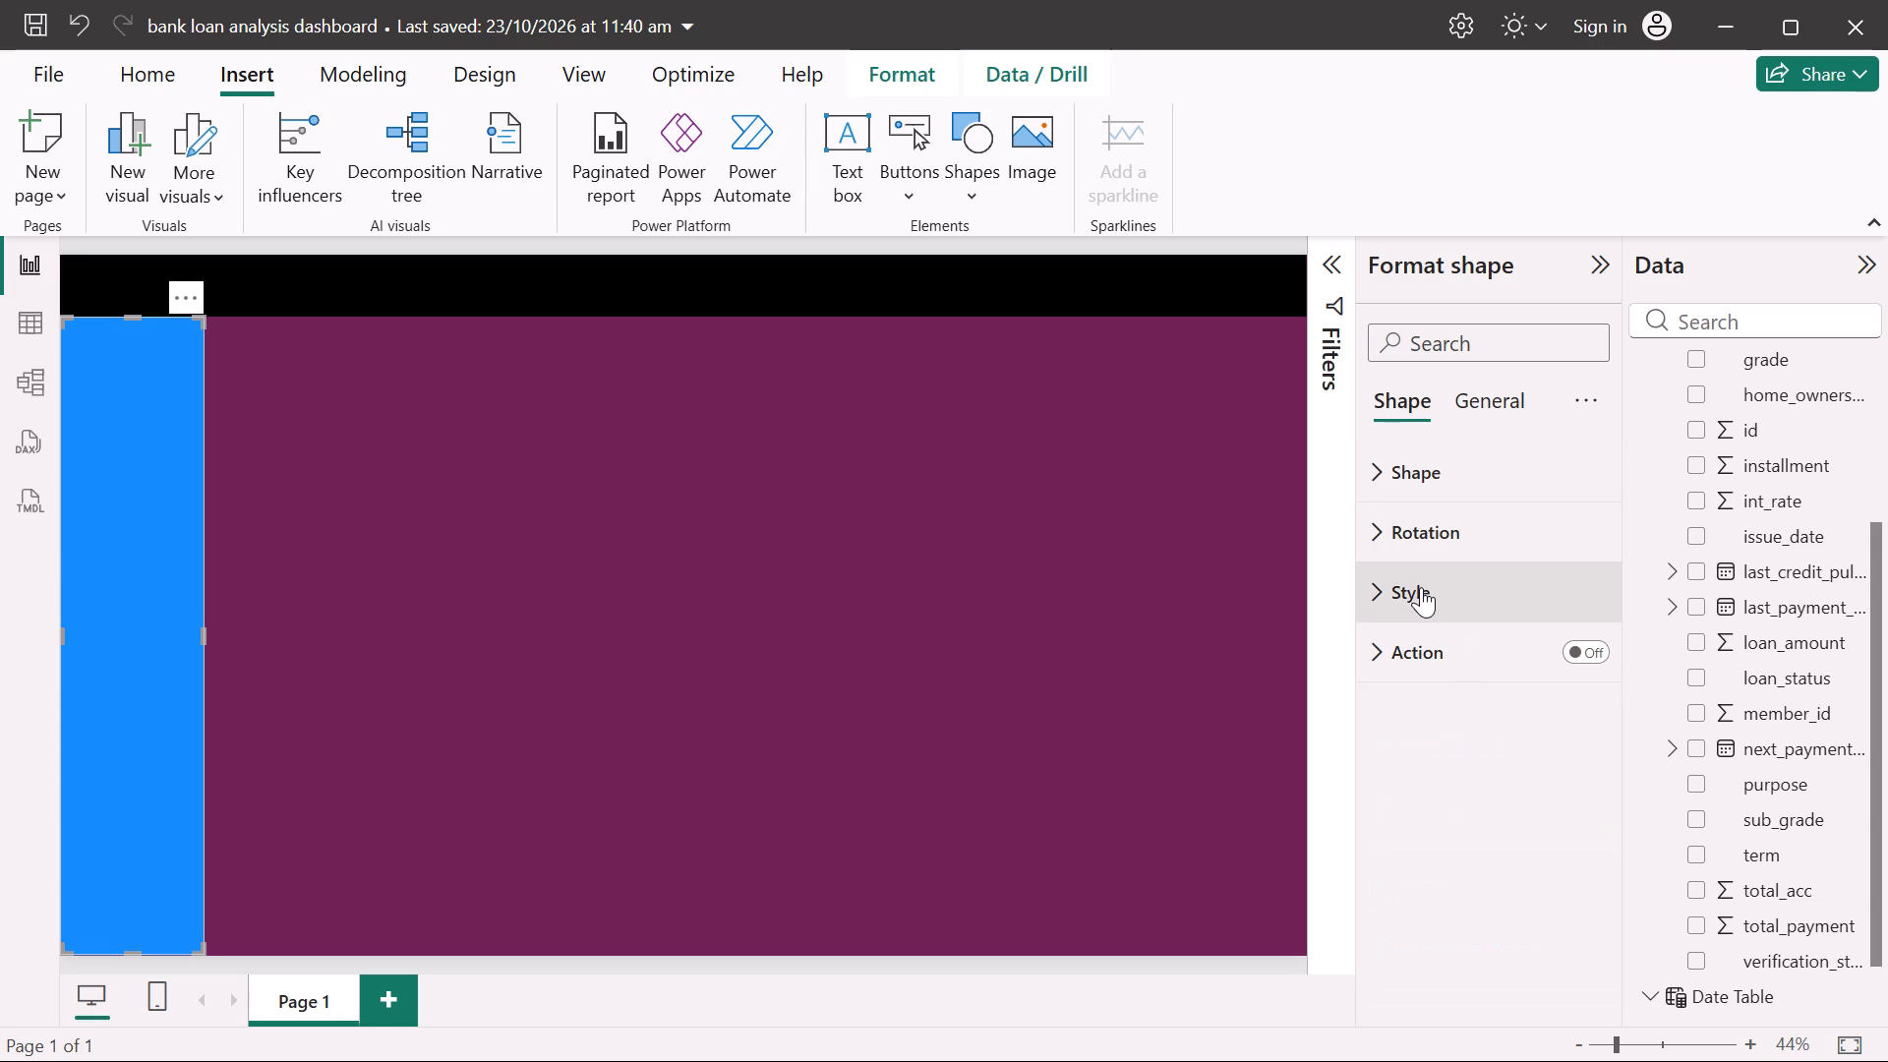
left_click(1421, 587)
left_click(1399, 742)
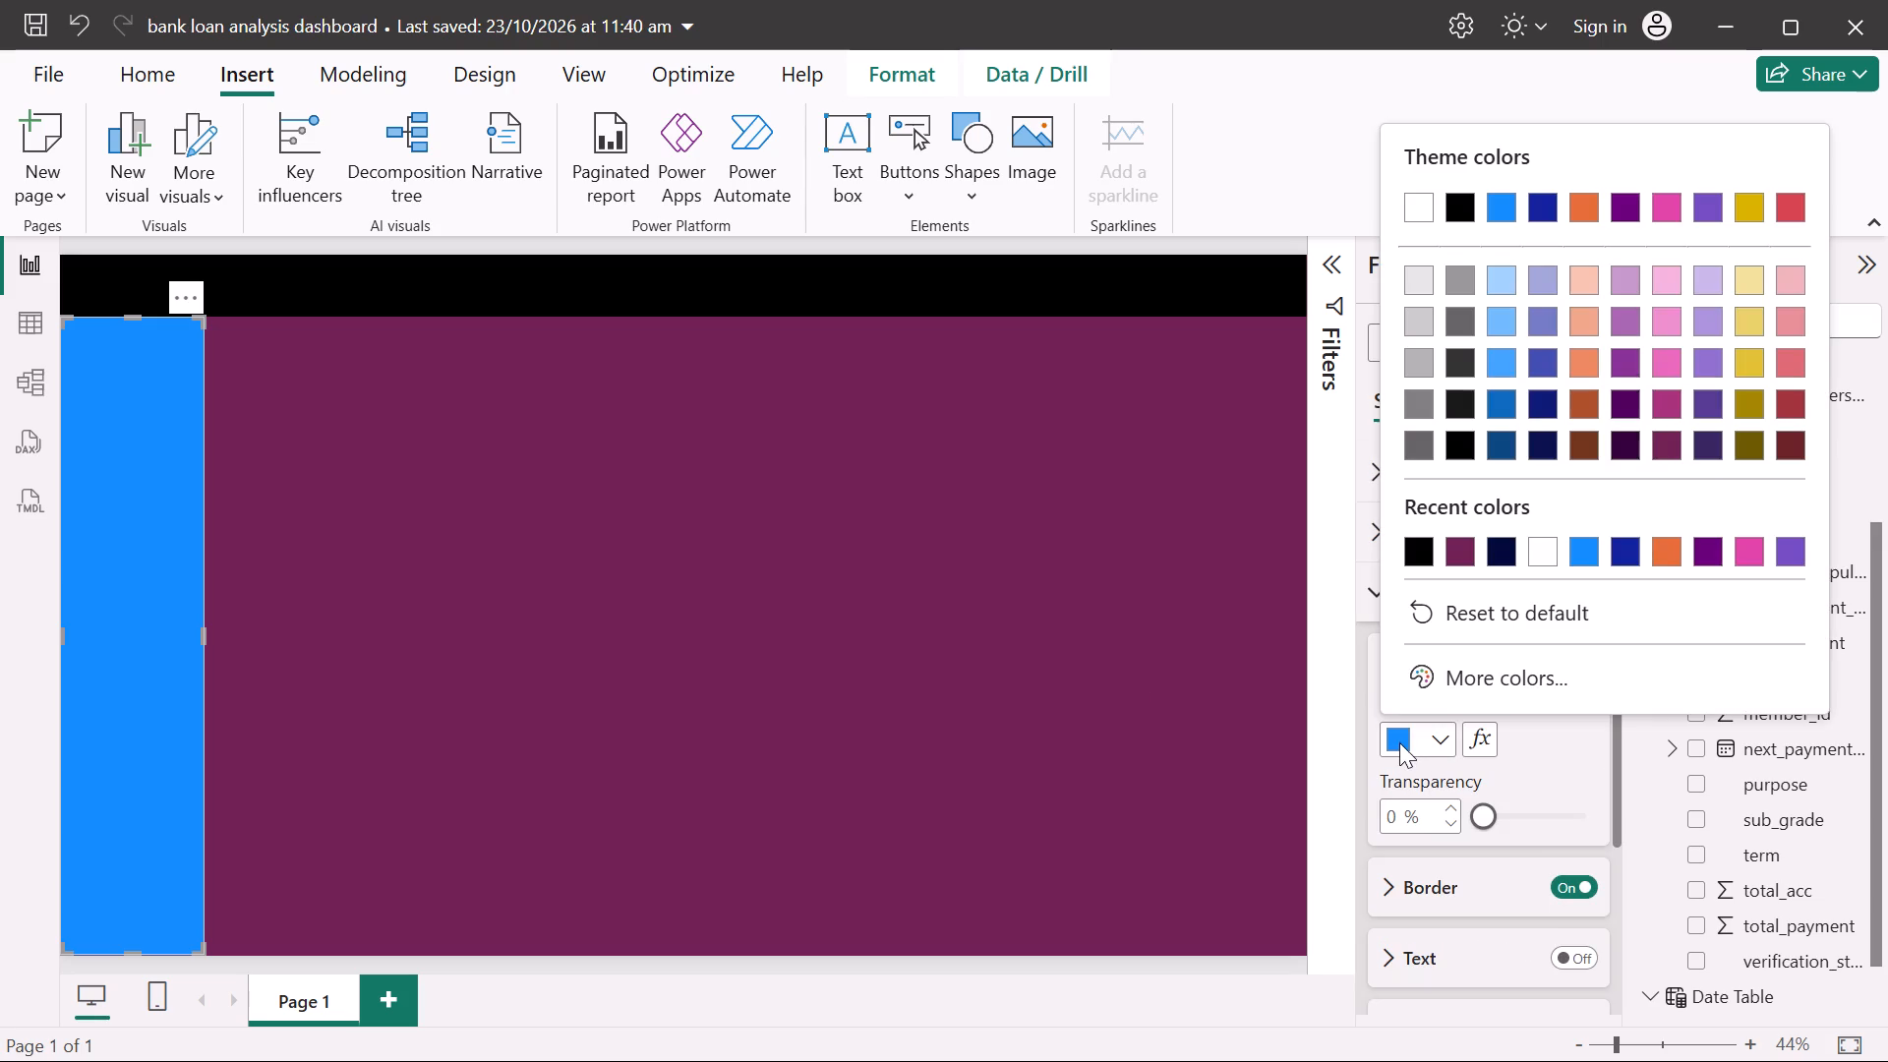
left_click(1465, 549)
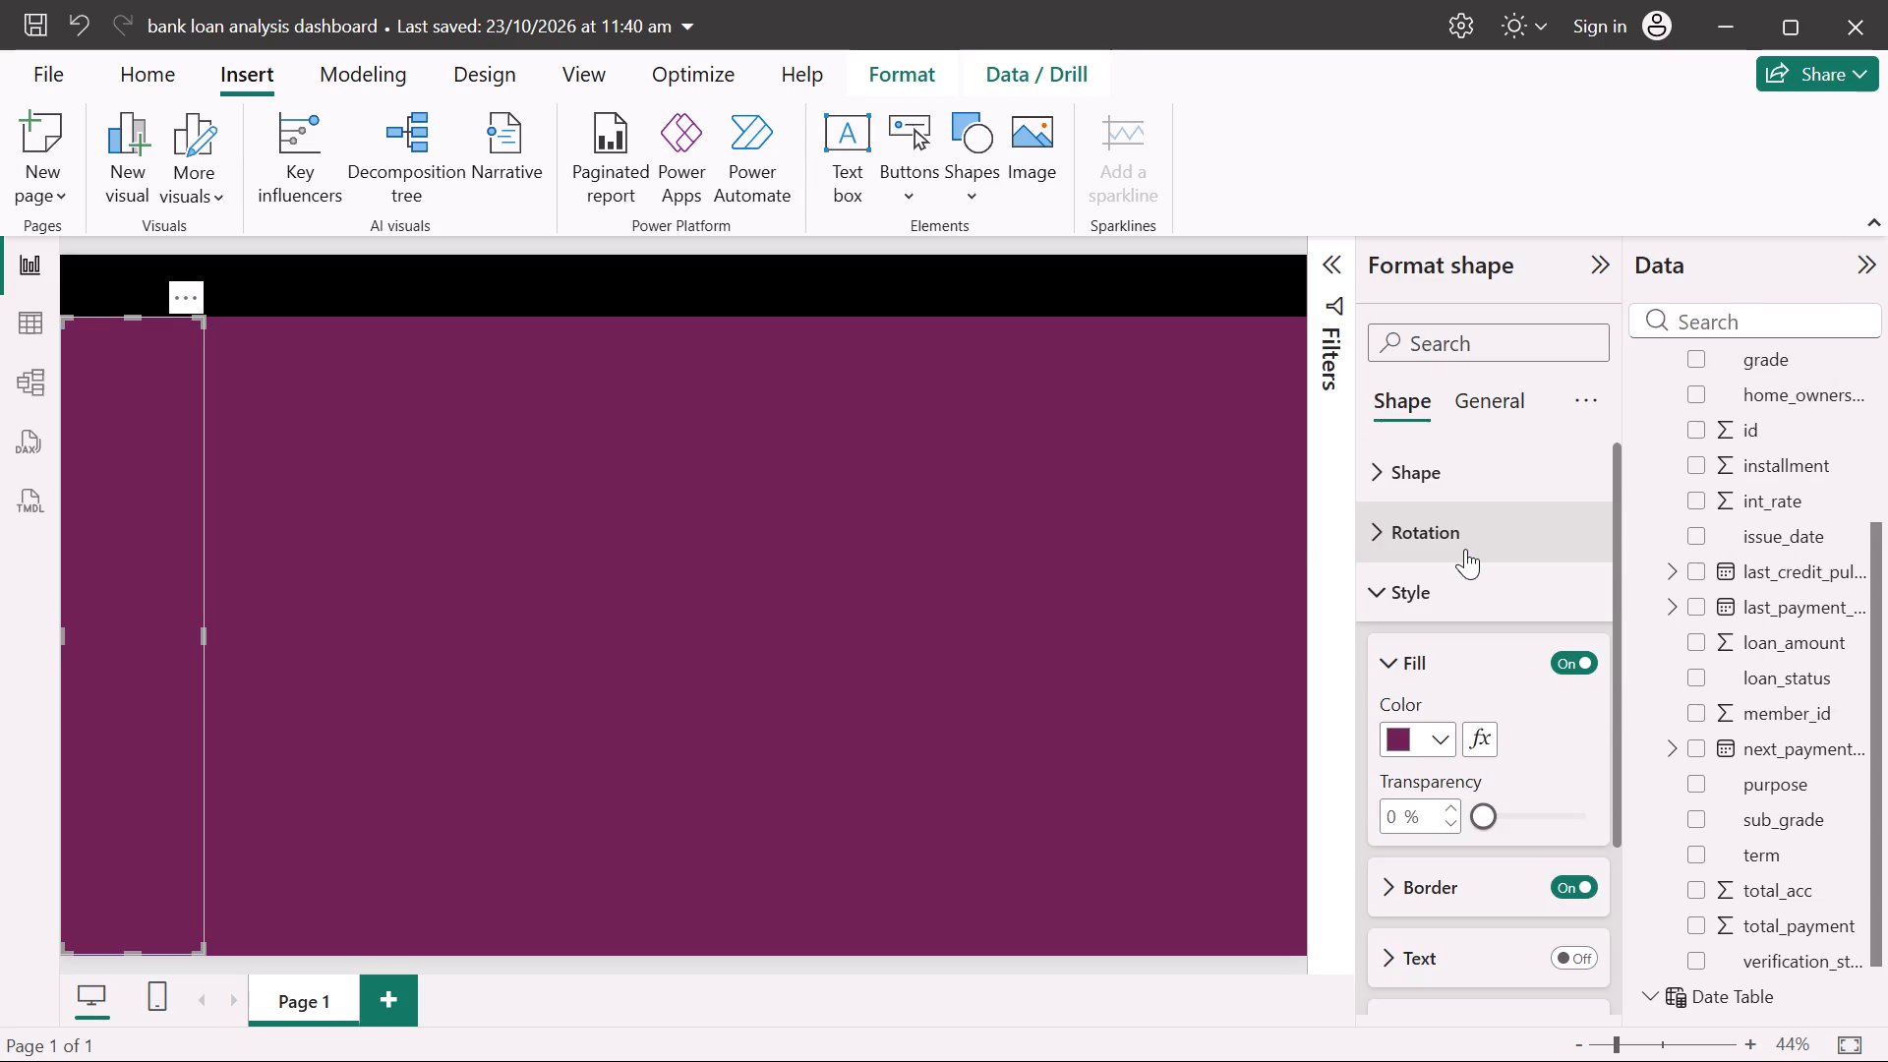
left_click(1402, 740)
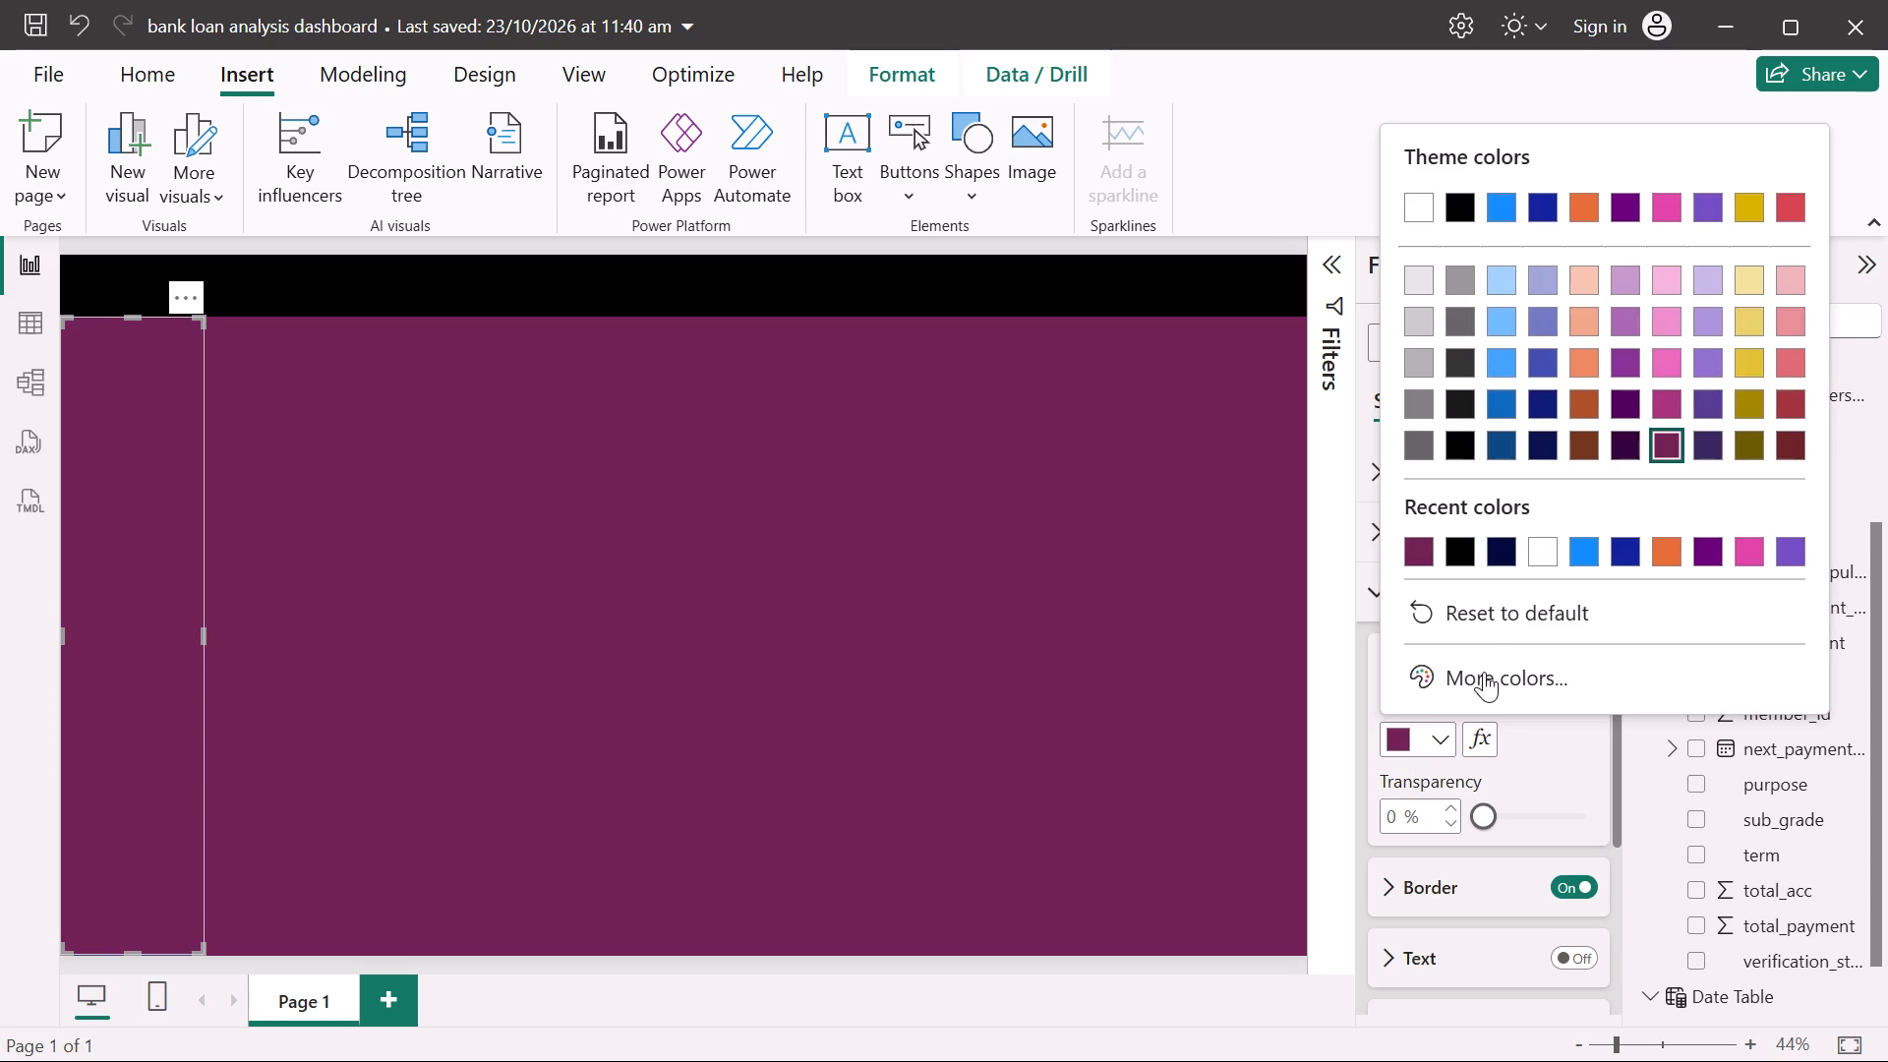
left_click(1480, 677)
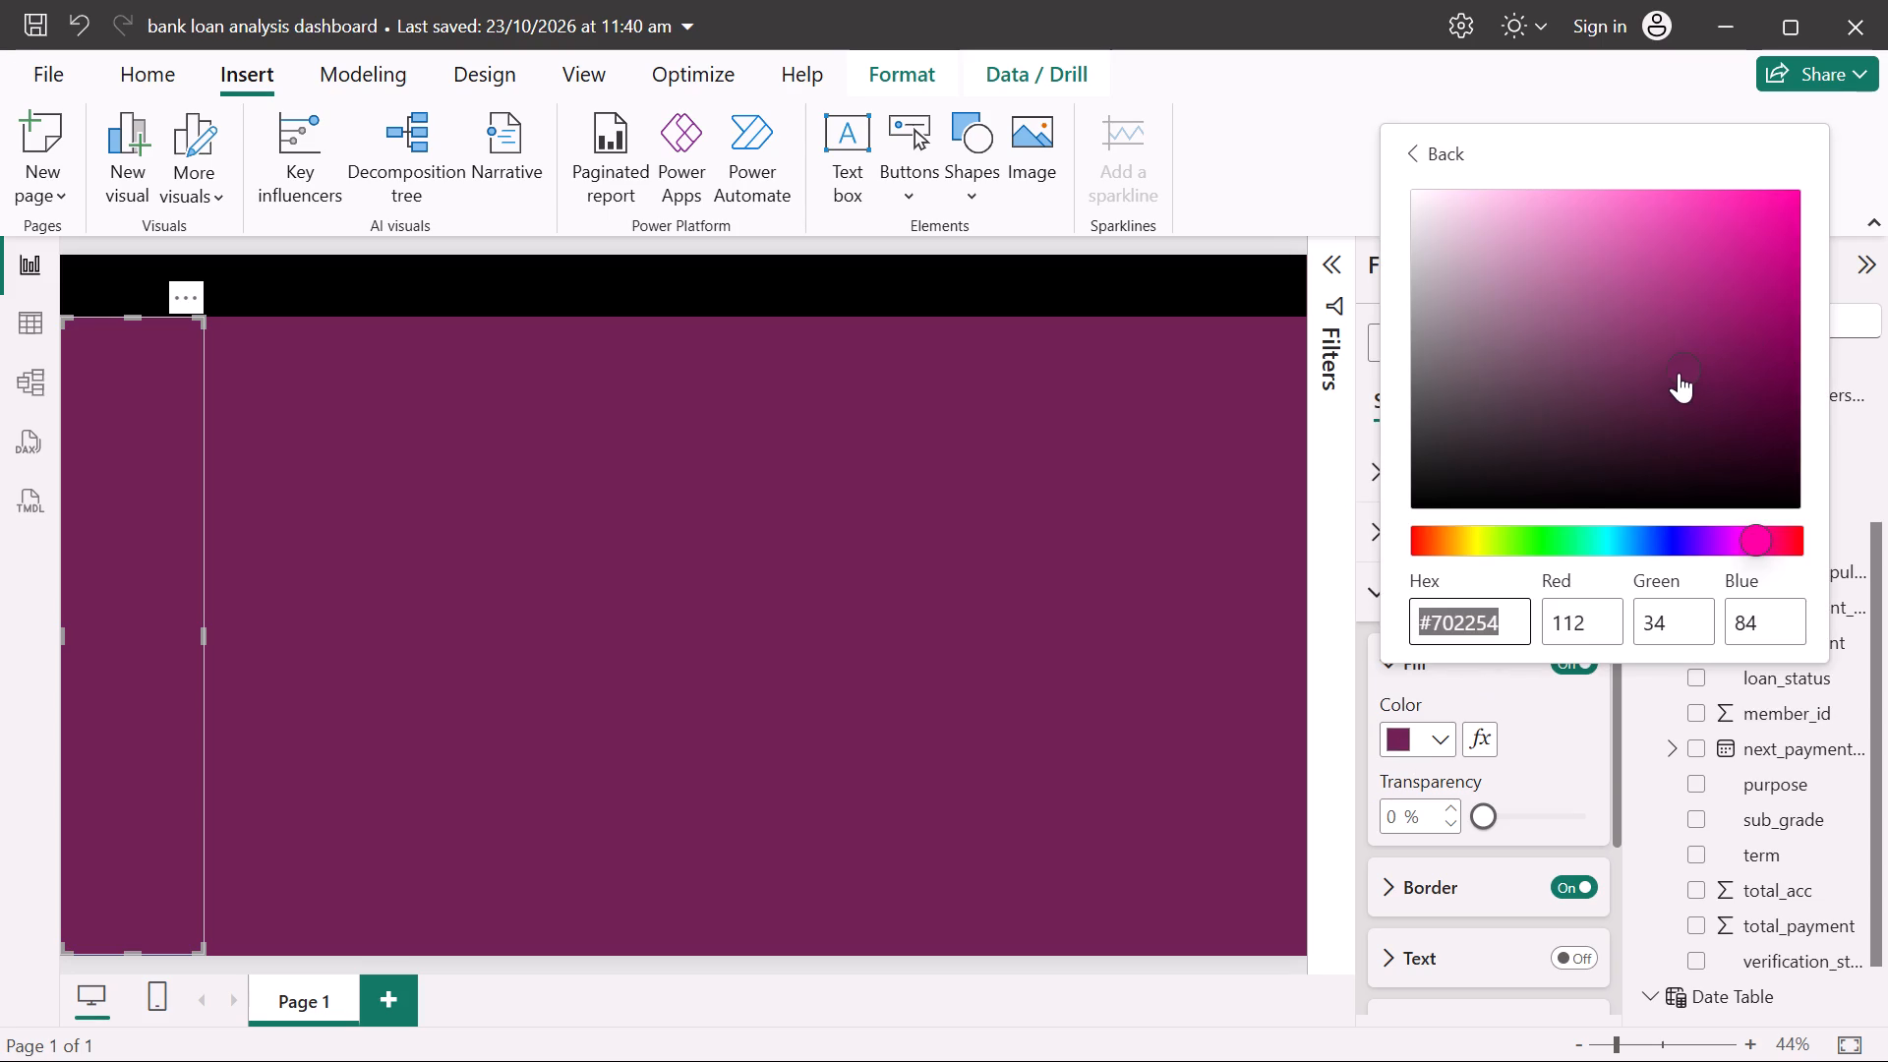
left_click_drag(1678, 370, 1681, 415)
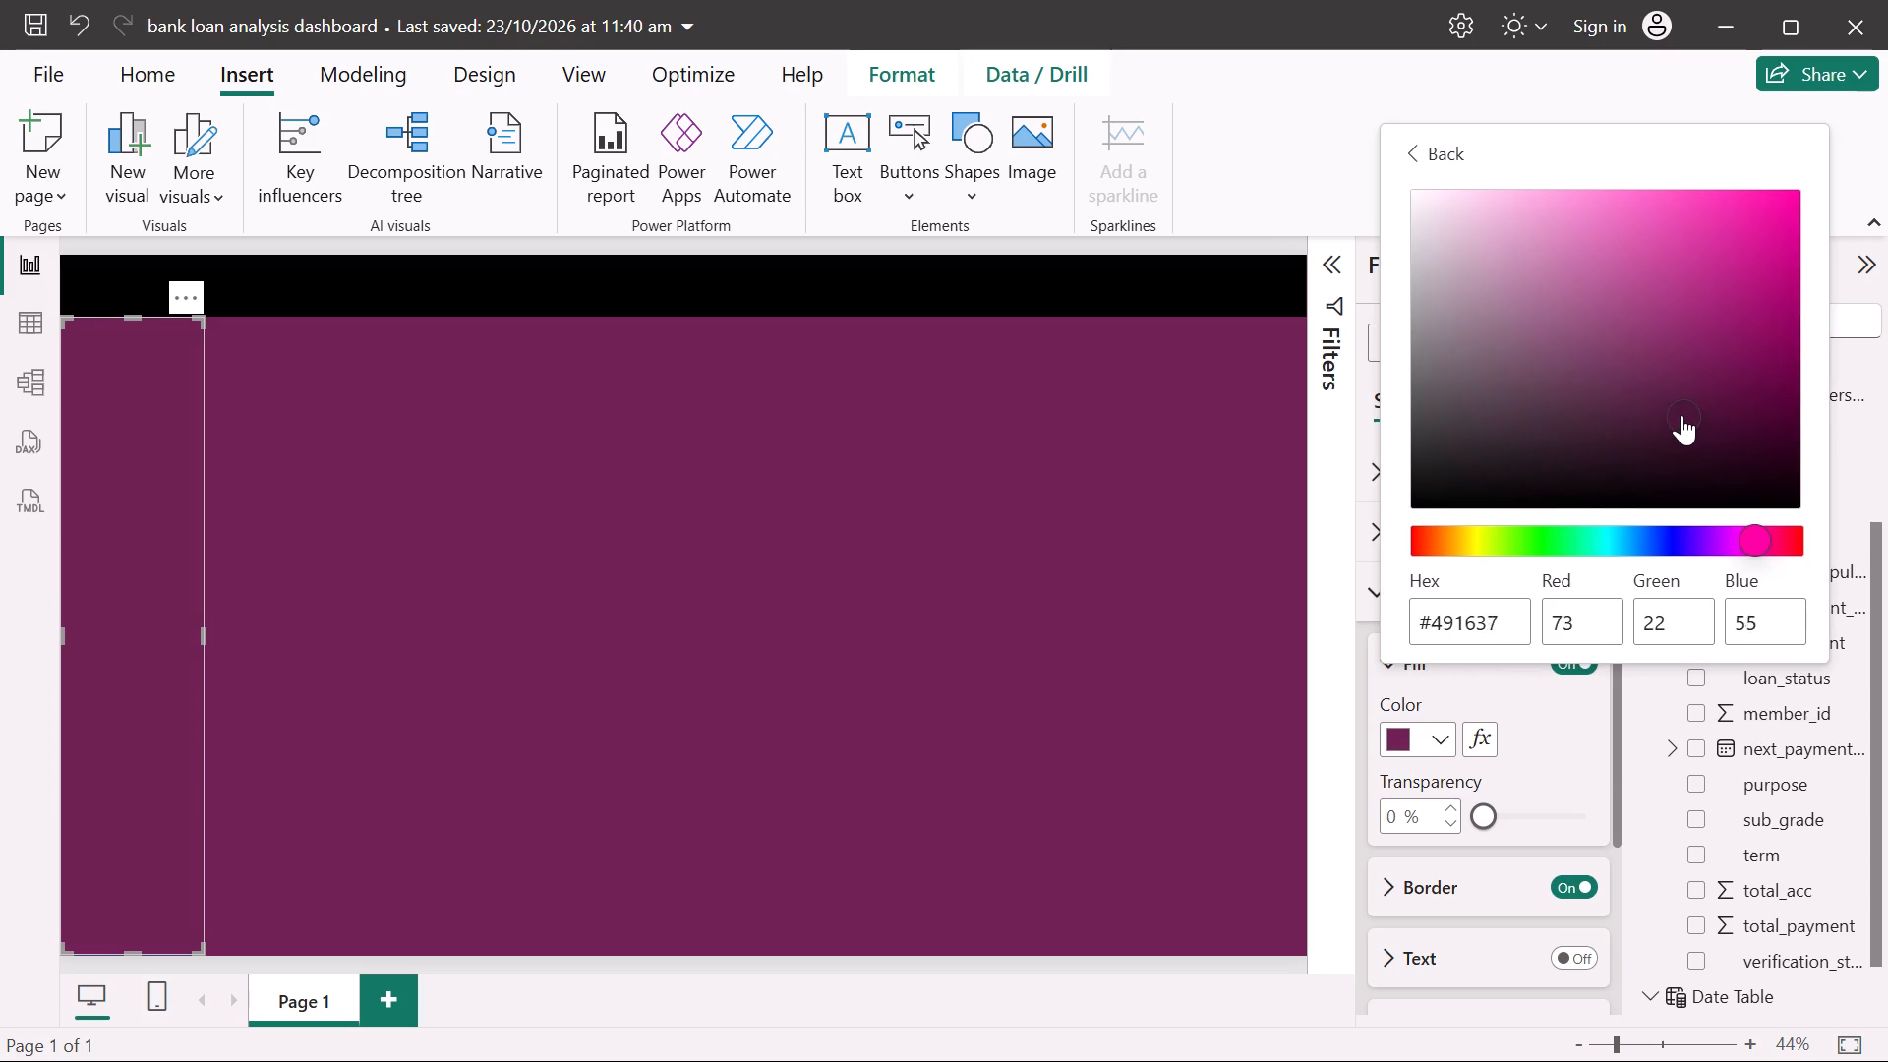
left_click_drag(1681, 415, 1672, 442)
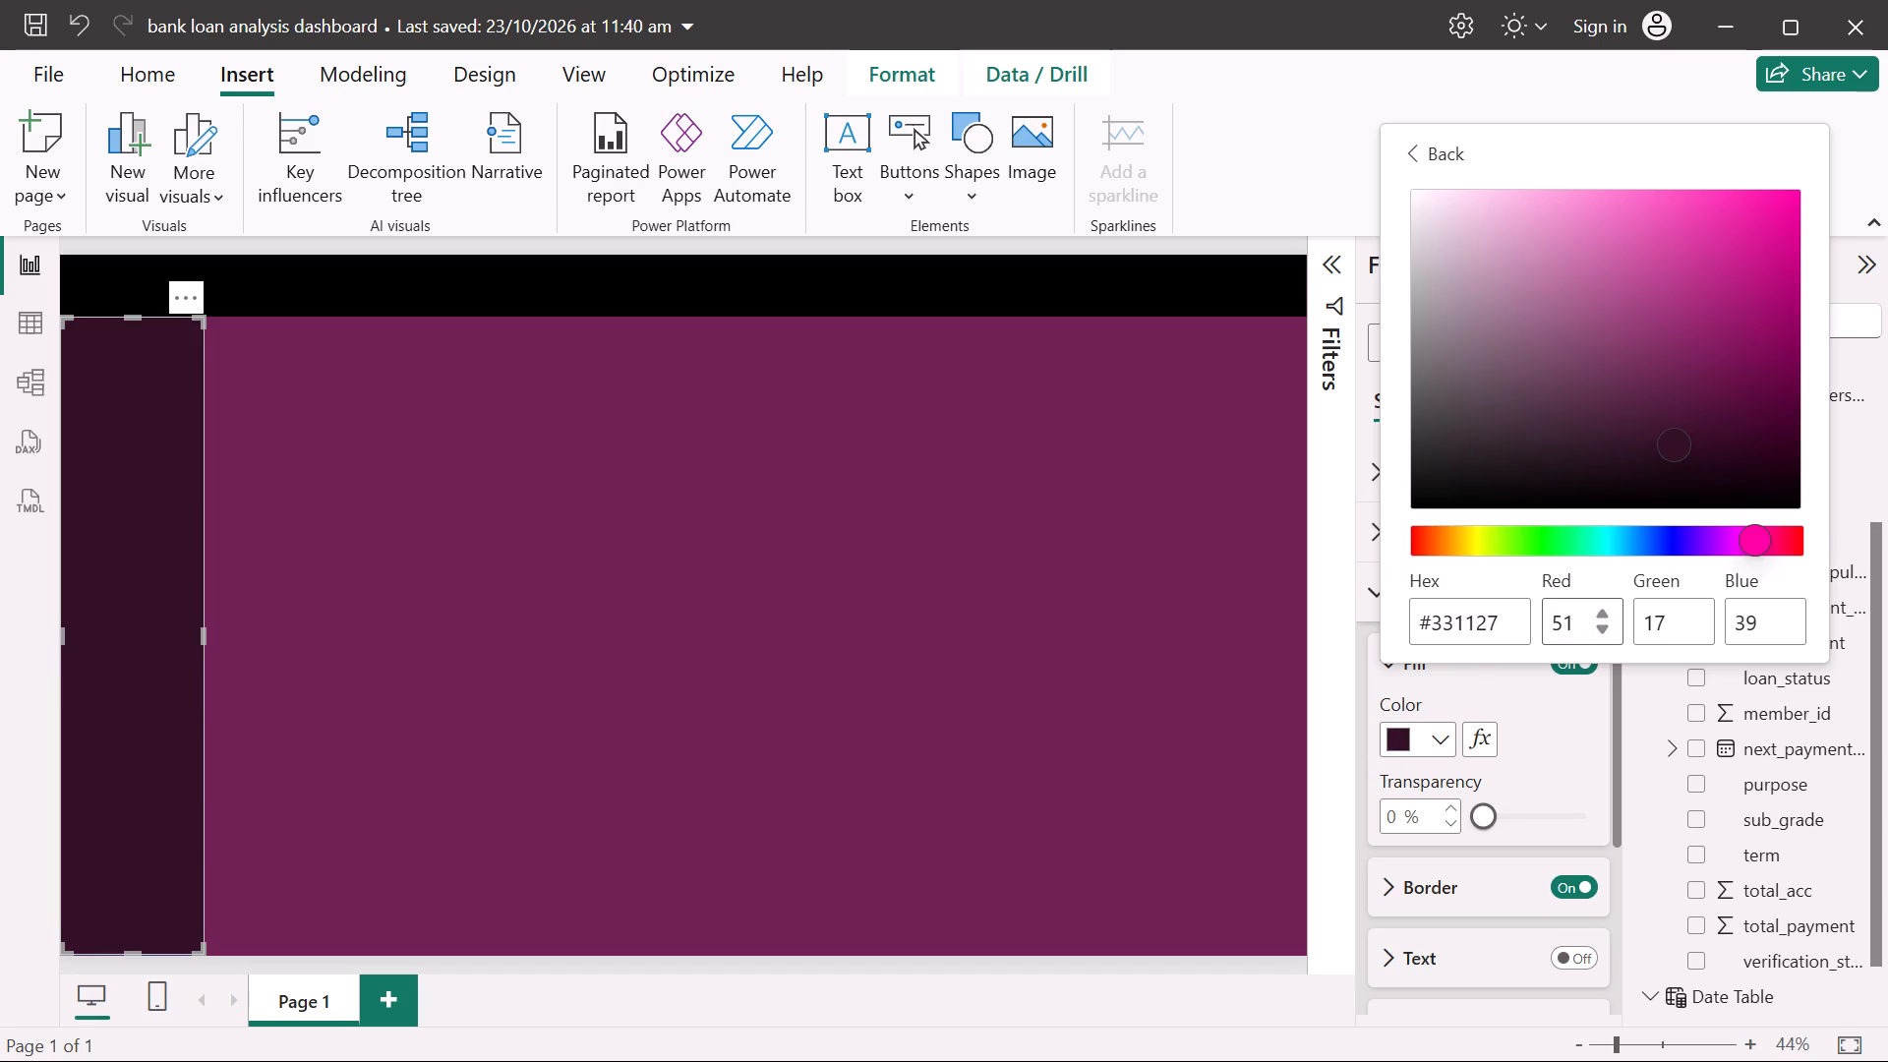
Copy the side rectangle's fill hex code 331127, close the colour picker and deselect the shape.
left_click_drag(1505, 619, 1428, 622)
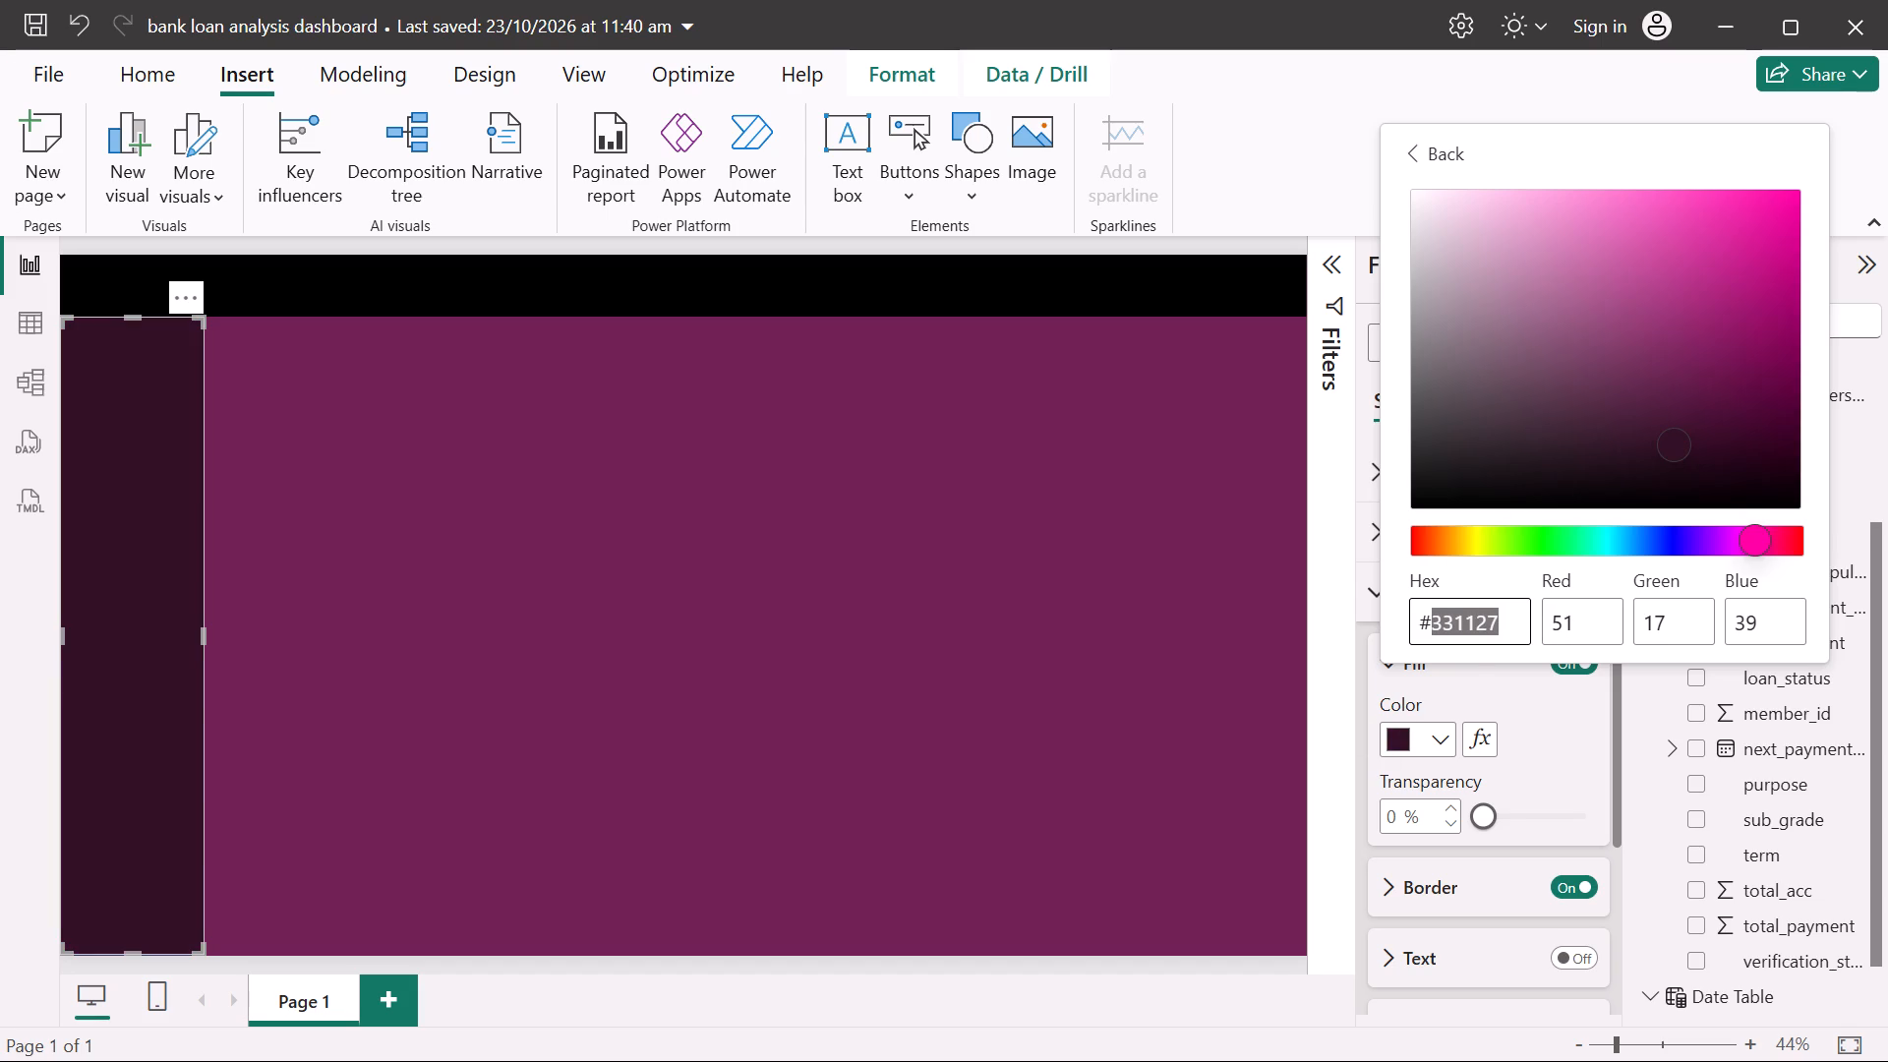
left_click_drag(1428, 622, 1428, 623)
key("ctrl+z")
key("ctrl+c")
left_click(955, 564)
left_click(955, 564)
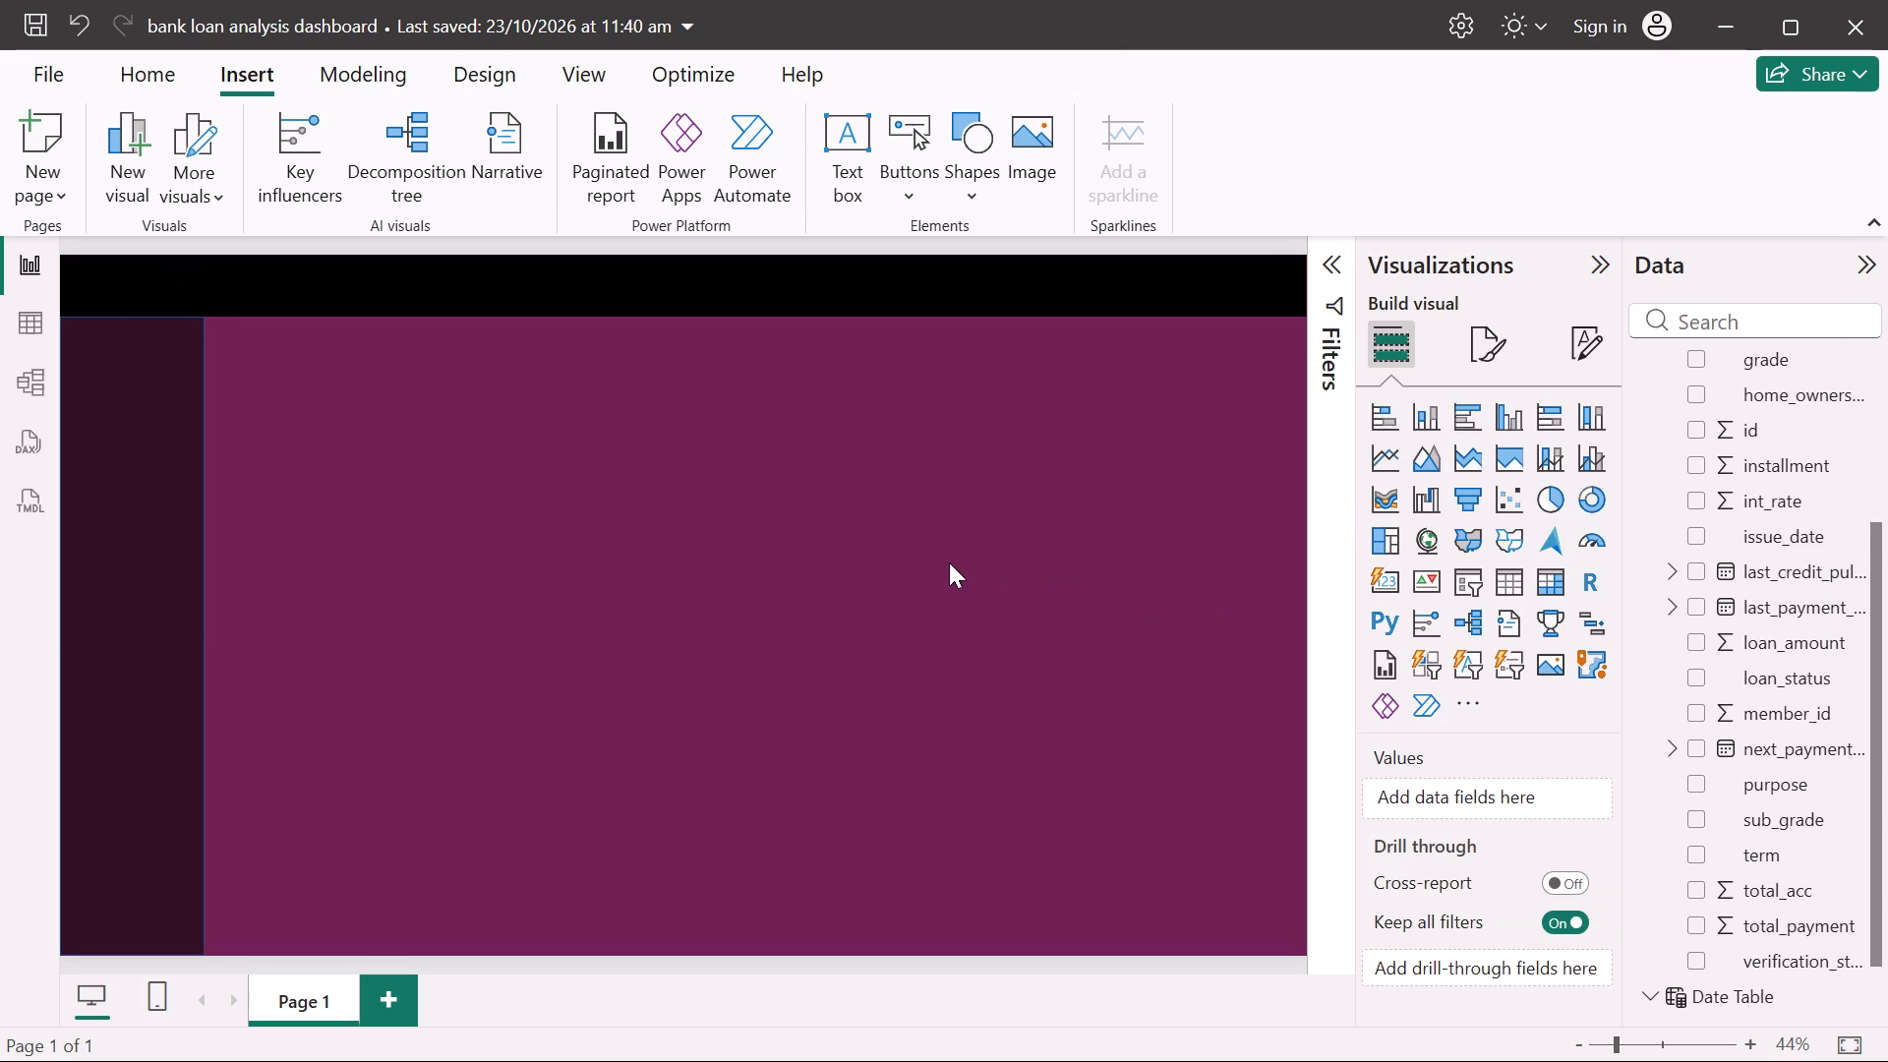
Turn off the border of the dark plum sidebar rectangle and deselect it.
left_click(615, 304)
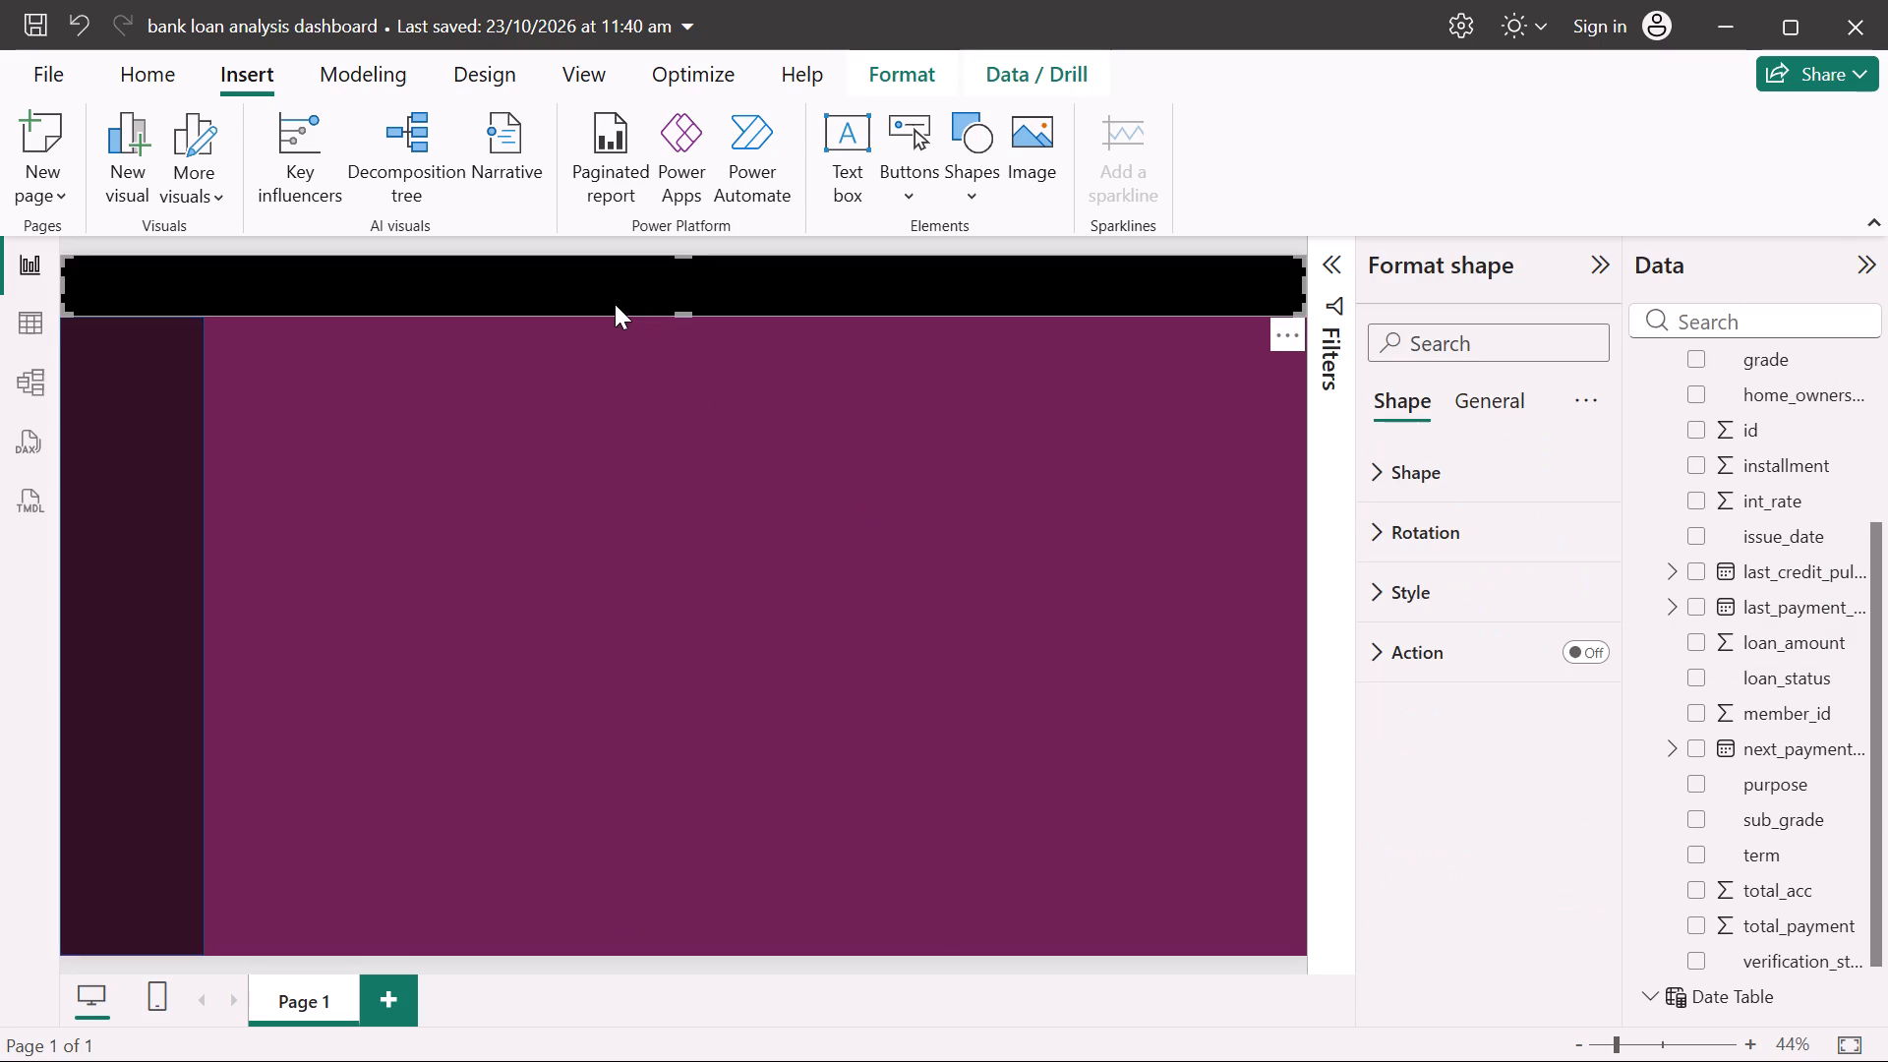
left_click(185, 575)
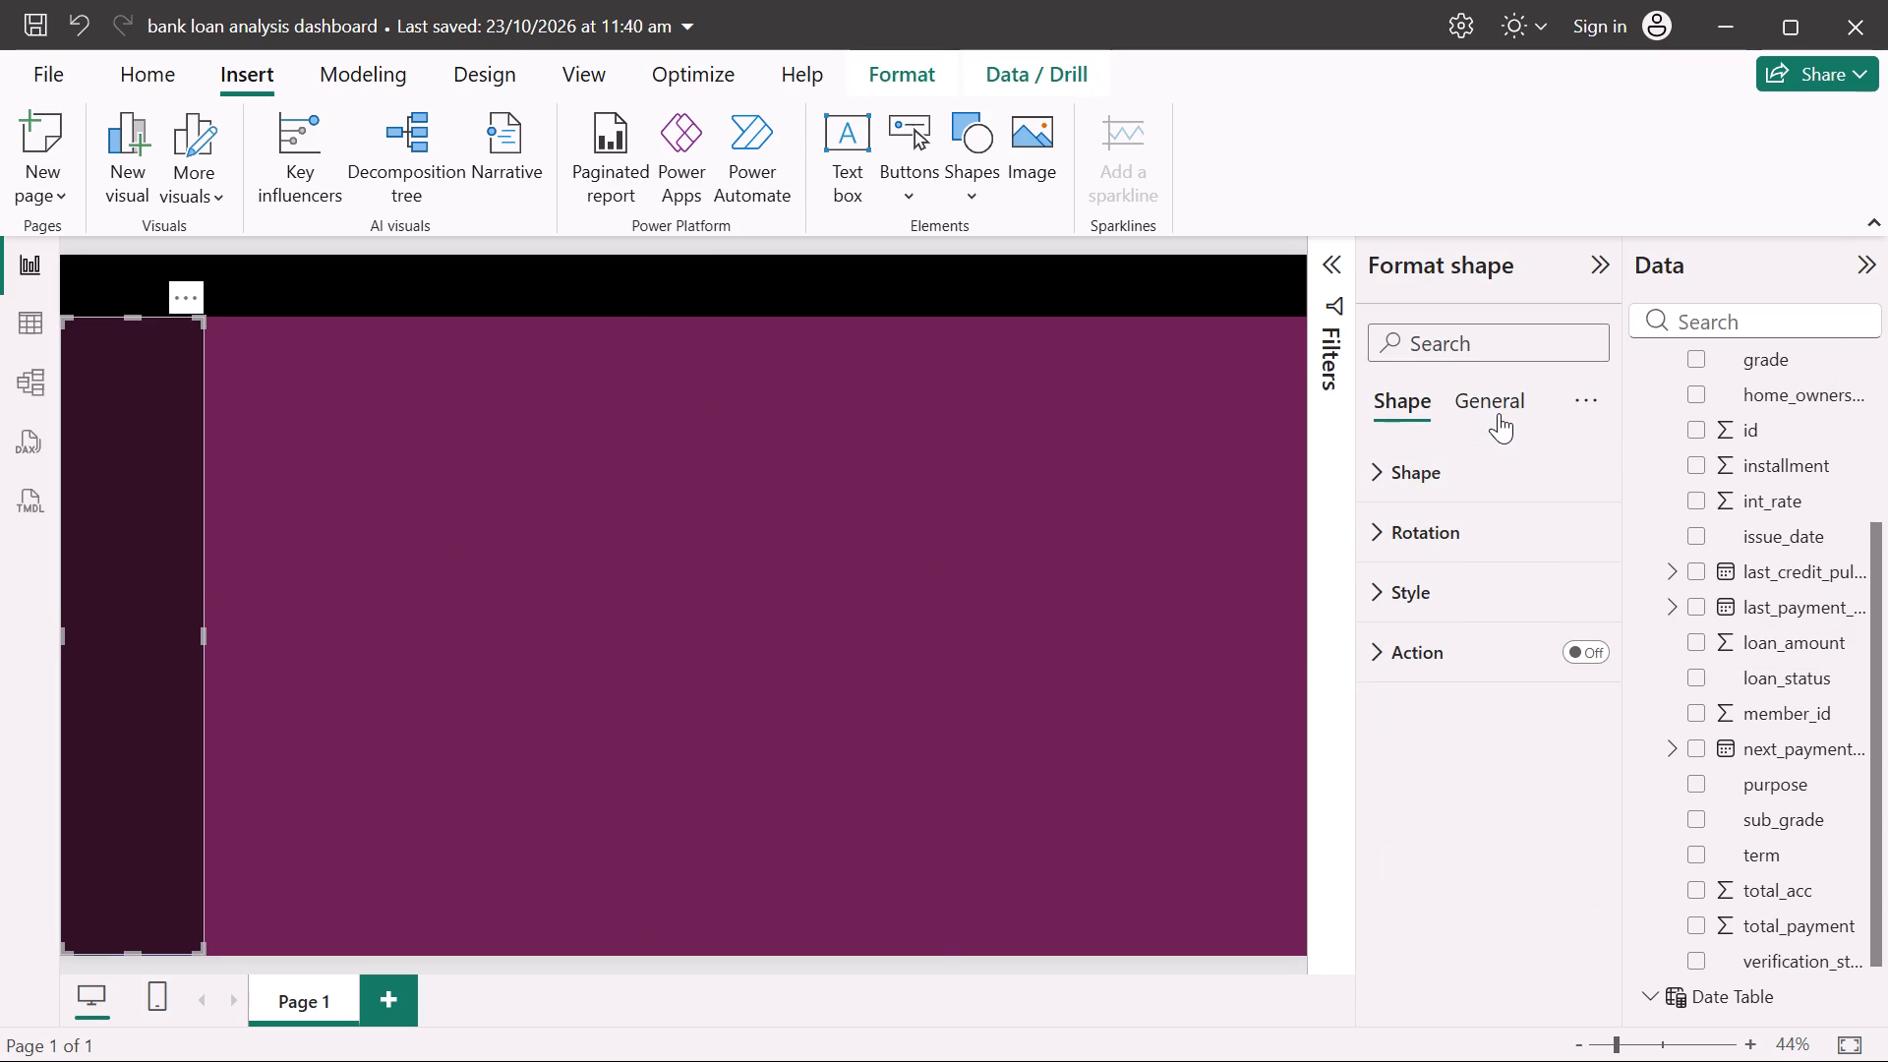
left_click(1506, 406)
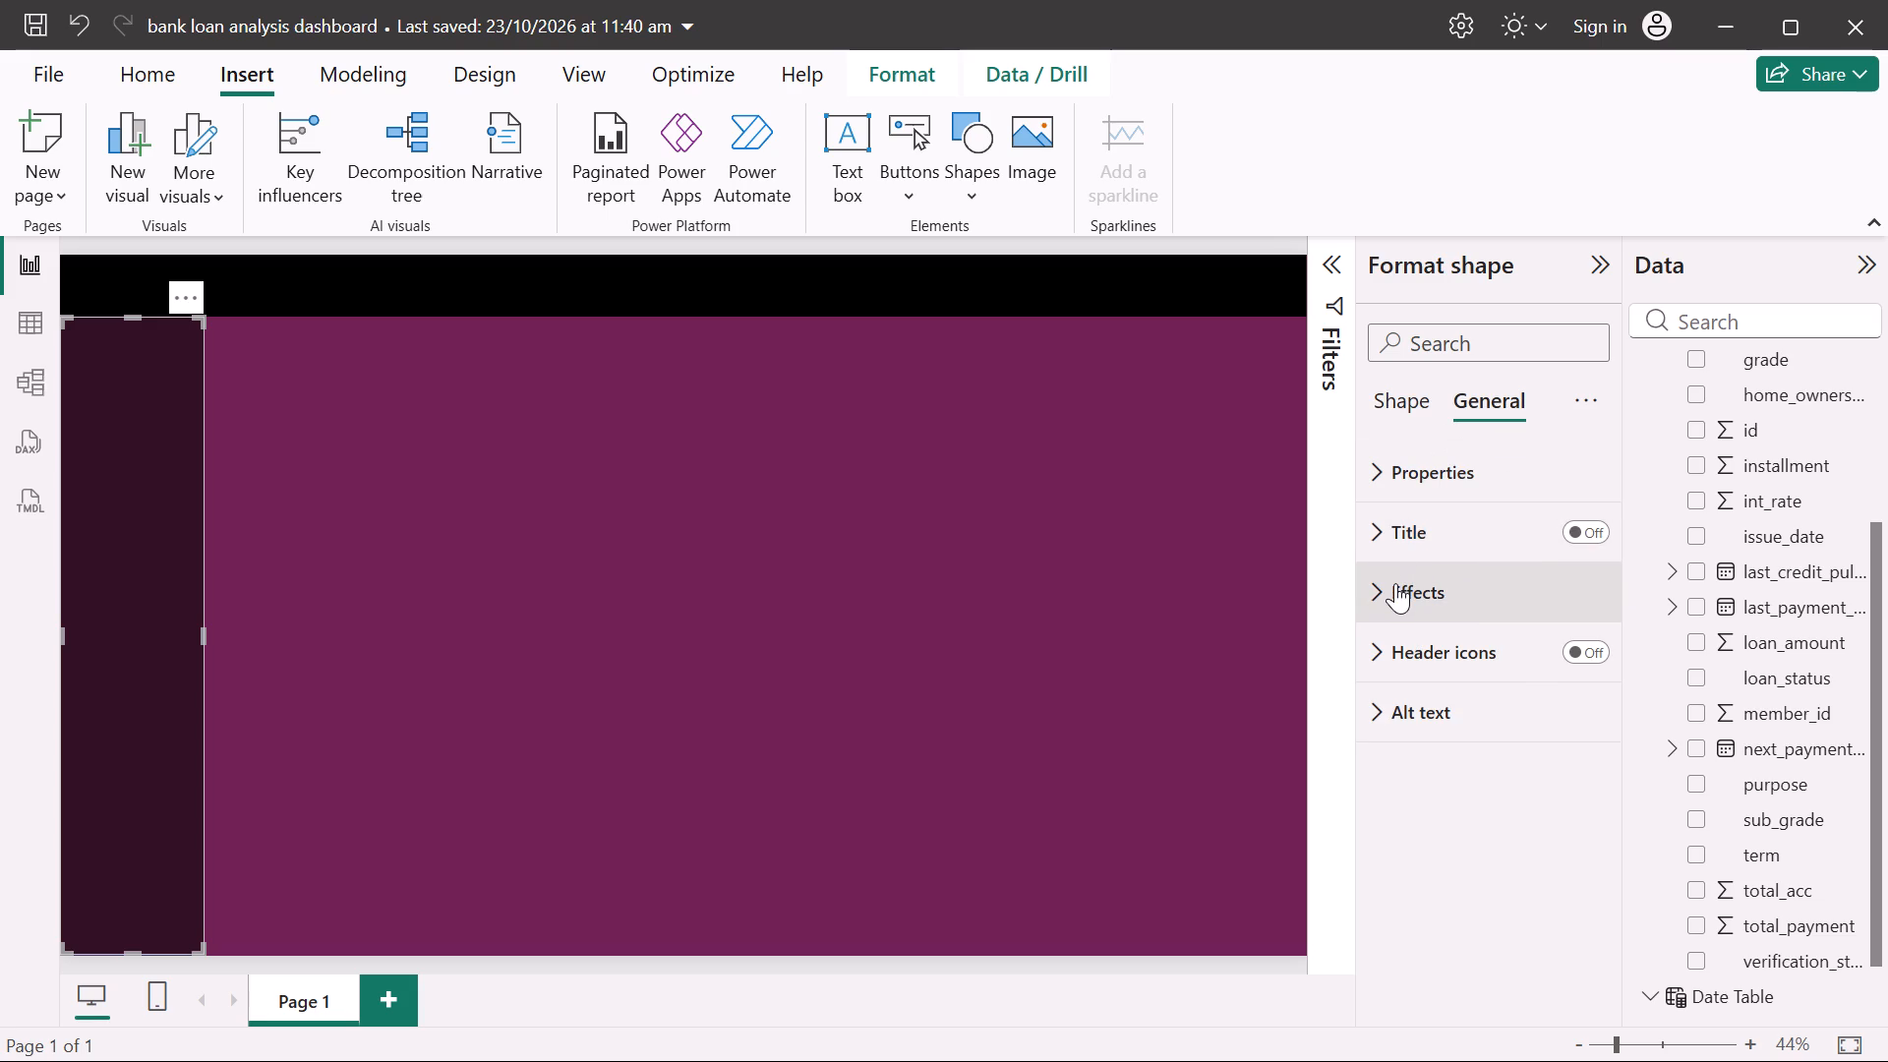
left_click(1395, 583)
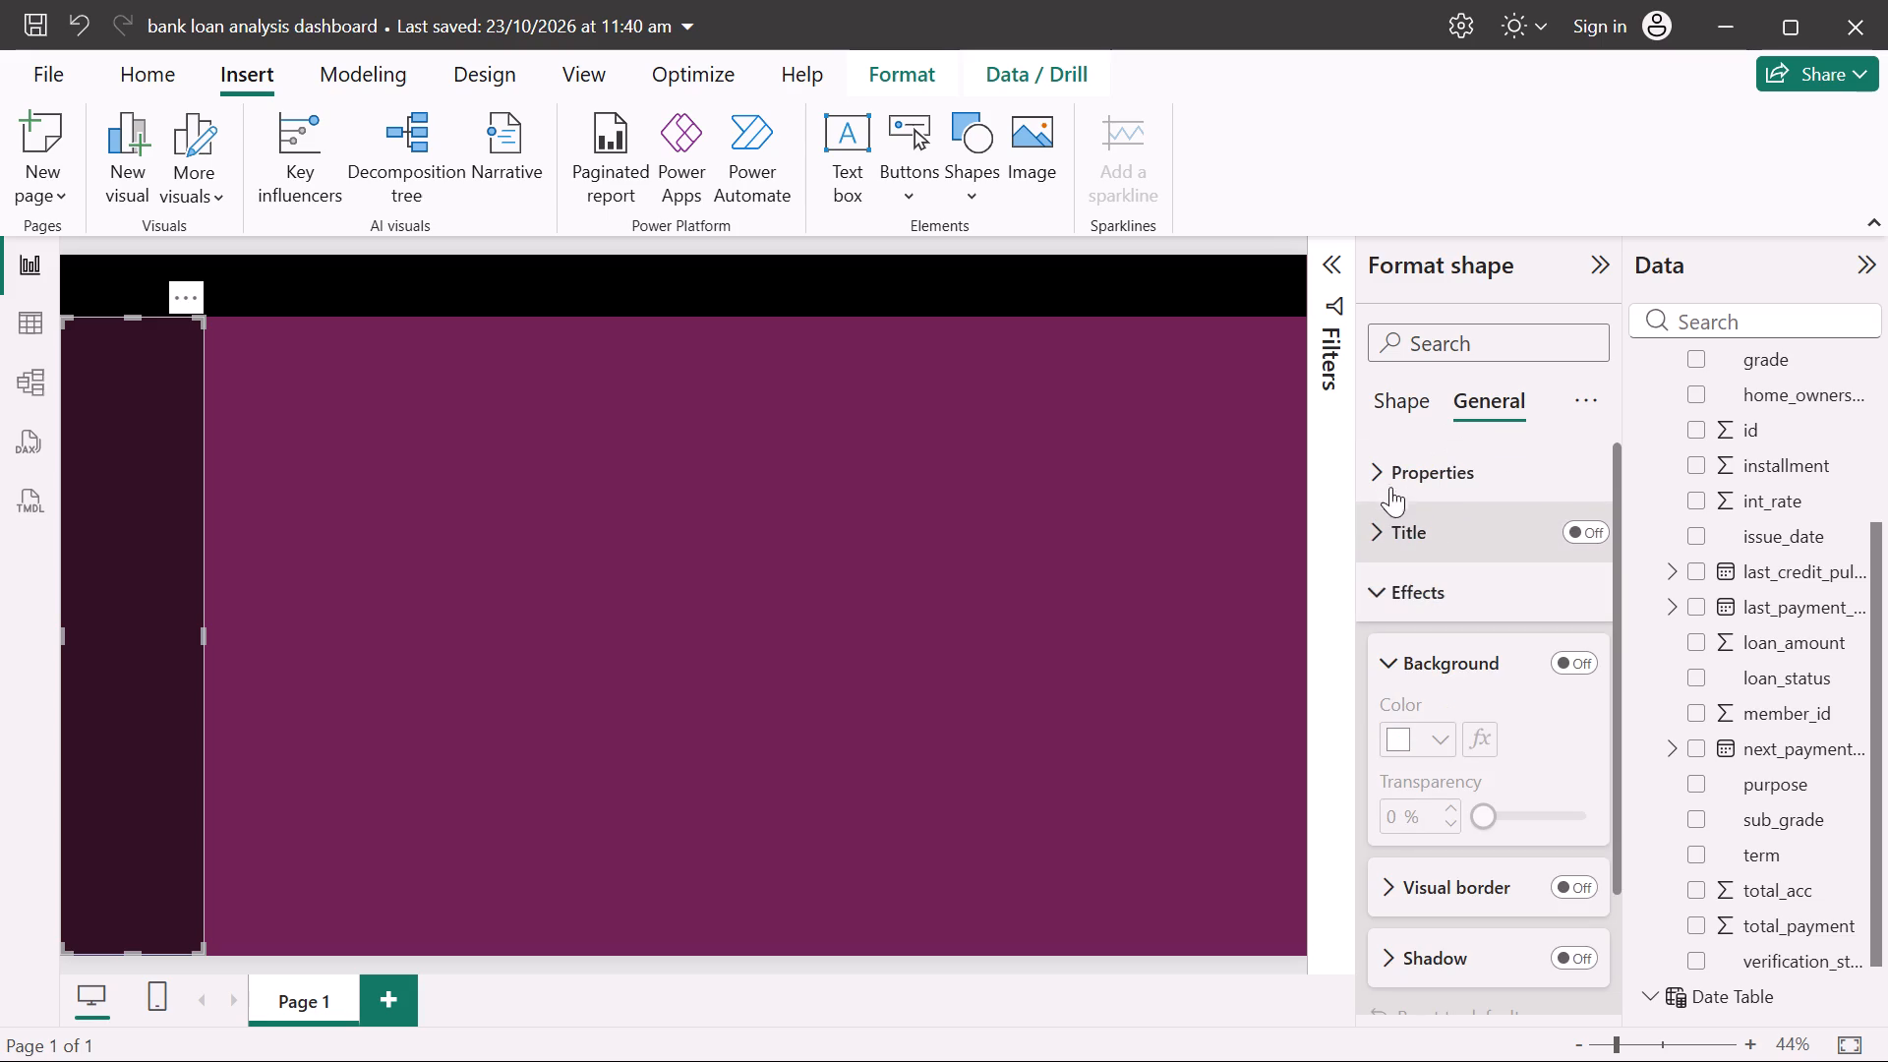
left_click(1409, 383)
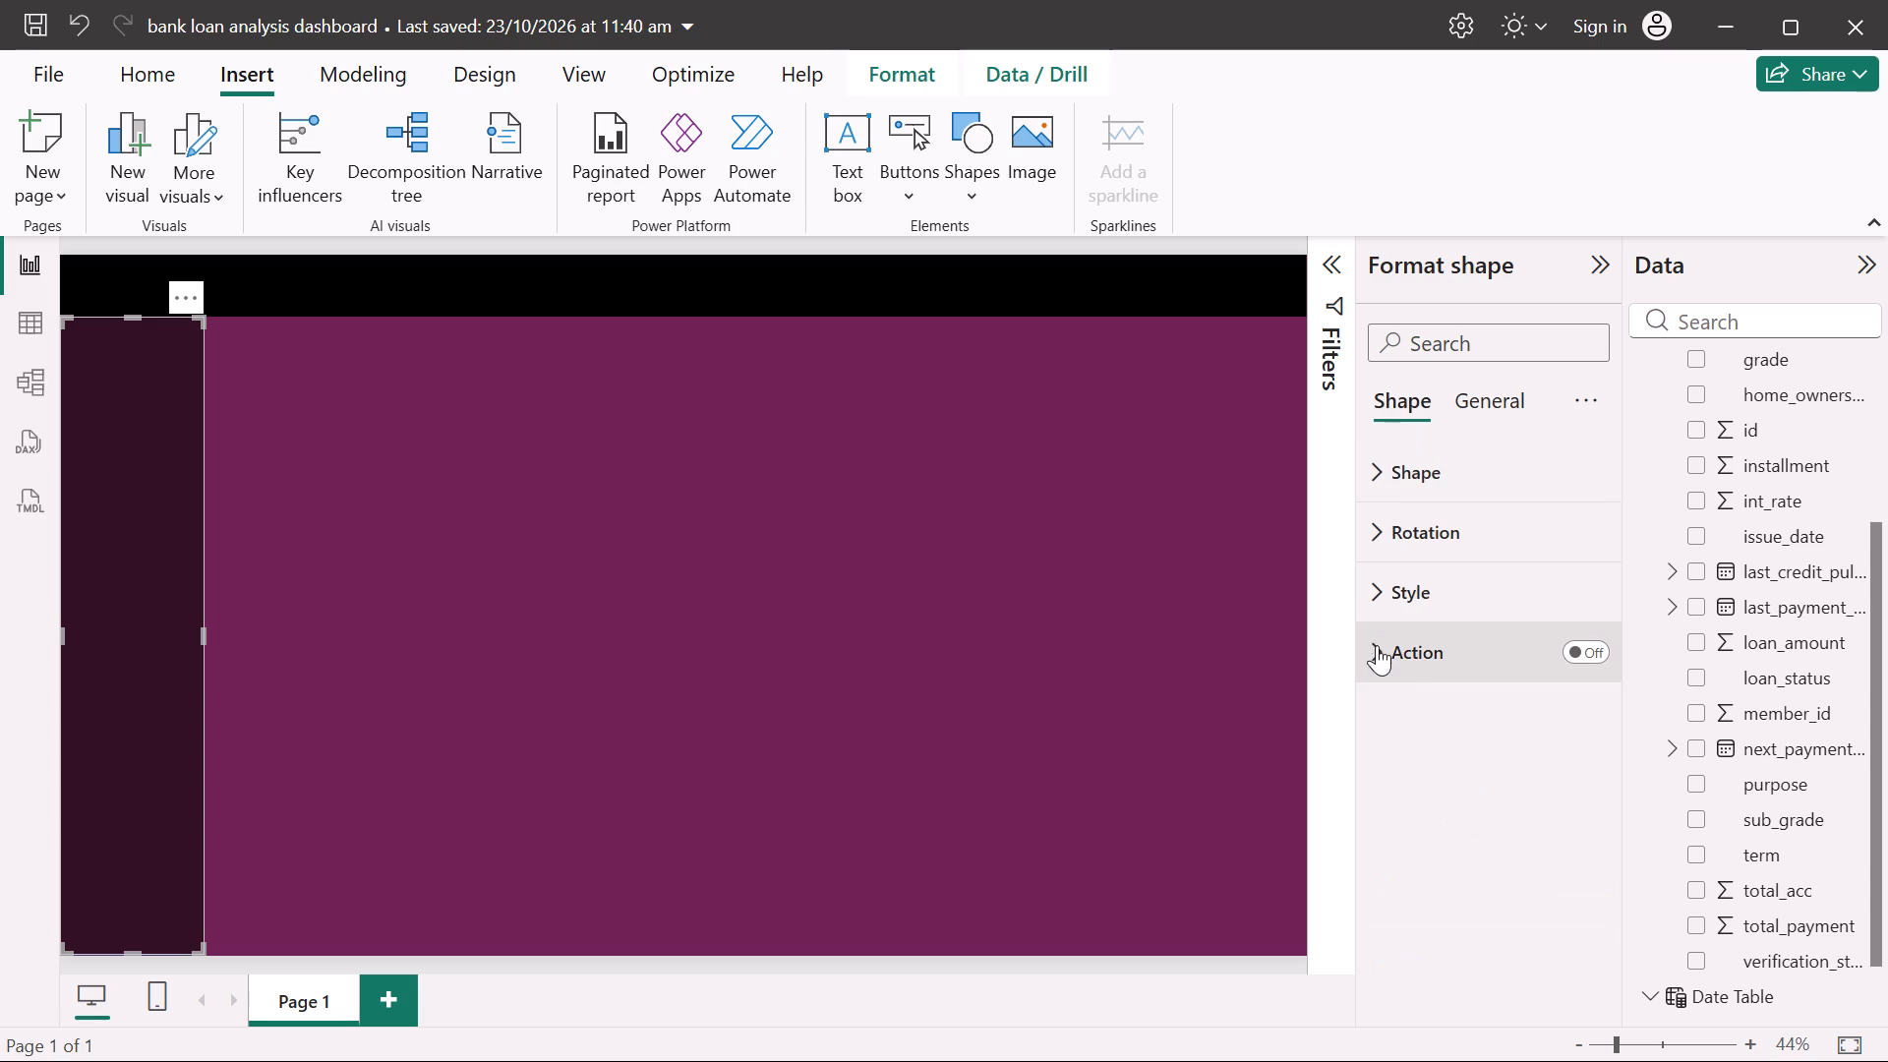
left_click(1405, 581)
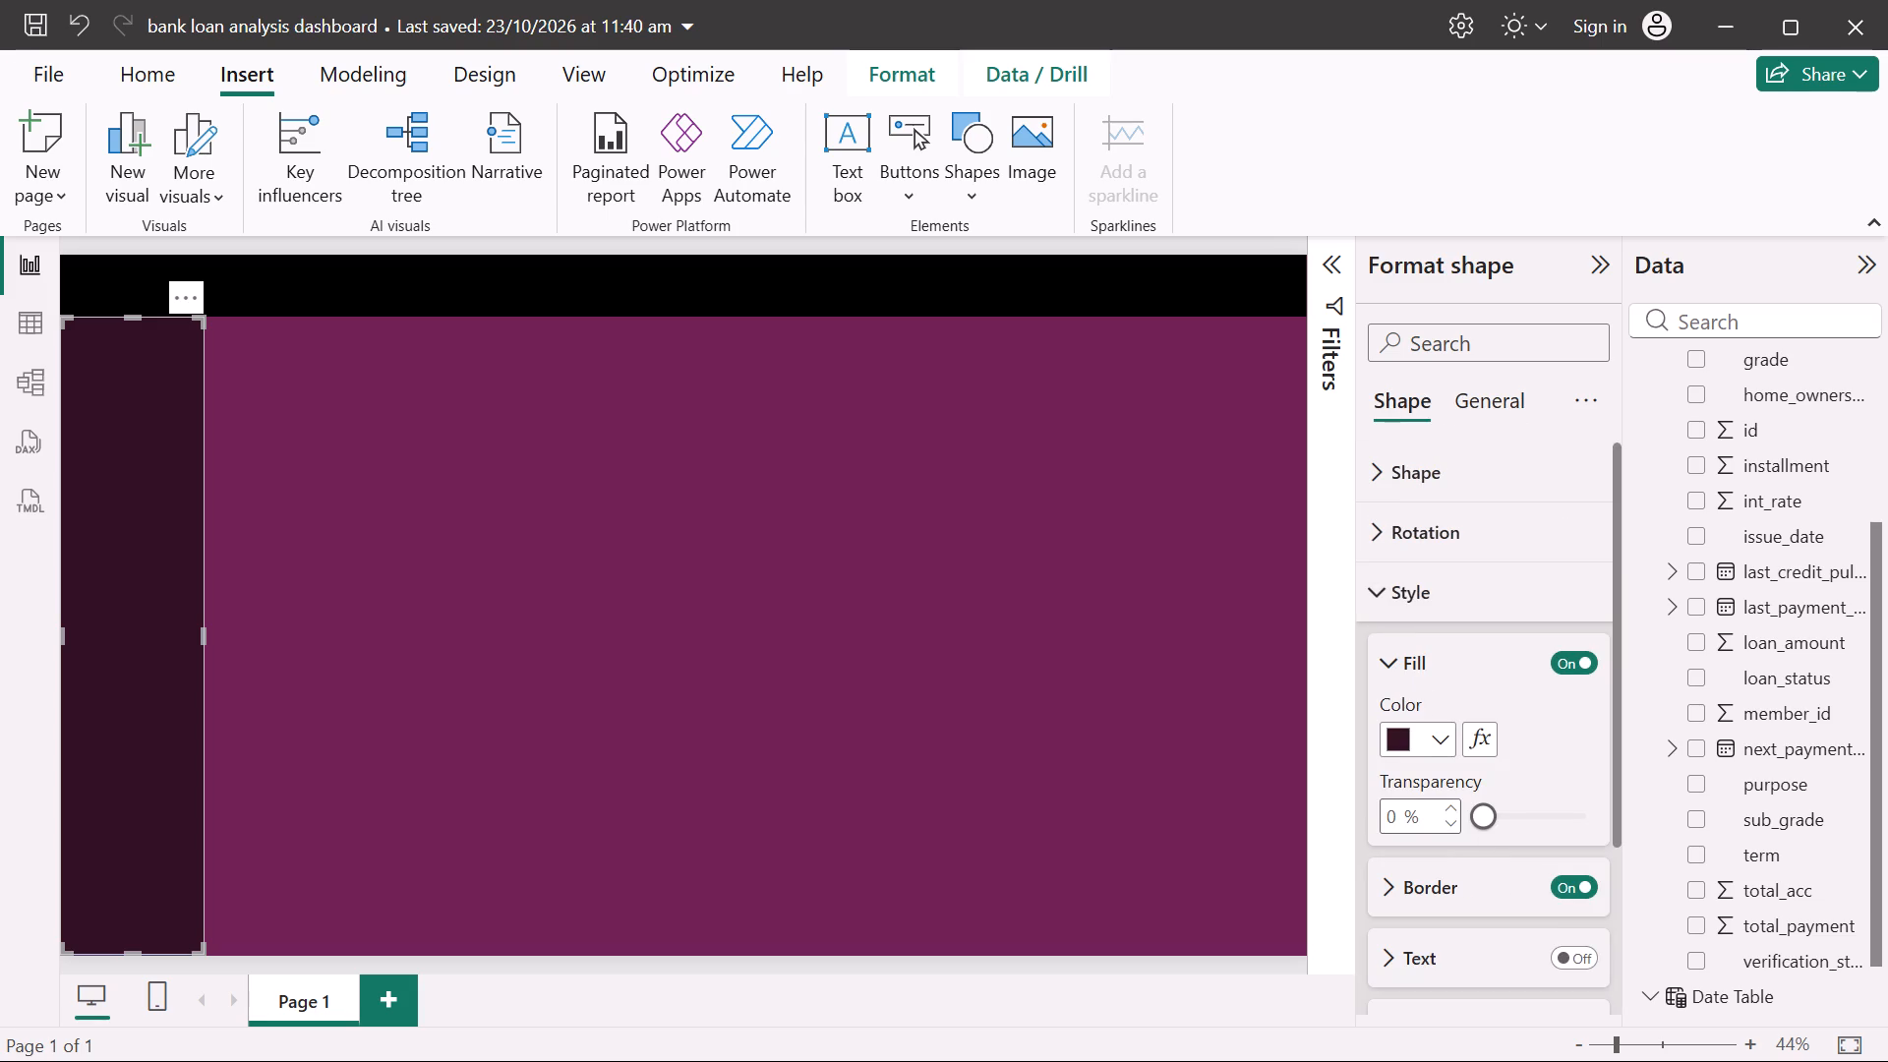
left_click(1580, 893)
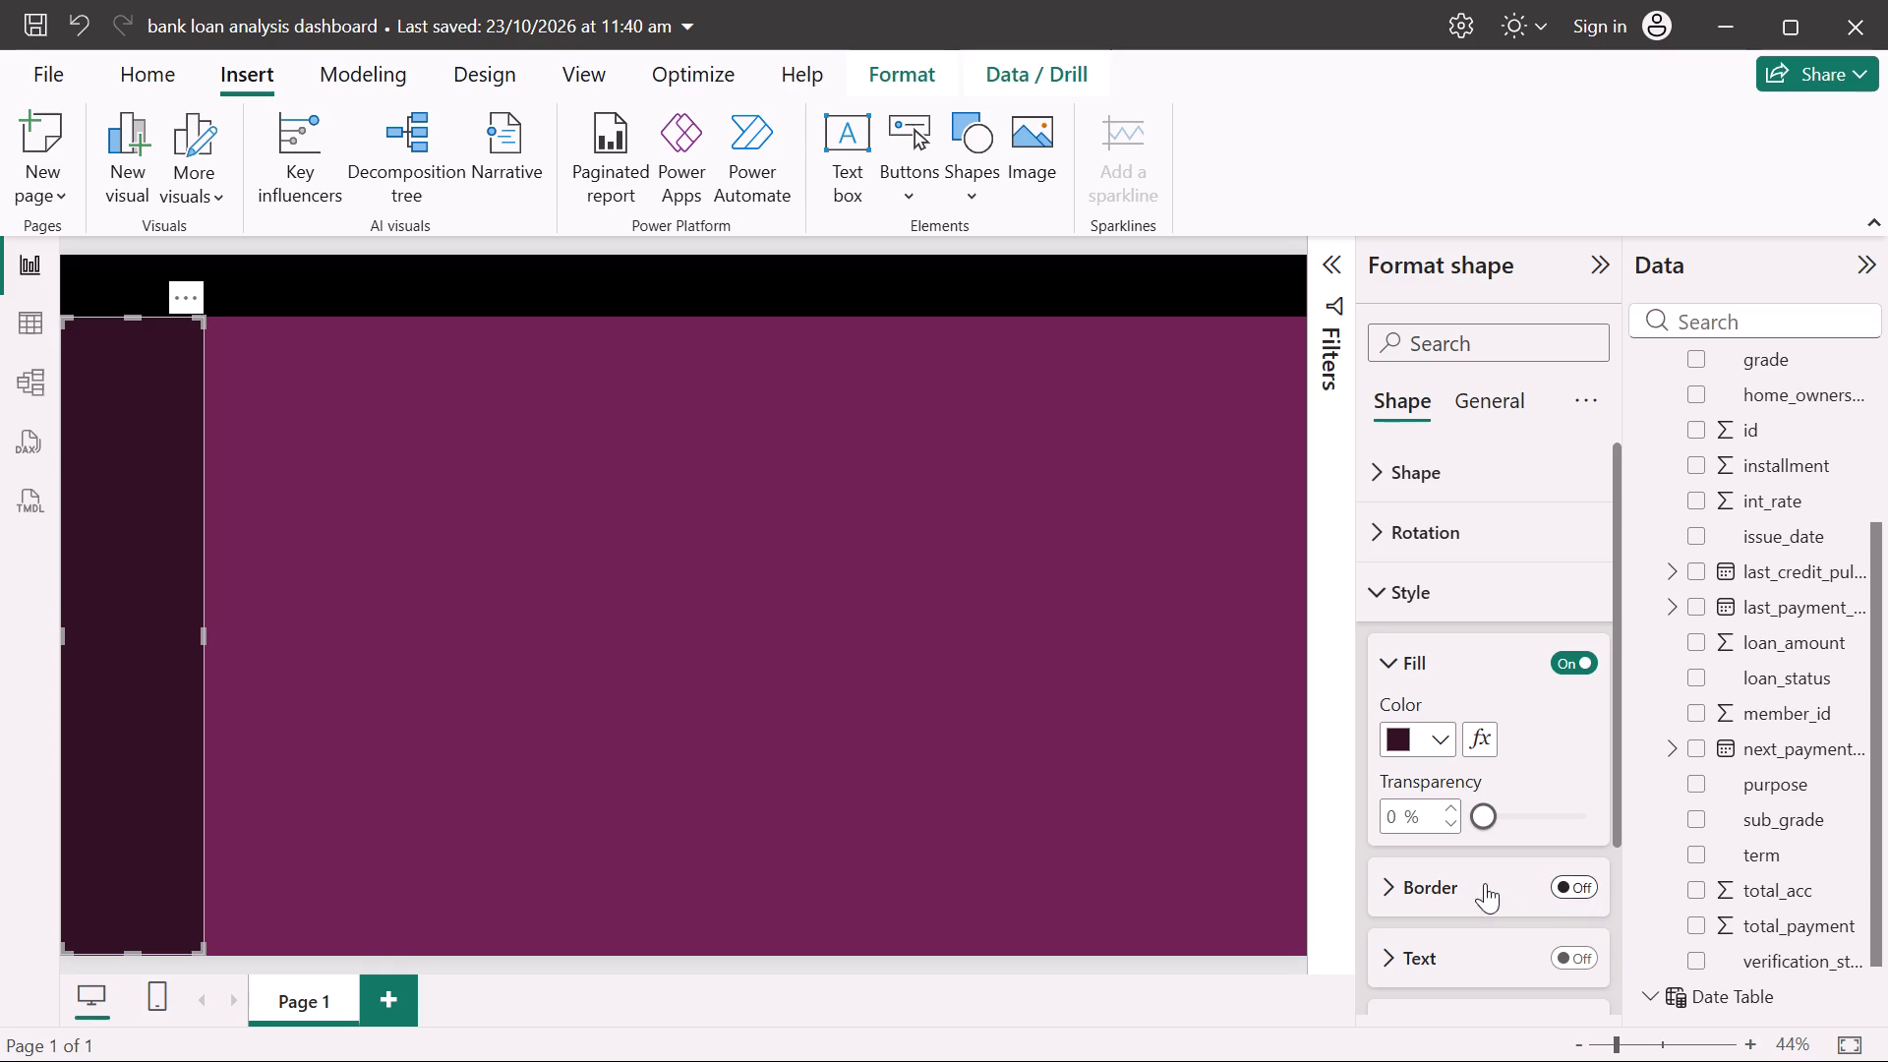
left_click(1049, 807)
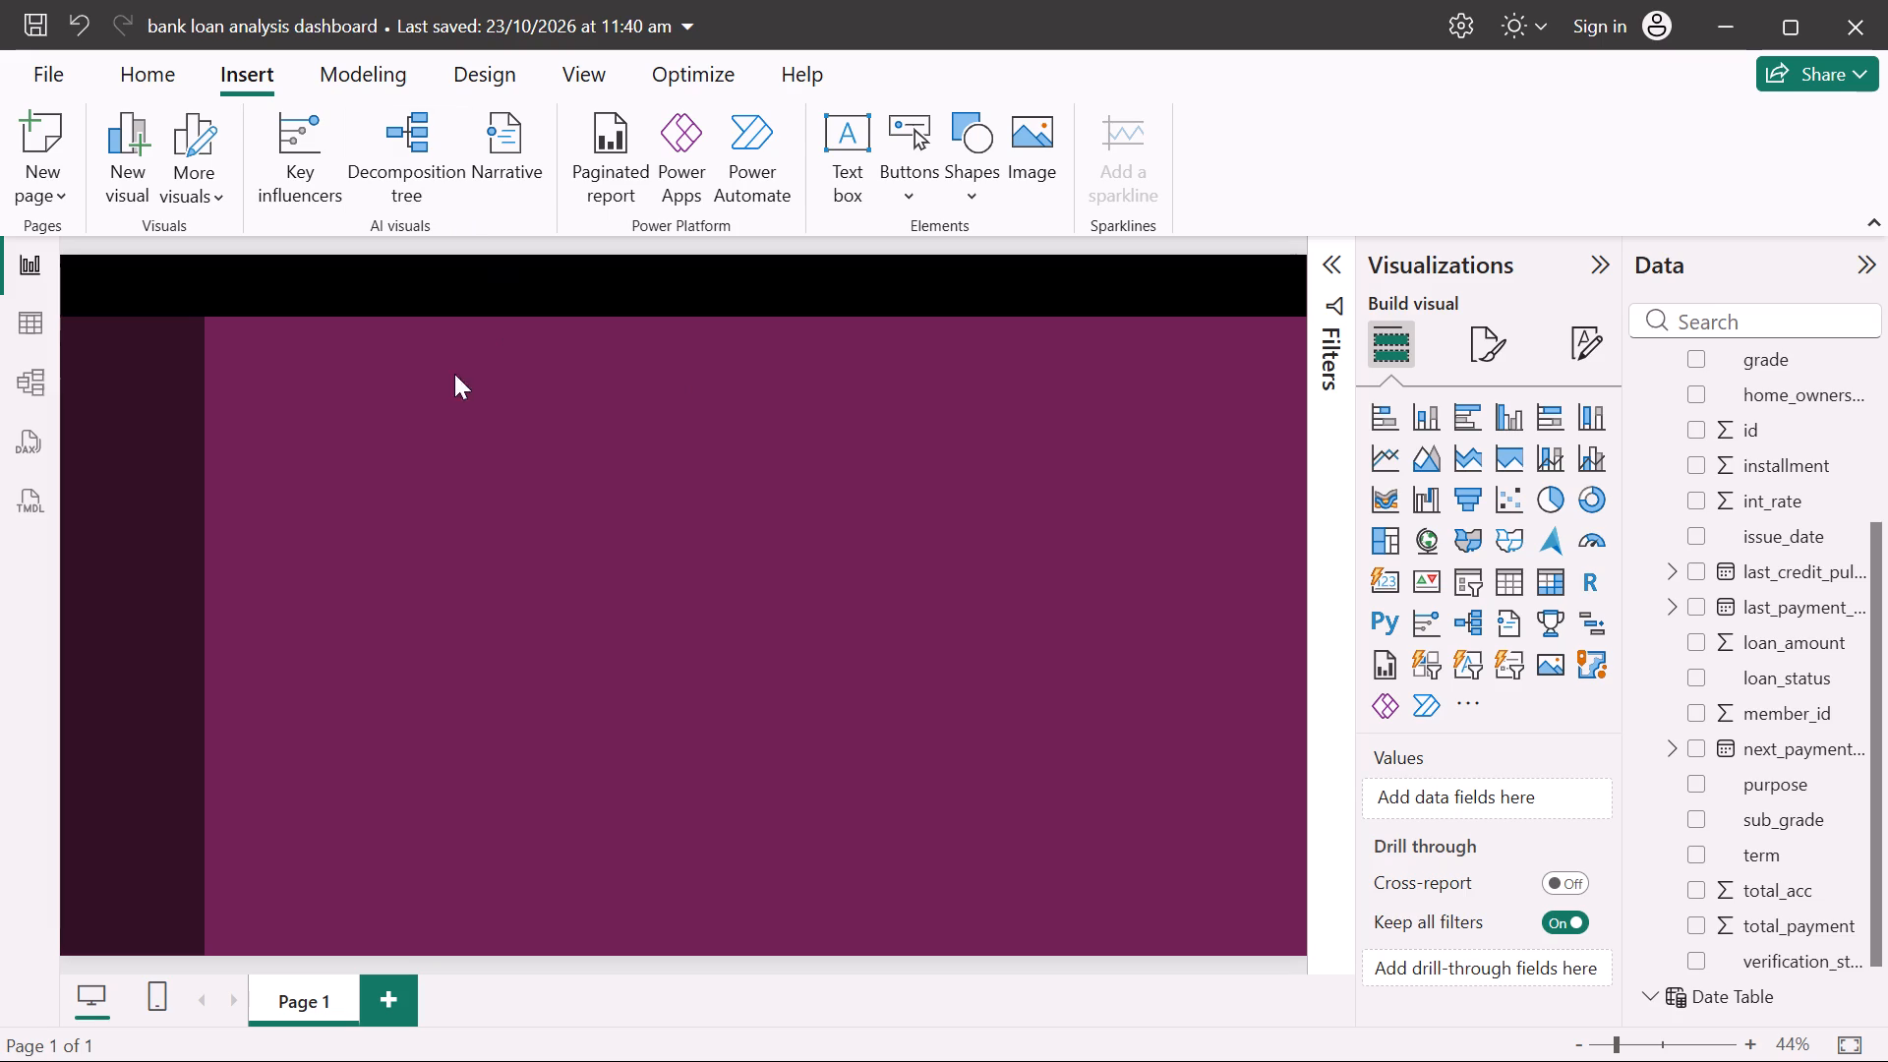
Widen the dark plum sidebar slightly towards the page centre, keeping its outer edge in place, and deselect it.
left_click(175, 454)
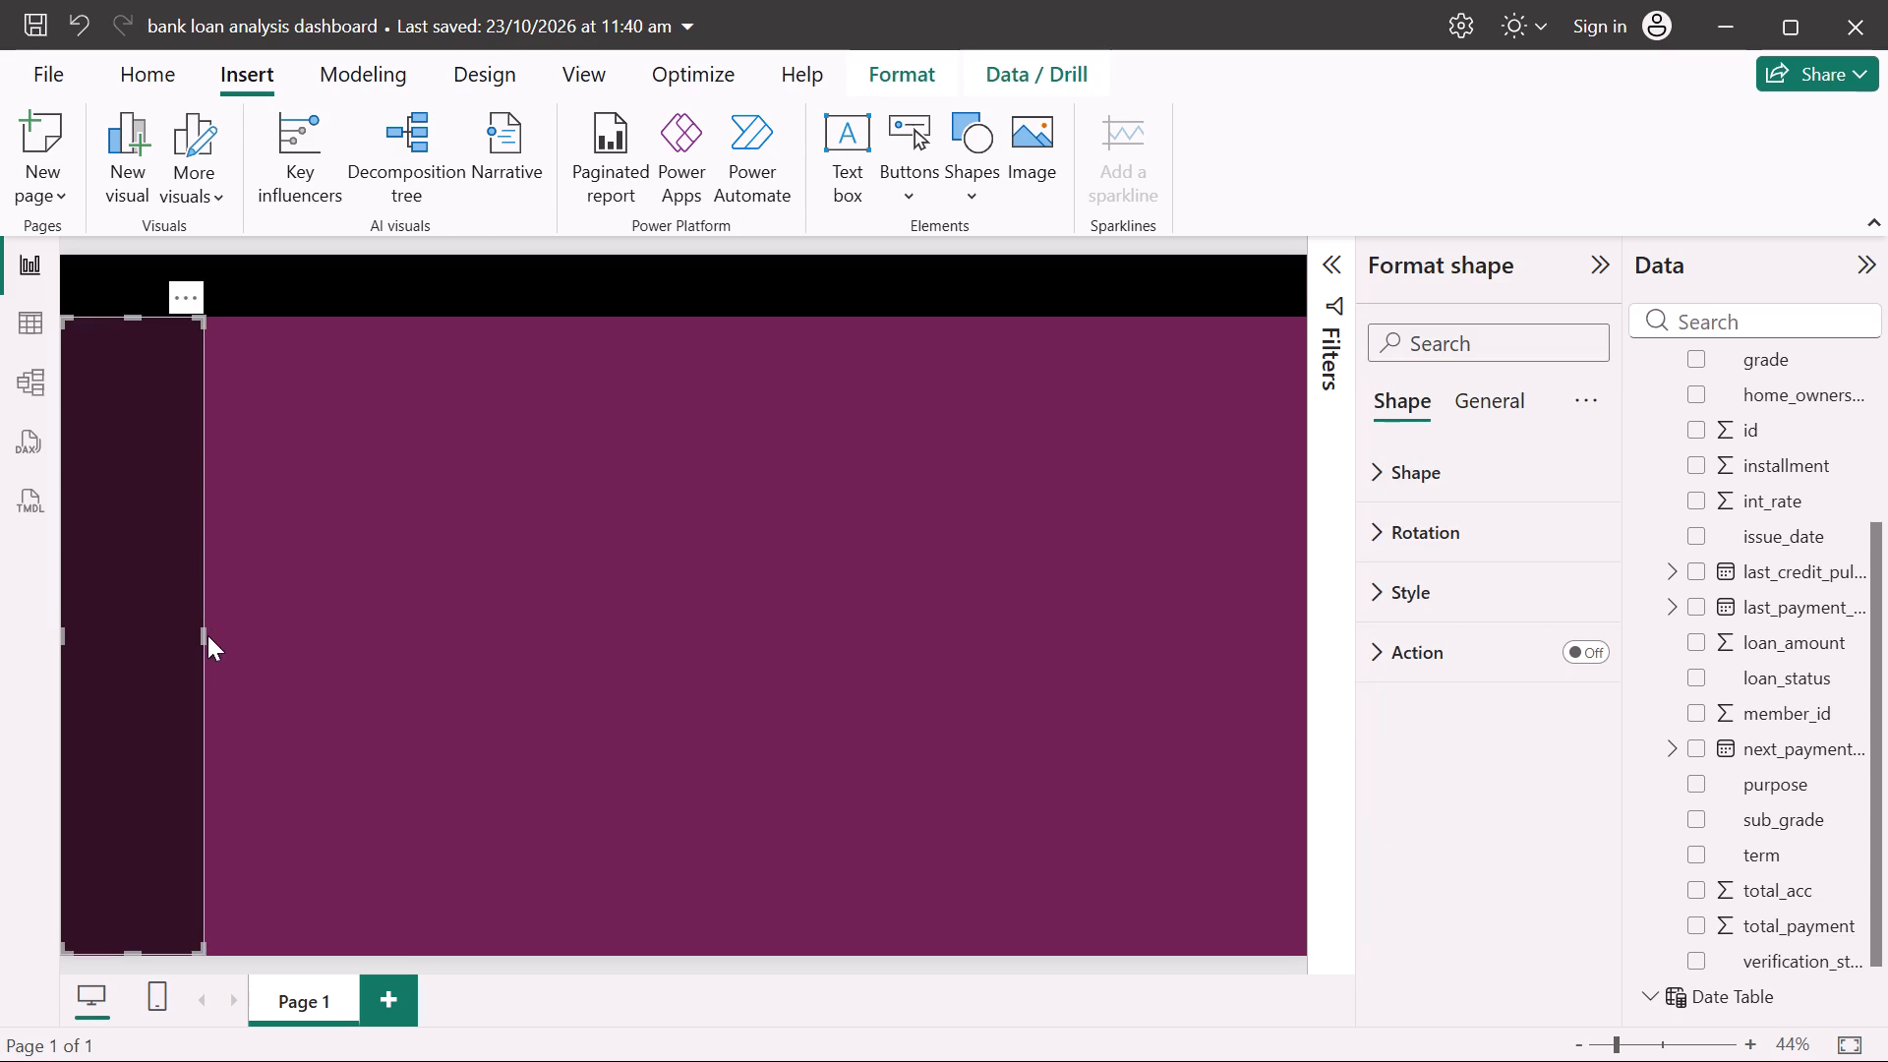
left_click_drag(205, 632, 219, 635)
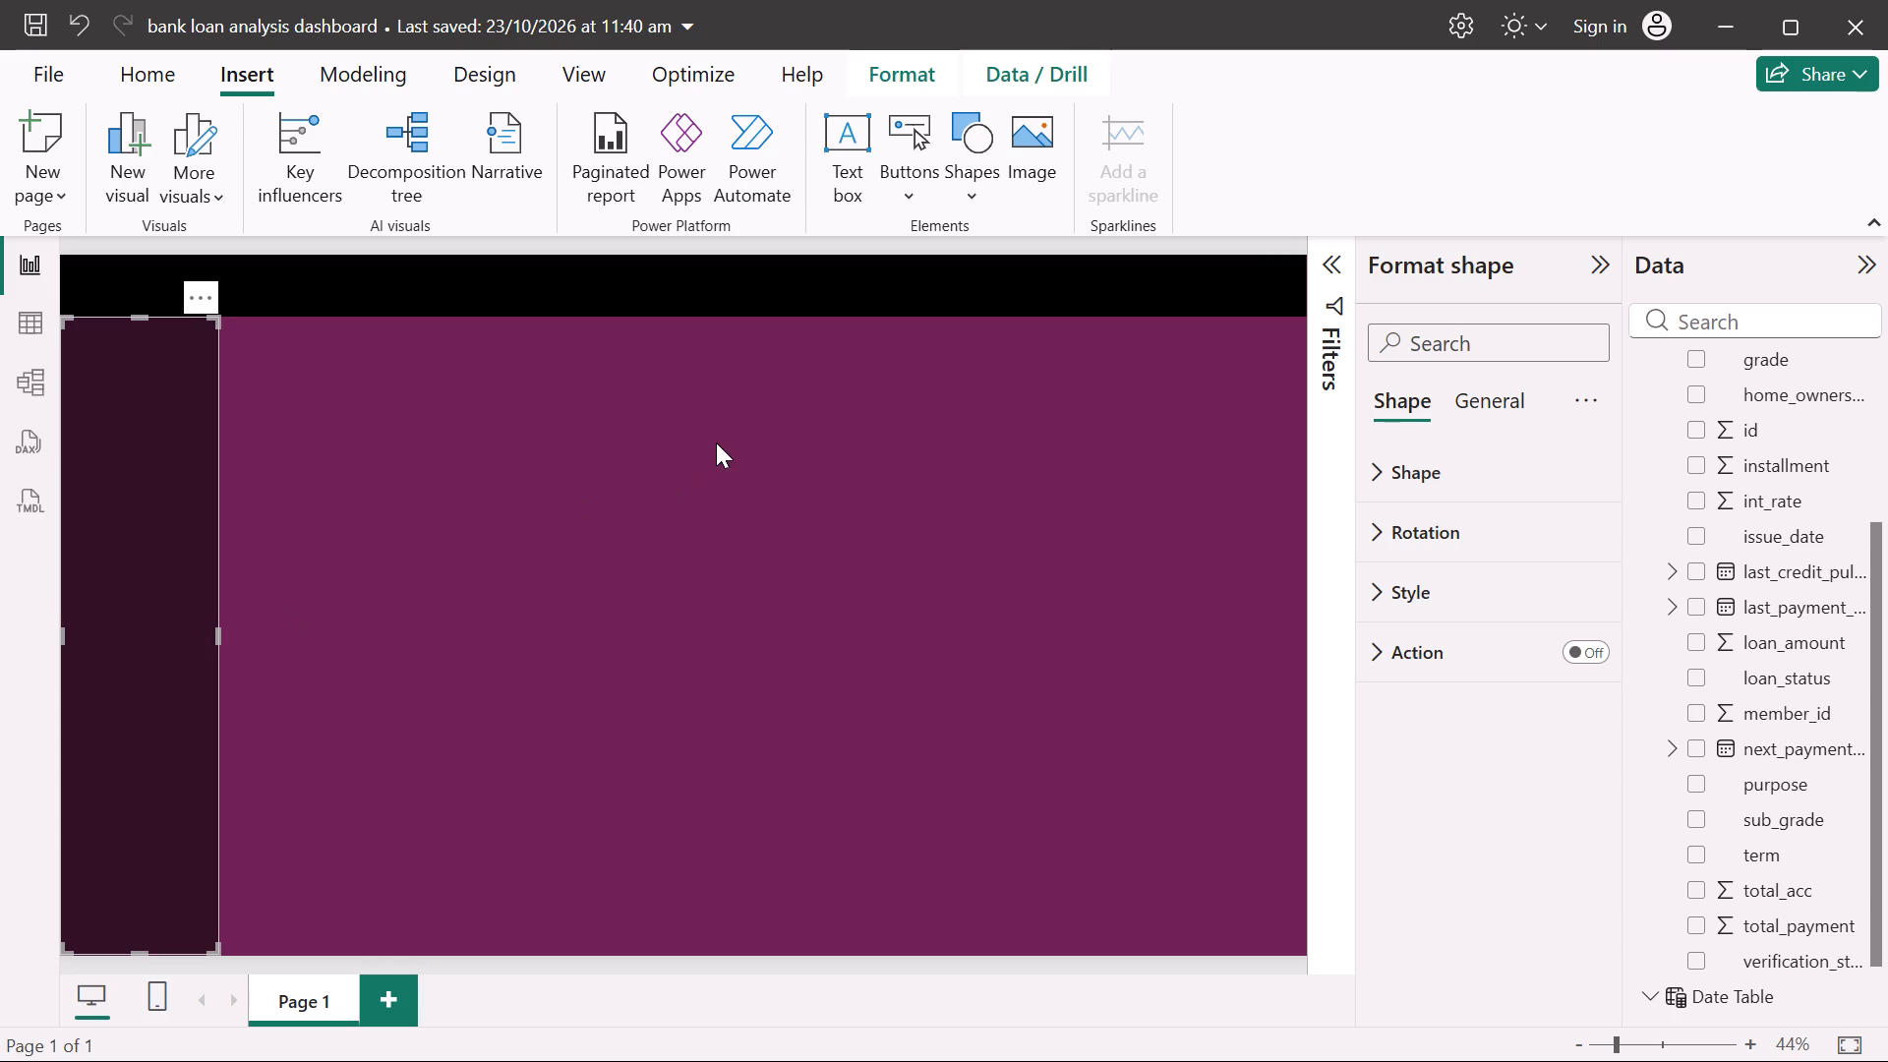
left_click(716, 442)
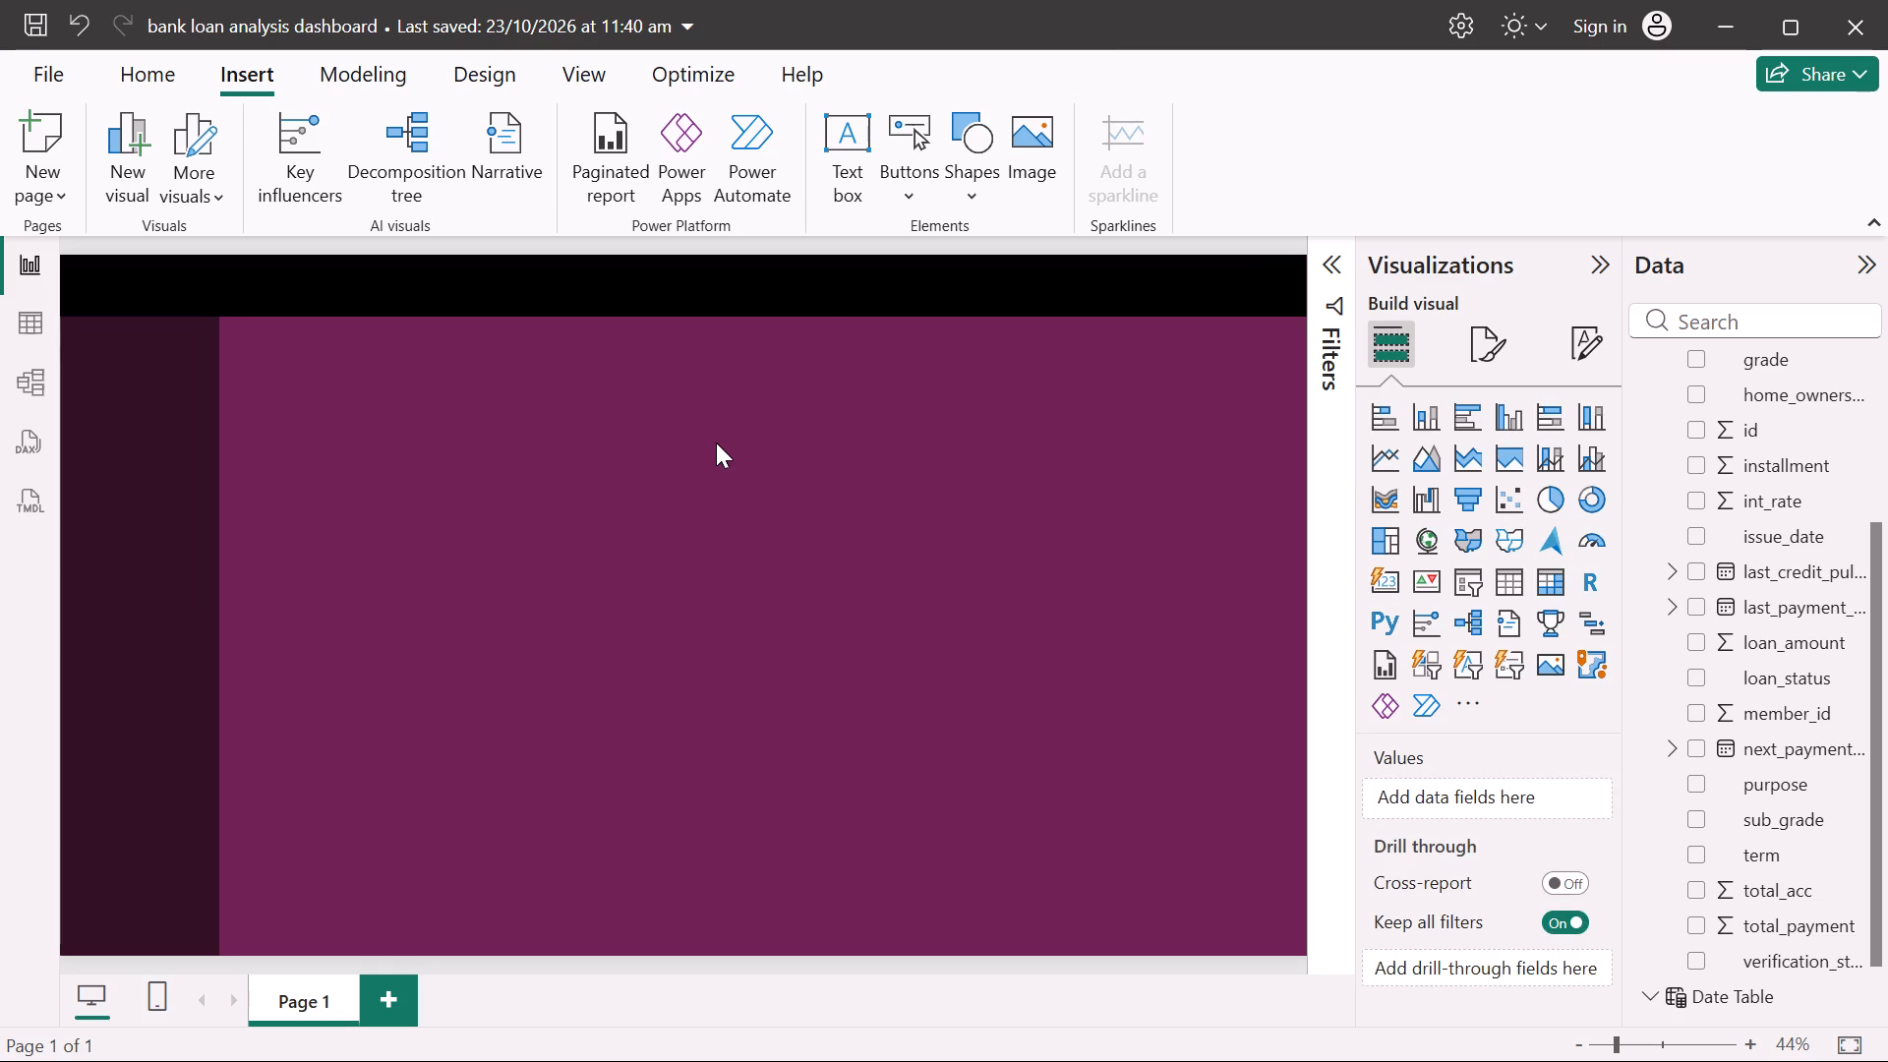
Insert a text box on the dark pink canvas area beside the sidebar.
left_click(851, 133)
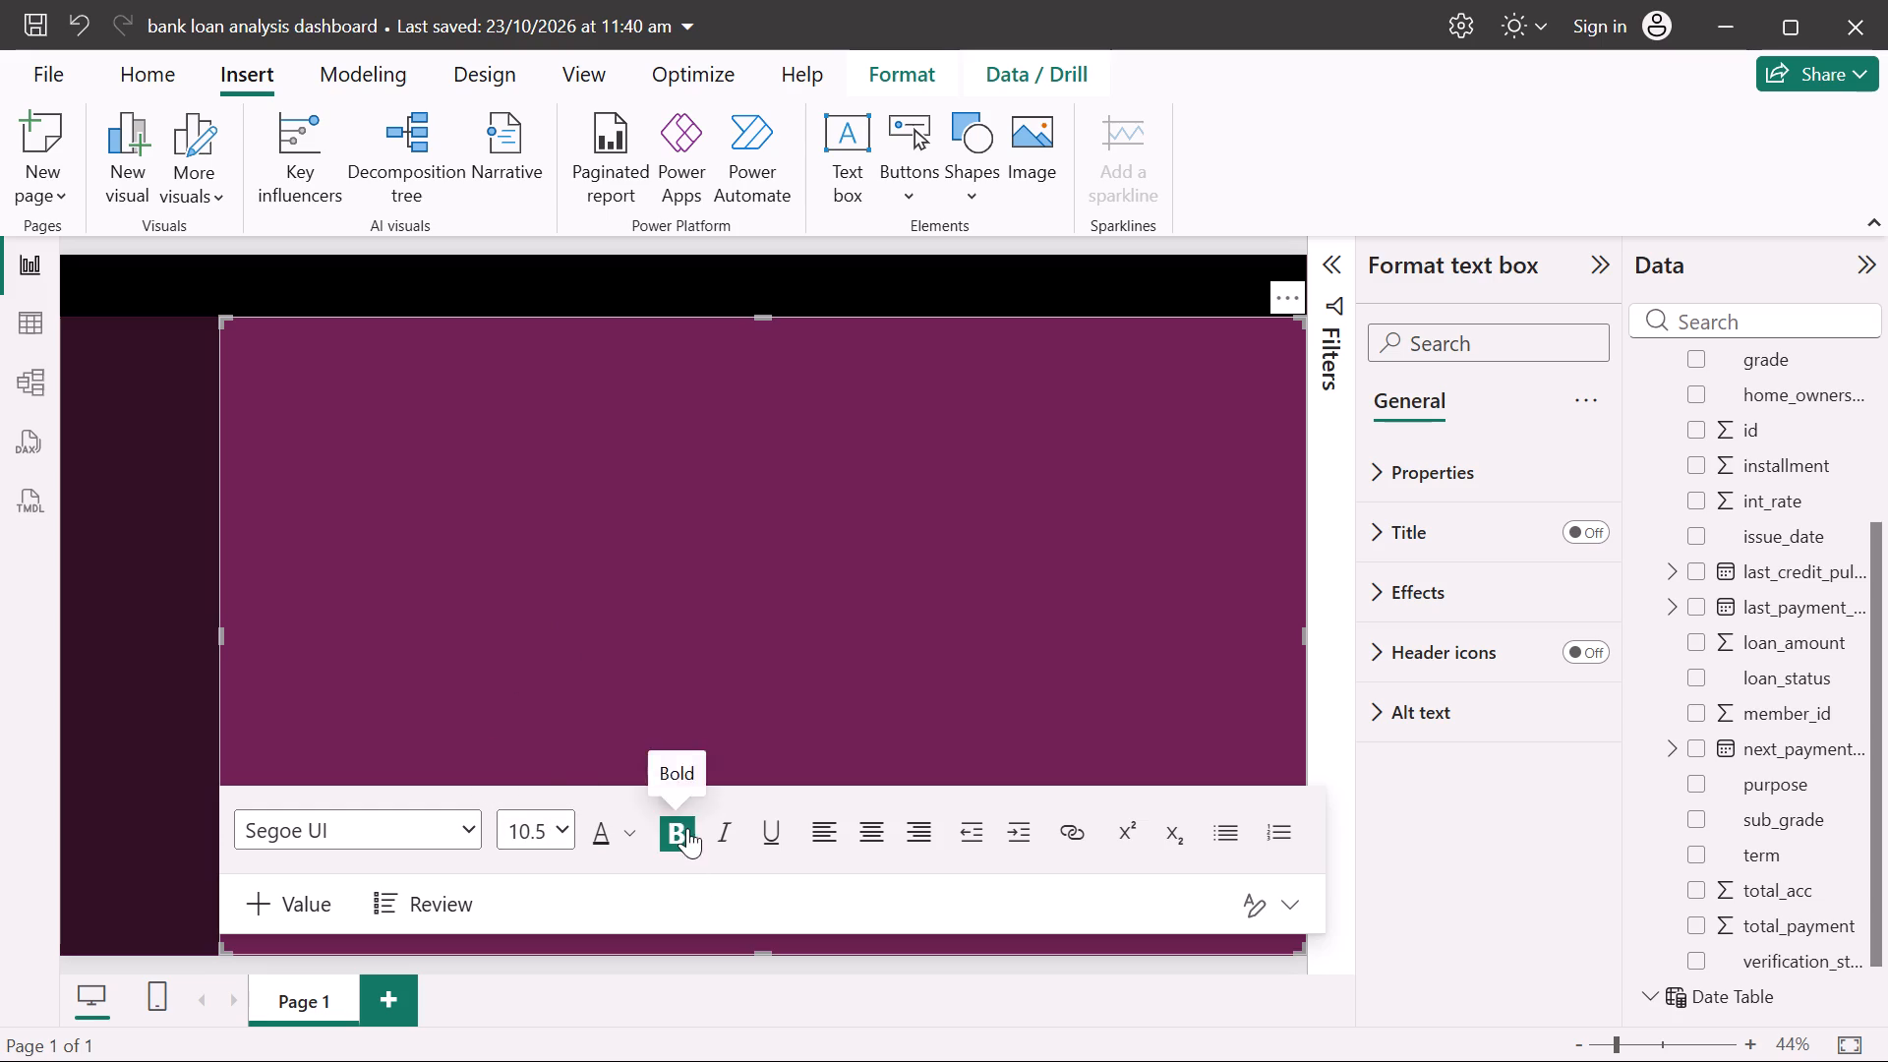
left_click(839, 527)
left_click(839, 527)
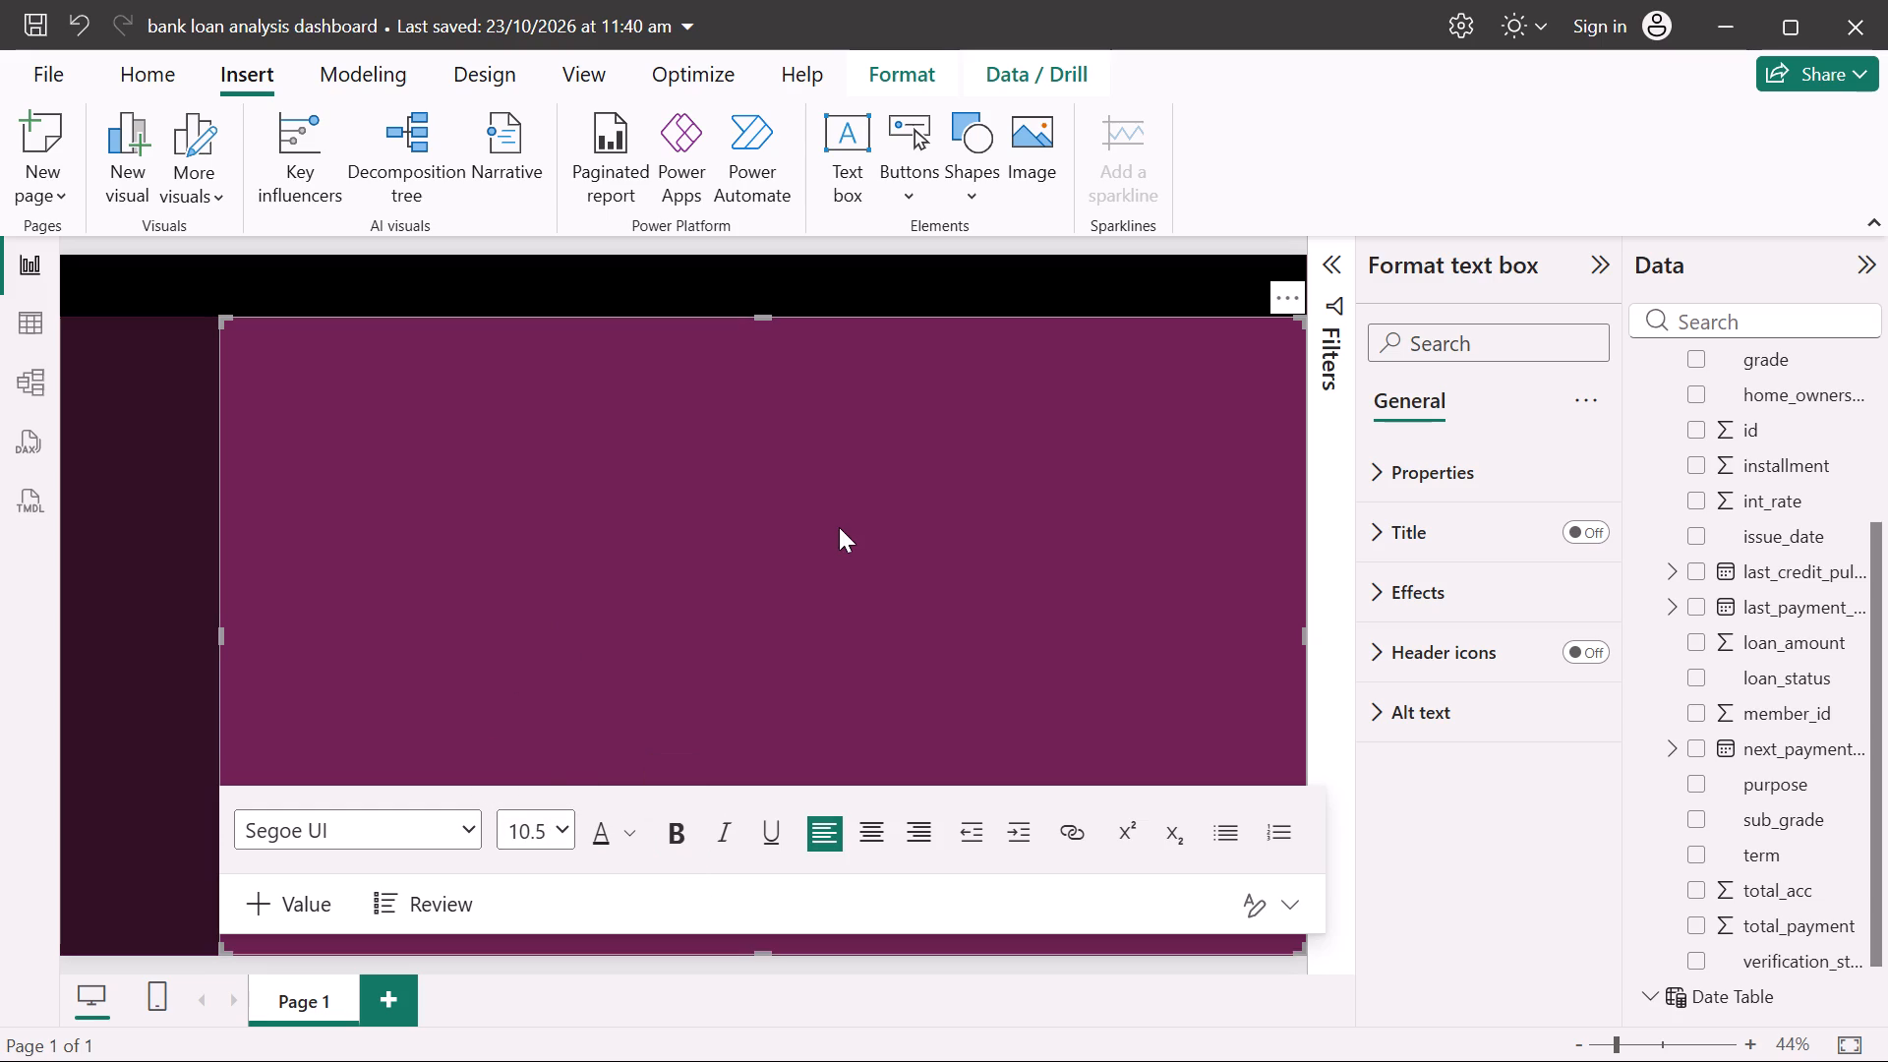
left_click(839, 527)
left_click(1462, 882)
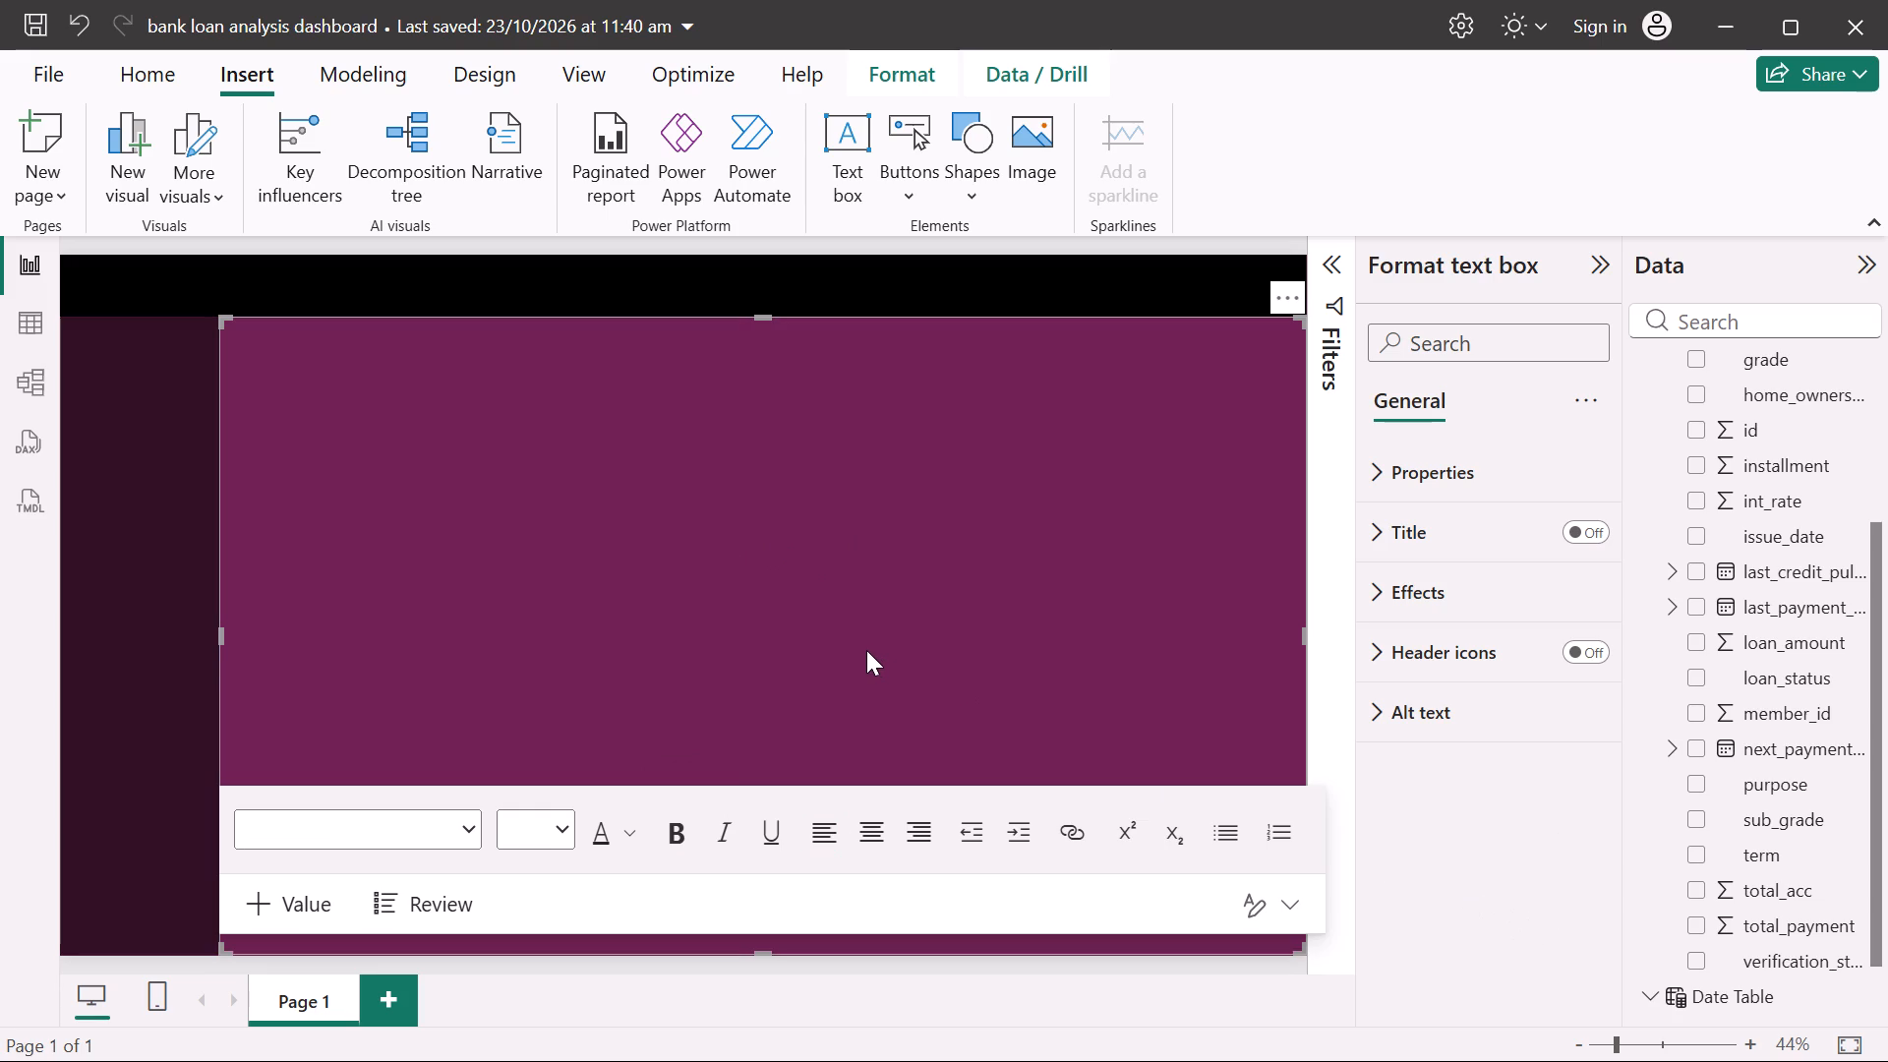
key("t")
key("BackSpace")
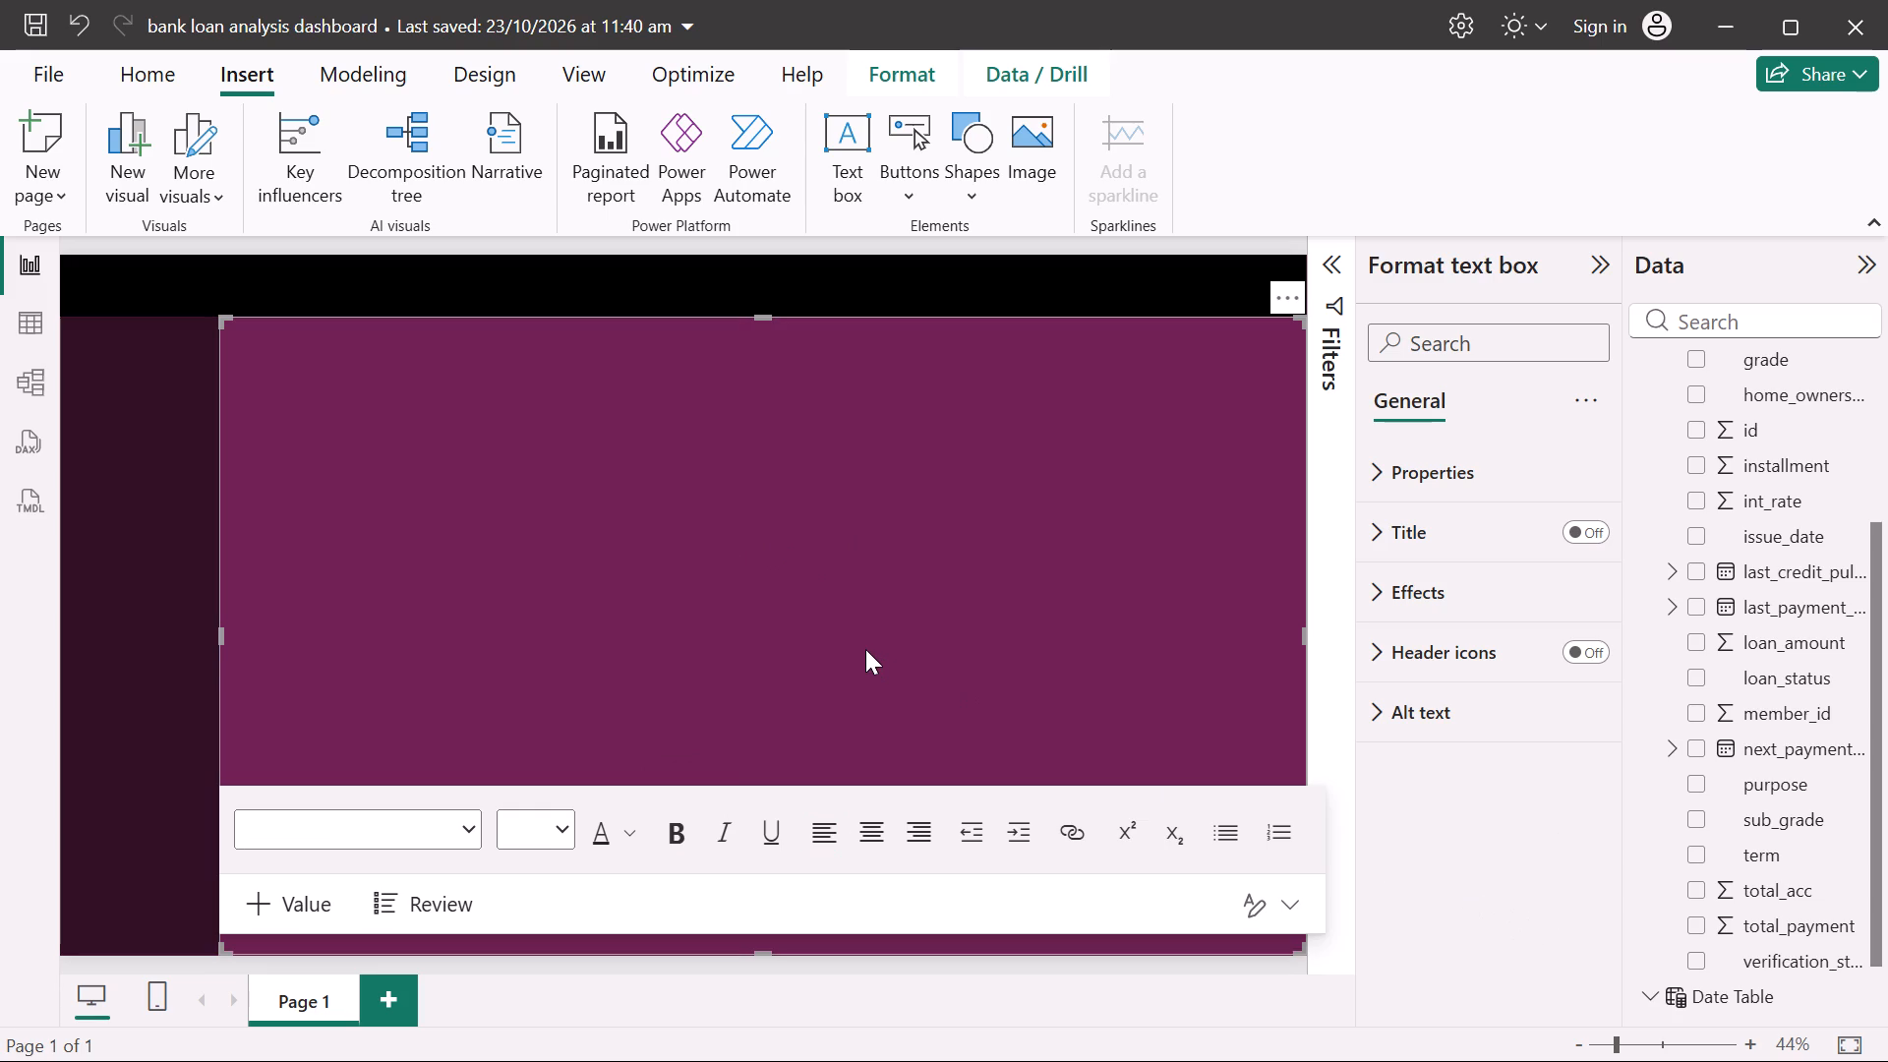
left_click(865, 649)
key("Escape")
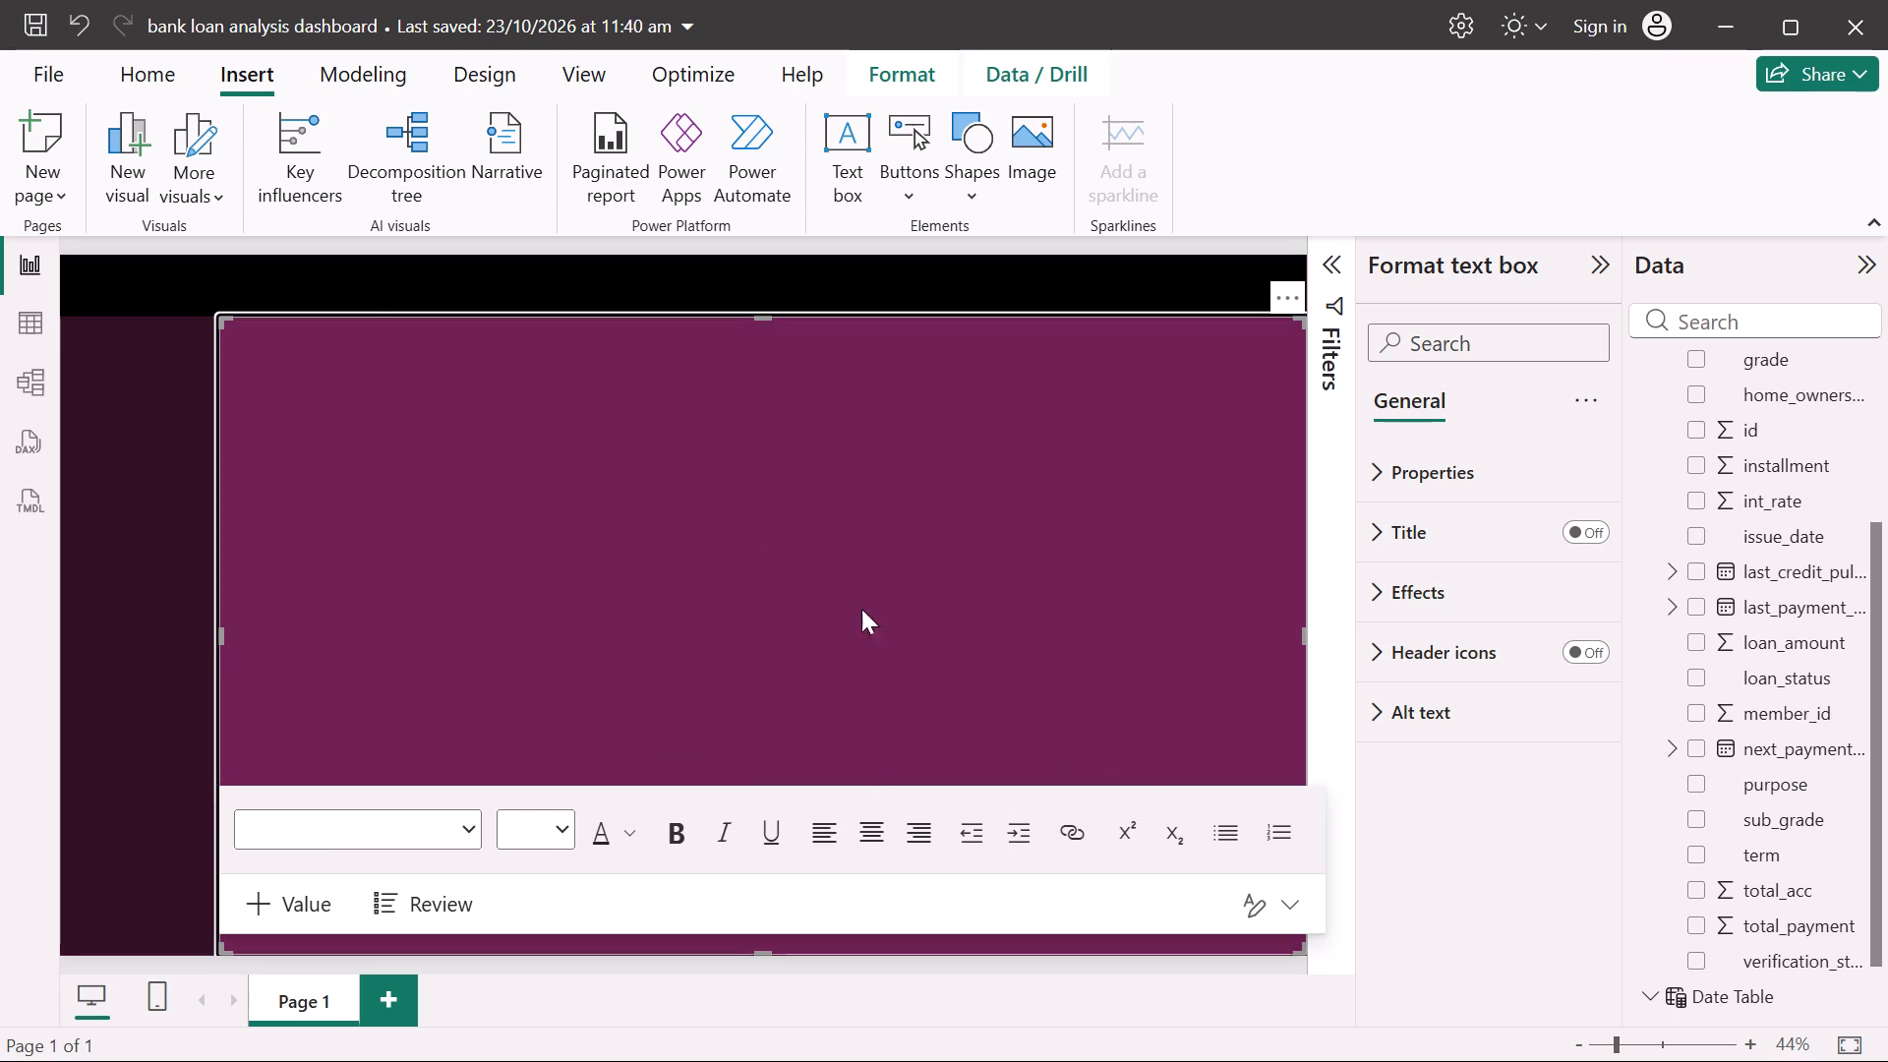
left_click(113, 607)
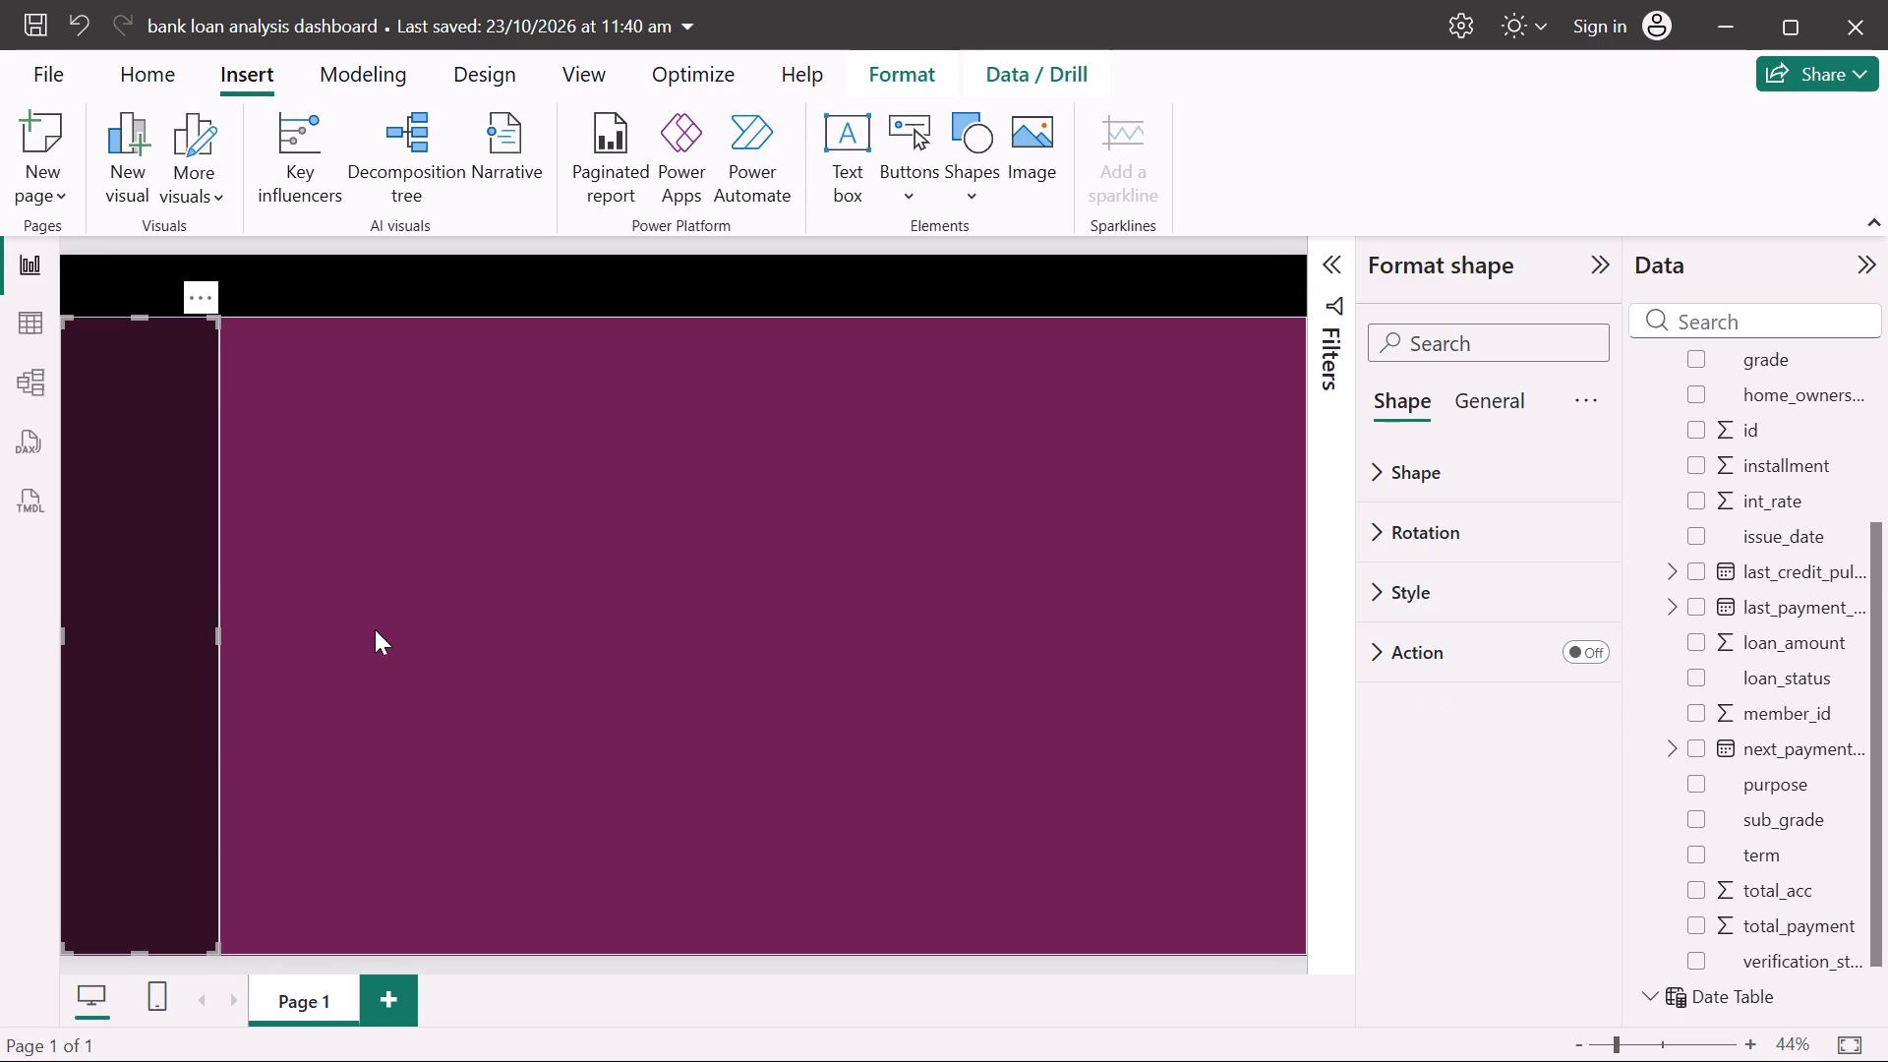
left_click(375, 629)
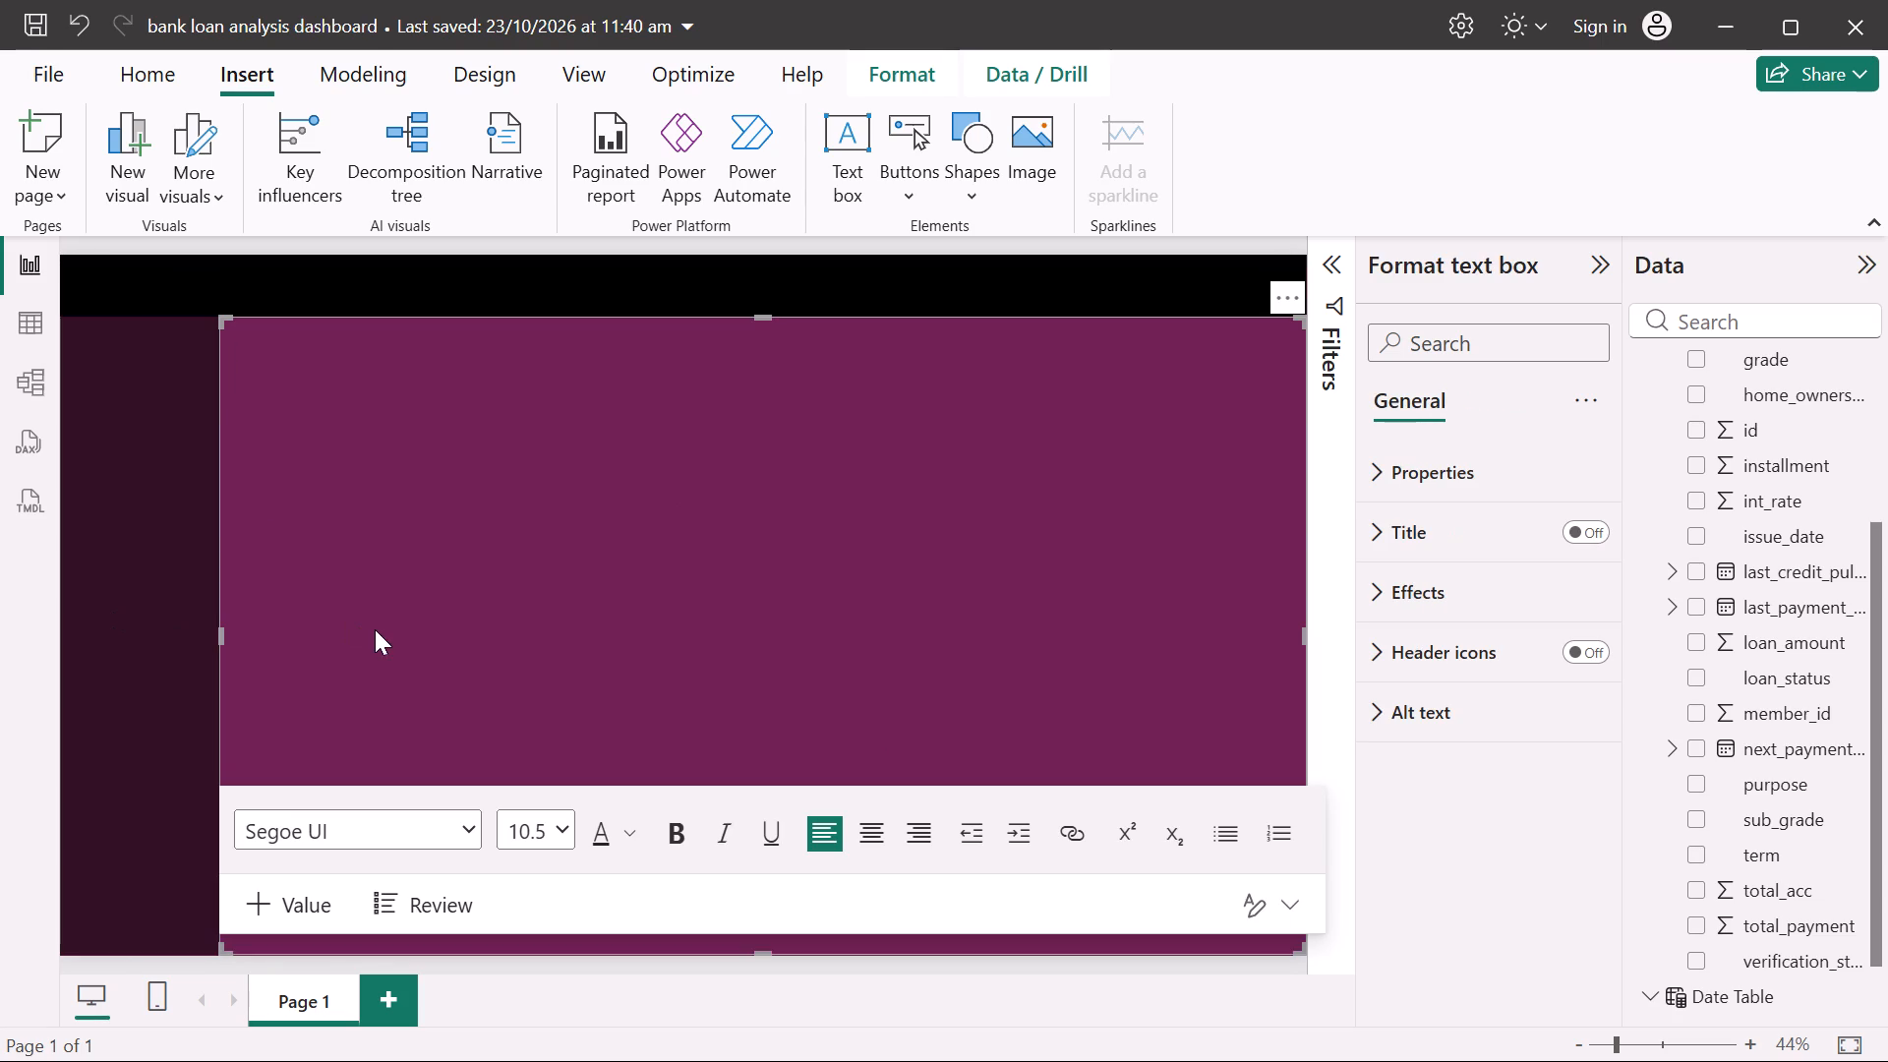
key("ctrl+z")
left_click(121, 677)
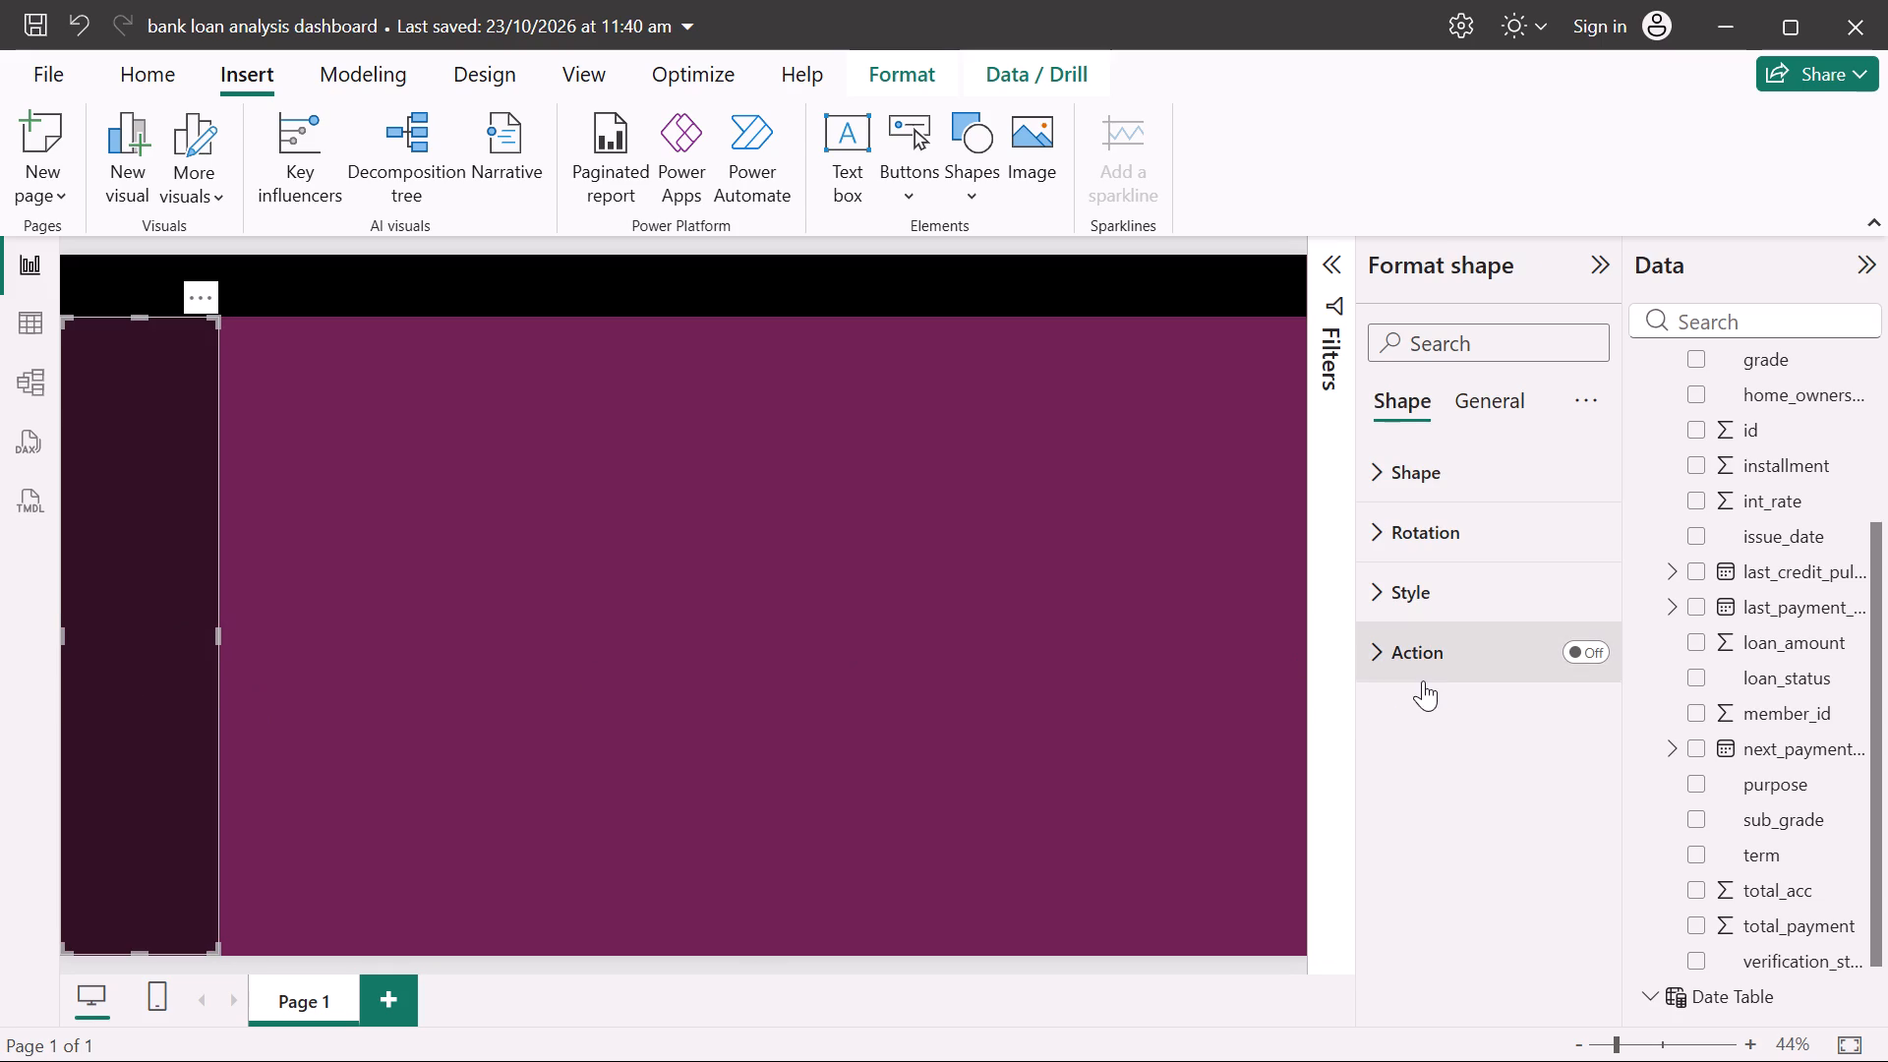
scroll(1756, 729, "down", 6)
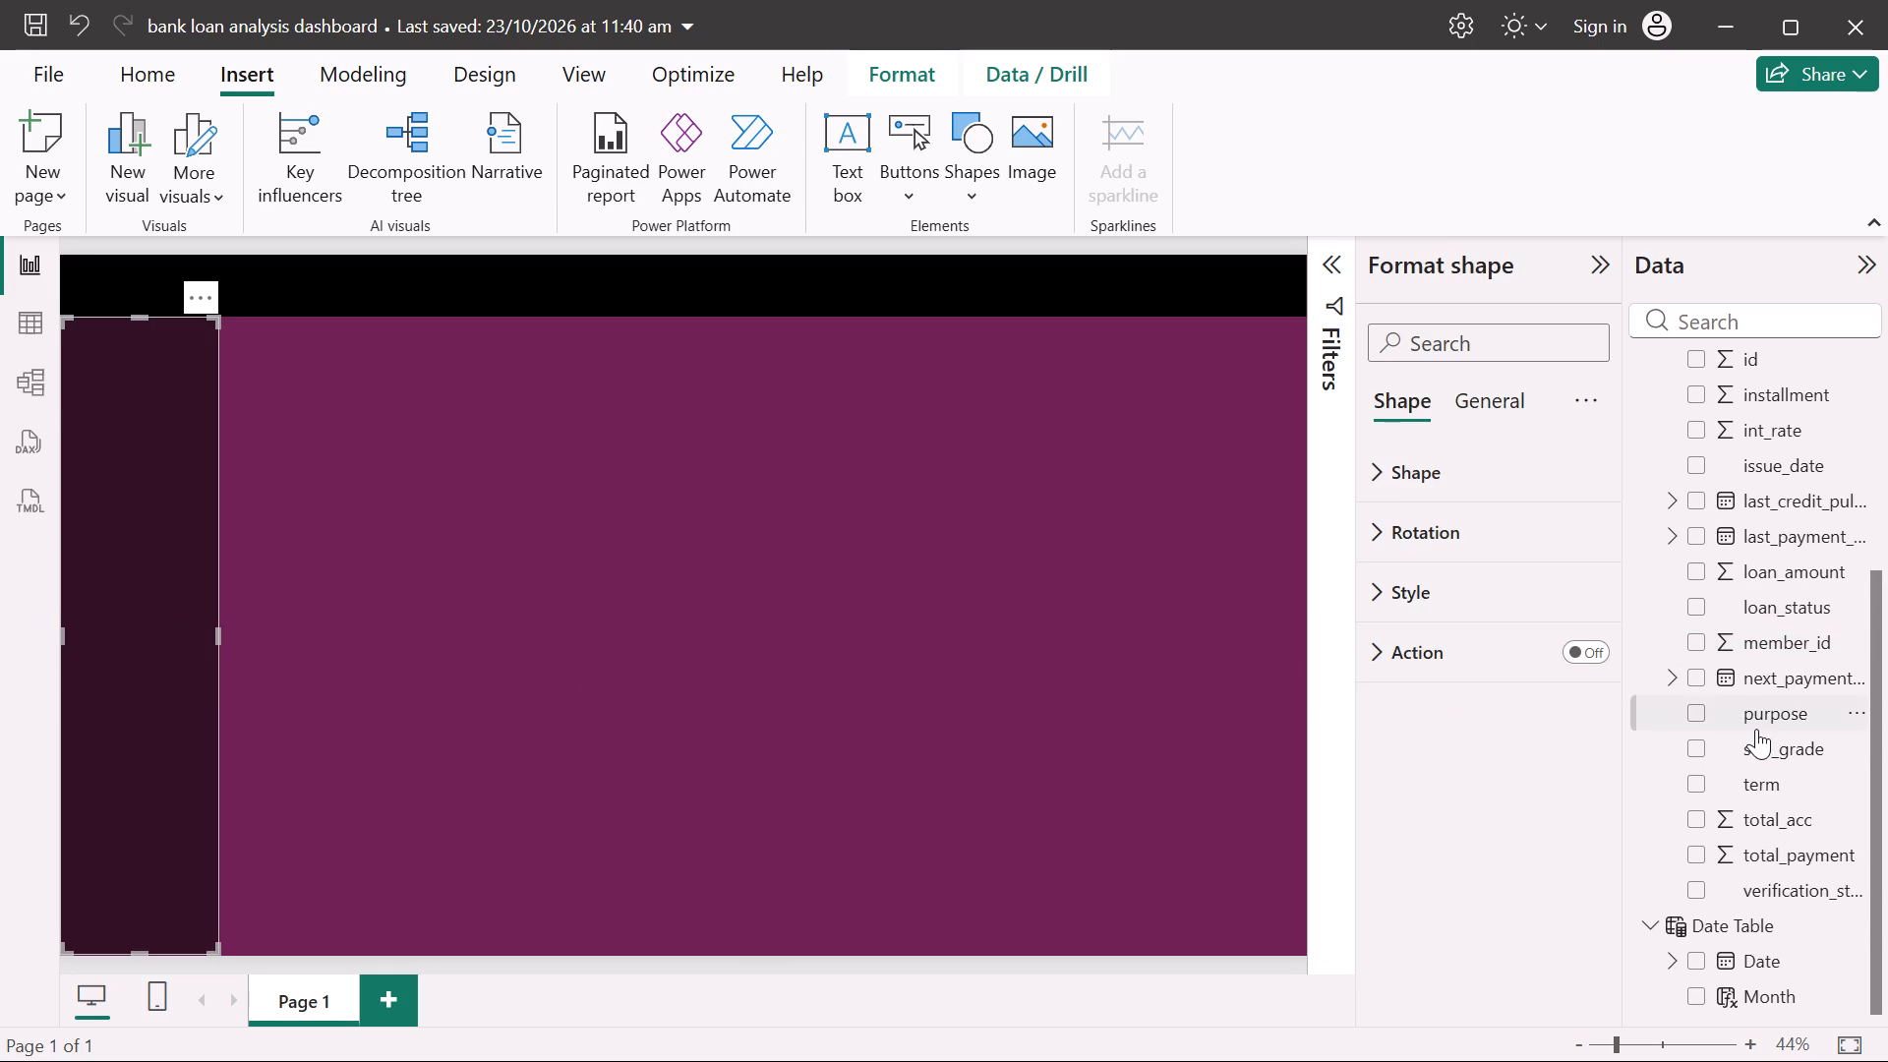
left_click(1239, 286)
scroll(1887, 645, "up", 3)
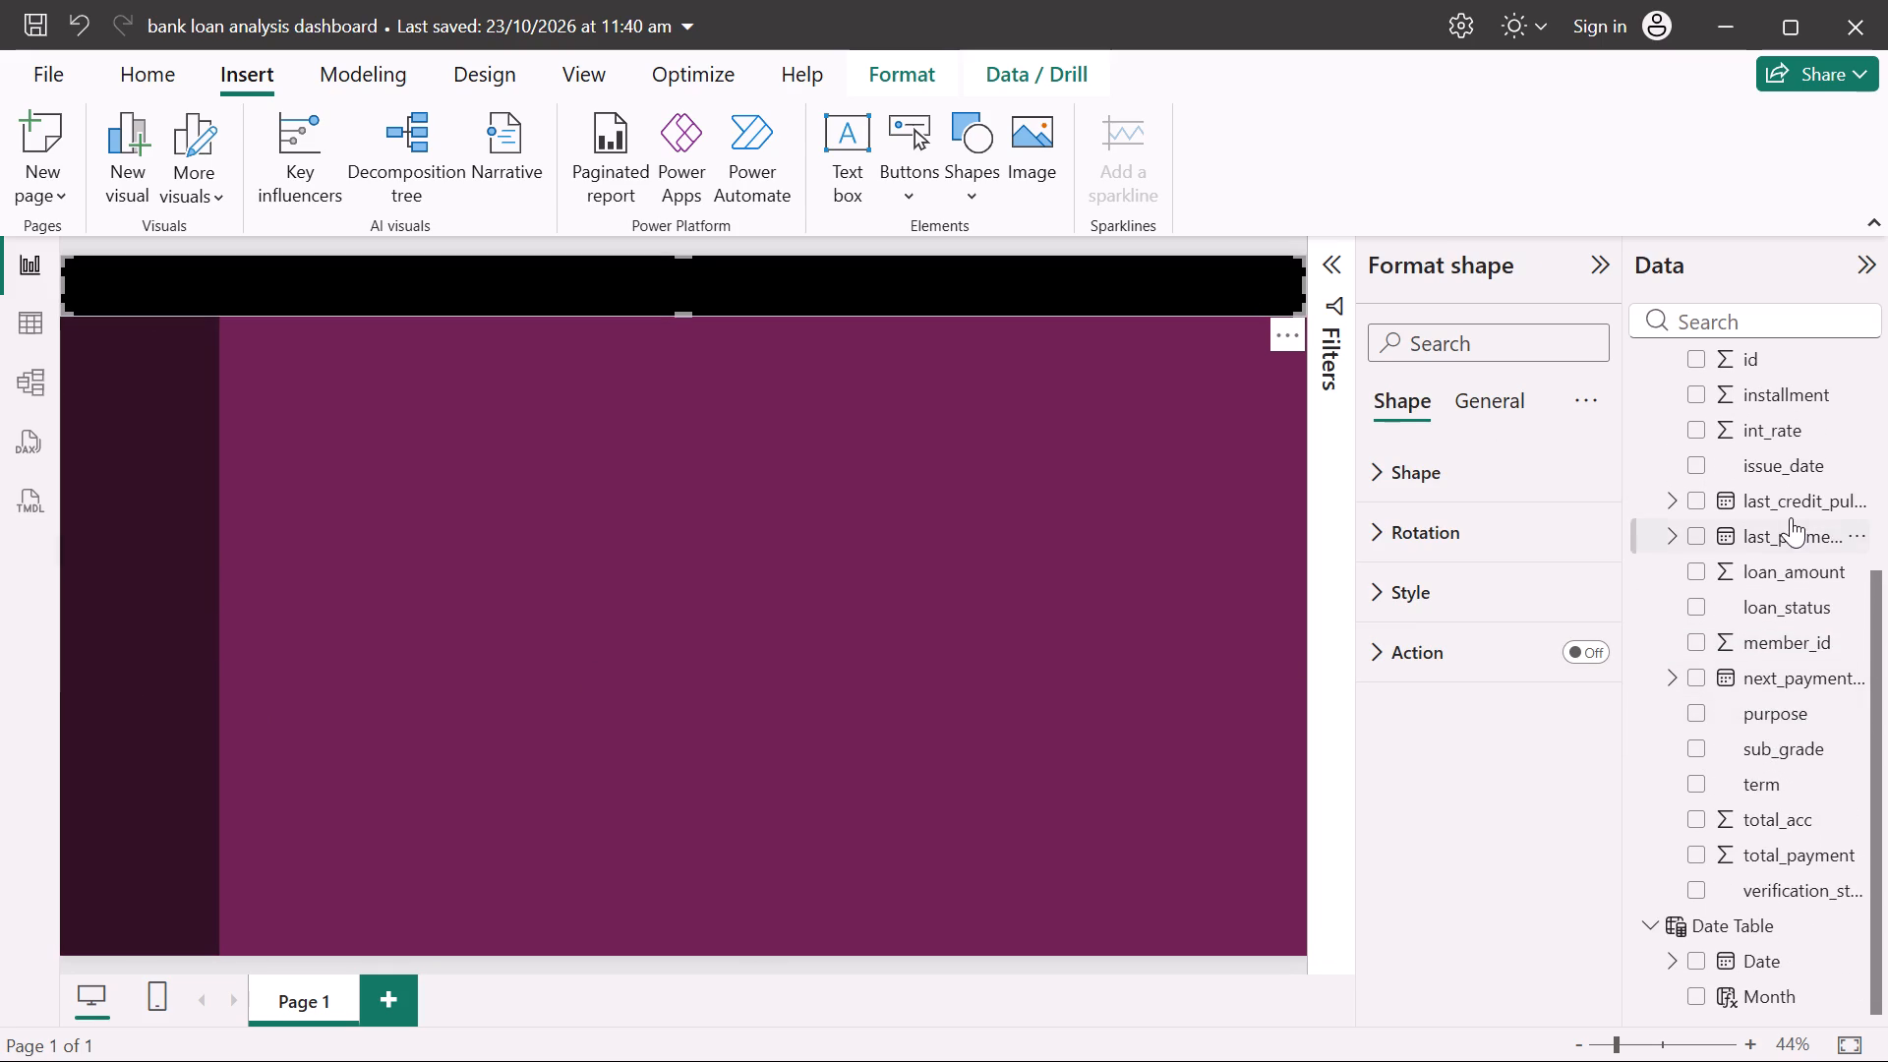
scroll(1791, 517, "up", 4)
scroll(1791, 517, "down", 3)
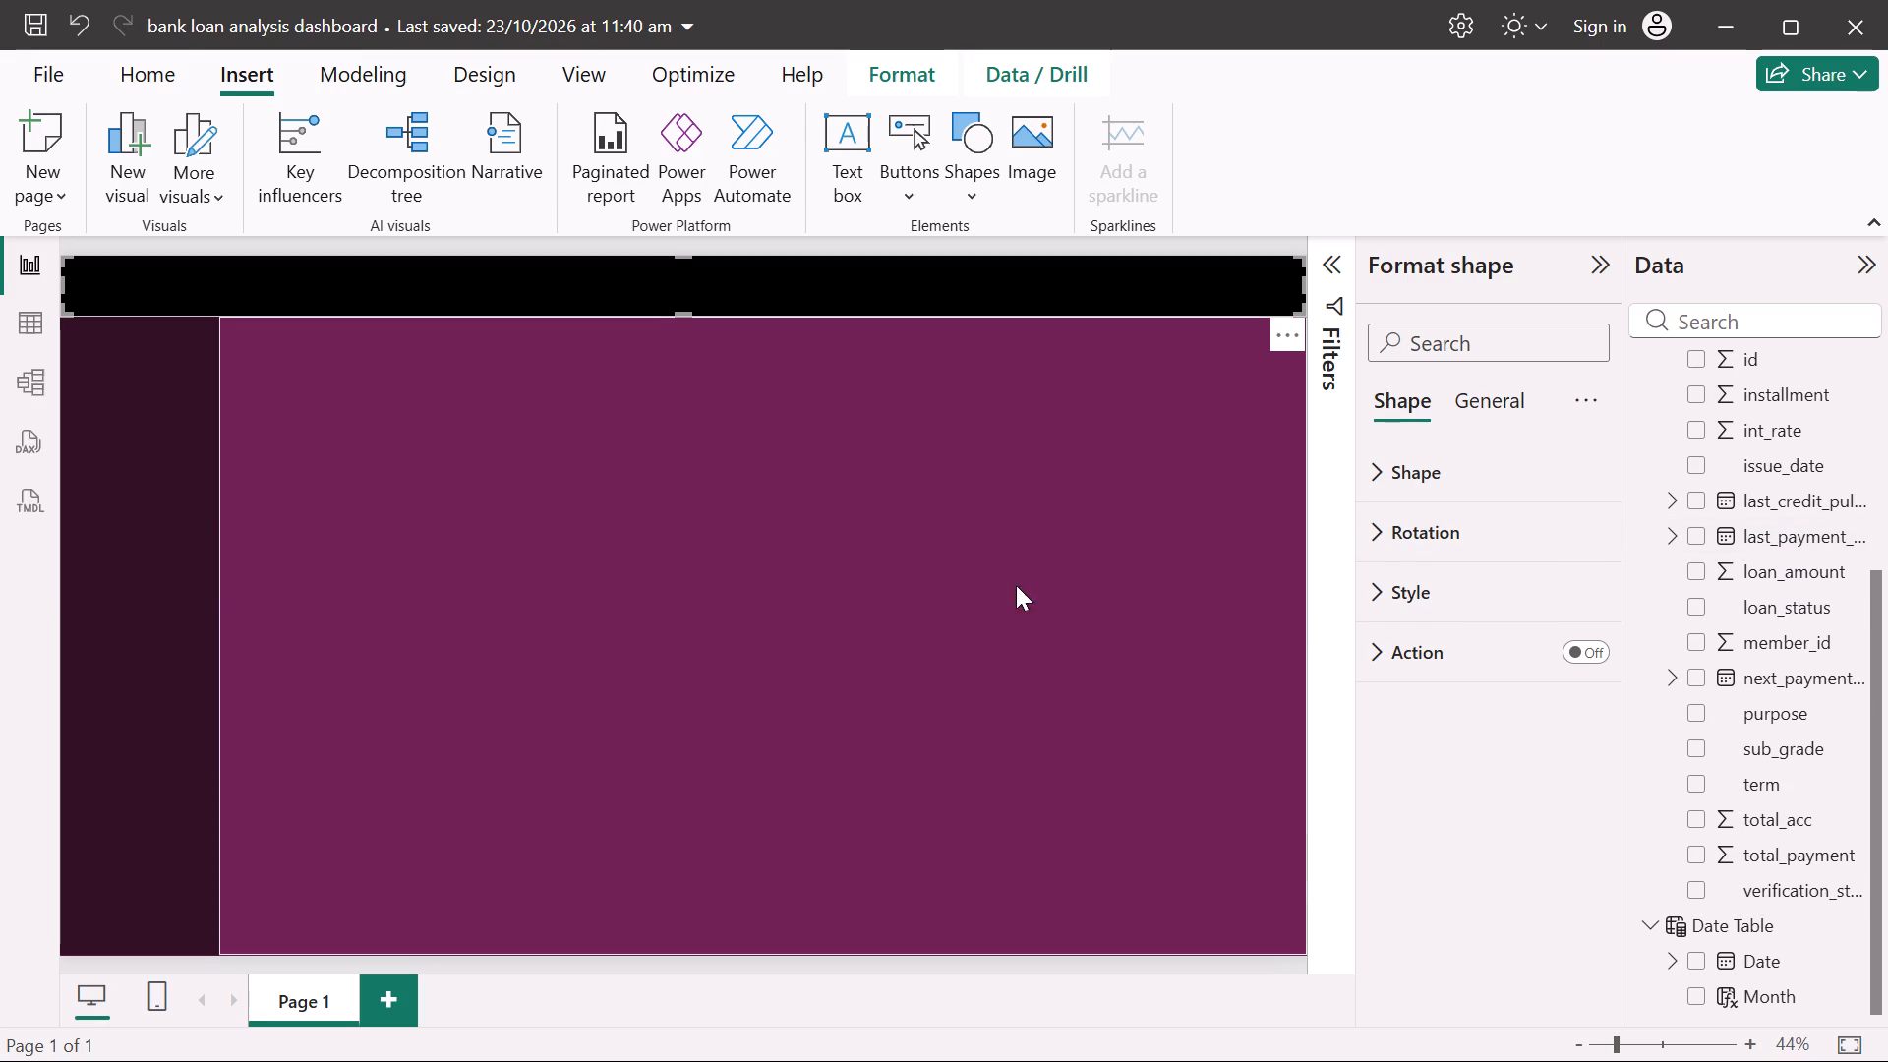
Shrink the empty text box to a short strip directly under the header, spanning roughly the right half of the page.
left_click(884, 616)
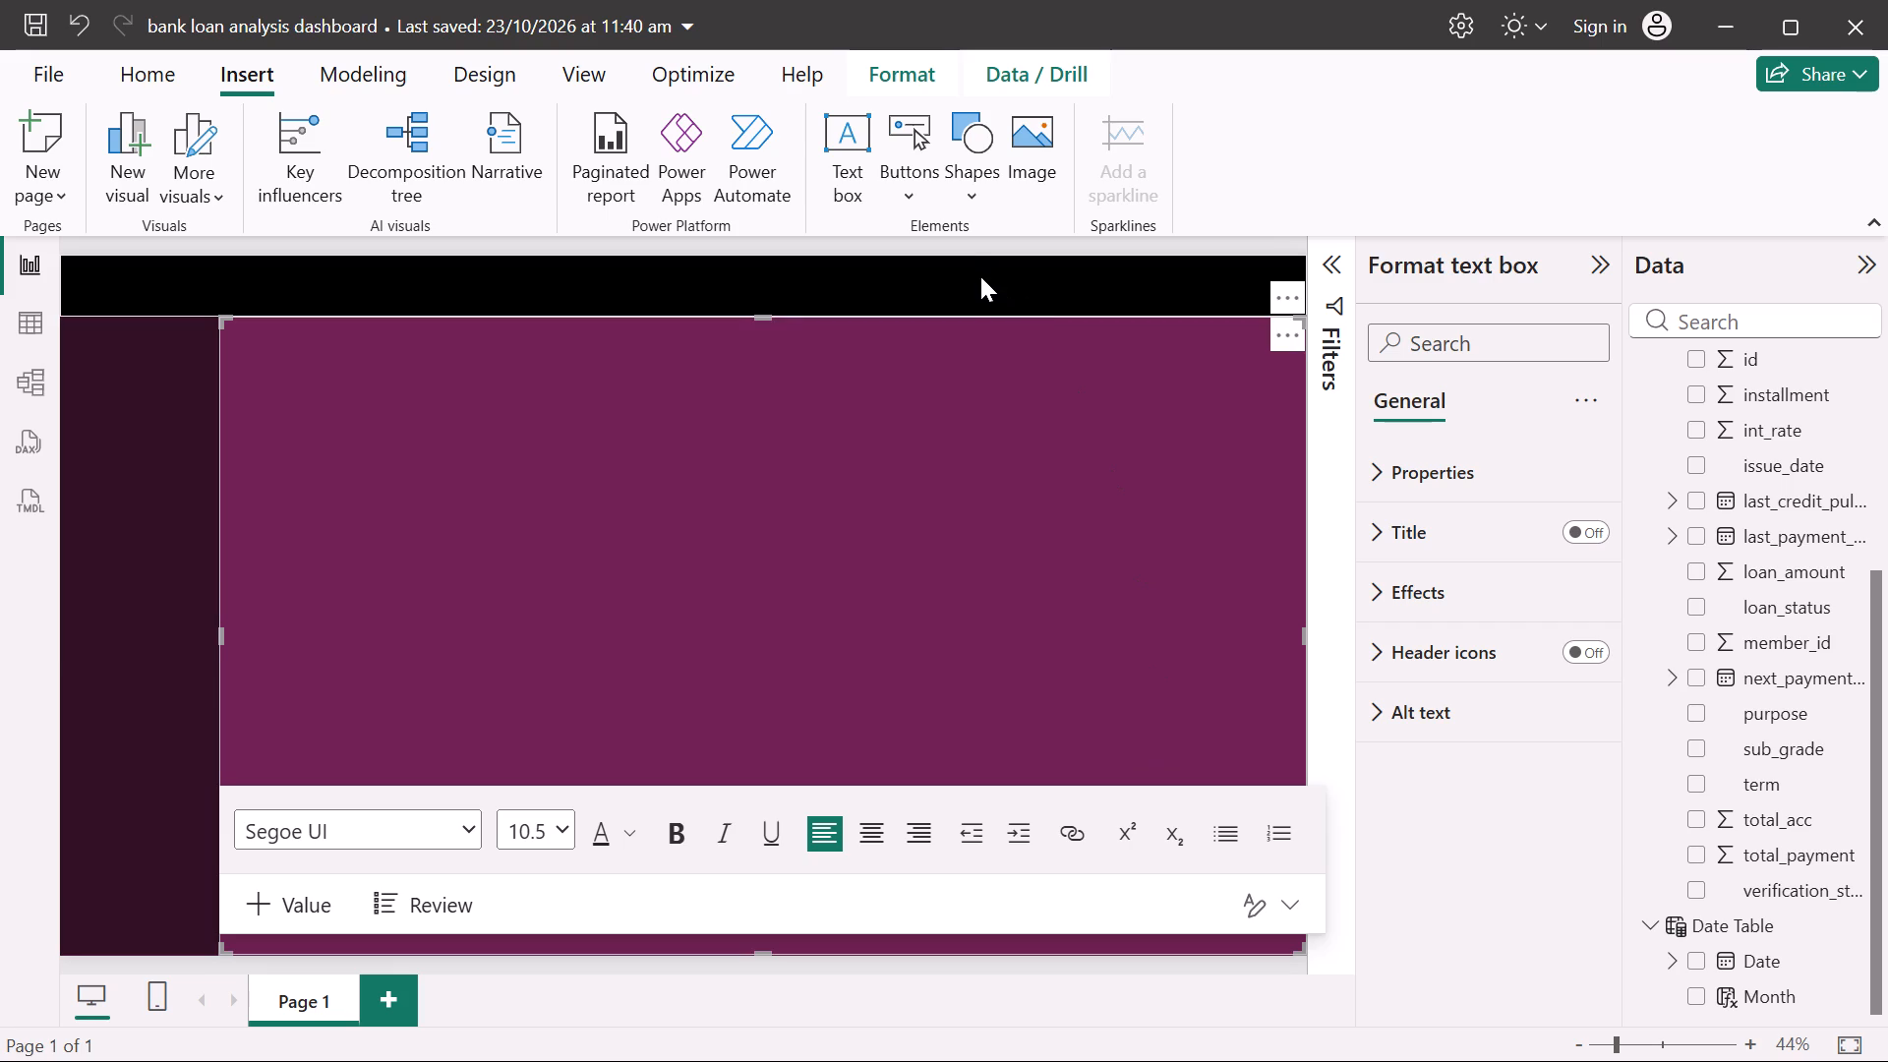
left_click_drag(750, 609, 444, 651)
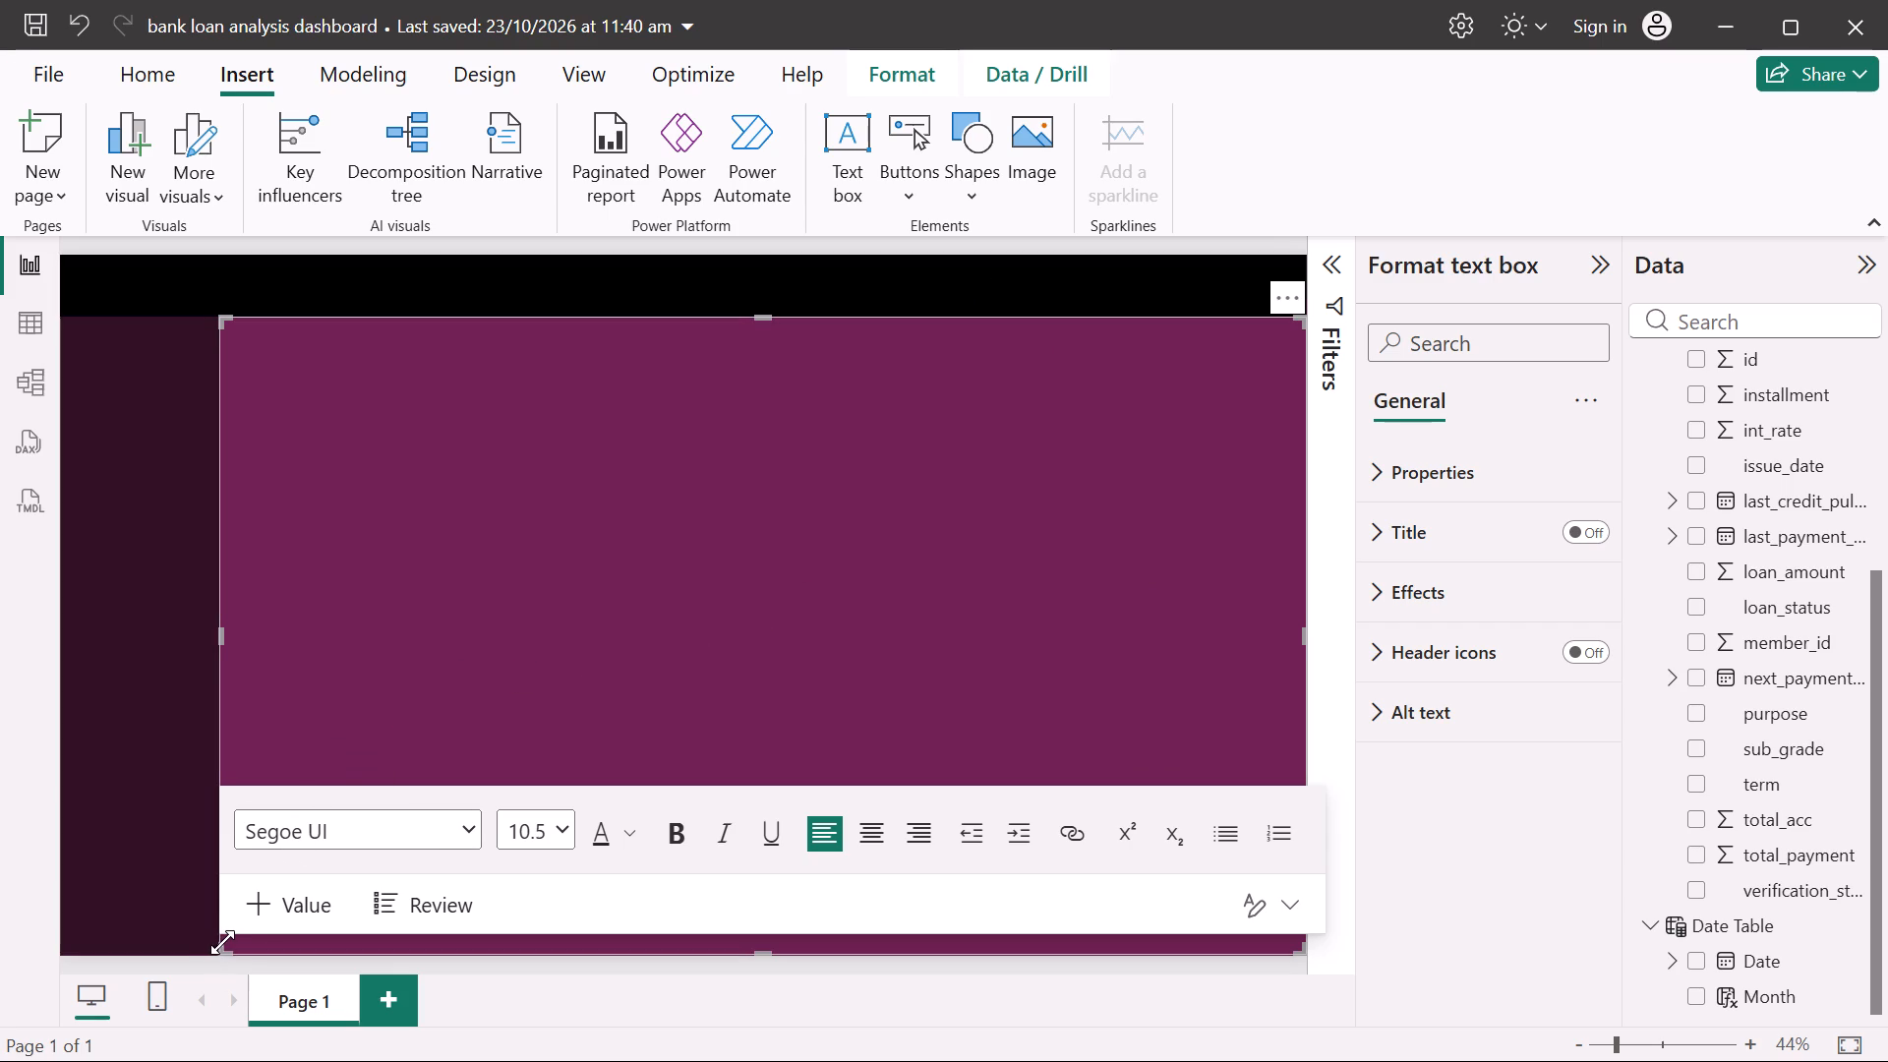
left_click_drag(223, 942, 707, 519)
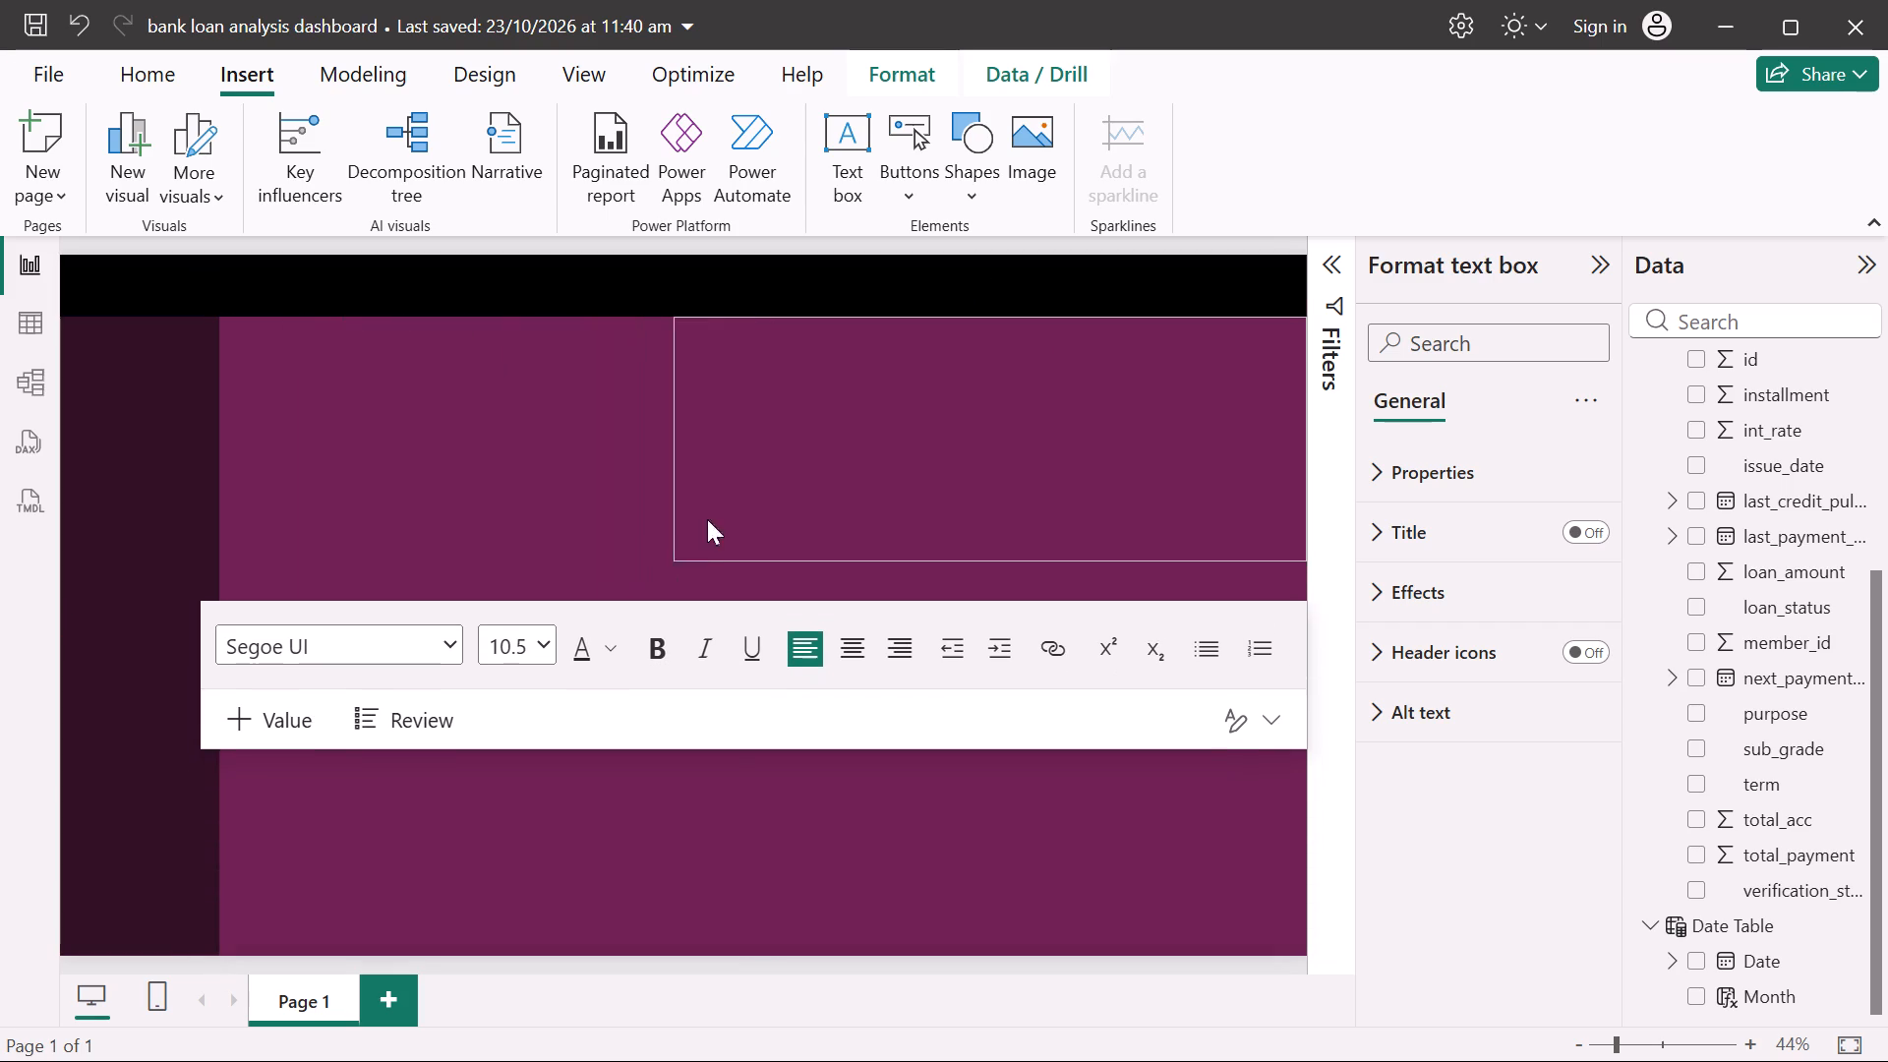
left_click_drag(707, 519, 232, 405)
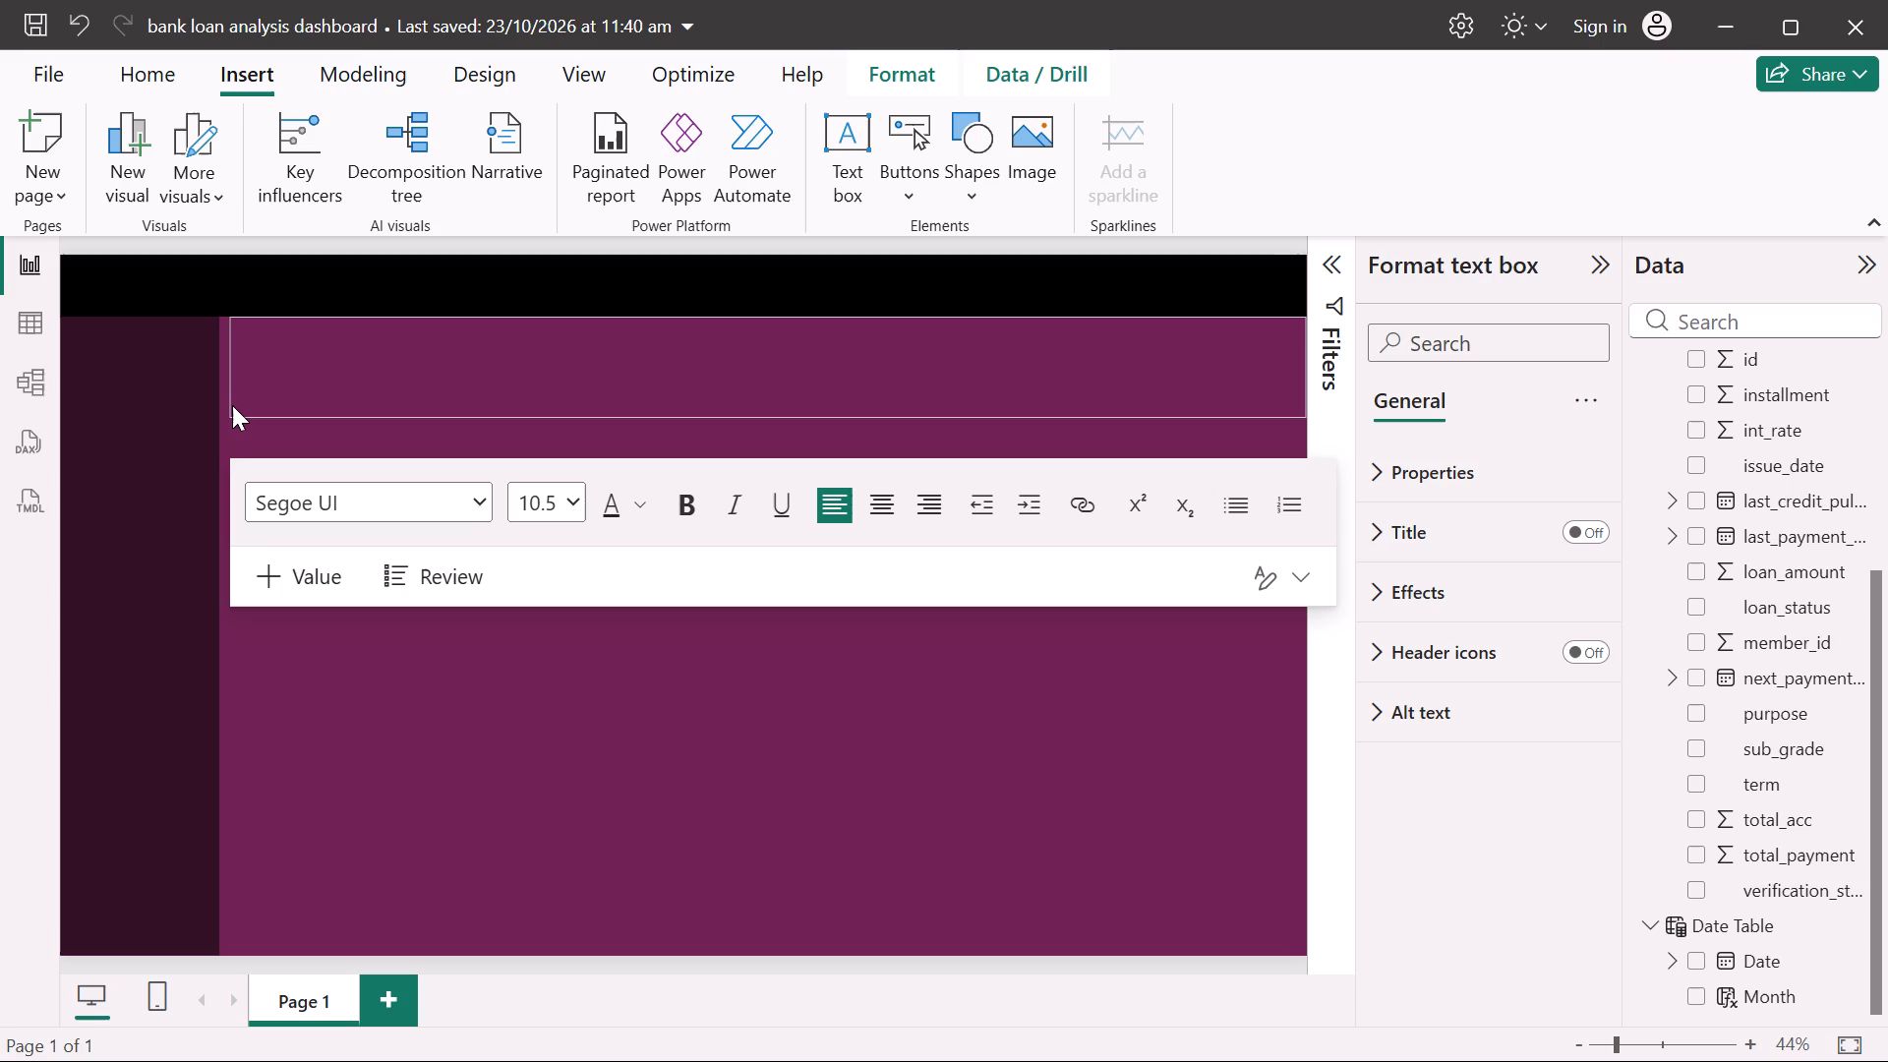
left_click_drag(232, 405, 630, 393)
left_click(826, 340)
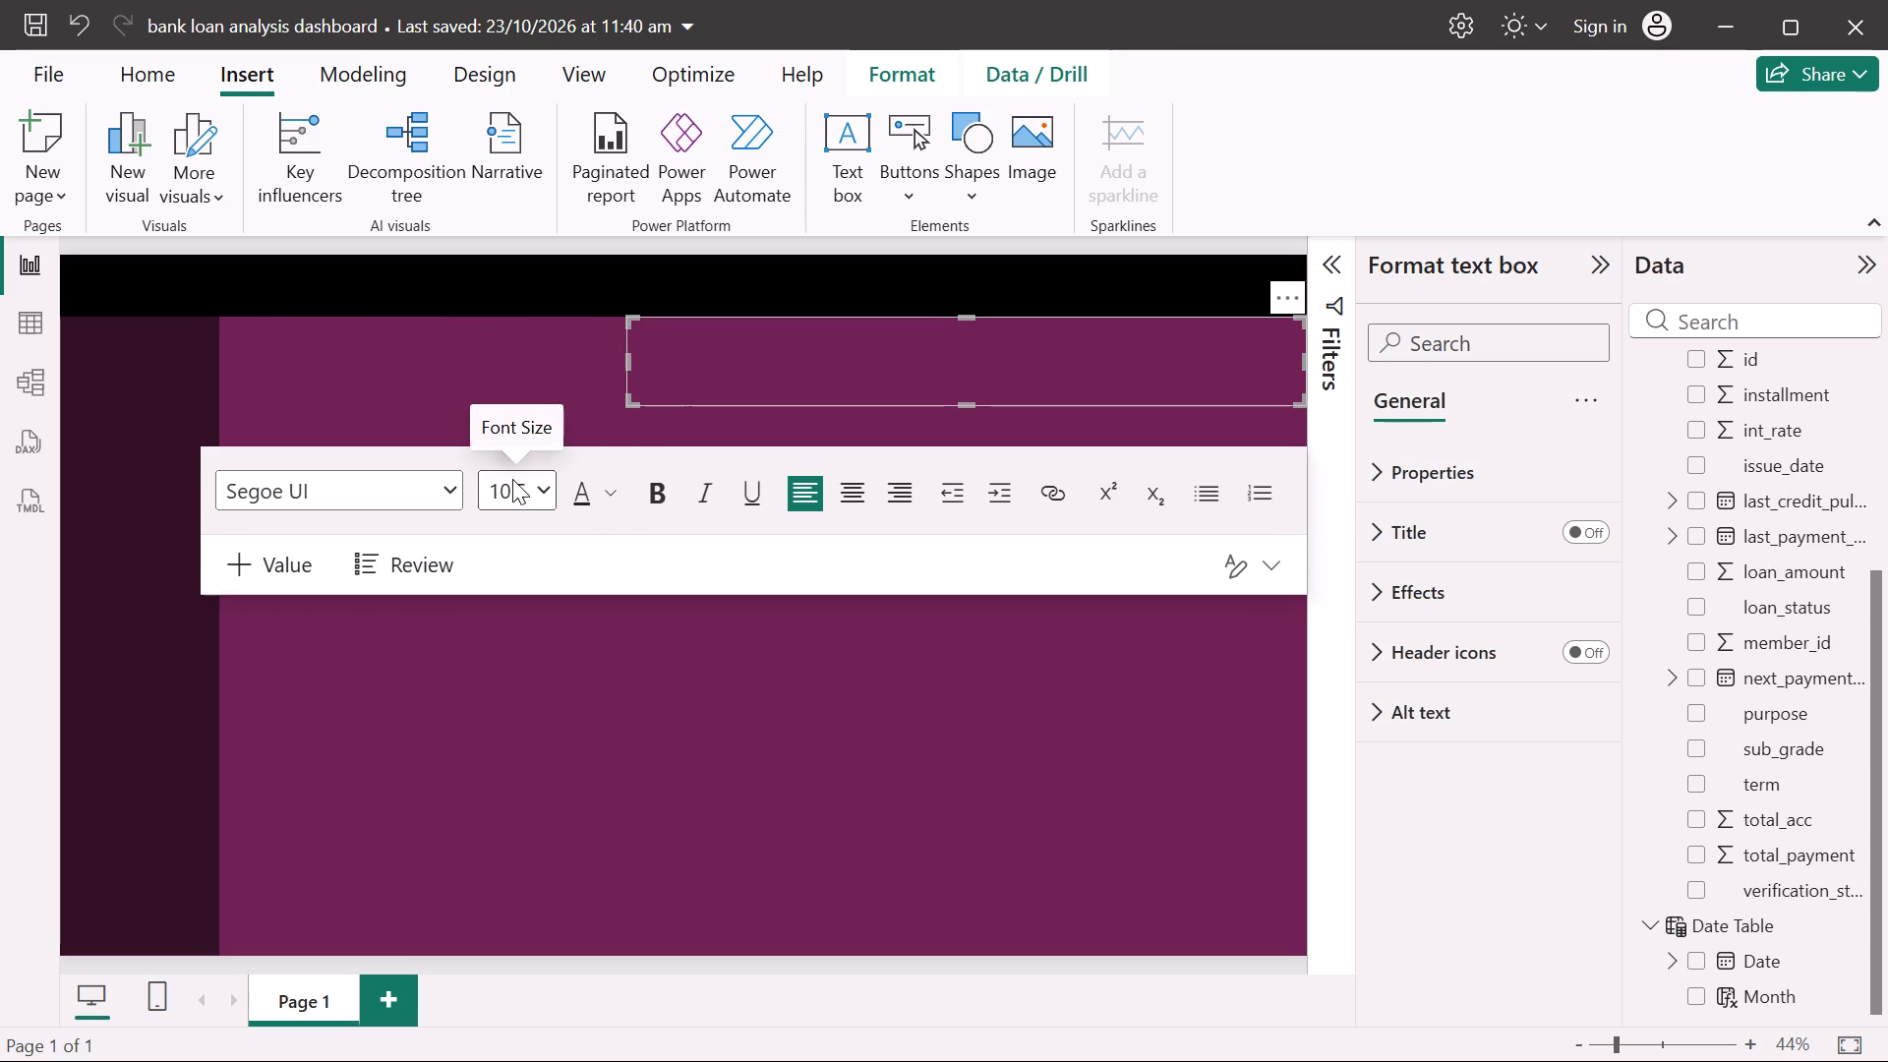
Enter the title "BANK LOAN ANALYSIS" in capitals at font size 32 in the empty text box under the header.
left_click(544, 489)
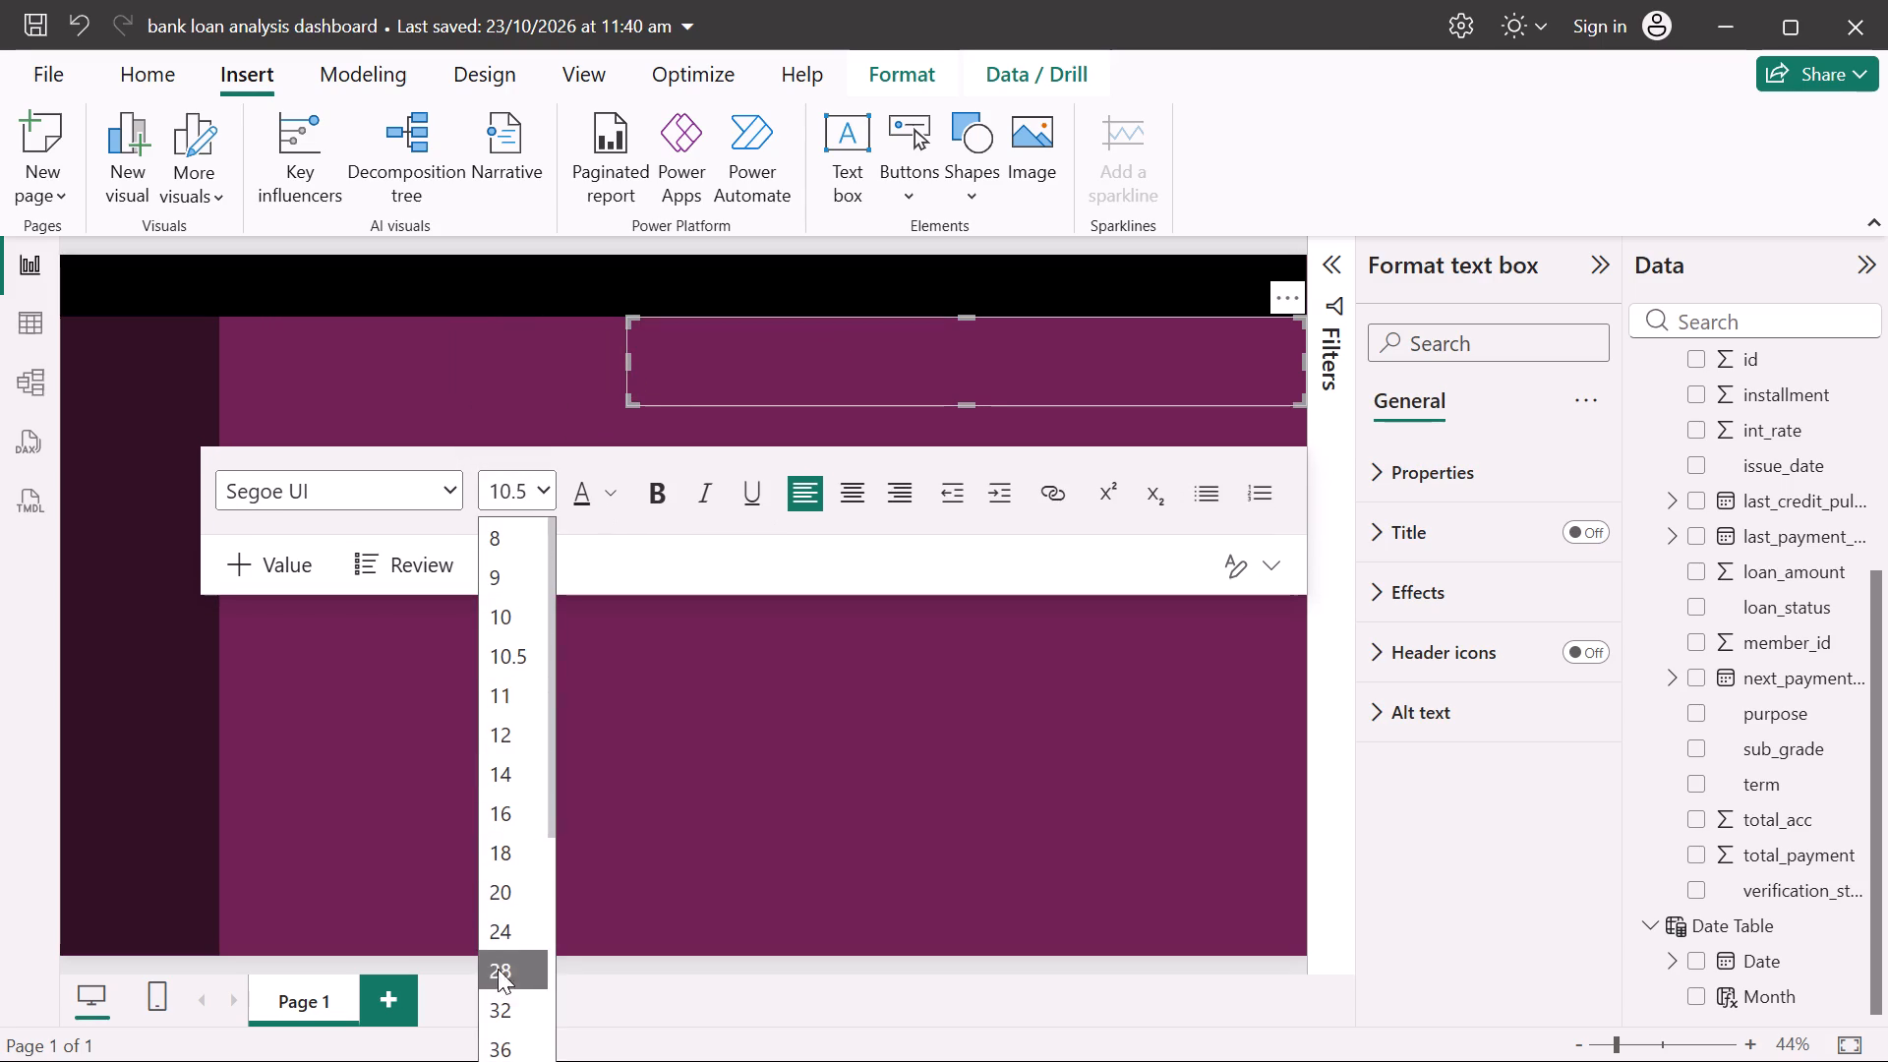
left_click(506, 996)
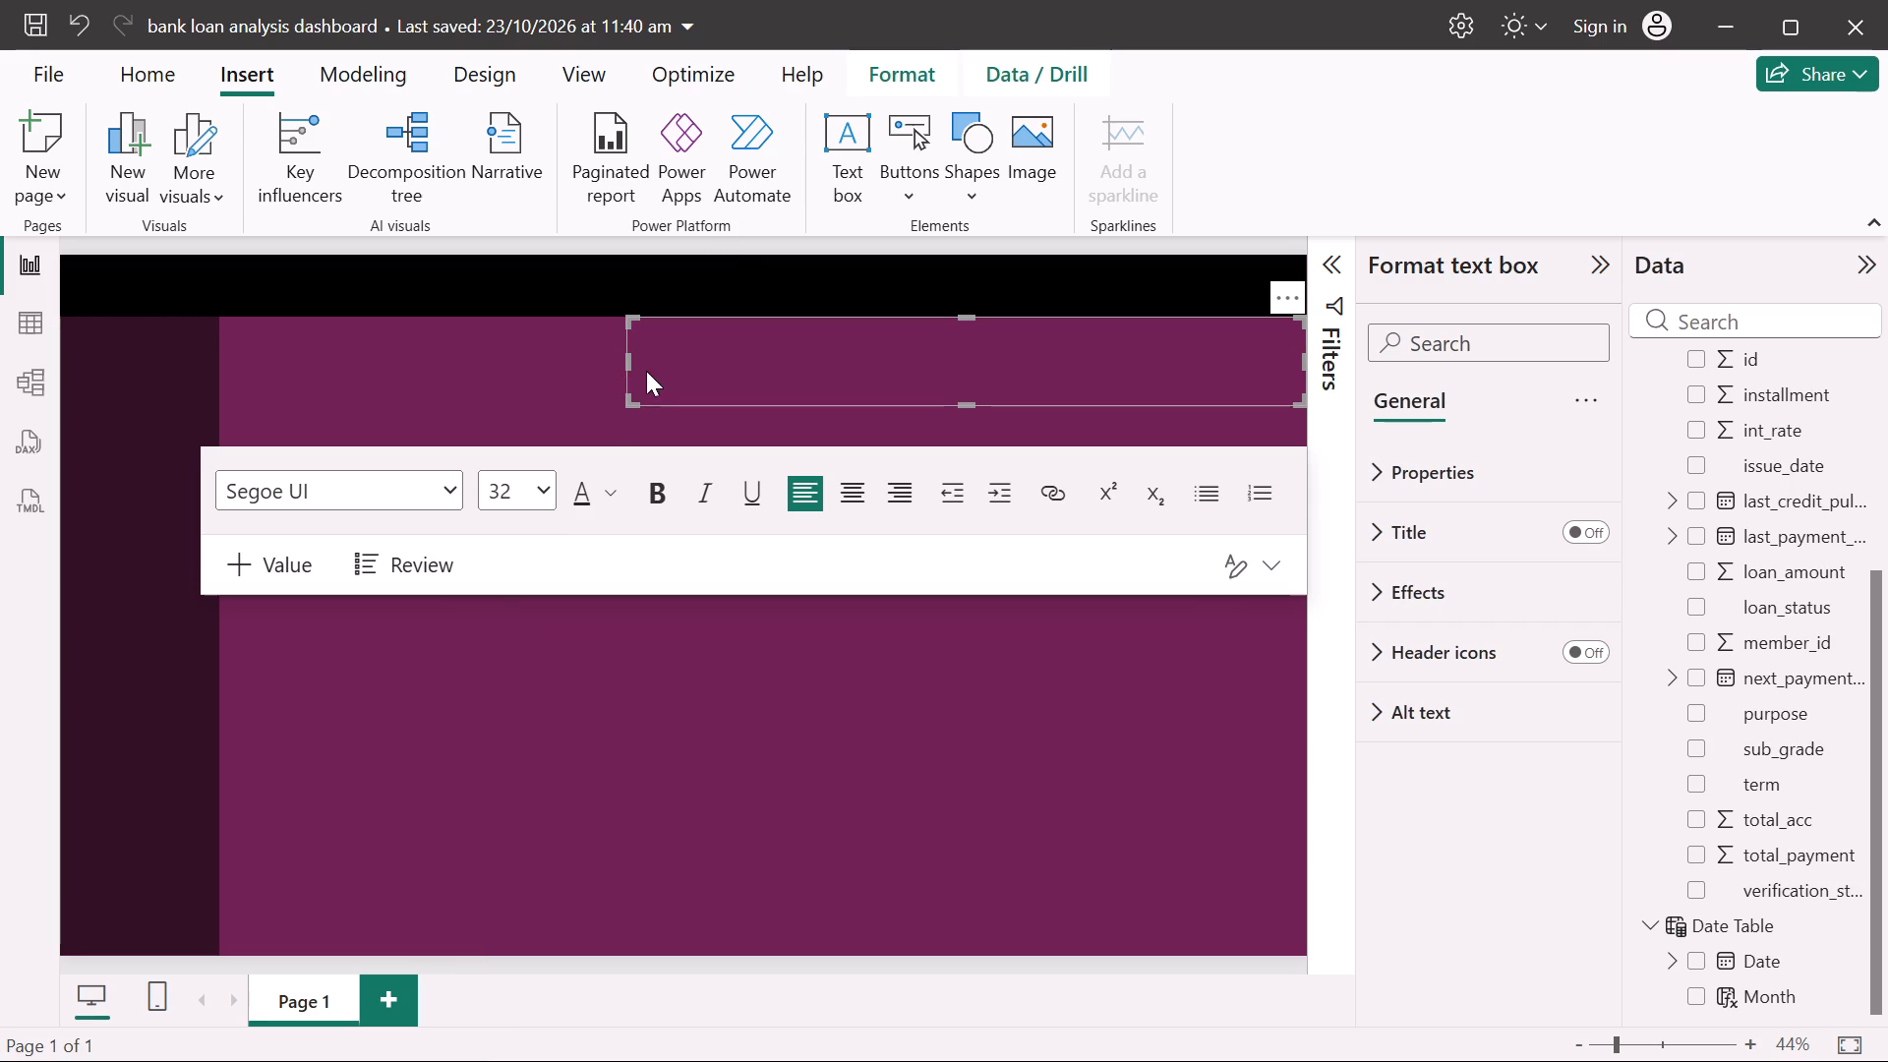
left_click(666, 339)
key("shift+b")
type("ank")
key("space")
key("shift+l")
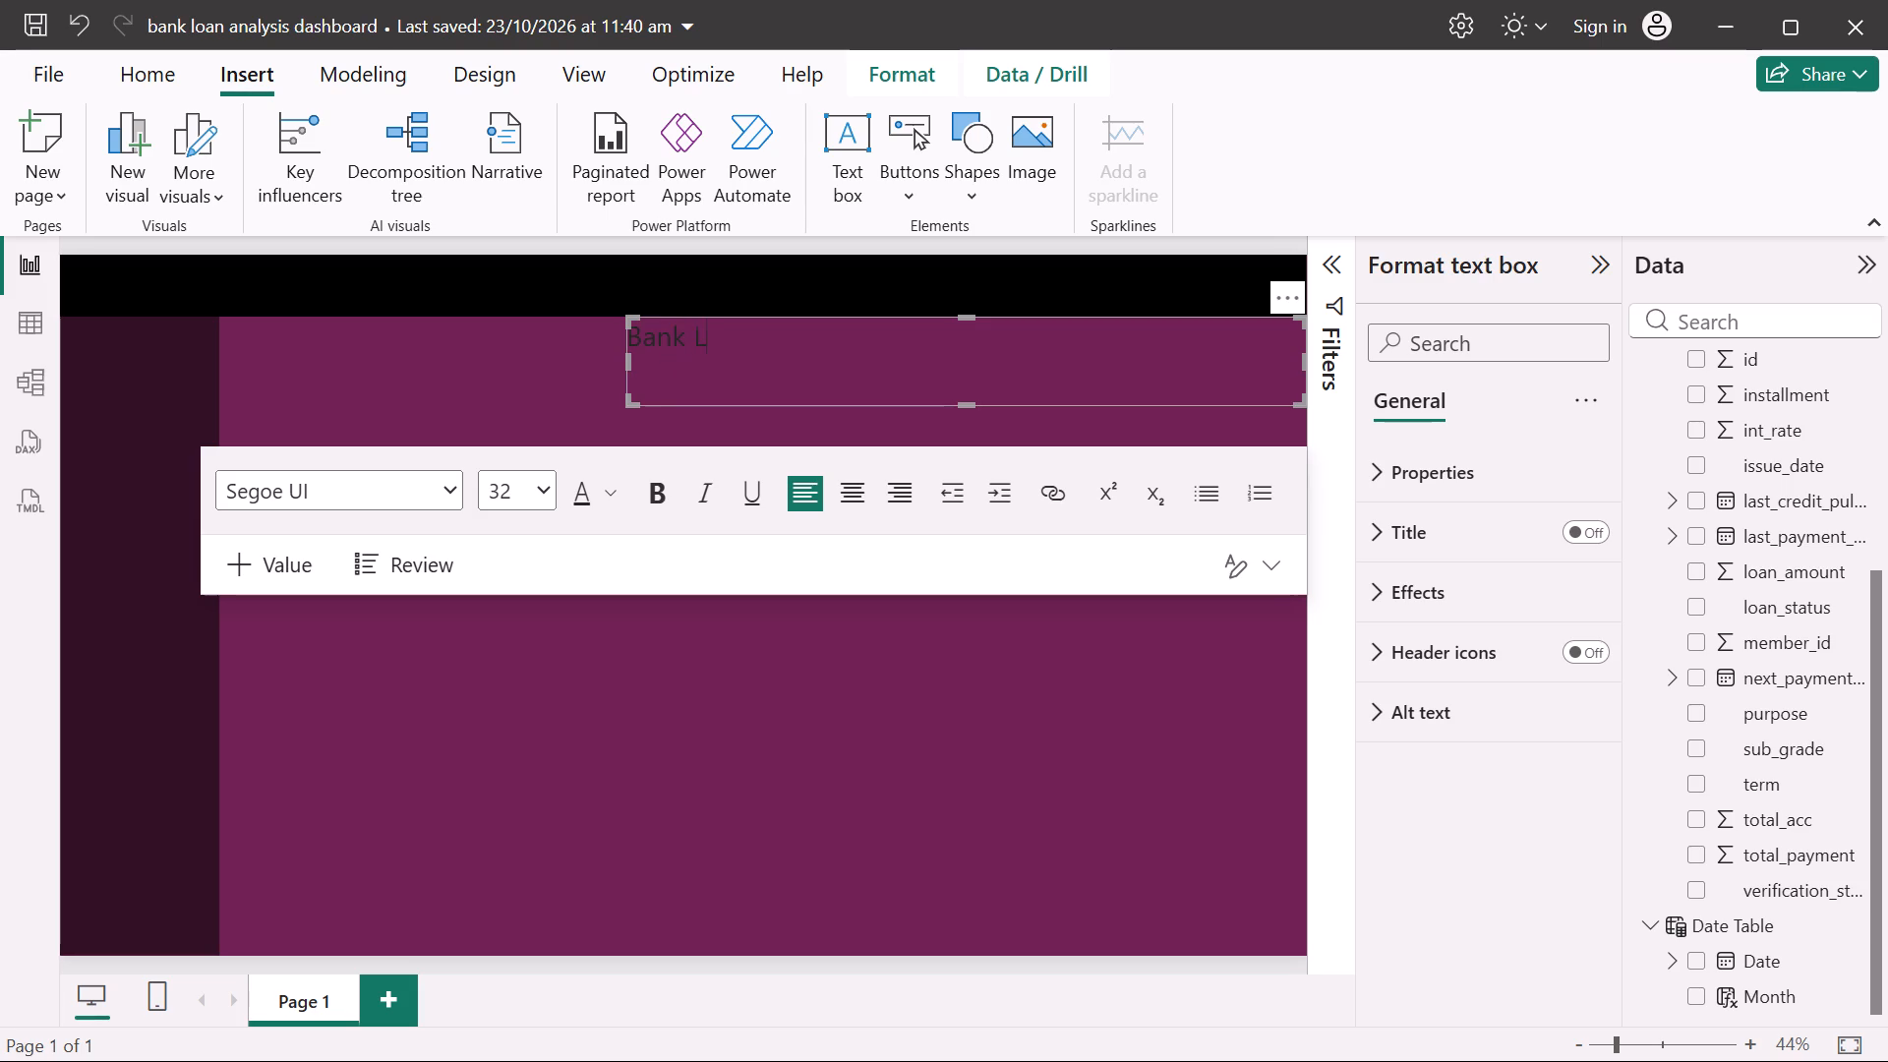
key("BackSpace")
key("BackSpace")
key("BackSpace")
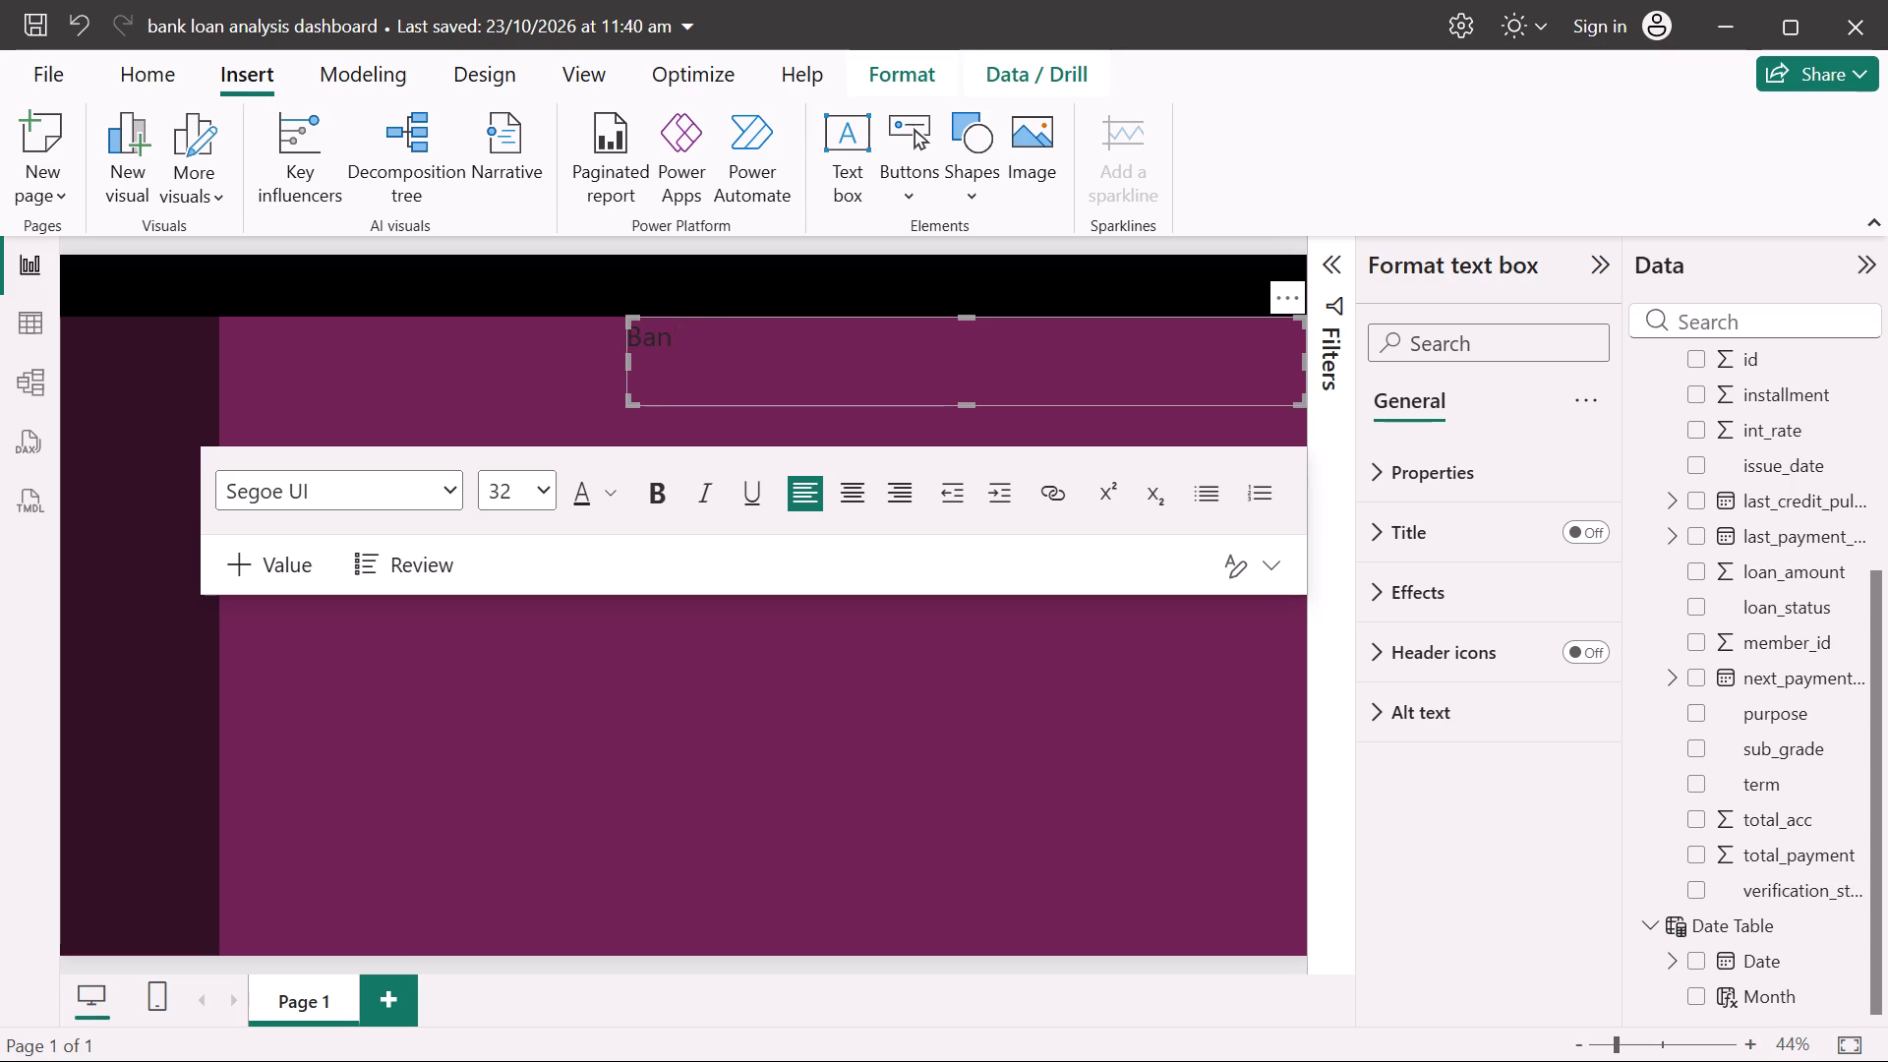
key("BackSpace")
key("BackSpace")
type("ANK LOAN ANALYSIS")
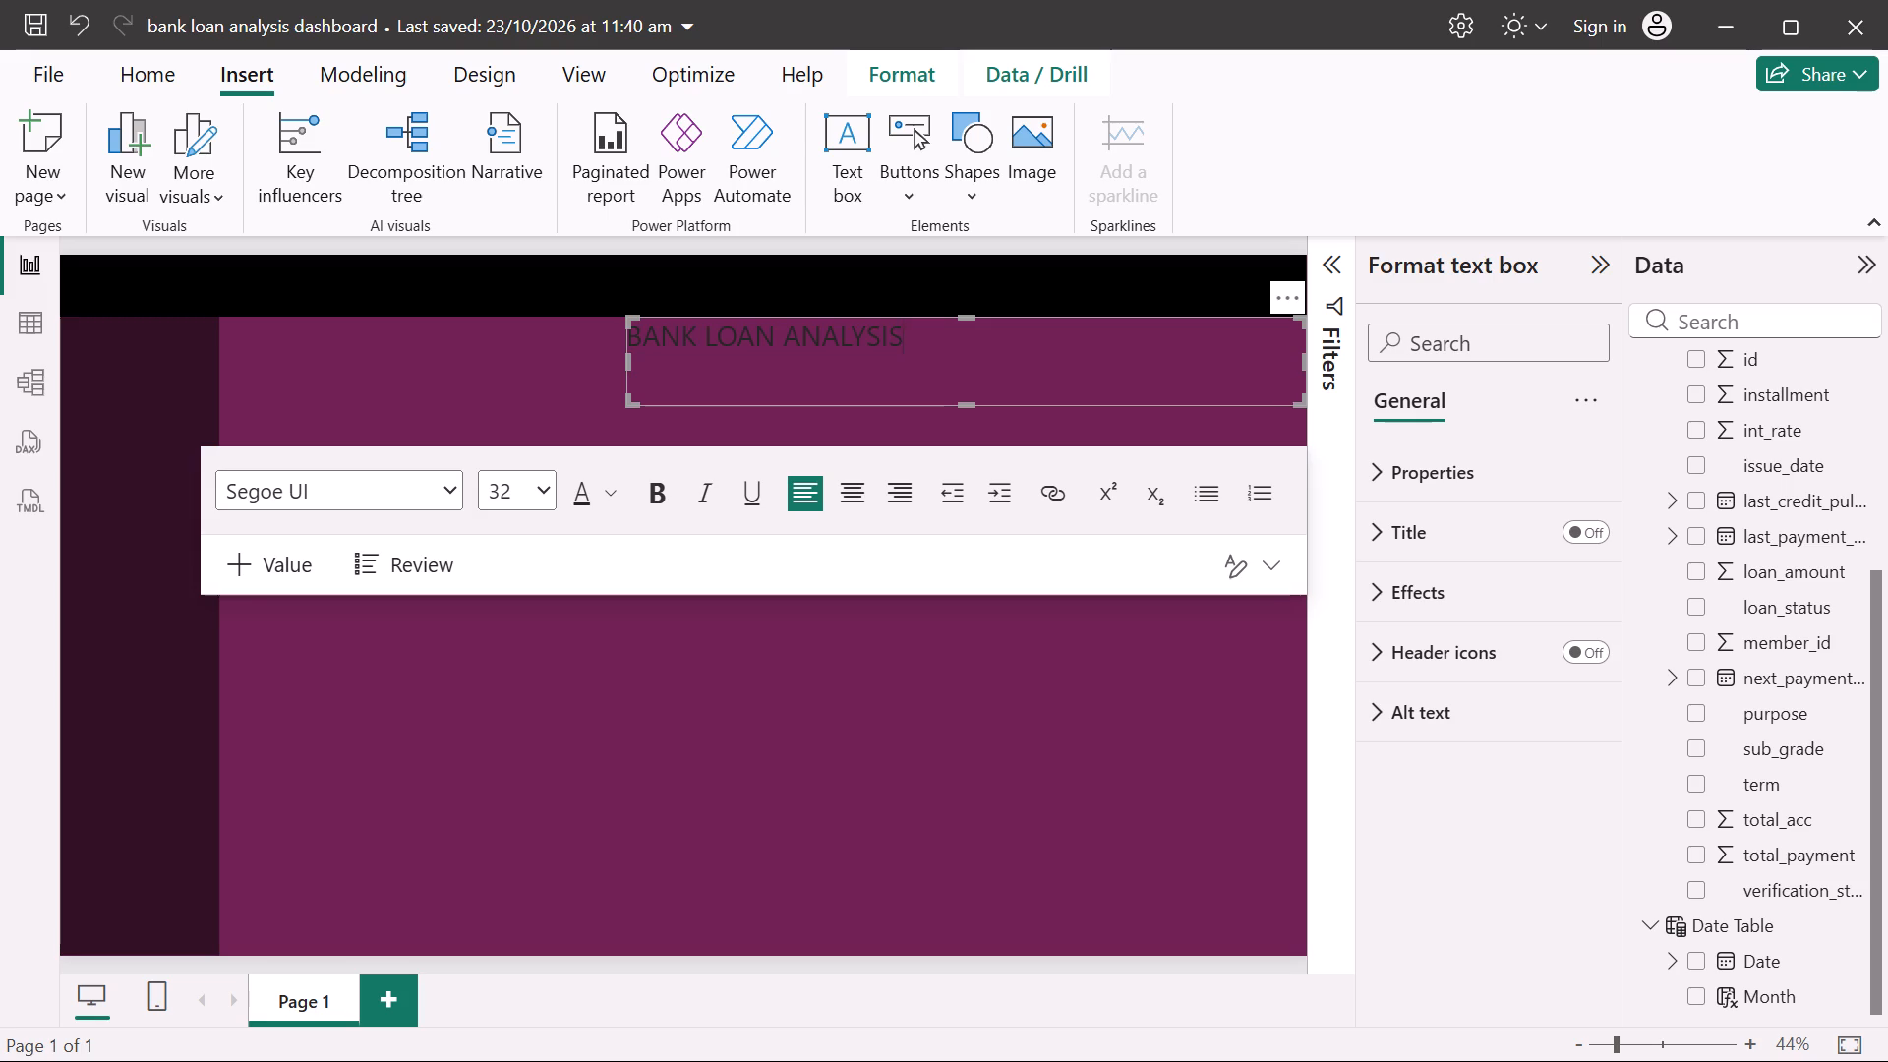
Replace the word "ANALYSIS" in the title with "REPORT" followed by a vertical bar separator and a space.
key("BackSpace")
key("BackSpace")
key("BackSpace")
key("BackSpace")
key("BackSpace")
key("BackSpace")
key("BackSpace")
key("BackSpace")
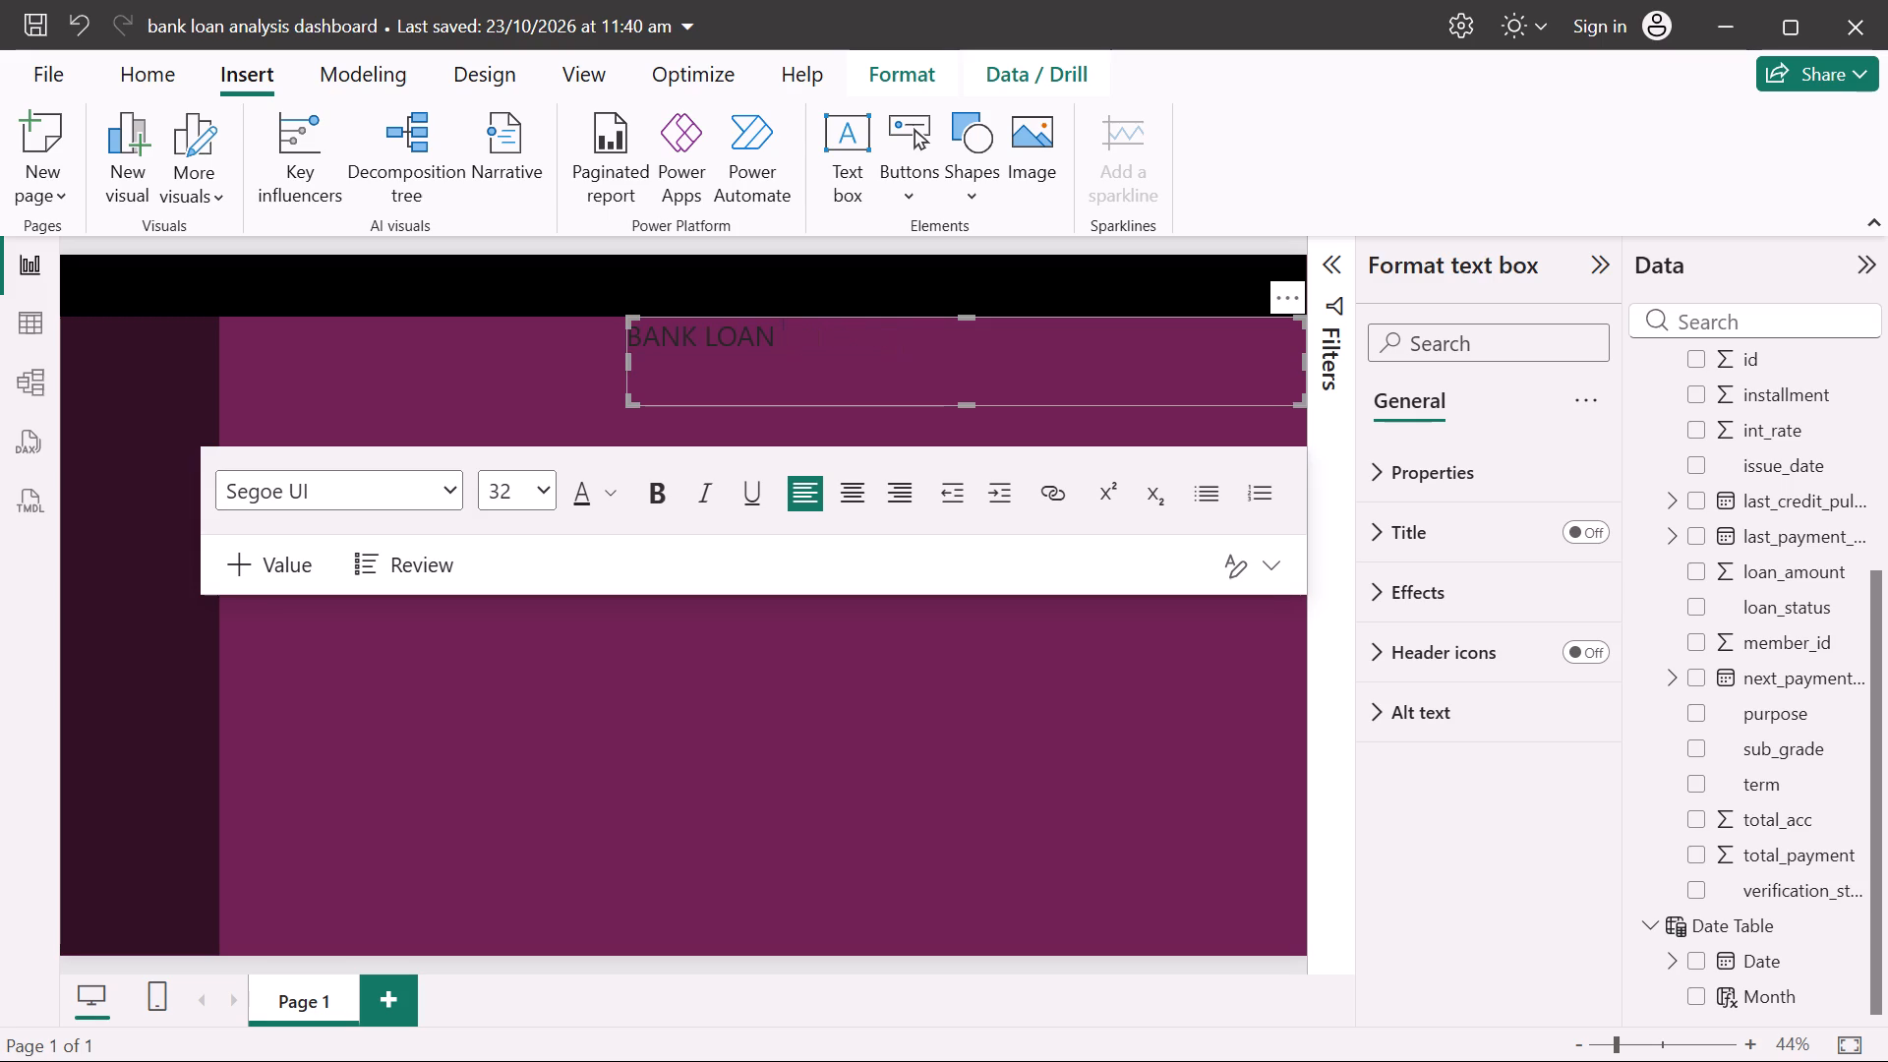
type("REPORT")
key("space")
key("backslash")
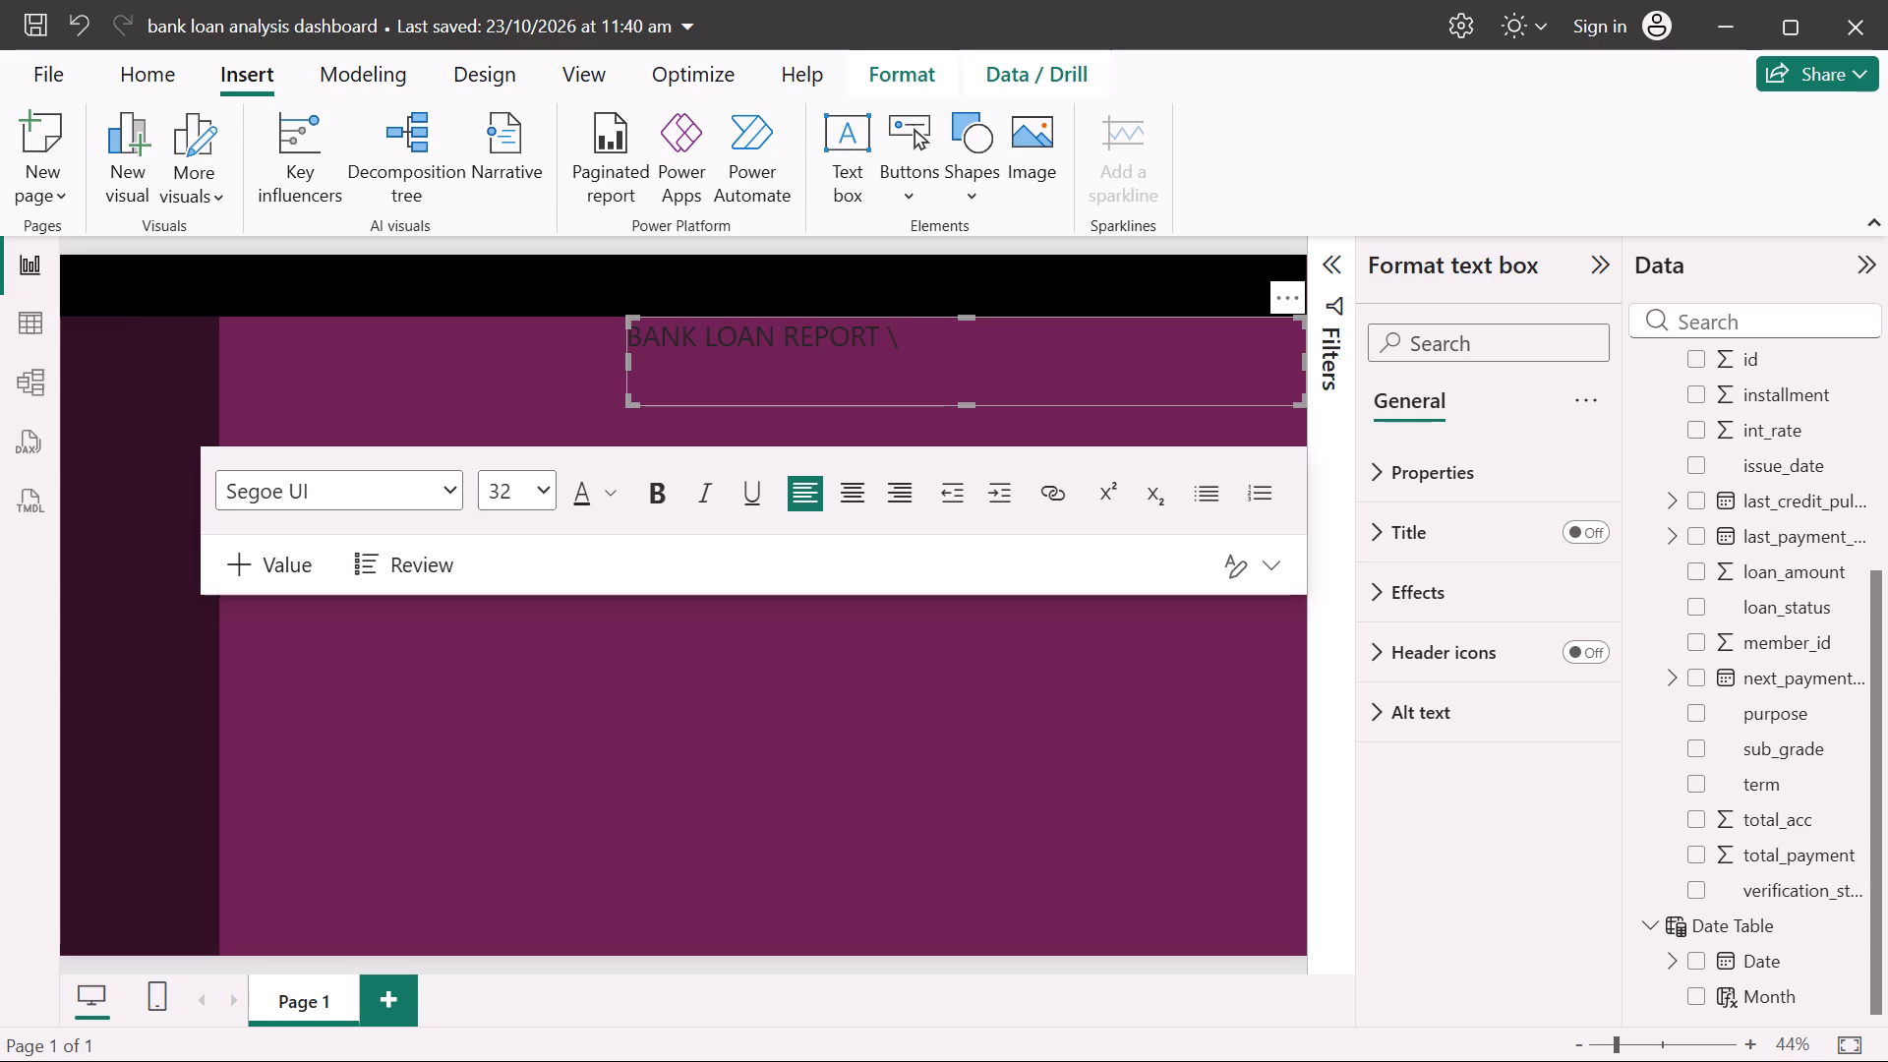
key("BackSpace")
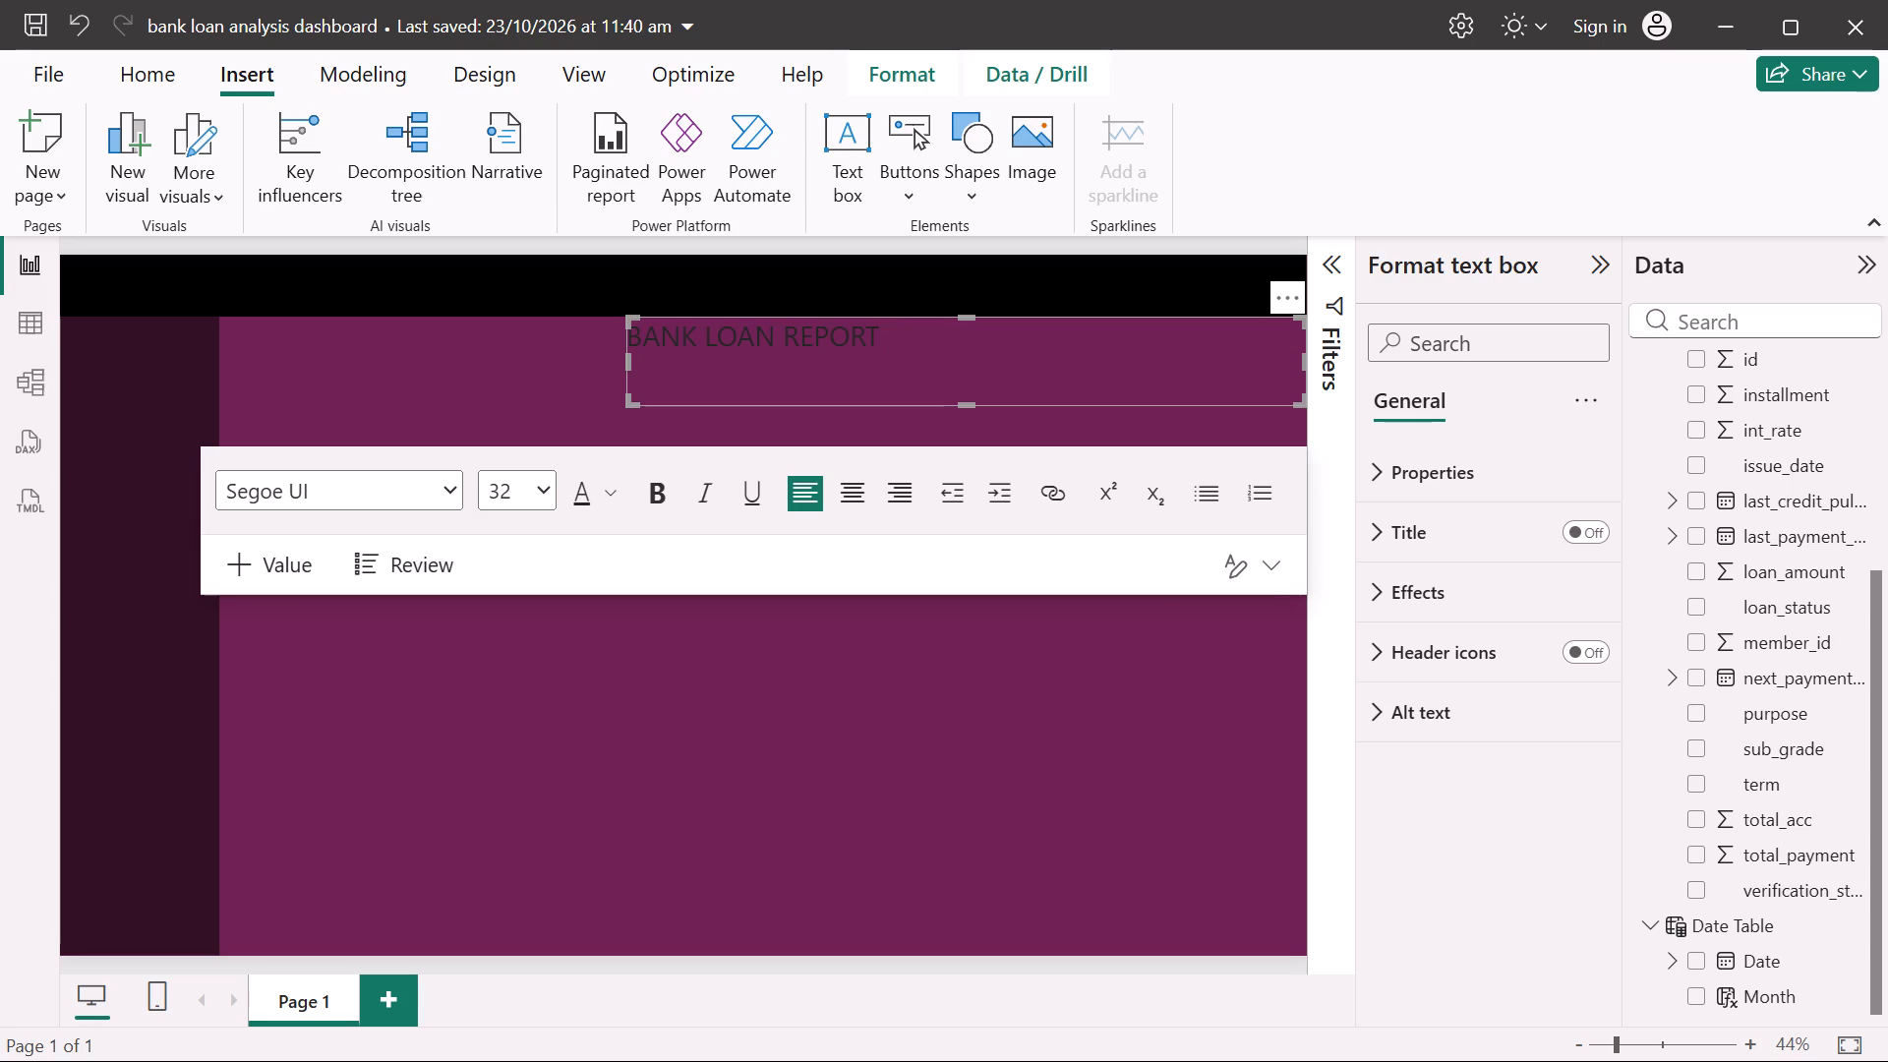
key("shift+bar")
key("space")
Set the font of the whole "BANK LOAN REPORT |" title text to Segoe (Bold).
left_click(432, 500)
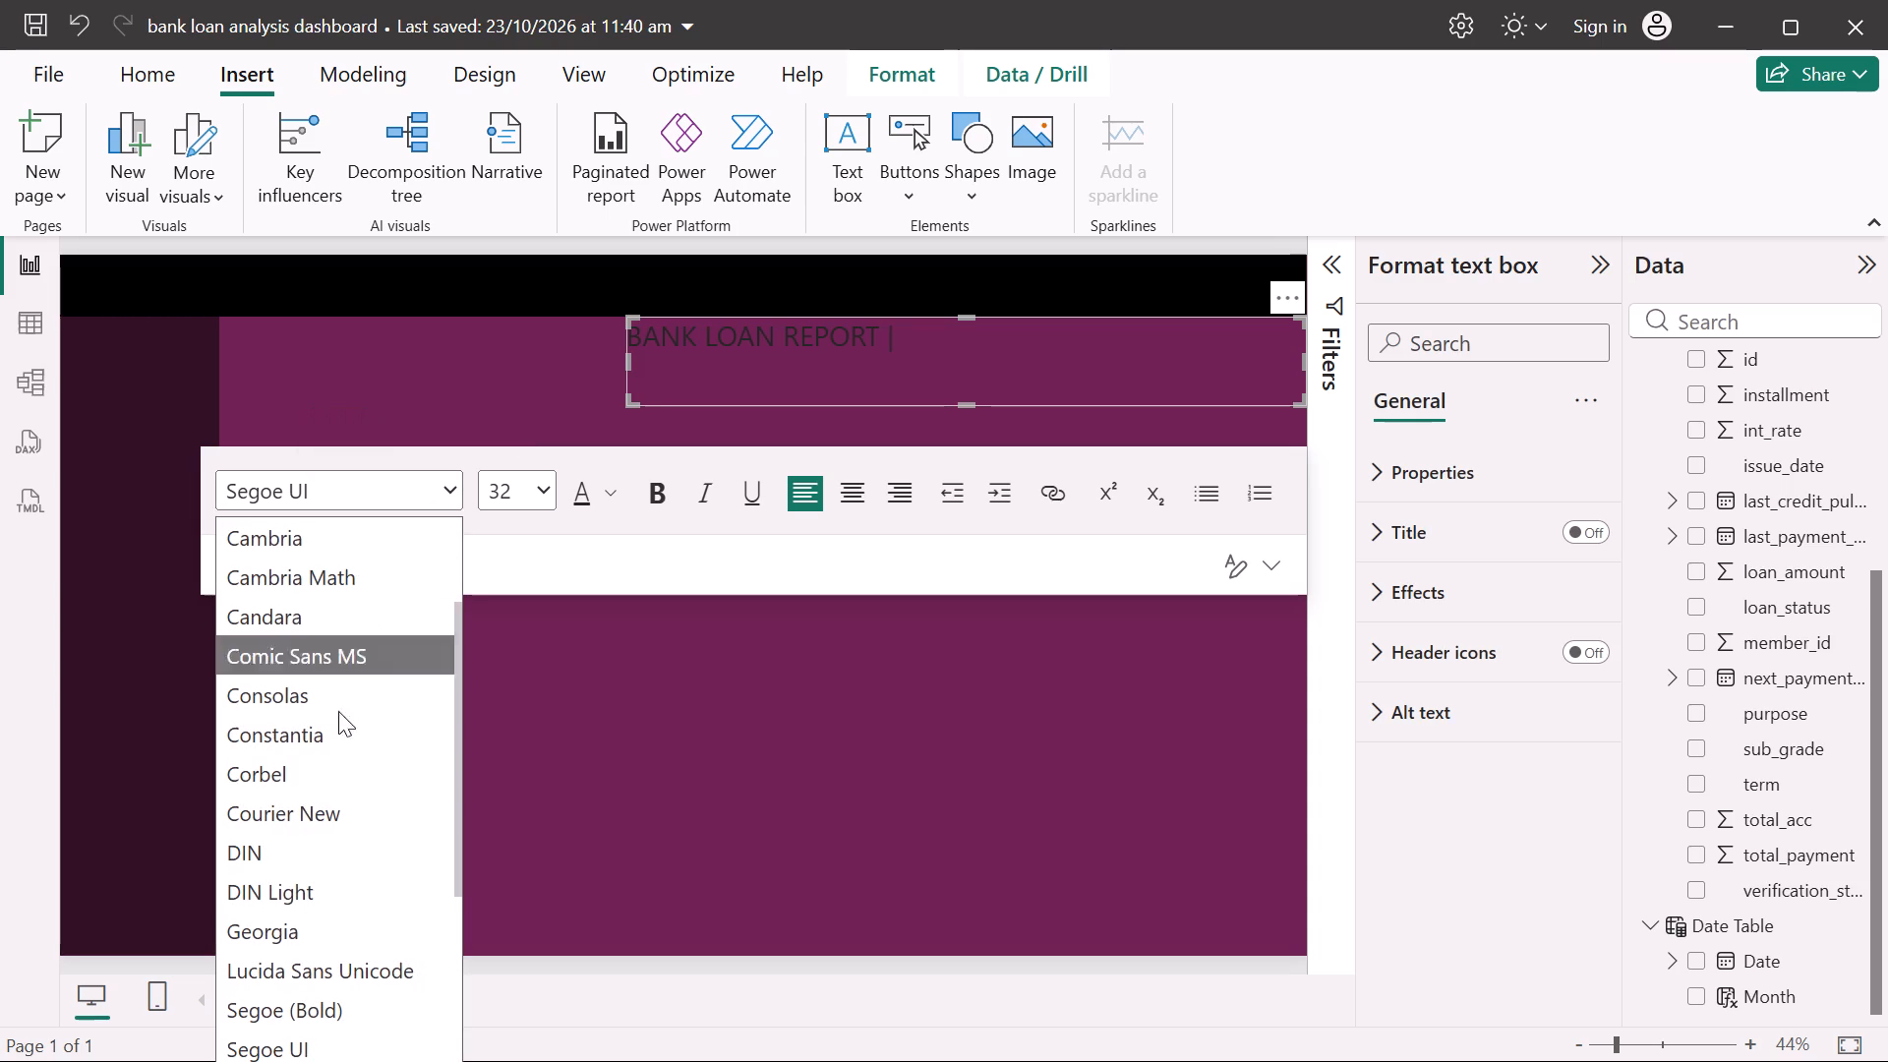
left_click(356, 998)
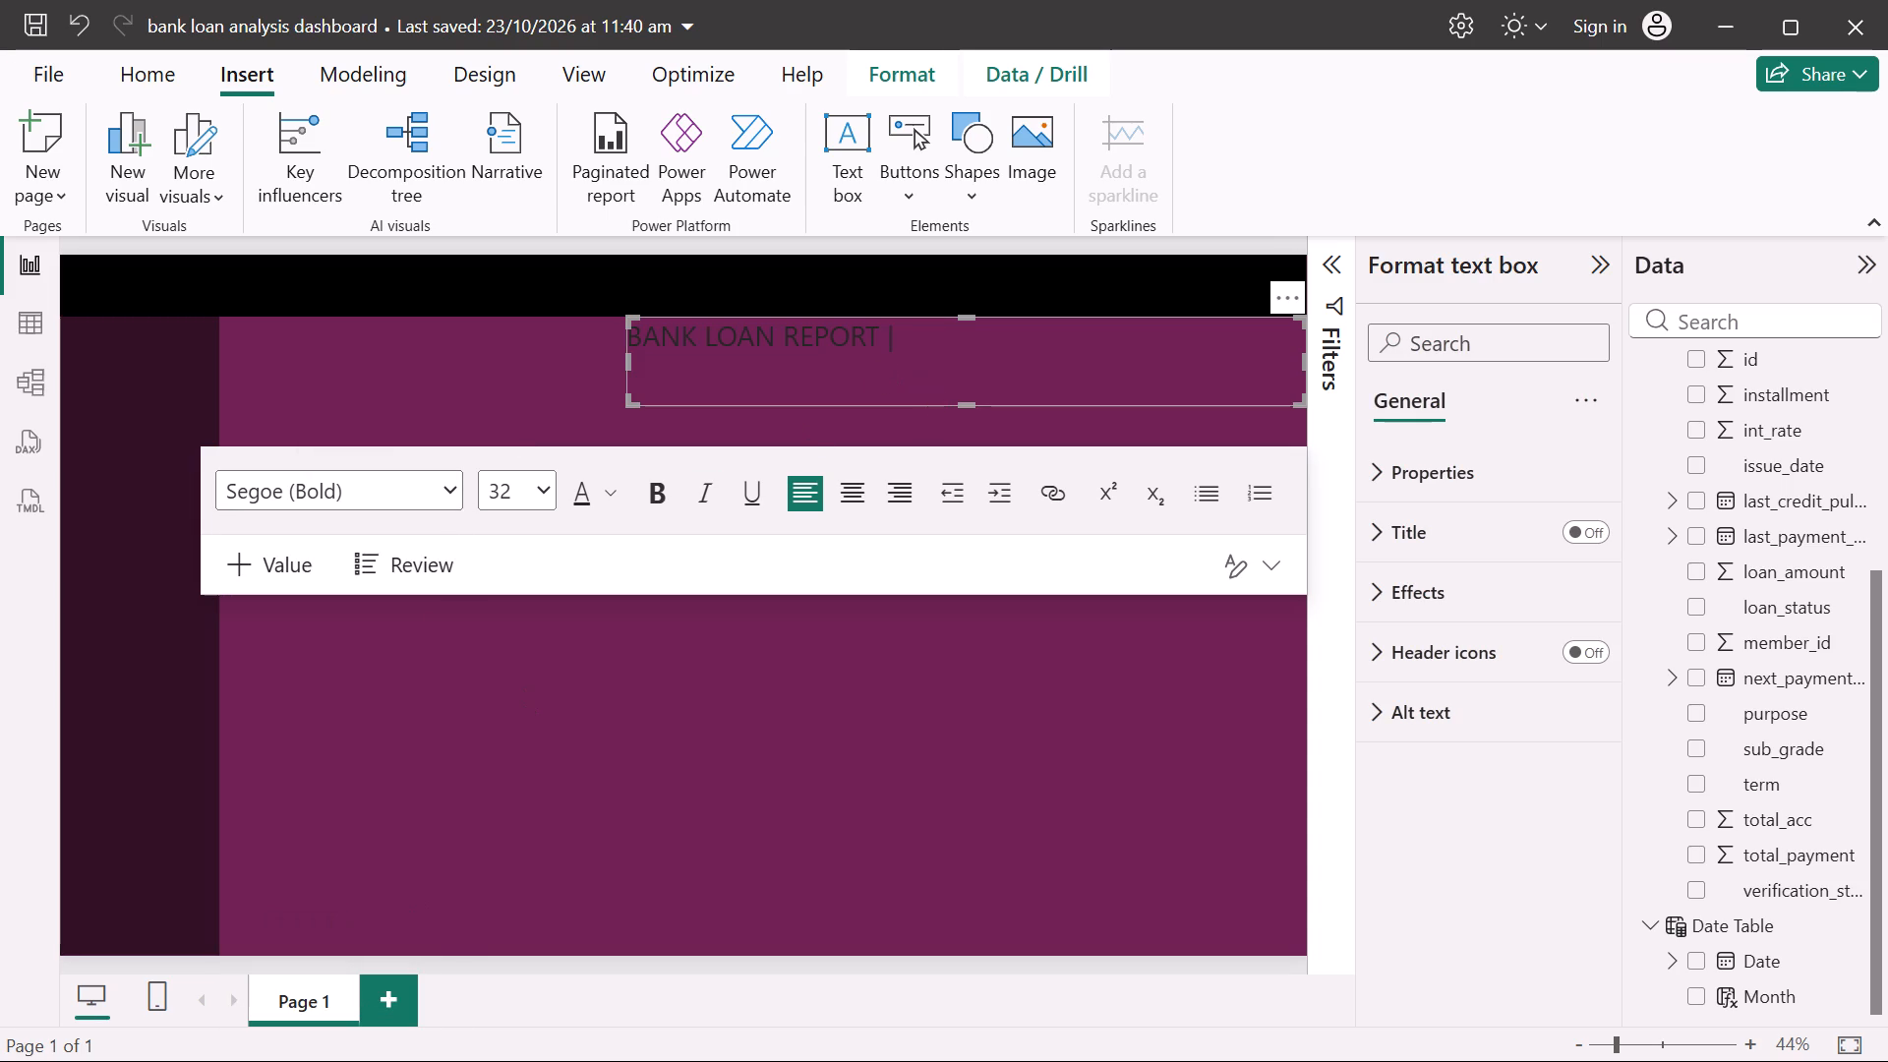
left_click_drag(902, 331, 577, 316)
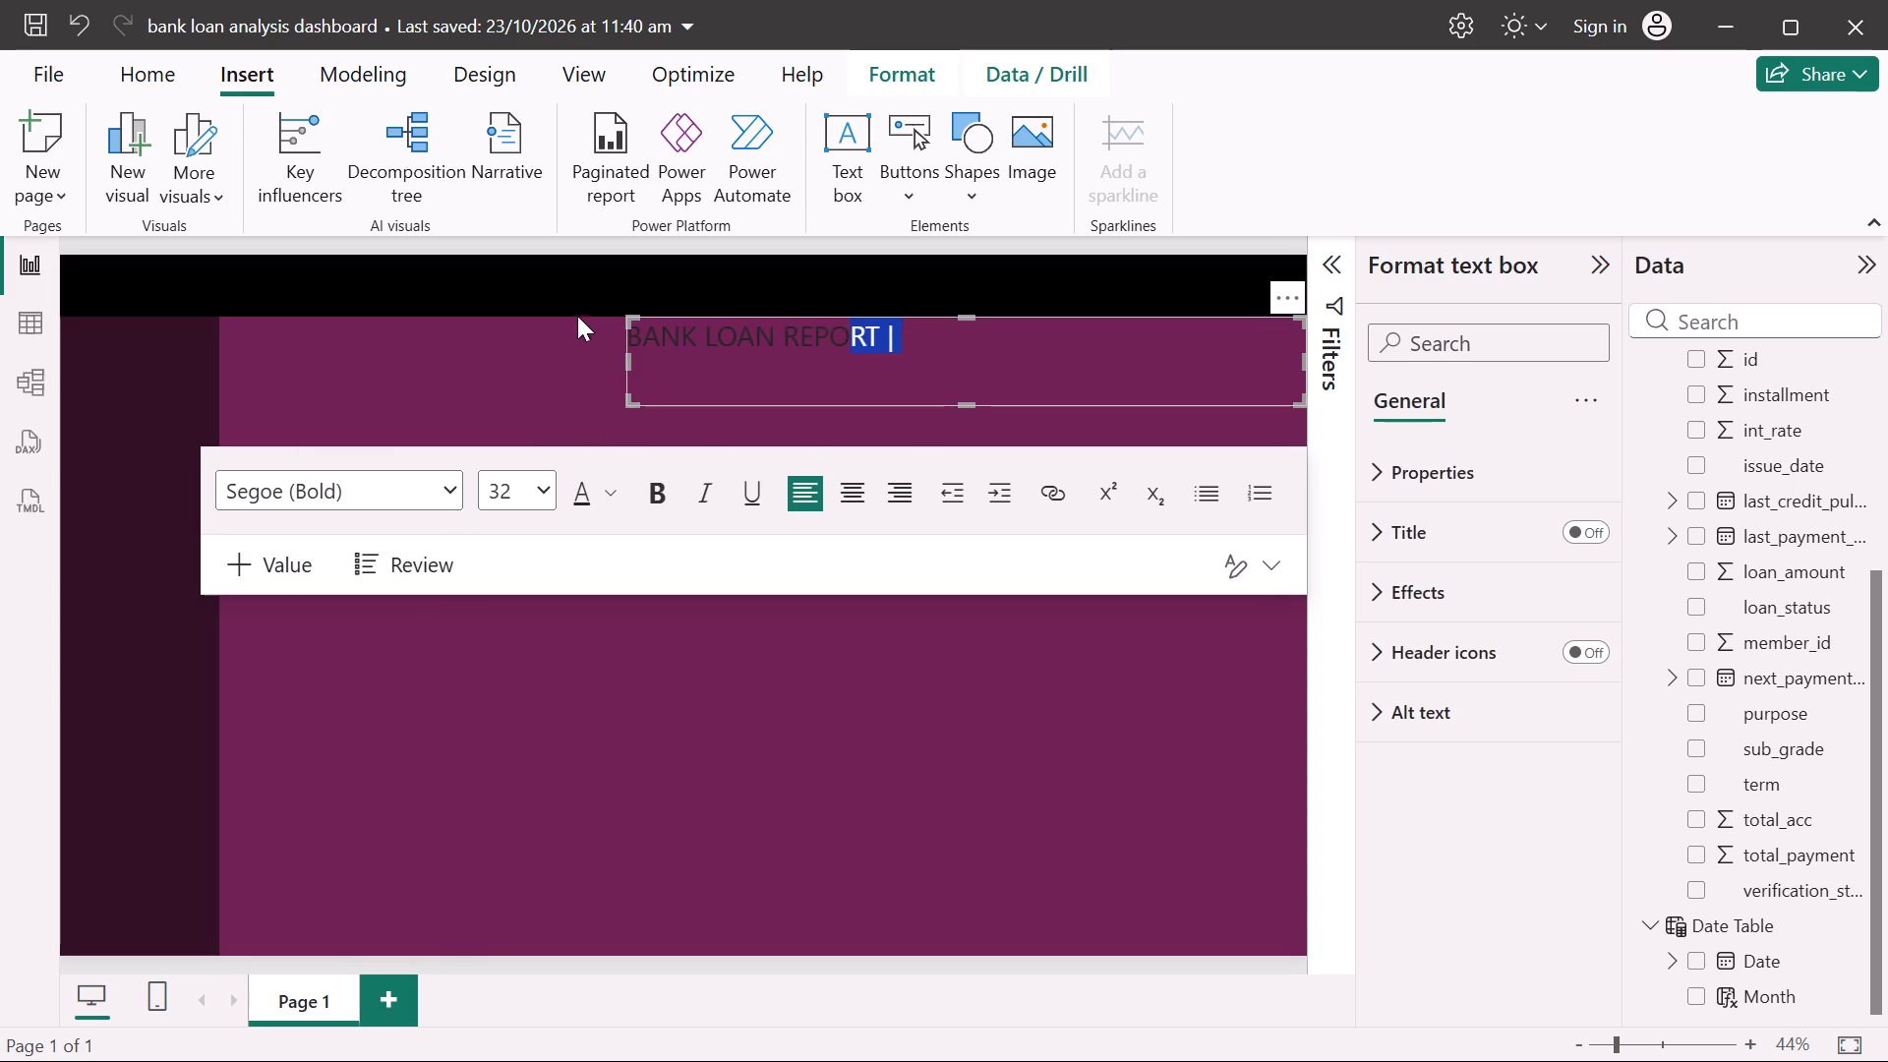
left_click_drag(577, 316, 632, 338)
left_click(447, 492)
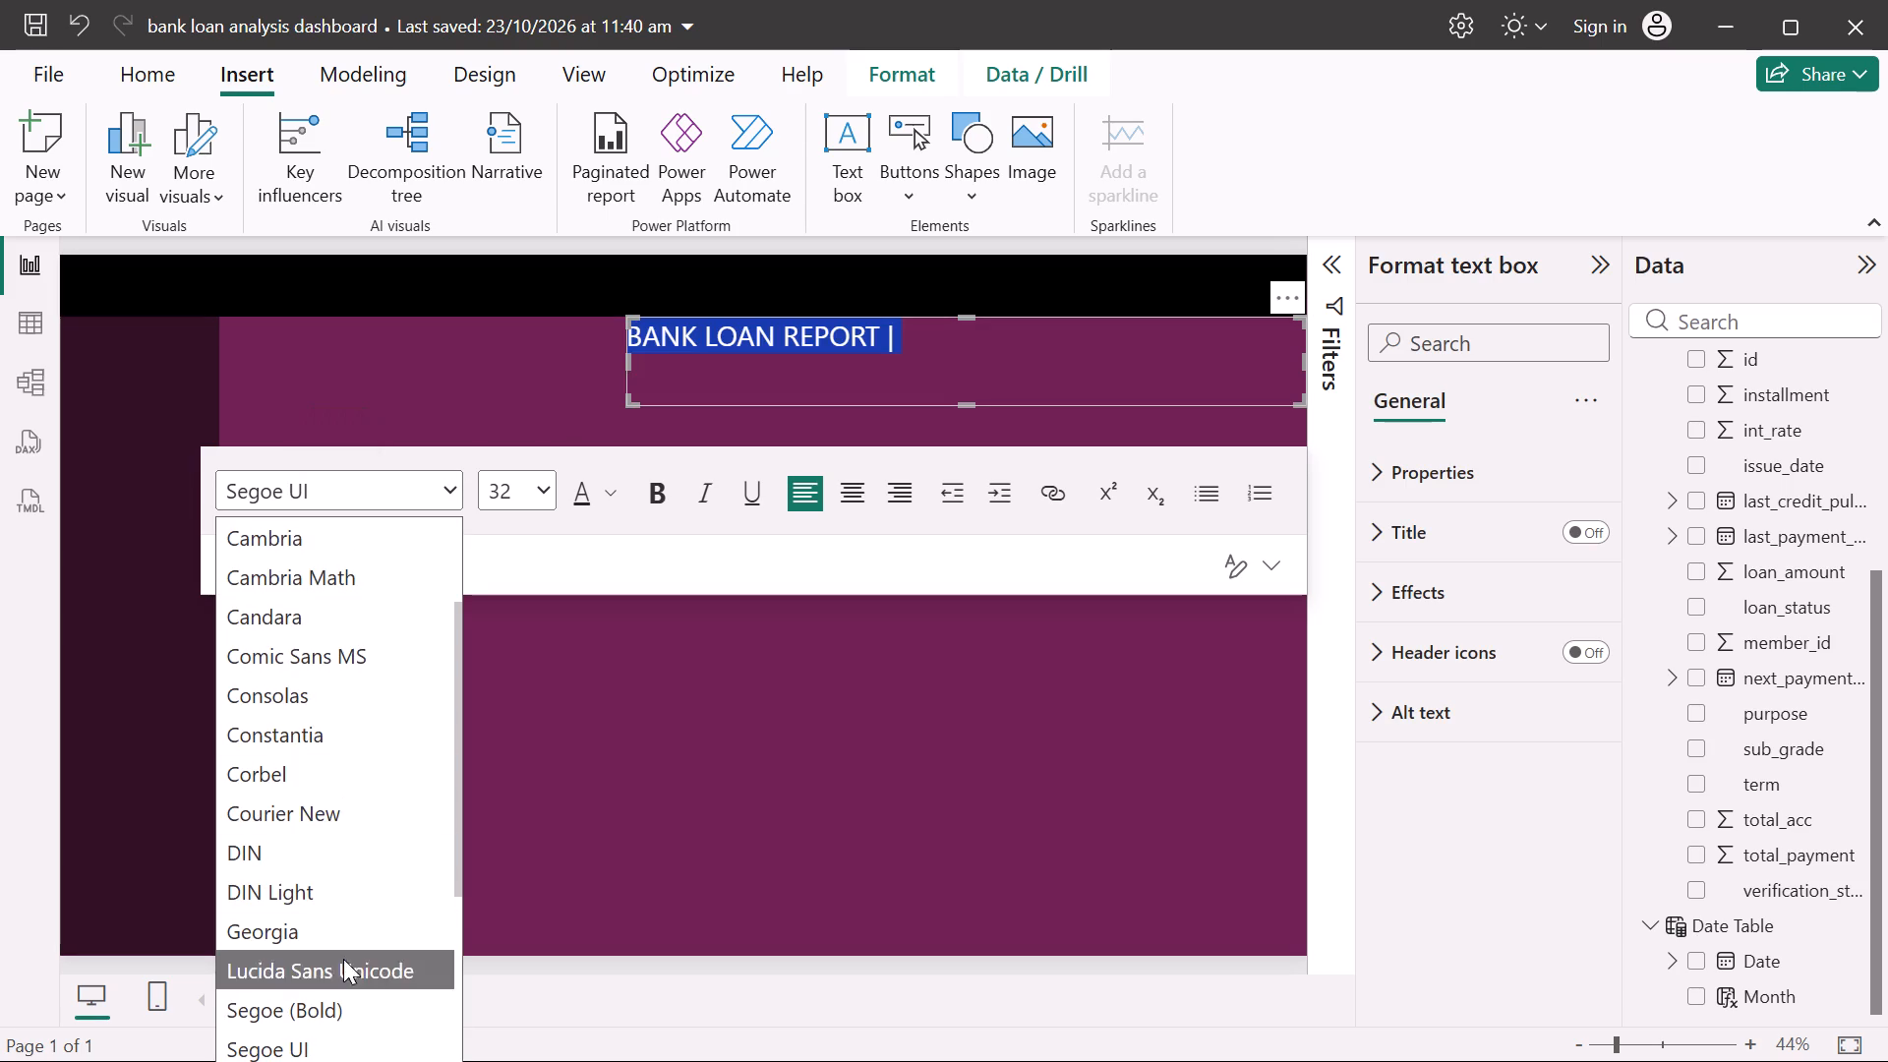
left_click(351, 994)
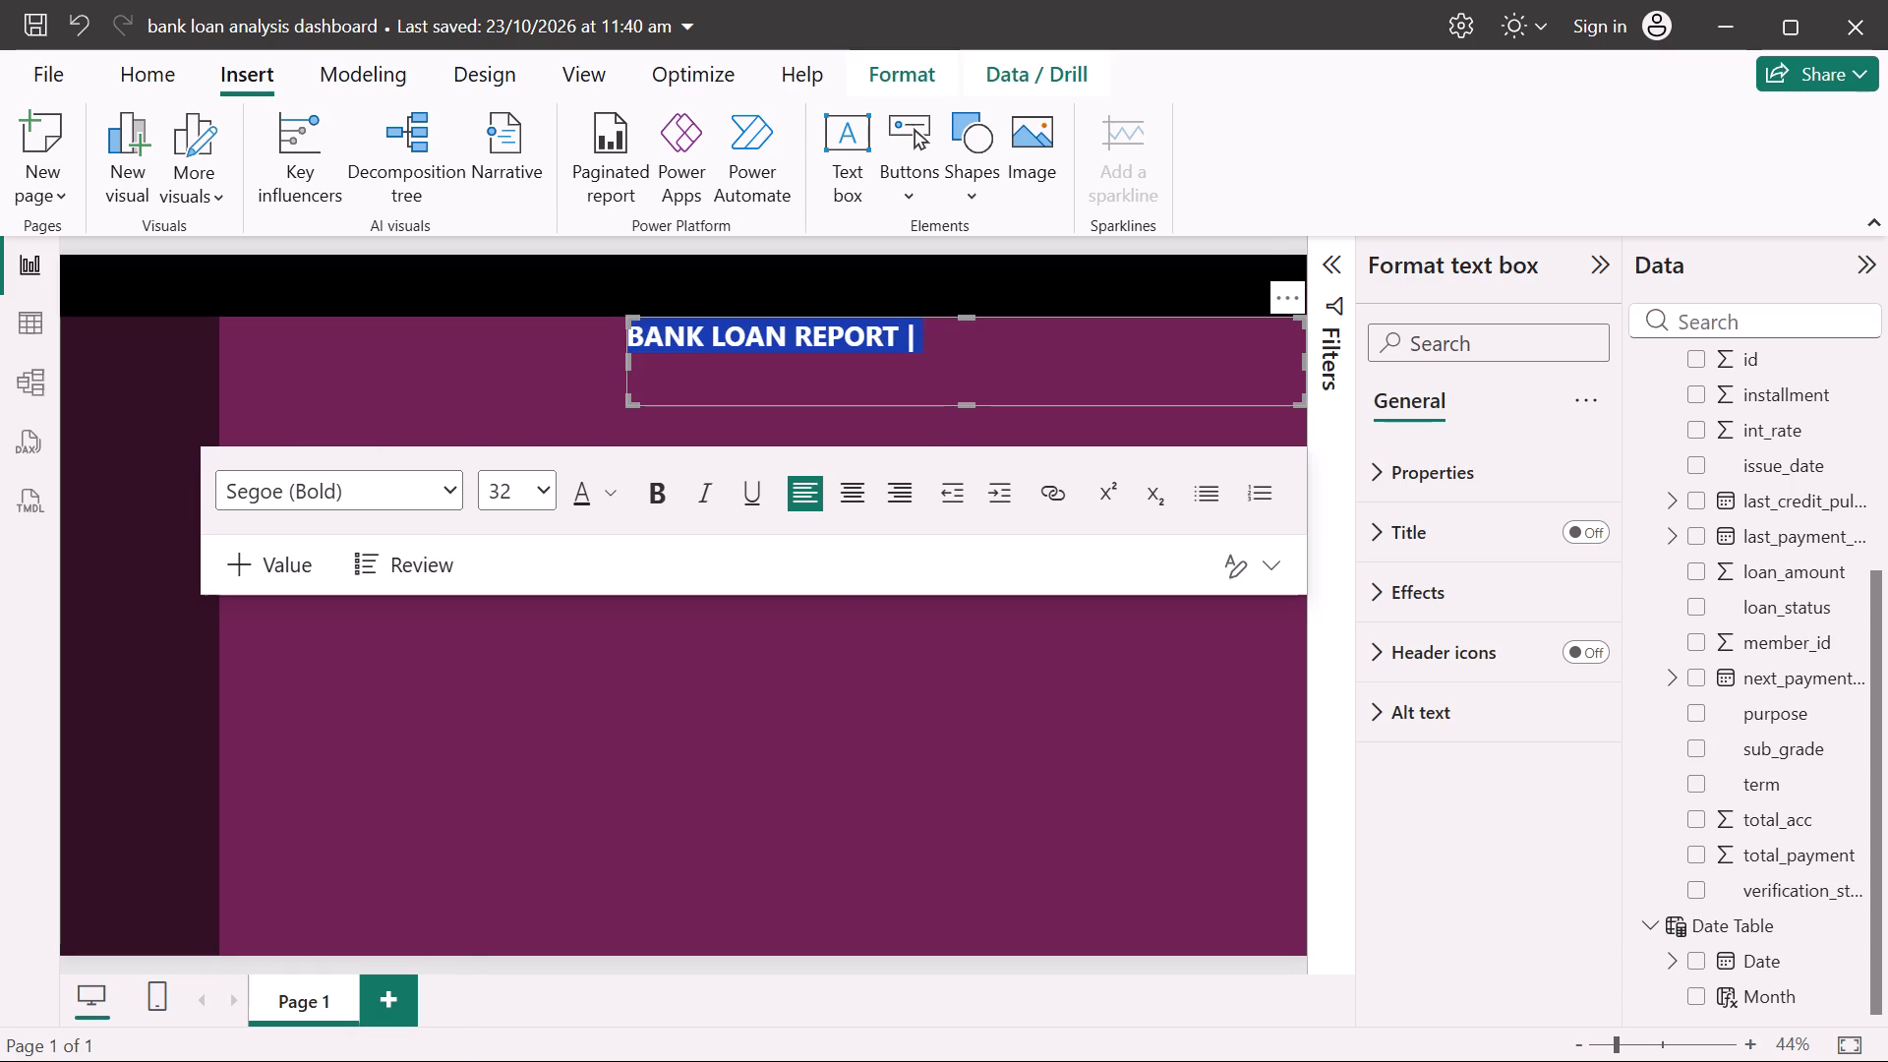
Add the word "SUMMARY" after the vertical bar at the end of the title.
left_click(964, 332)
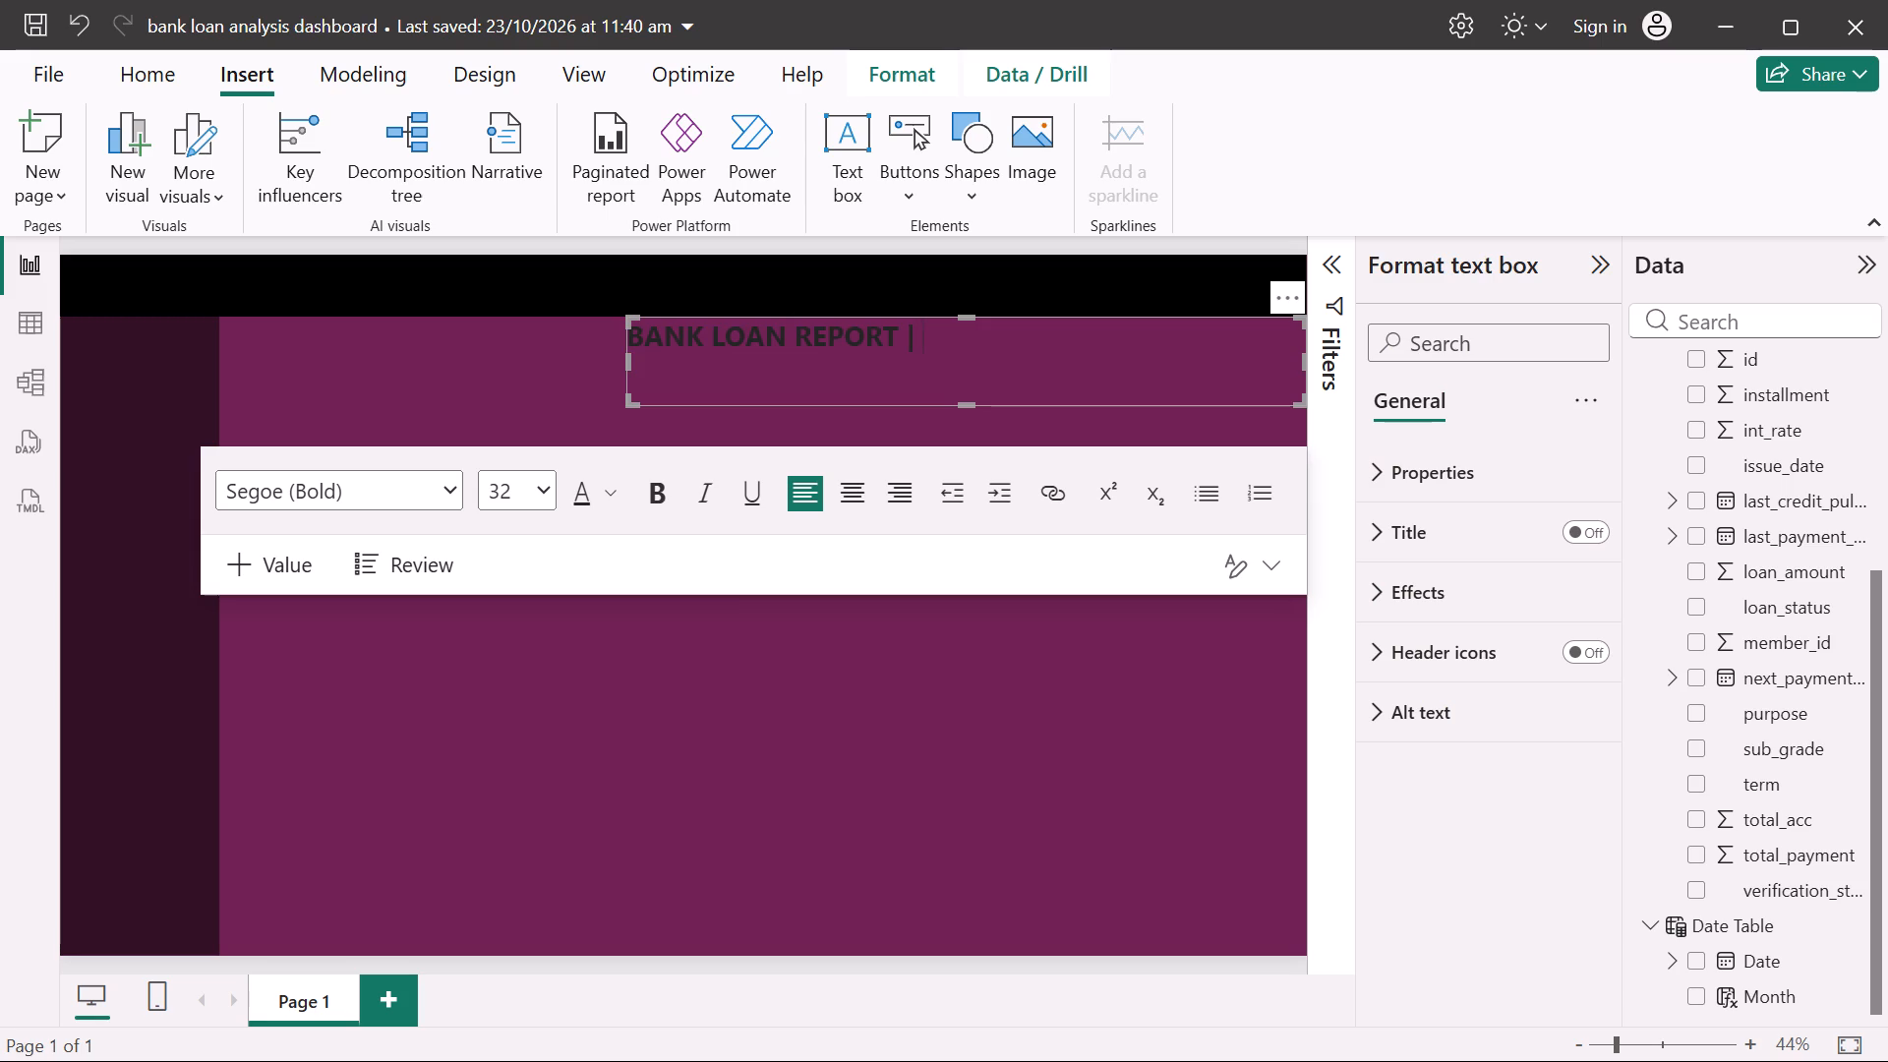
type("SU")
type("MMARY")
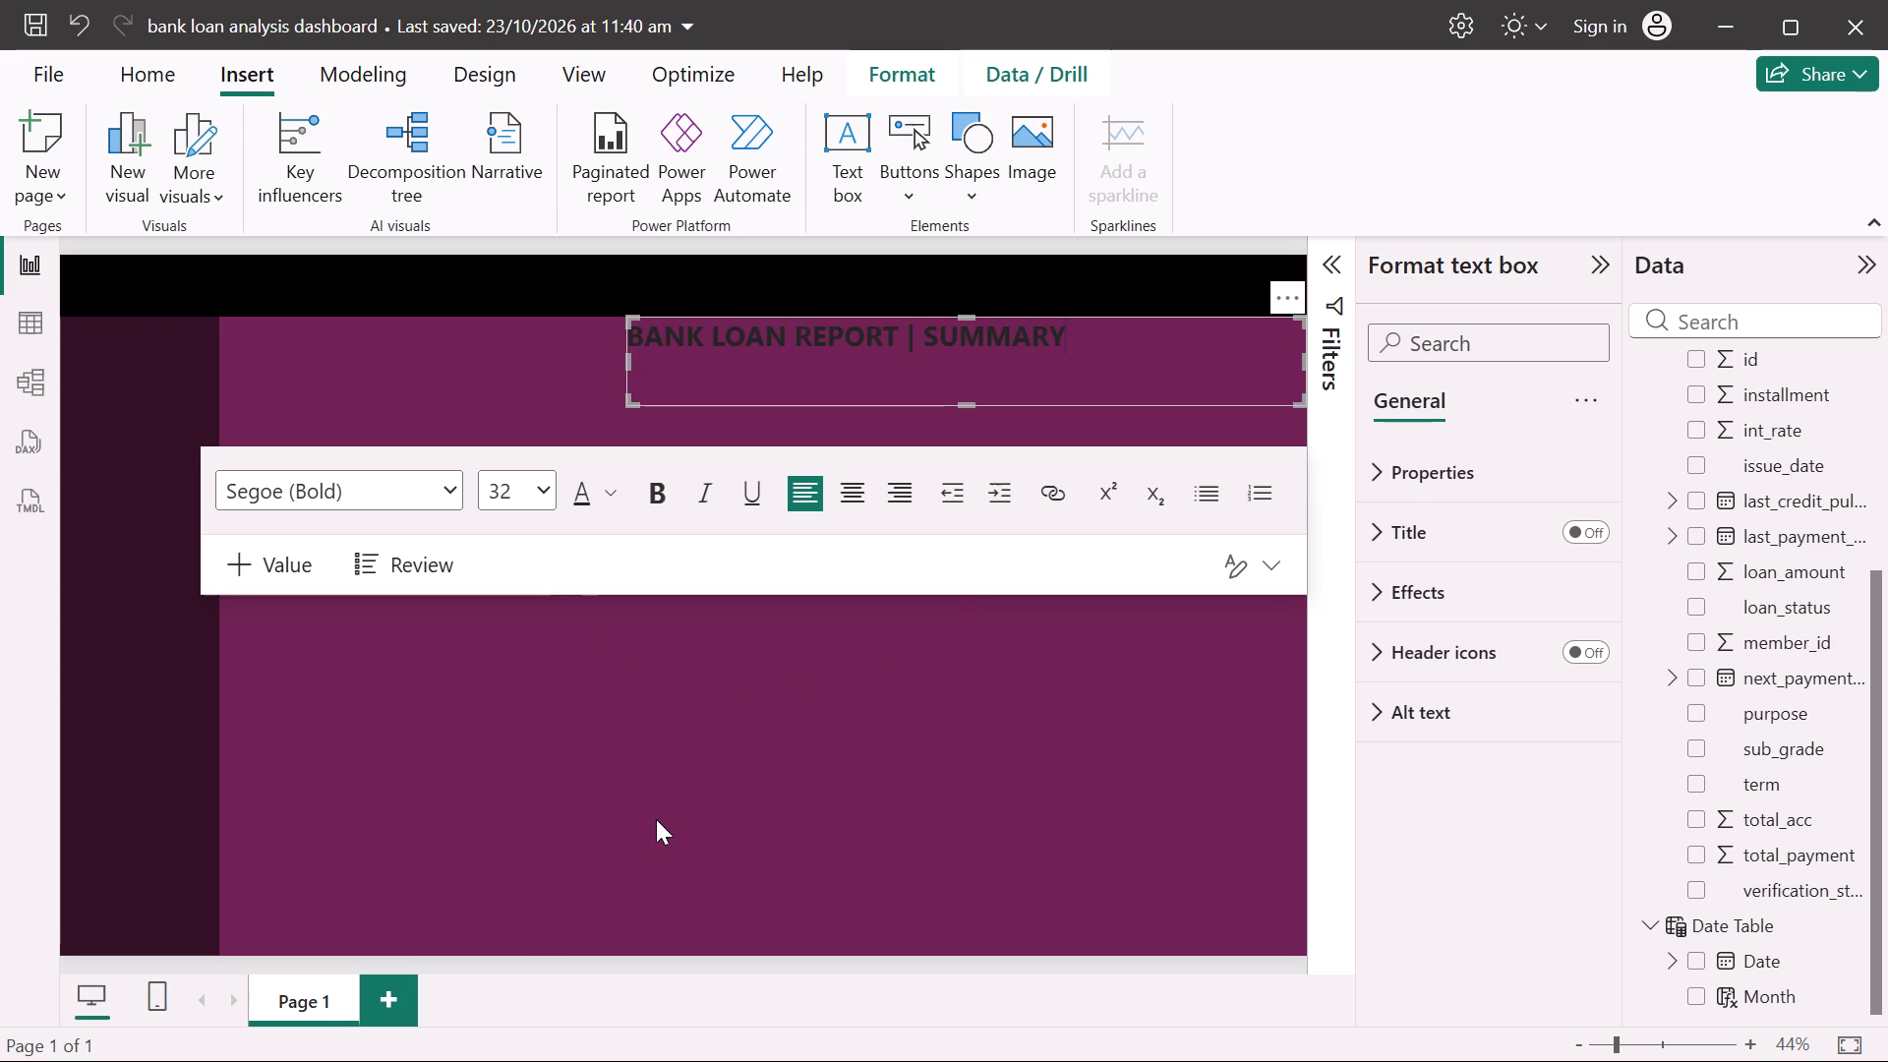
left_click(656, 819)
Look through the title text box's size, property, effects and background settings for a way to recolour the text.
left_click(935, 348)
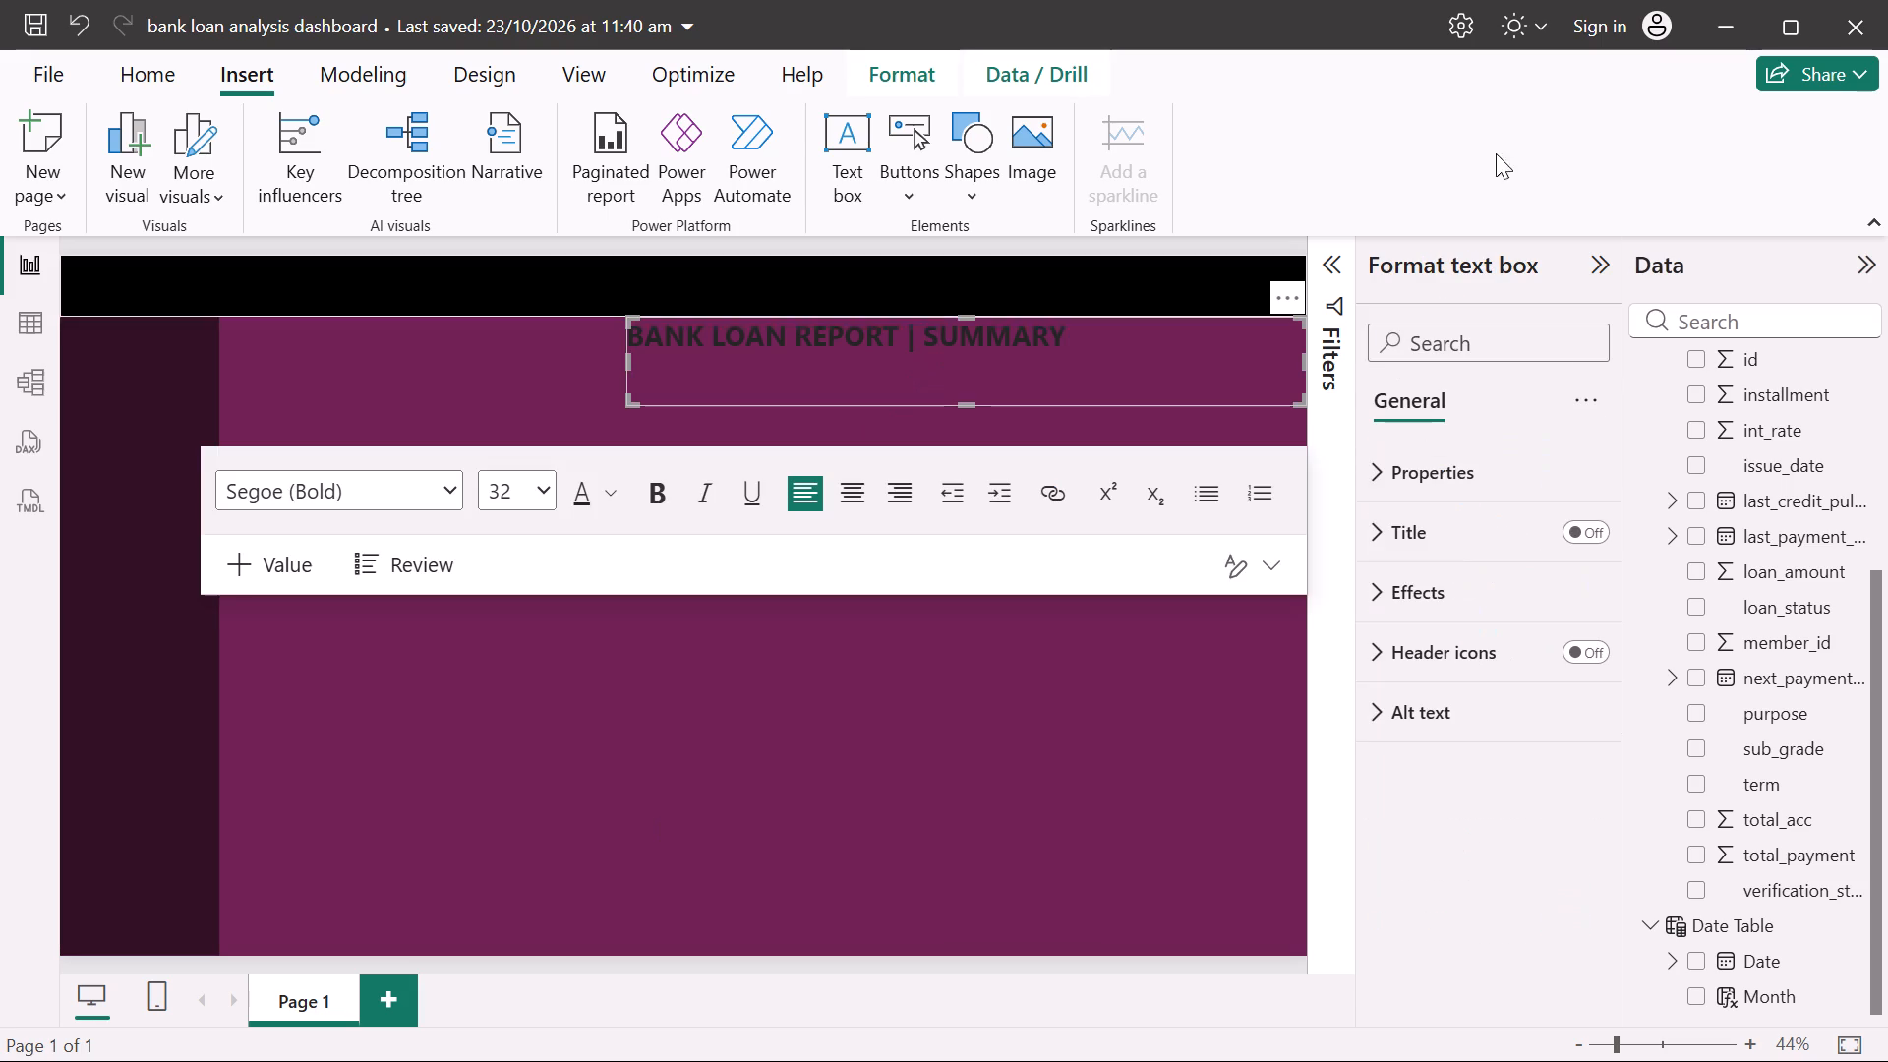
left_click(1421, 469)
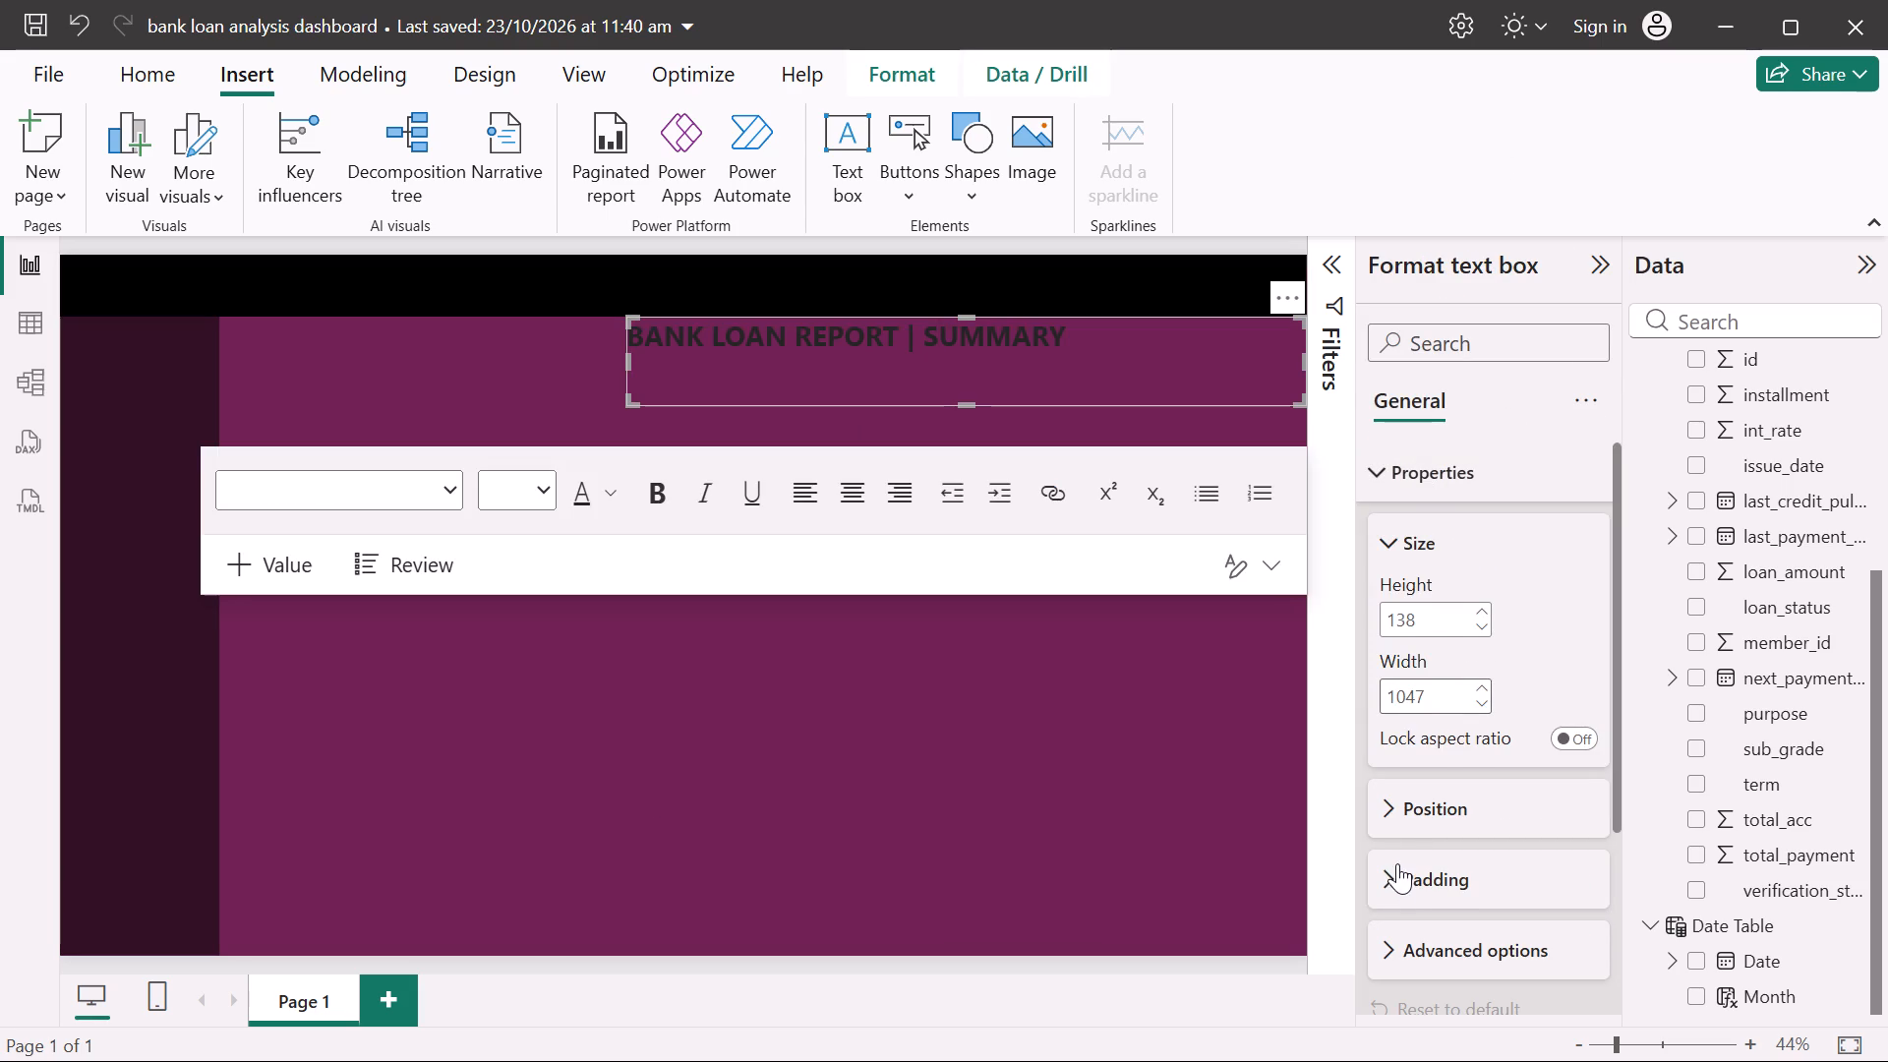
scroll(1397, 863, "down", 3)
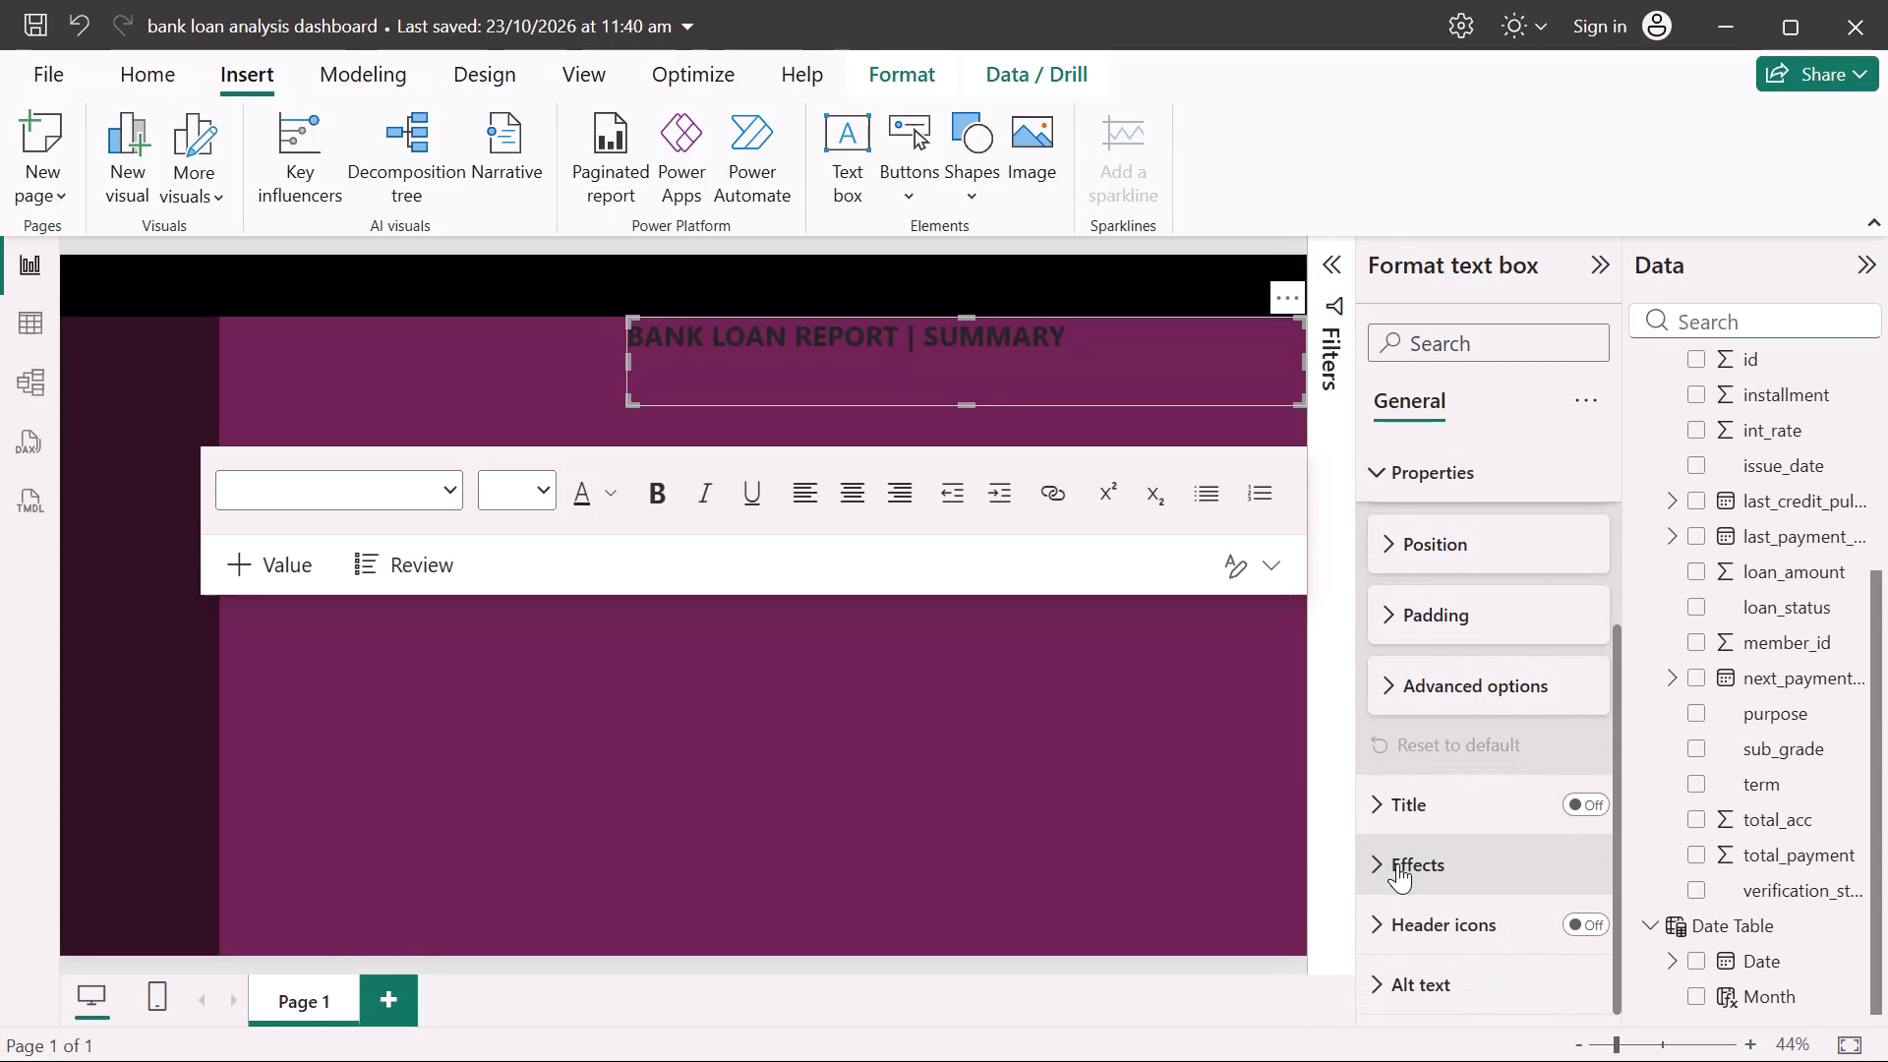
scroll(1478, 600, "up", 2)
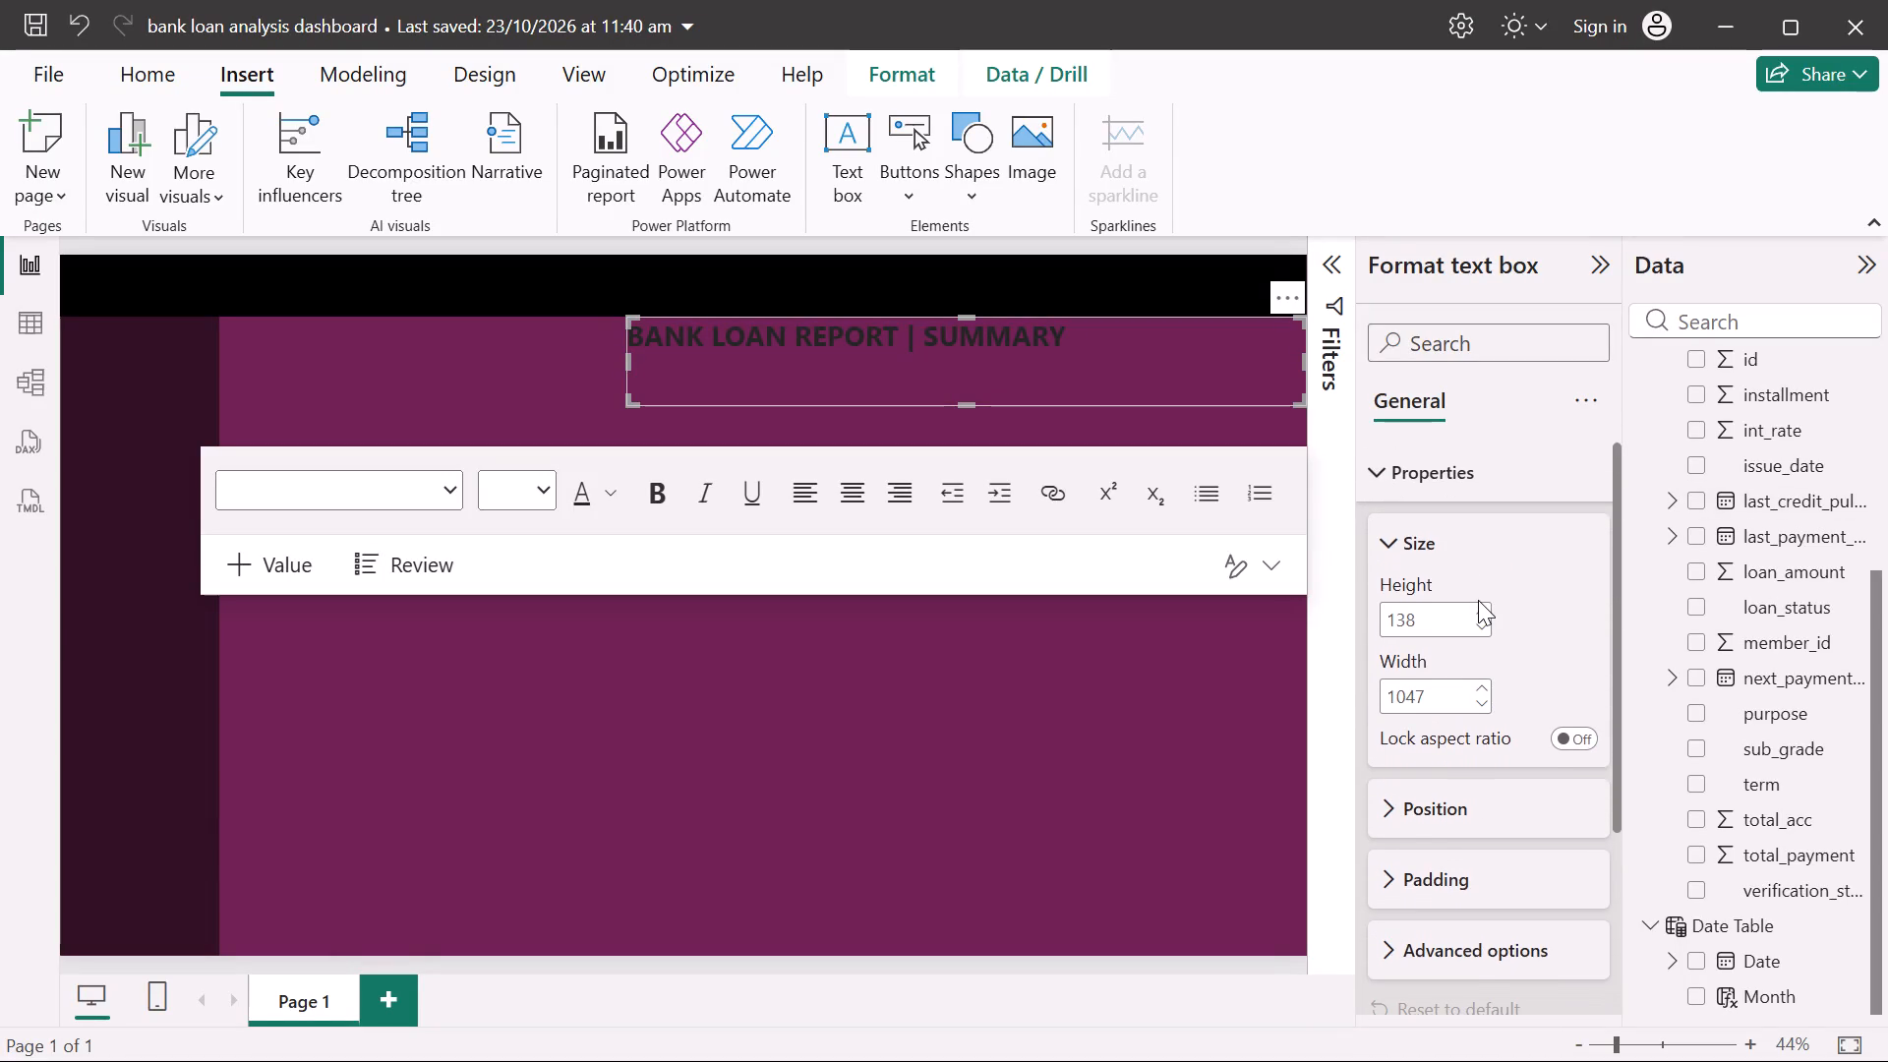
left_click(1436, 414)
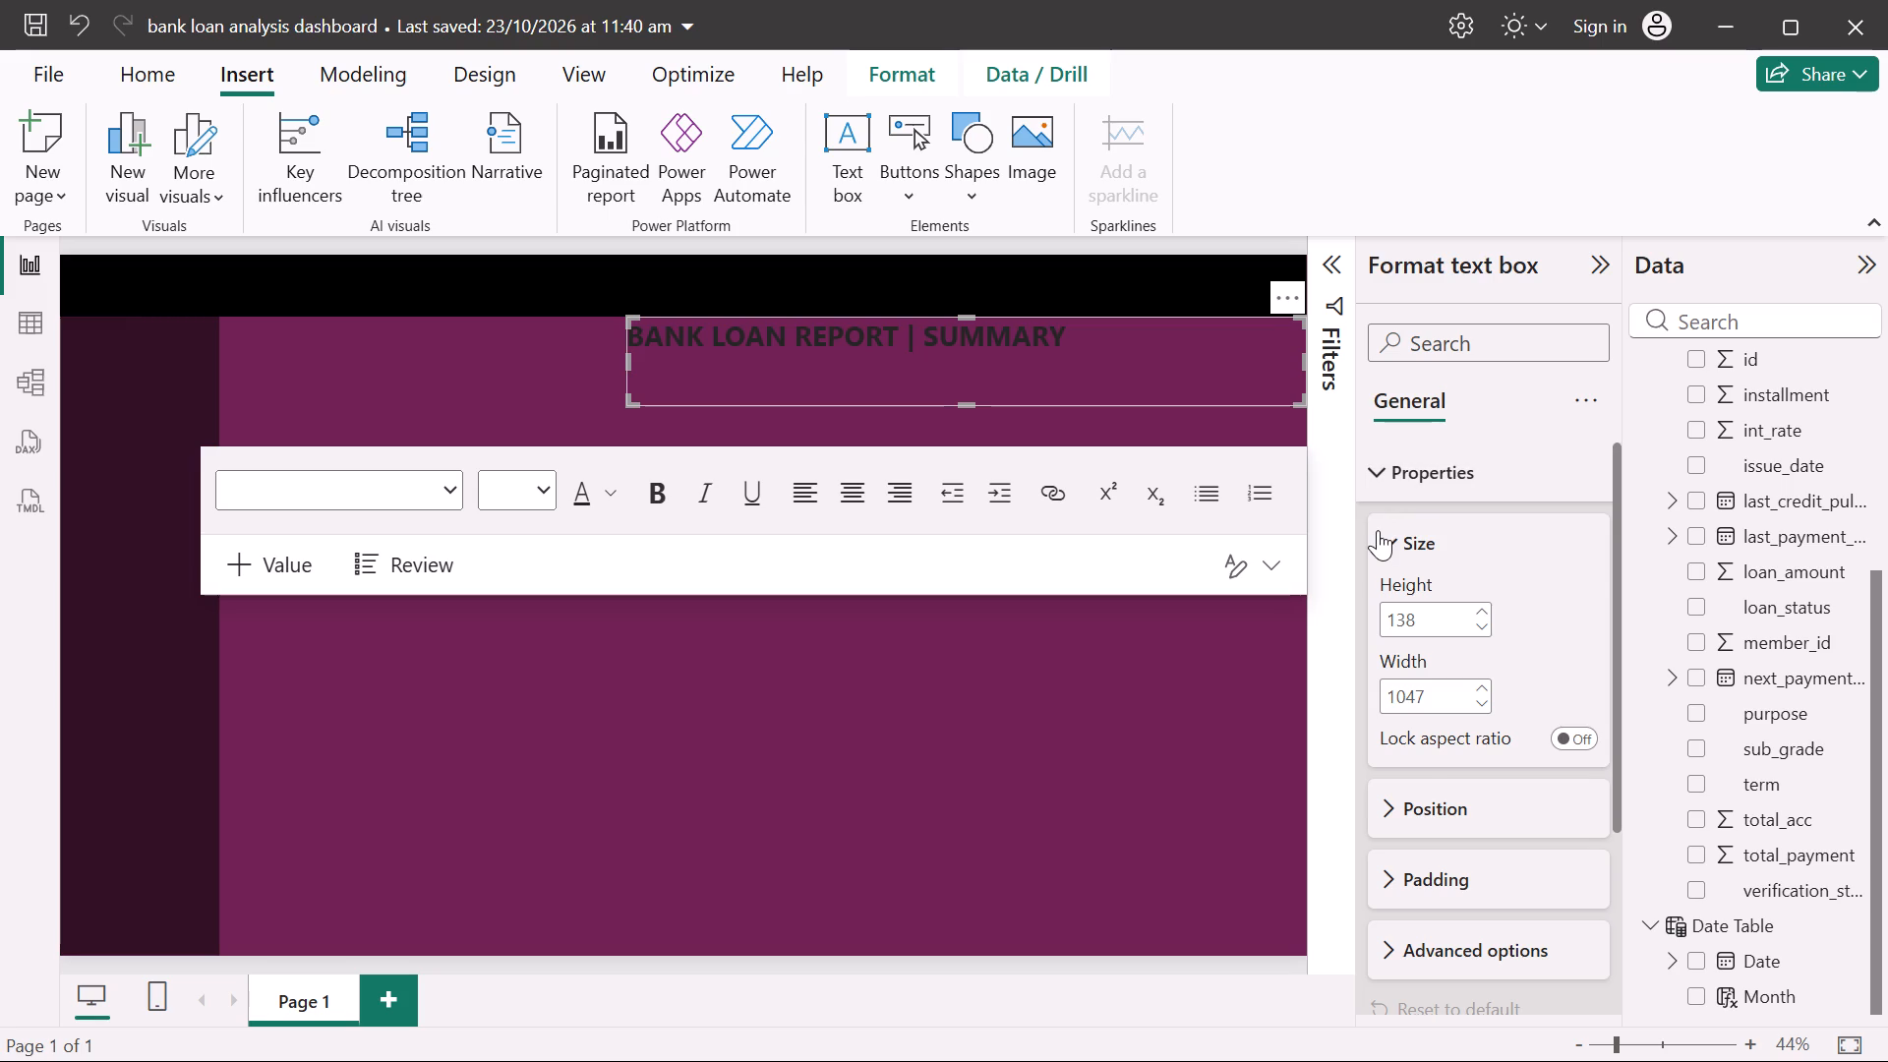
left_click(1378, 530)
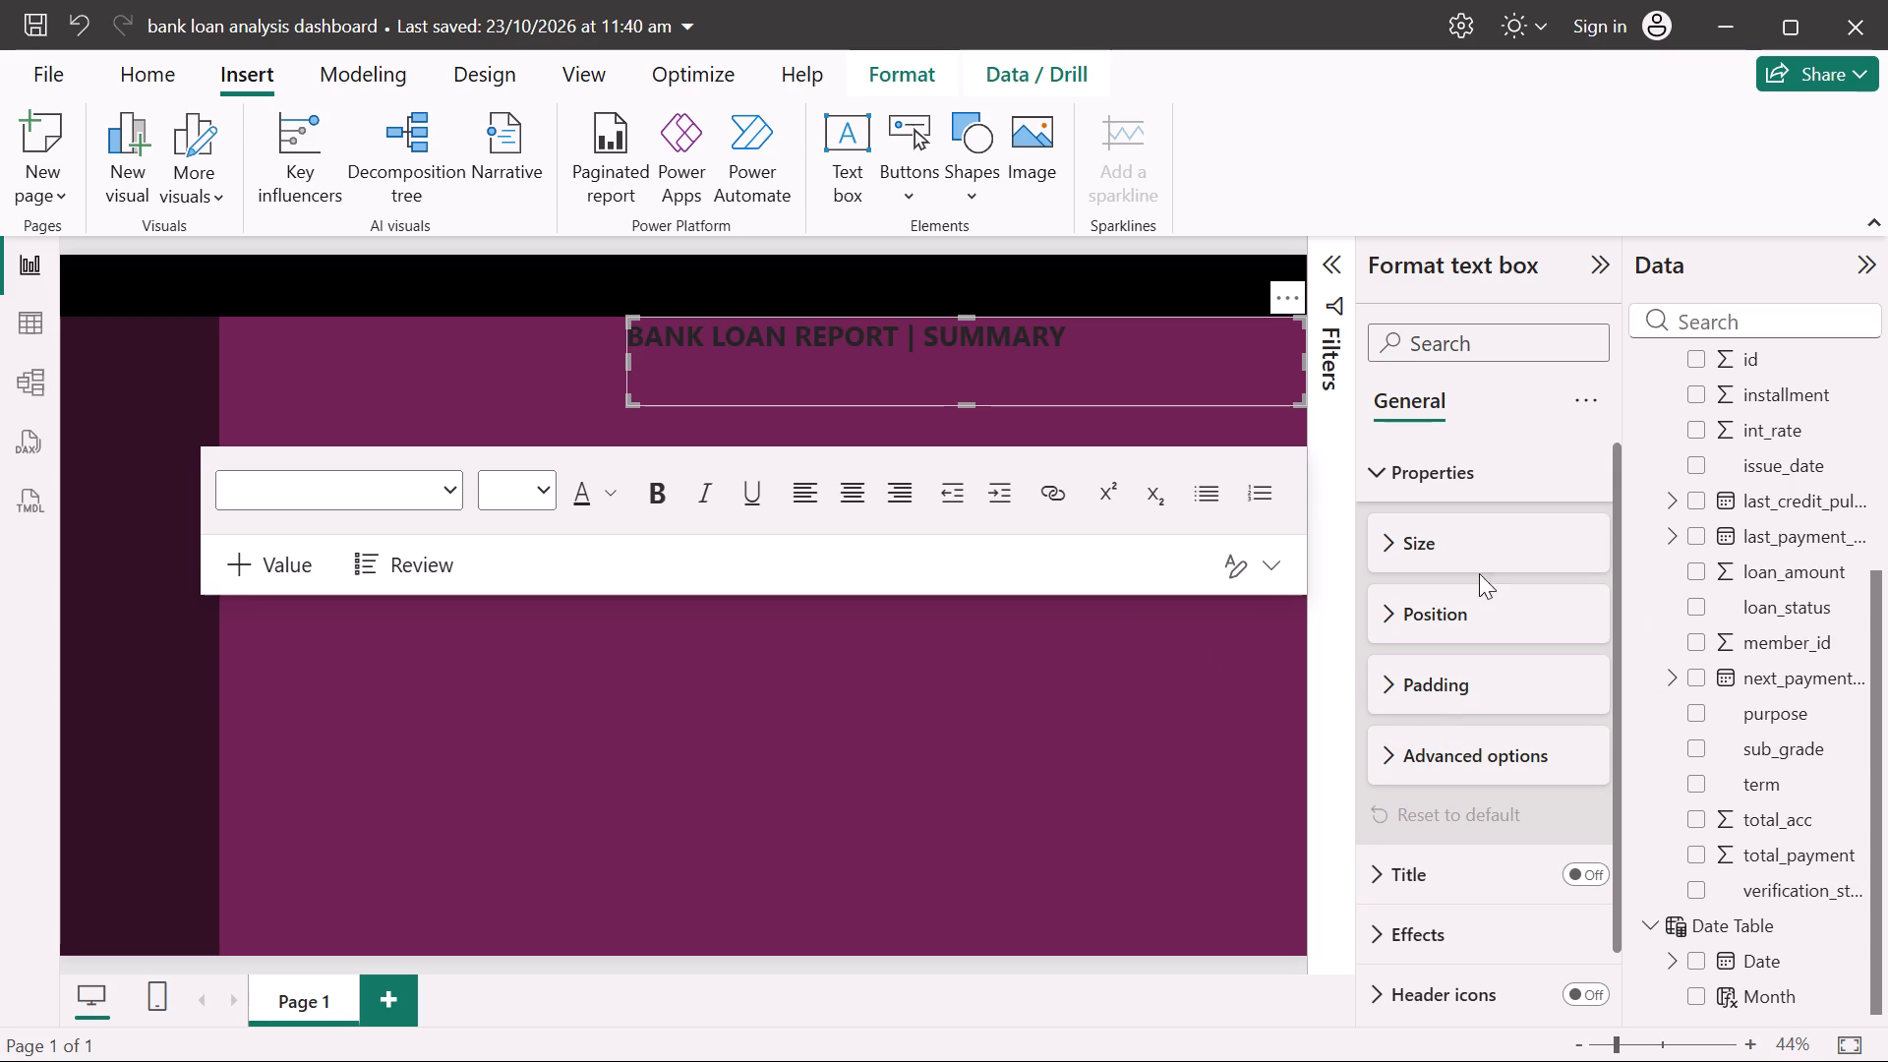
left_click(969, 405)
scroll(1422, 786, "down", 1)
left_click(1384, 874)
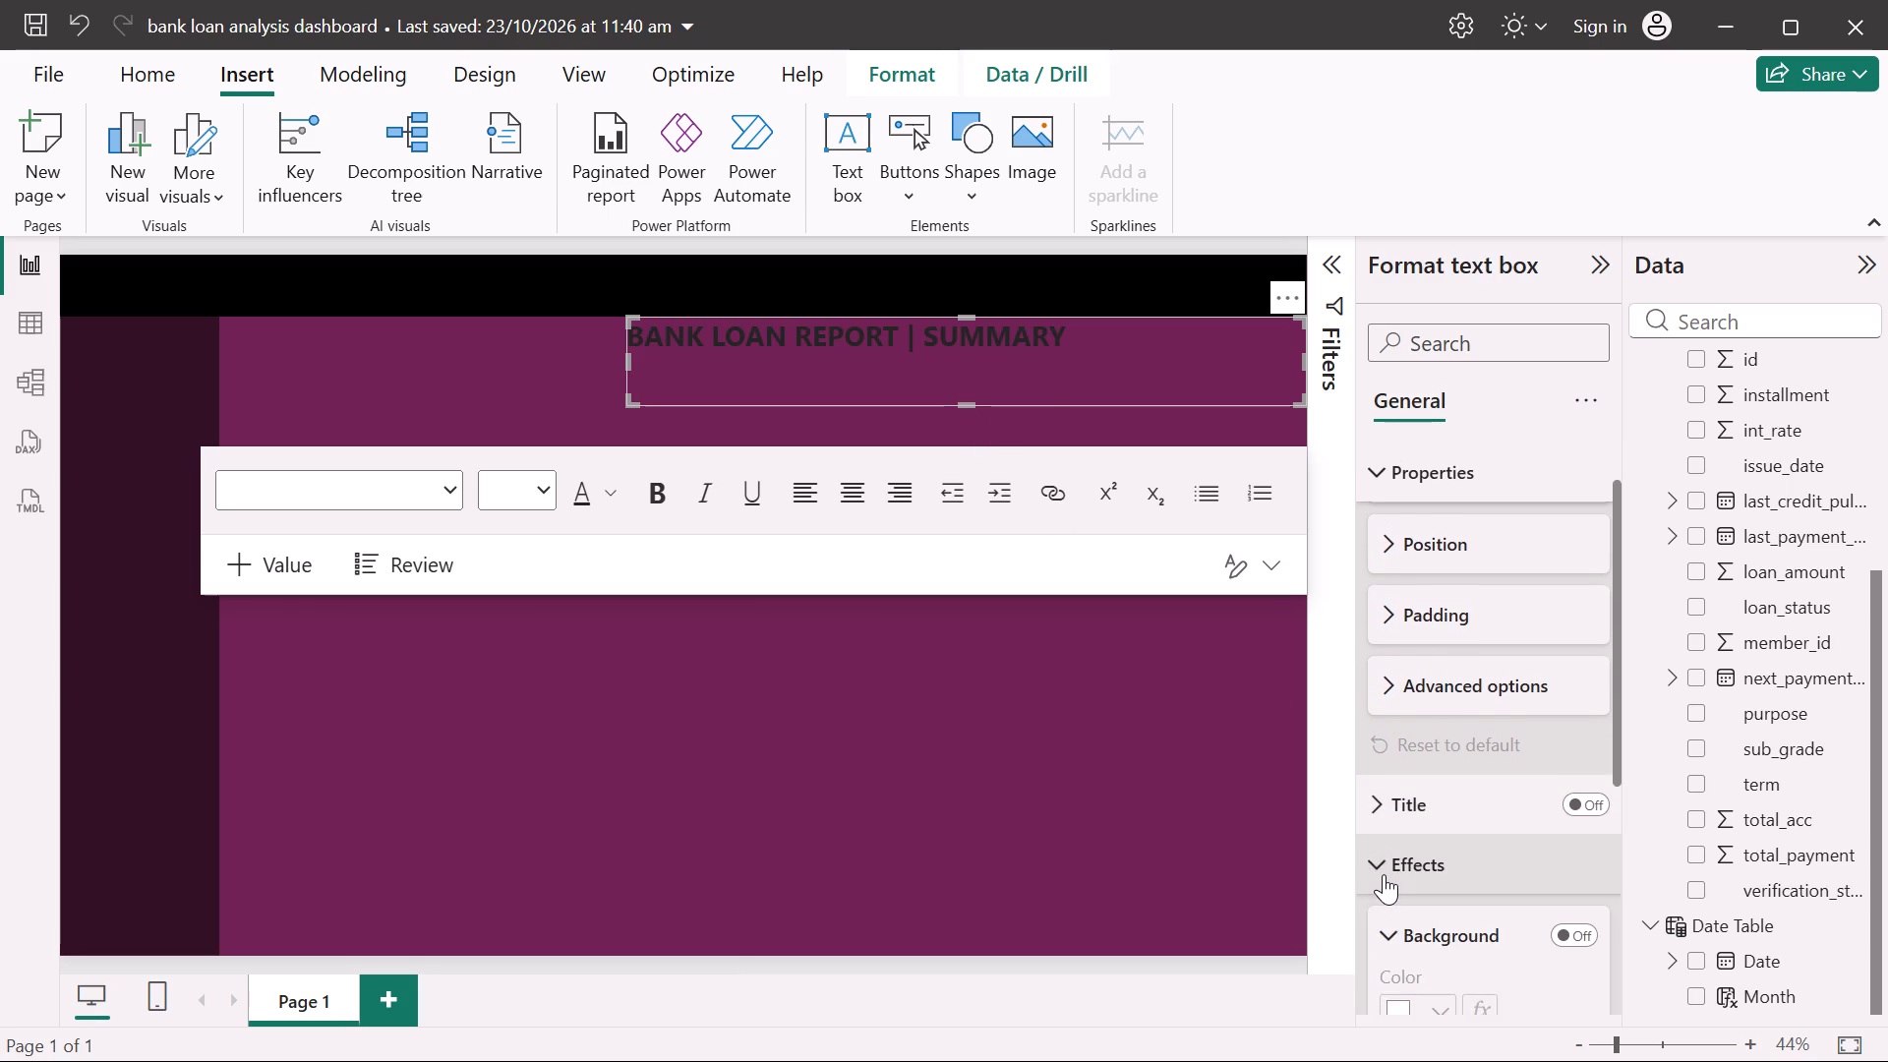
scroll(1384, 874, "down", 3)
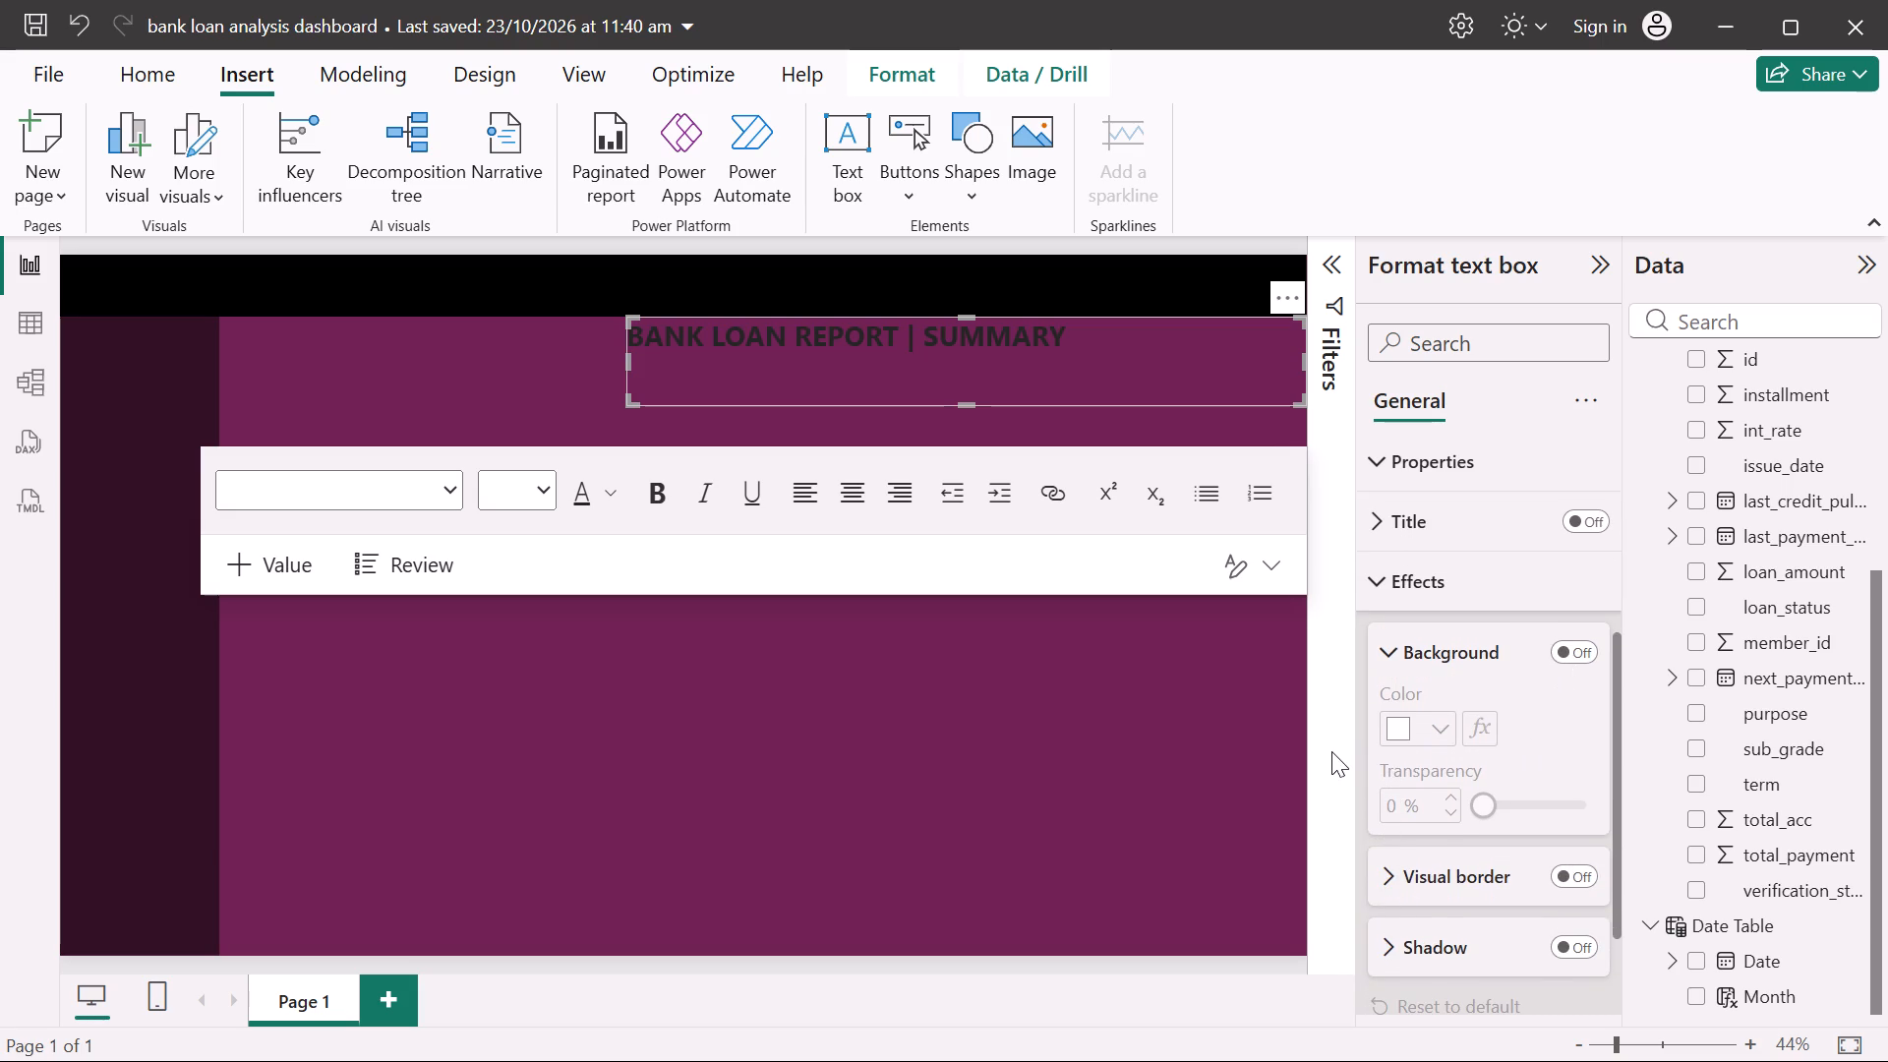
left_click(1411, 733)
scroll(1411, 733, "up", 2)
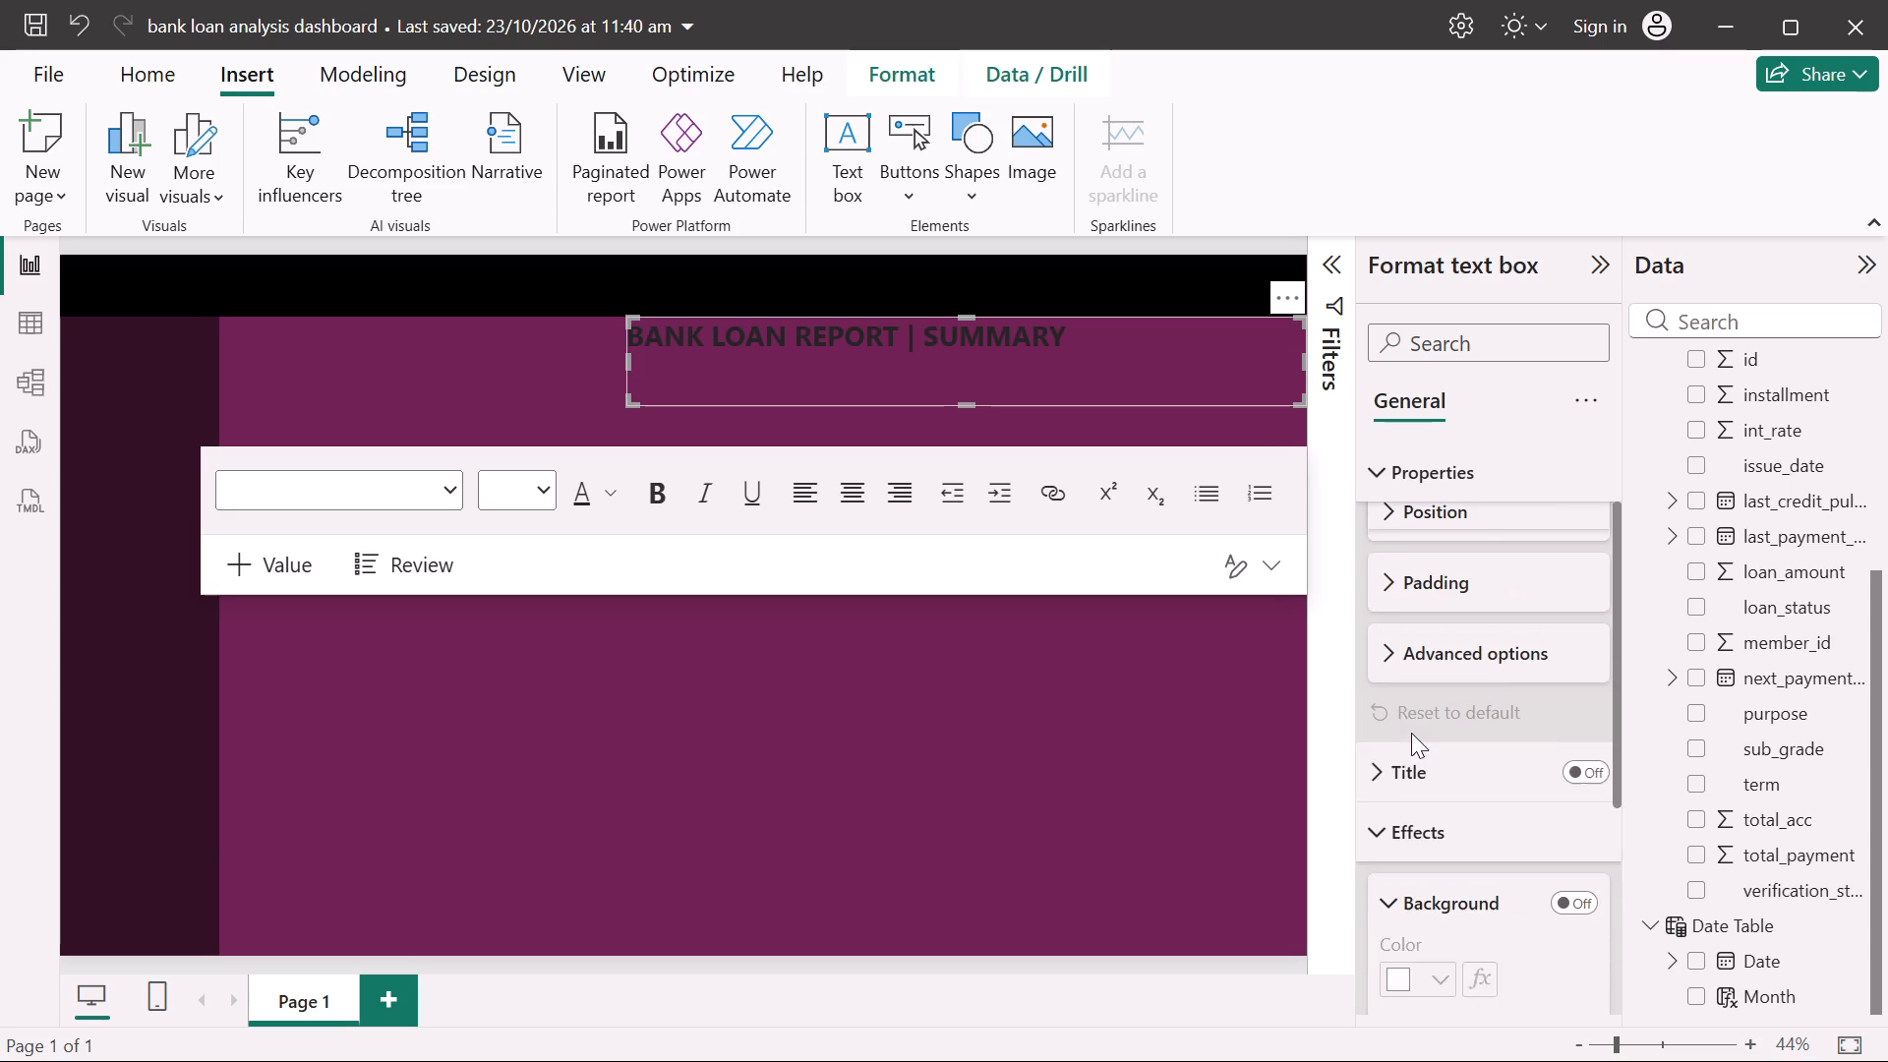
scroll(1445, 598, "up", 1)
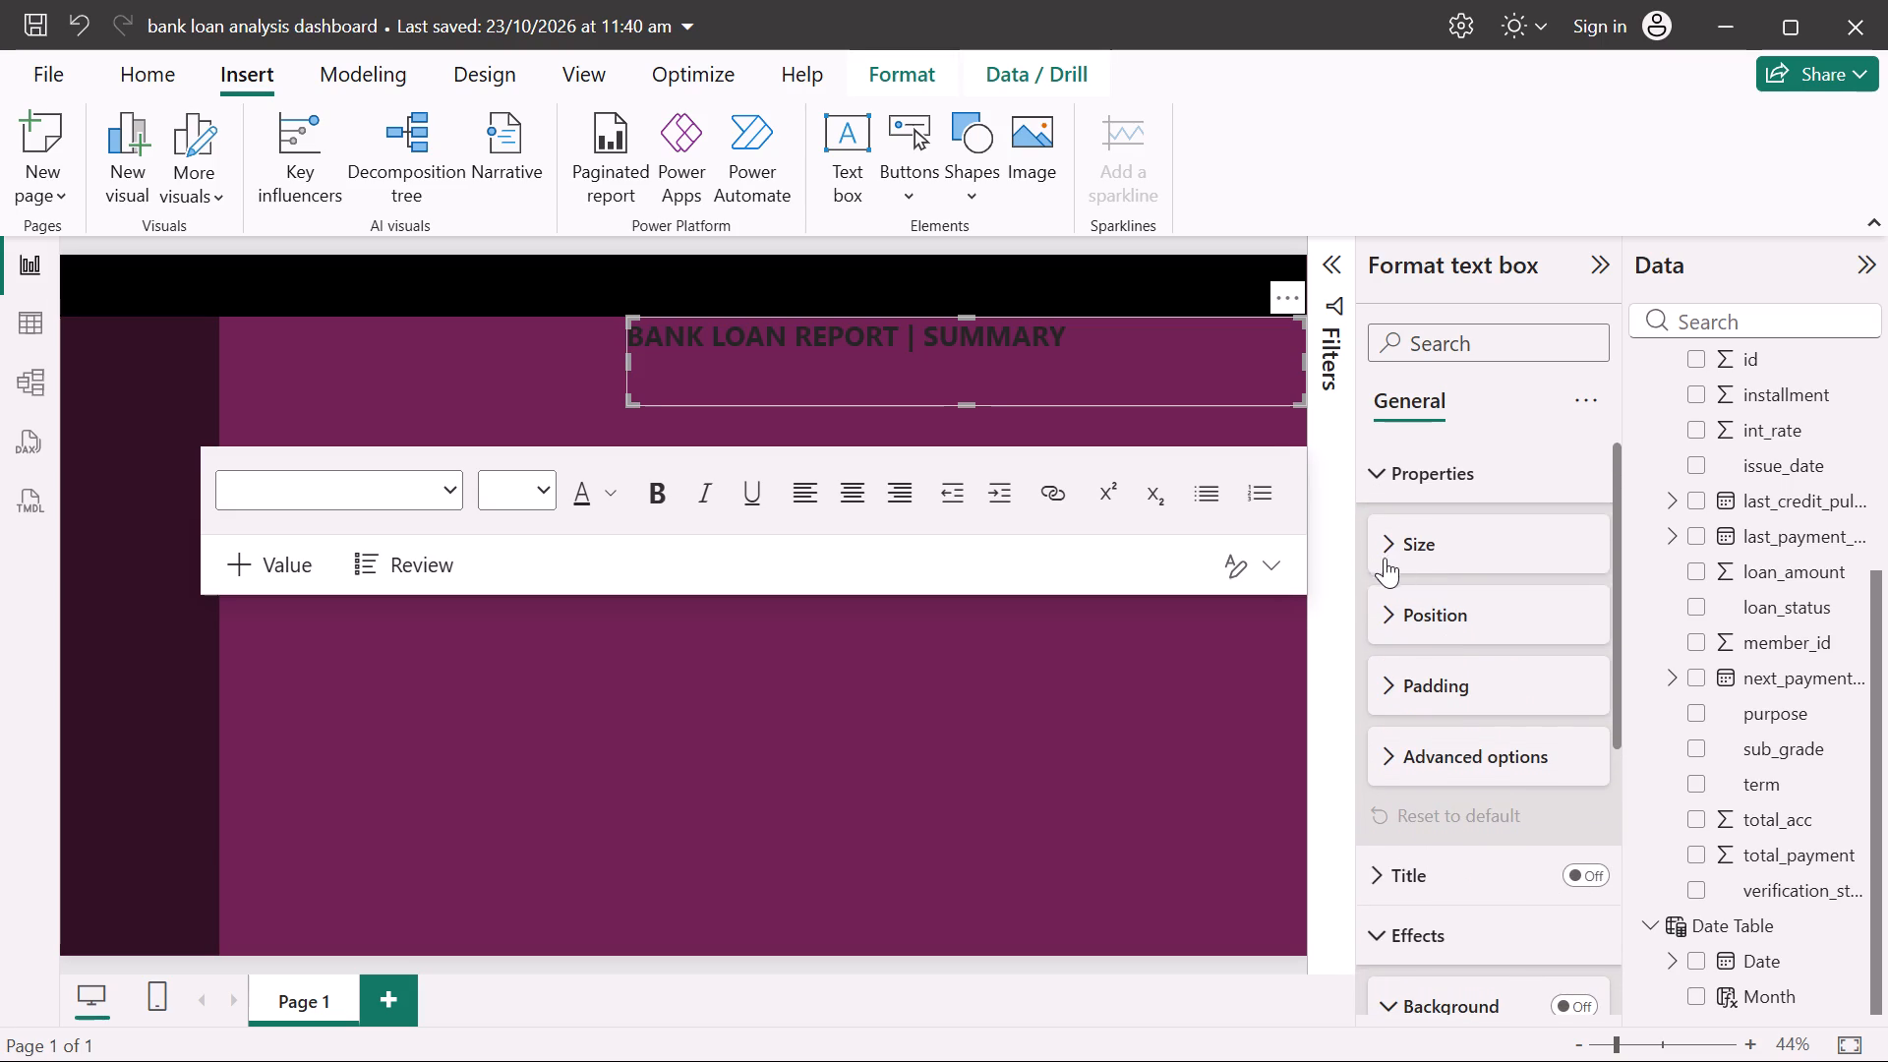
left_click(1383, 555)
scroll(1383, 555, "down", 3)
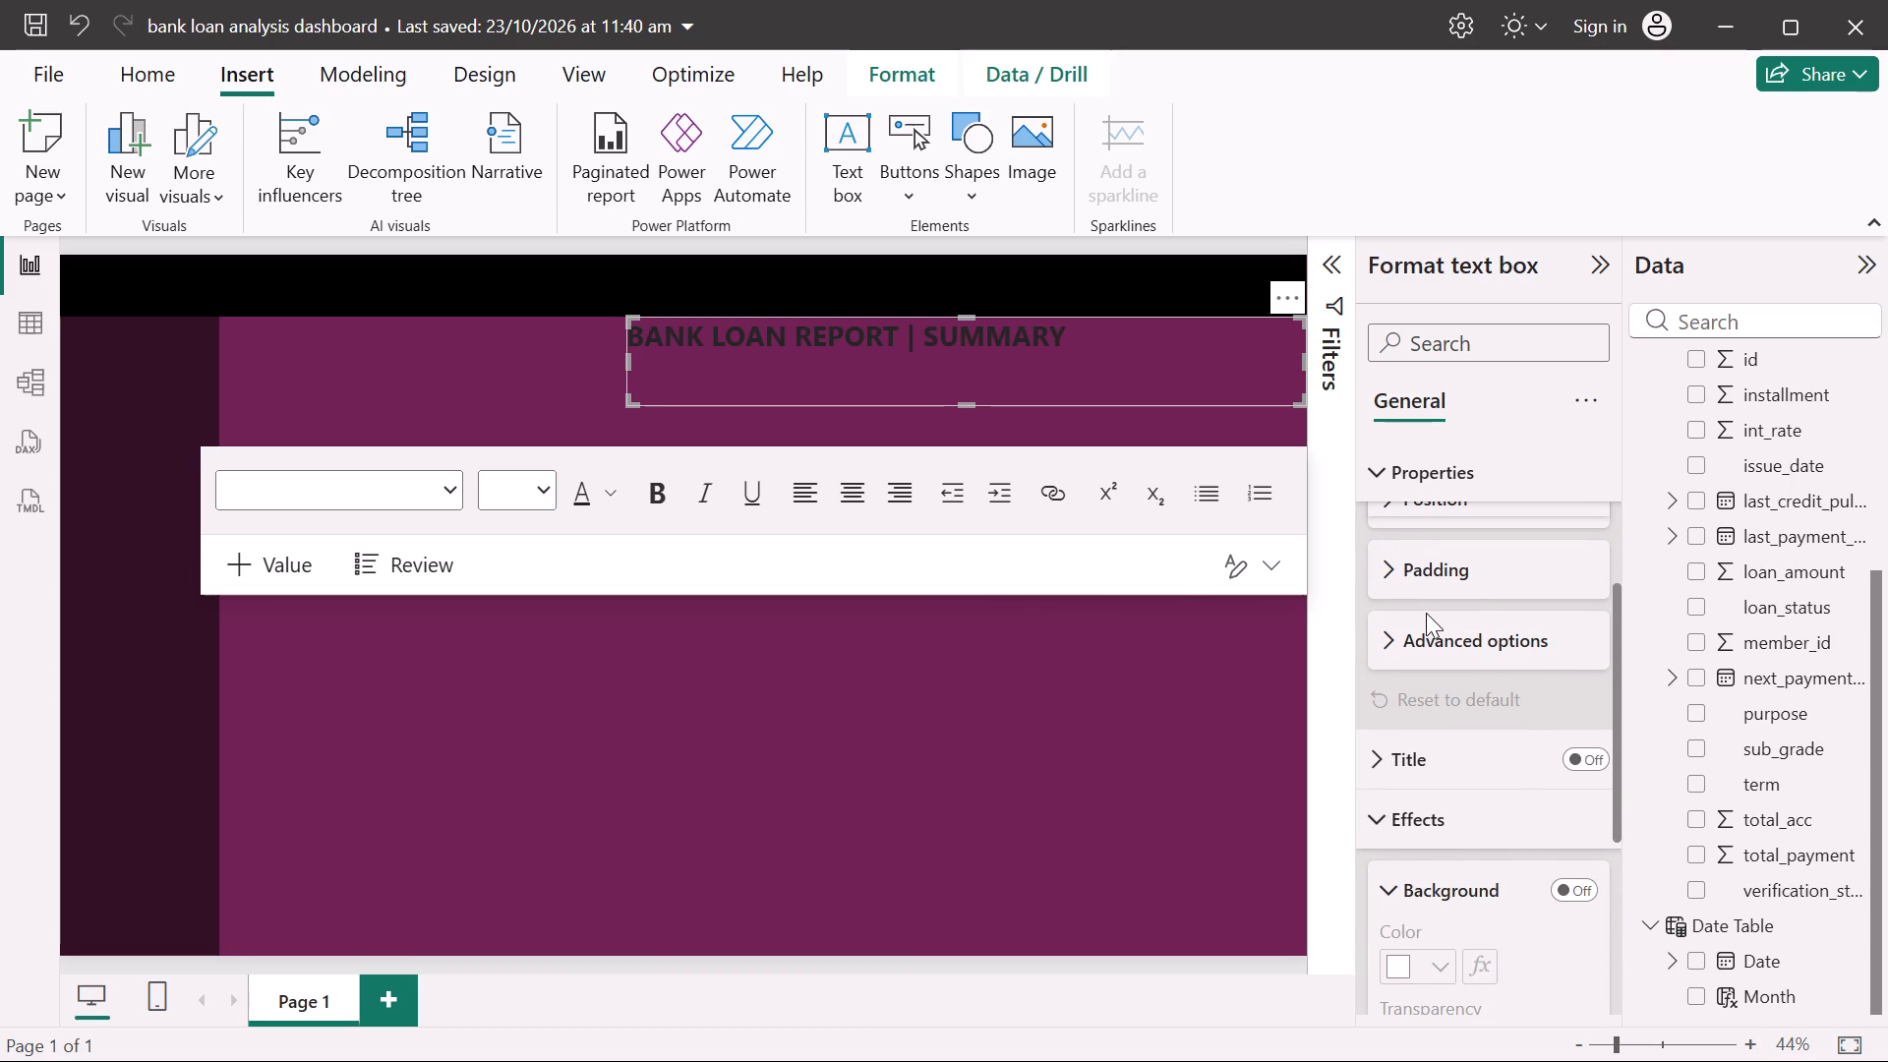
Set the font colour of the whole "BANK LOAN REPORT | SUMMARY" title to white.
left_click(616, 494)
left_click(649, 538)
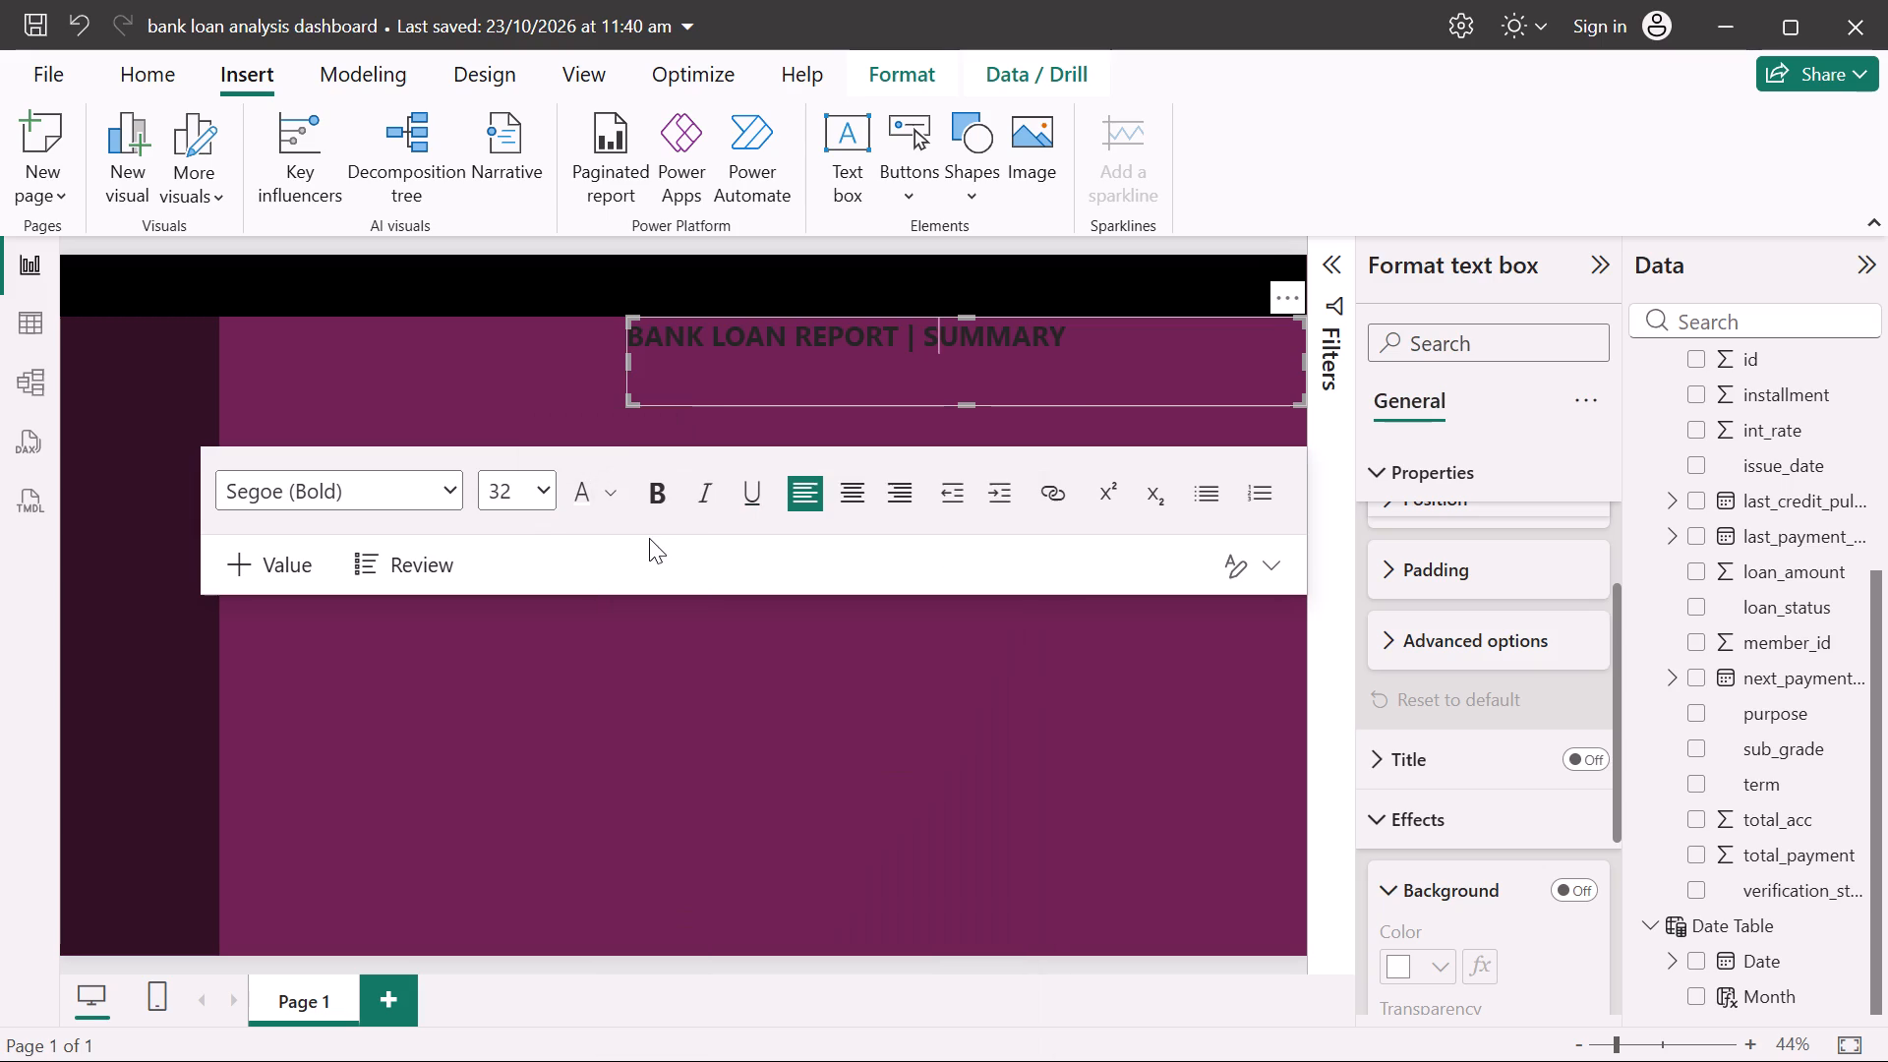
left_click_drag(1082, 333, 631, 325)
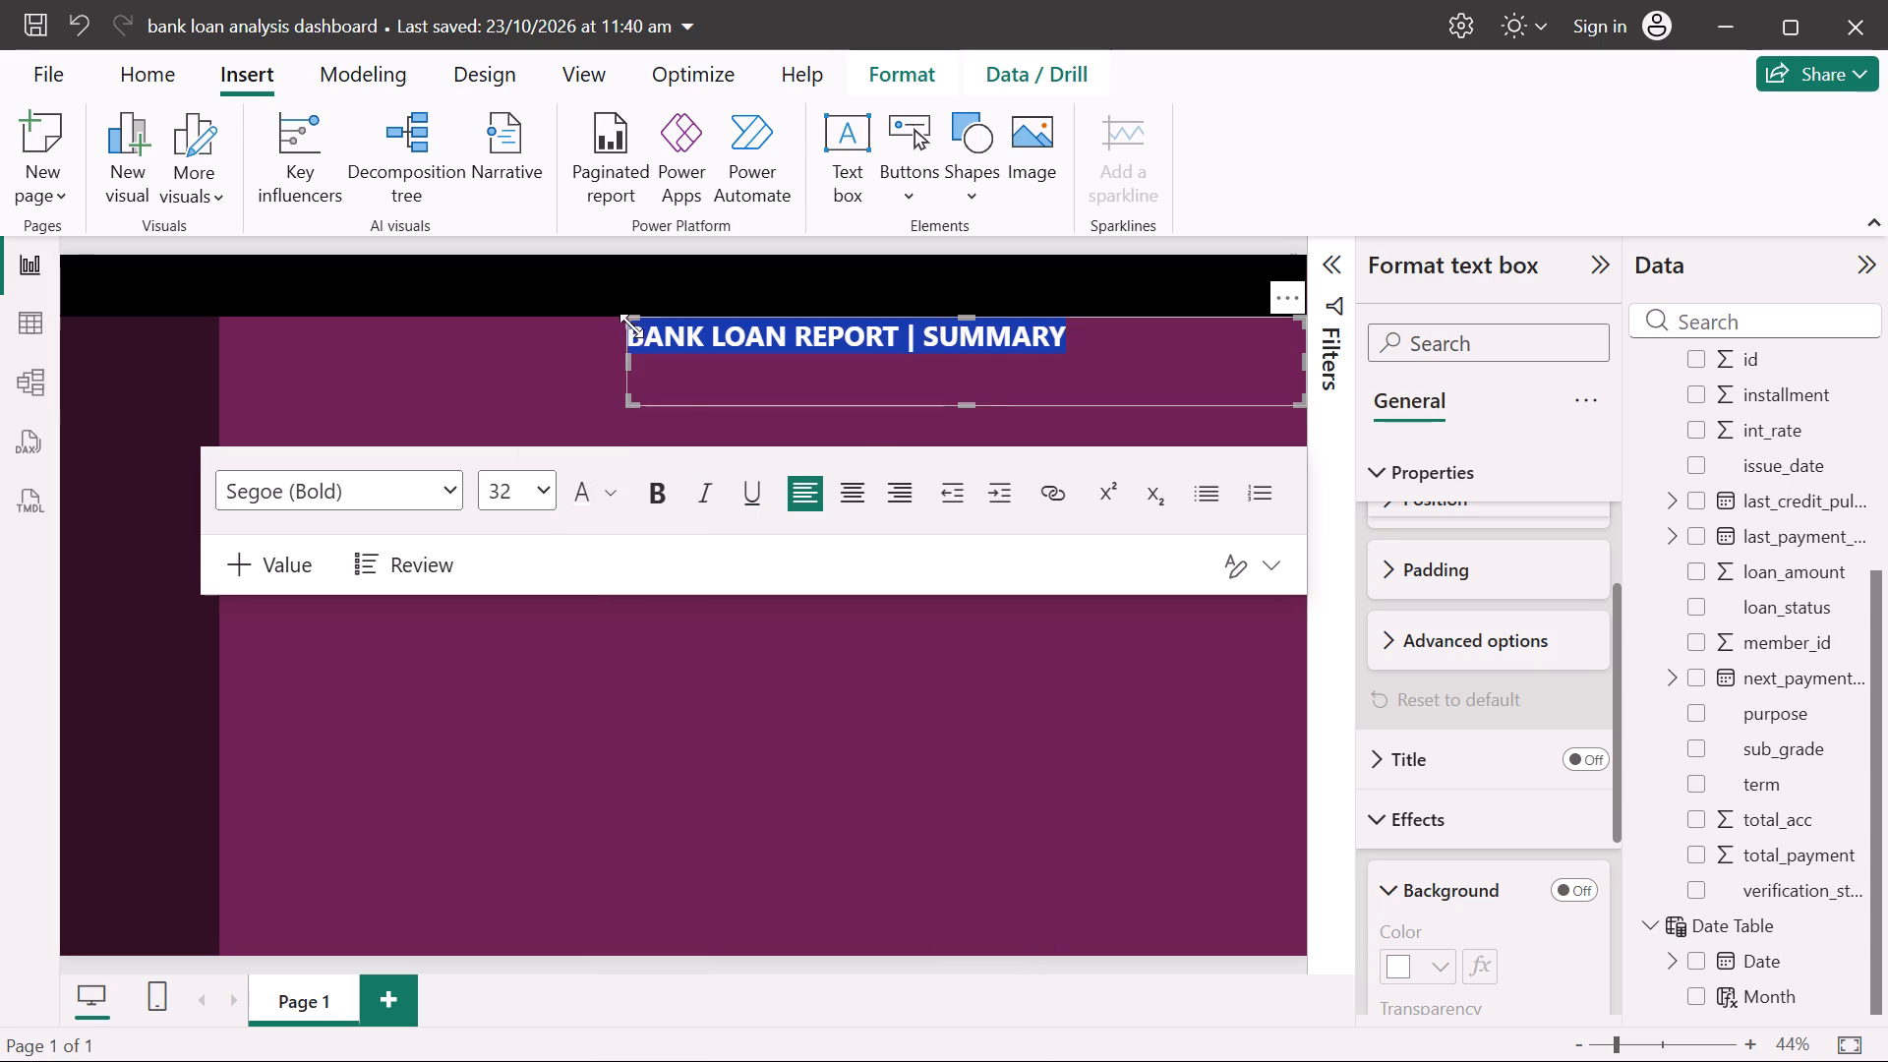
left_click_drag(631, 325, 626, 325)
left_click(606, 490)
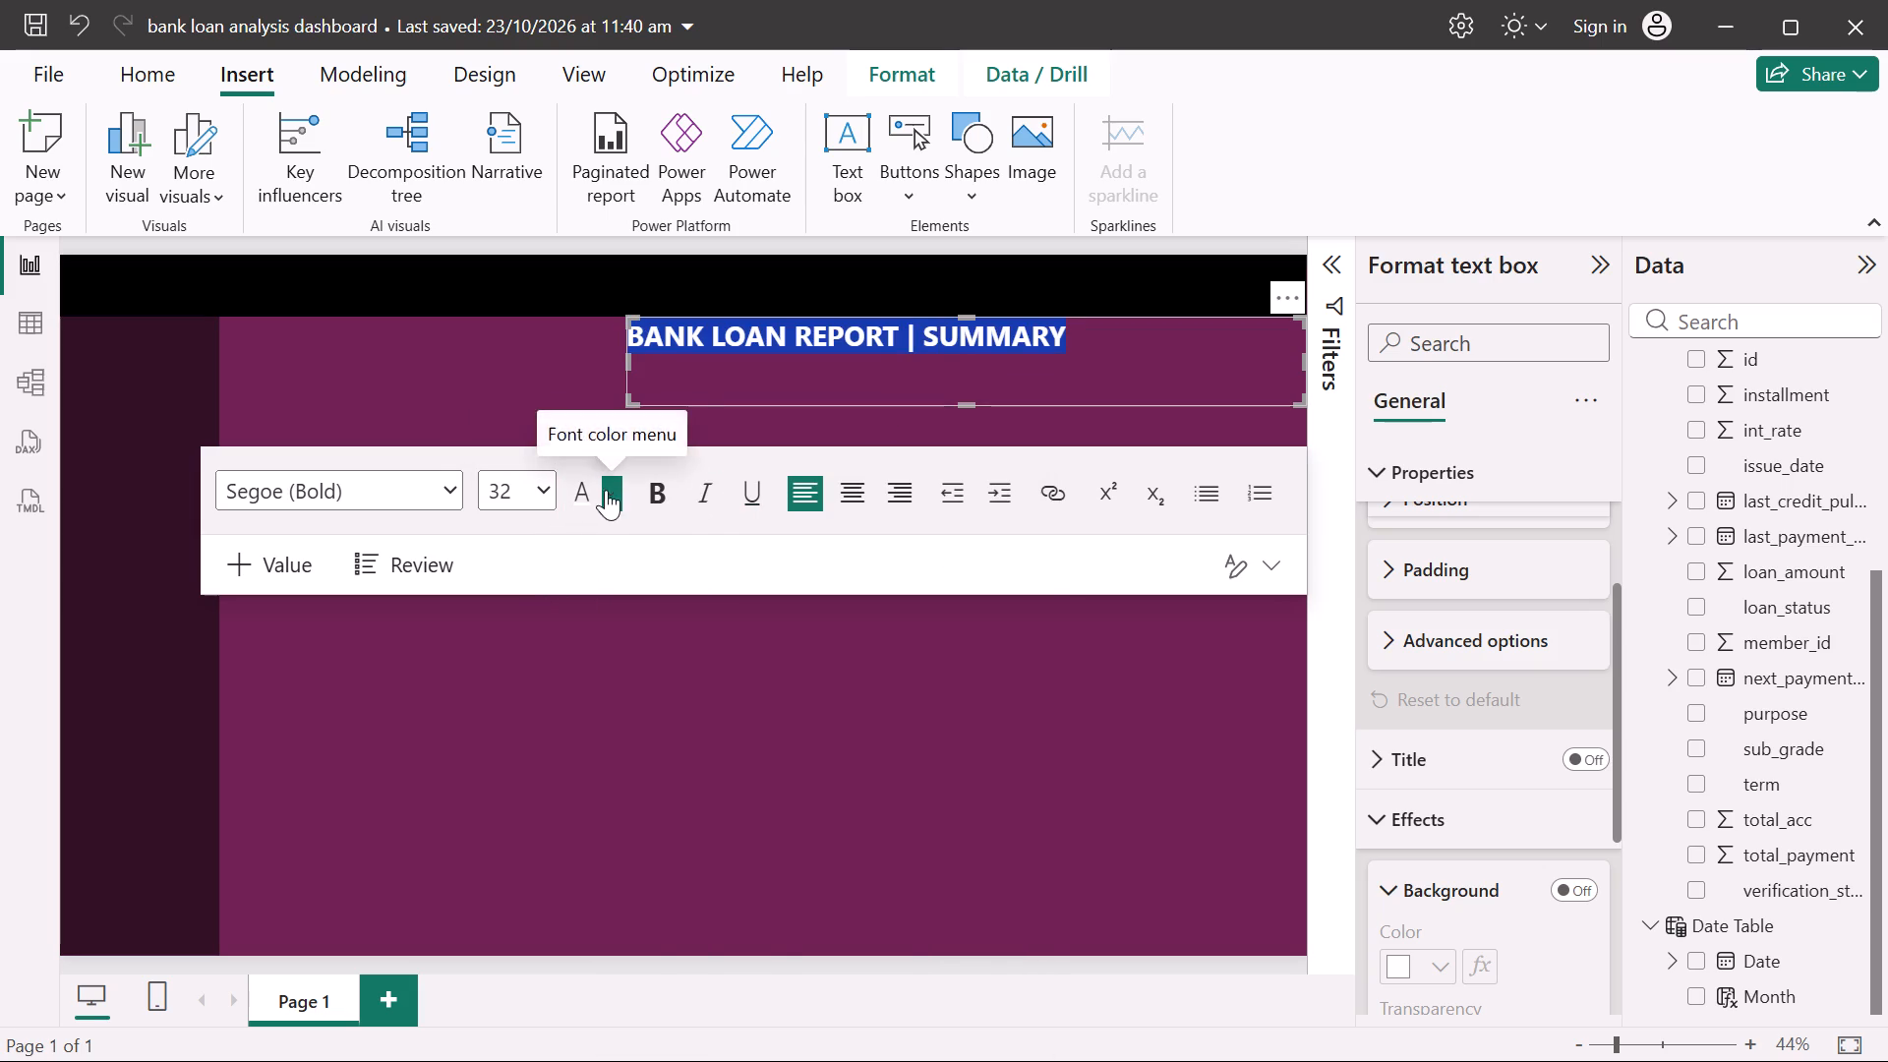
left_click(647, 550)
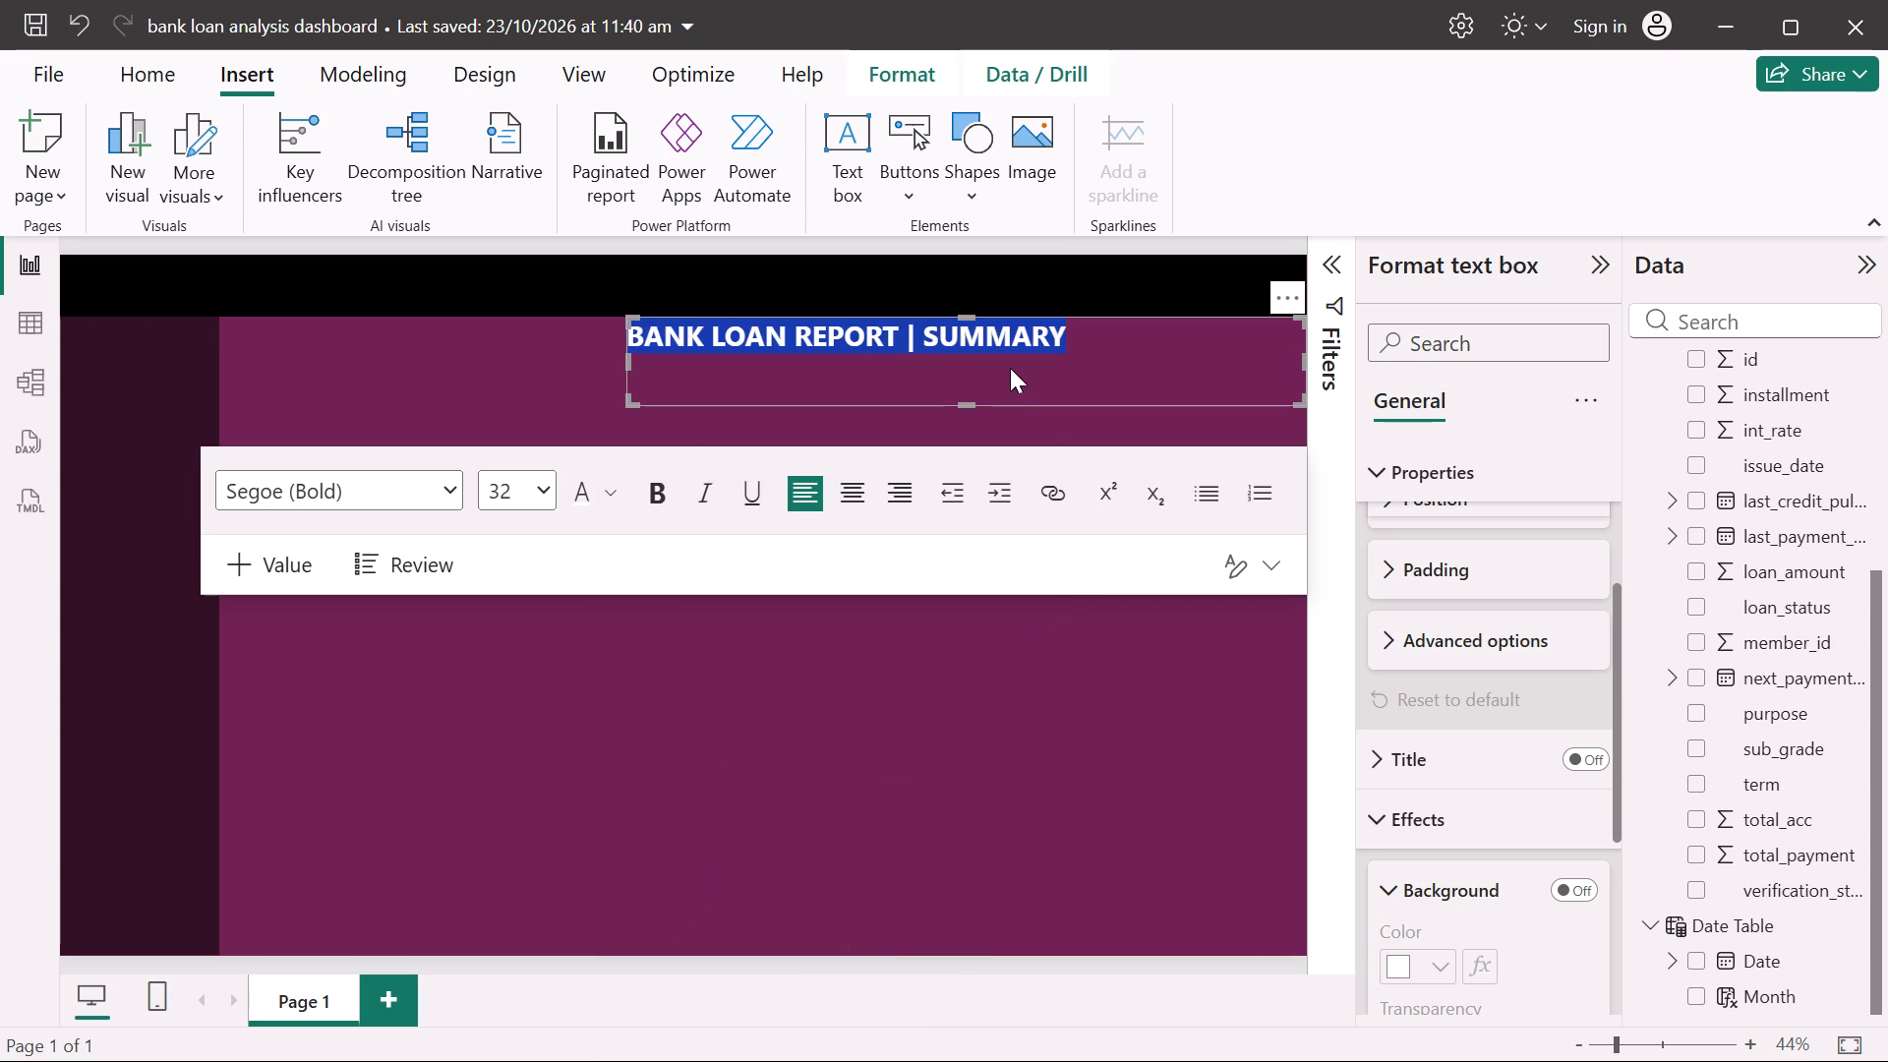
Recolour only the word "SUMMARY" in the title to a light pink theme colour.
left_click(1067, 343)
left_click_drag(1075, 332, 1005, 335)
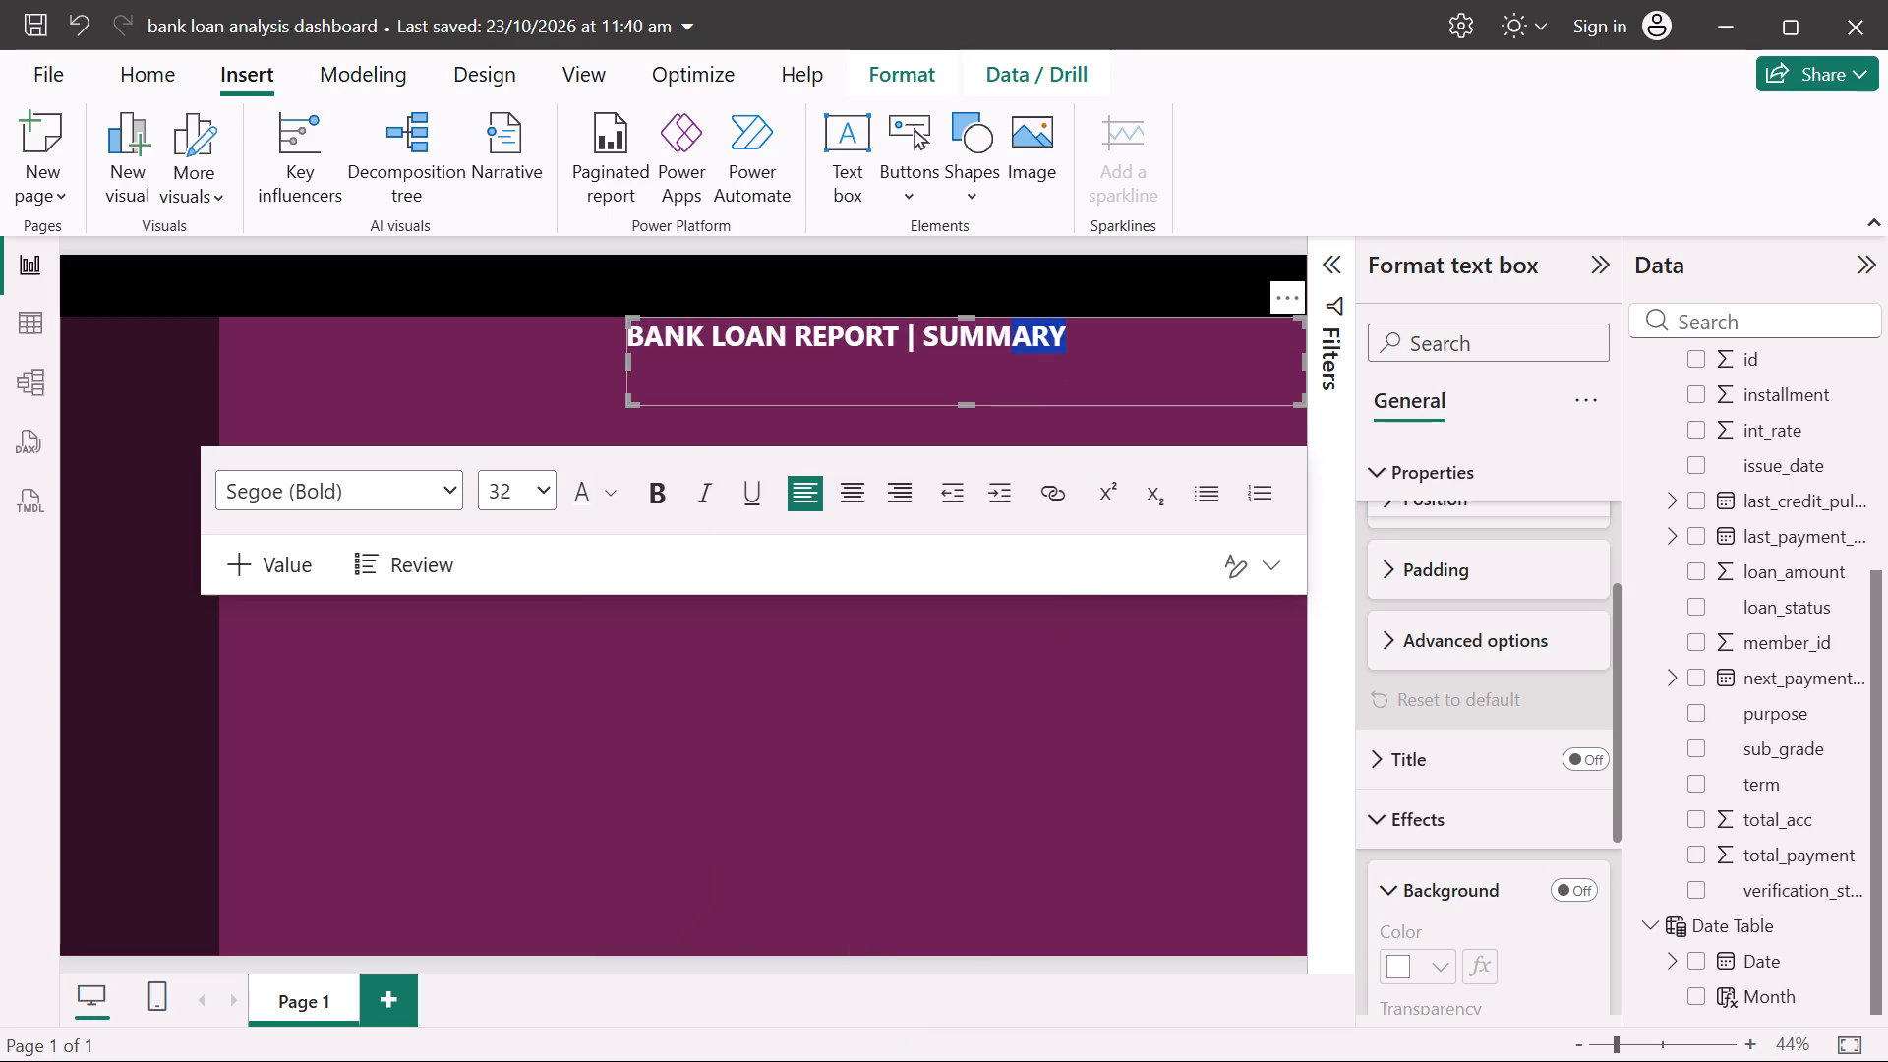
left_click_drag(1005, 335, 926, 334)
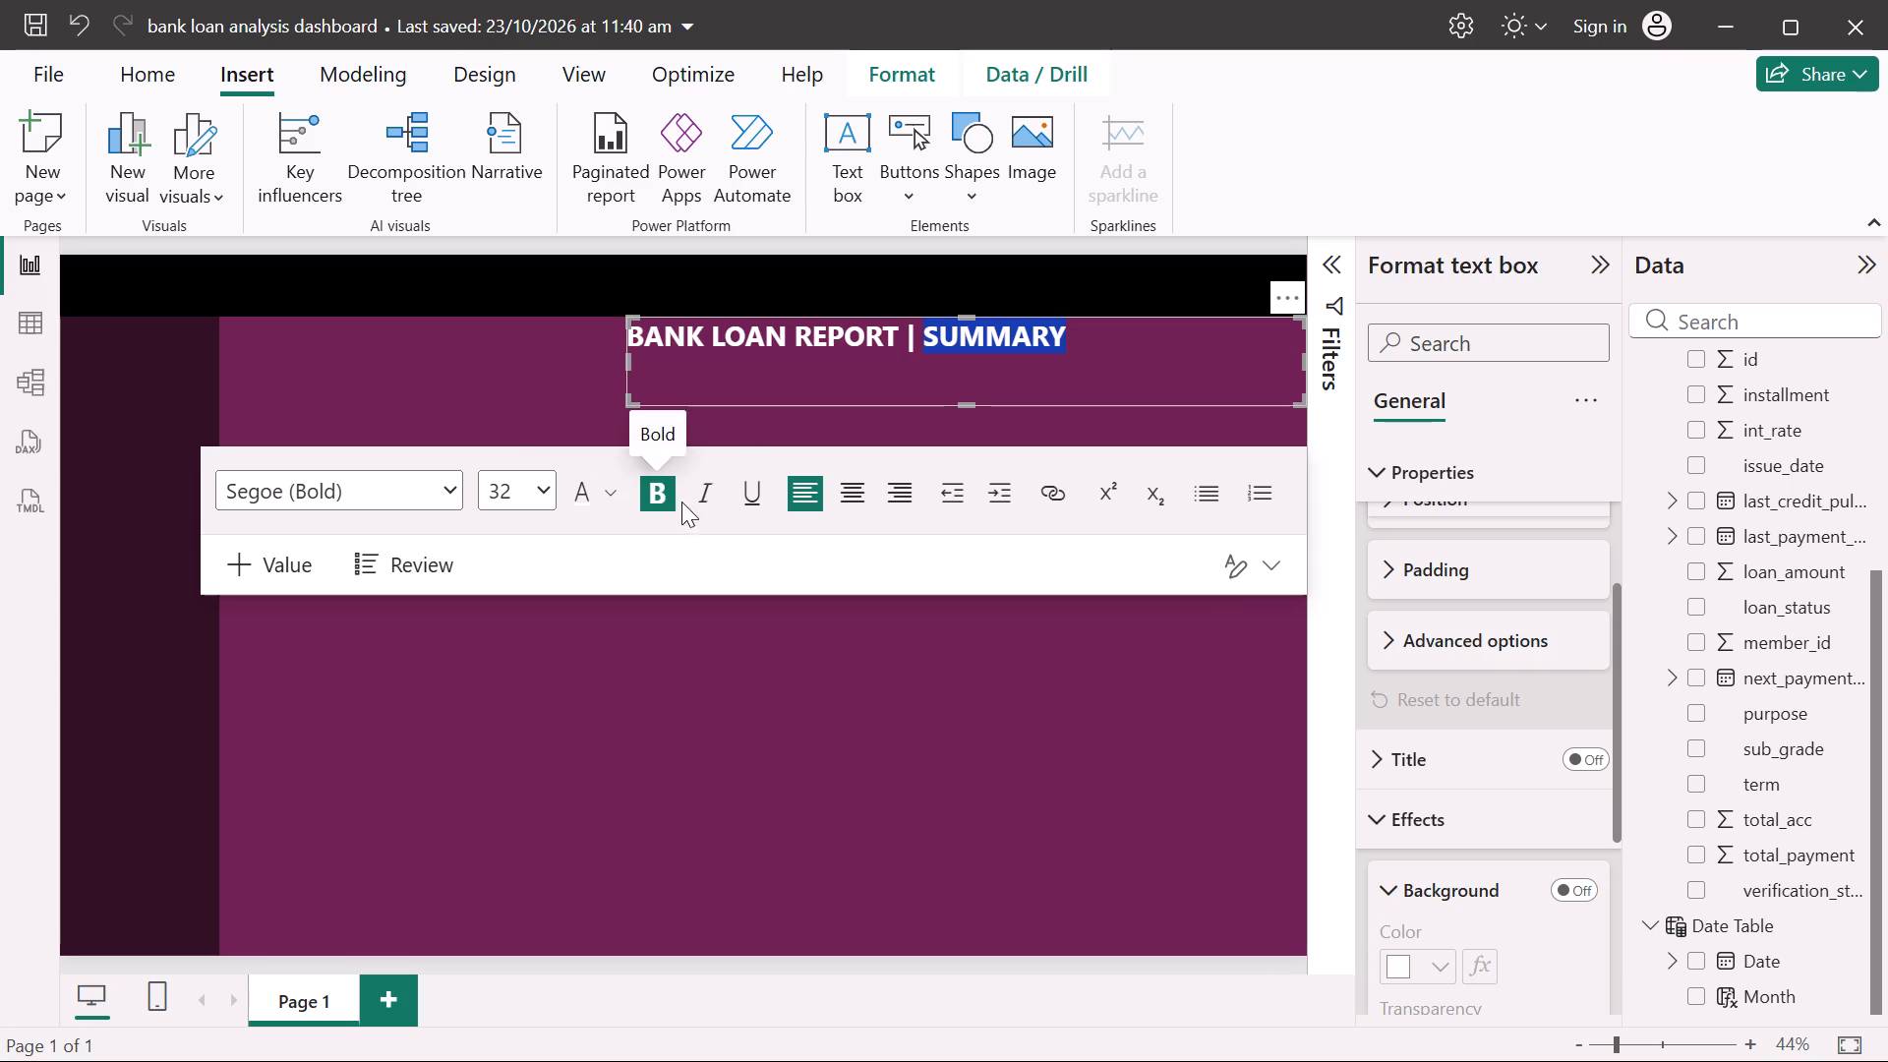
left_click(607, 494)
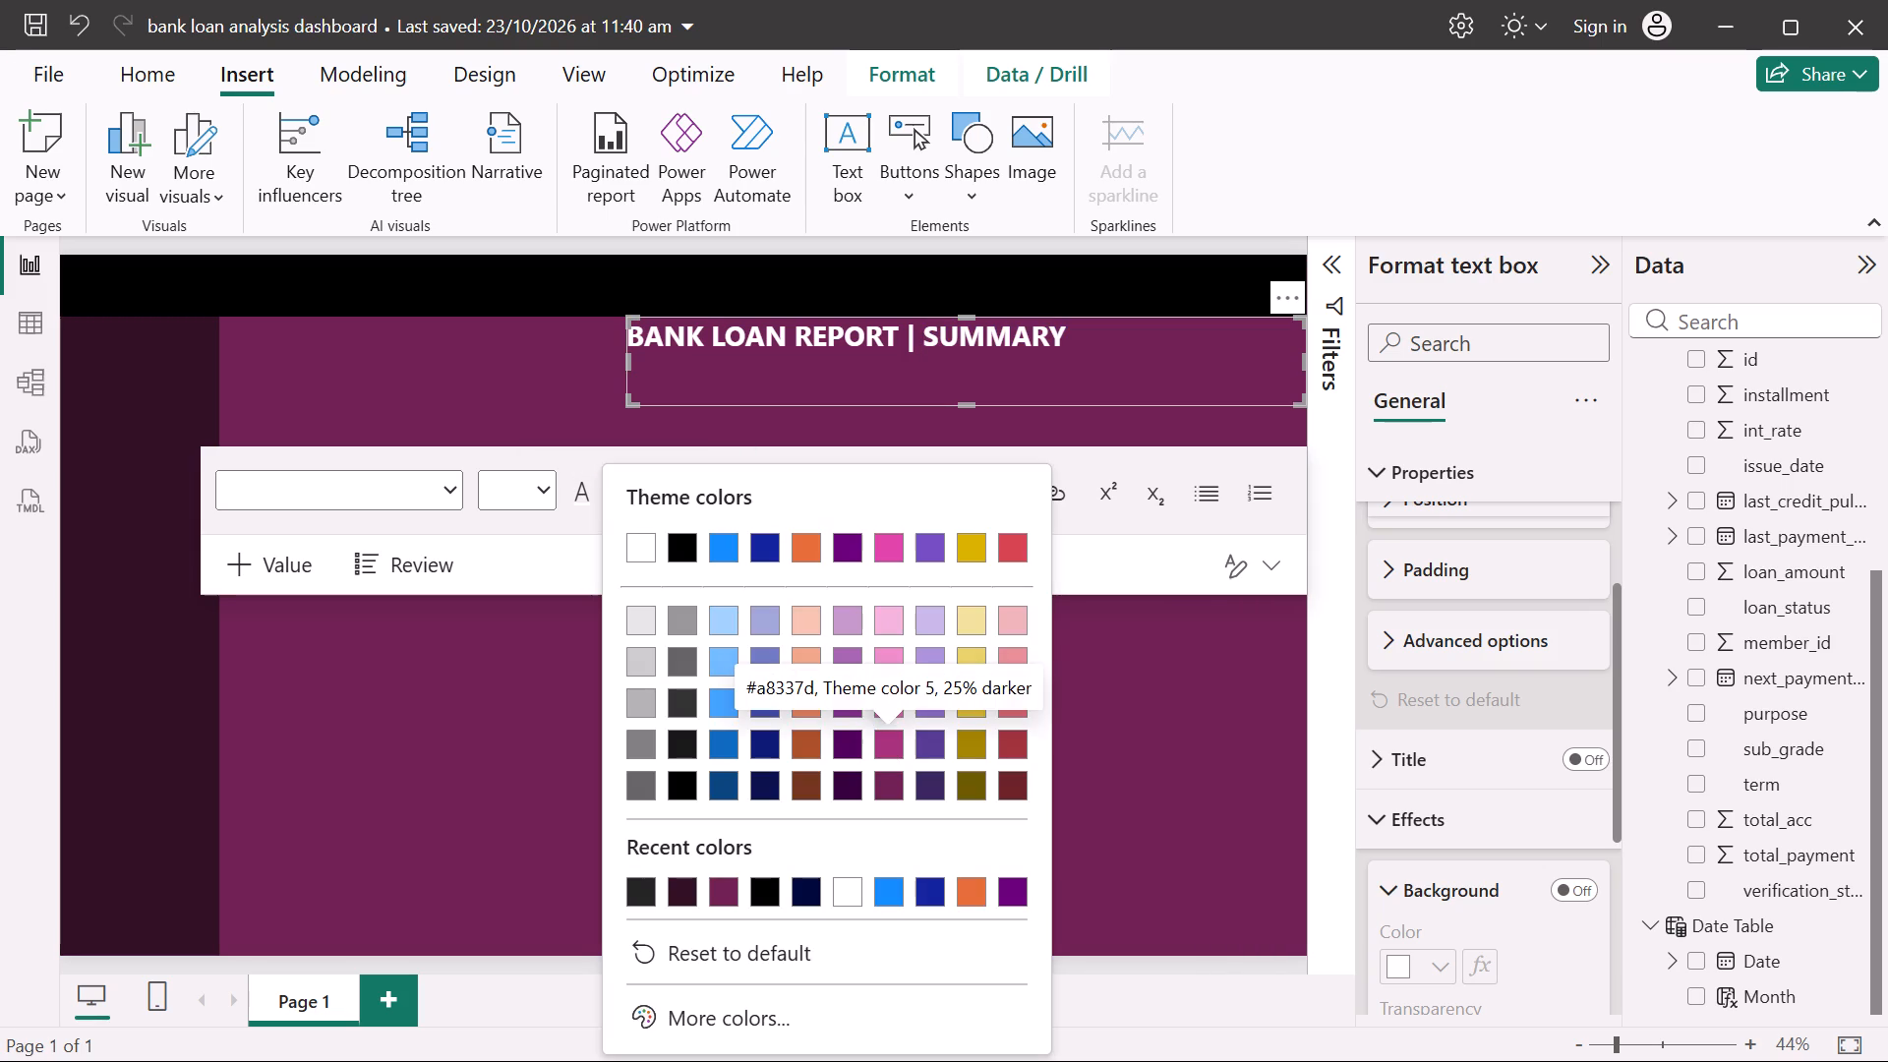
left_click(895, 650)
left_click(895, 650)
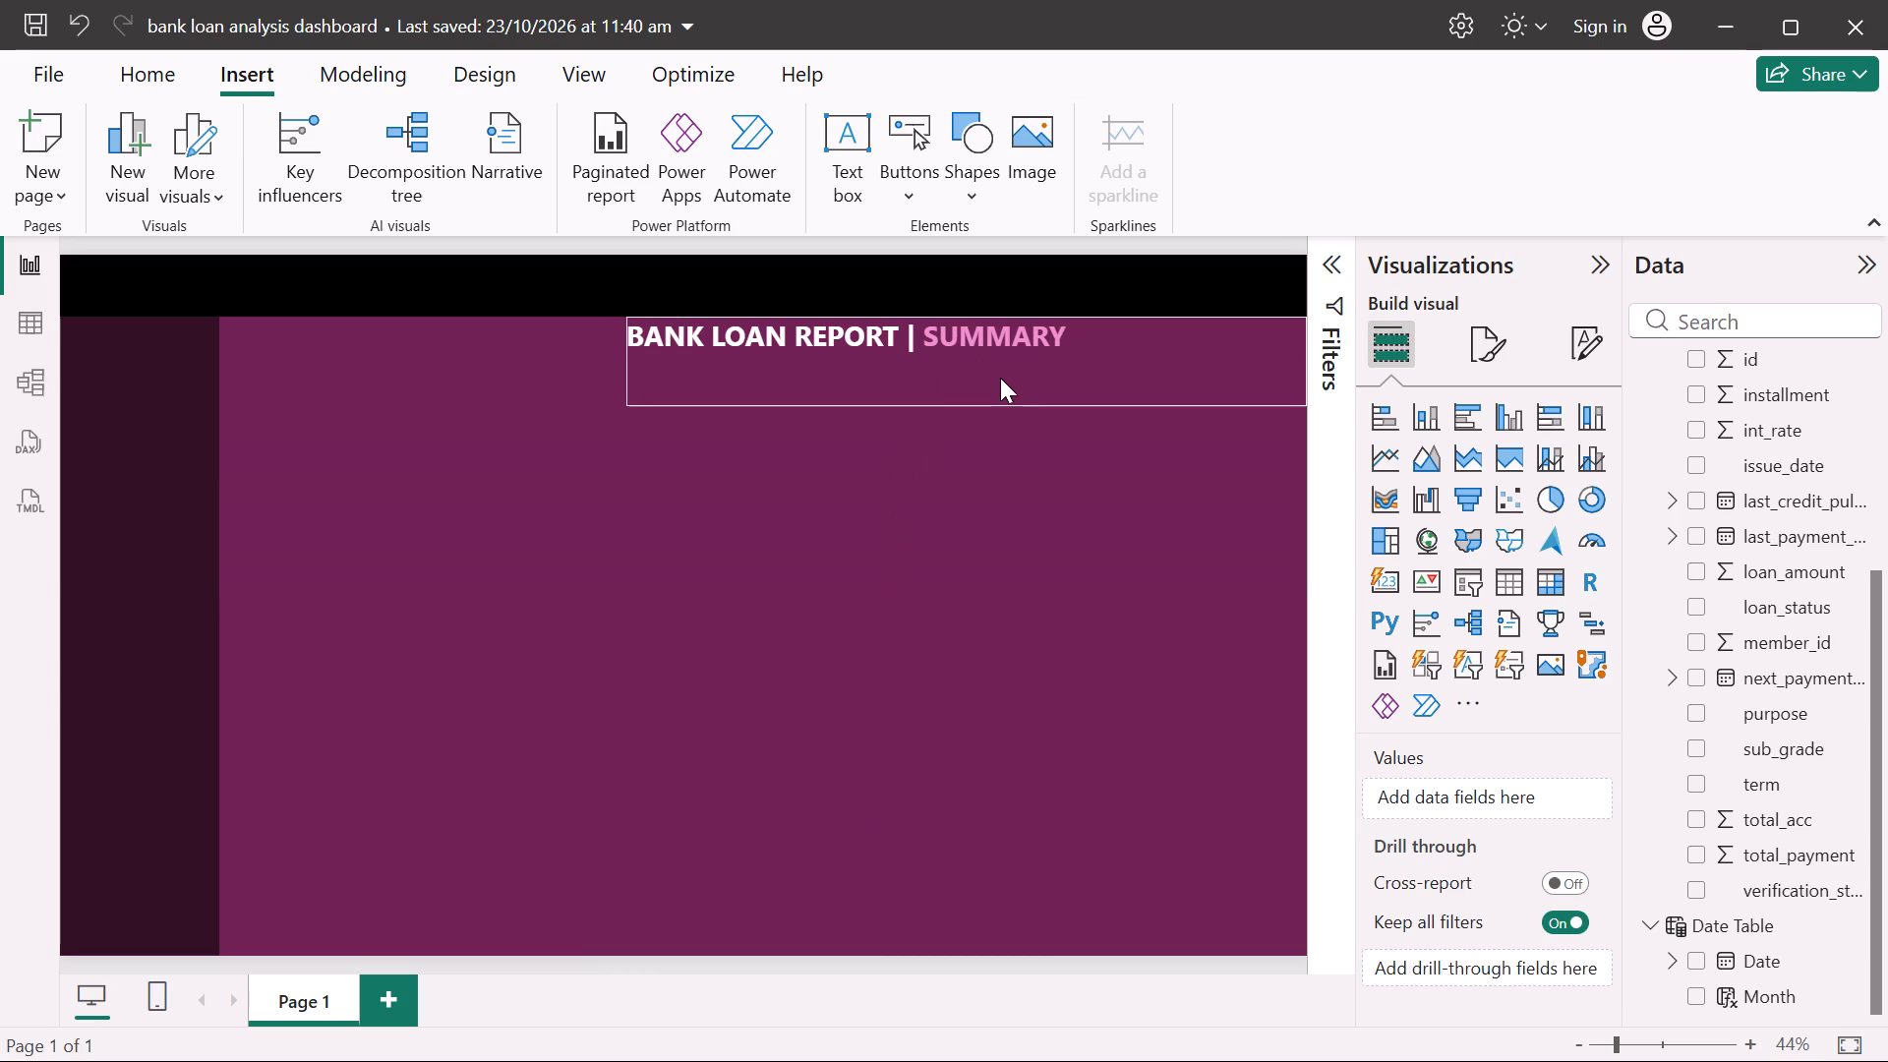
Shrink the title text box's height and width so its frame fits tightly around the single line of text.
left_click(1000, 378)
left_click_drag(970, 402, 966, 360)
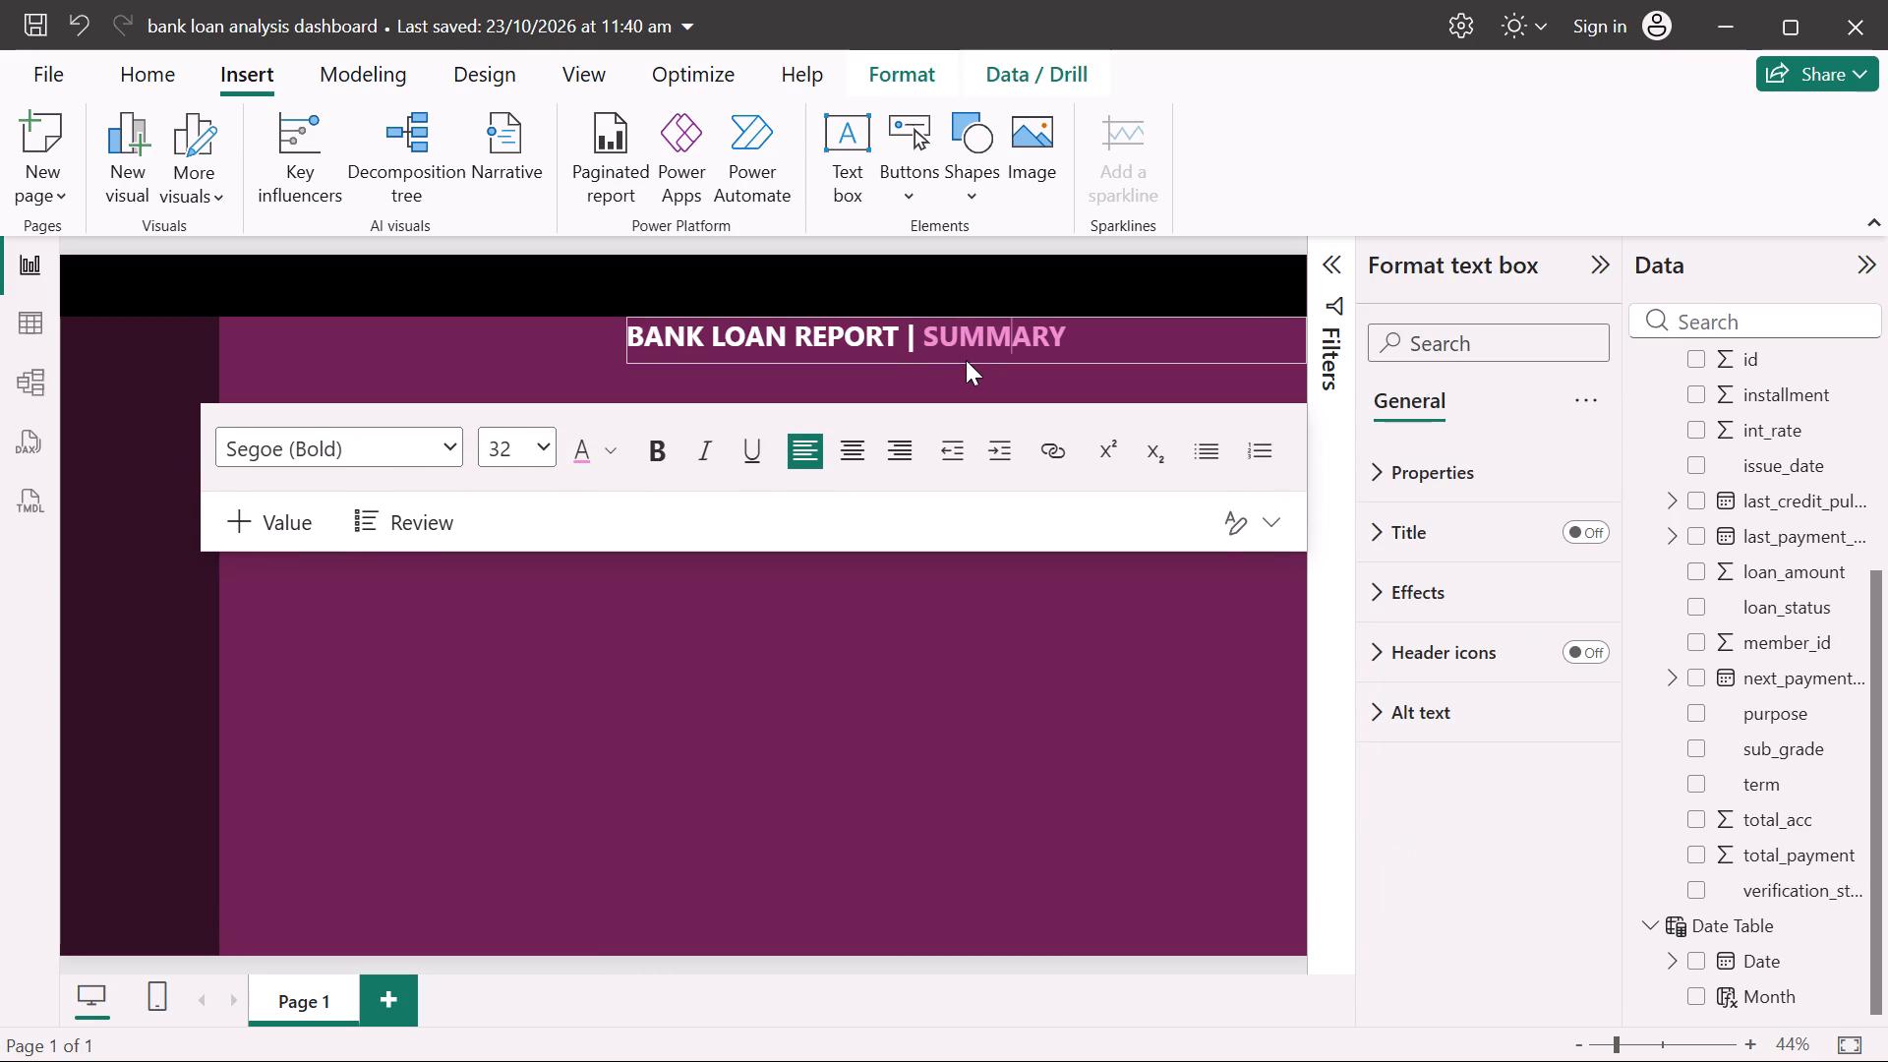
left_click_drag(966, 360, 962, 356)
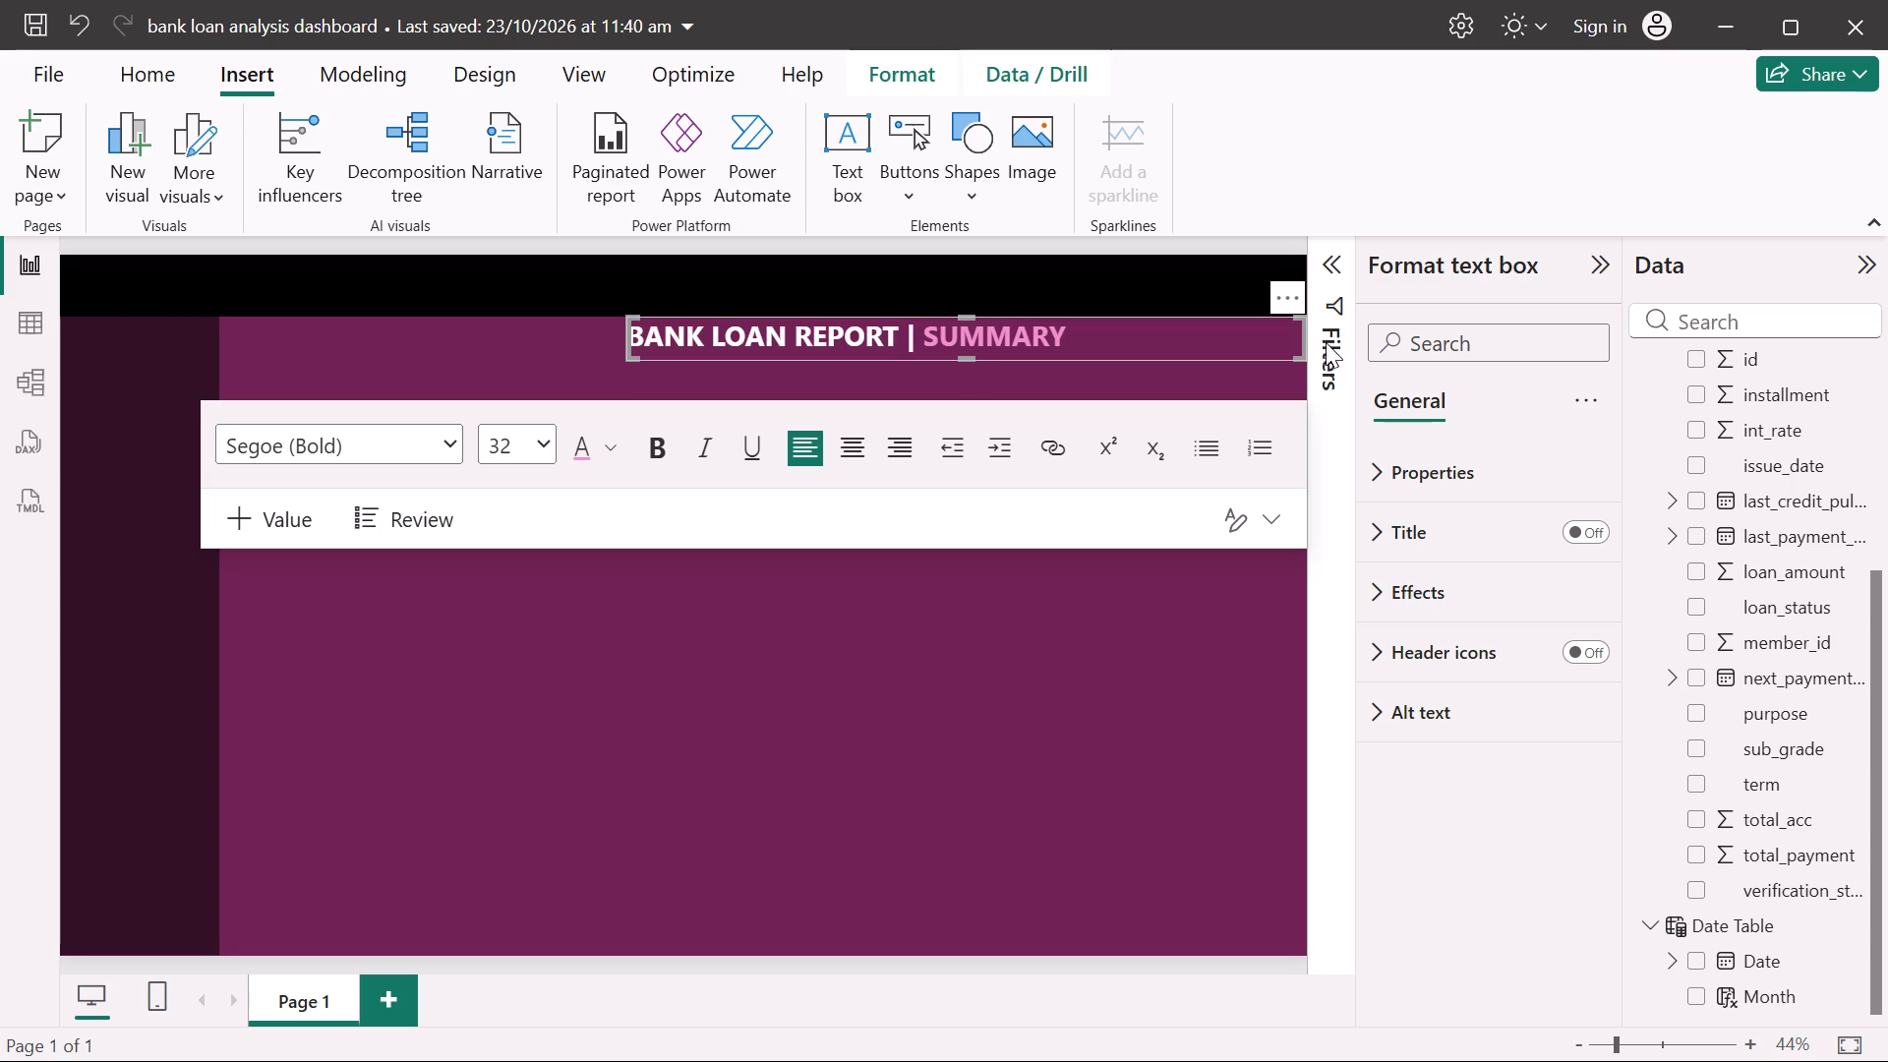
left_click_drag(1305, 337, 1071, 333)
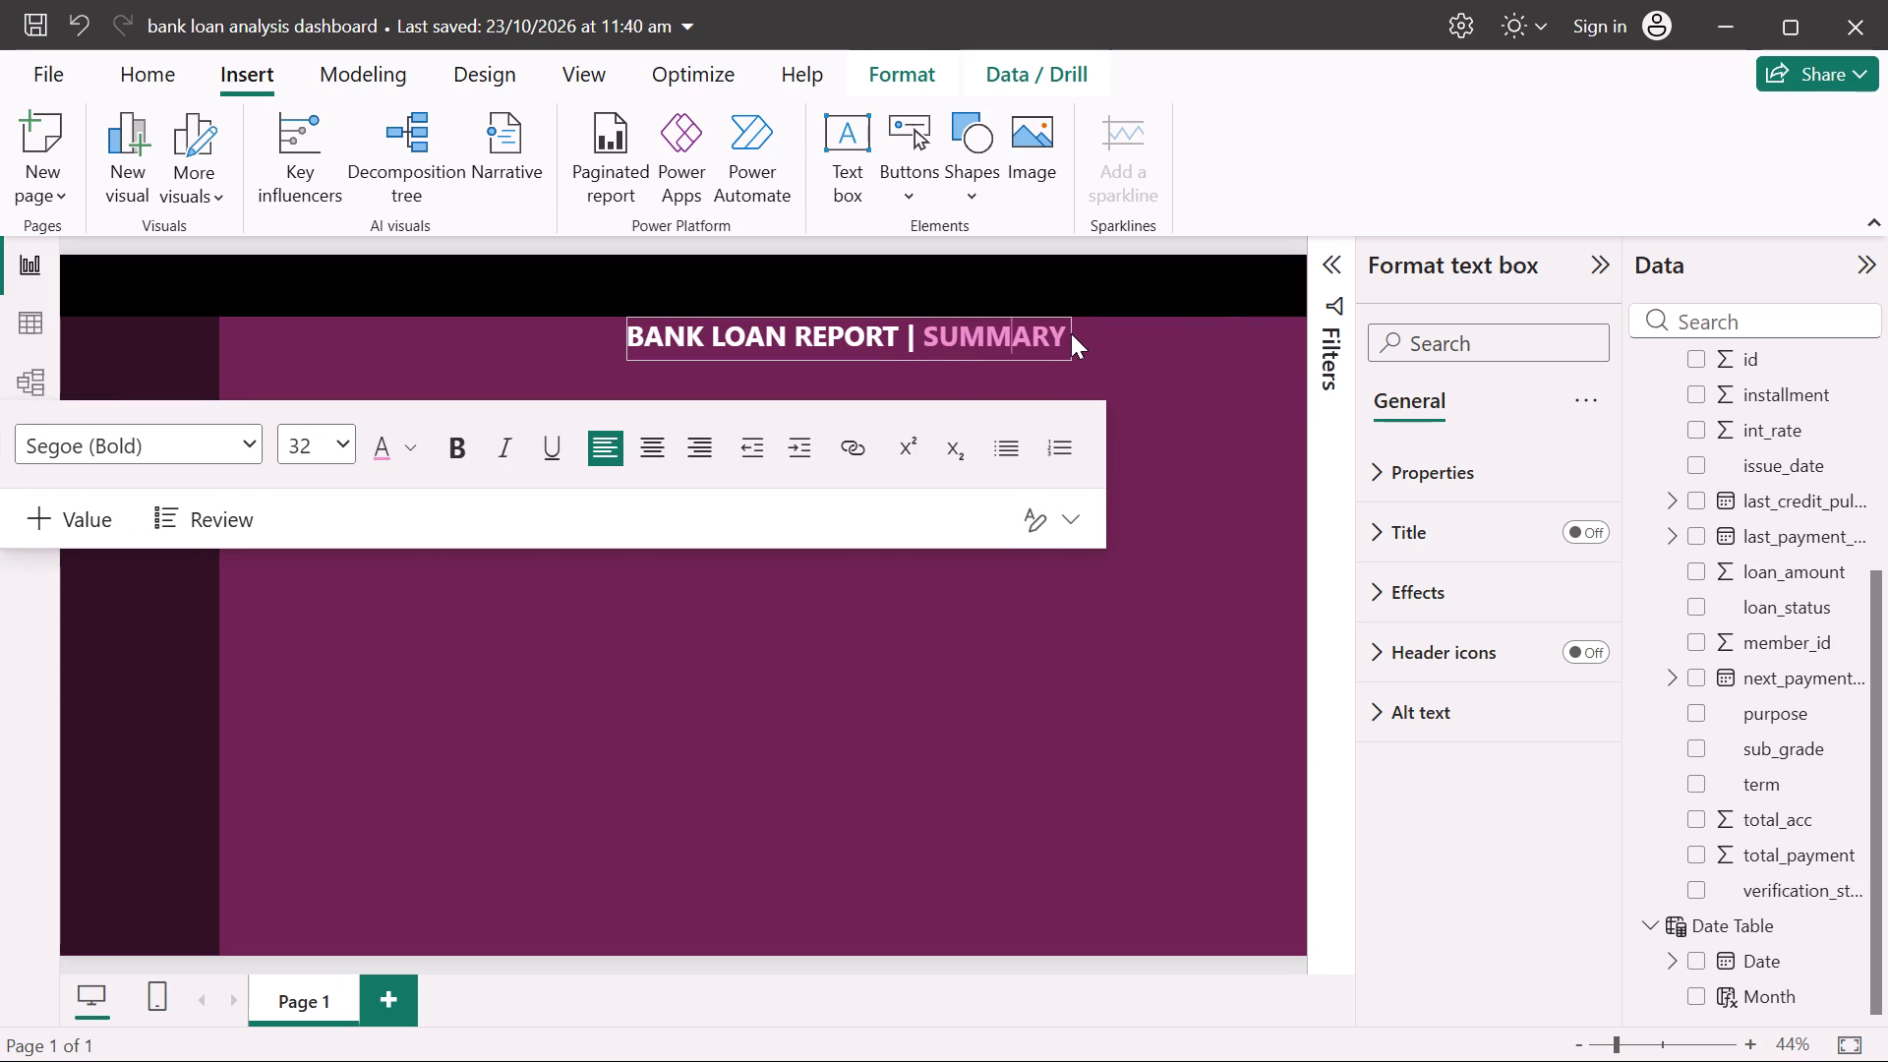
left_click_drag(1071, 333, 1067, 333)
left_click_drag(1067, 333, 1069, 333)
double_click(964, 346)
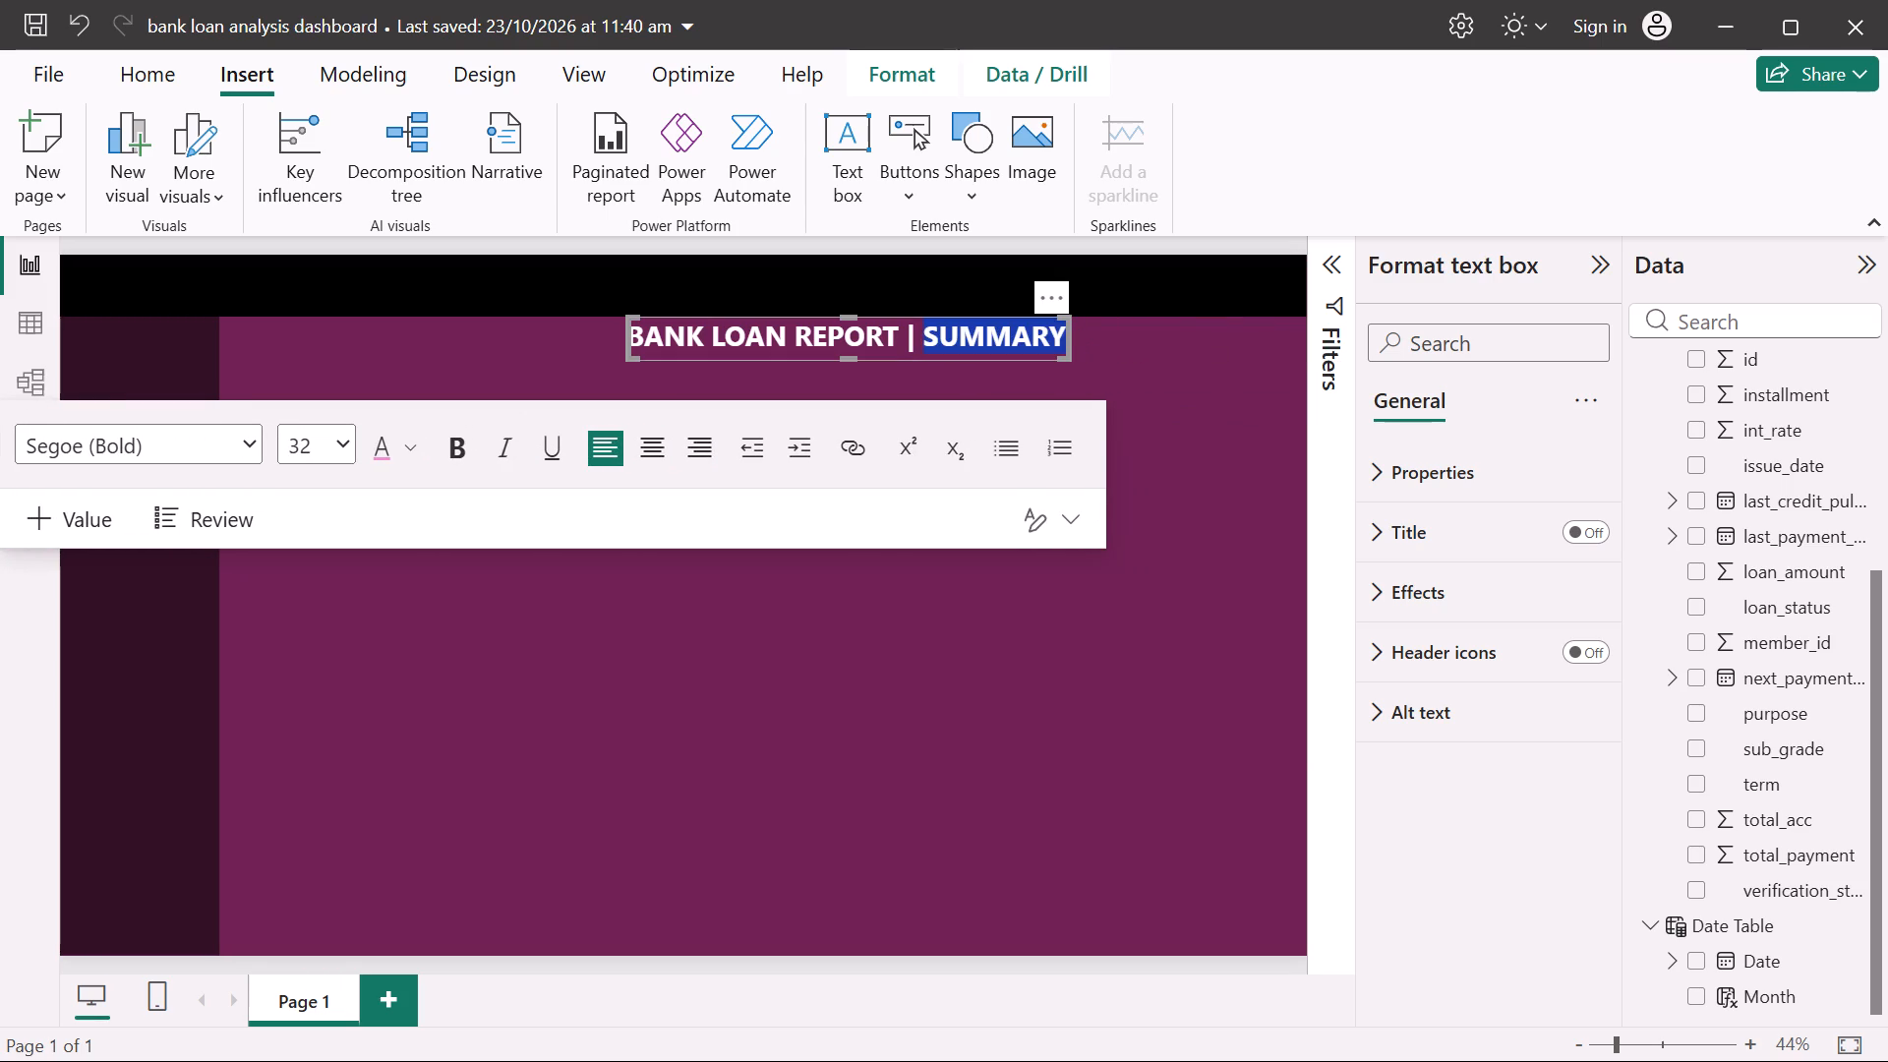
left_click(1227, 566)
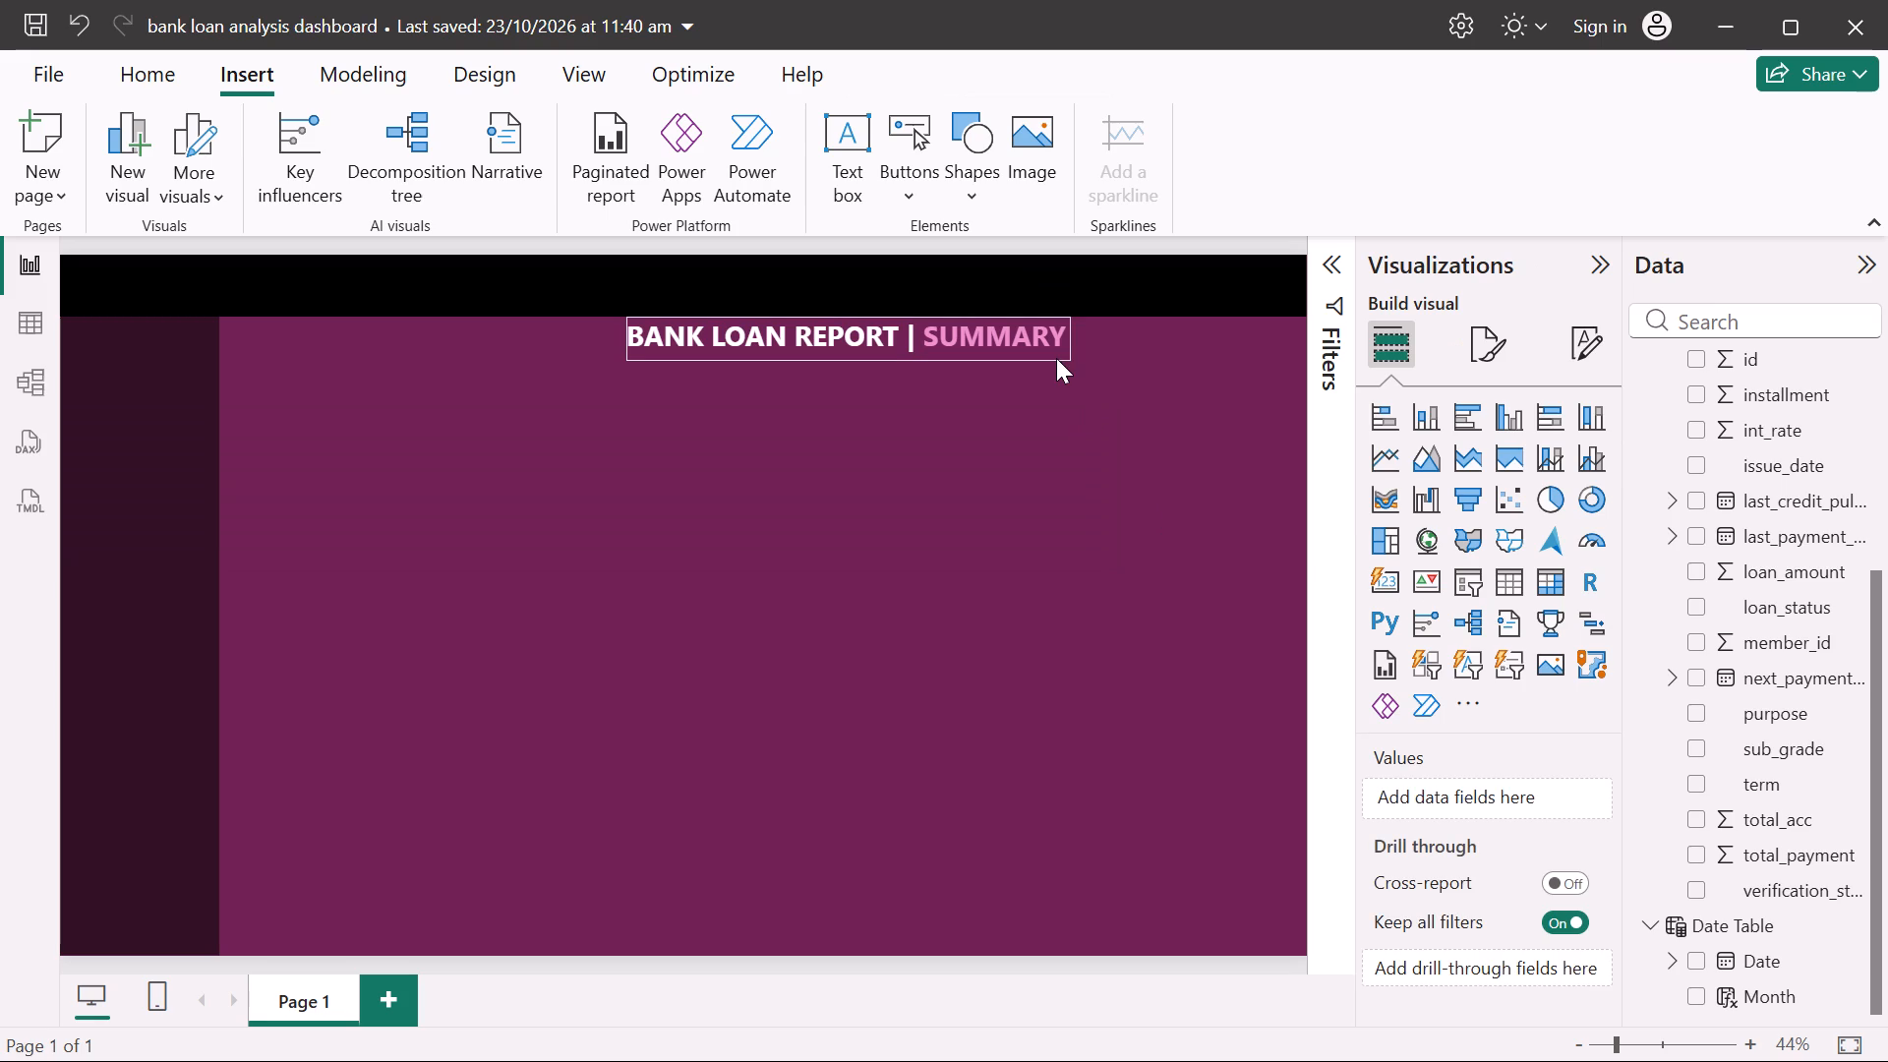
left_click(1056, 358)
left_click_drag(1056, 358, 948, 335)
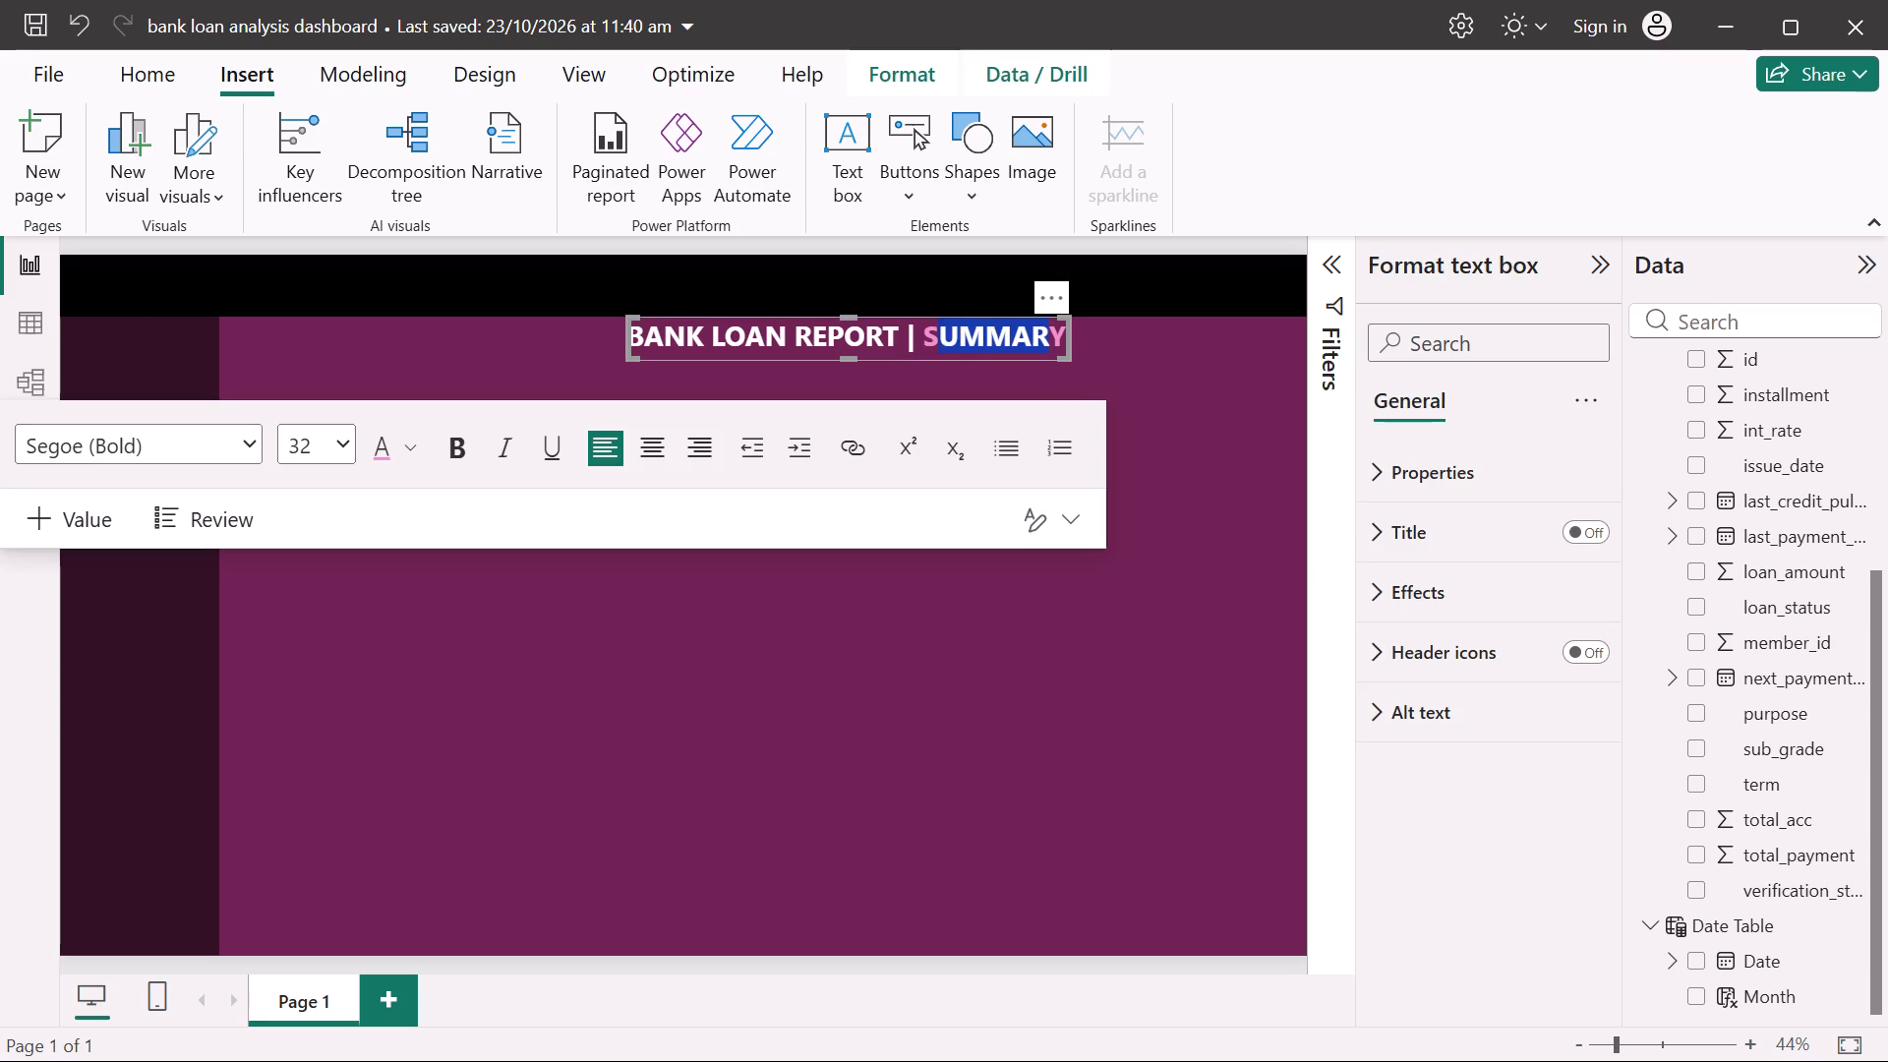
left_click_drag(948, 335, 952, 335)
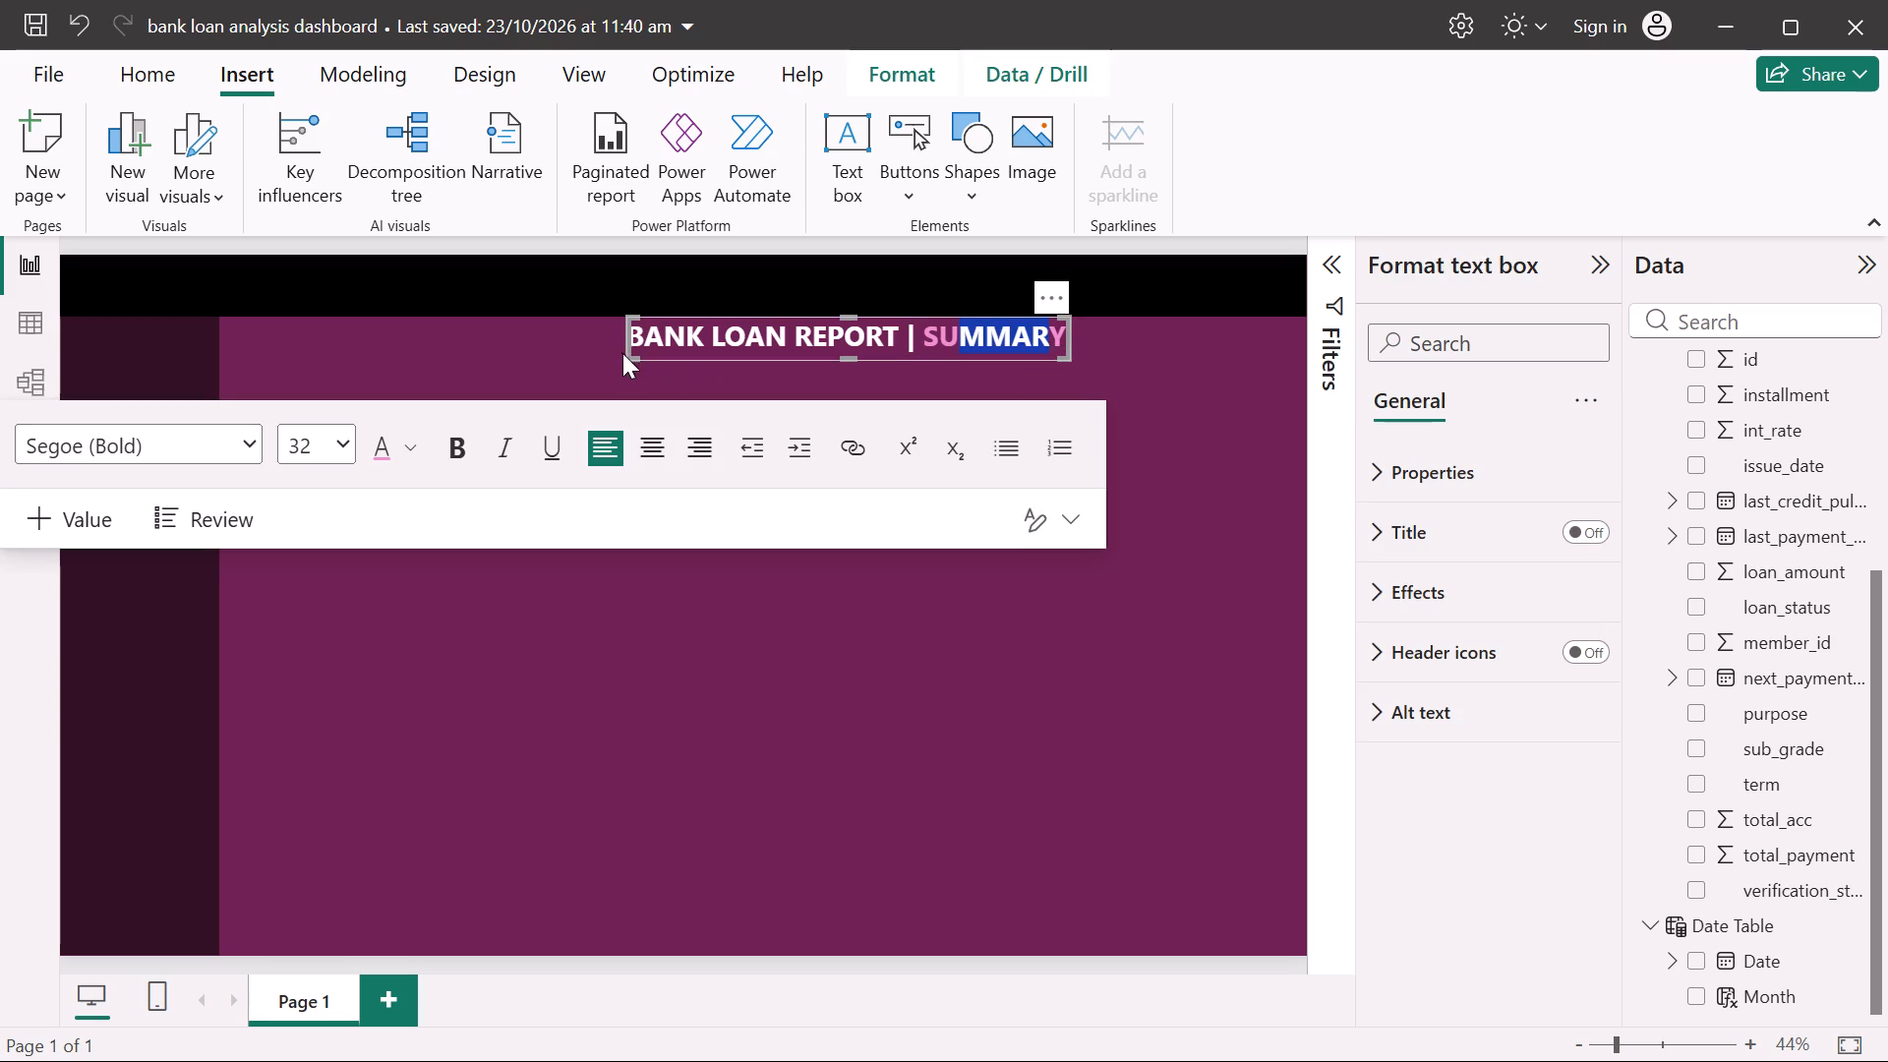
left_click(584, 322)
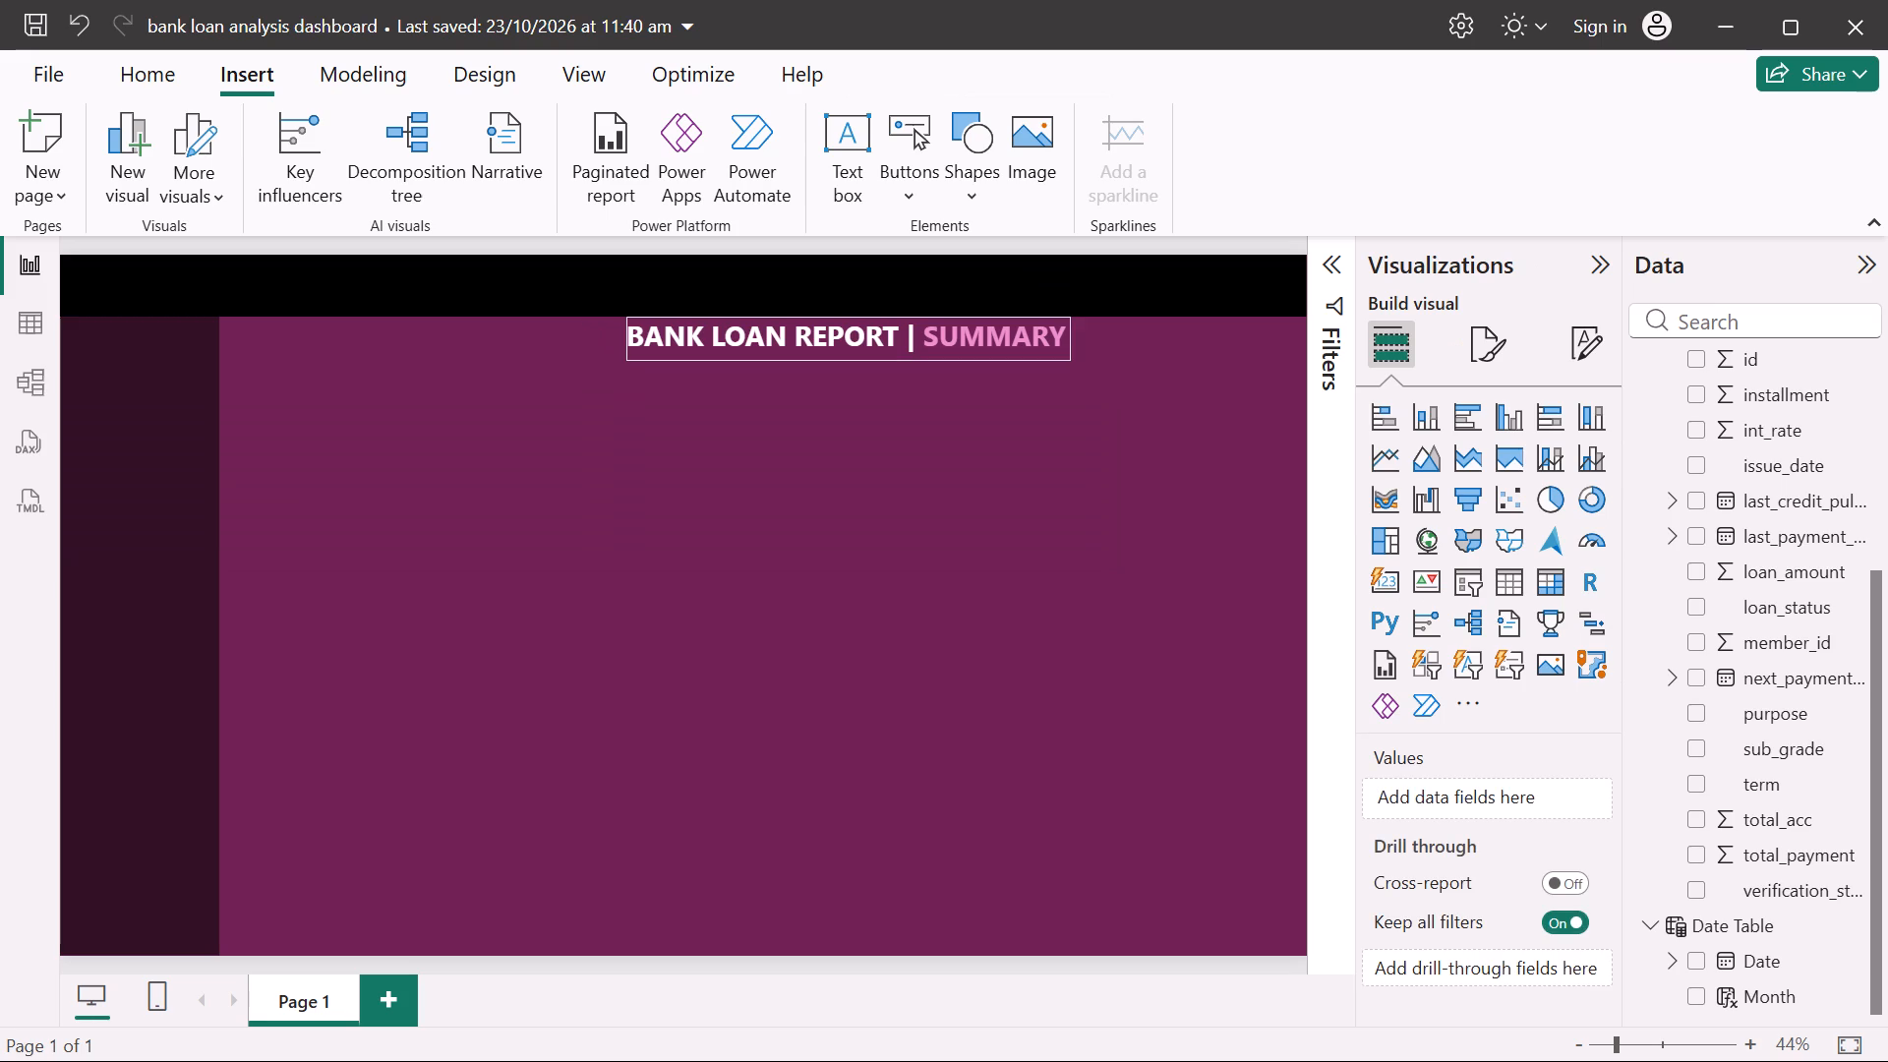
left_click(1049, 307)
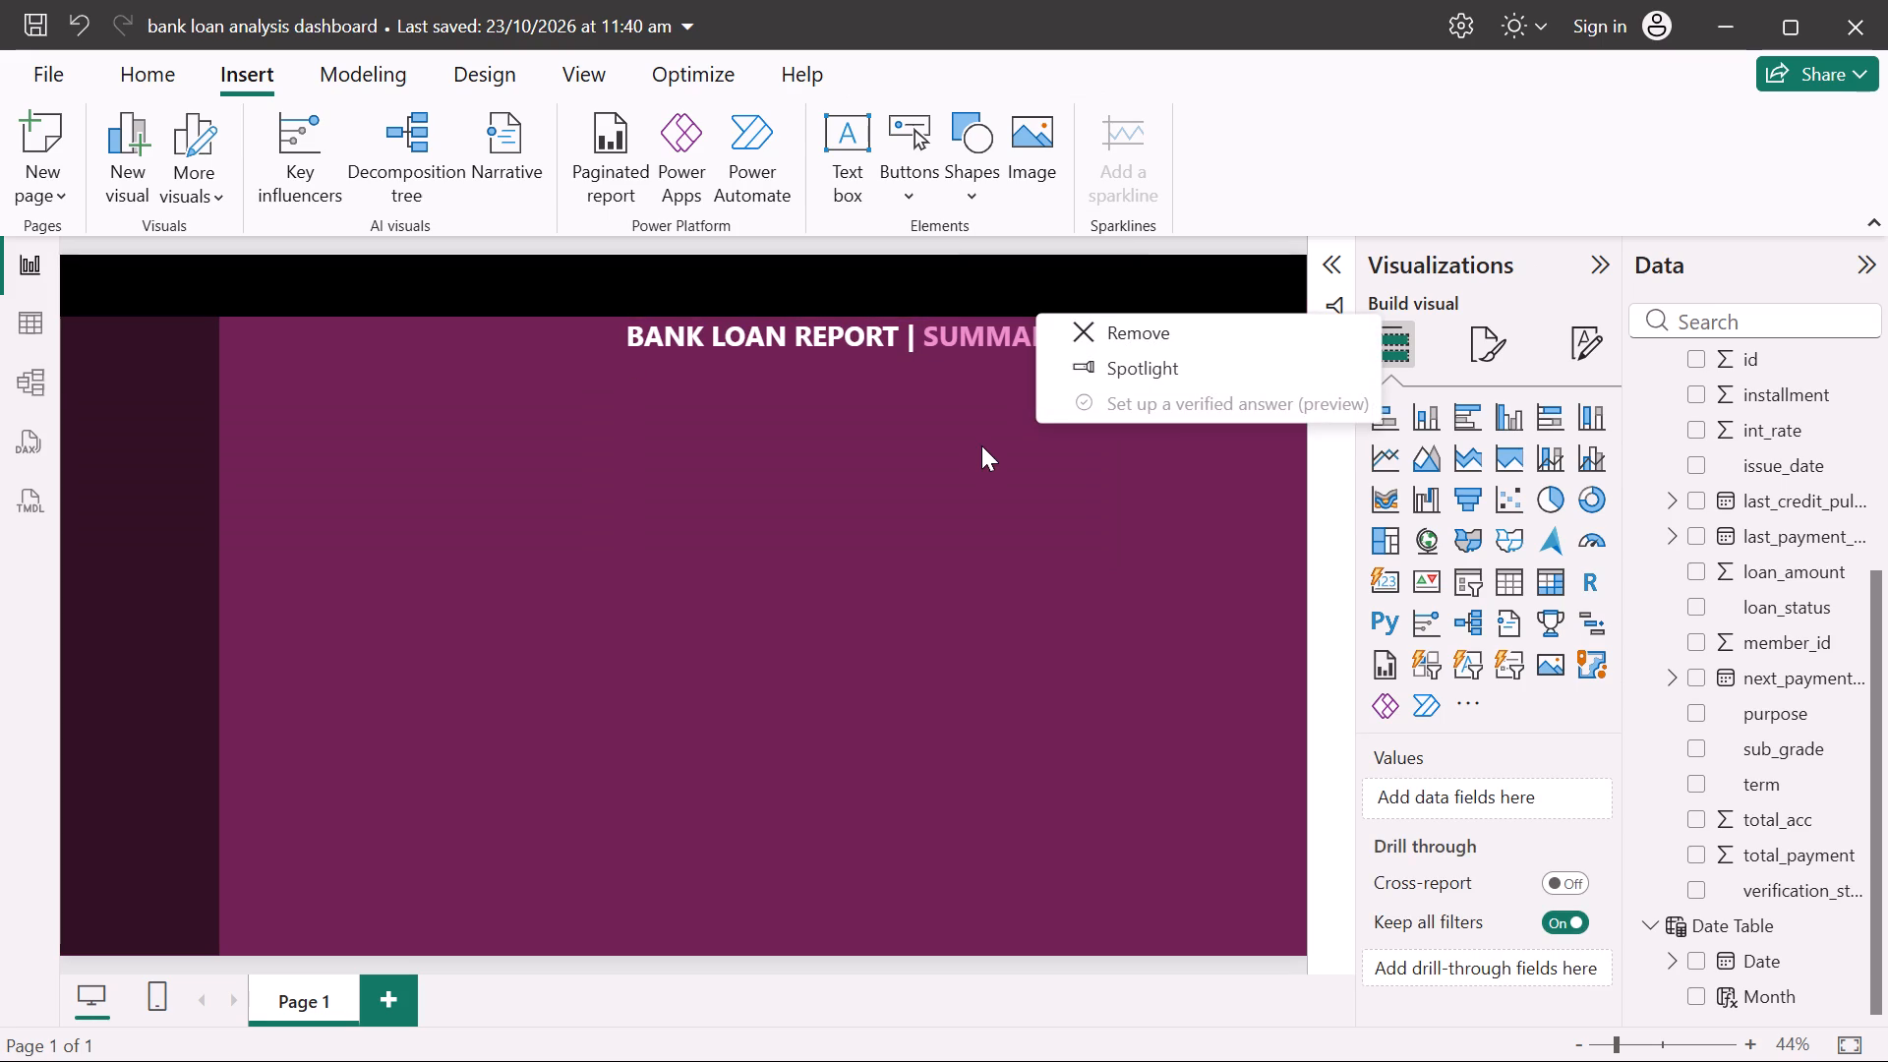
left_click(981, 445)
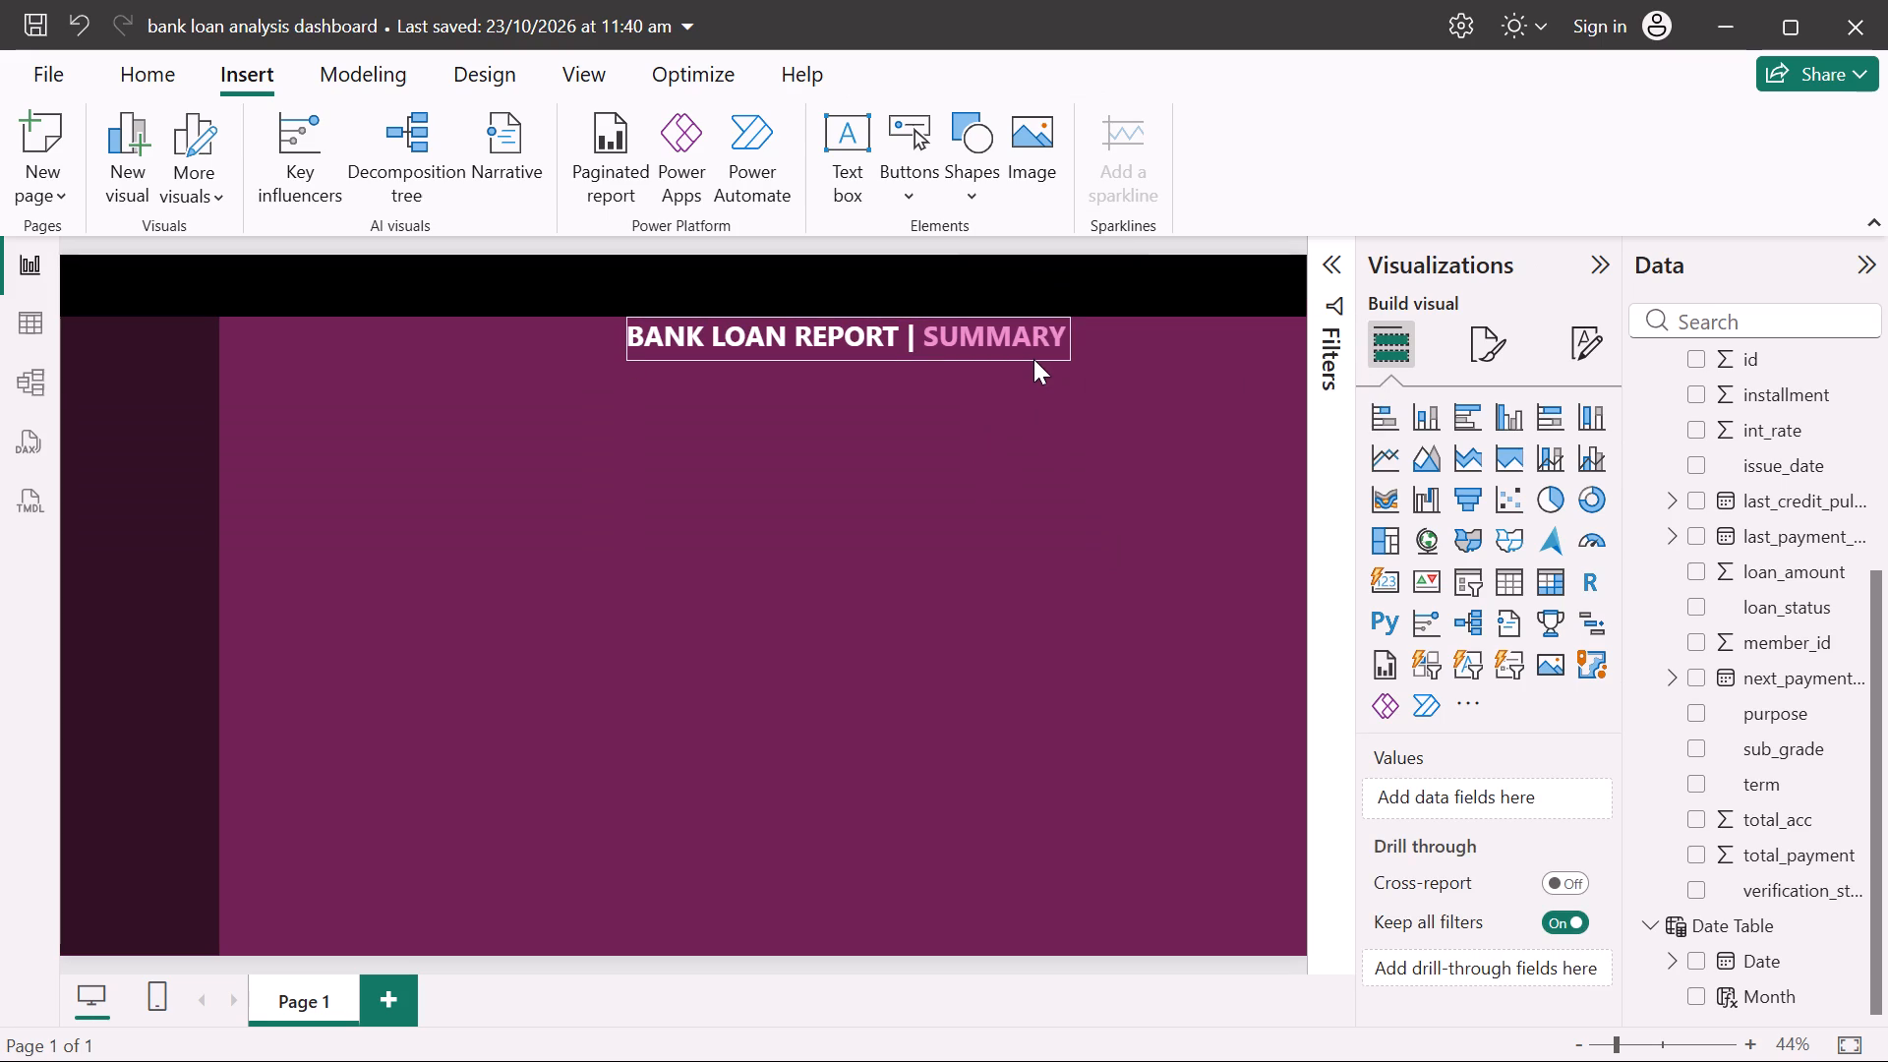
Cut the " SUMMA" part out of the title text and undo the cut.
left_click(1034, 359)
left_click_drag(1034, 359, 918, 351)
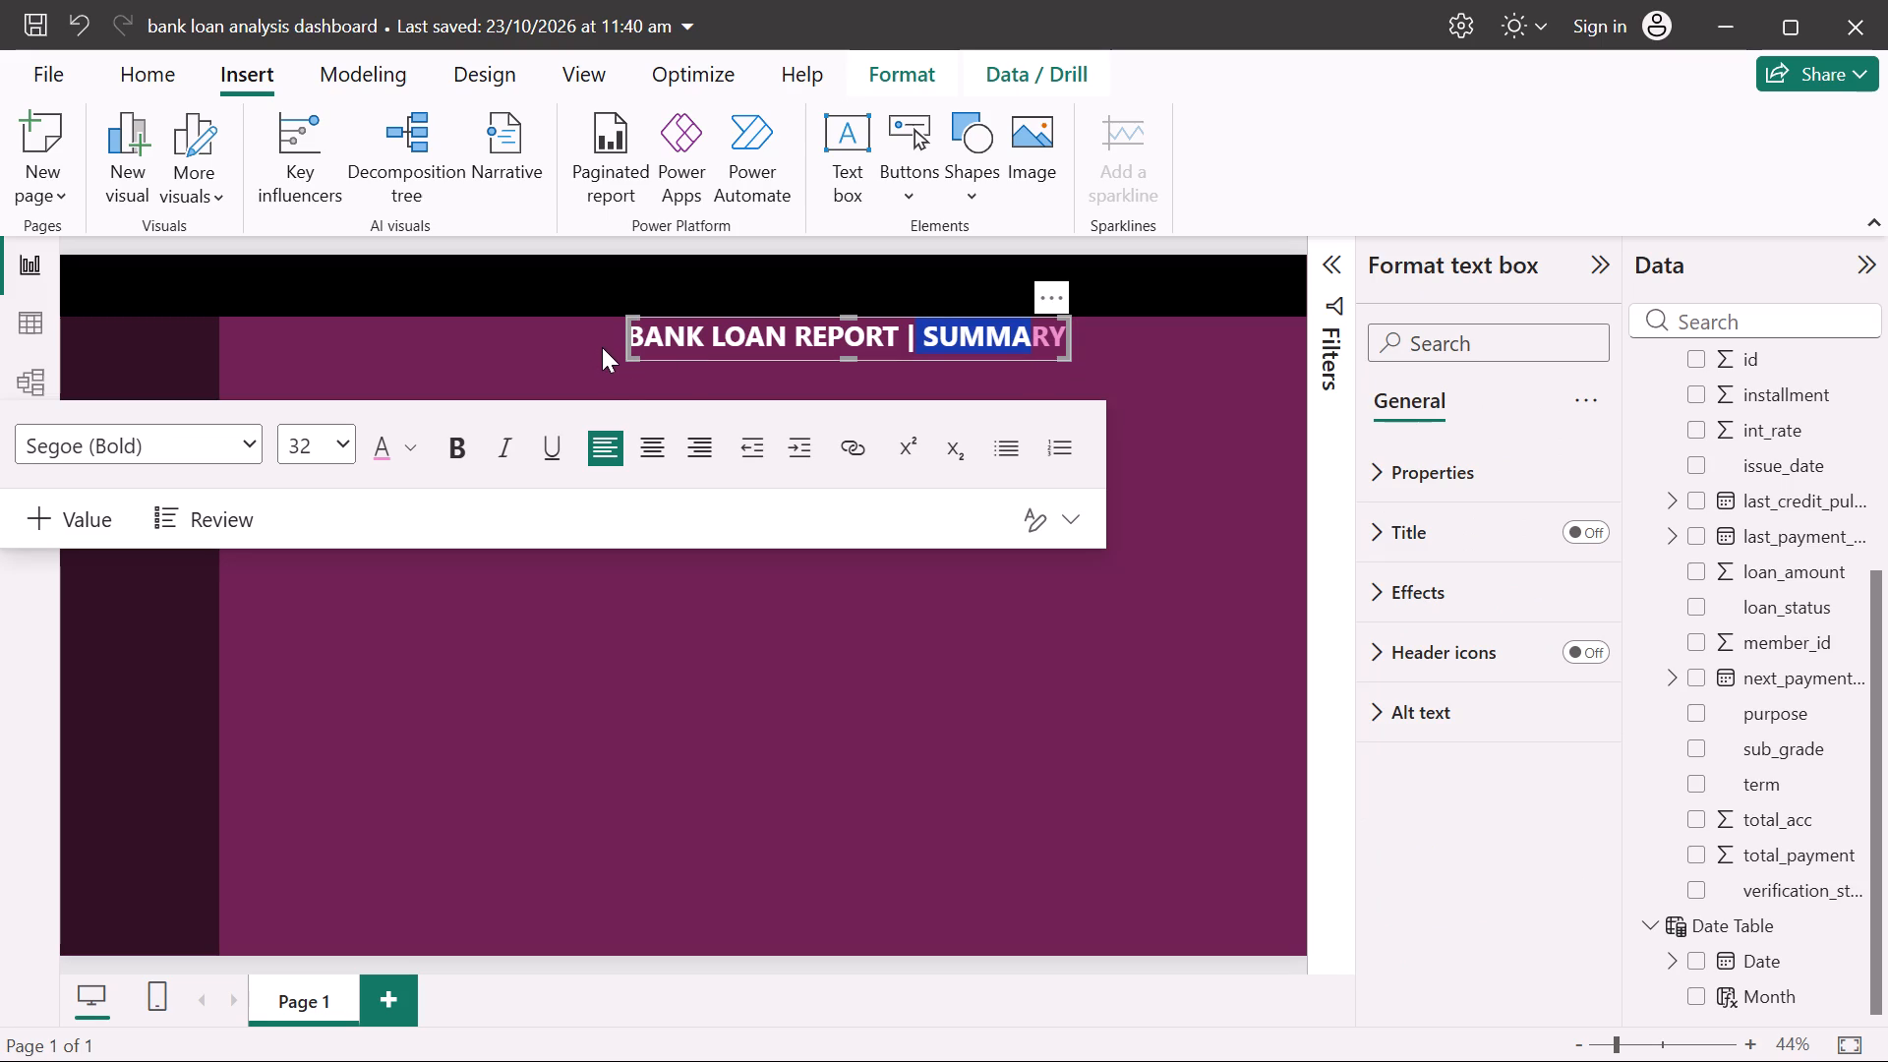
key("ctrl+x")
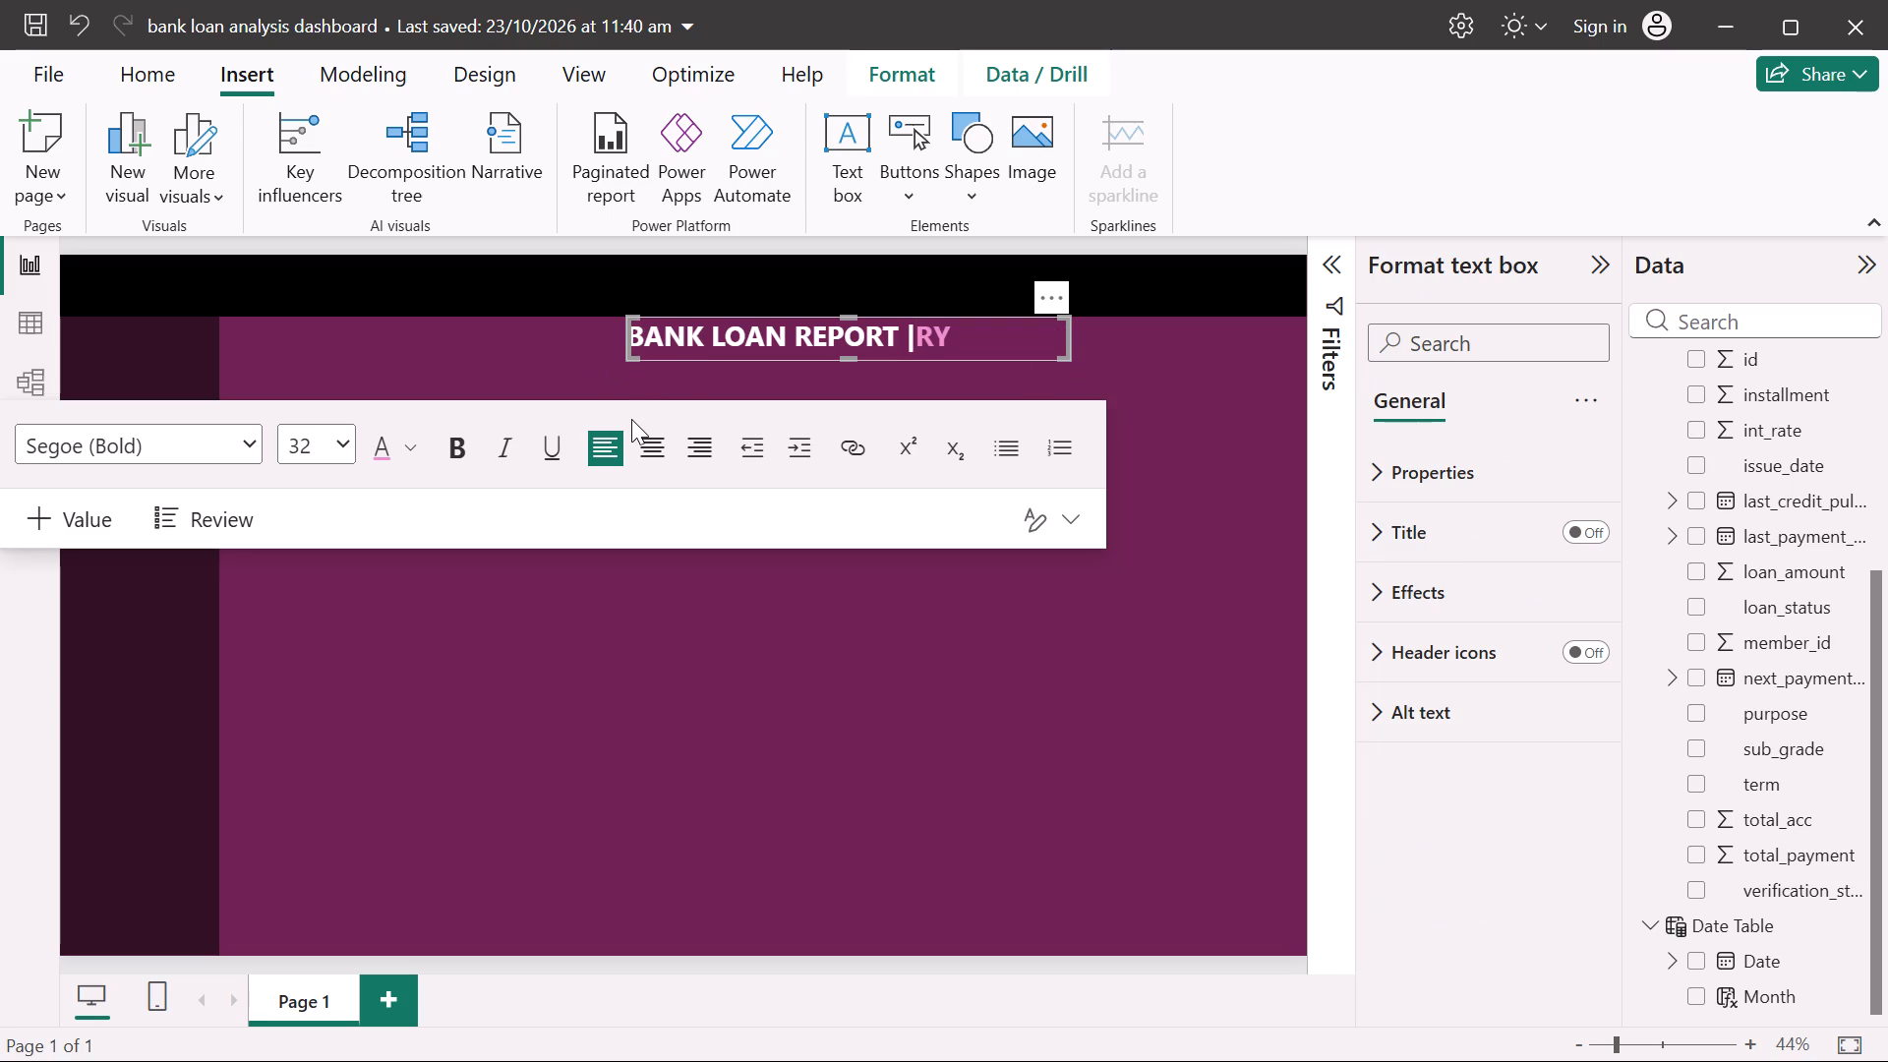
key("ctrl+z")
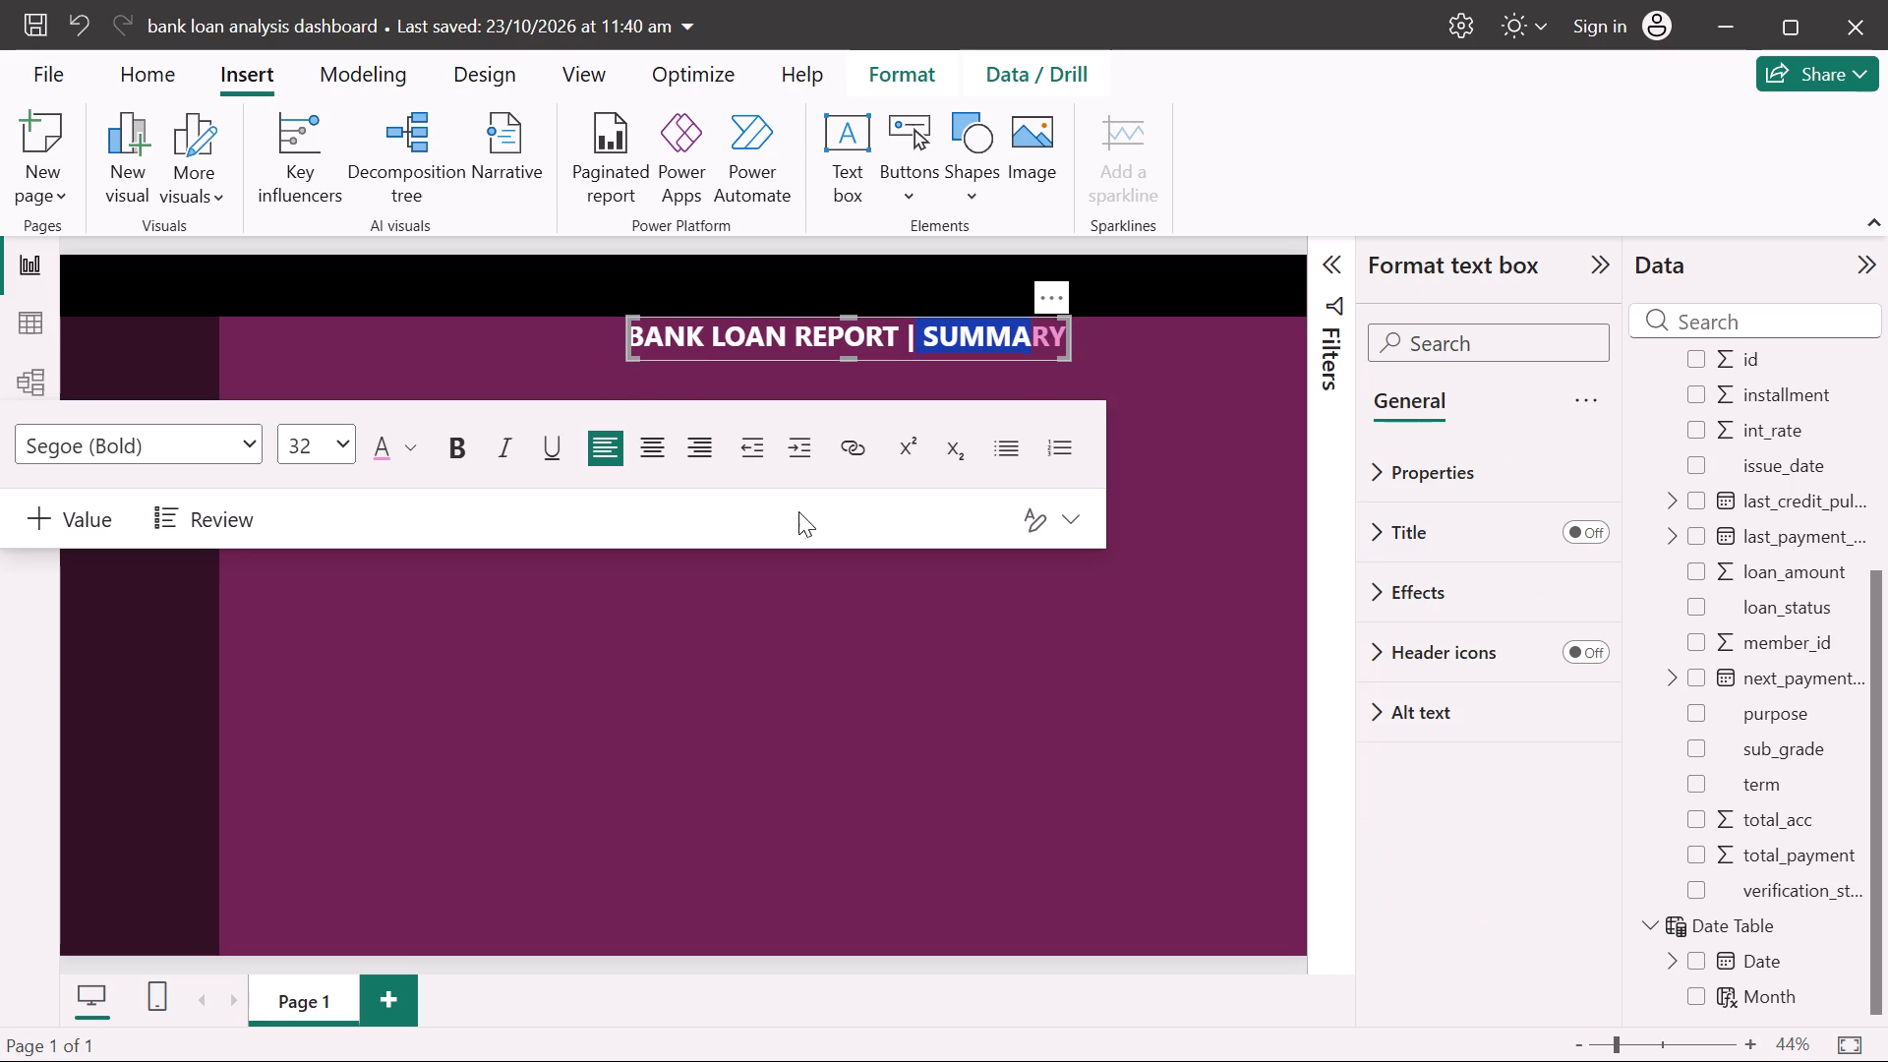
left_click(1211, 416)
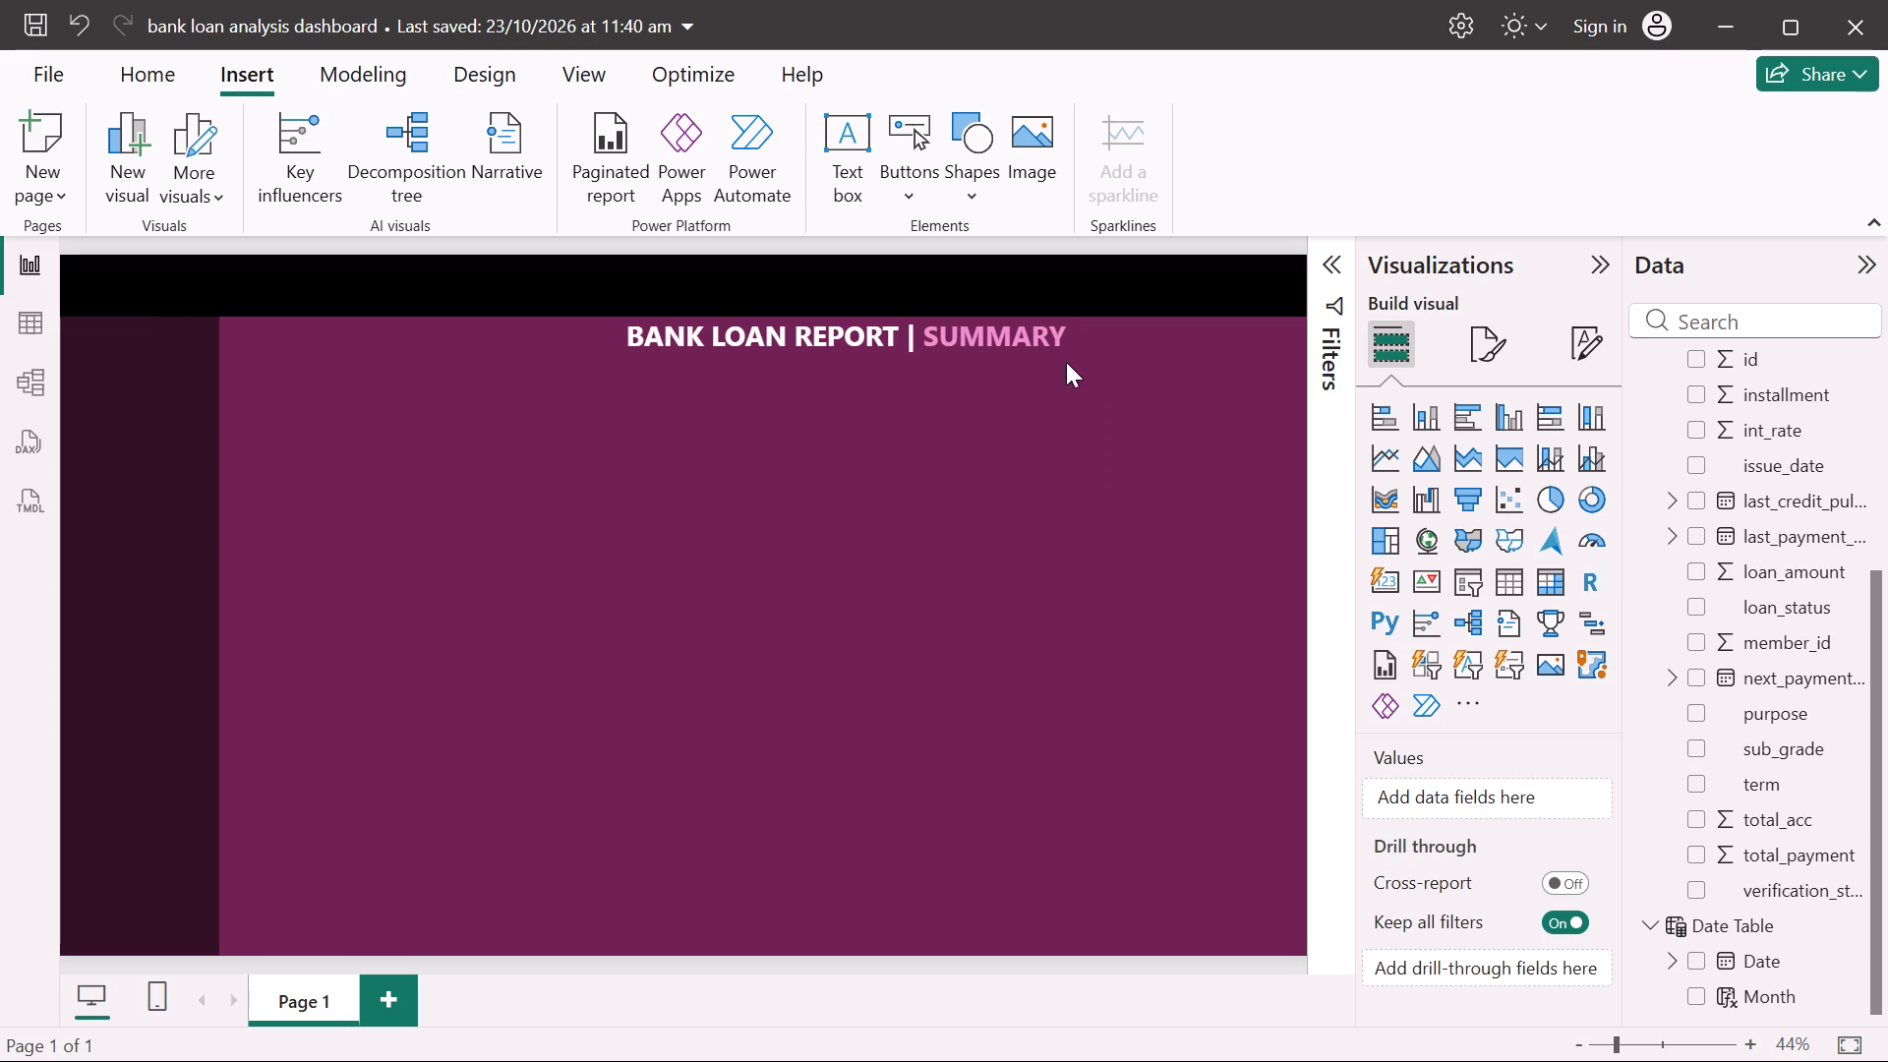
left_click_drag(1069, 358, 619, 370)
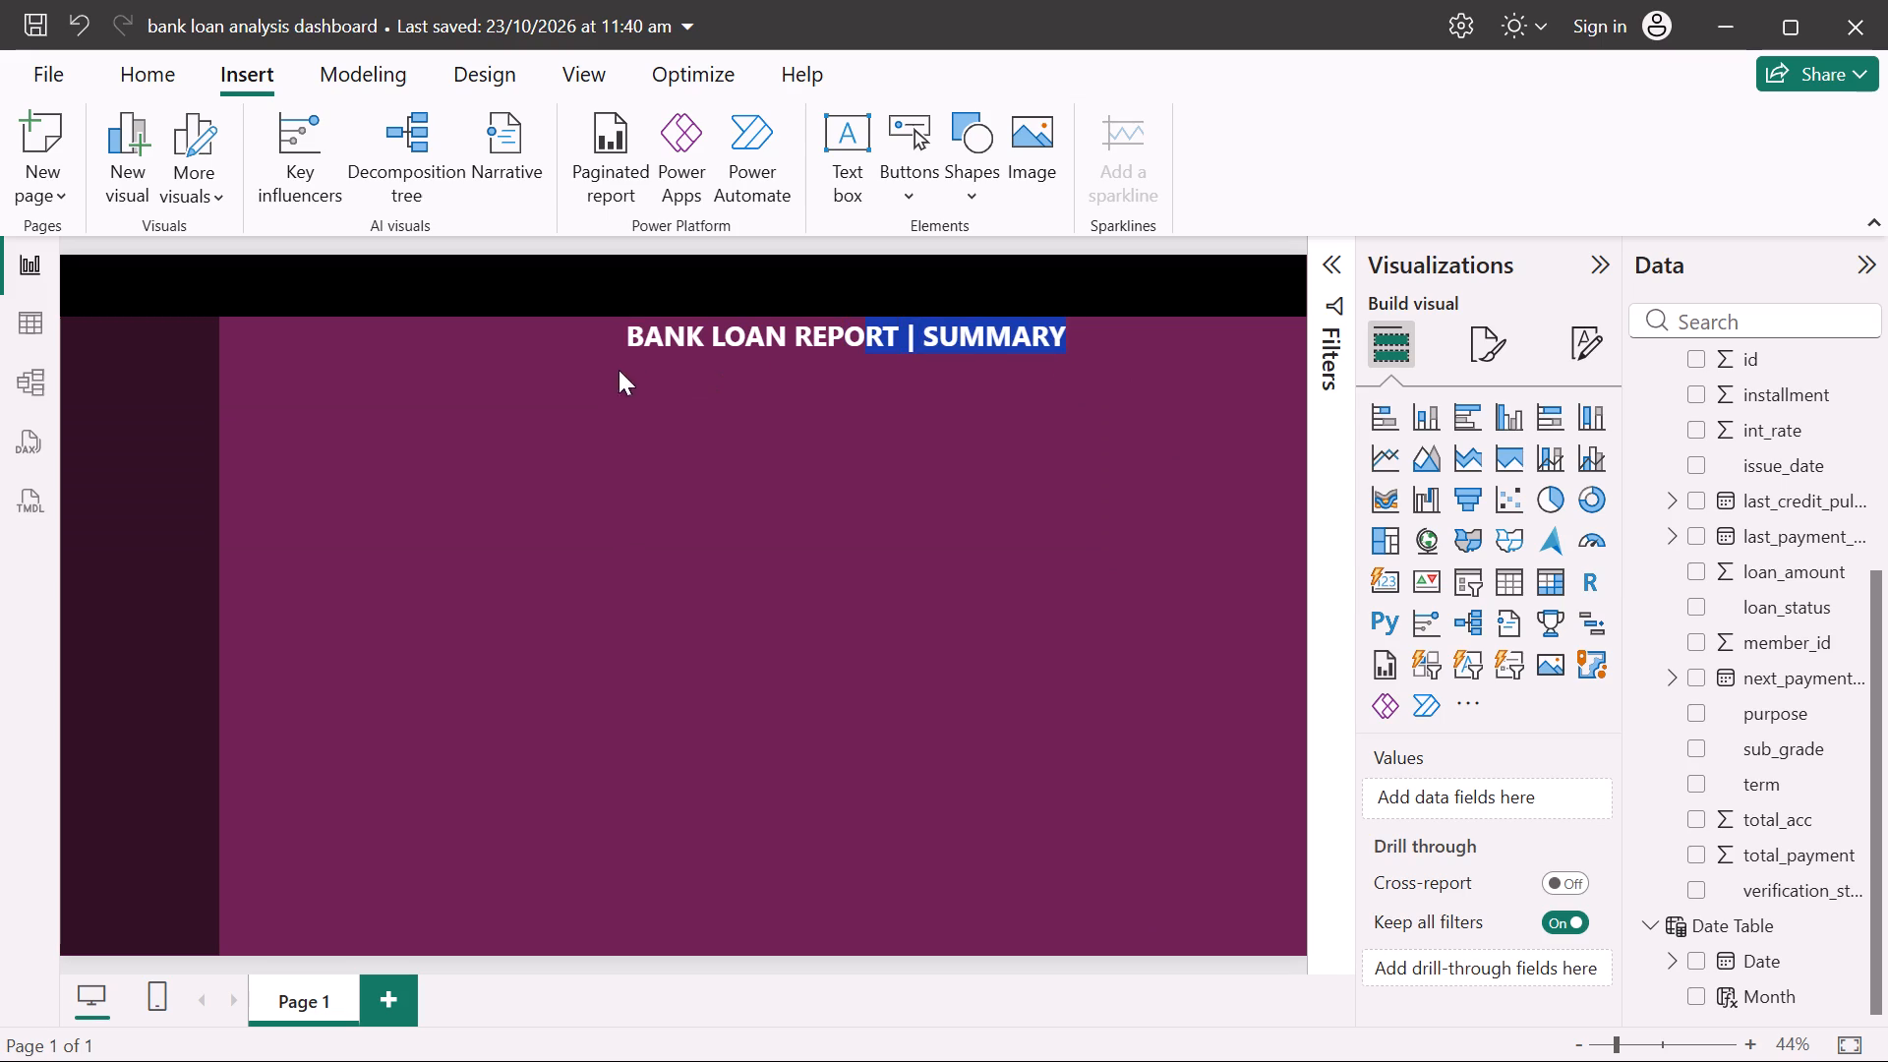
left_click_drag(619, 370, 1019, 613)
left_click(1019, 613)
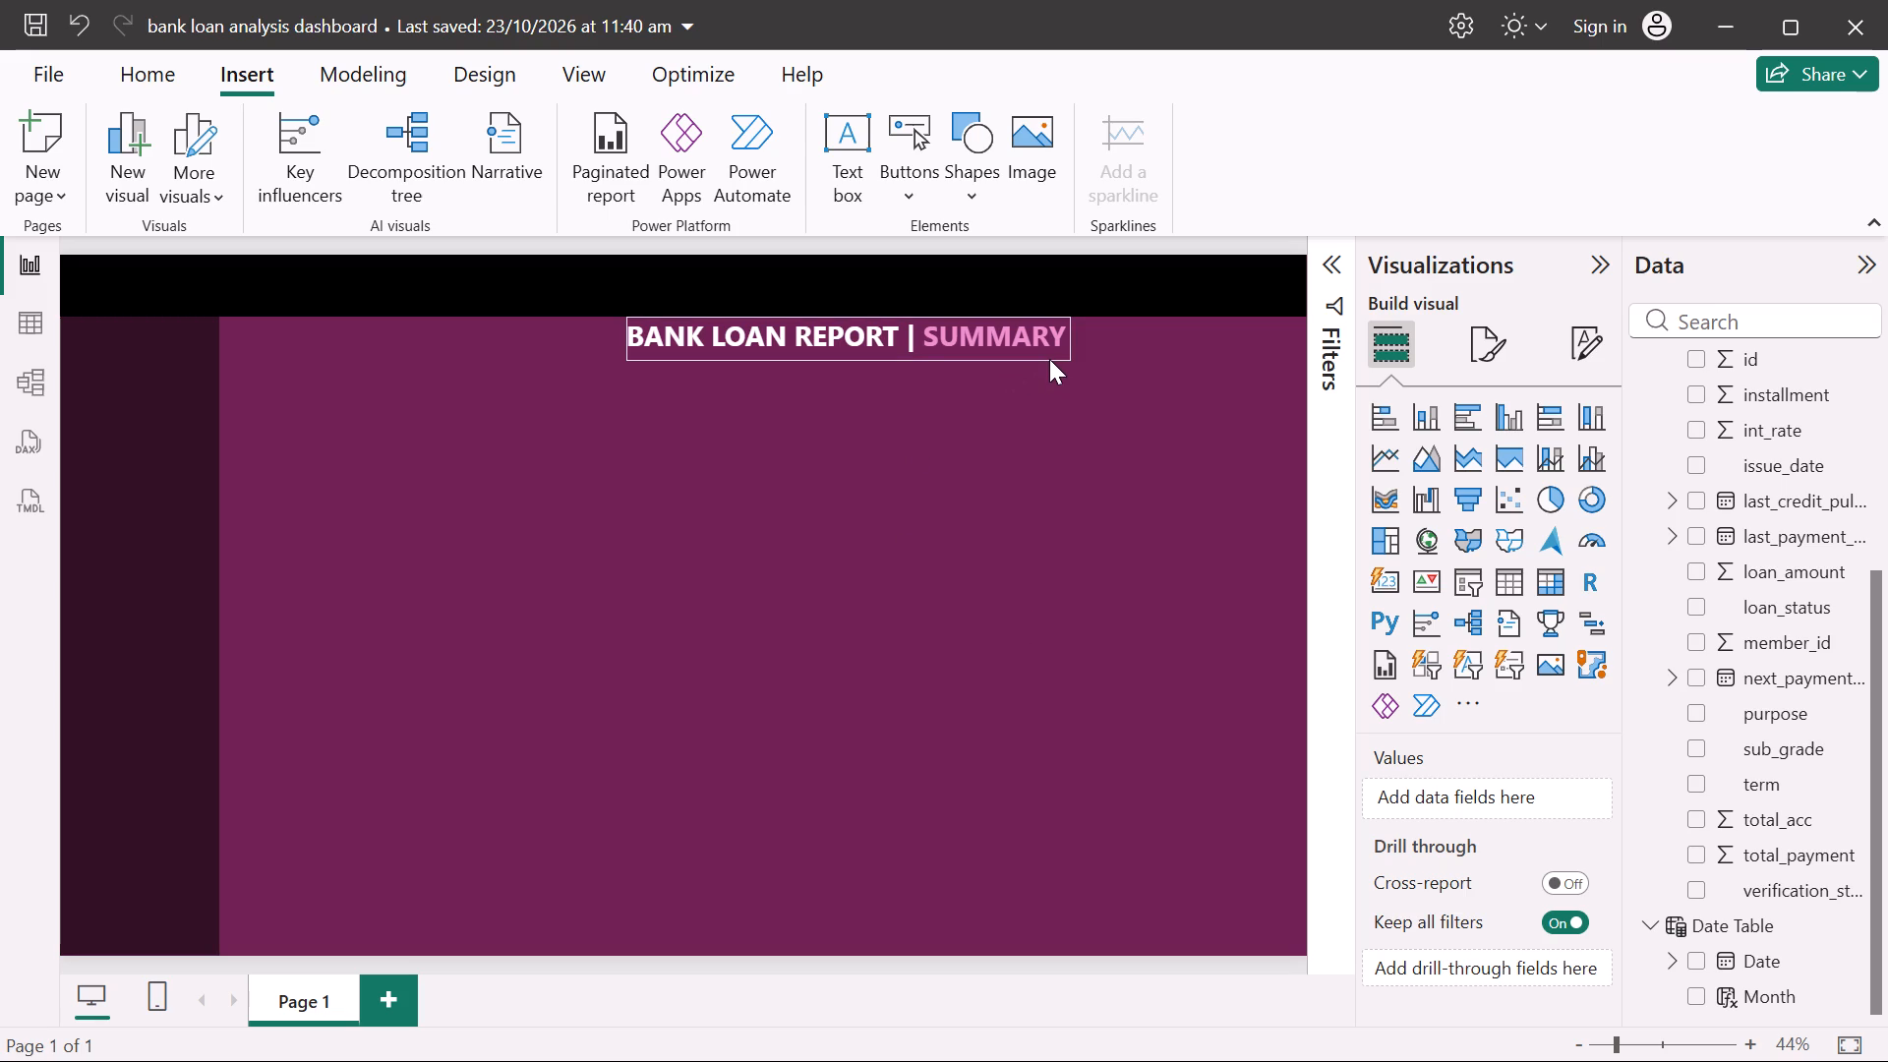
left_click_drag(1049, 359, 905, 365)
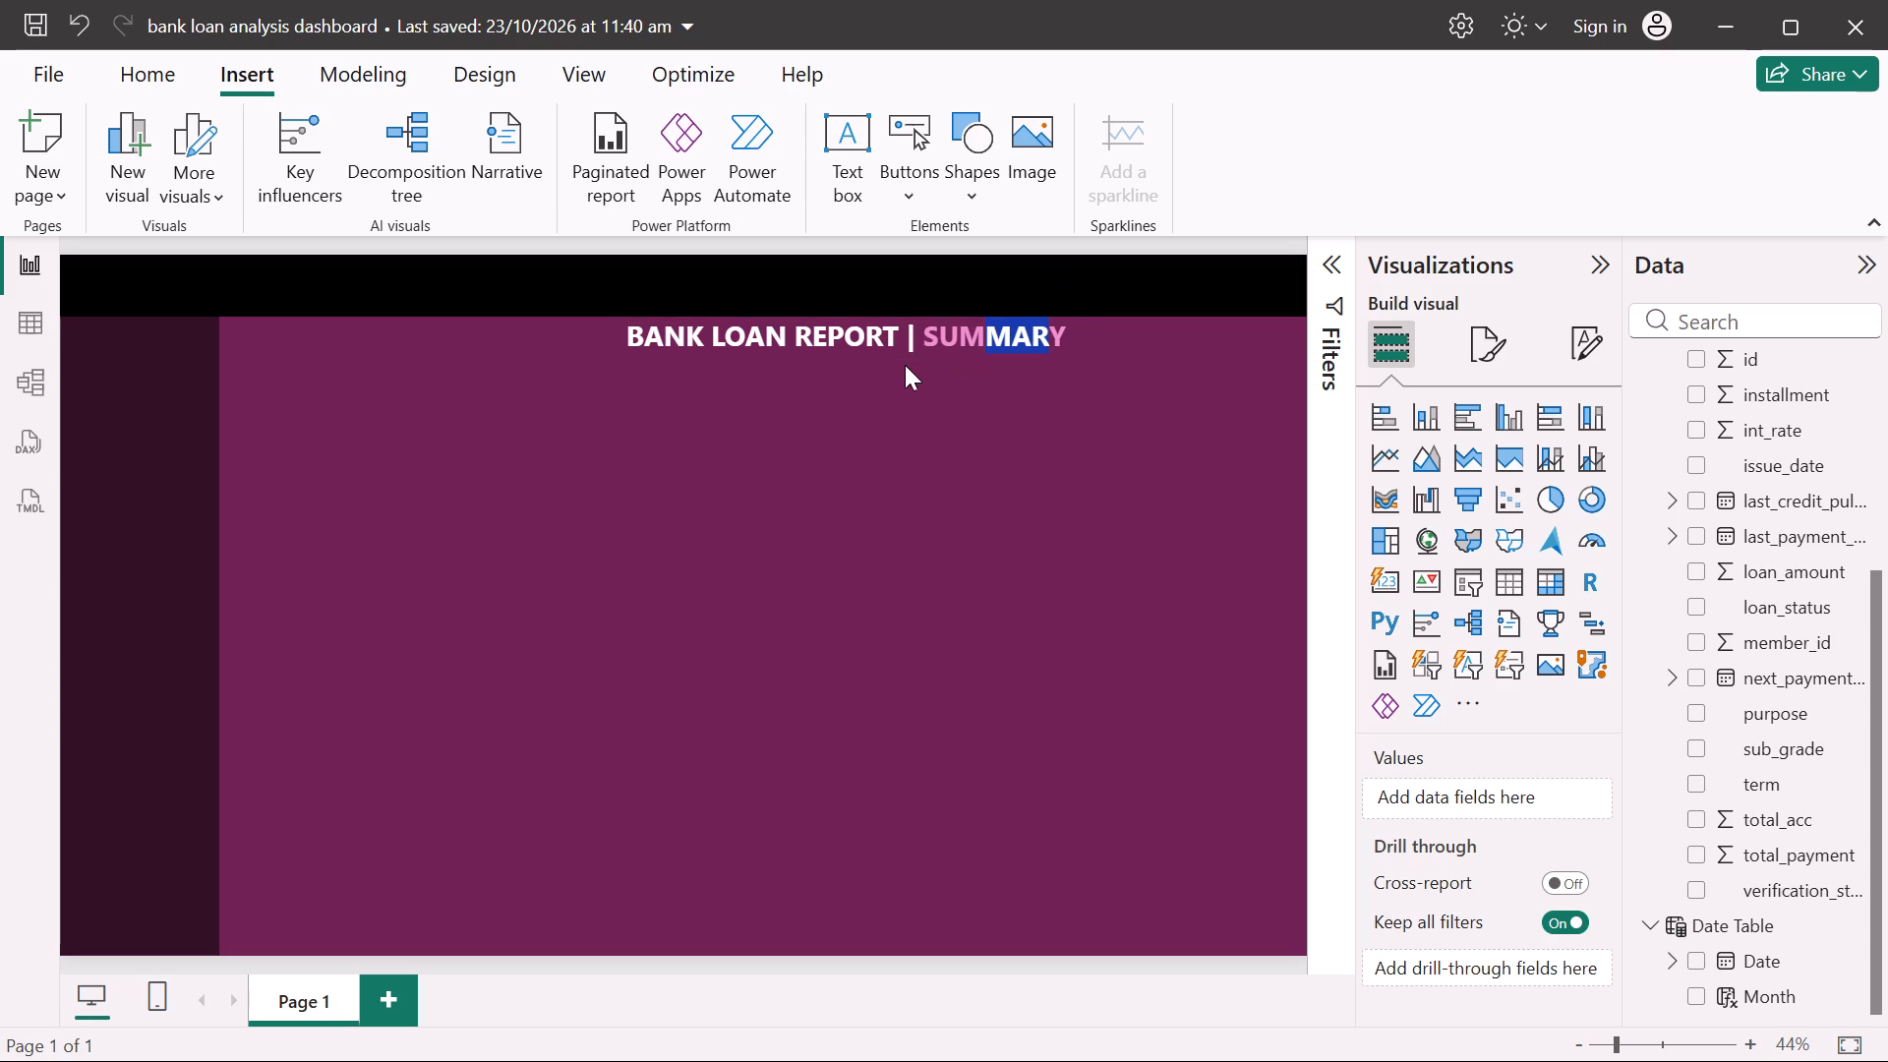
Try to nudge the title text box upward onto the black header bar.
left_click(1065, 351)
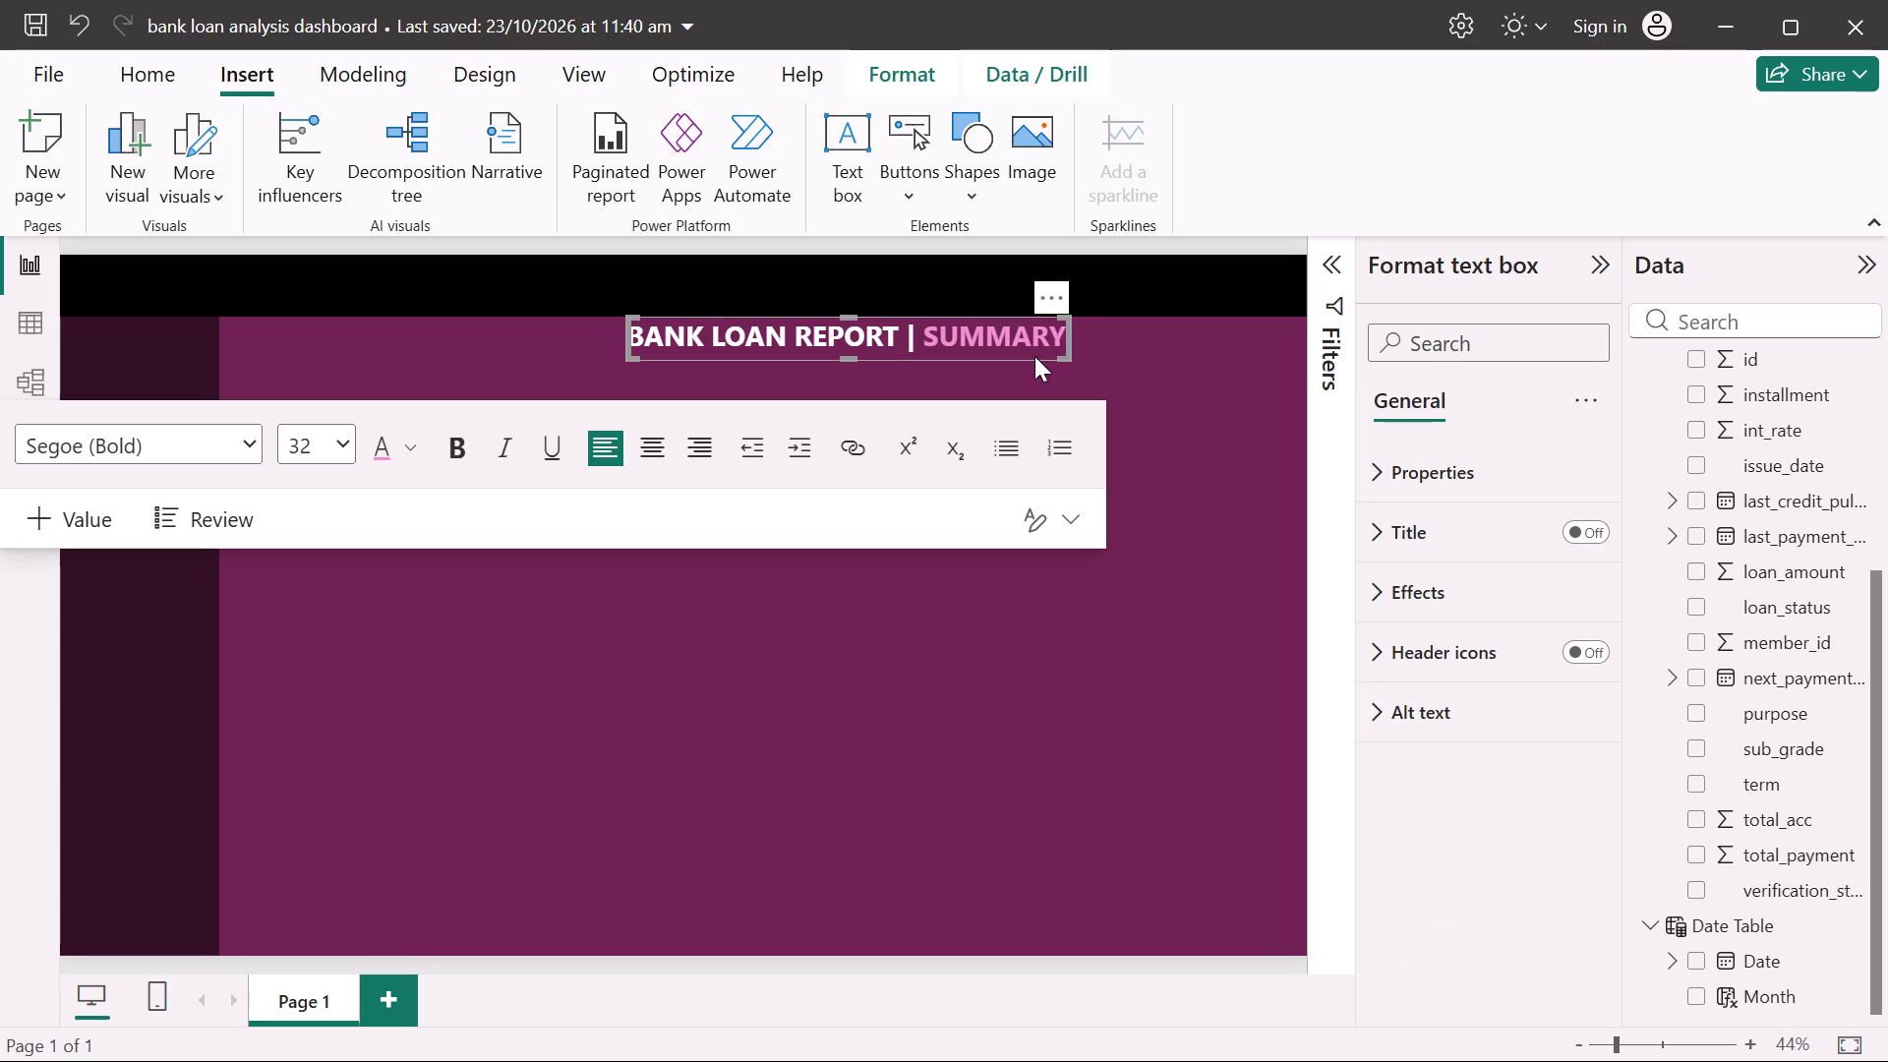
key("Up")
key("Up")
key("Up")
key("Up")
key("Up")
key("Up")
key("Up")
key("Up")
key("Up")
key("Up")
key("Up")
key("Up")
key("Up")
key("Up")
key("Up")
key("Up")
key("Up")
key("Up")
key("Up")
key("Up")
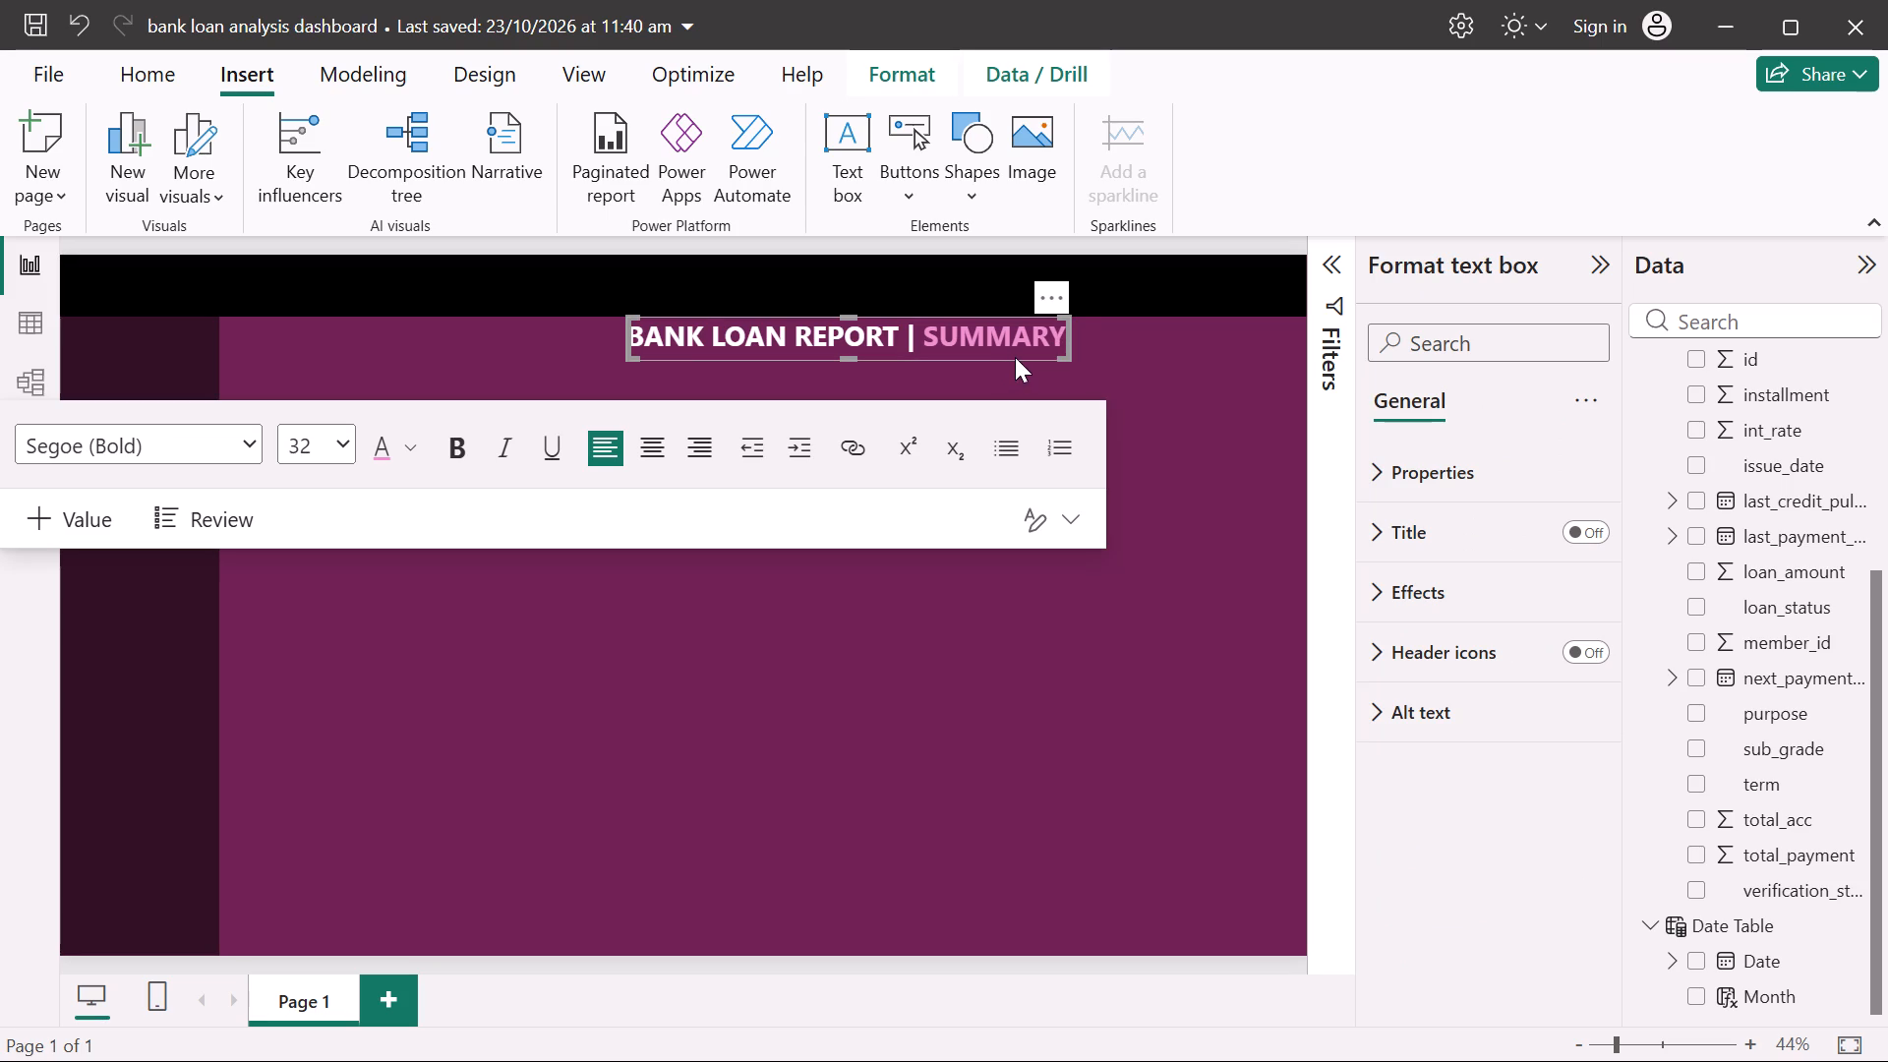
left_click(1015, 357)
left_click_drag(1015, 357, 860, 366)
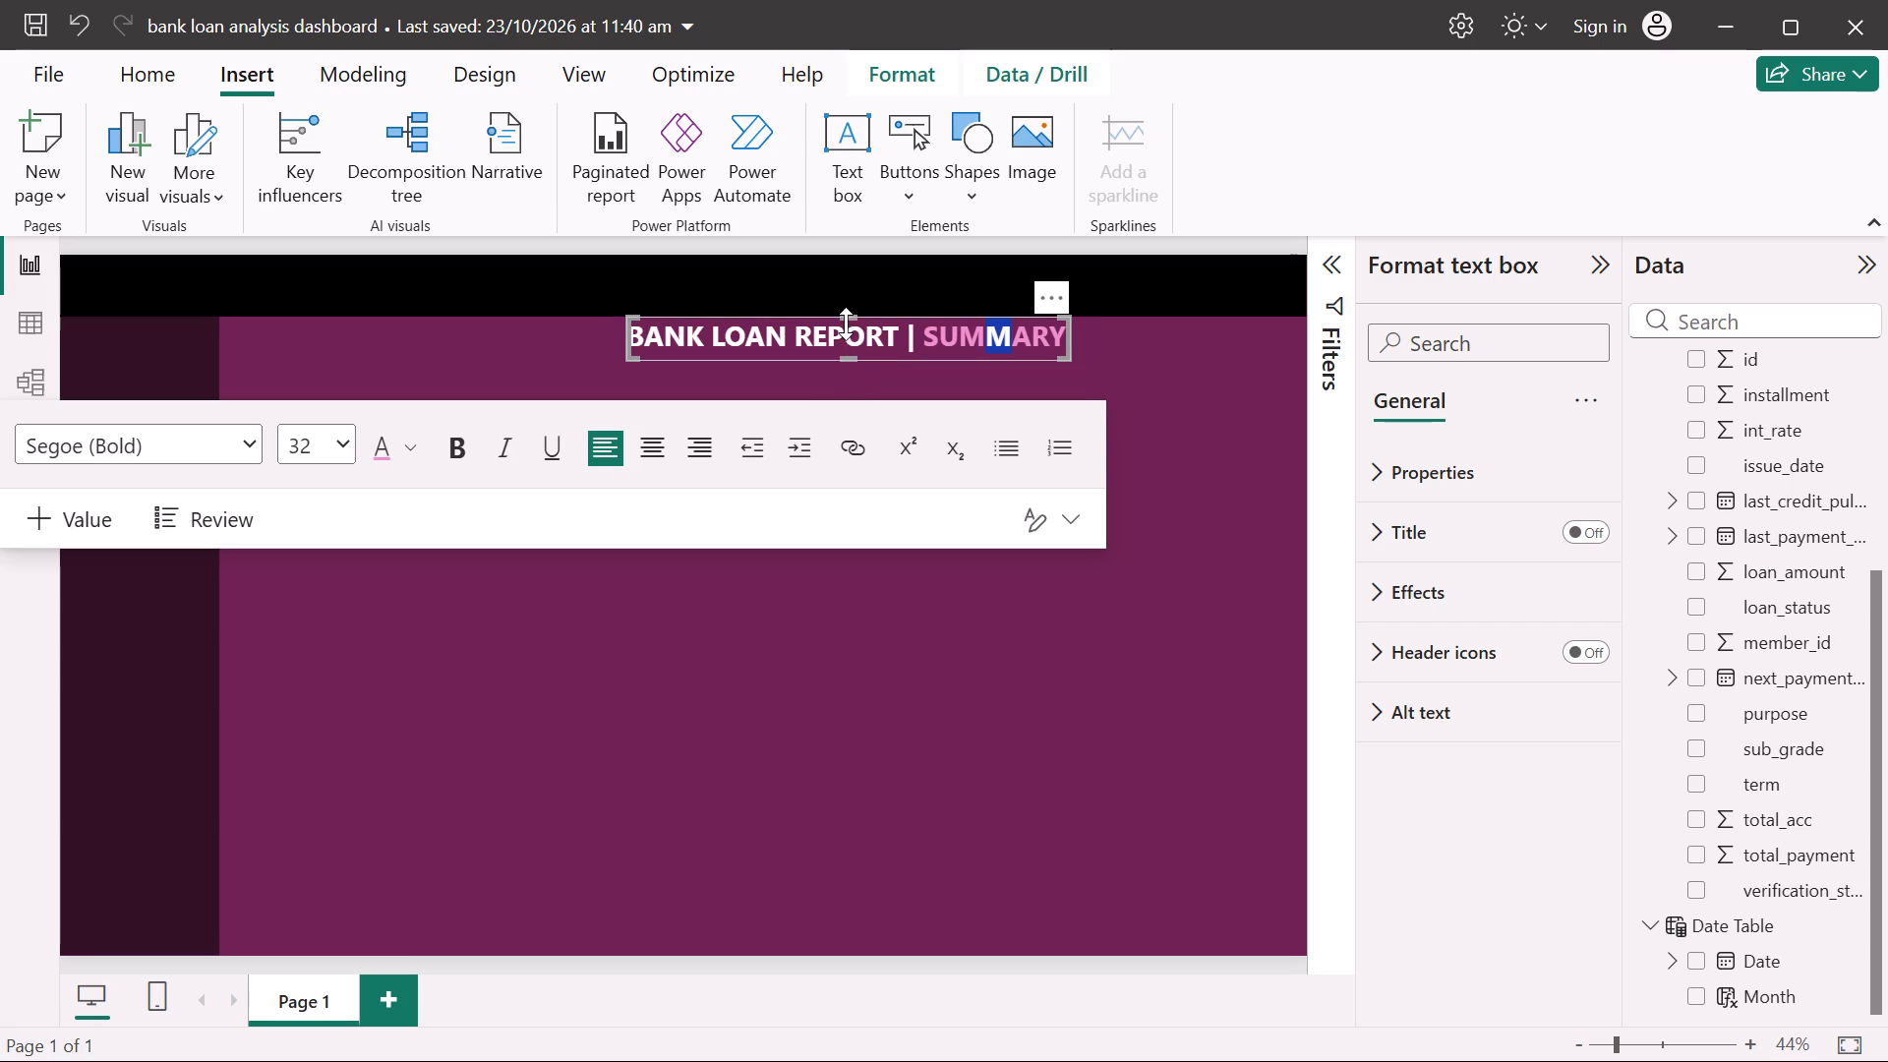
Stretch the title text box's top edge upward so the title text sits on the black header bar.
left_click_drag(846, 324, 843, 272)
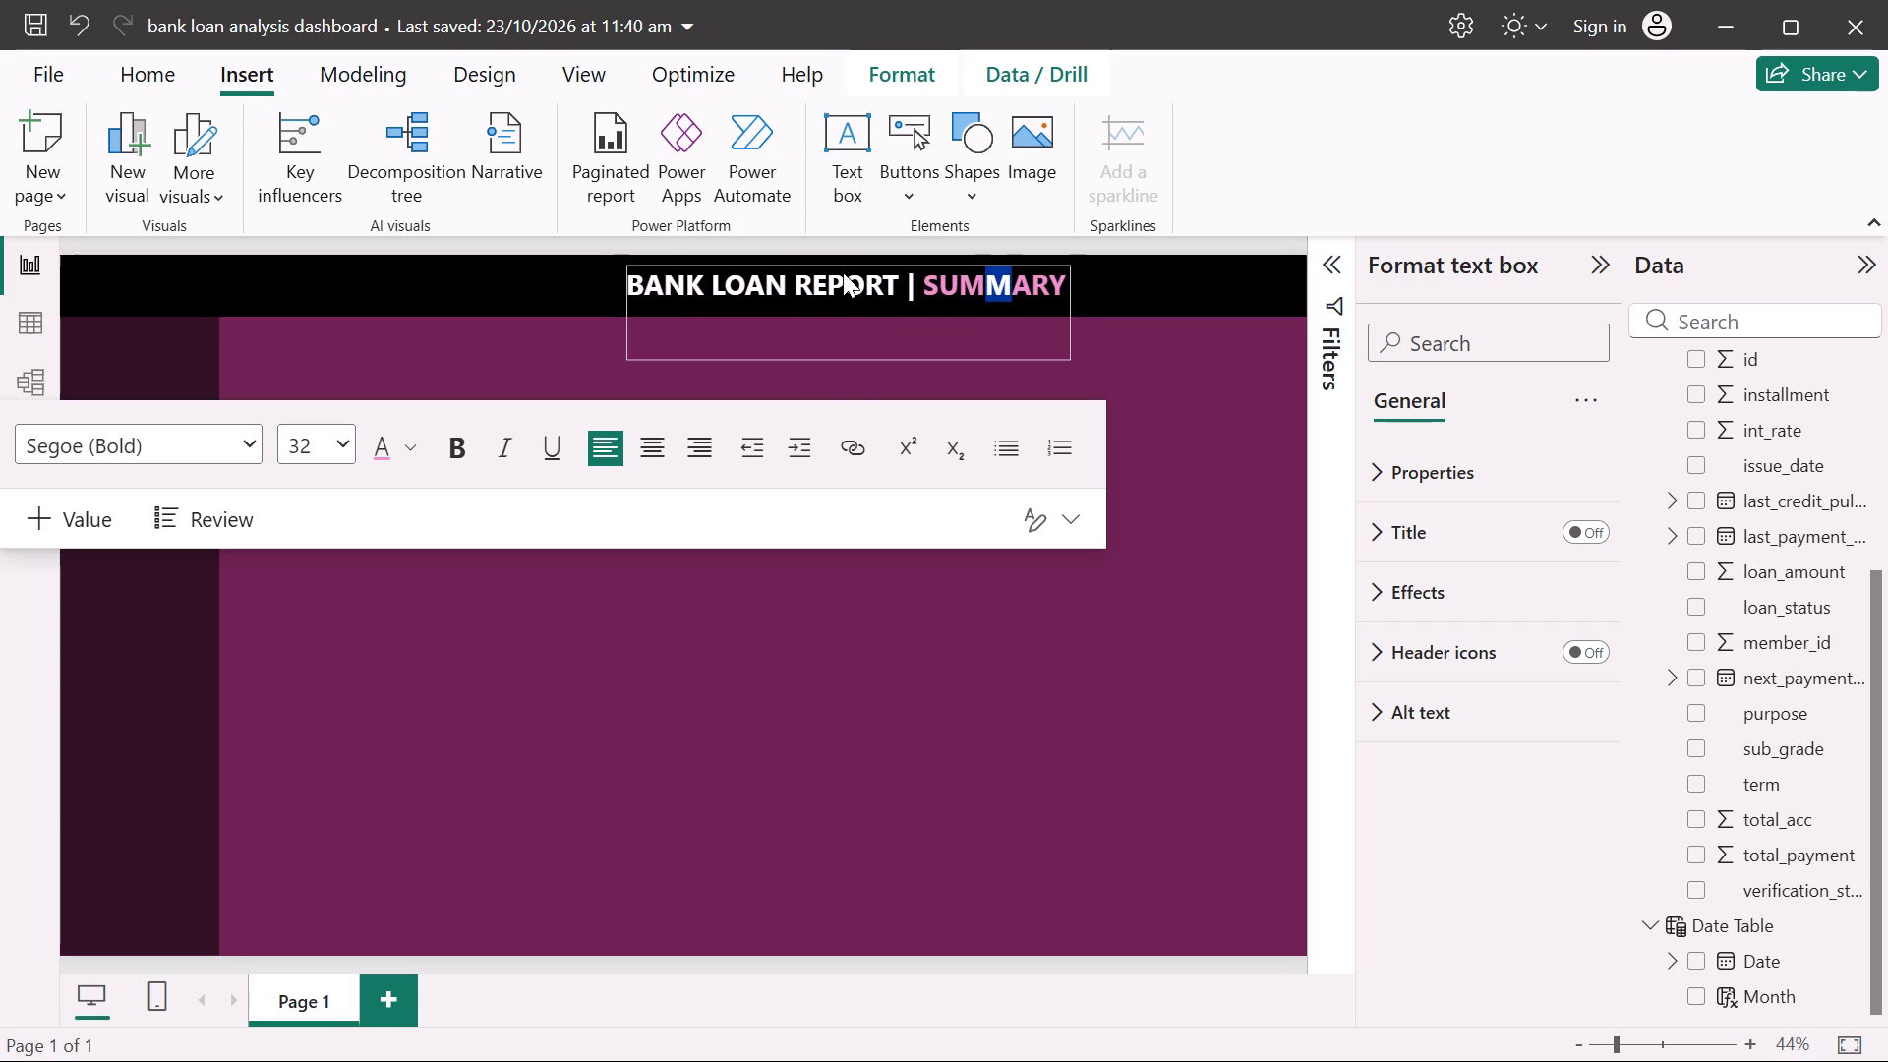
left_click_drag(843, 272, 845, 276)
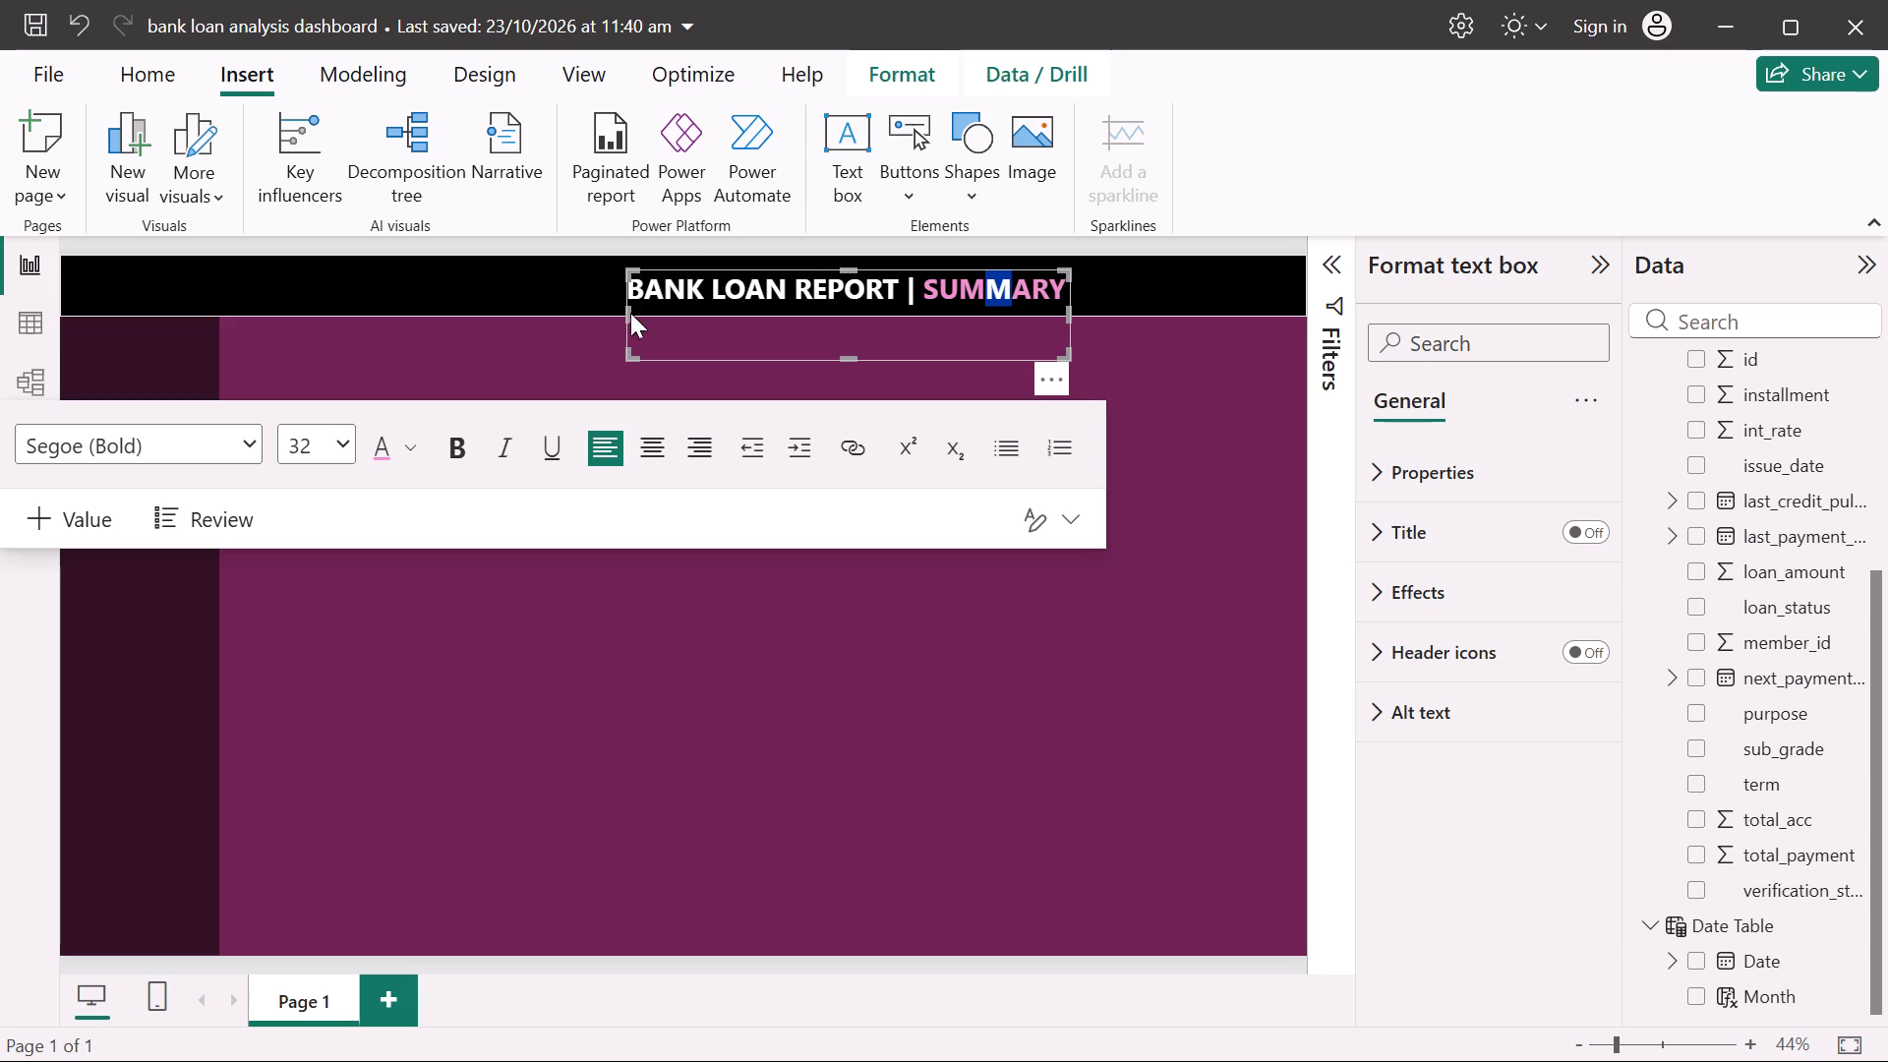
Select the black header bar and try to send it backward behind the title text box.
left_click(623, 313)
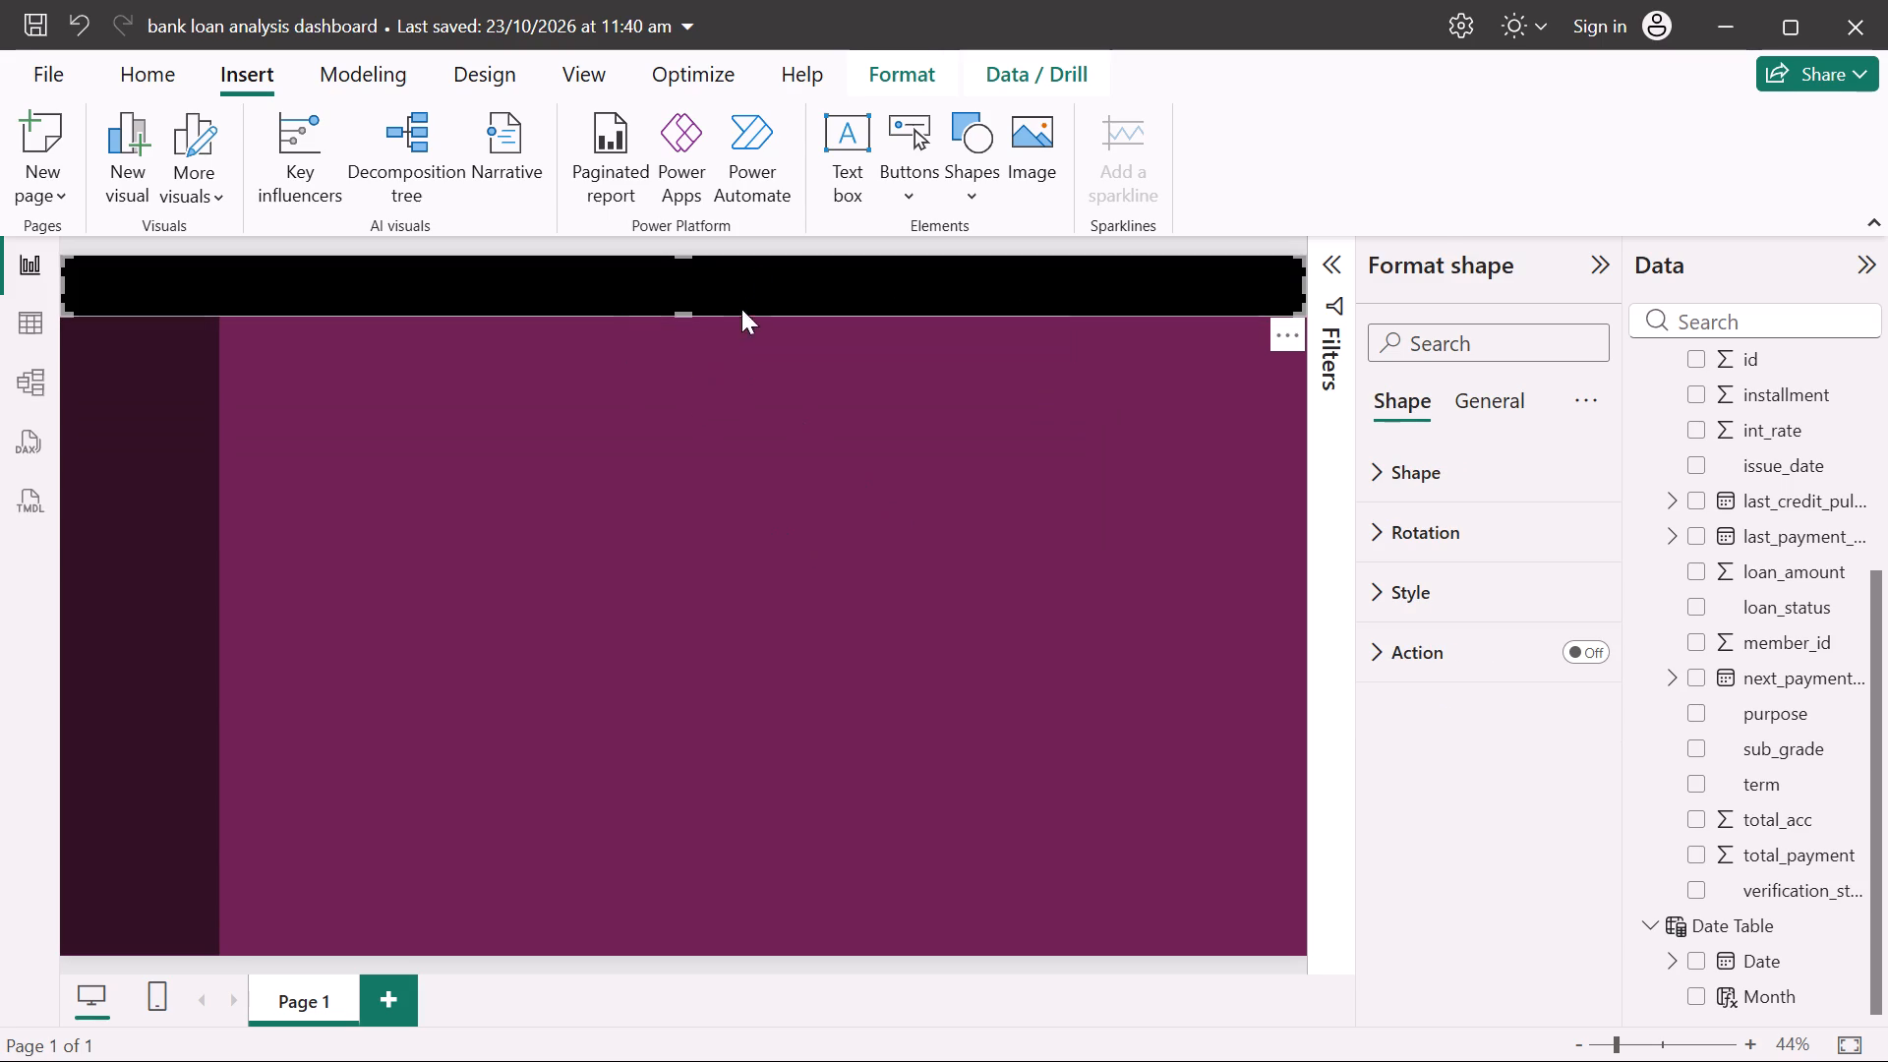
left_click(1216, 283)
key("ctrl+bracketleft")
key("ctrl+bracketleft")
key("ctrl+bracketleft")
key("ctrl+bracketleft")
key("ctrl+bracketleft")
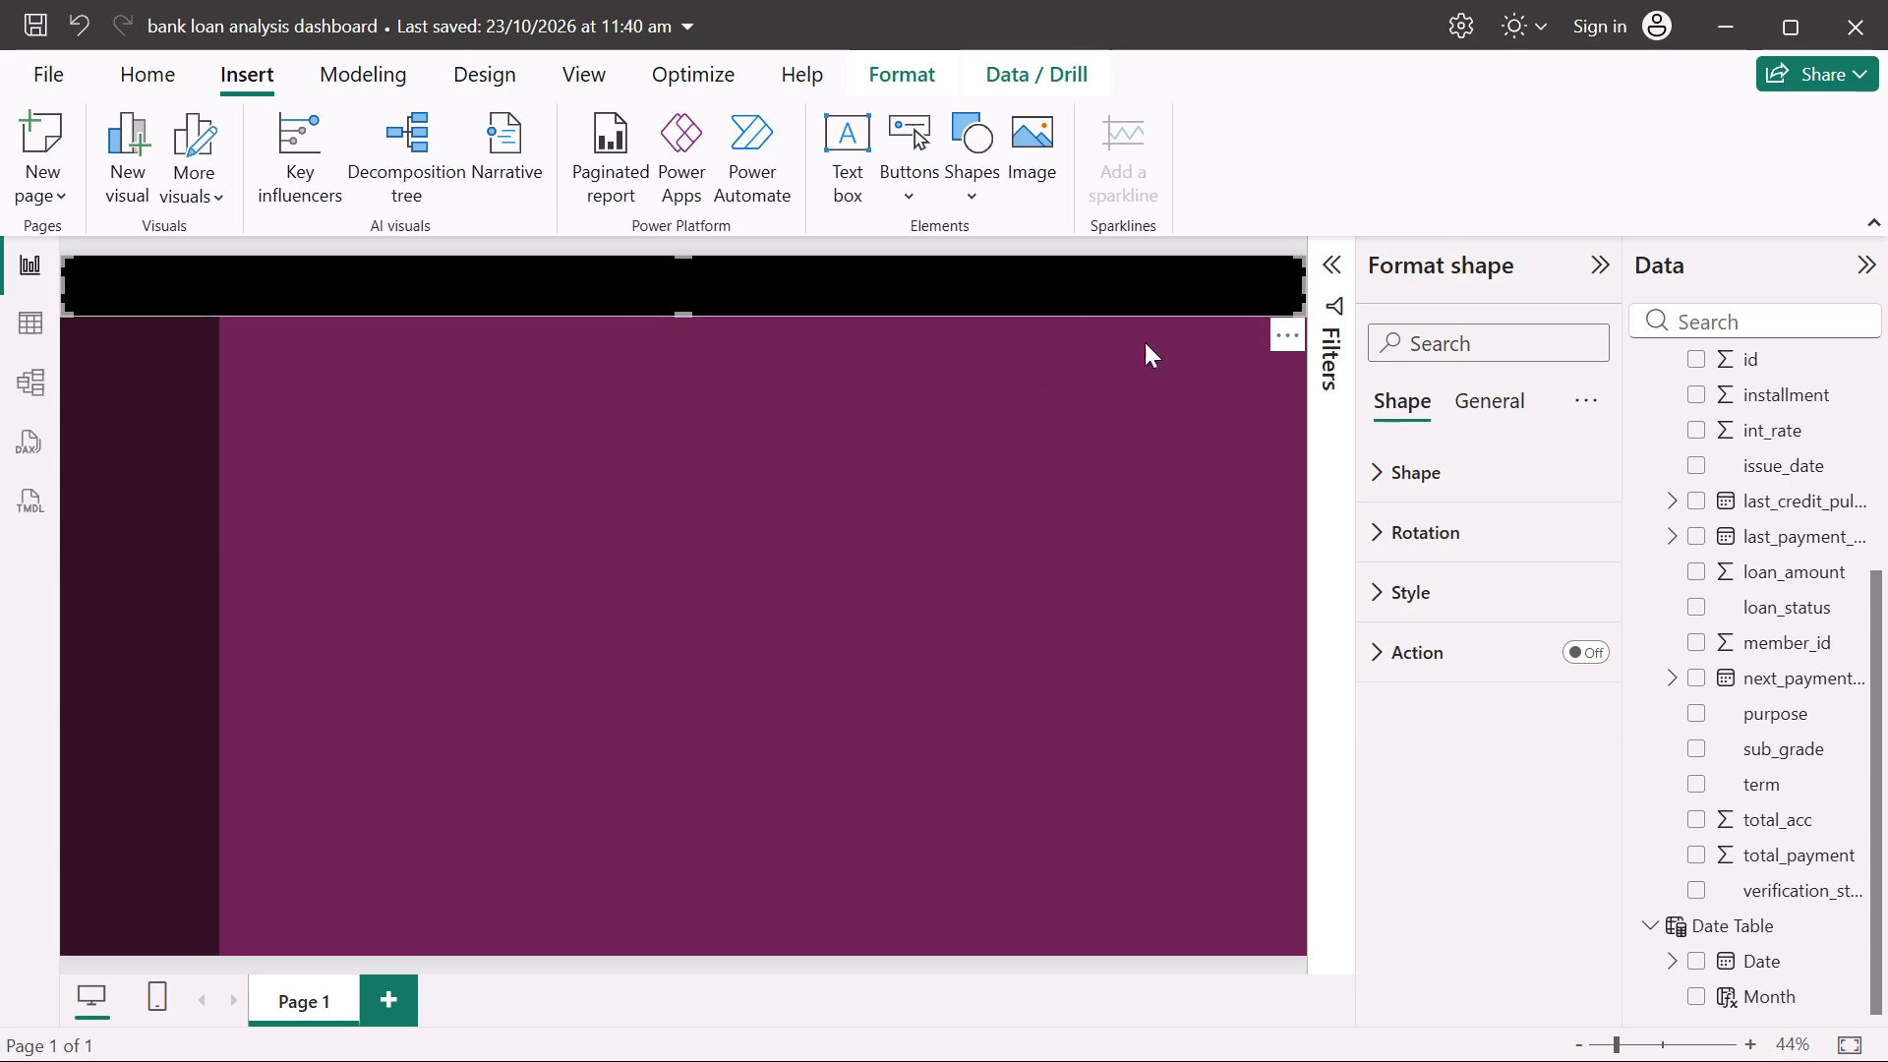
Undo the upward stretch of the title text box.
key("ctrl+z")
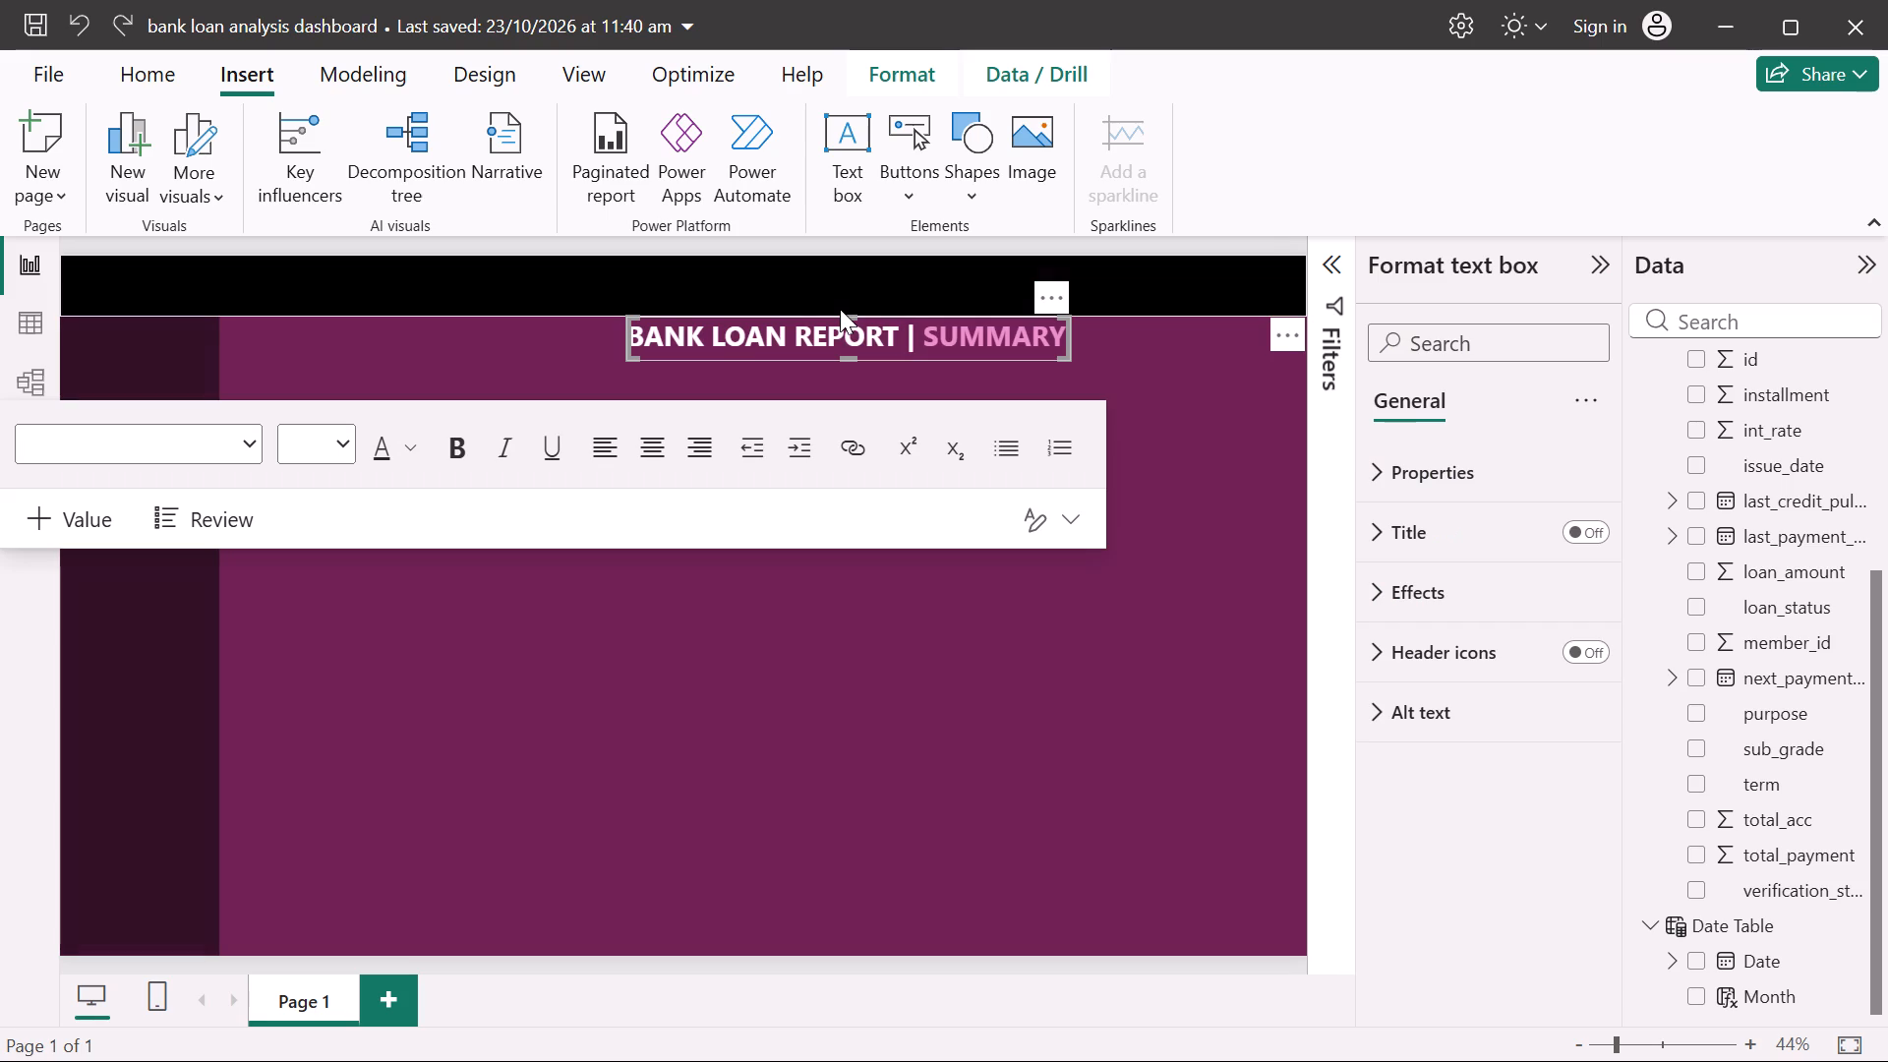
Stretch the title text box's top edge onto the black header bar and extend its left edge to shift the title left.
left_click_drag(855, 321, 855, 289)
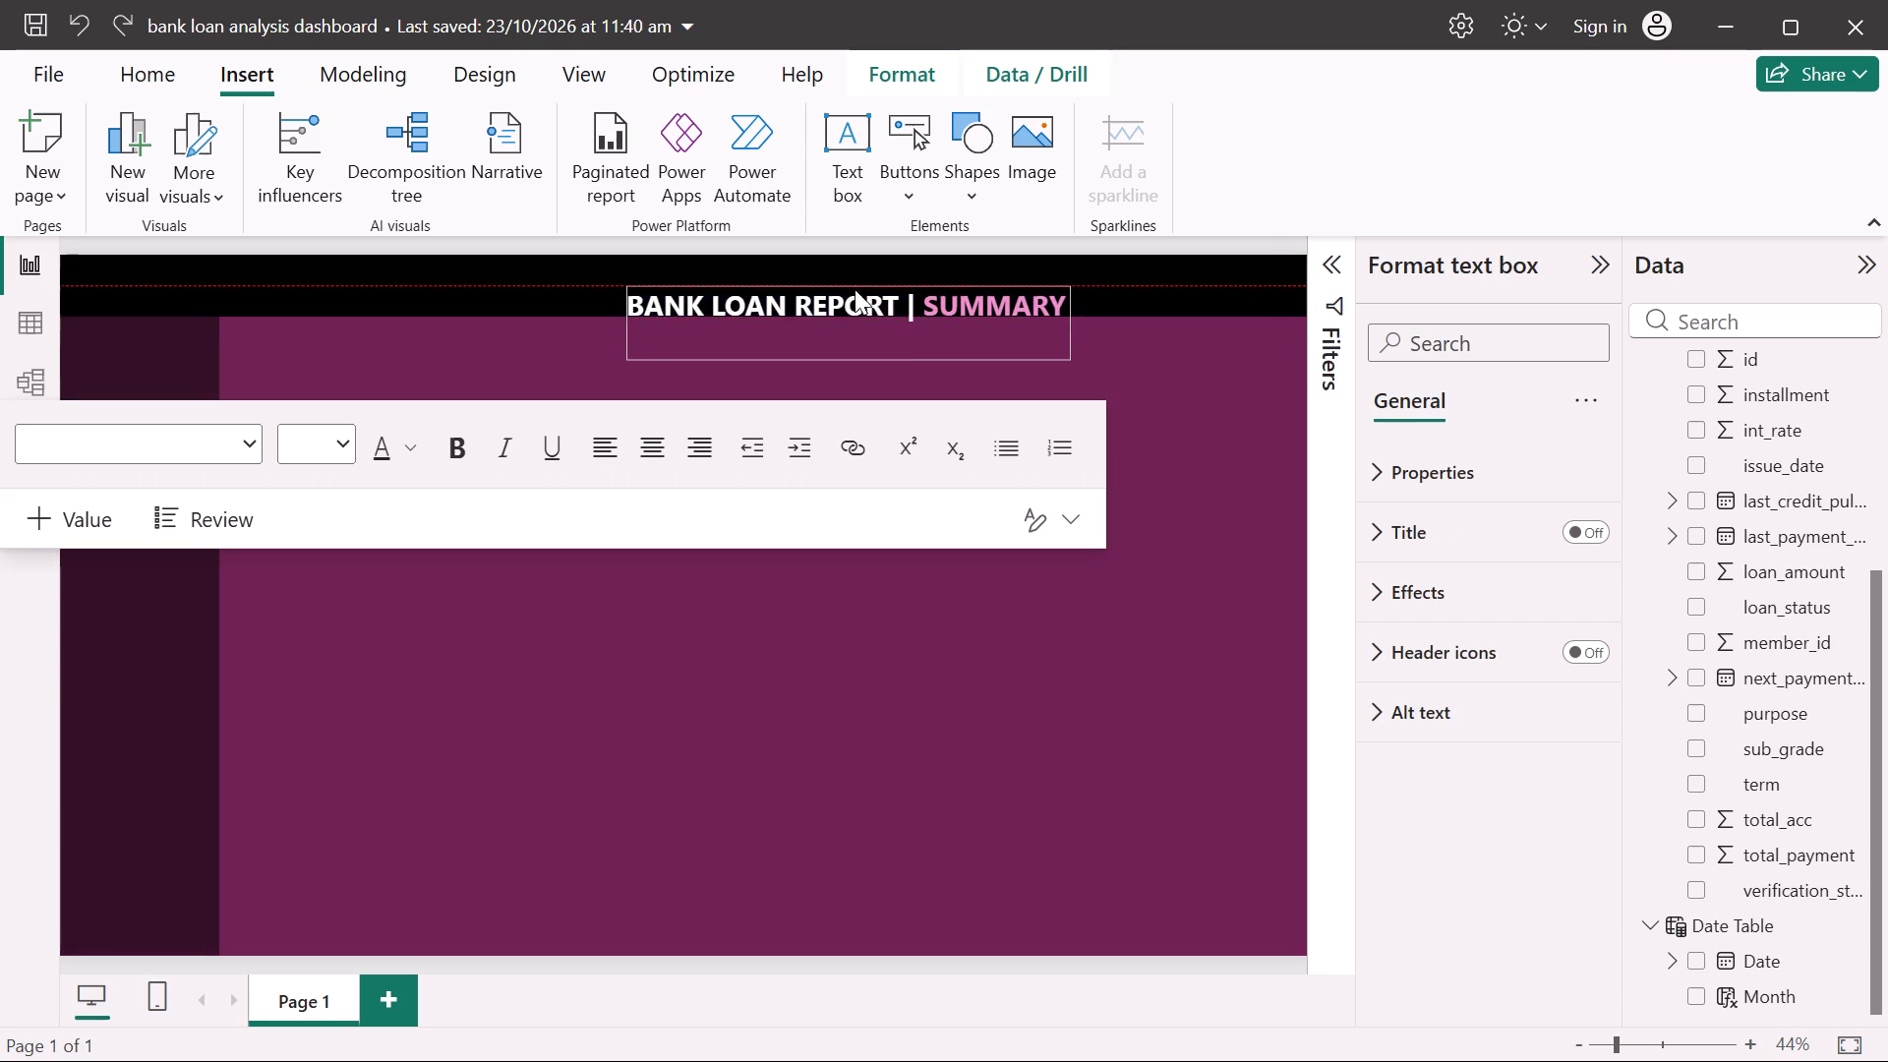
left_click_drag(855, 289, 855, 269)
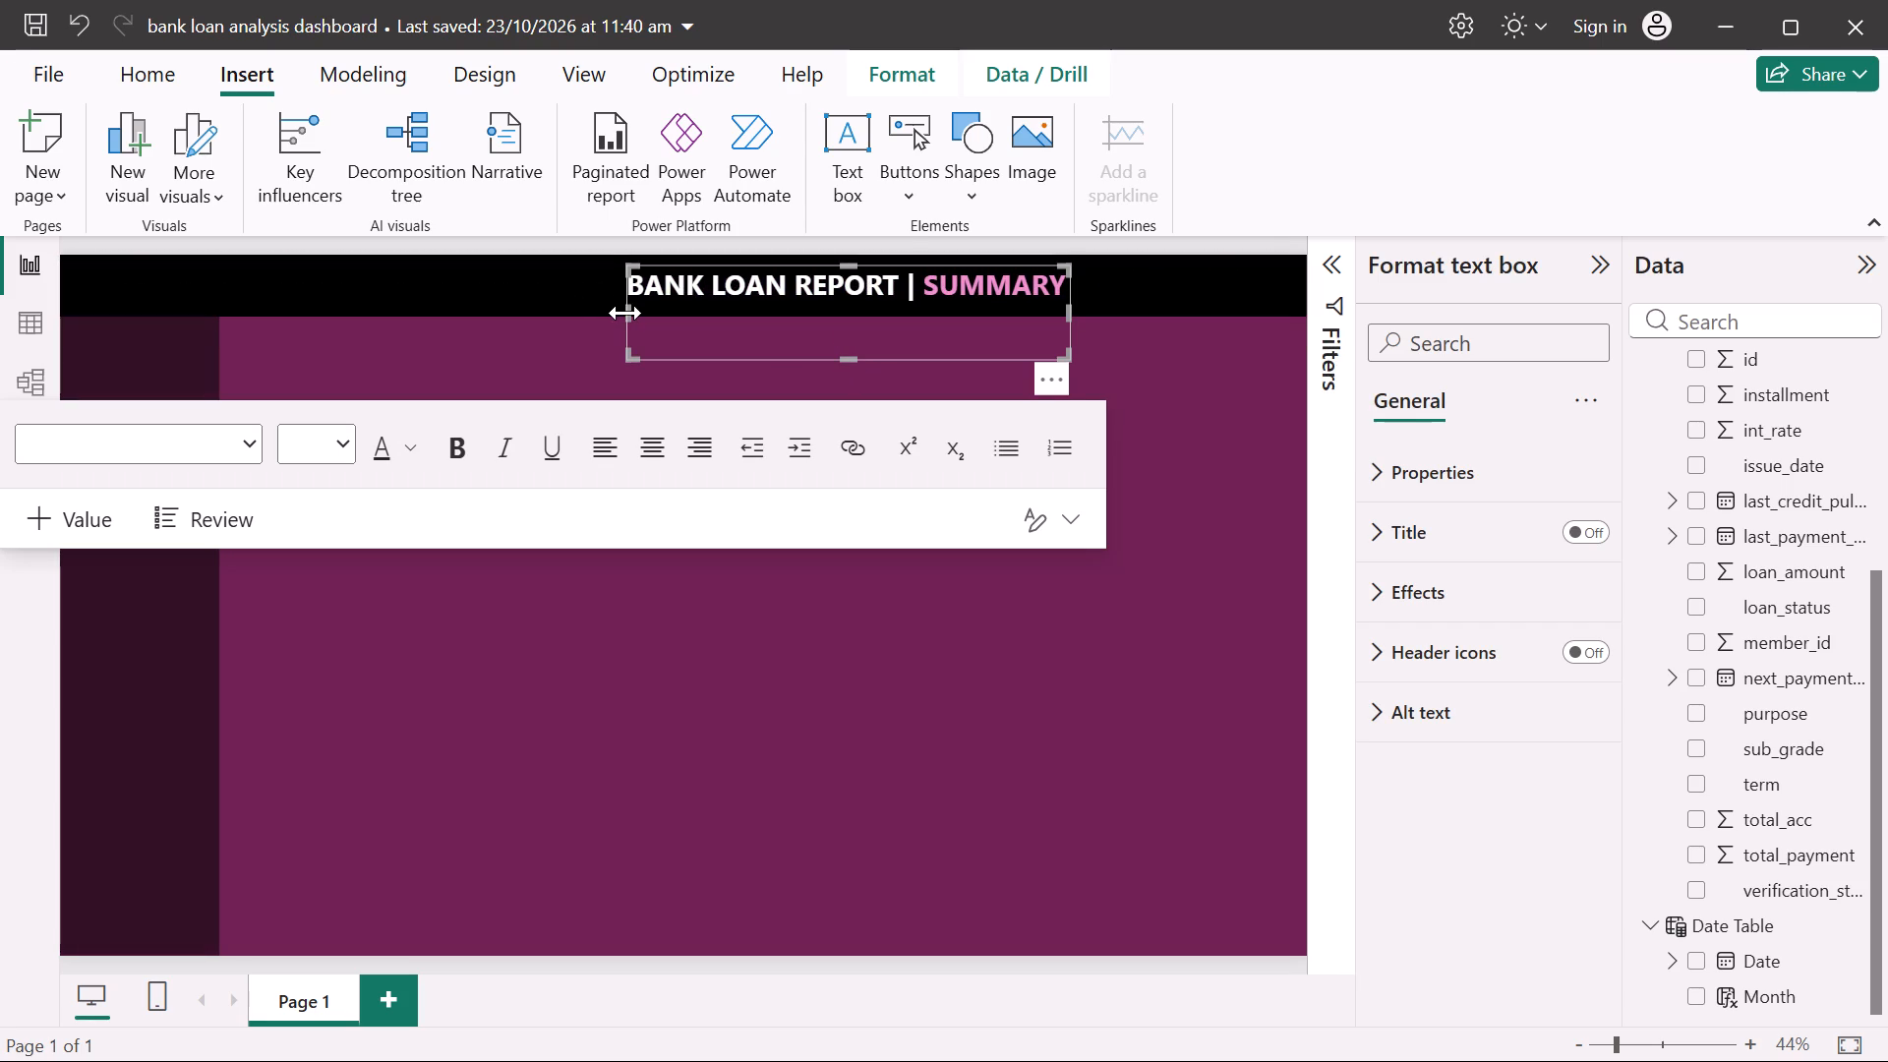
left_click_drag(625, 313, 513, 321)
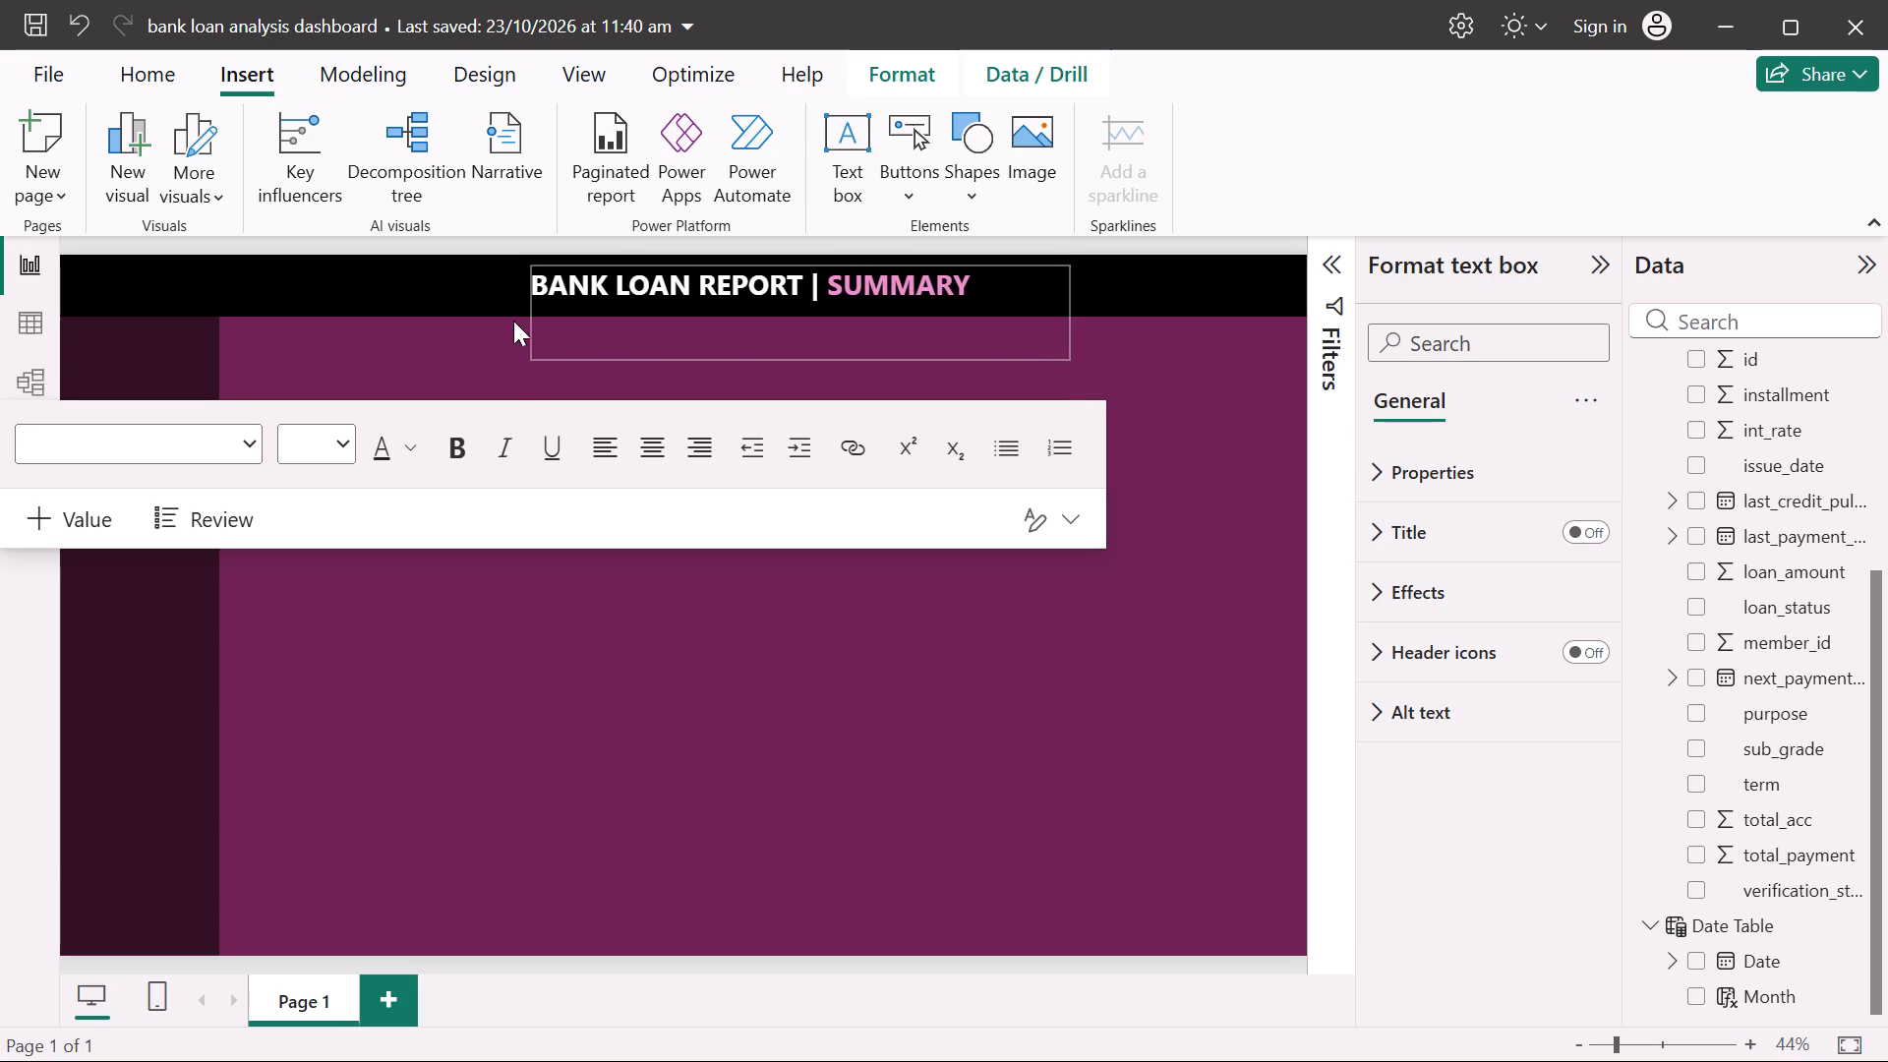
left_click_drag(513, 321, 508, 320)
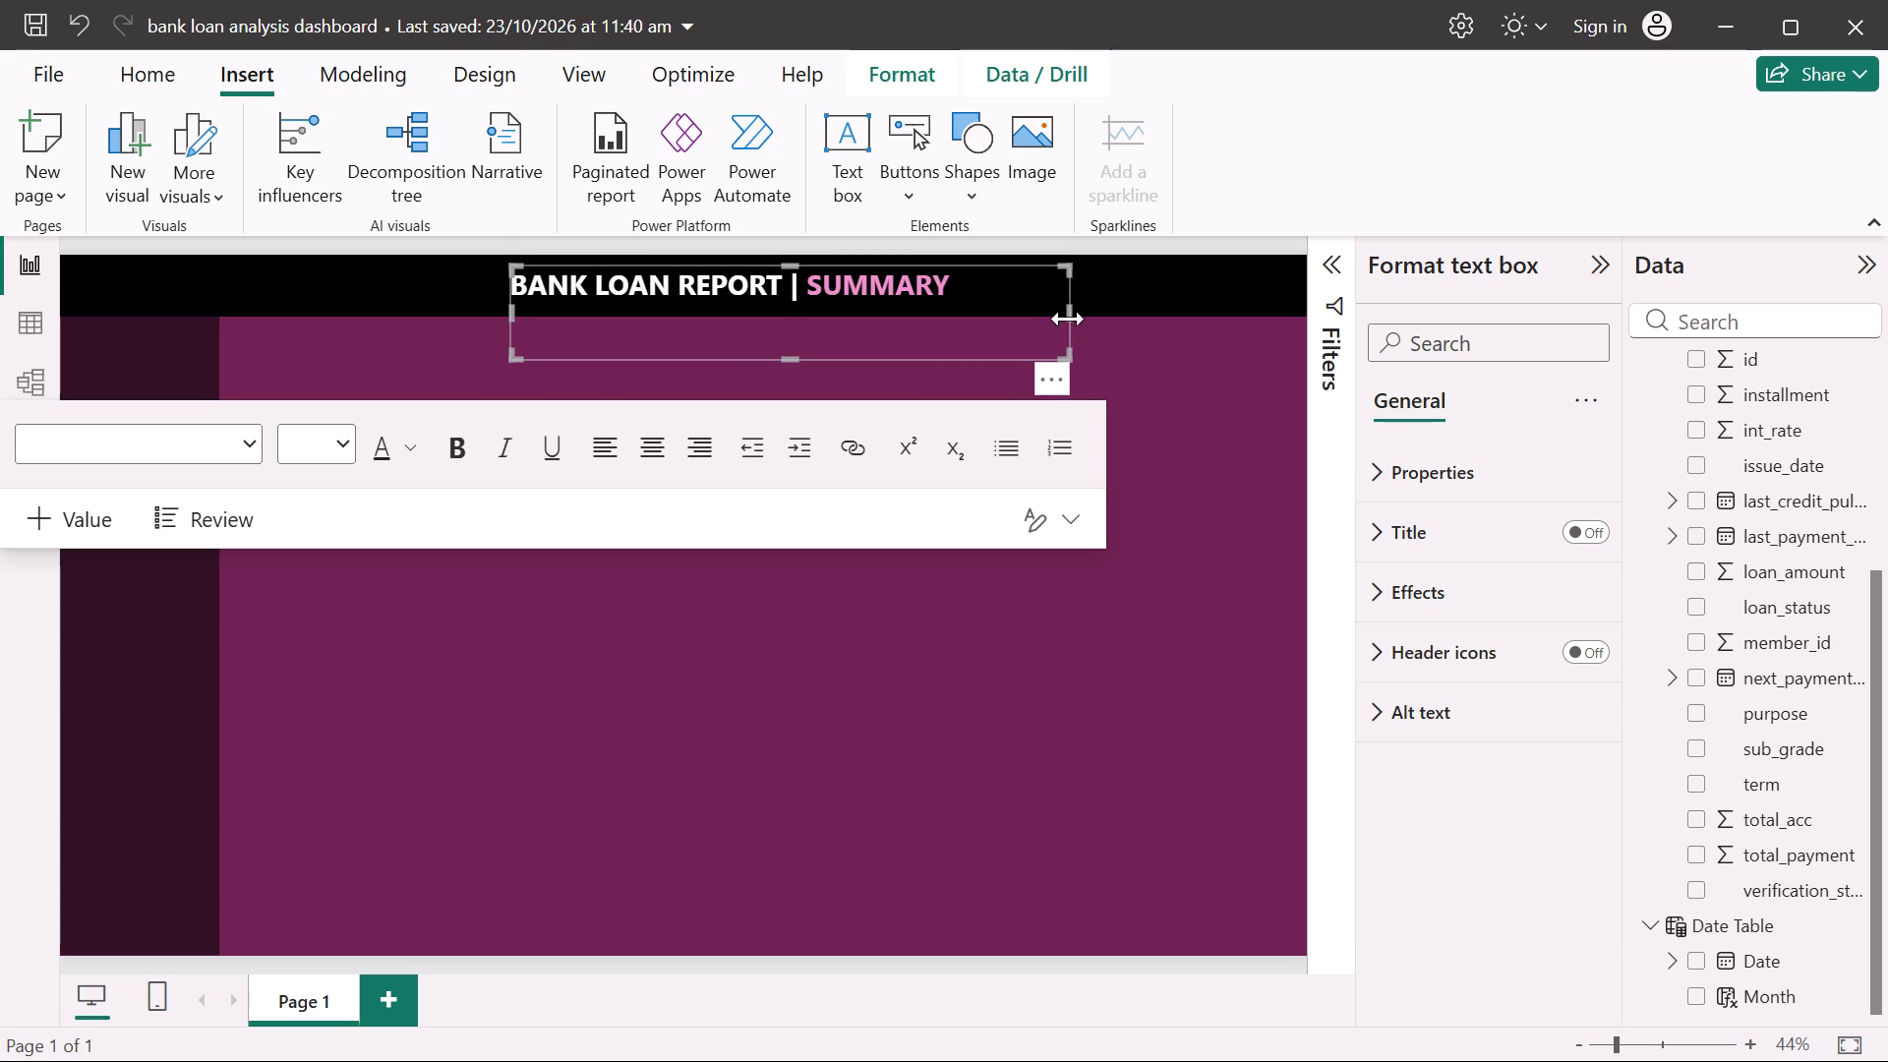
left_click_drag(1072, 321, 955, 315)
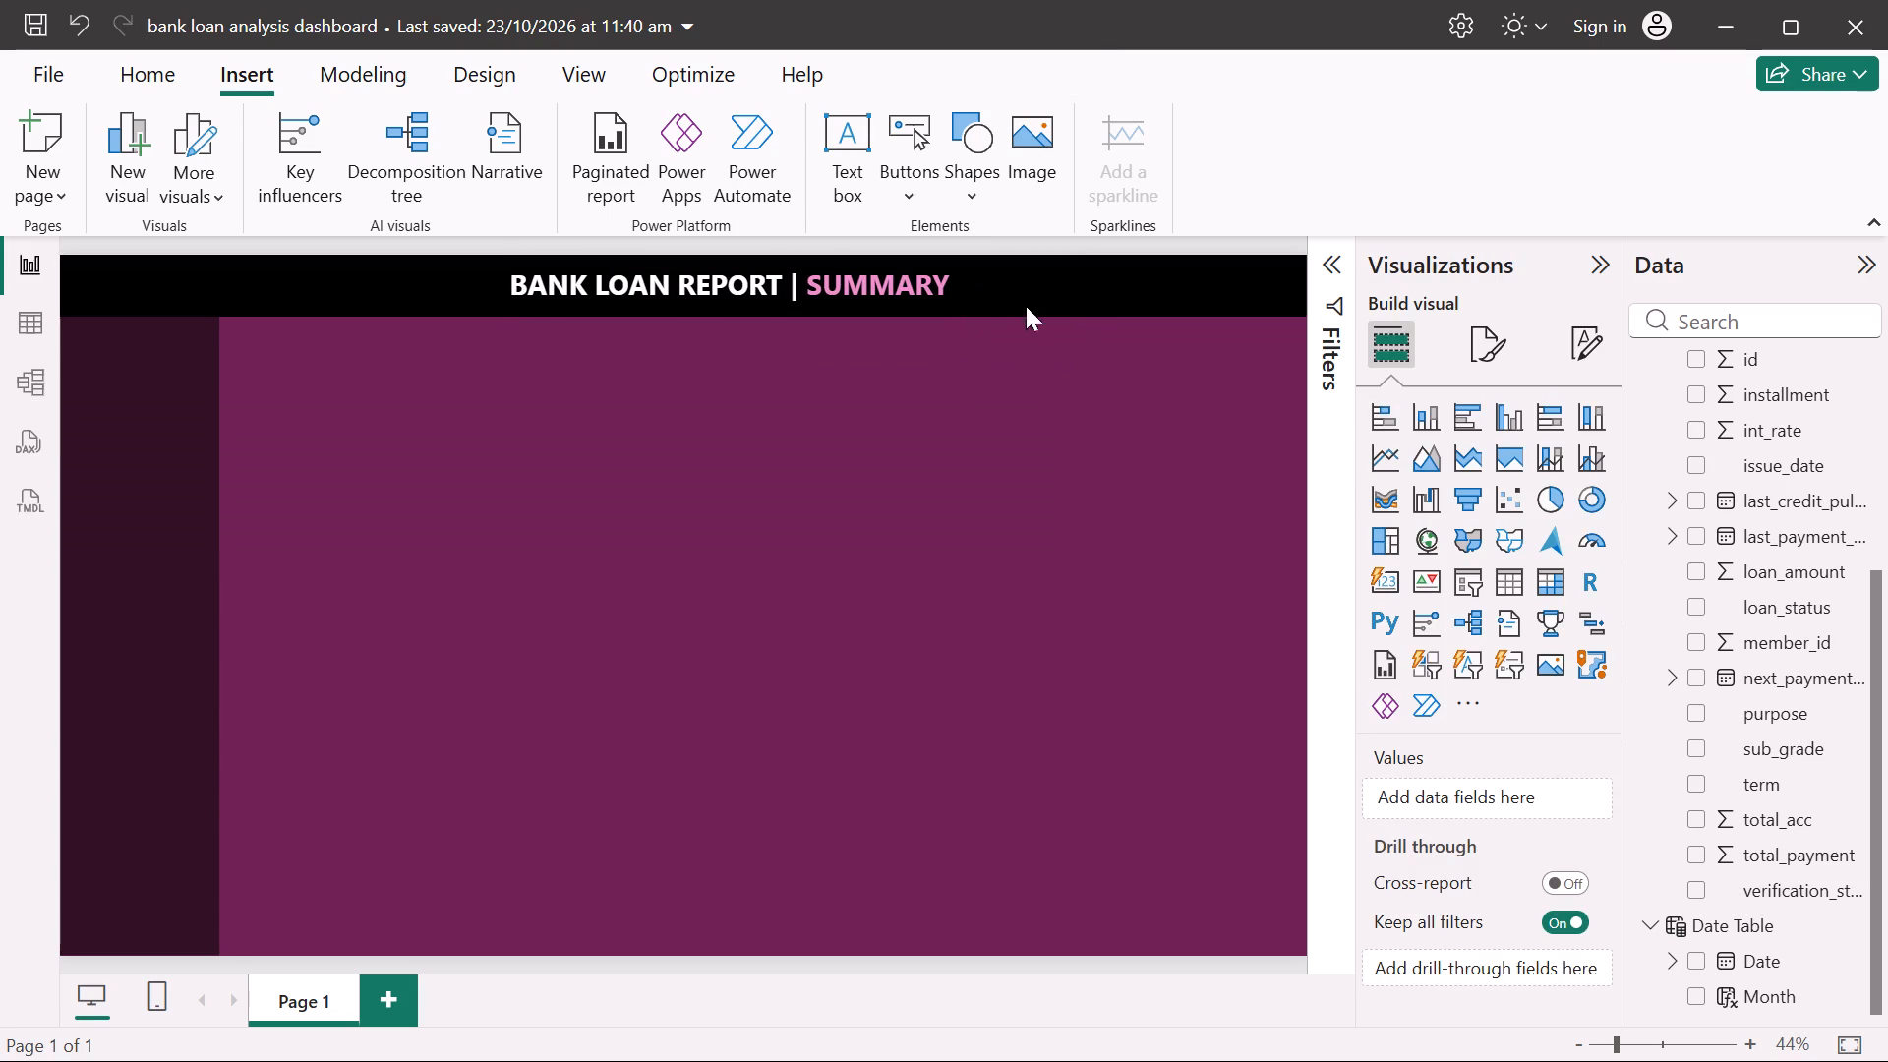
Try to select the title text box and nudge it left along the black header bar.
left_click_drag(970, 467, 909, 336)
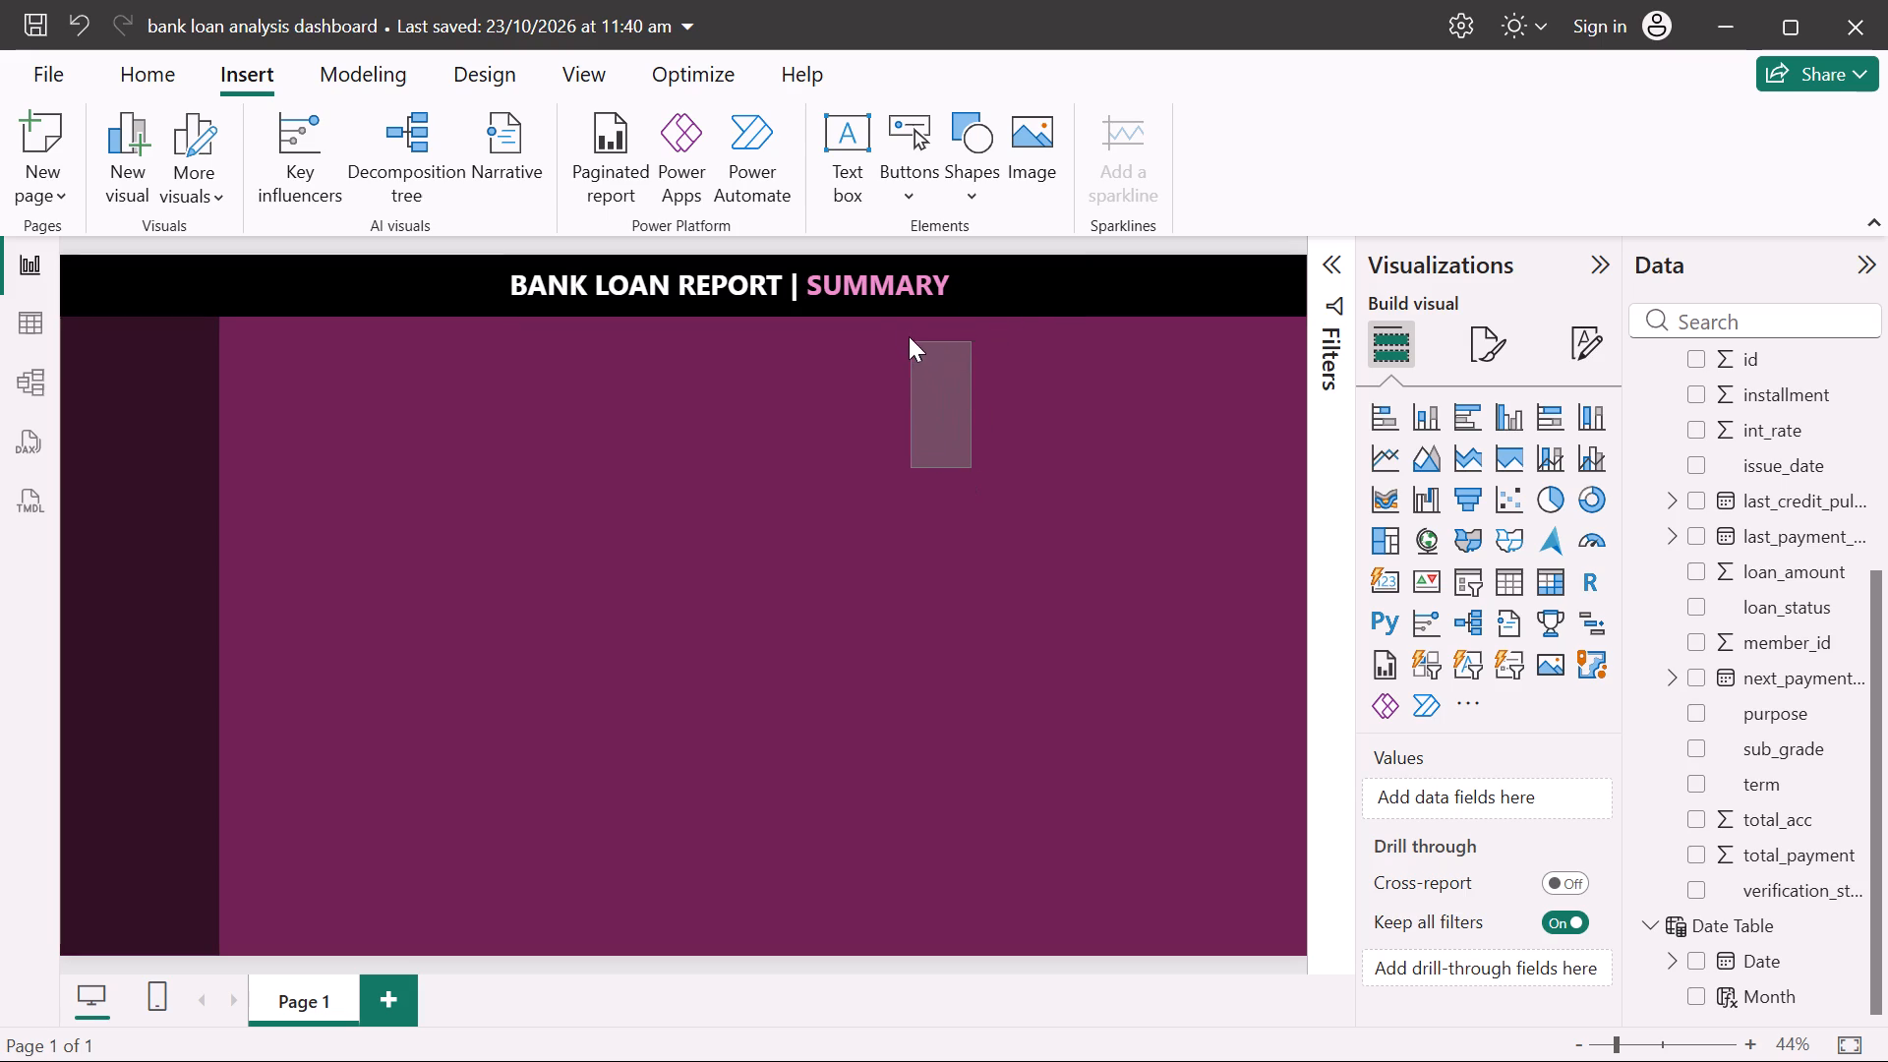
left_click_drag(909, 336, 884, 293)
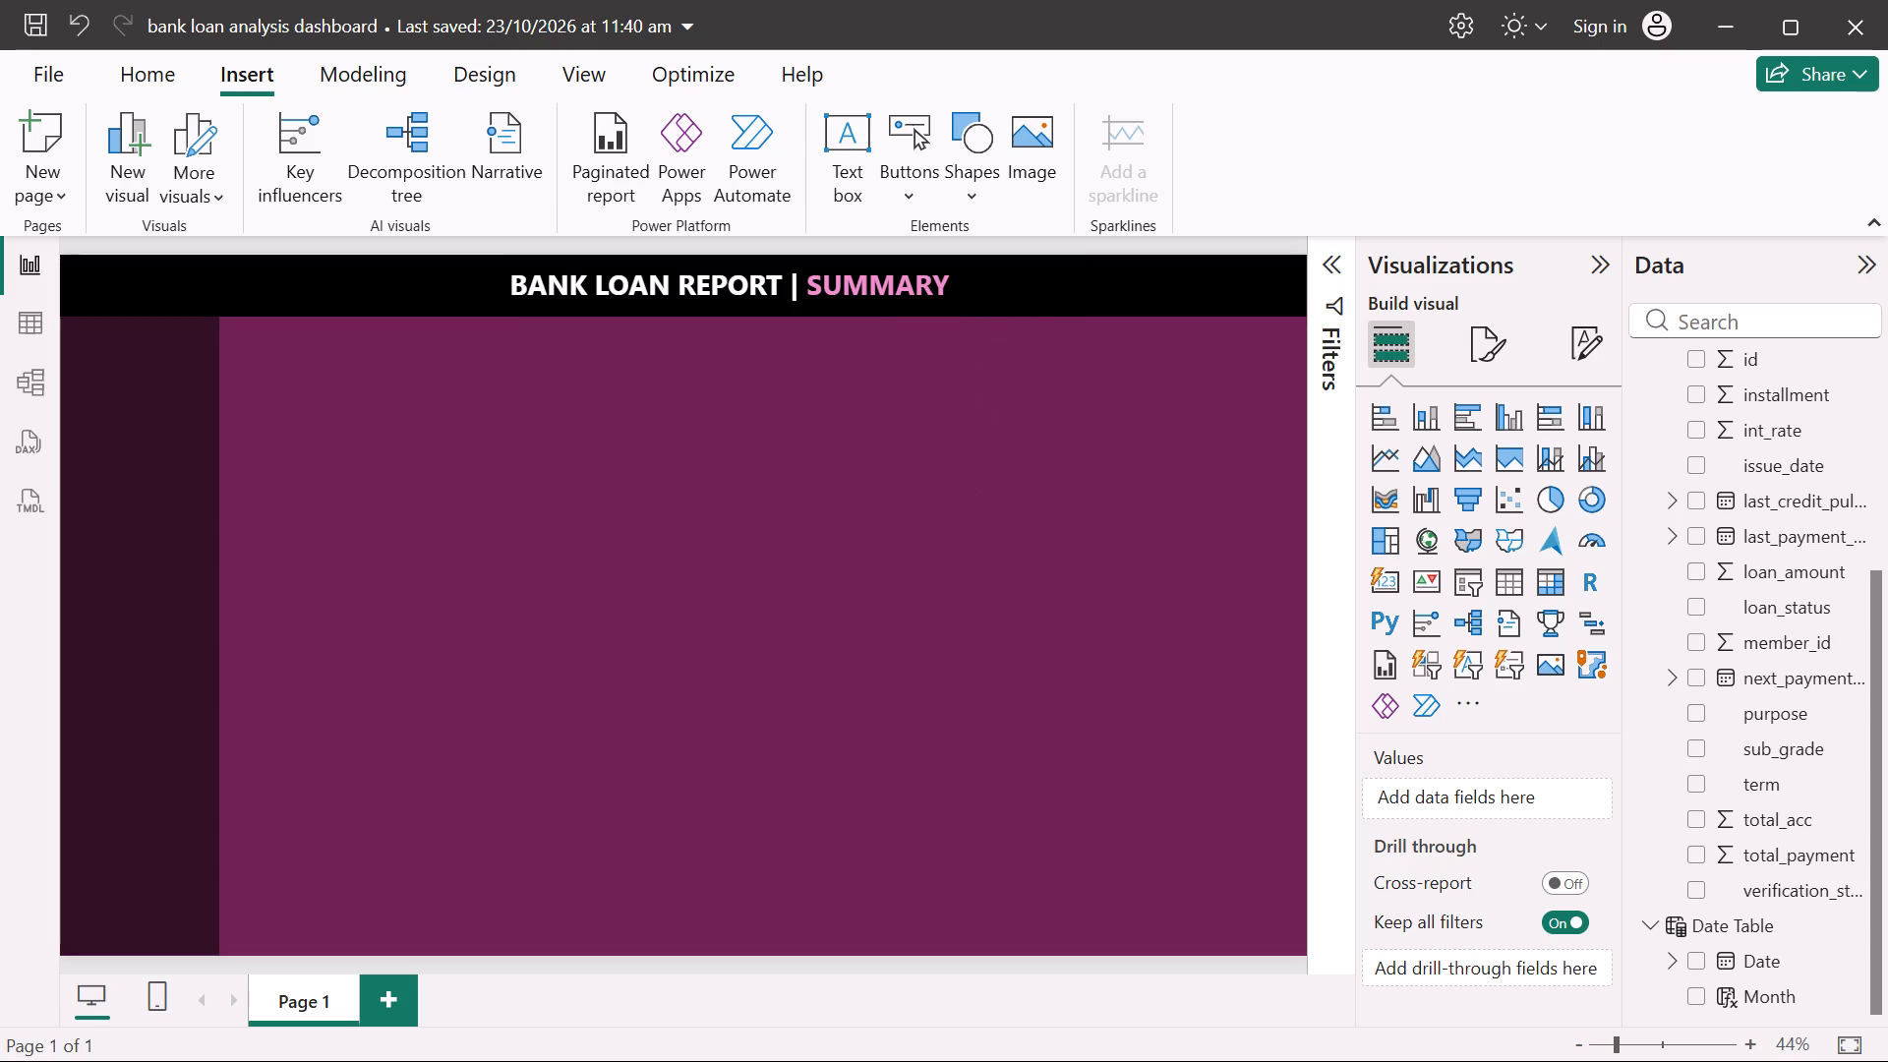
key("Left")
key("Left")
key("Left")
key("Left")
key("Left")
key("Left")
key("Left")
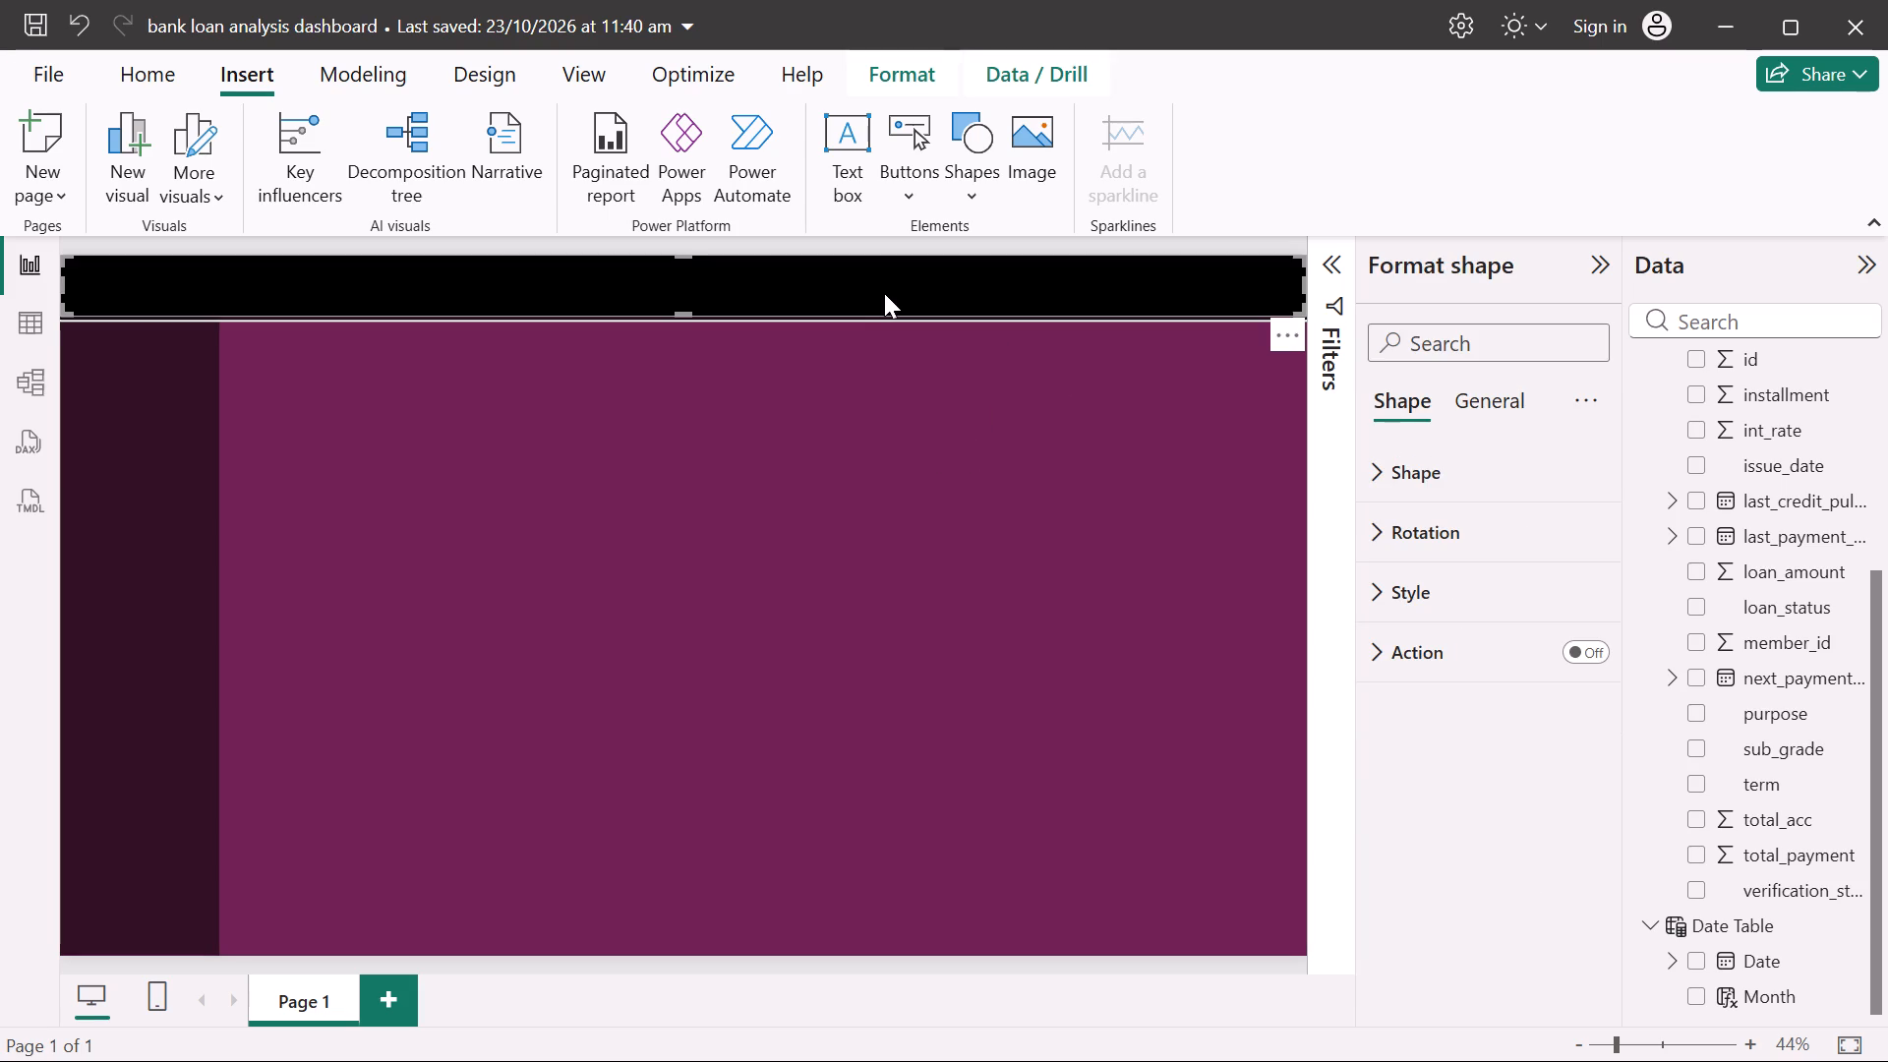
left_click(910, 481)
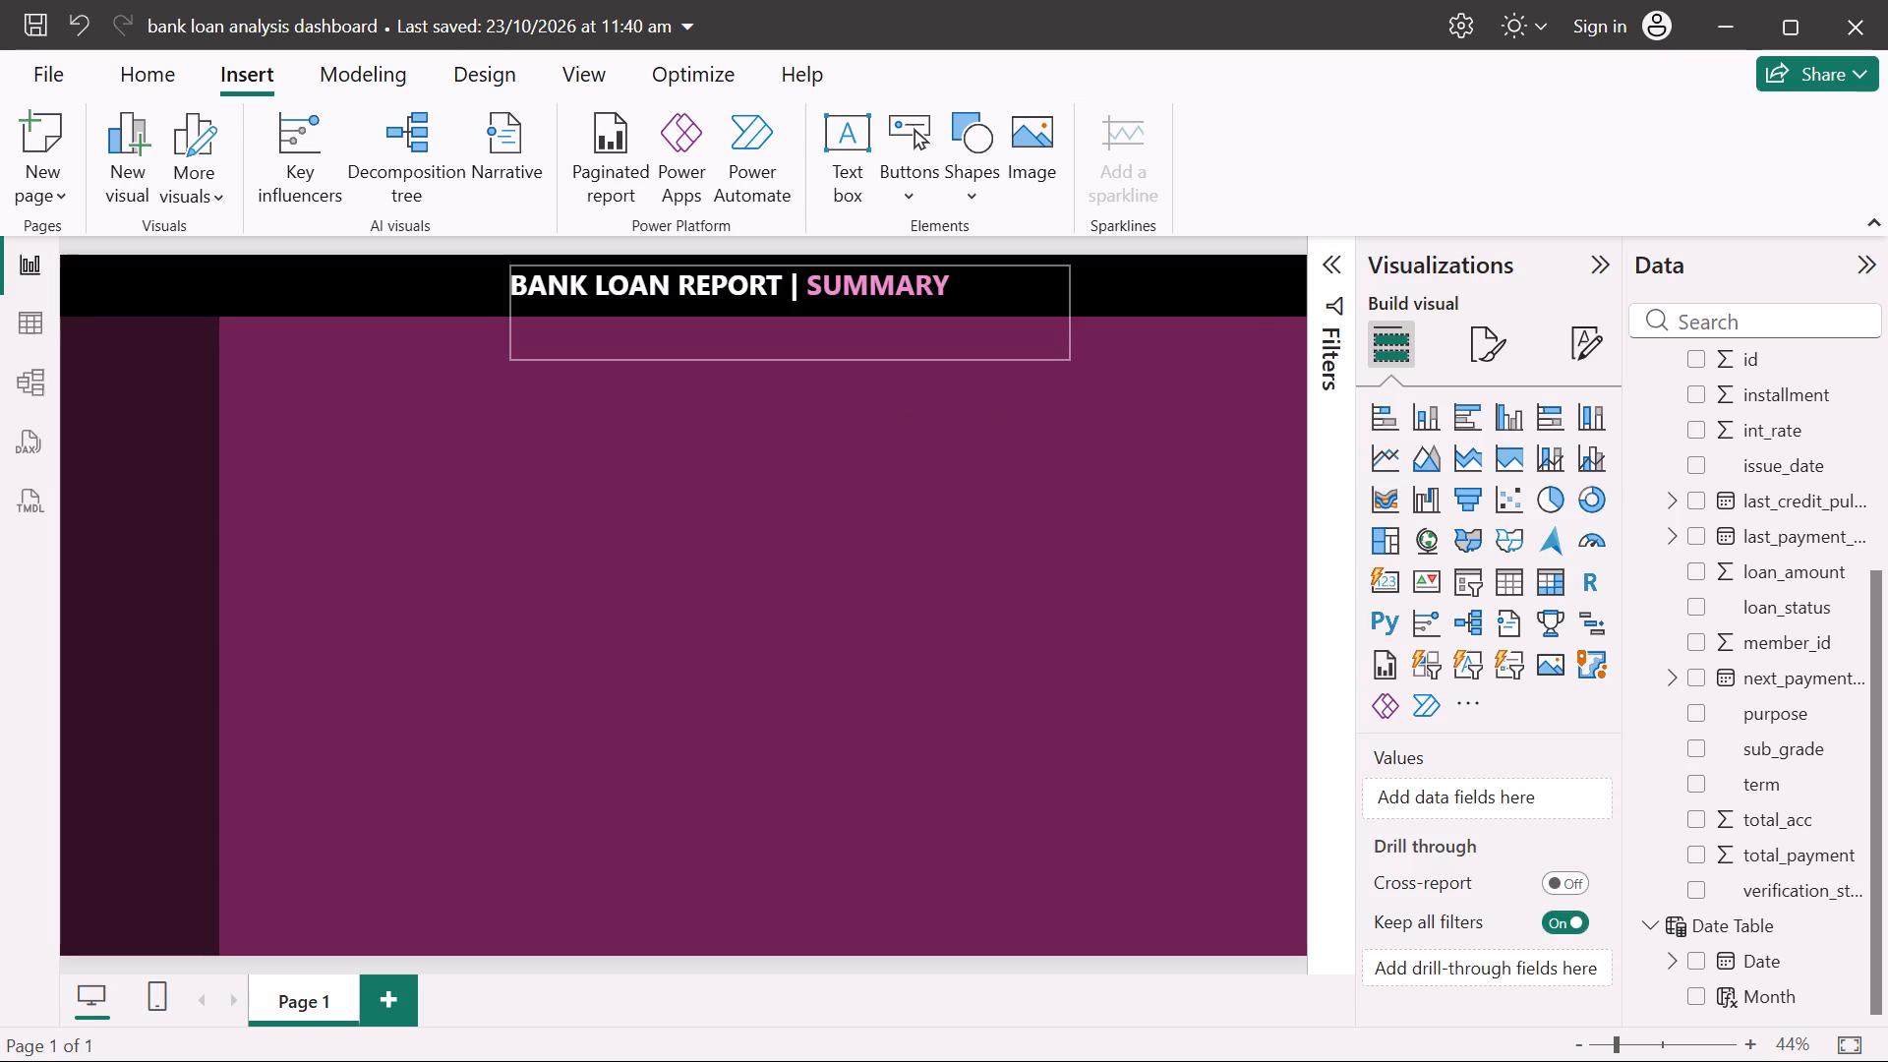
Narrow the title text box from its right edge to fit the end of the word SUMMARY.
left_click(875, 279)
left_click_drag(1070, 312, 951, 305)
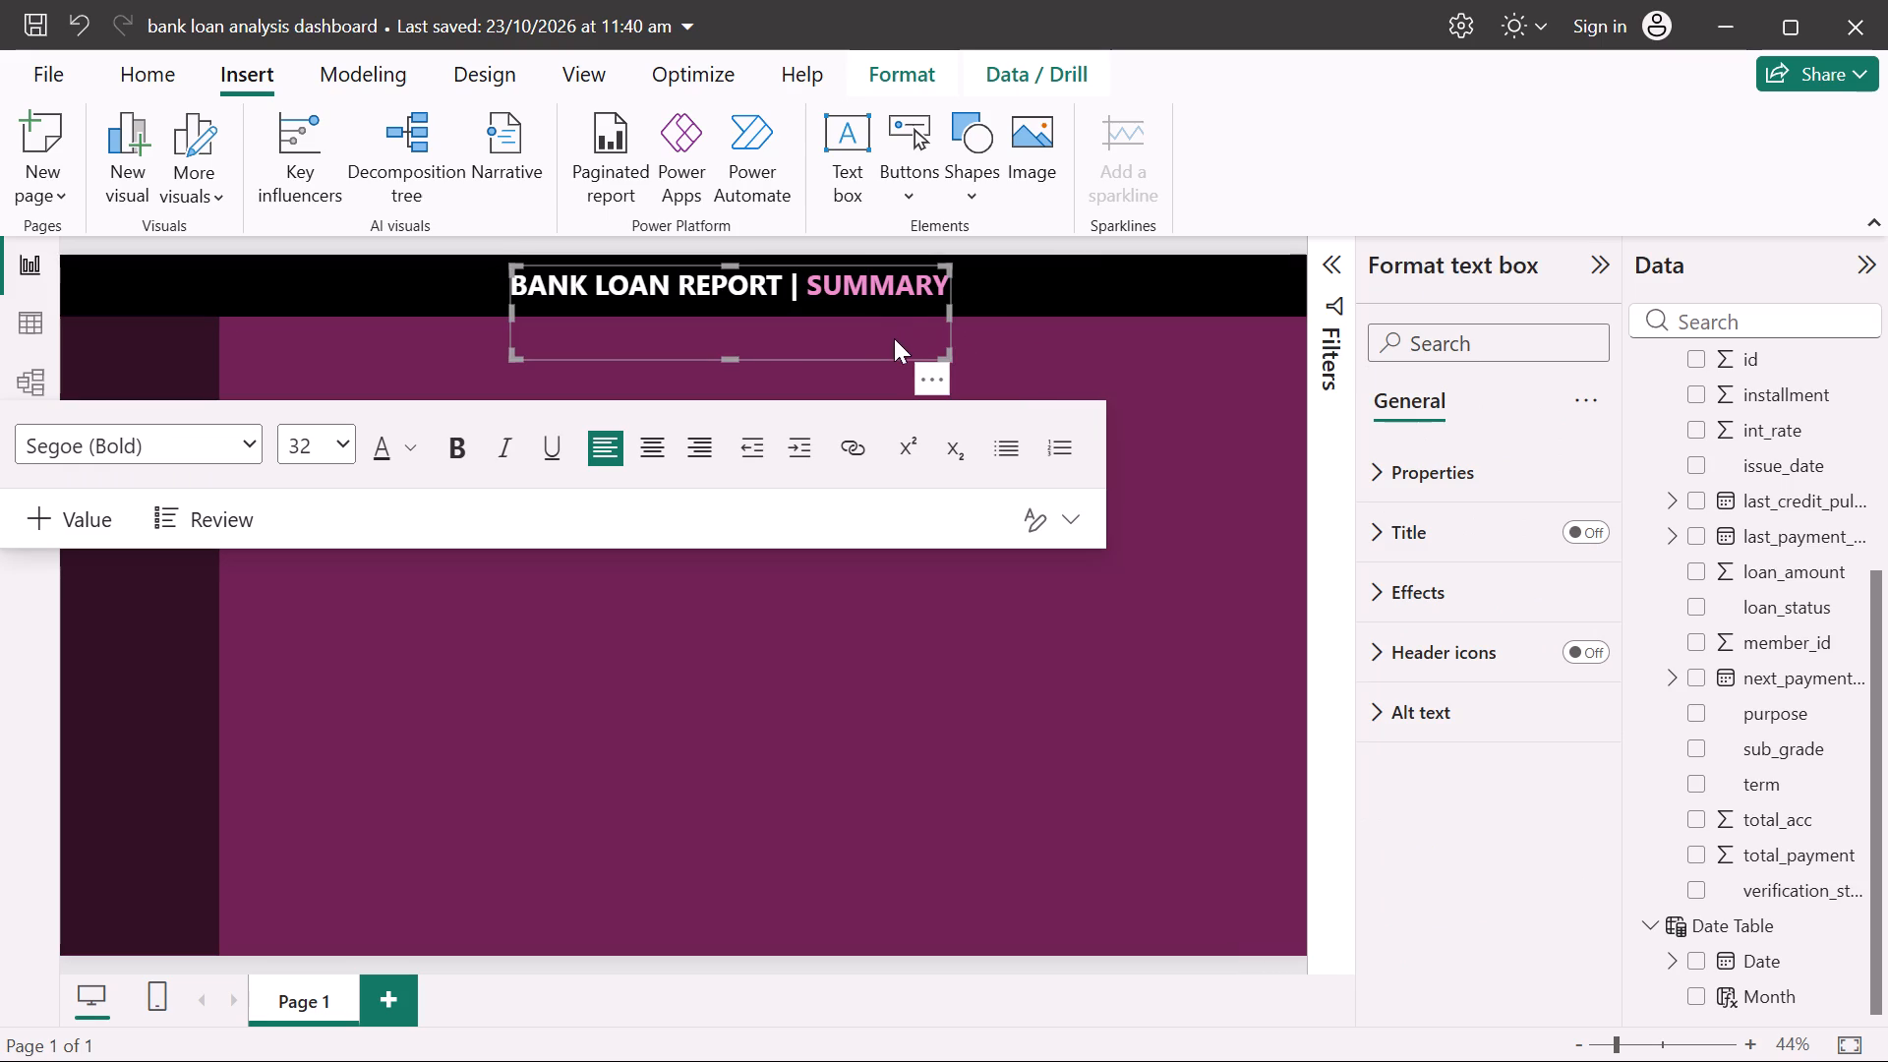
left_click(1058, 359)
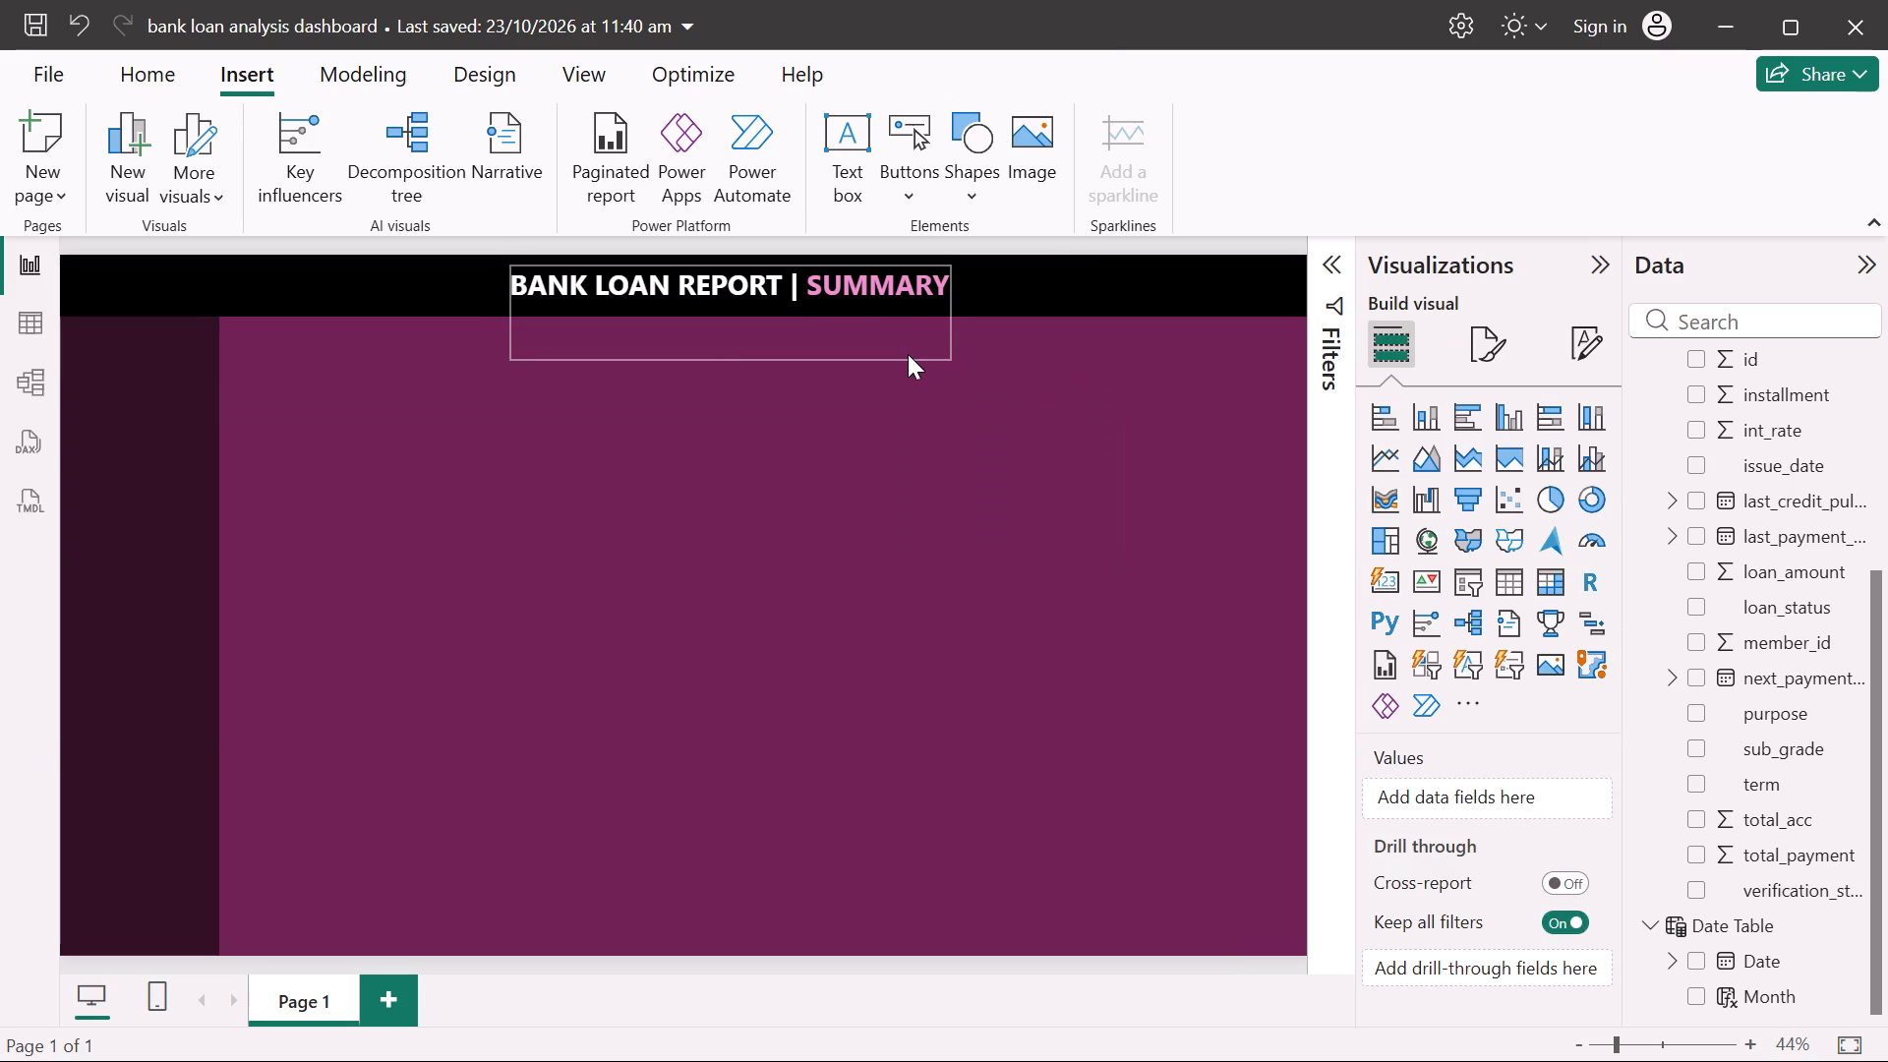
Move the title text box left to the horizontal centre of the page.
left_click(907, 364)
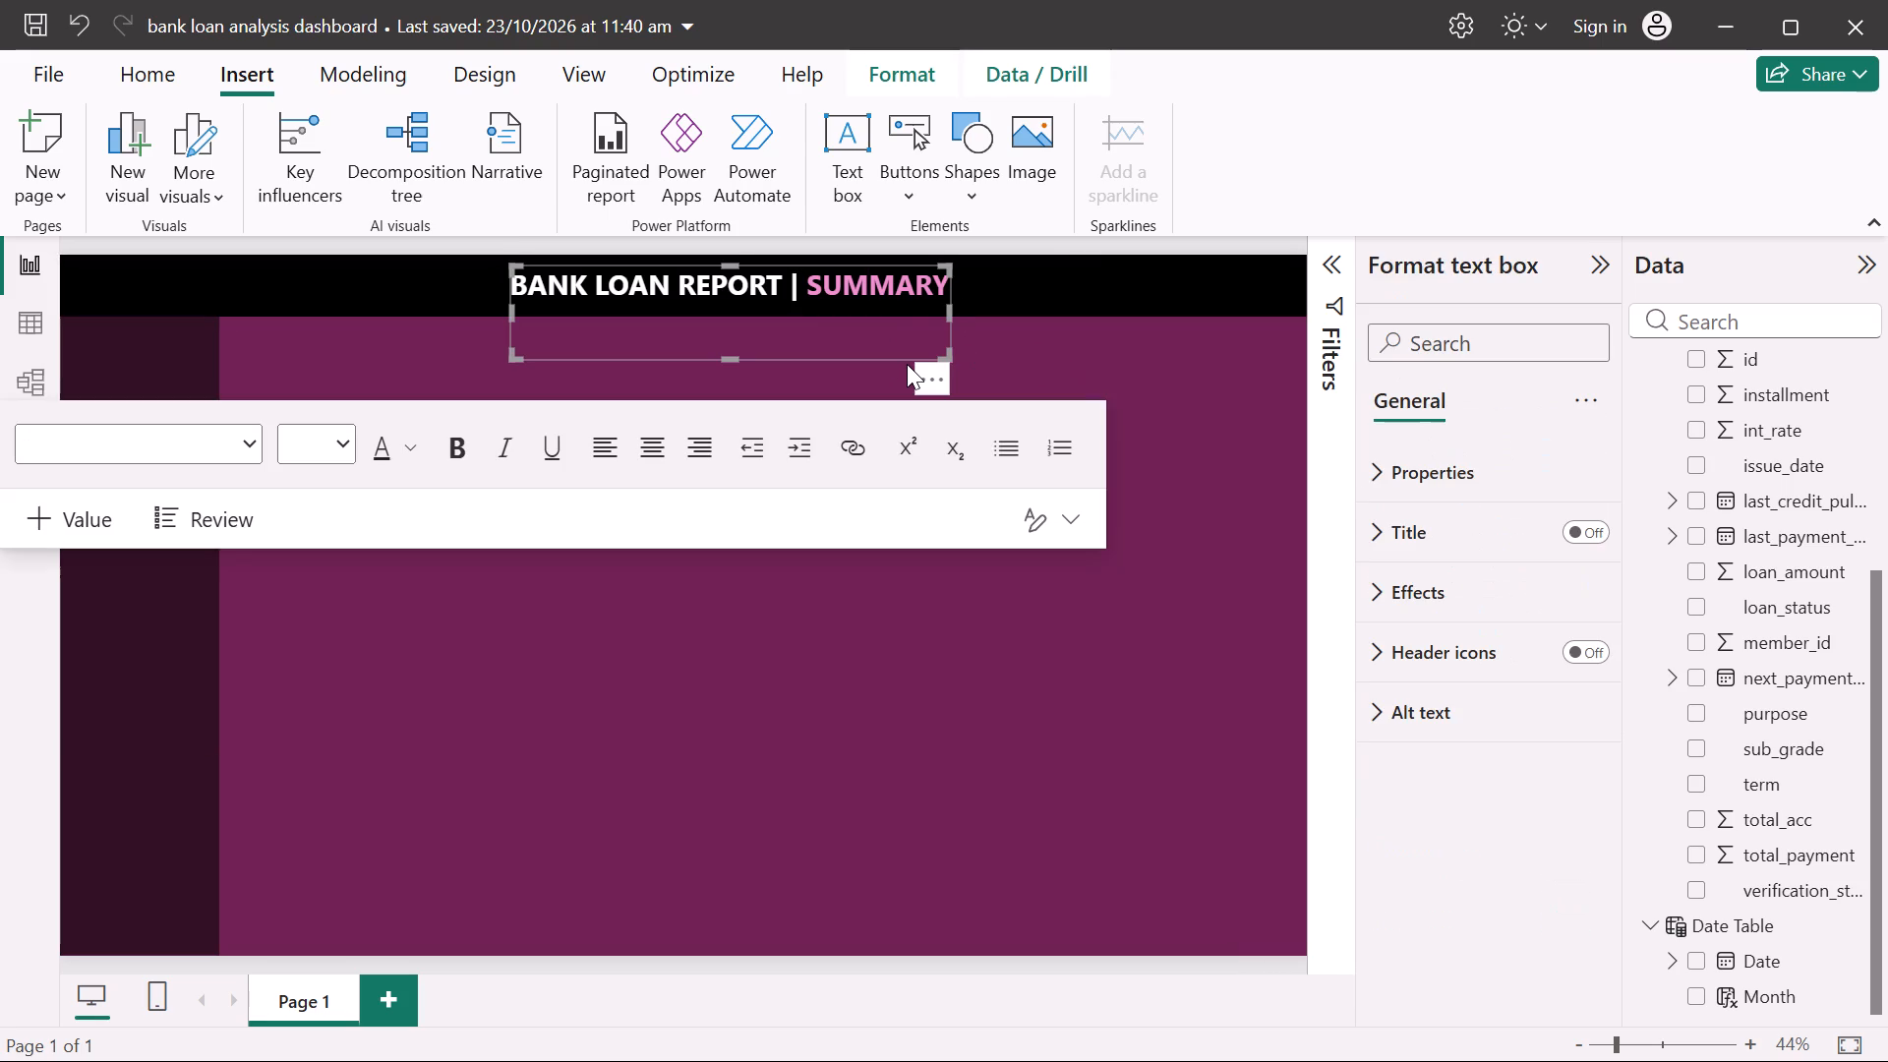
left_click_drag(907, 364, 856, 371)
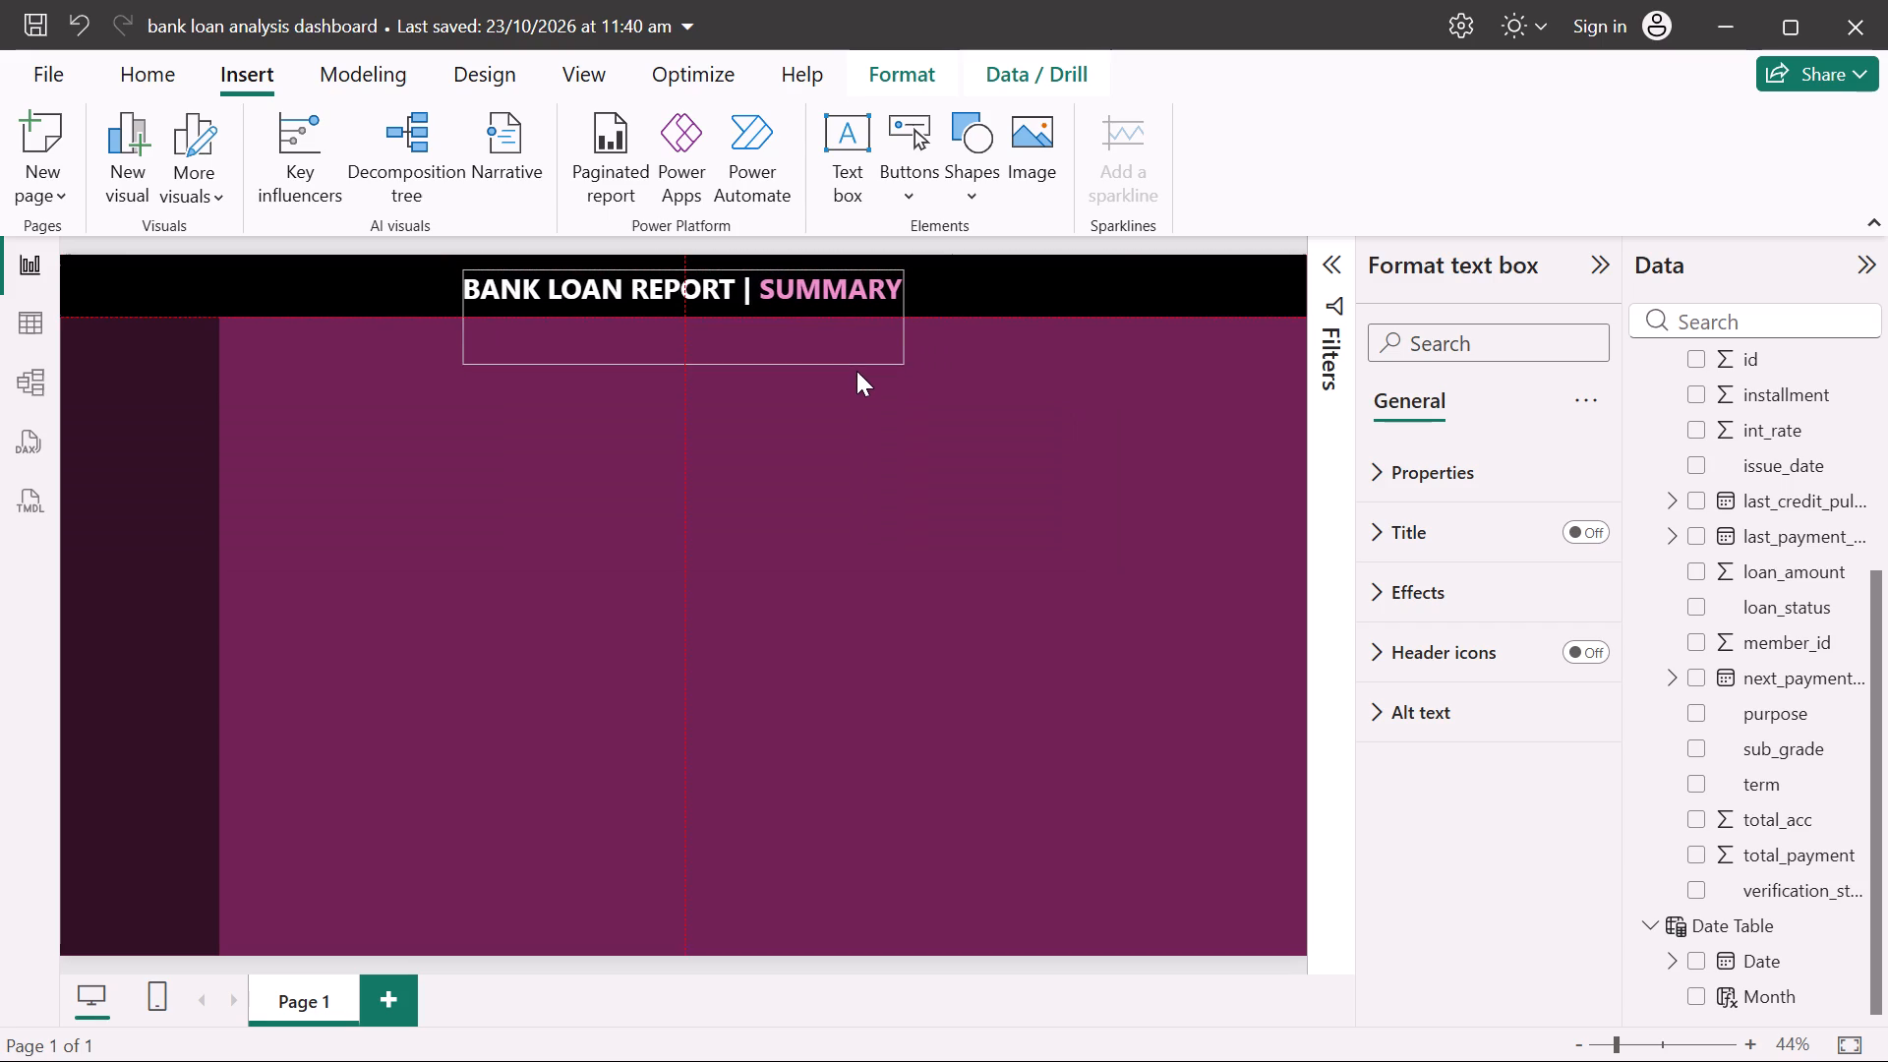
left_click_drag(856, 371, 857, 371)
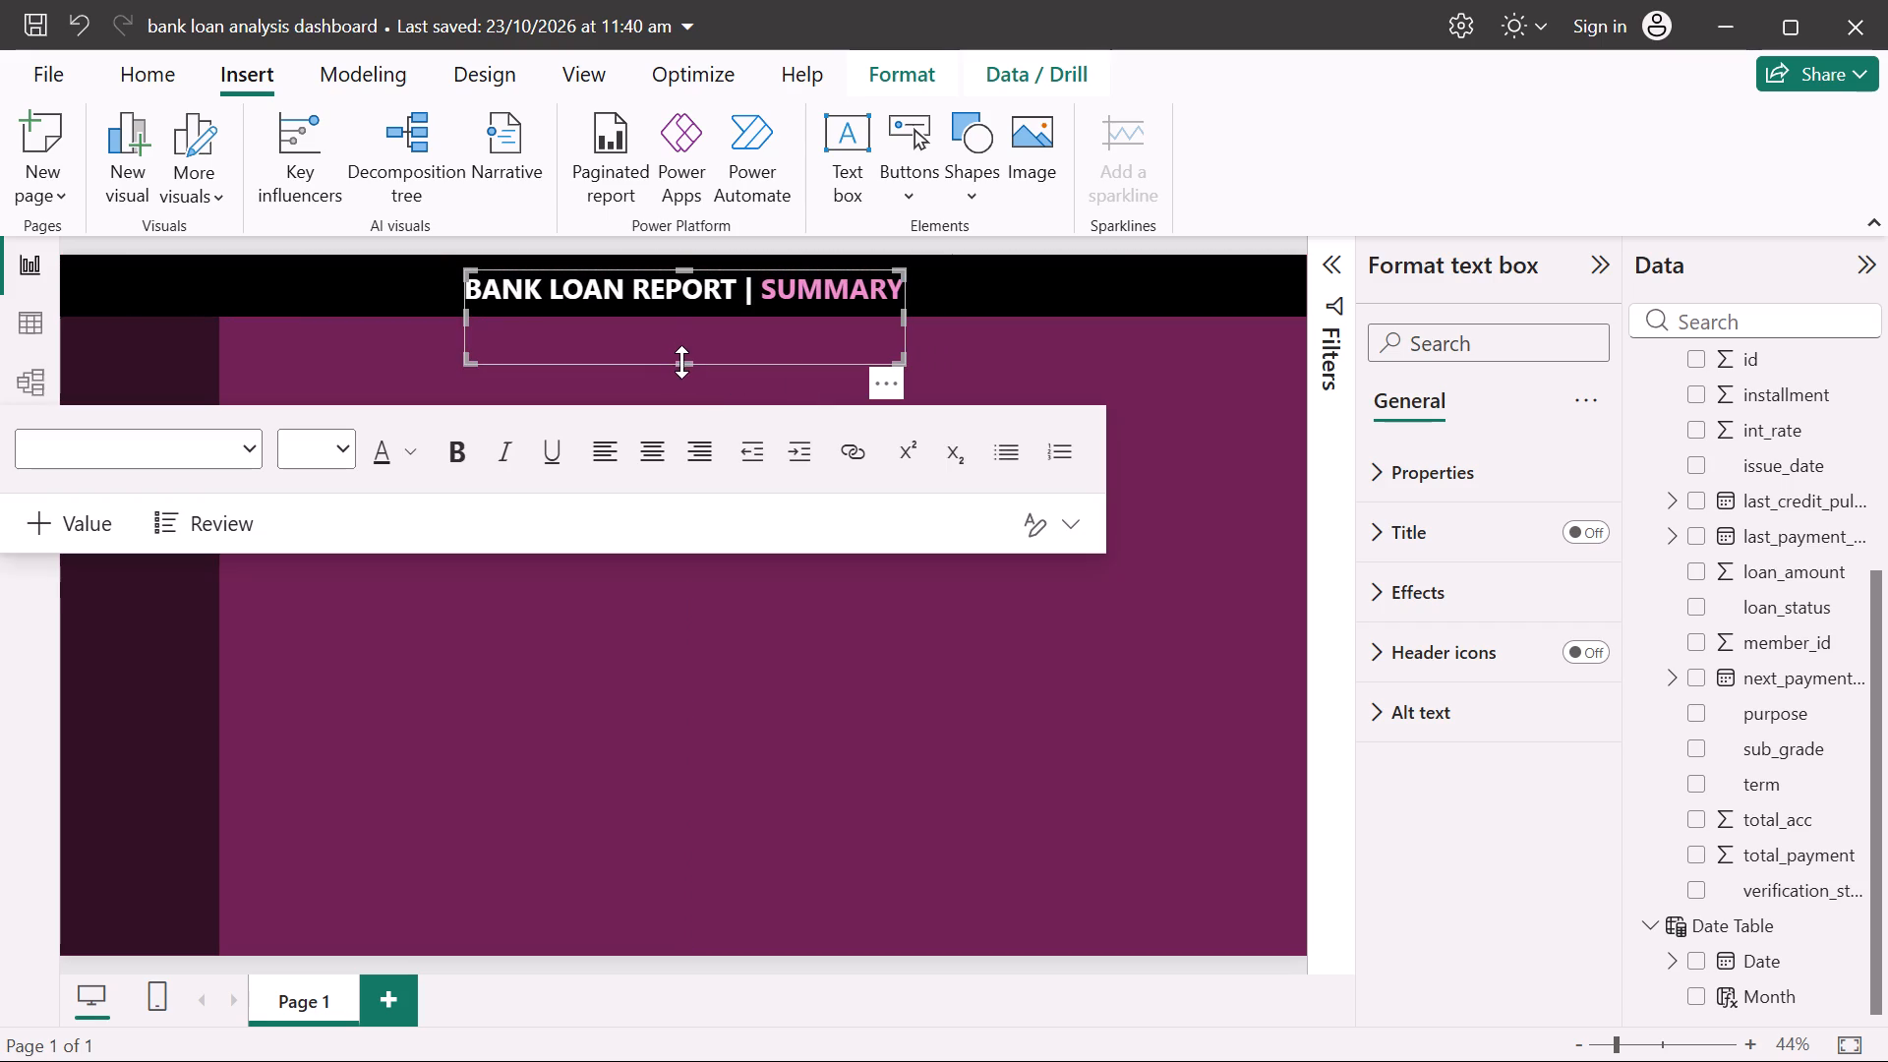
Shorten the title text box from its bottom edge so it fits within the black header bar.
left_click_drag(683, 362, 691, 308)
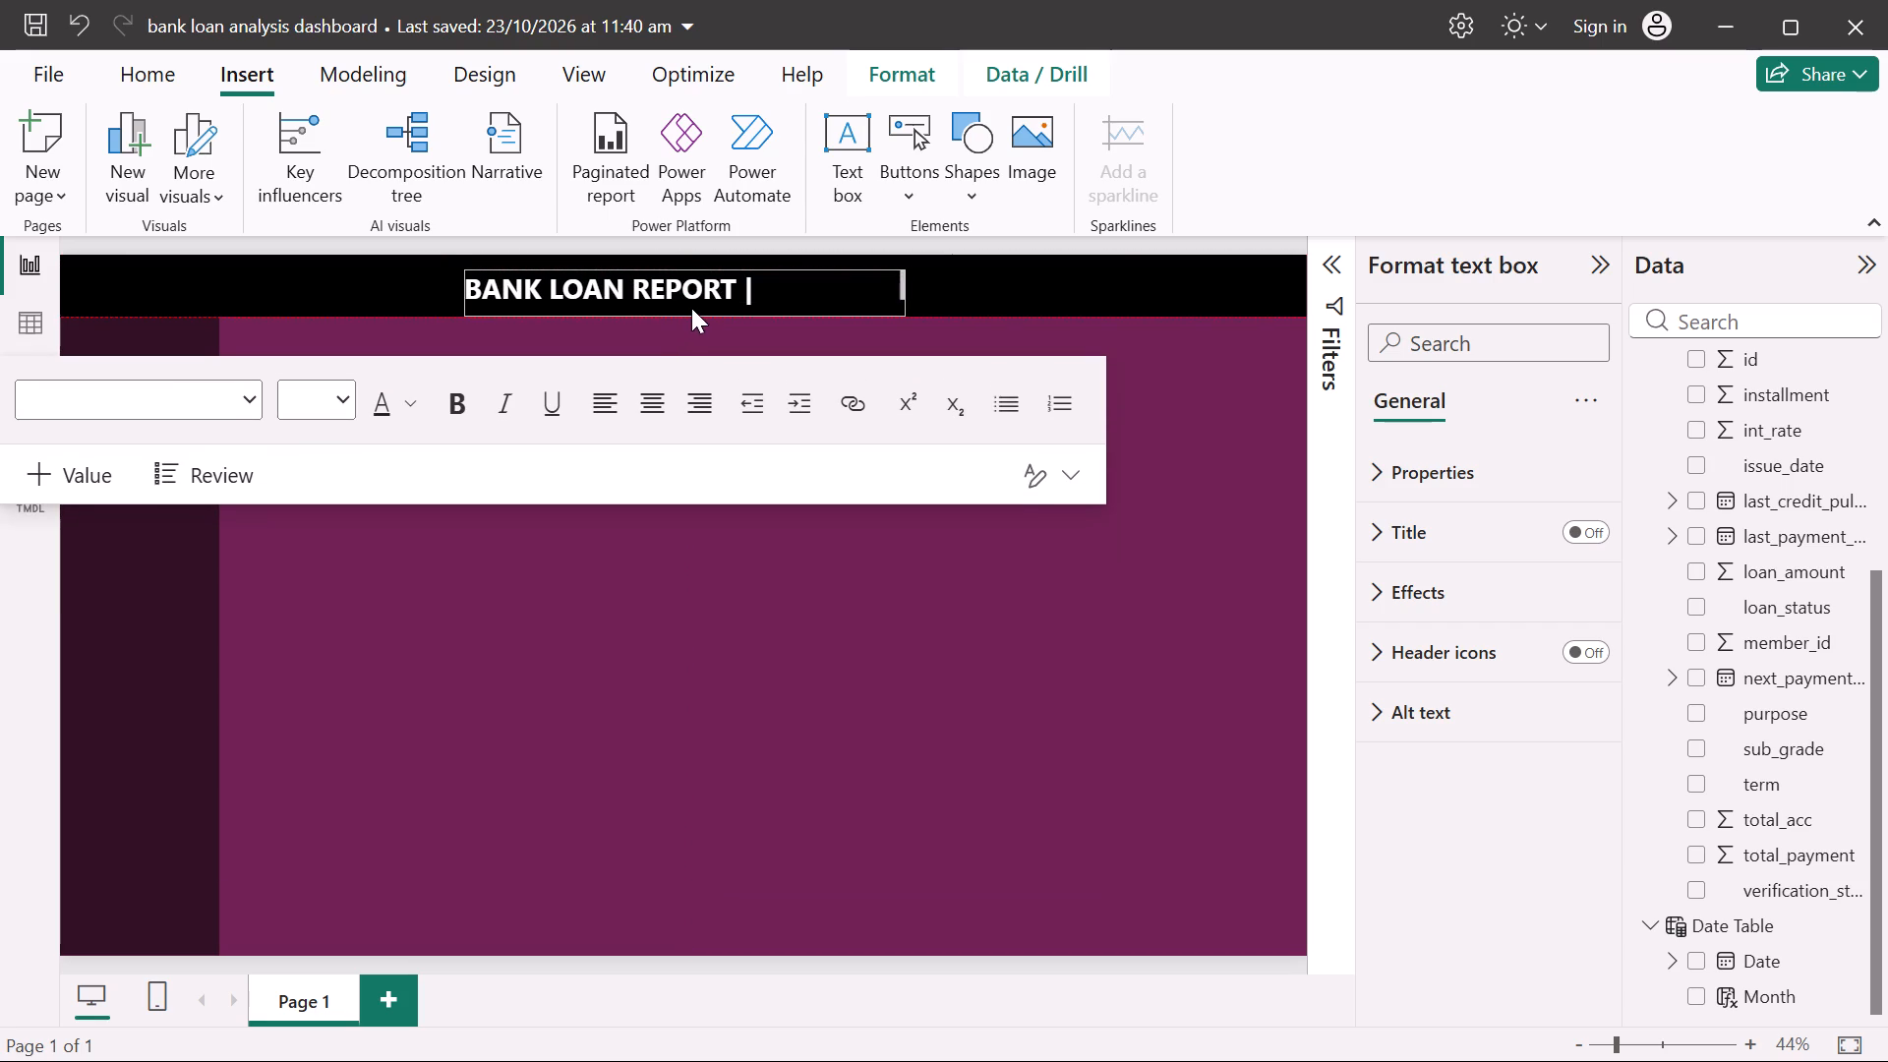
left_click_drag(691, 308, 701, 341)
left_click_drag(701, 341, 711, 322)
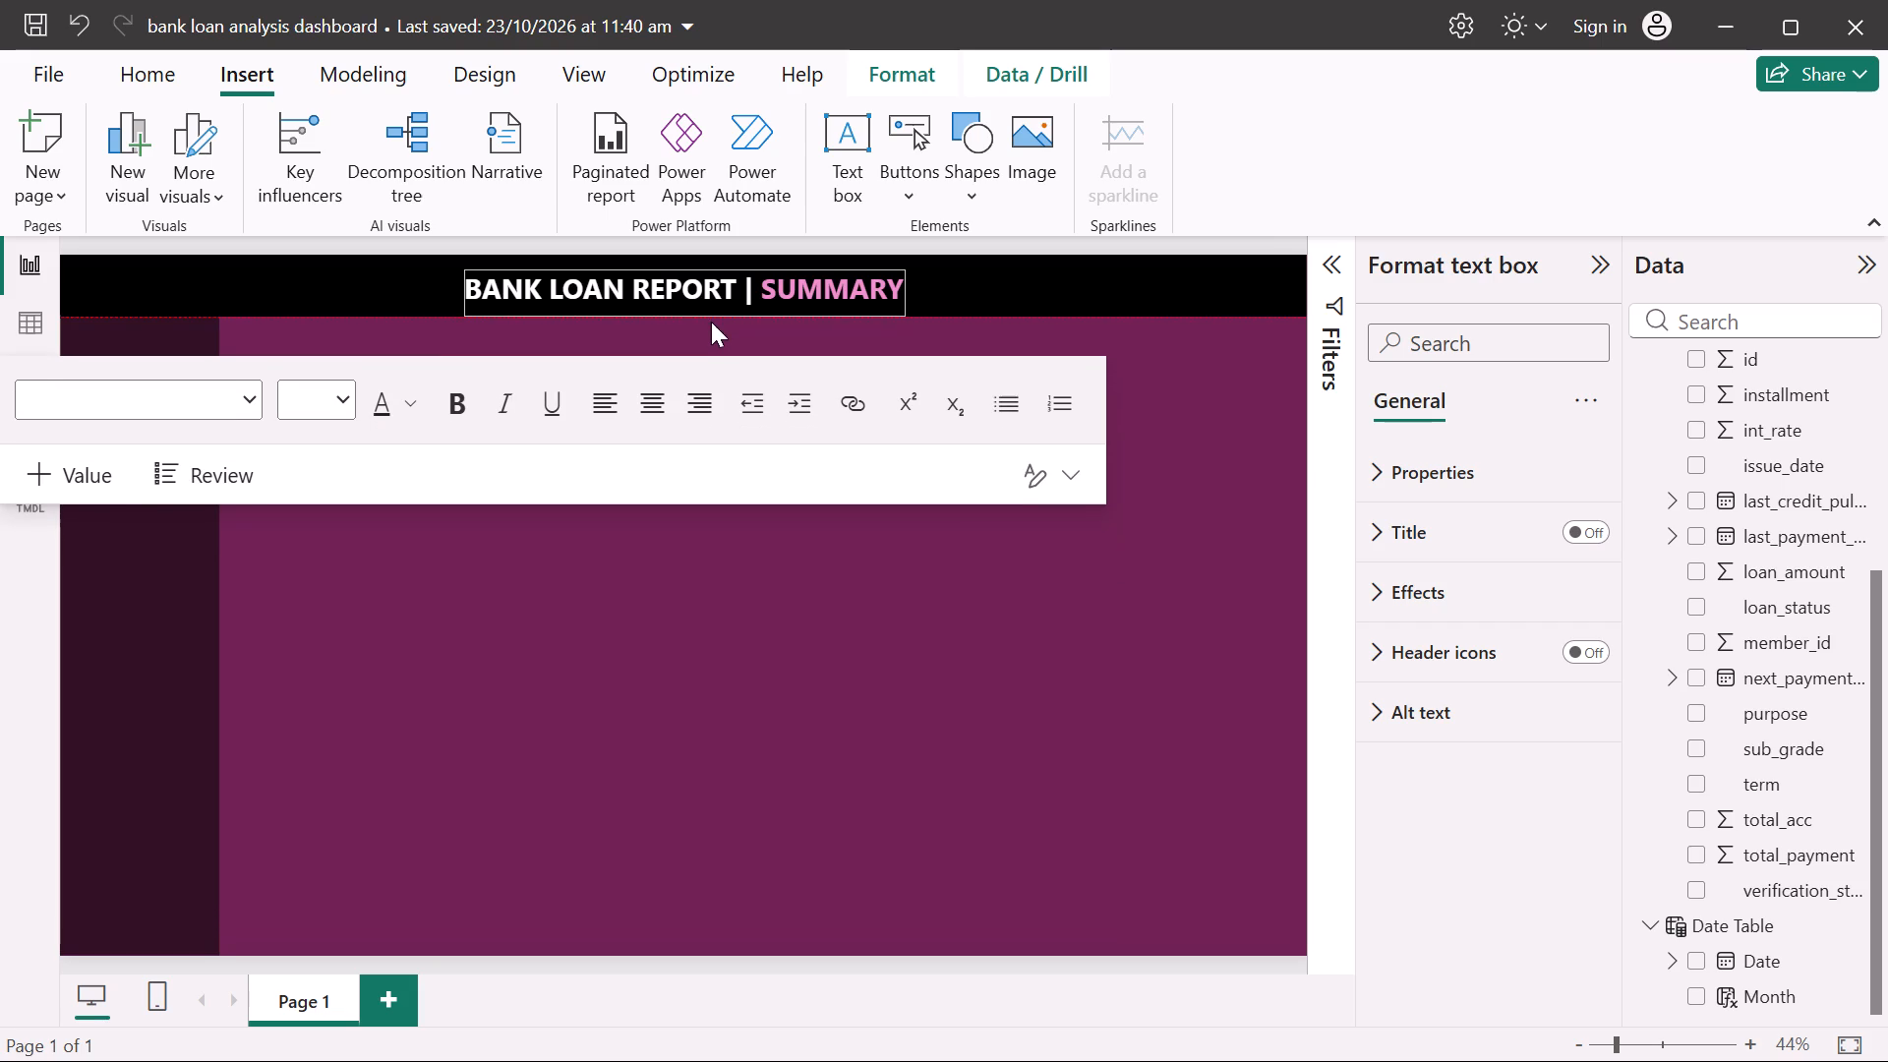
left_click_drag(711, 322, 711, 318)
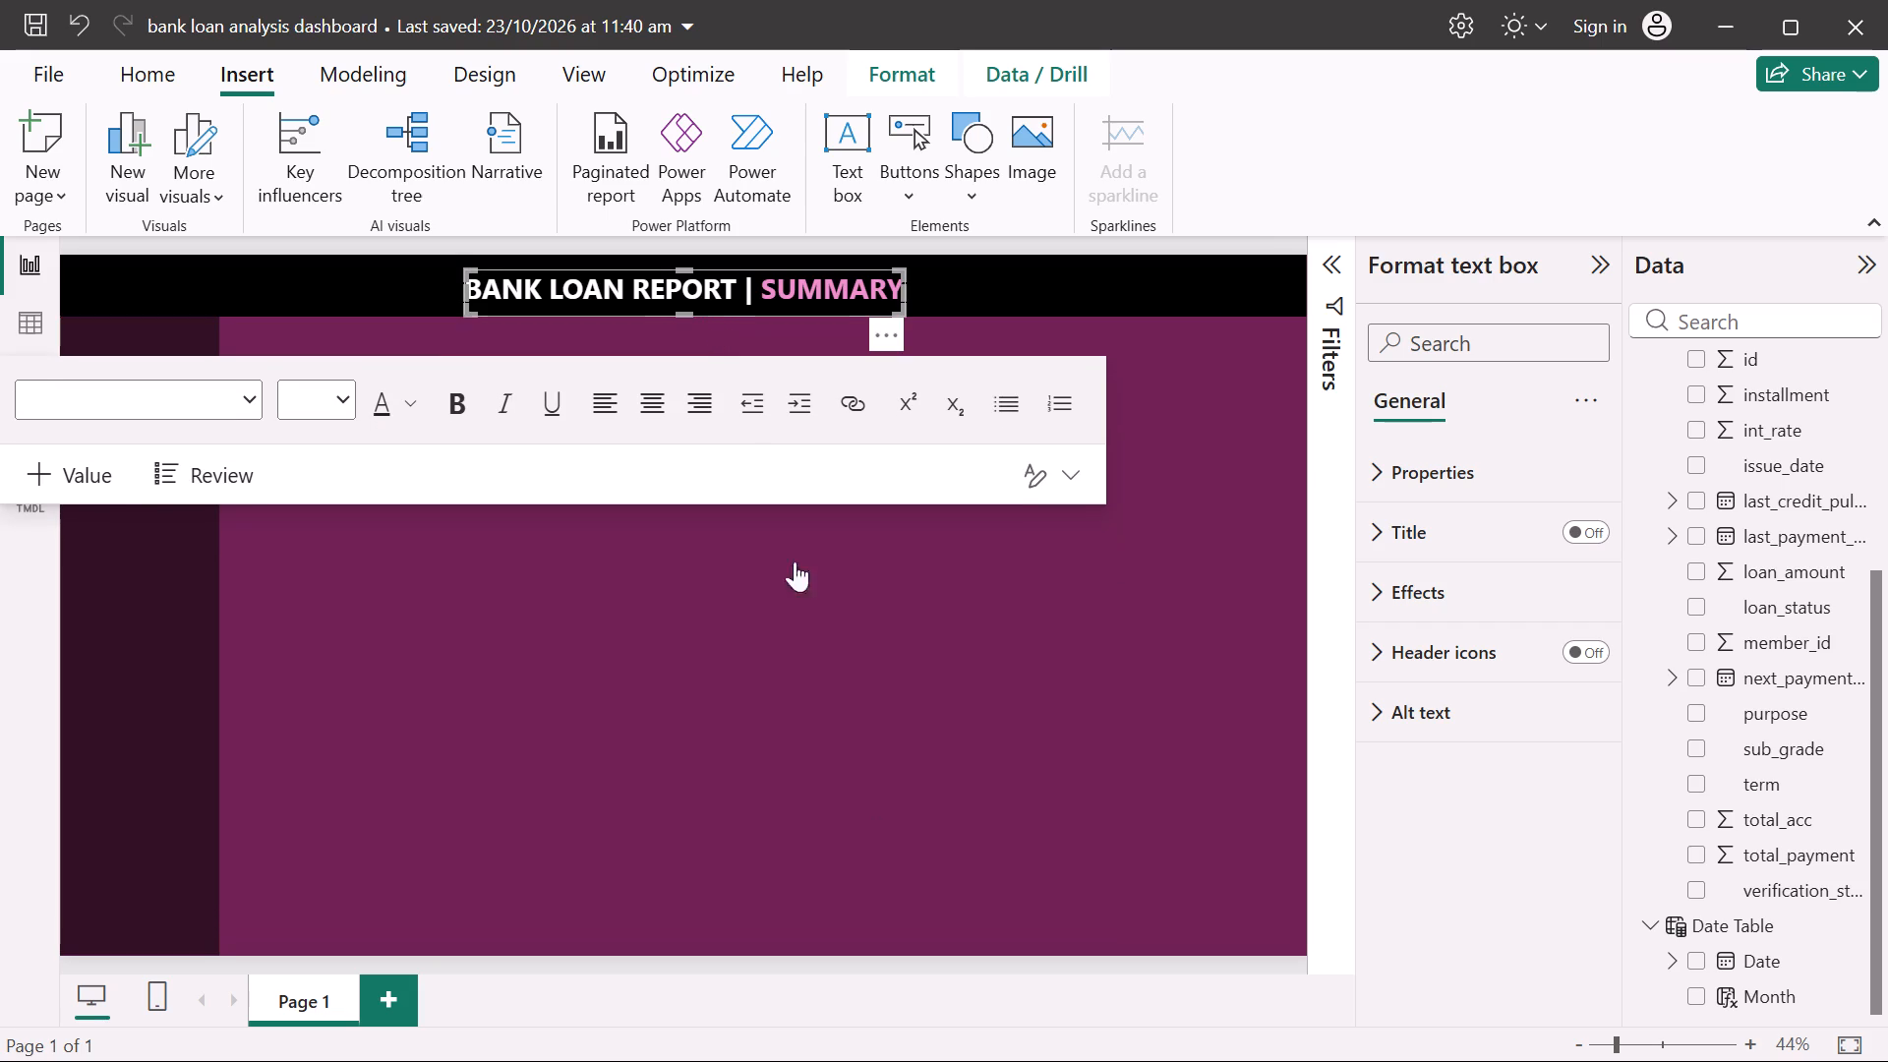
left_click(887, 818)
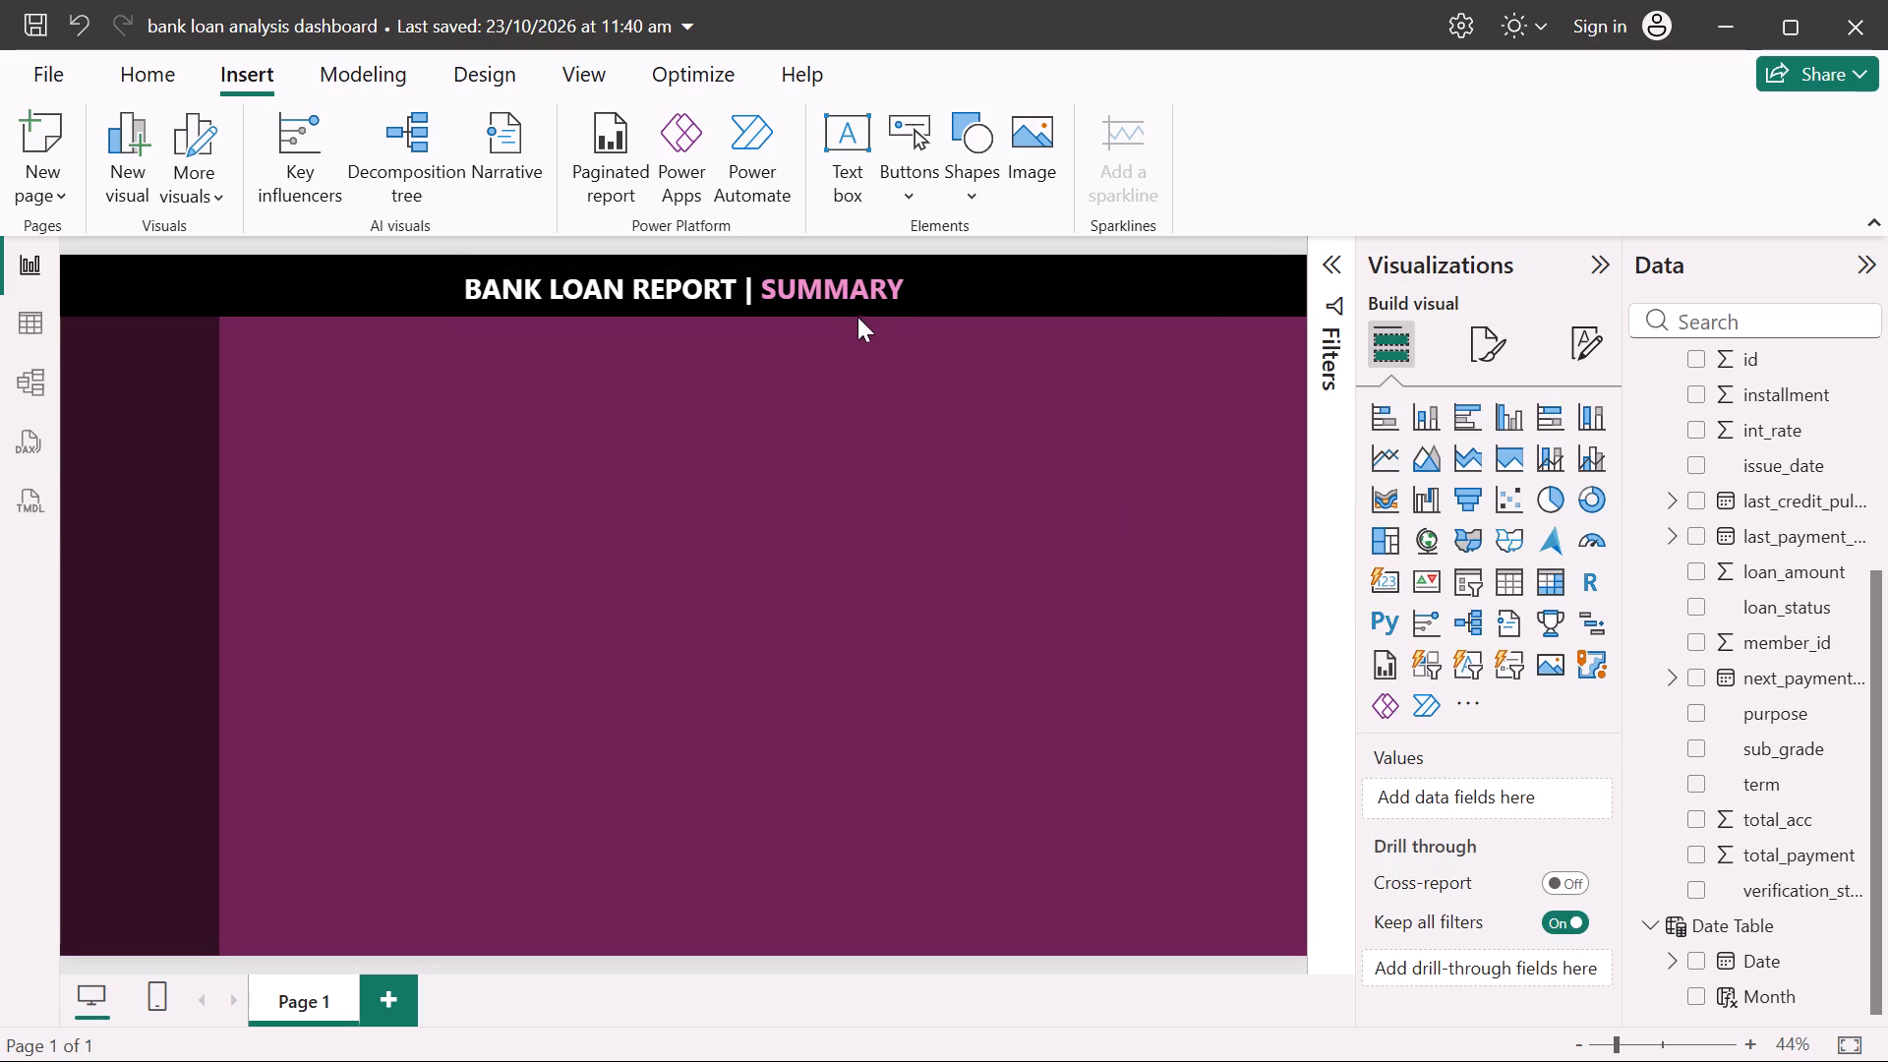
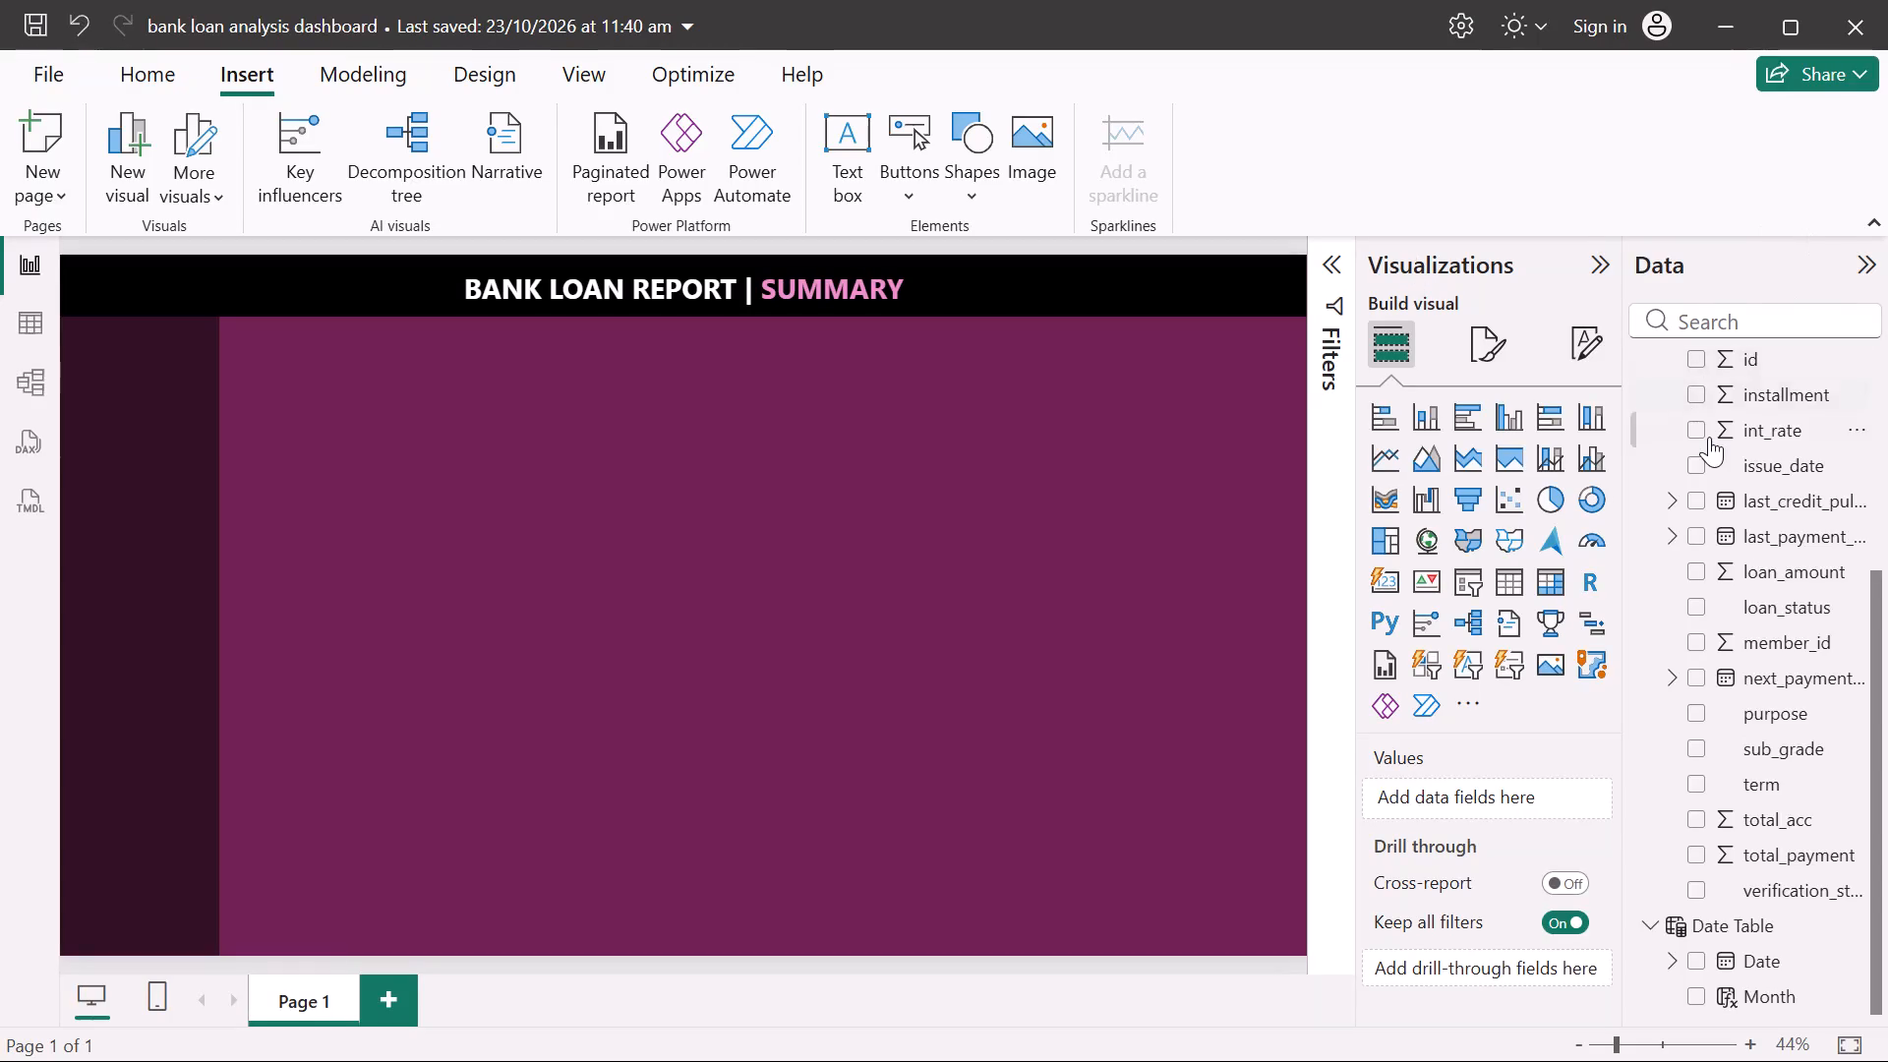
Start a new measure in the bank_loan_data table and name it "Total Loan Applications".
scroll(1709, 437, "up", 5)
left_click(1657, 369)
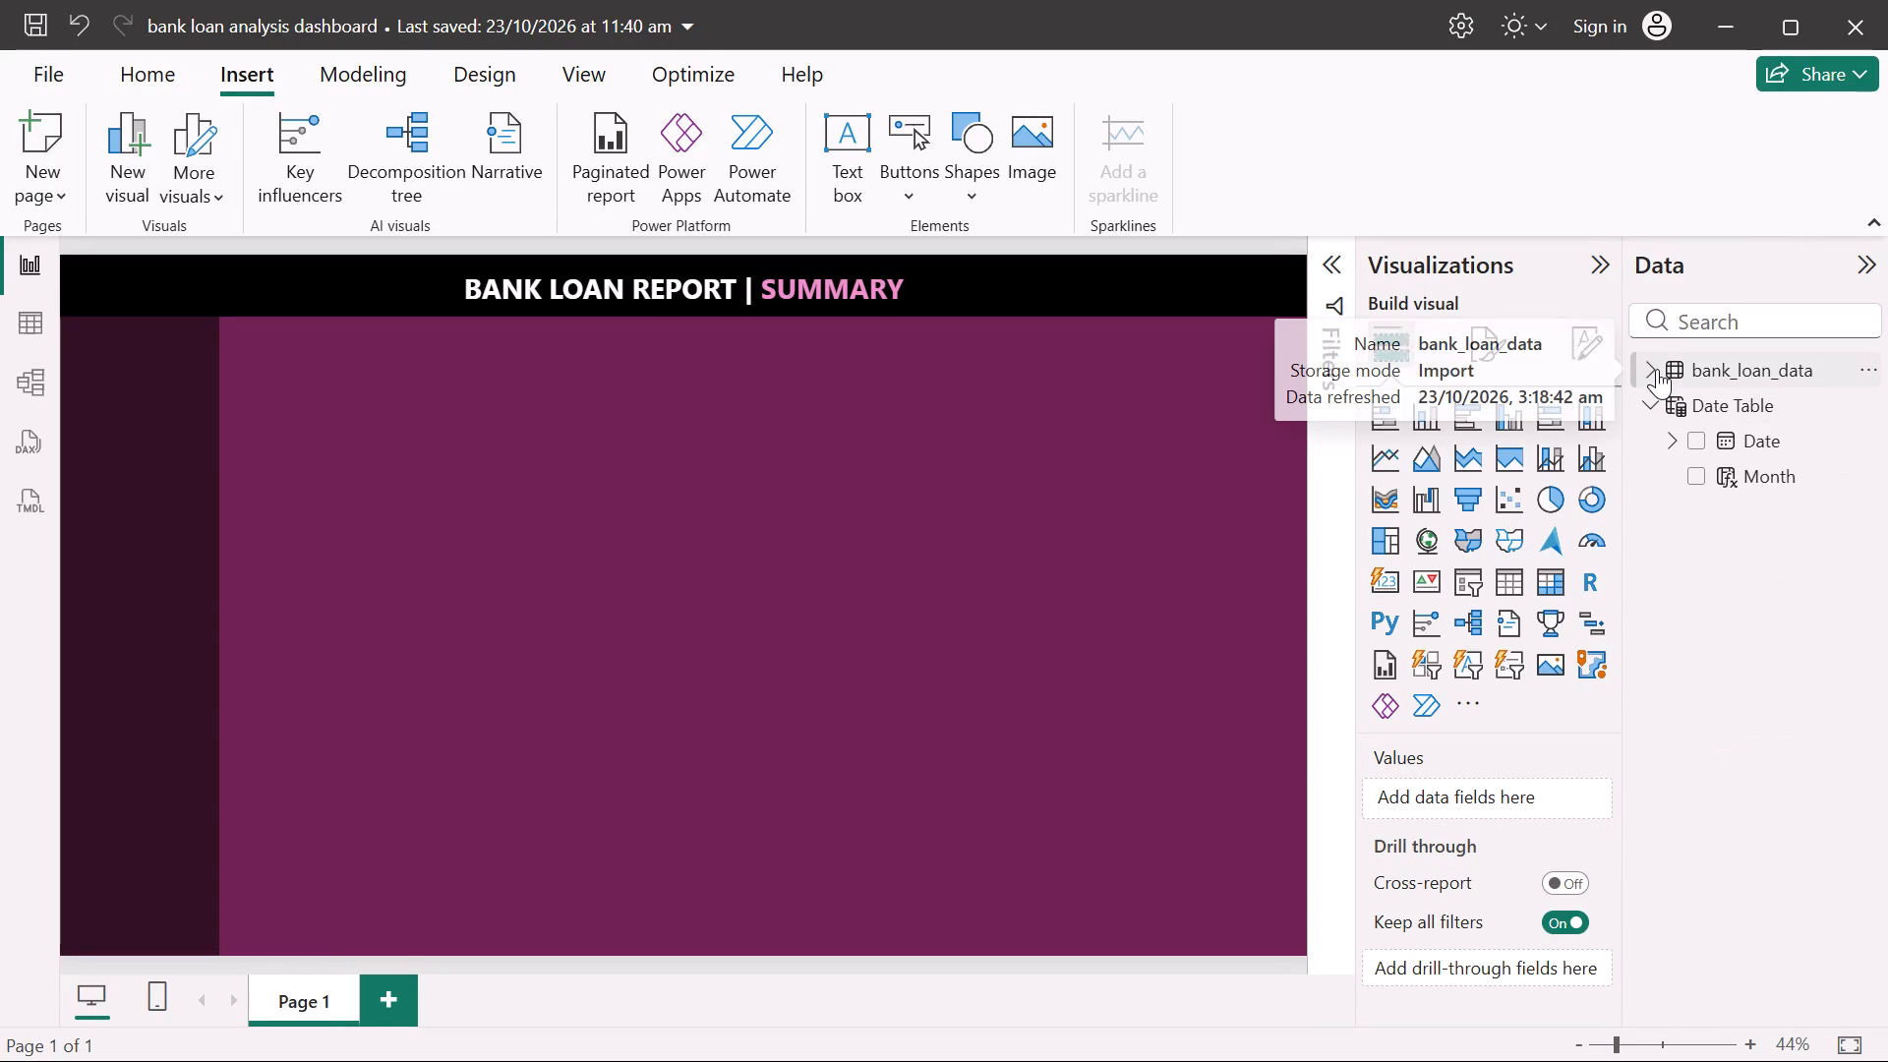
left_click(1657, 369)
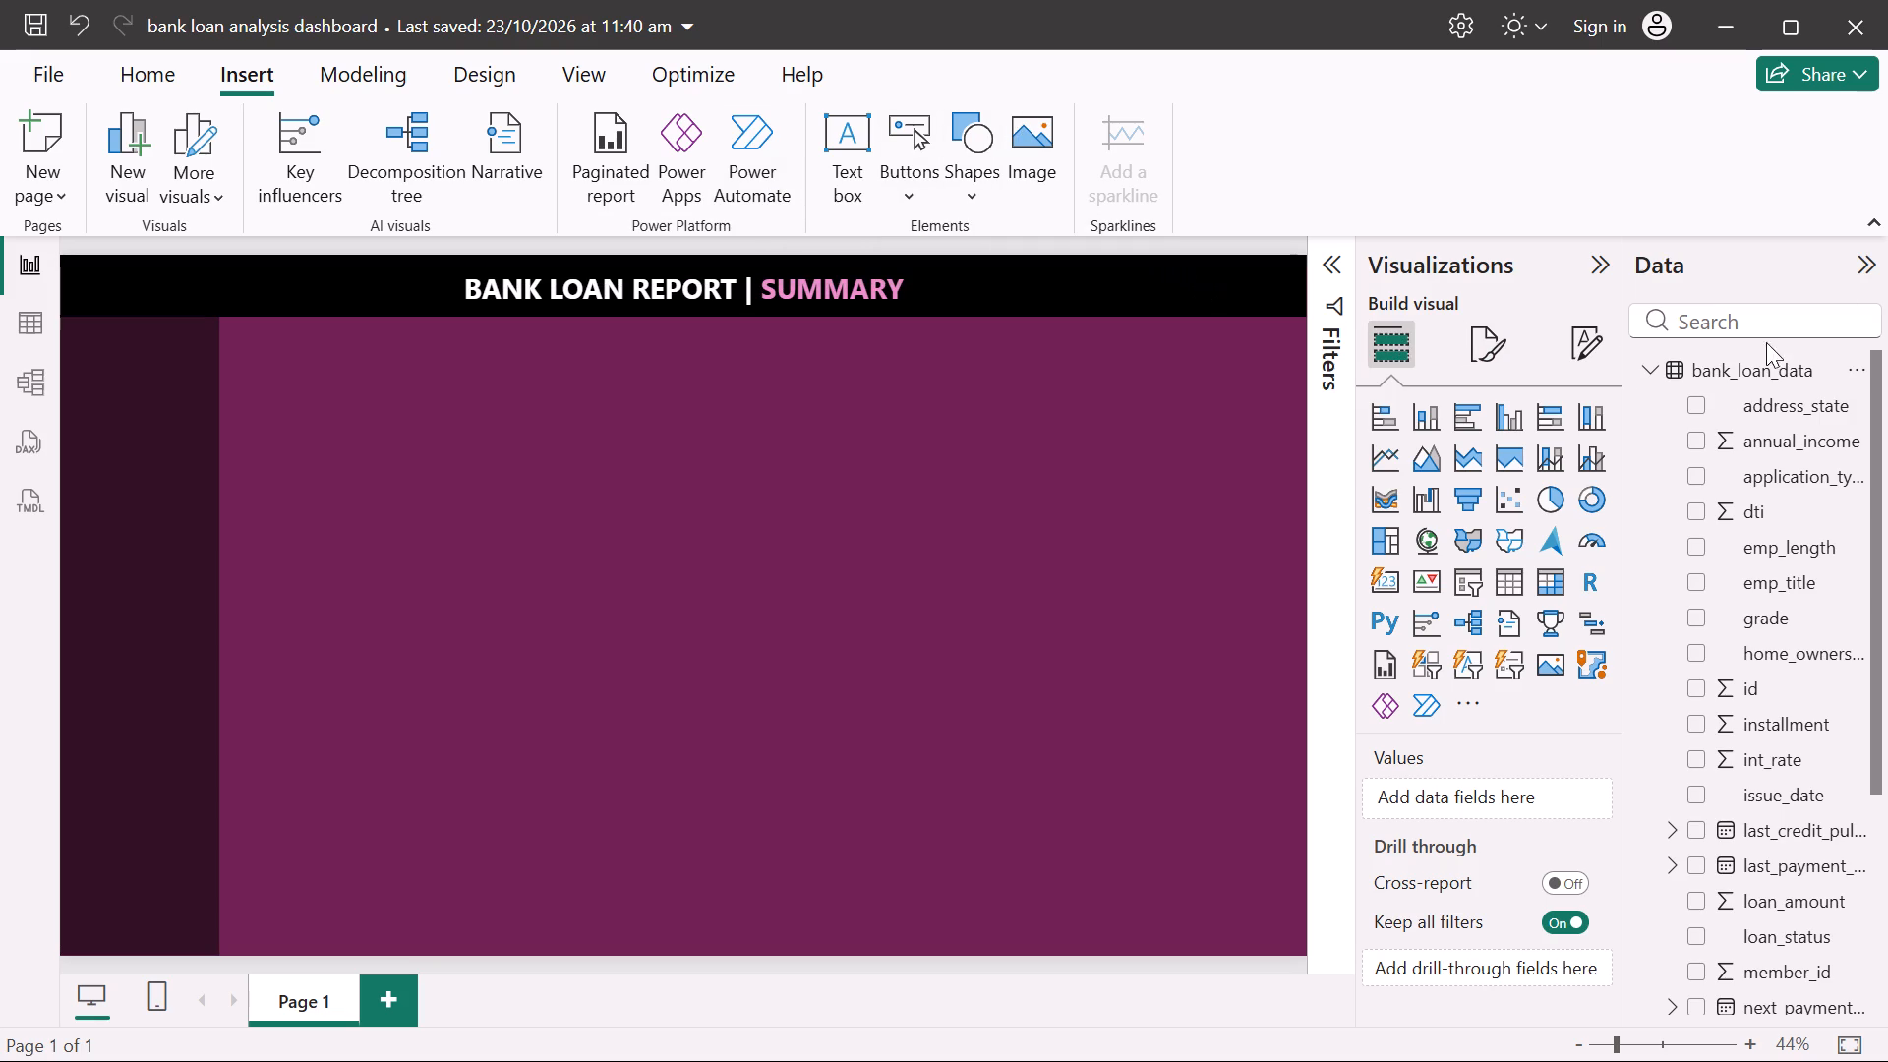
right_click(1725, 376)
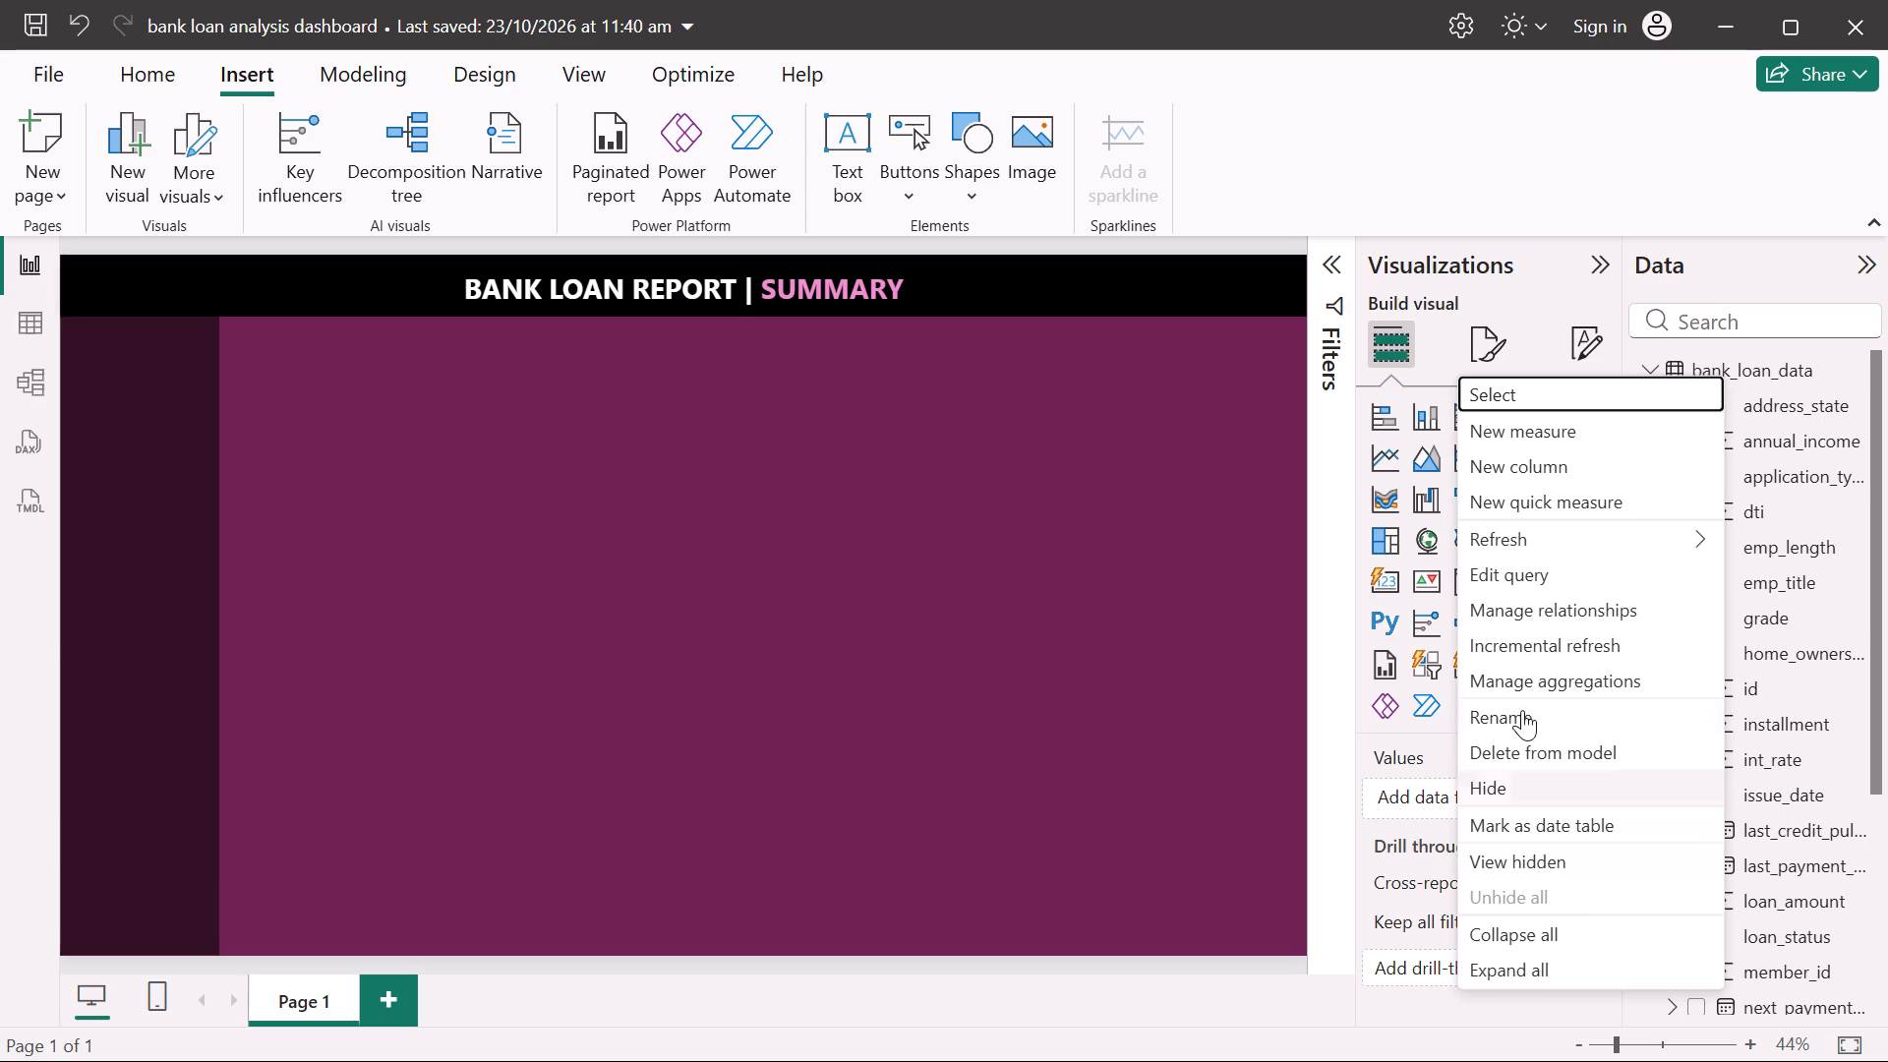
left_click(1504, 428)
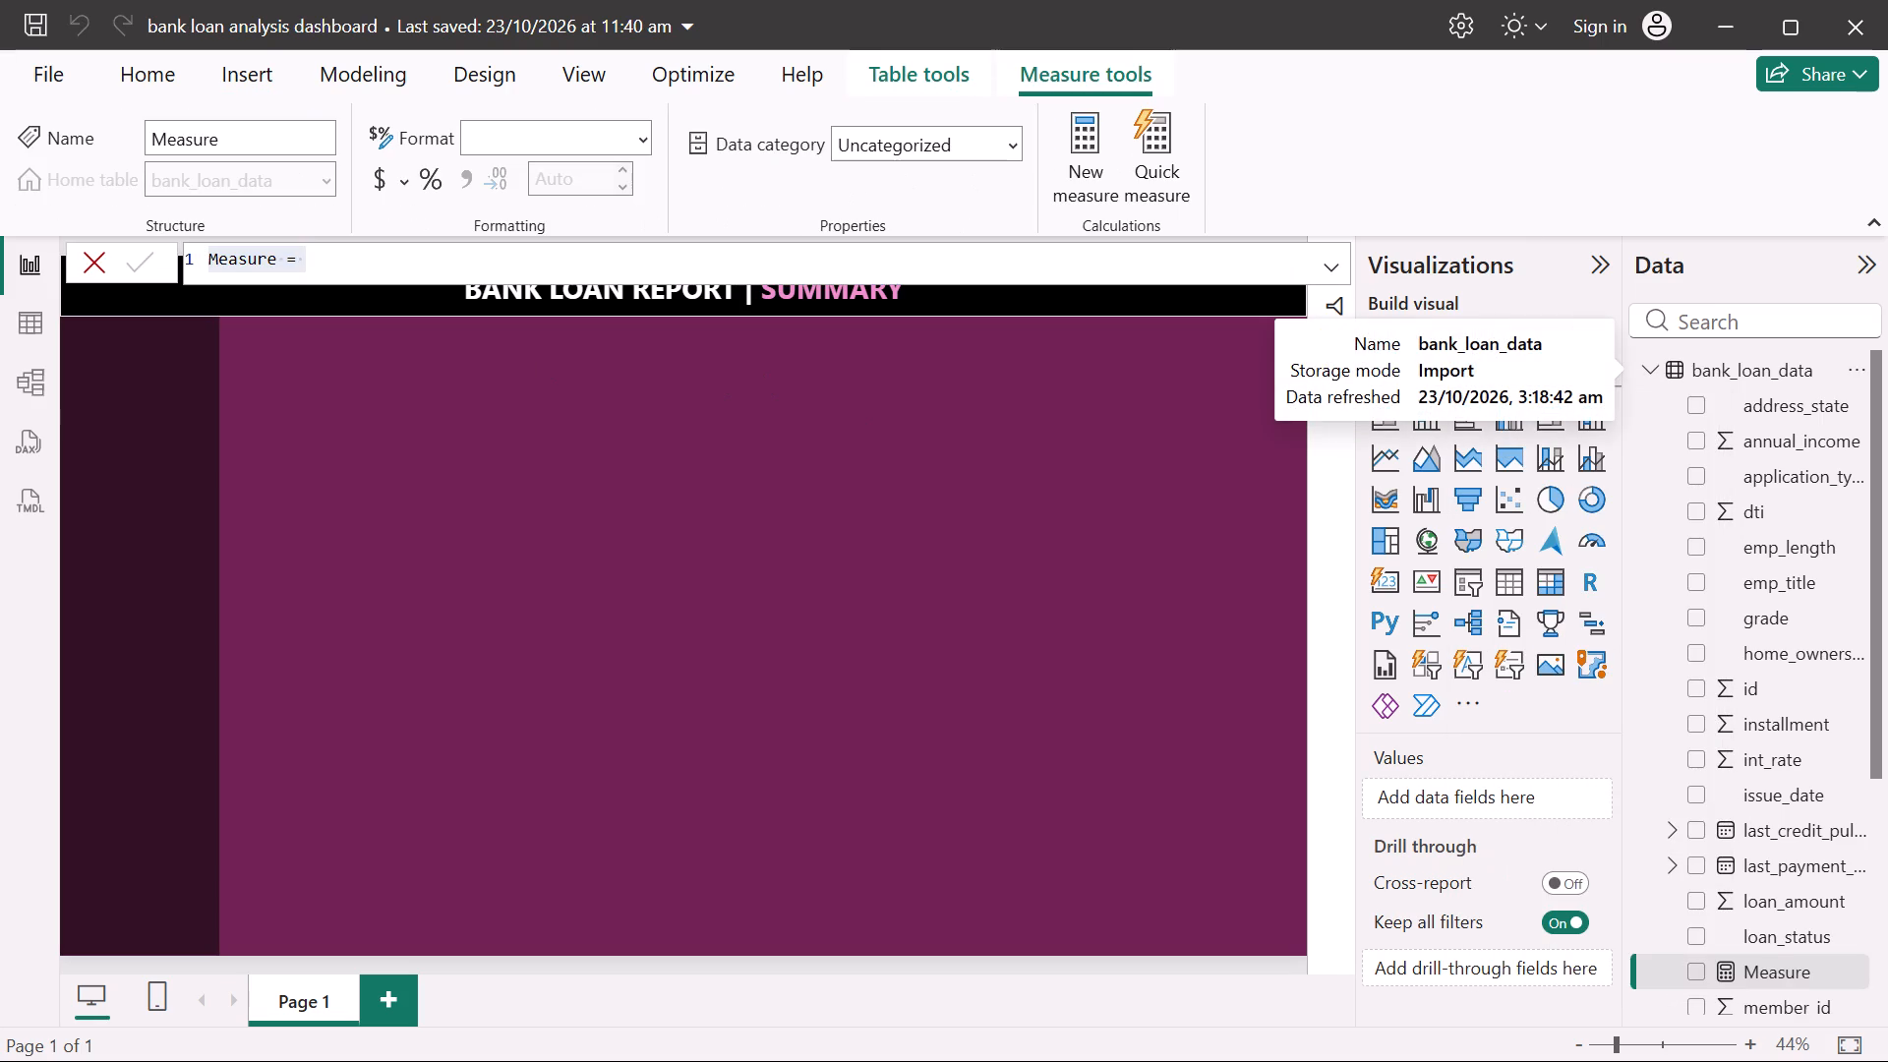
left_click(272, 266)
key("BackSpace")
key("BackSpace")
key("BackSpace")
key("BackSpace")
key("BackSpace")
key("BackSpace")
key("BackSpace")
key("BackSpace")
key("BackSpace")
key("BackSpace")
key("BackSpace")
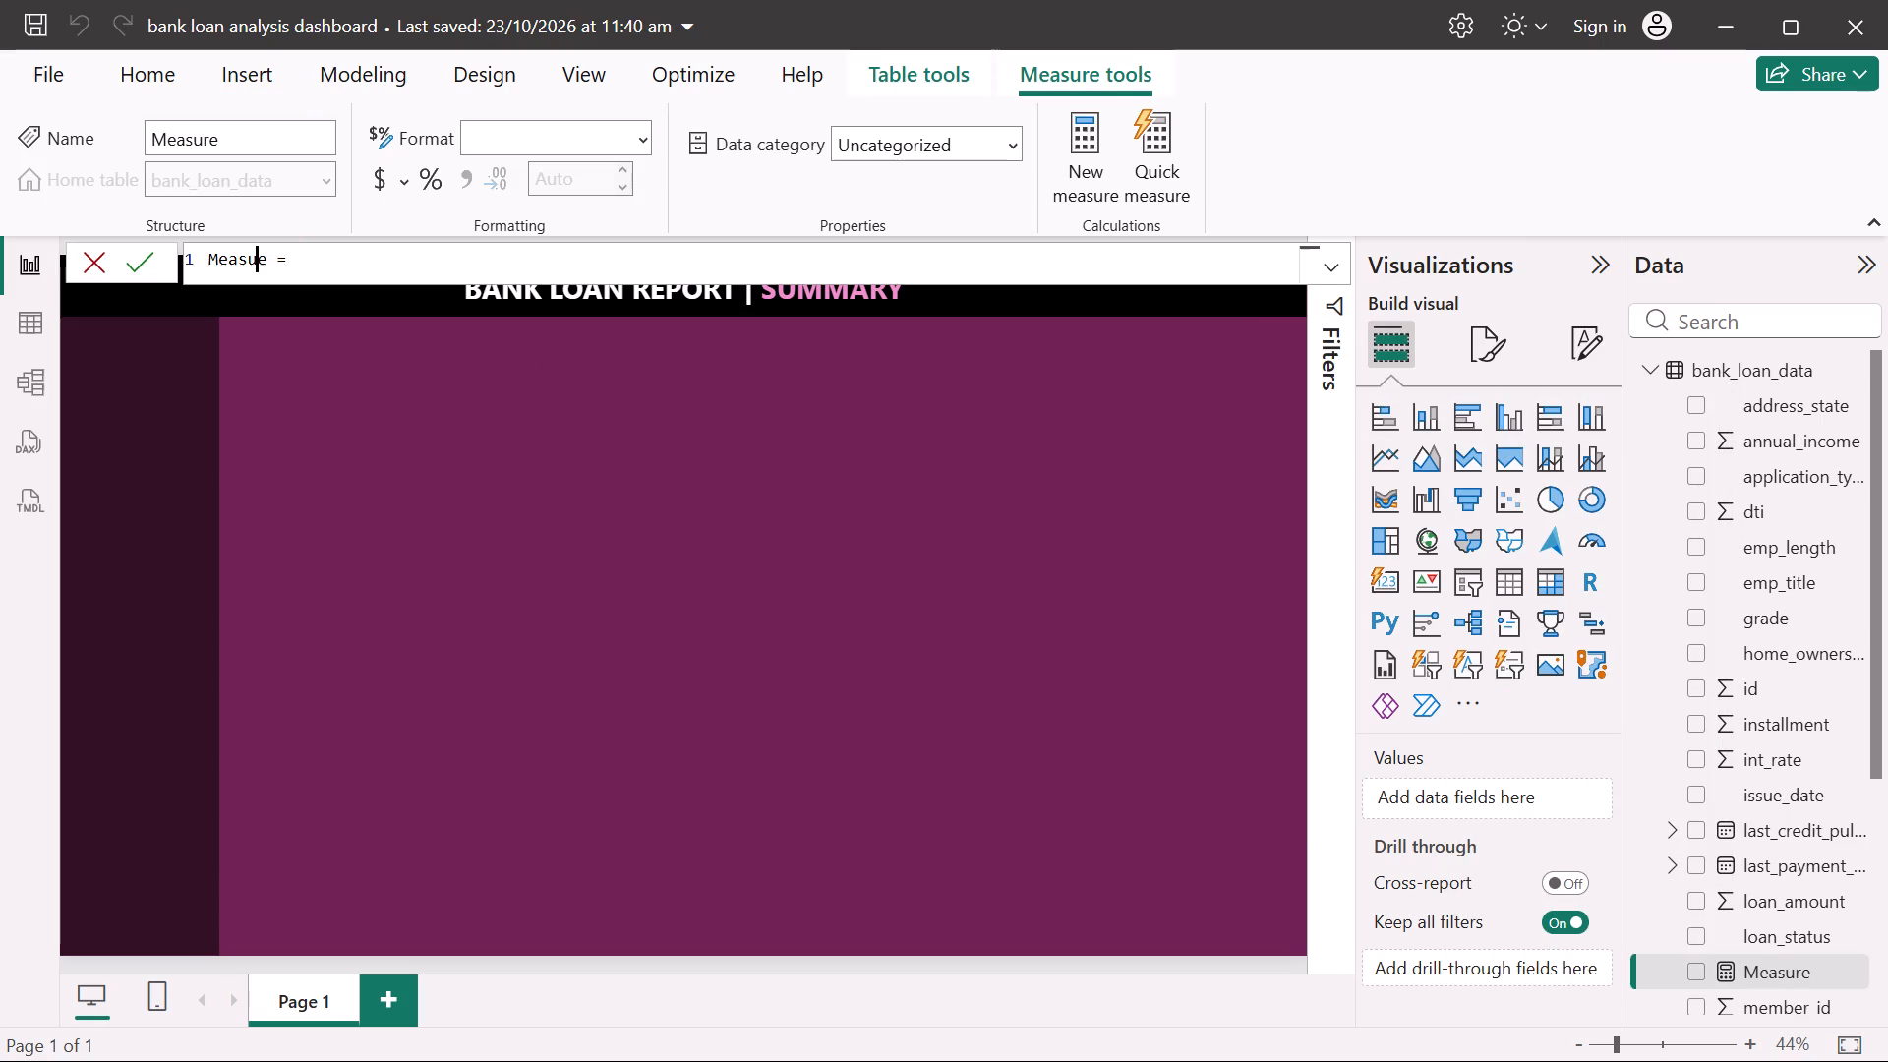
key("Right")
key("BackSpace")
type("otal")
key("space")
type("Loan")
key("space")
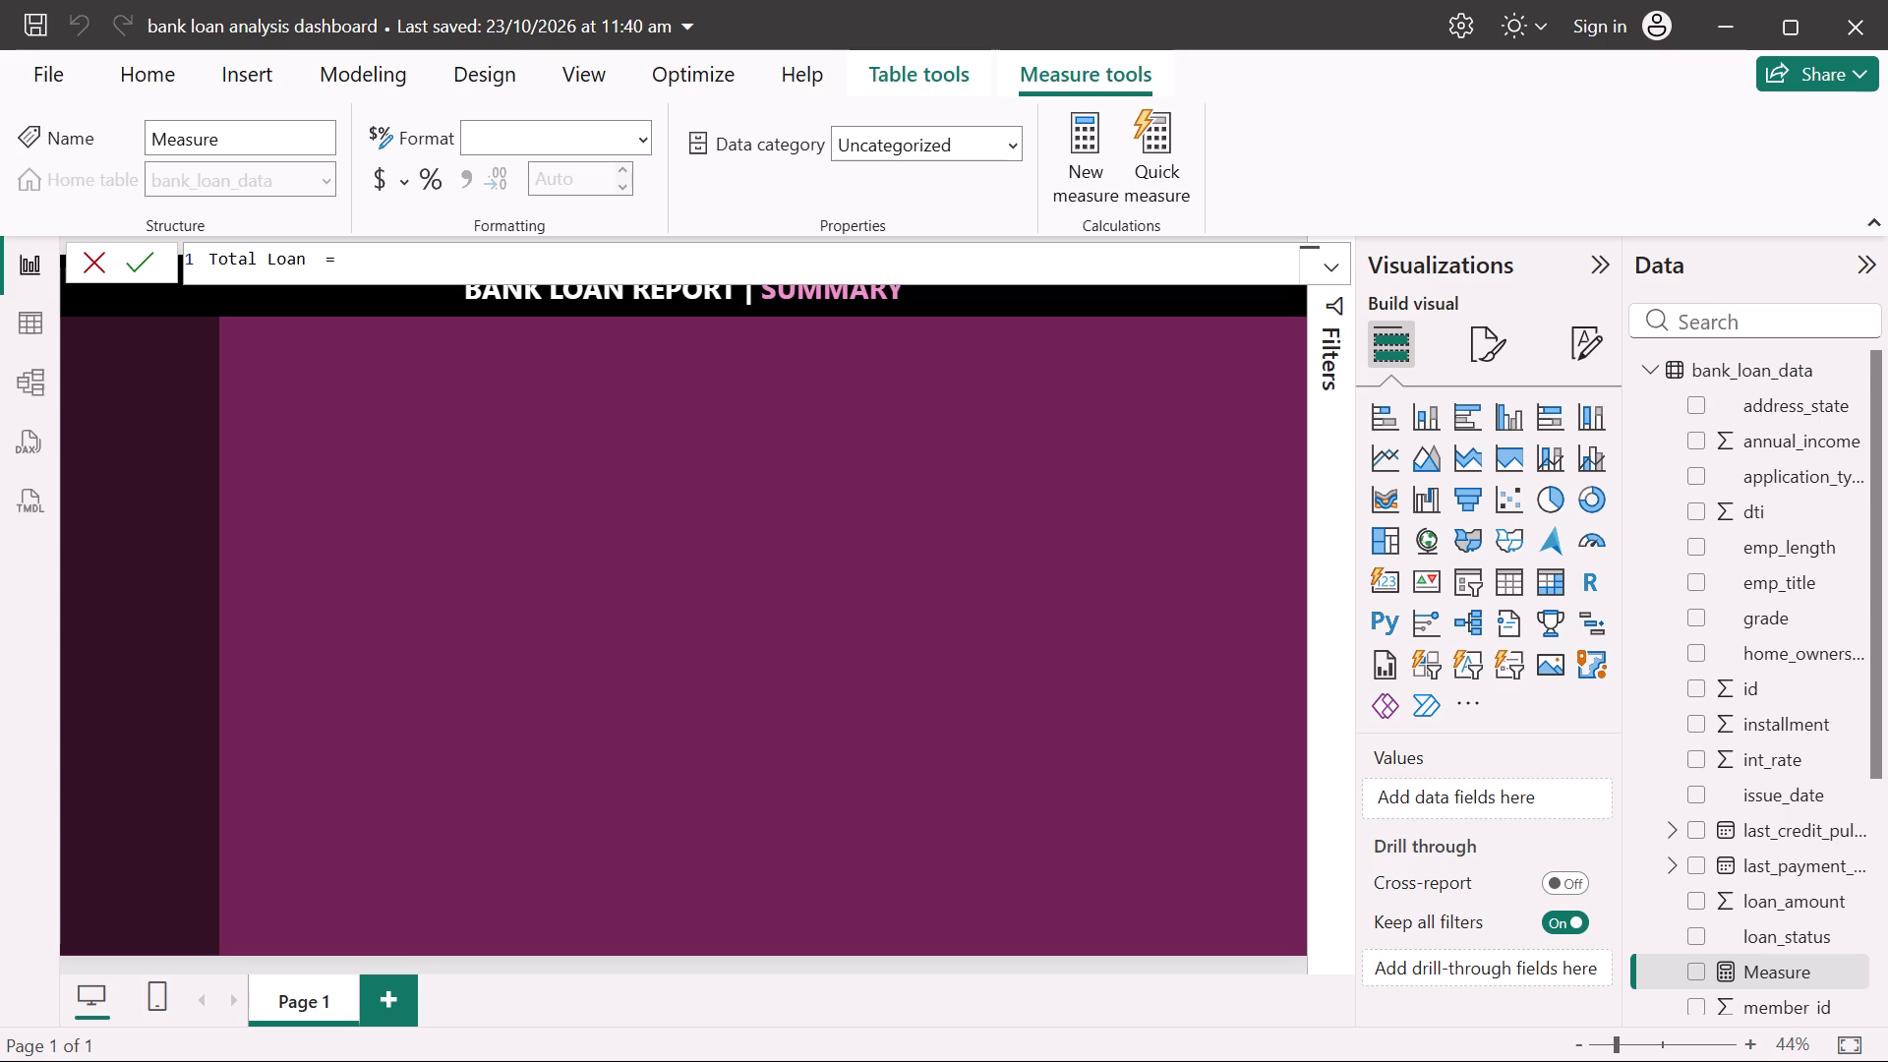
type("Applications")
key("space")
key("BackSpace")
key("Right")
key("Right")
key("space")
Define the Total Loan Applications measure as COUNT(bank_loan_data[id]) and commit the formula.
type("COUNT")
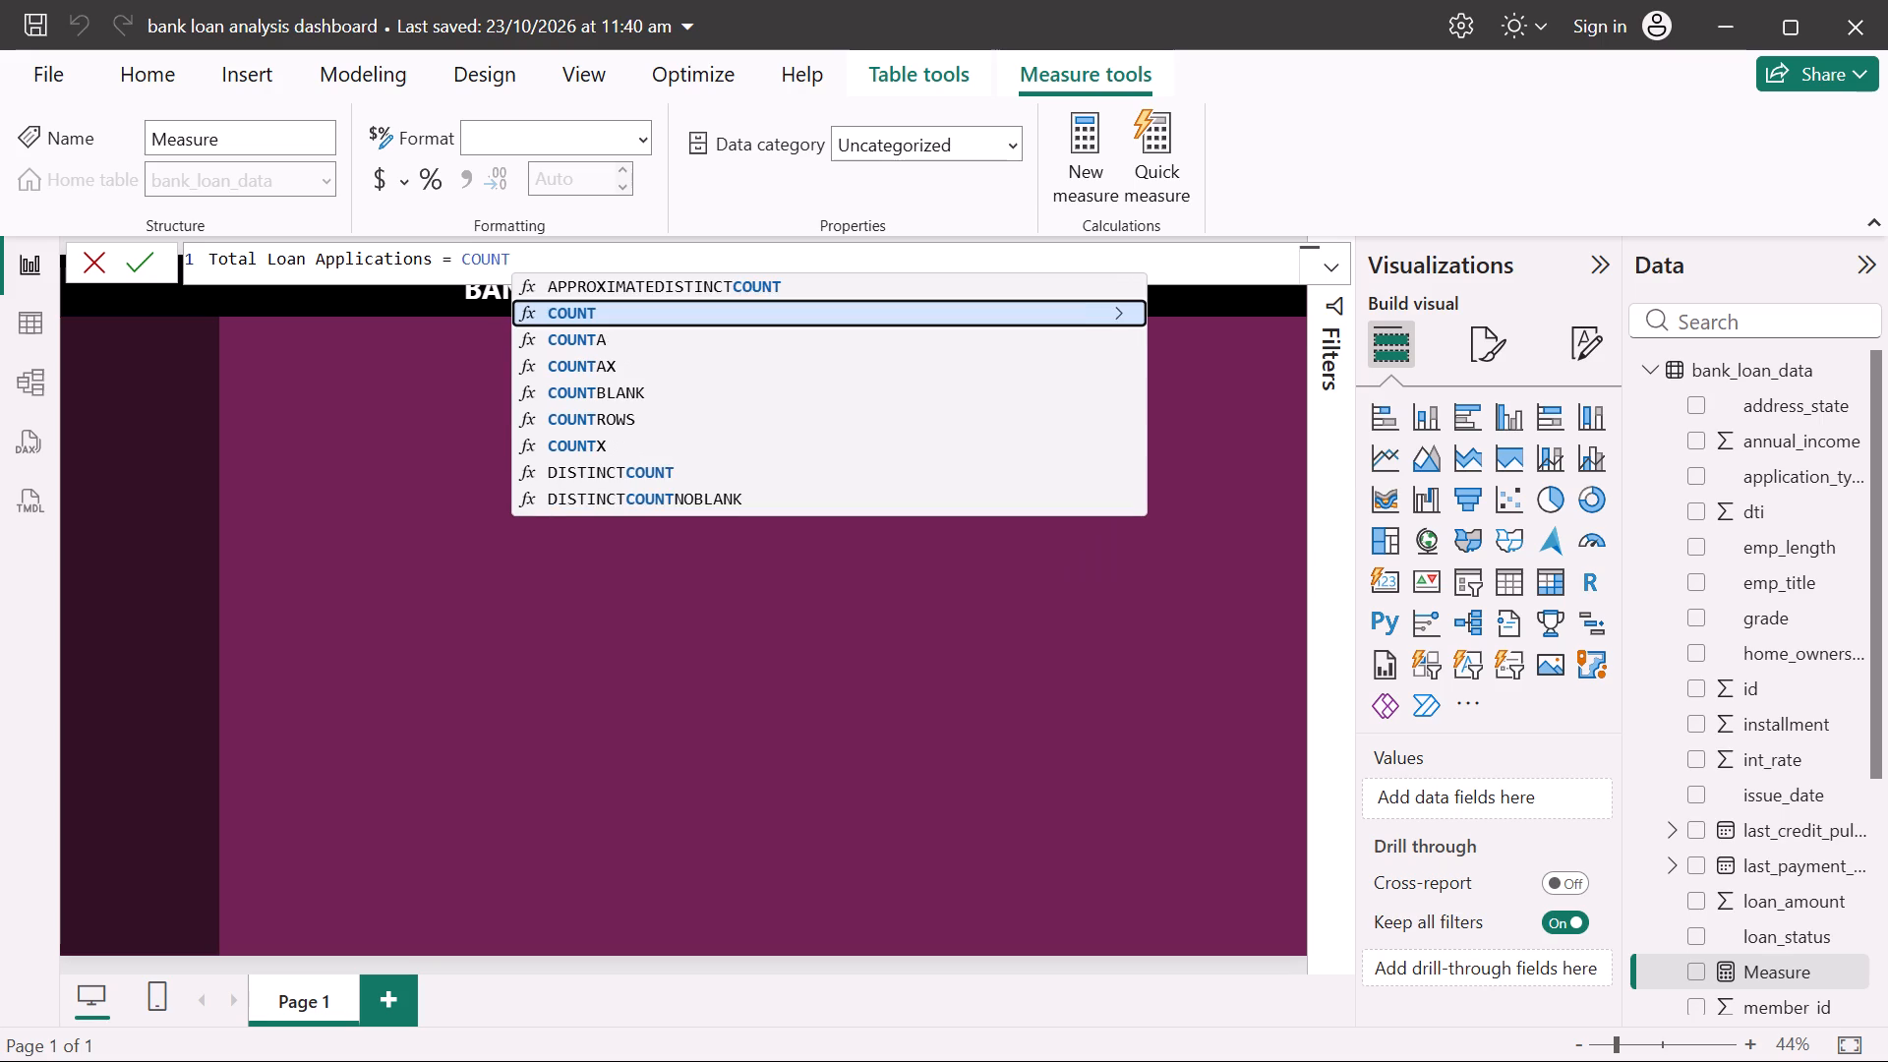
key("shift+parenleft")
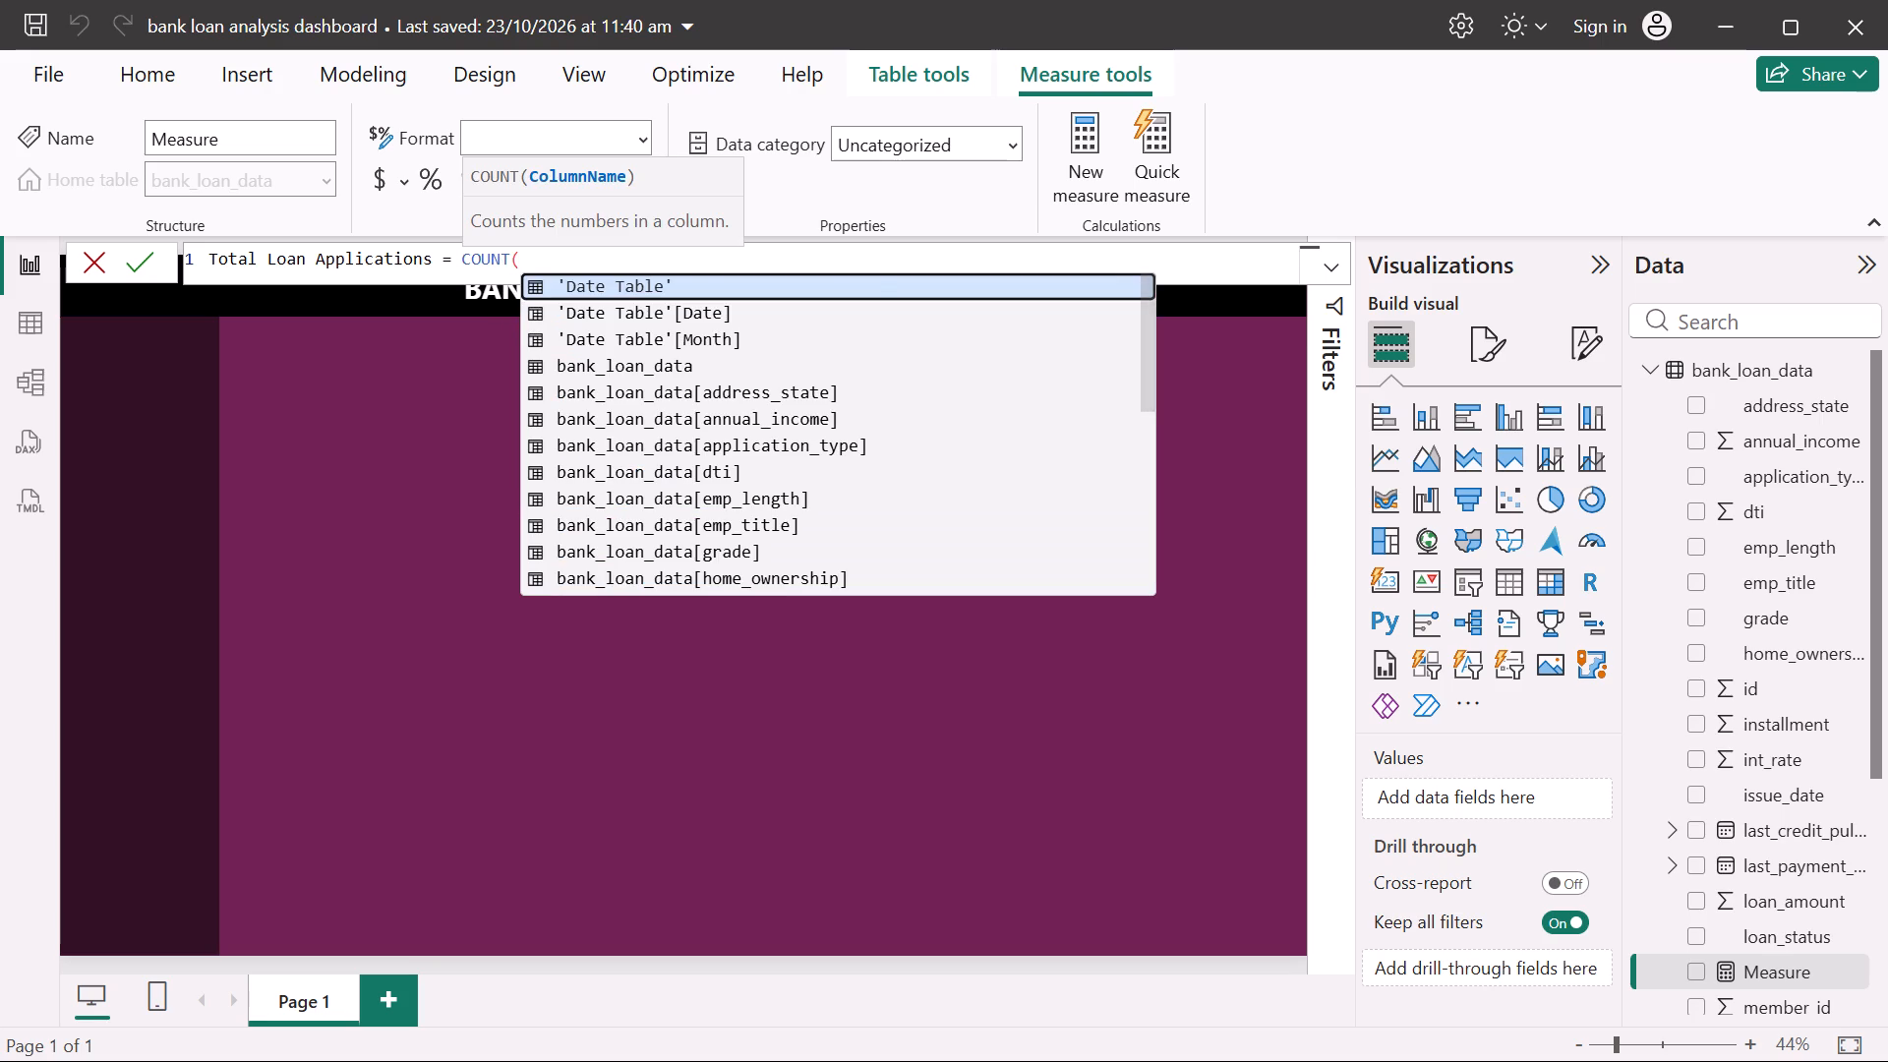
key("v")
key("BackSpace")
type("bank")
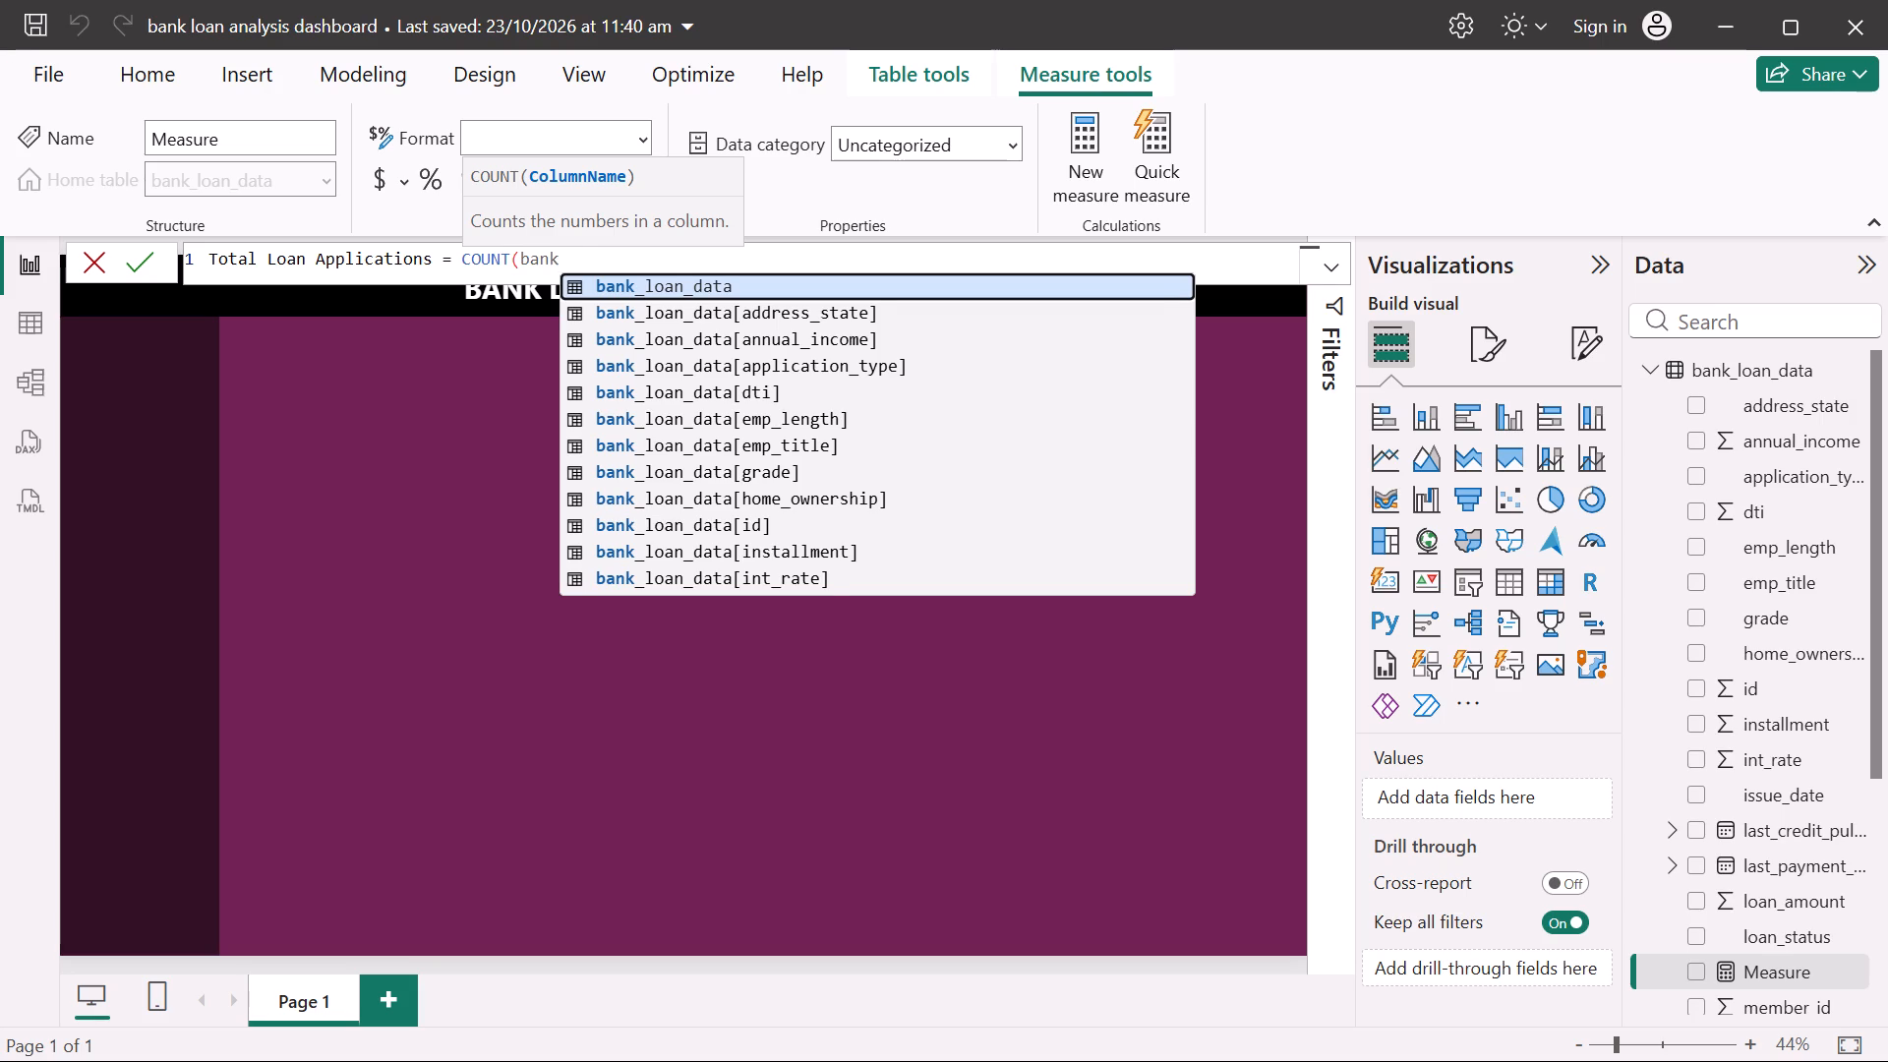
key("BackSpace")
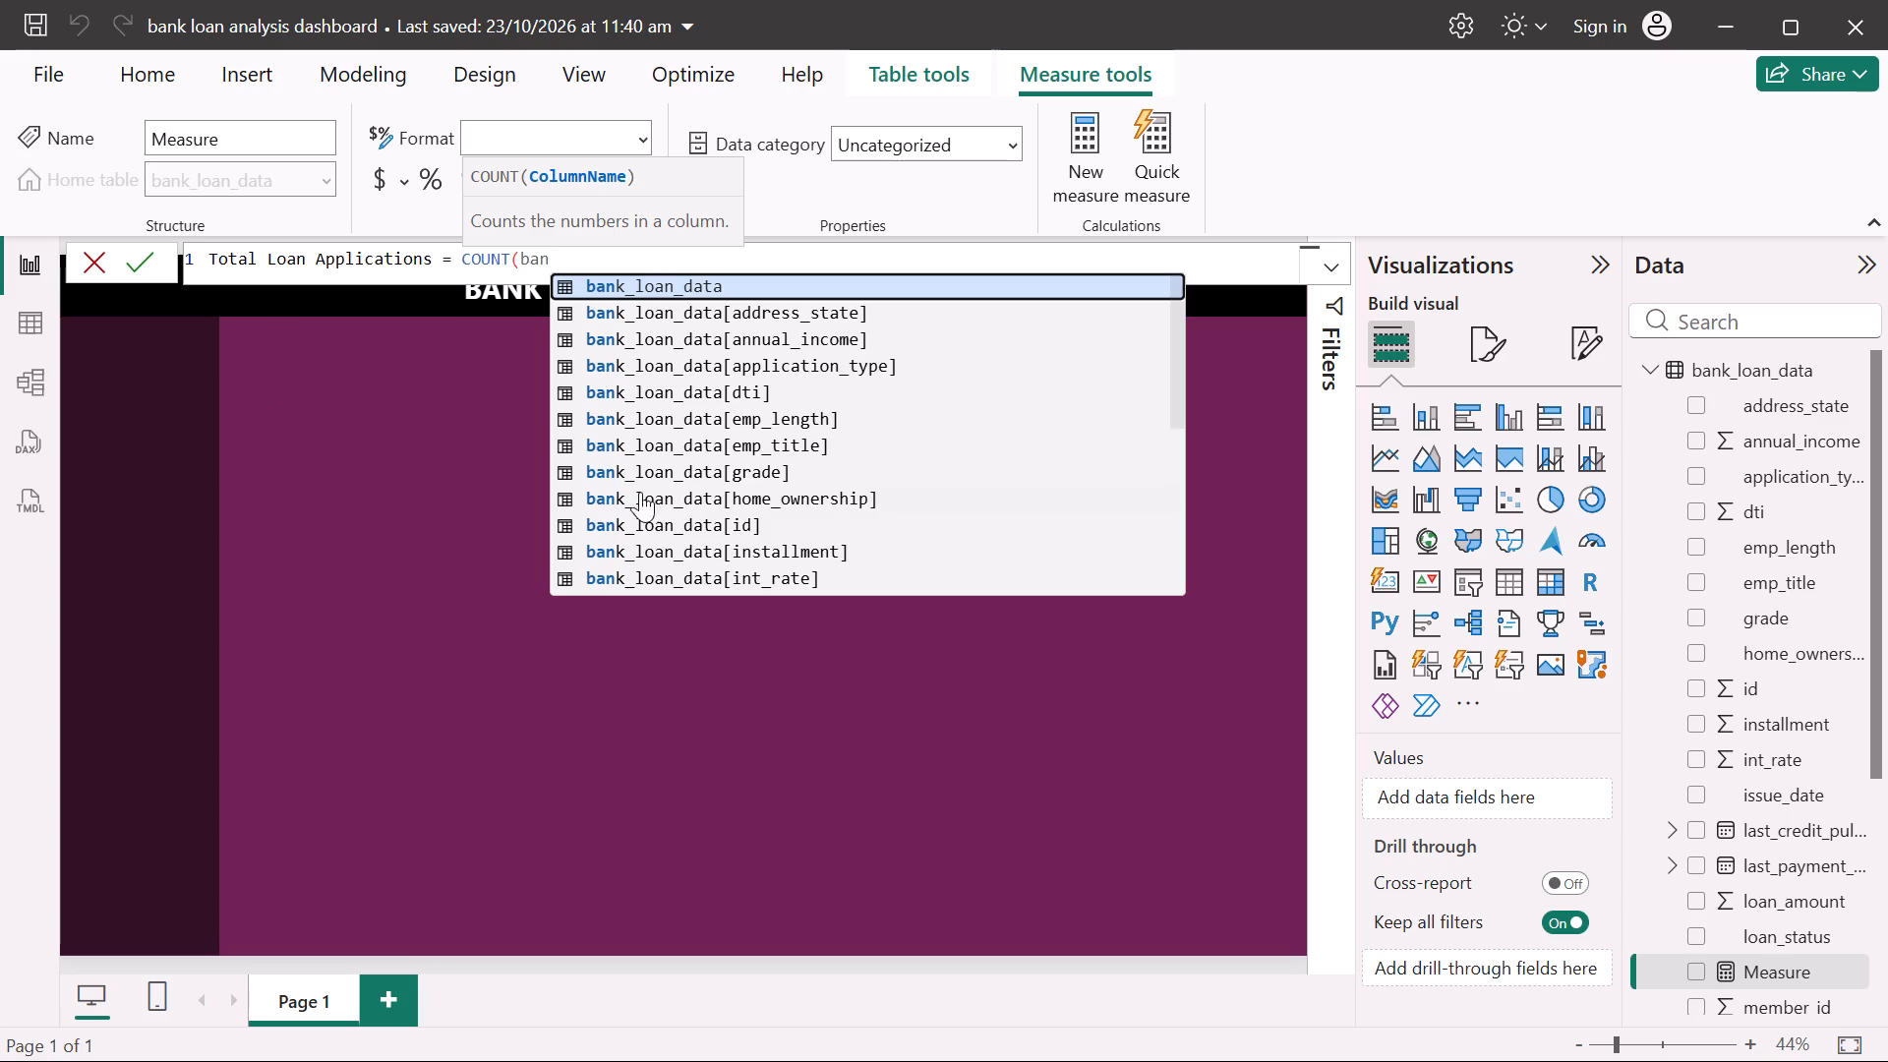
left_click(672, 520)
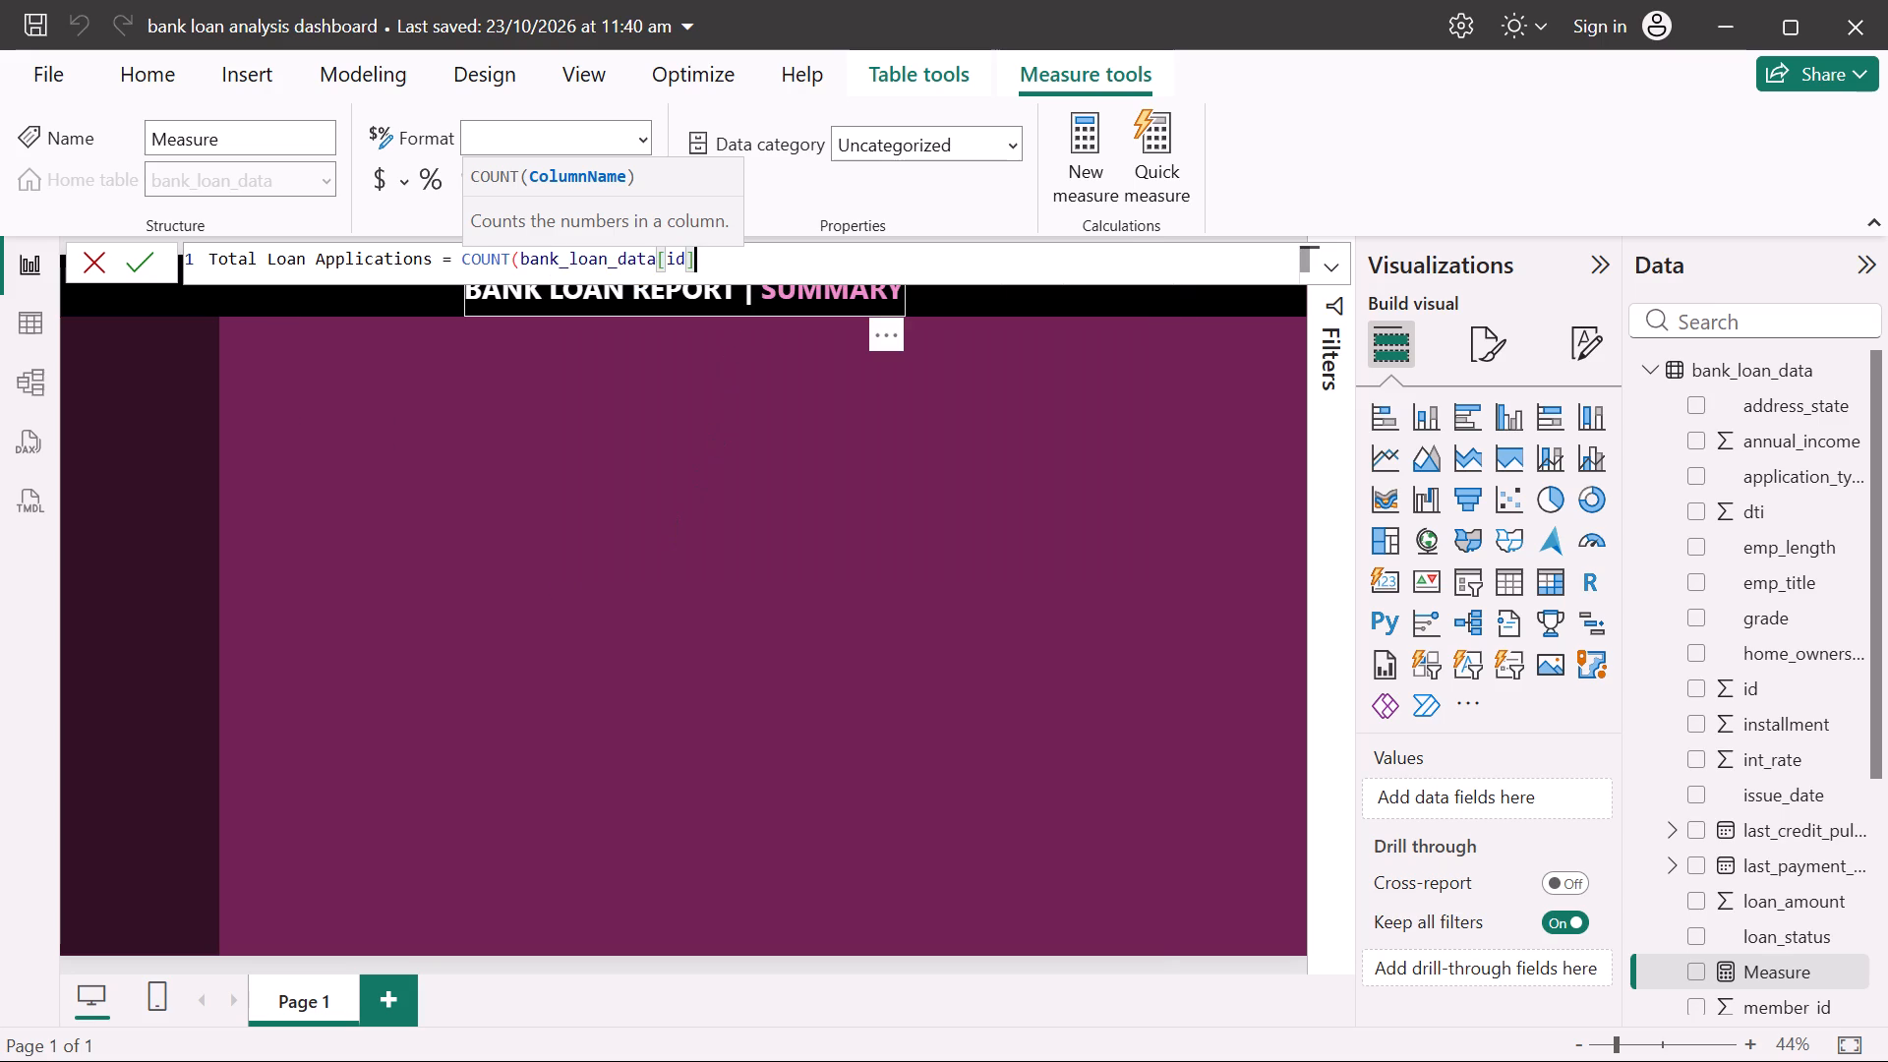
key("shift+parenright")
key("Return")
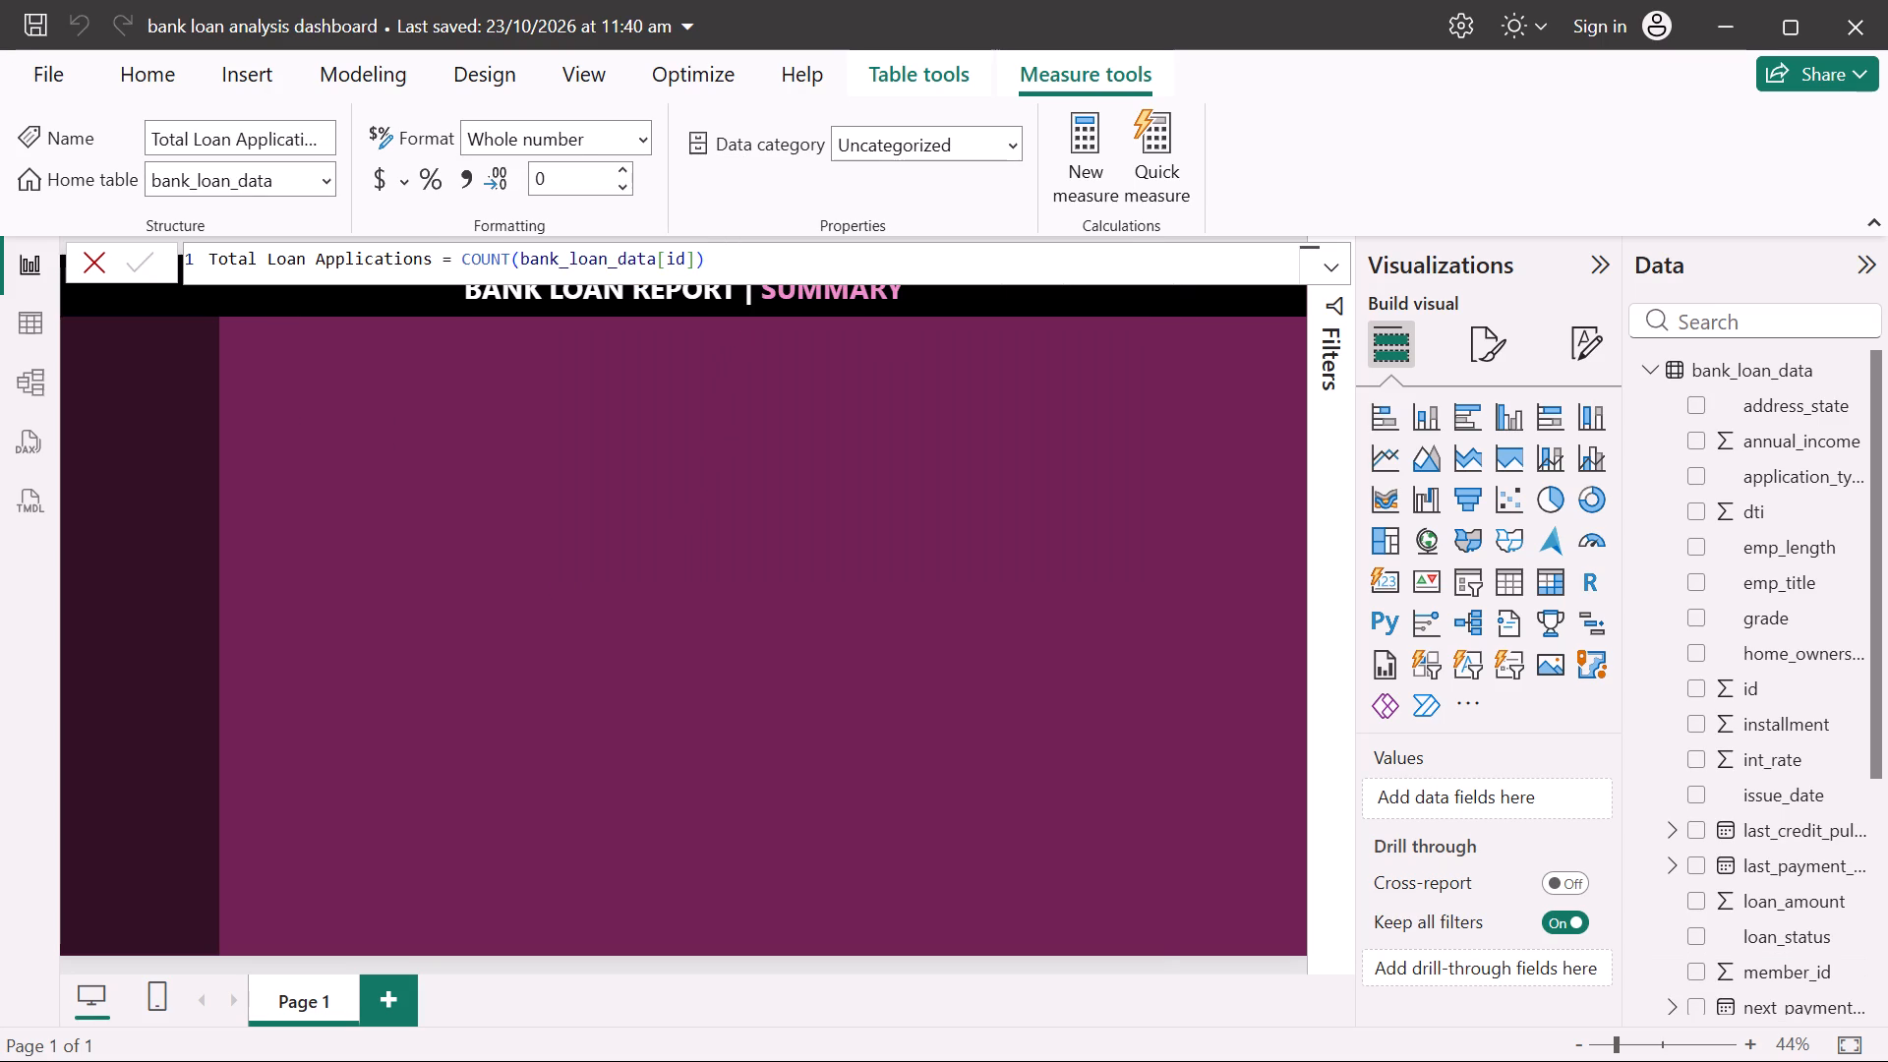
left_click(594, 554)
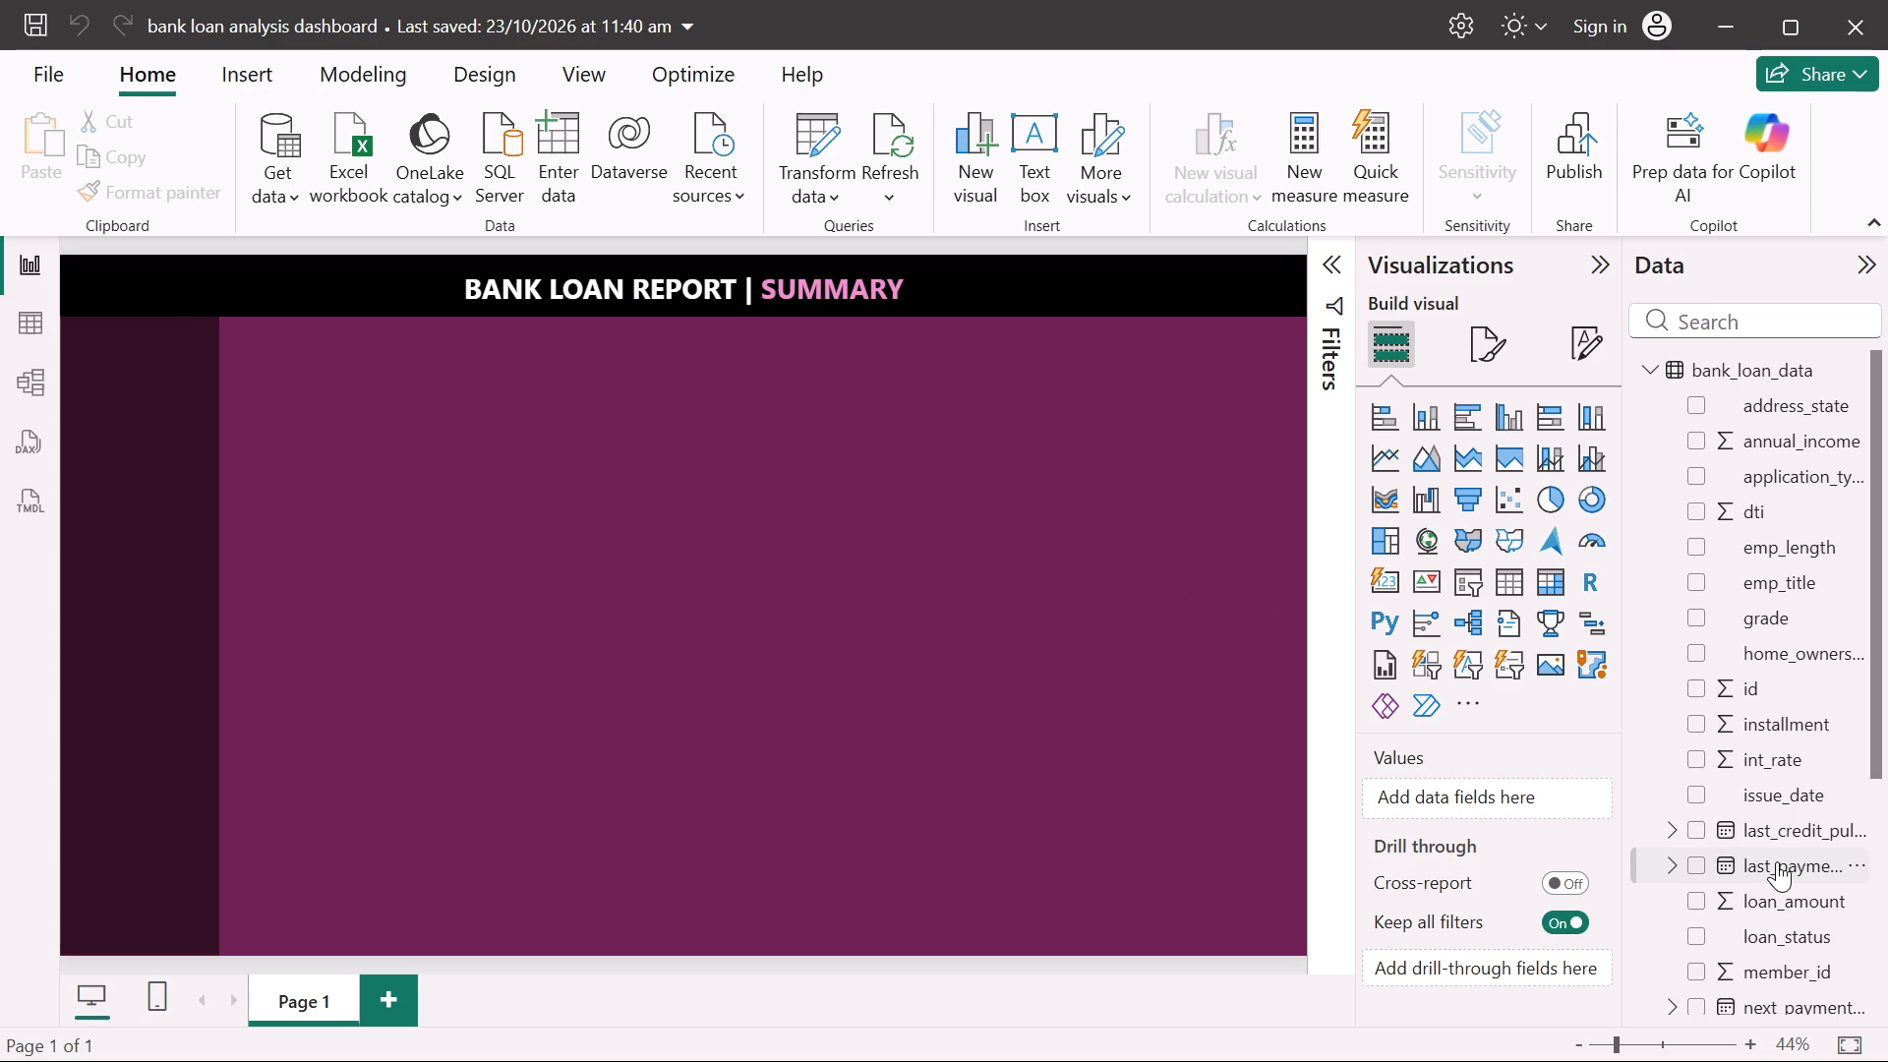
Add a card visual and shrink it to a small tile just below the header bar, beside the plum sidebar.
scroll(1777, 861, "down", 4)
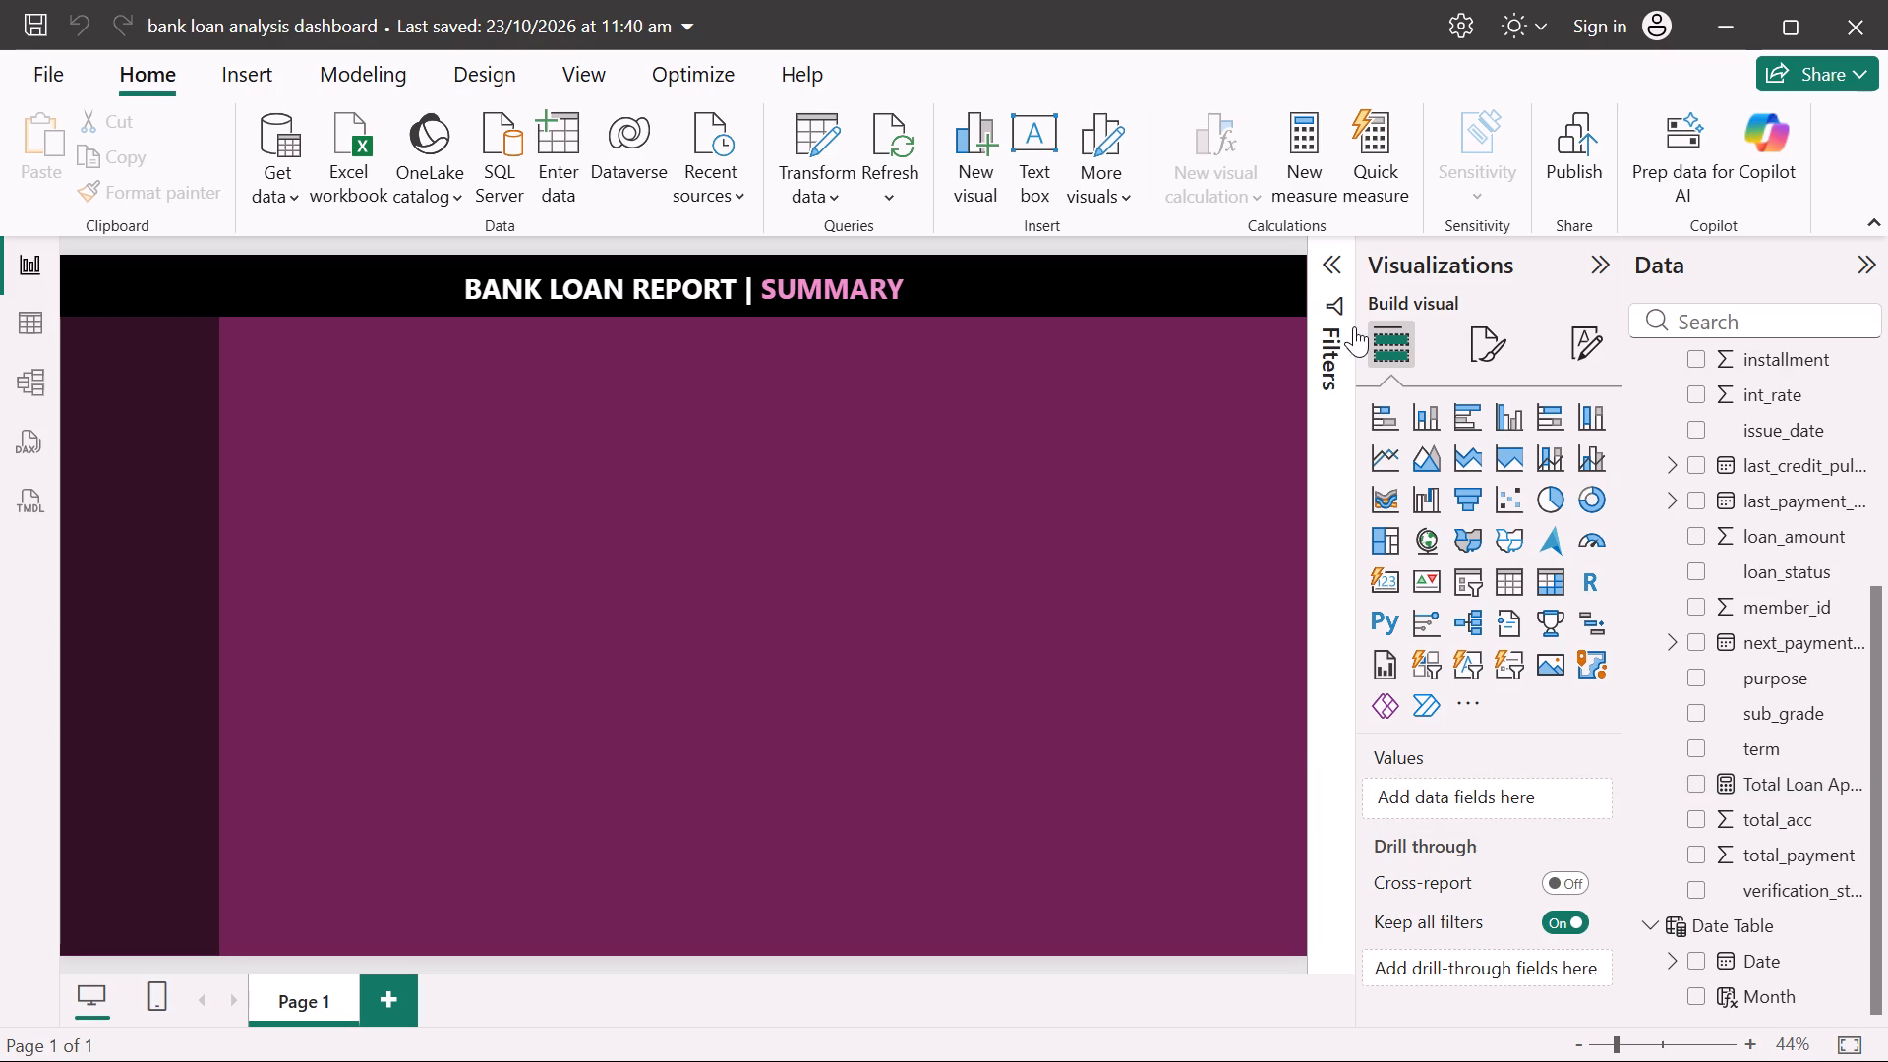
left_click(1387, 594)
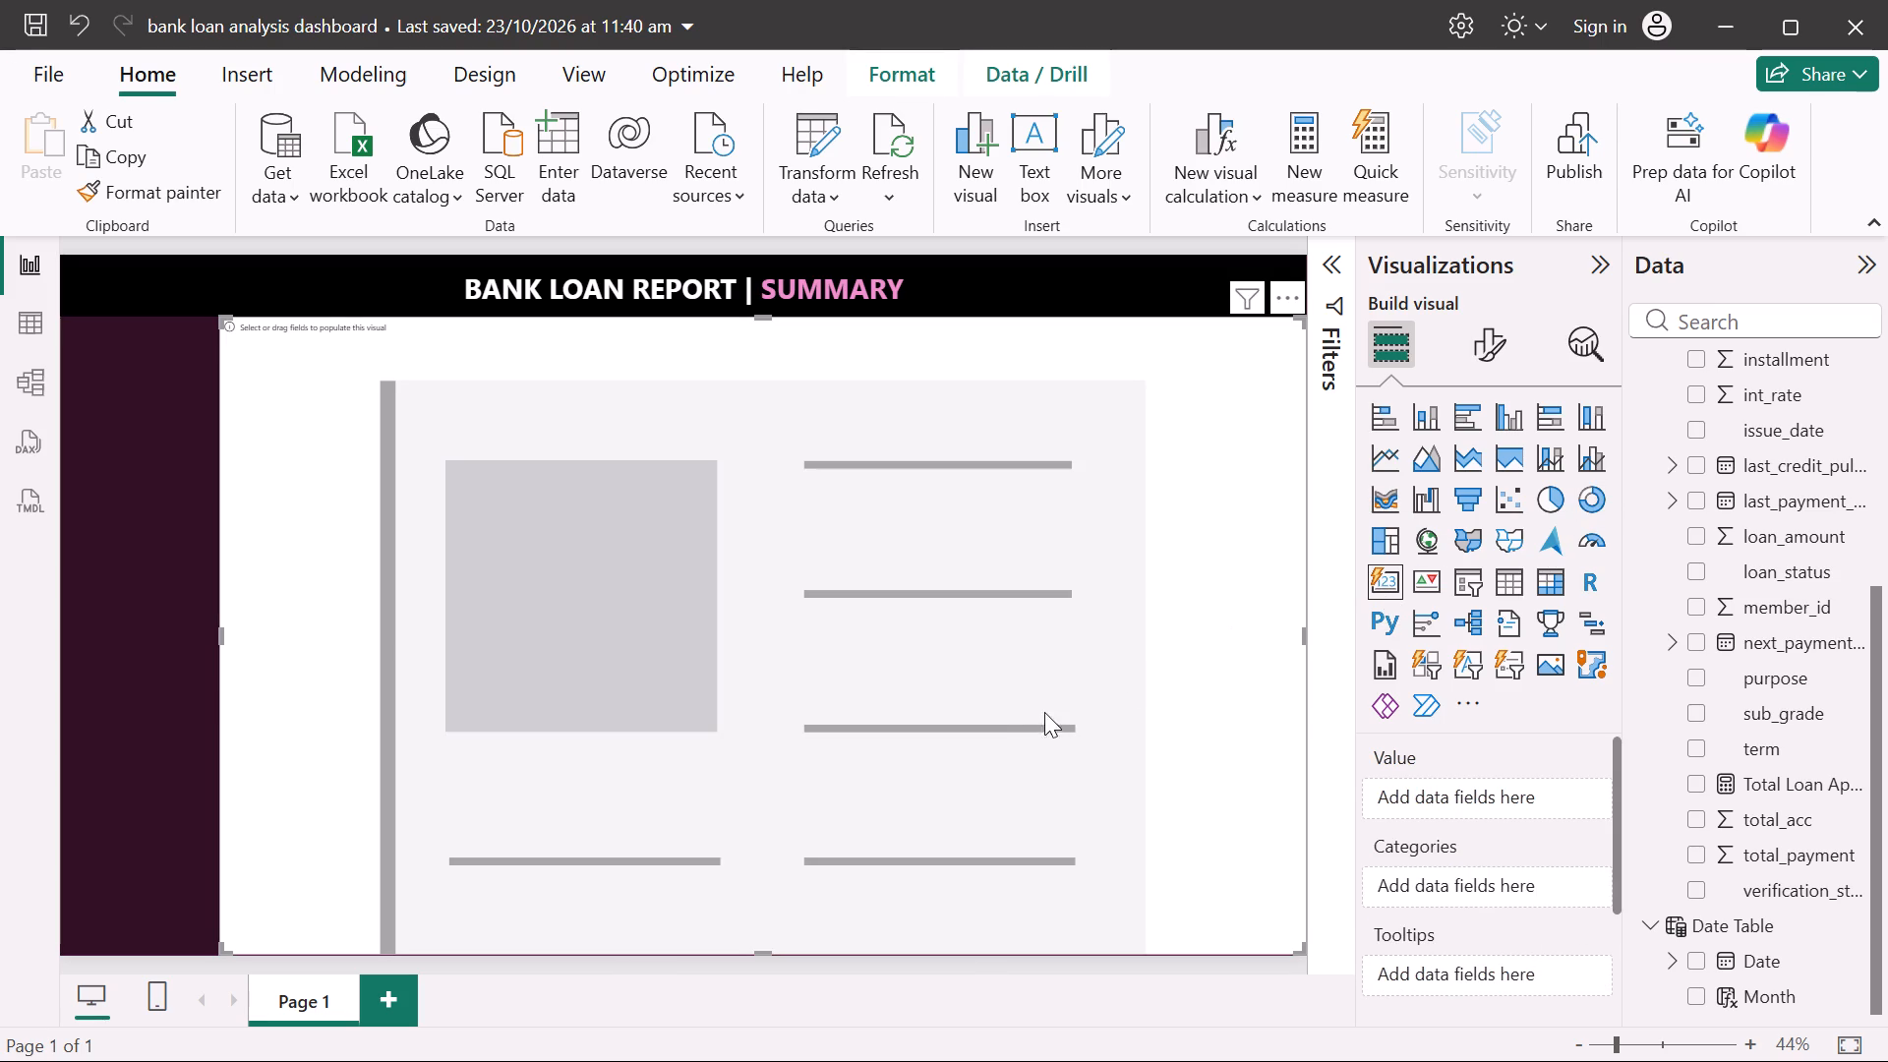
left_click_drag(1304, 951, 473, 604)
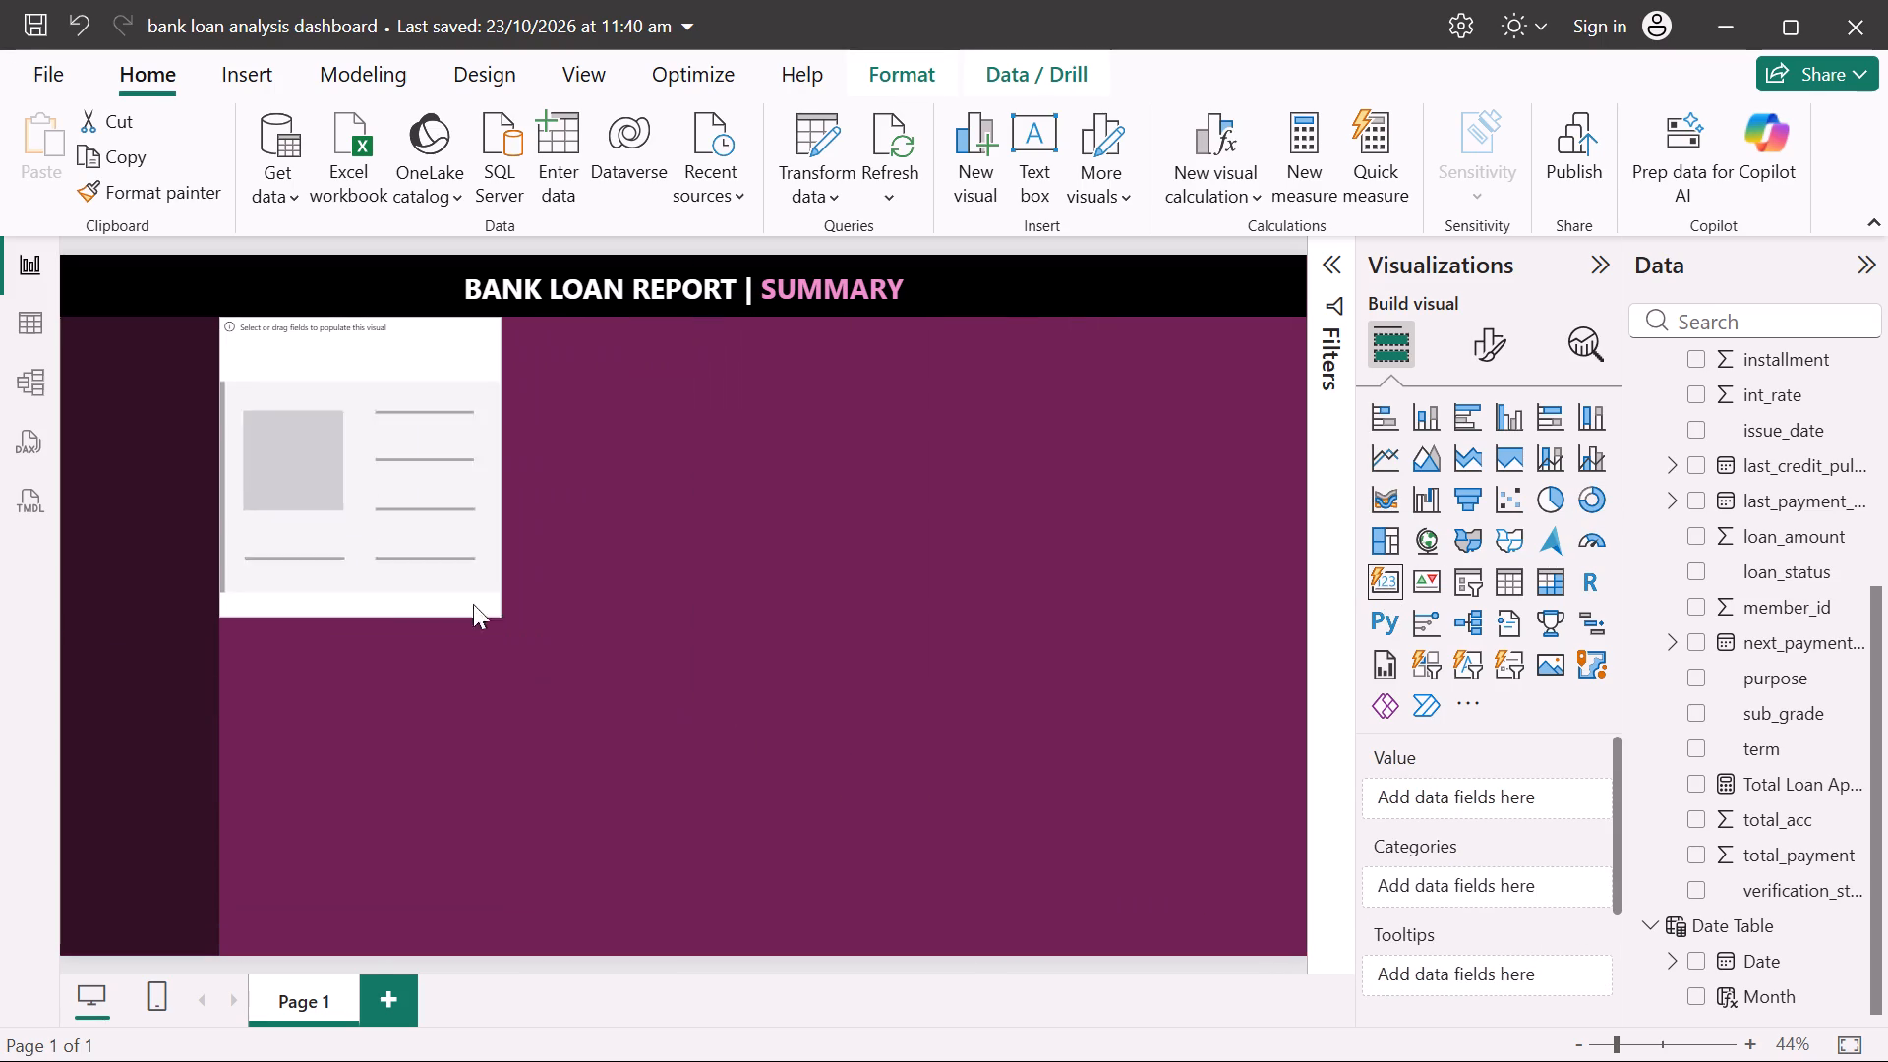
left_click_drag(473, 604, 408, 424)
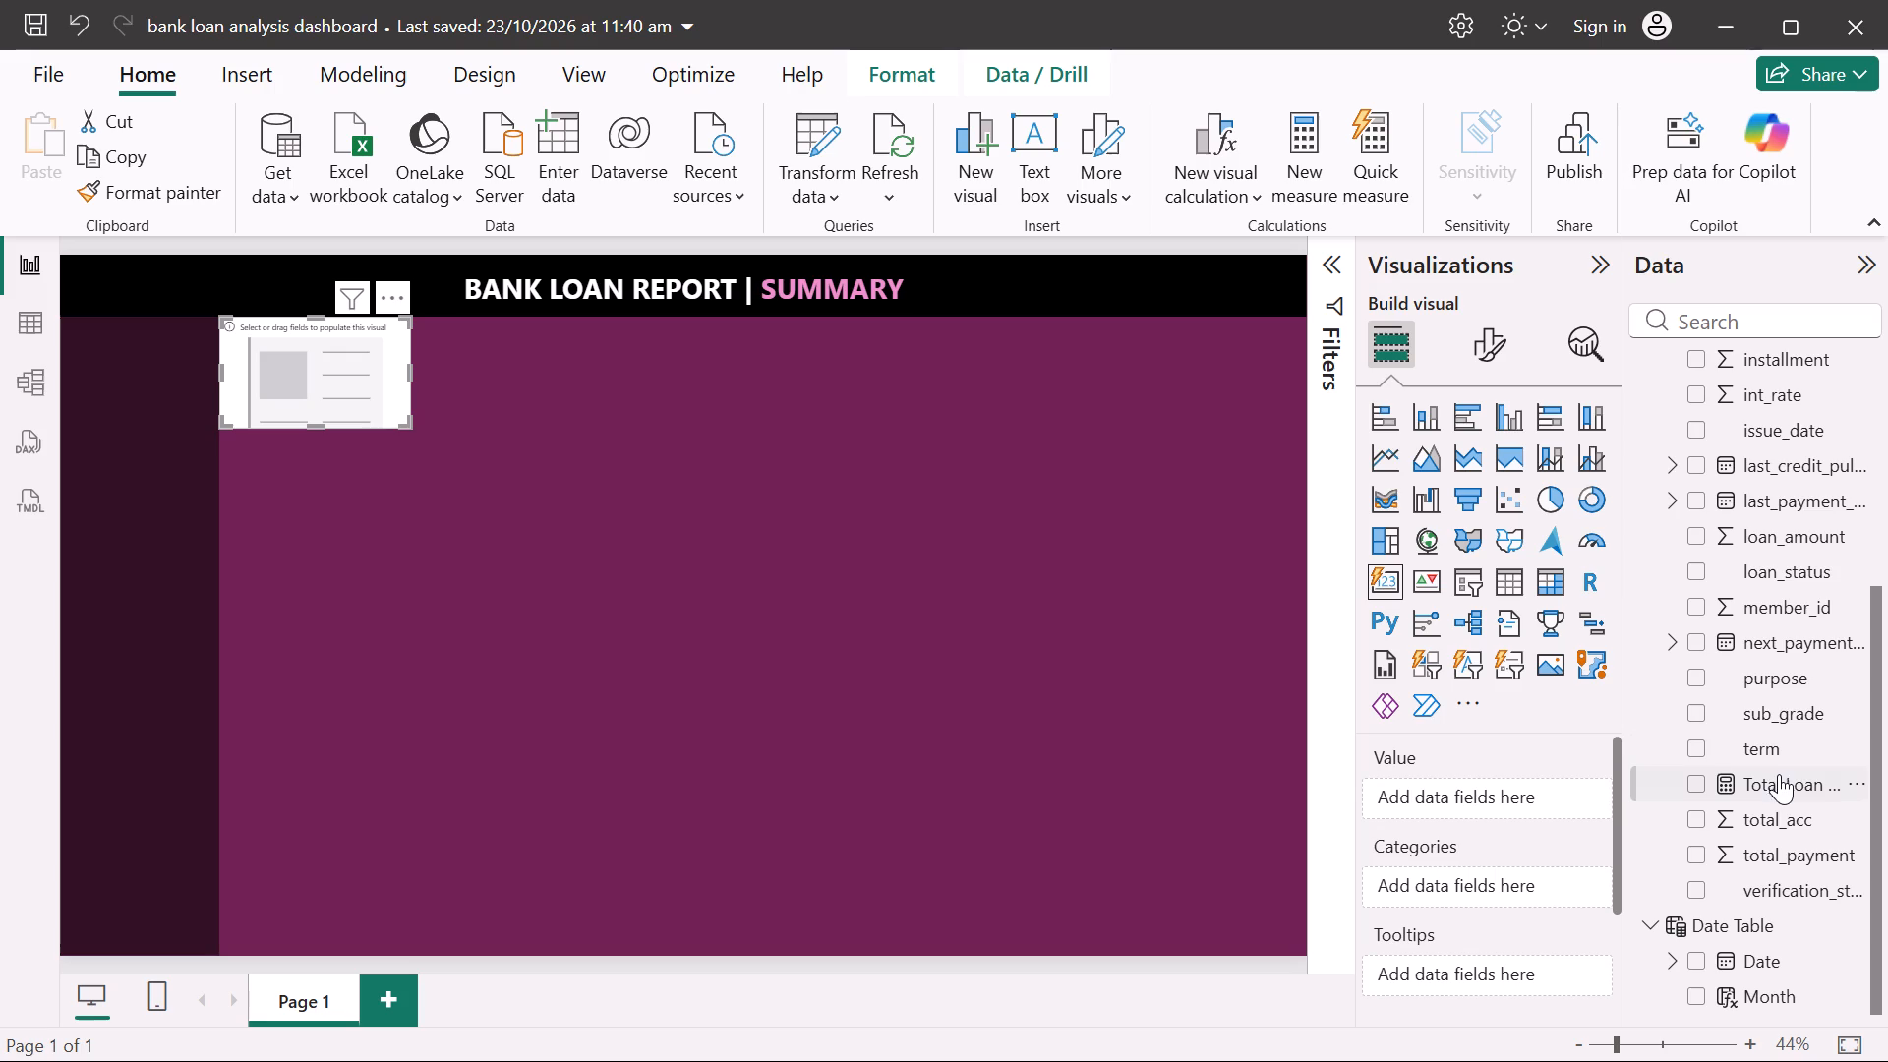
Assign the Total Loan Applications measure as the card's value.
left_click_drag(1777, 777, 1502, 800)
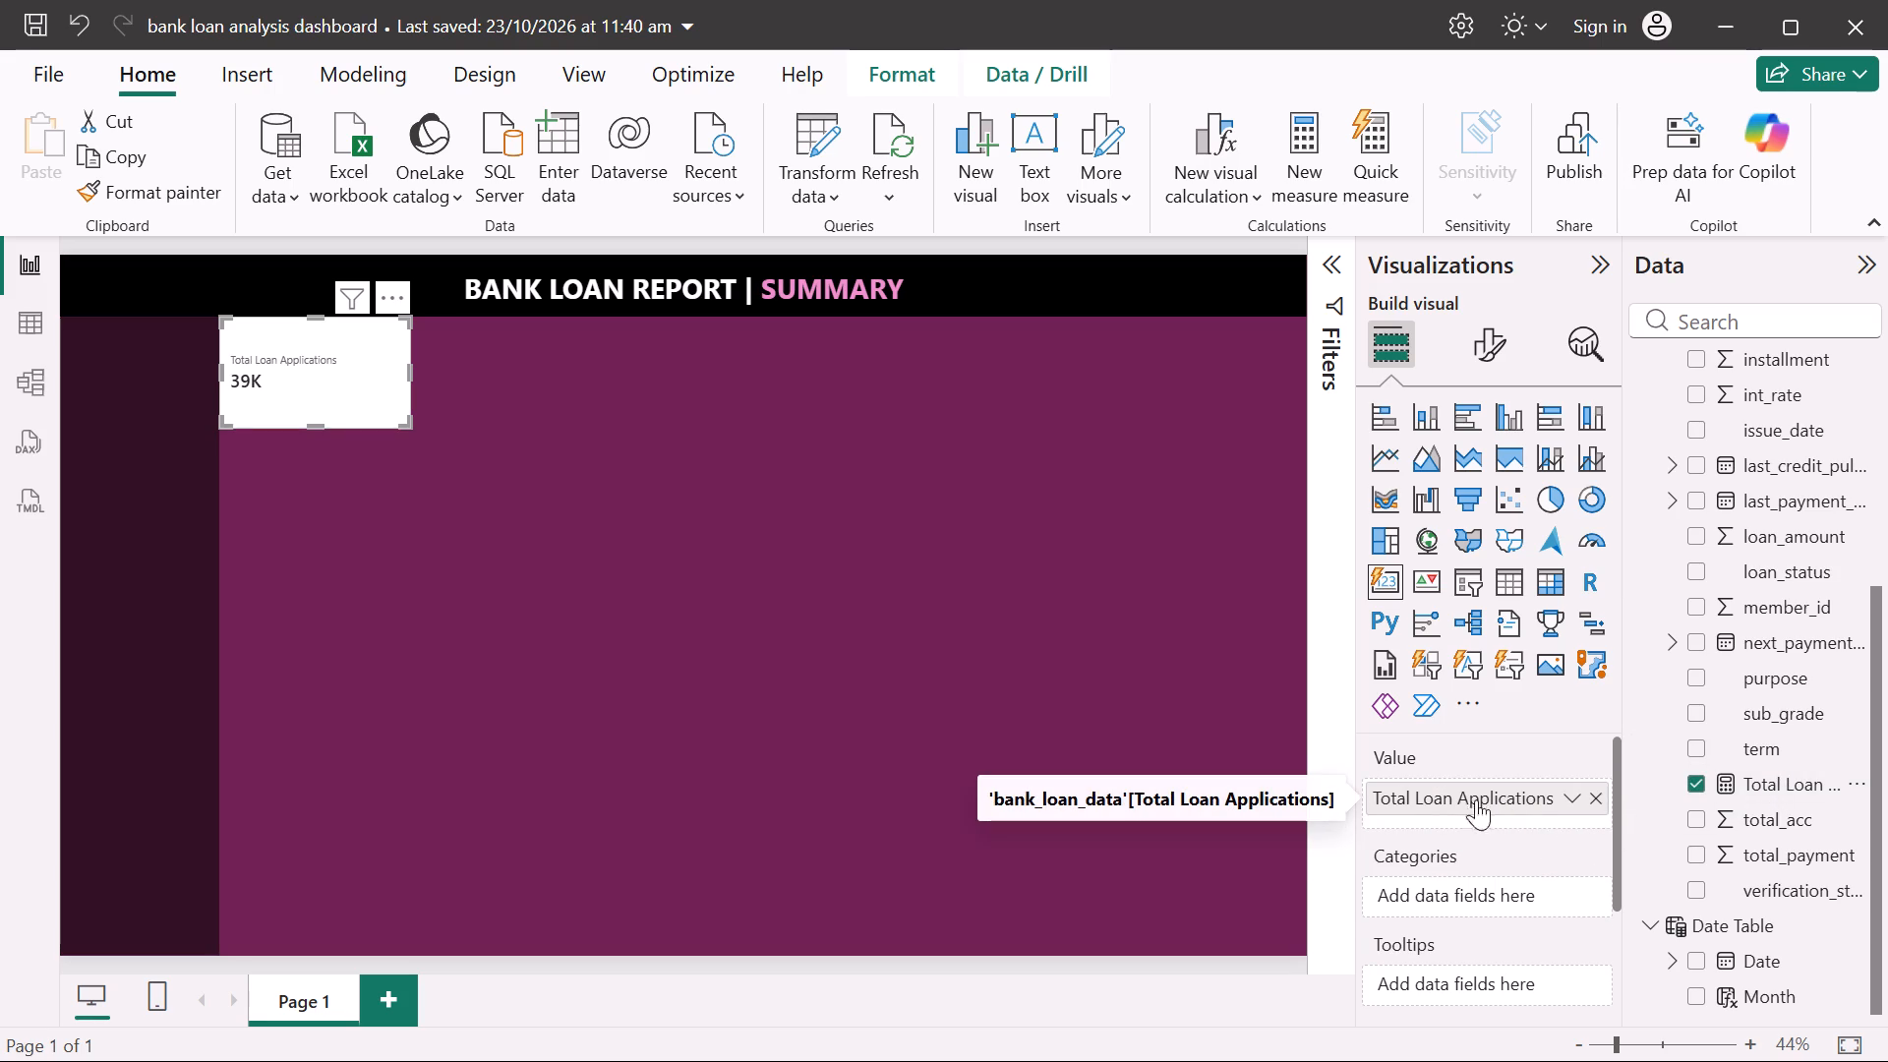
Enlarge the font of the card's callout value, first to size 30 and then to size 40.
left_click(1492, 345)
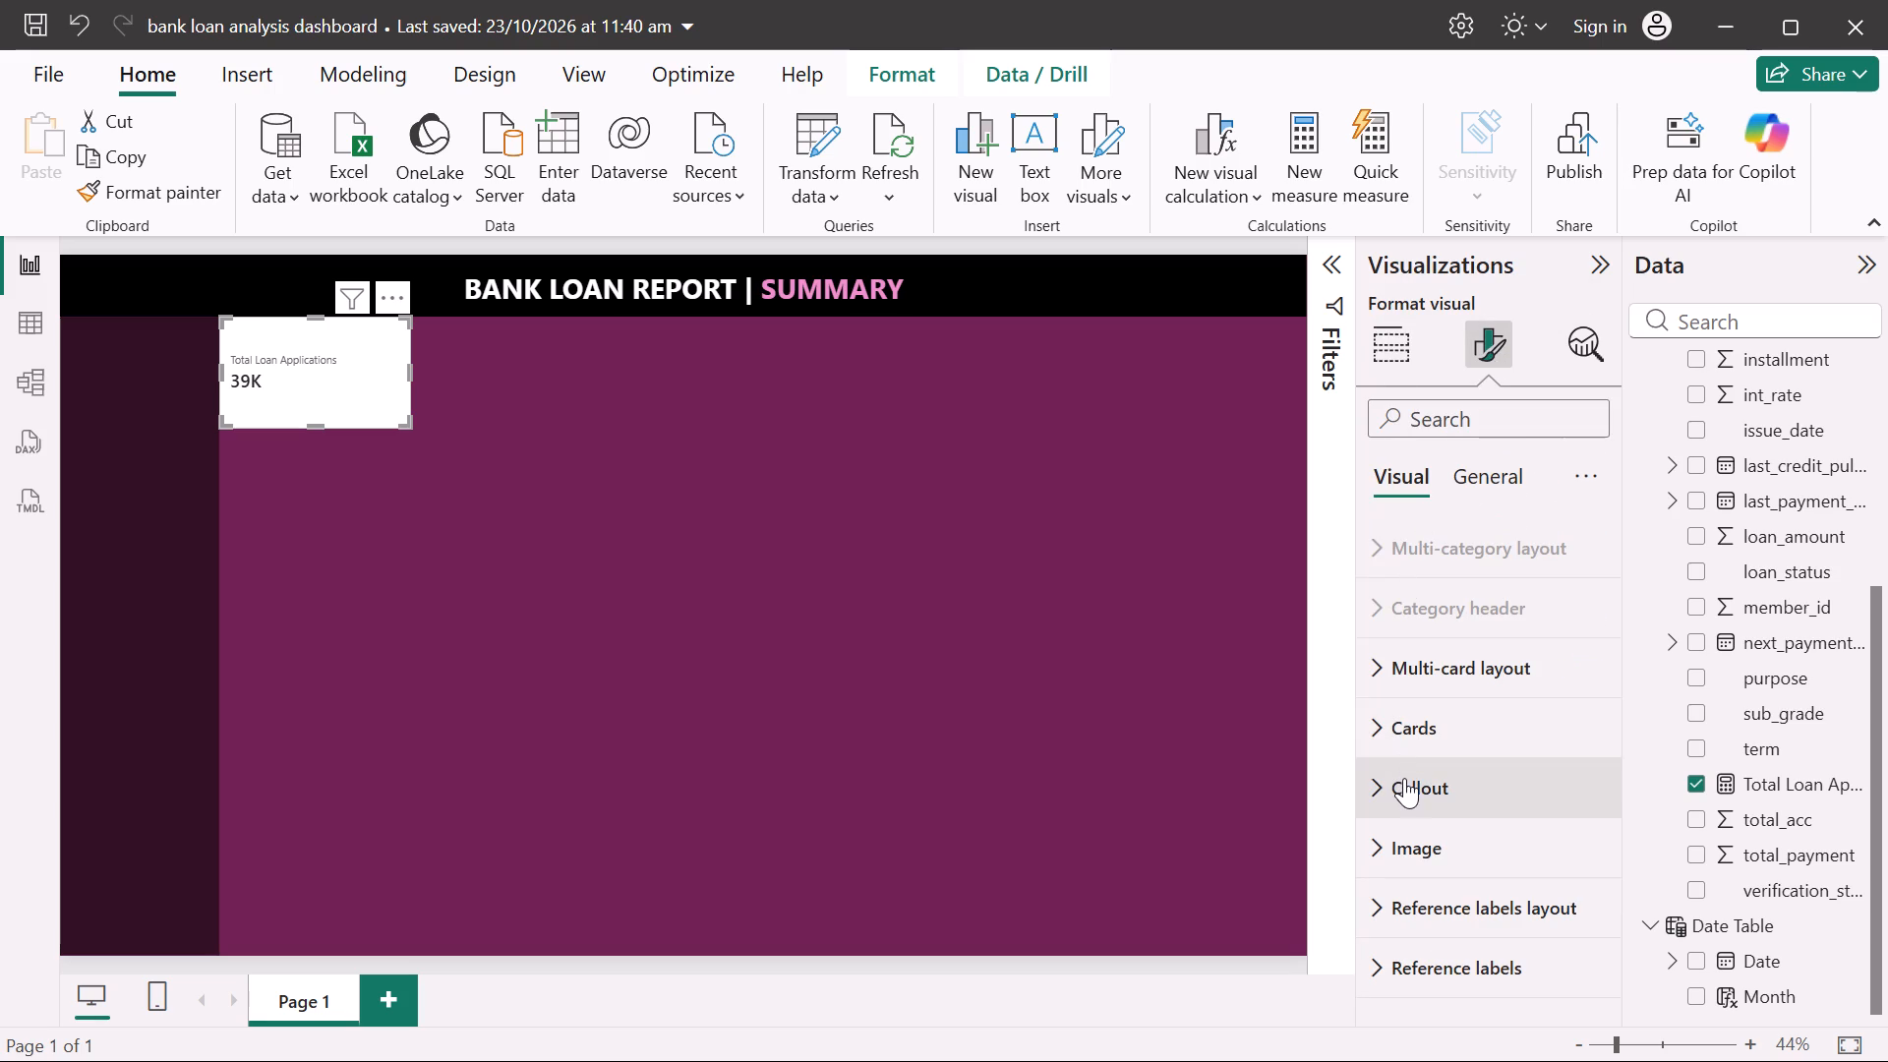
left_click(1405, 780)
scroll(1430, 901, "down", 1)
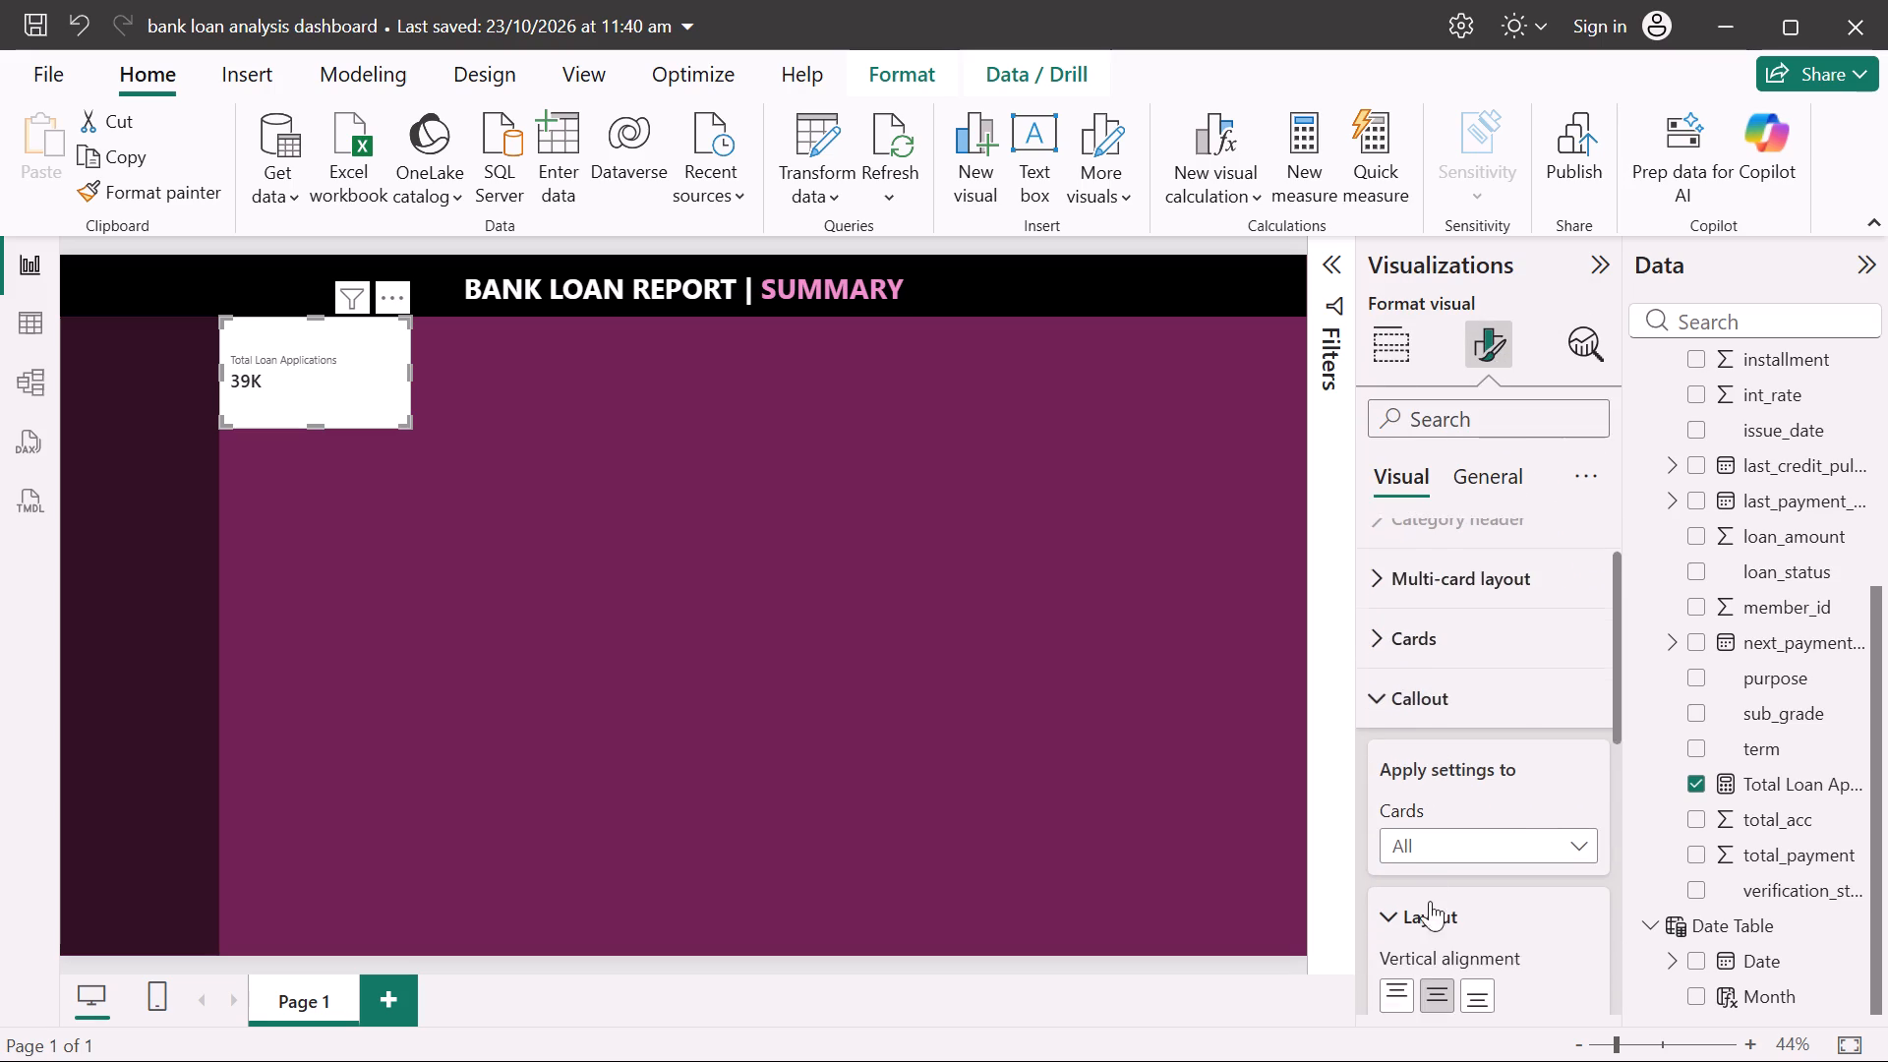
scroll(1430, 901, "down", 3)
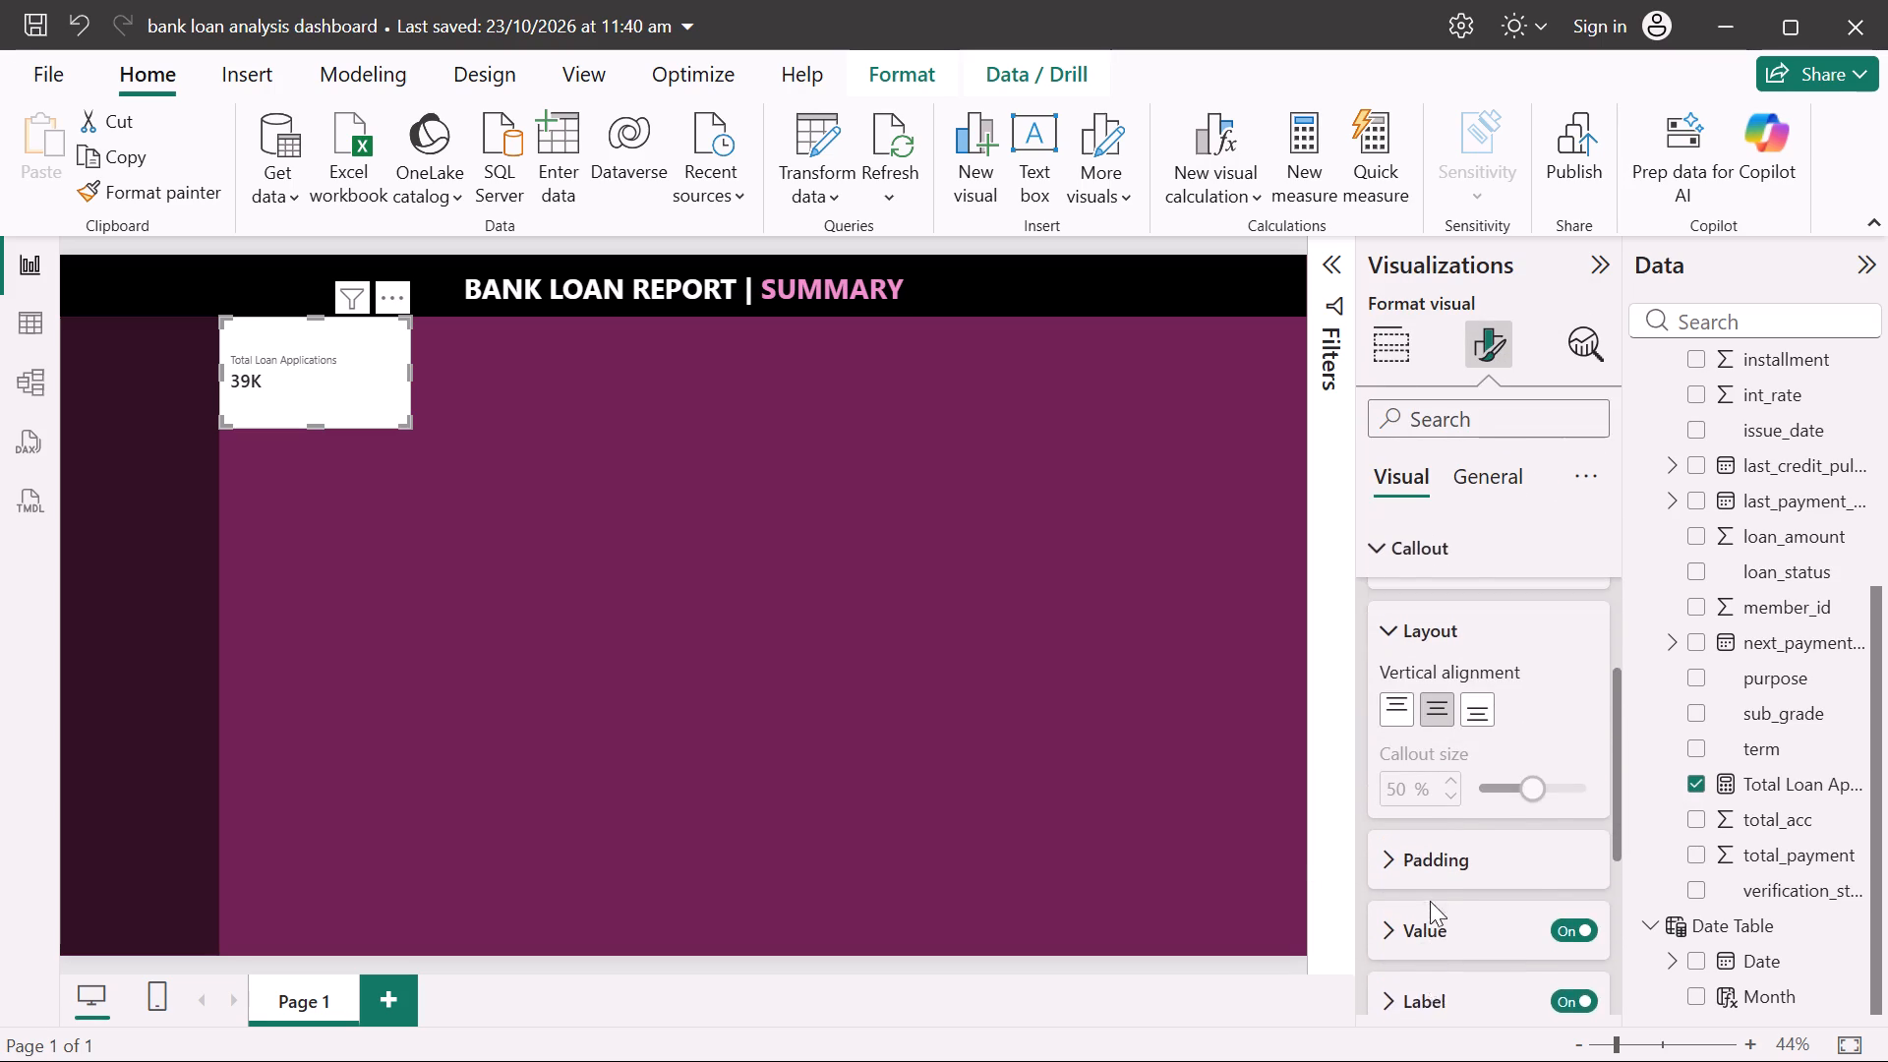
scroll(1430, 901, "down", 1)
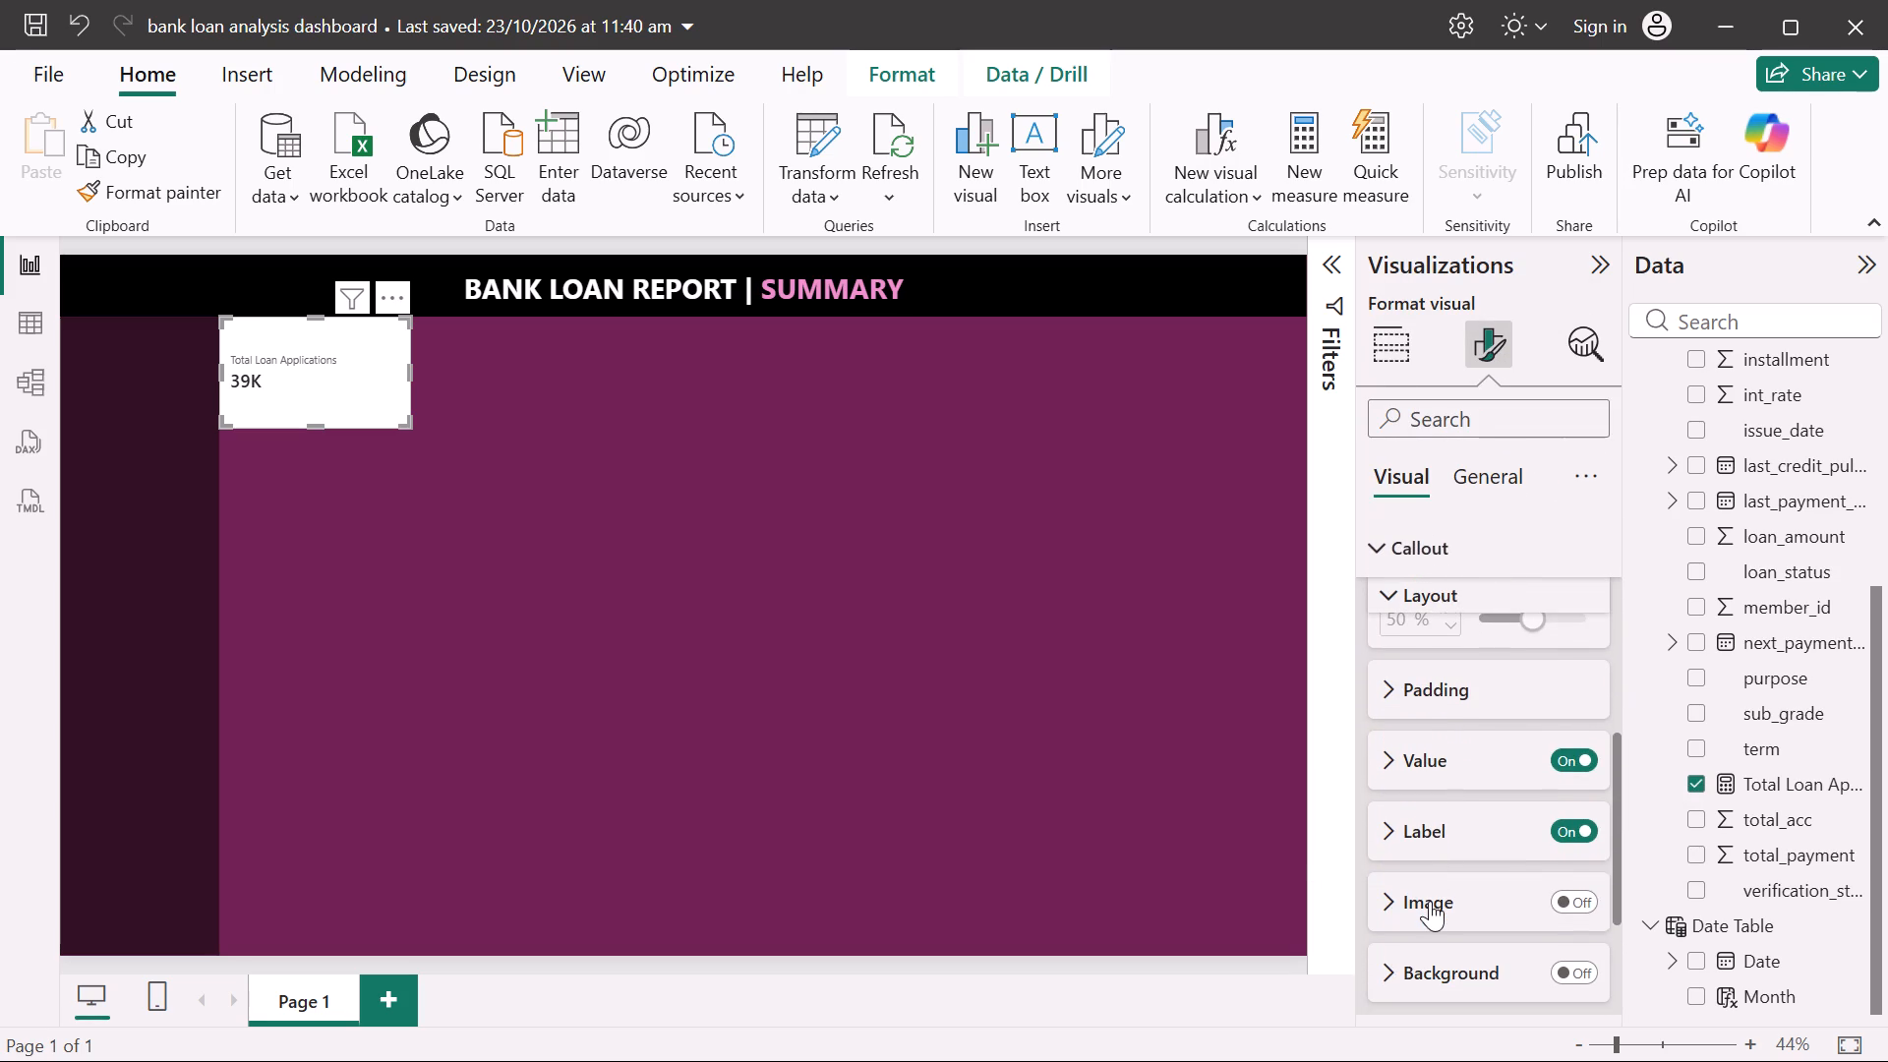
scroll(1430, 901, "down", 1)
left_click(1405, 815)
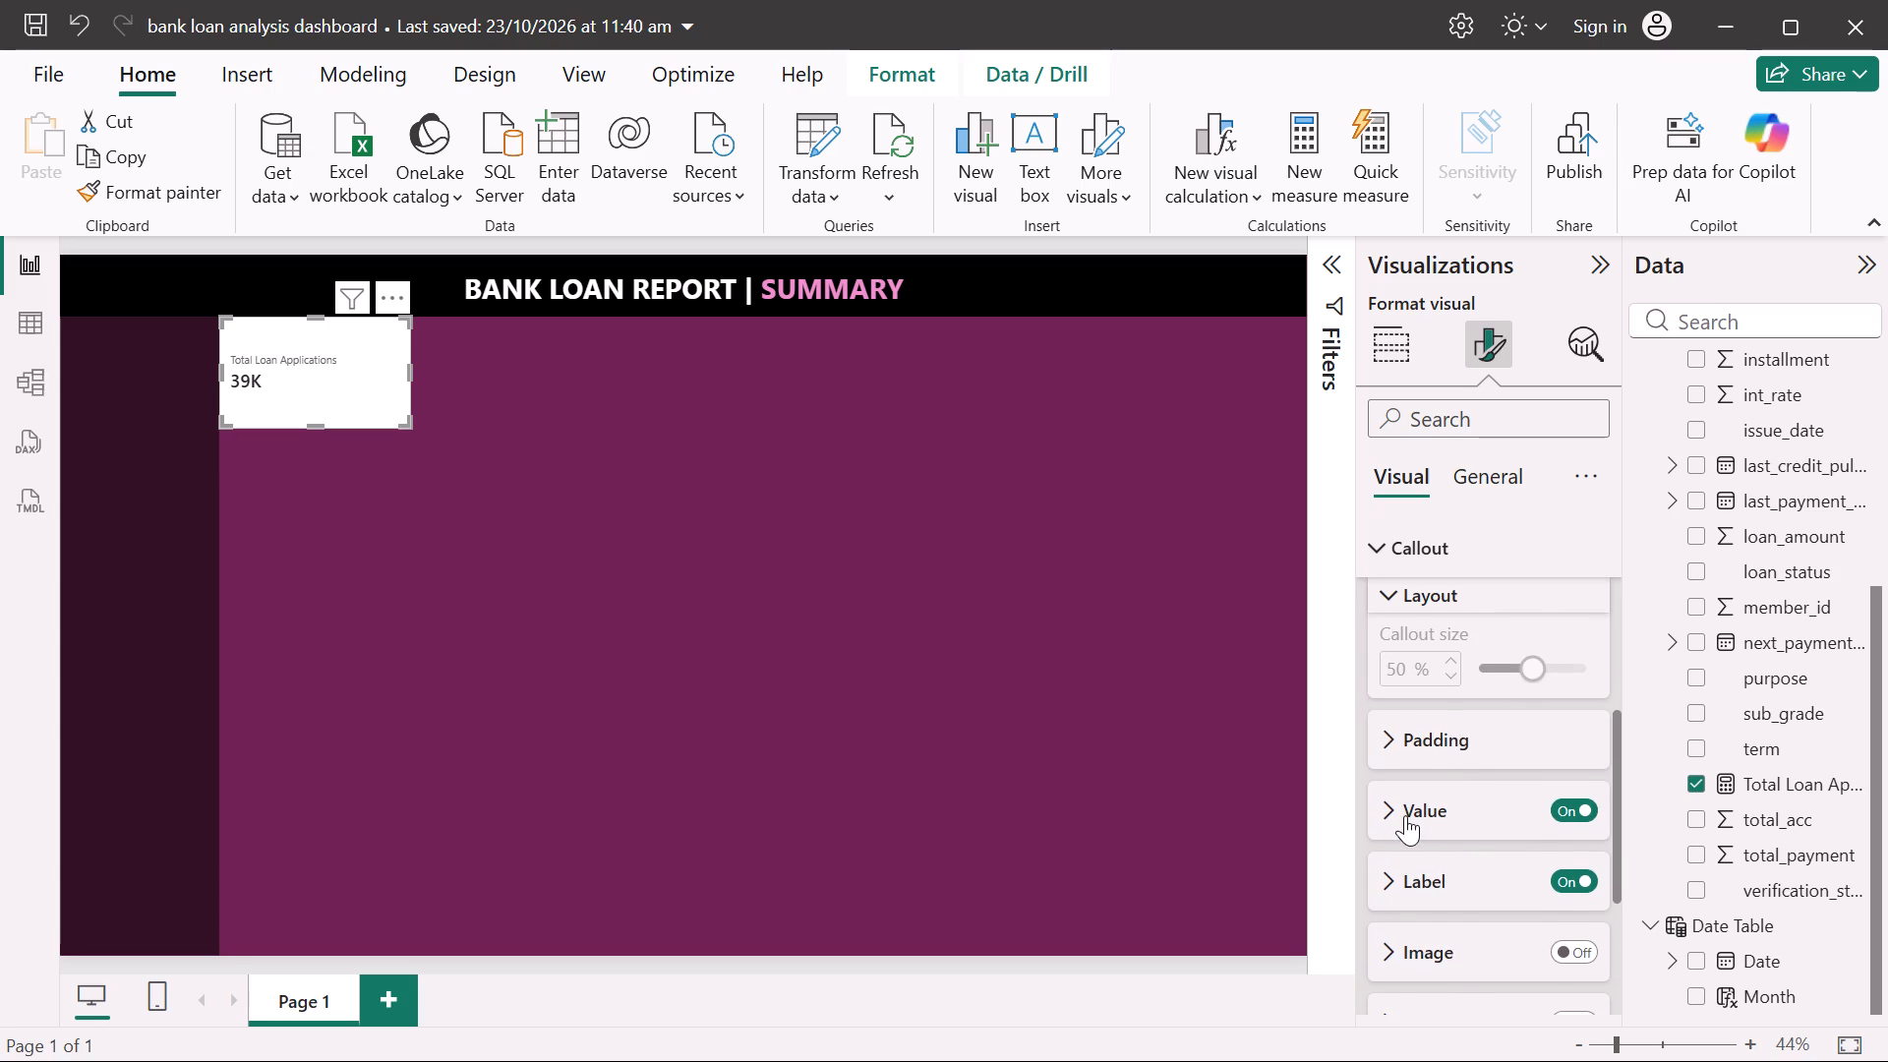
scroll(1405, 815, "down", 2)
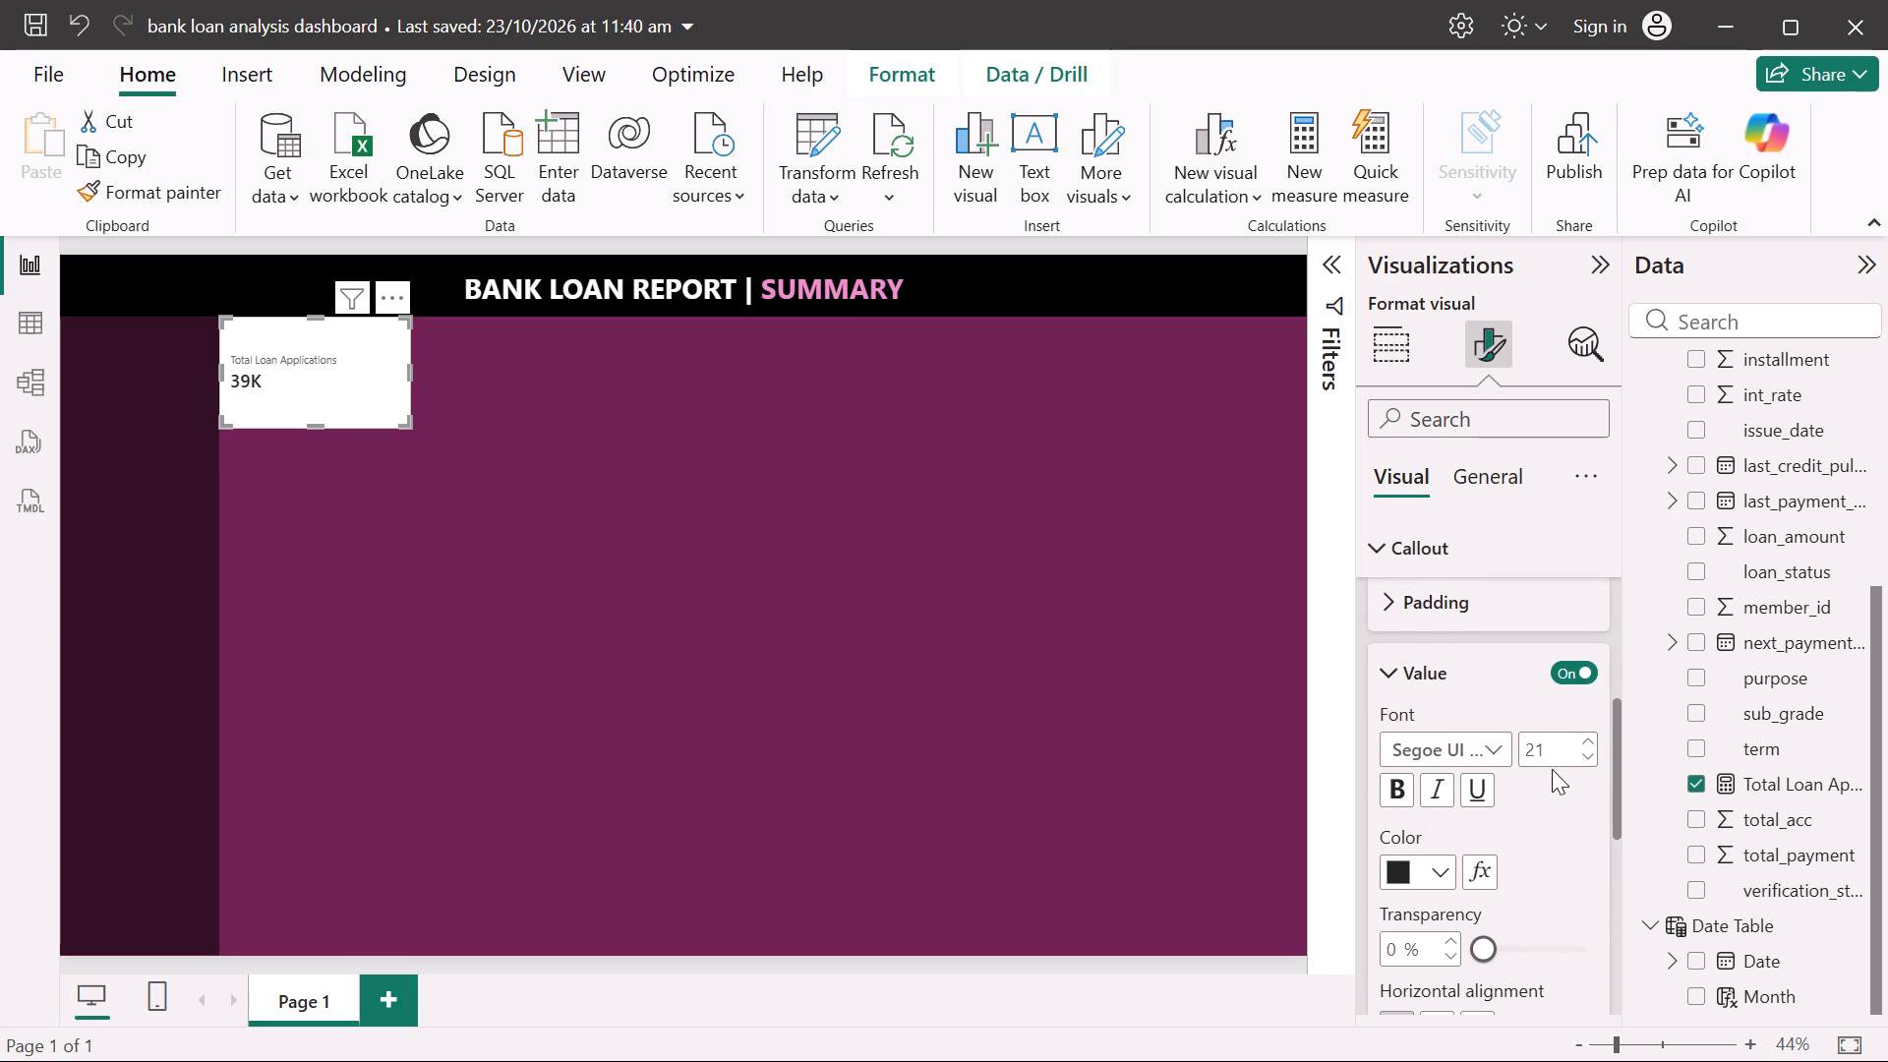
left_click(1546, 758)
type("30")
key("Return")
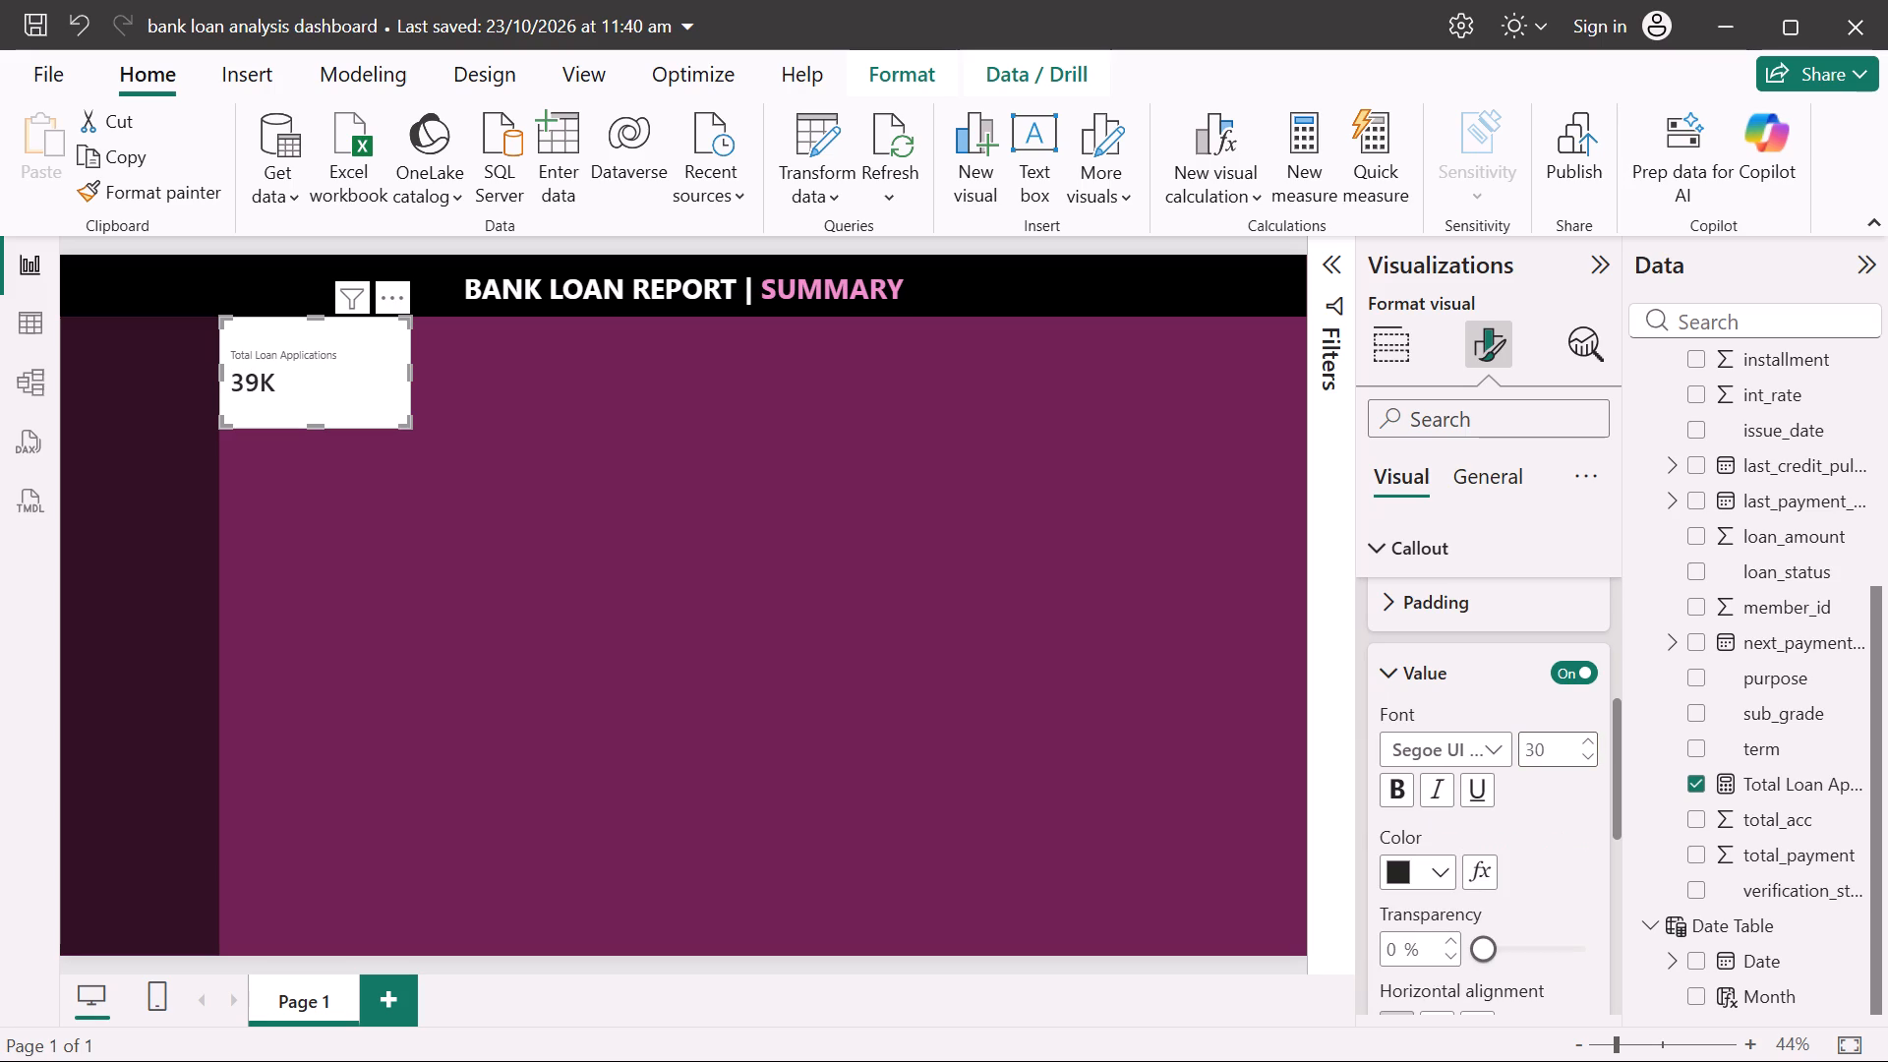
key("BackSpace")
key("BackSpace")
type("40")
key("Return")
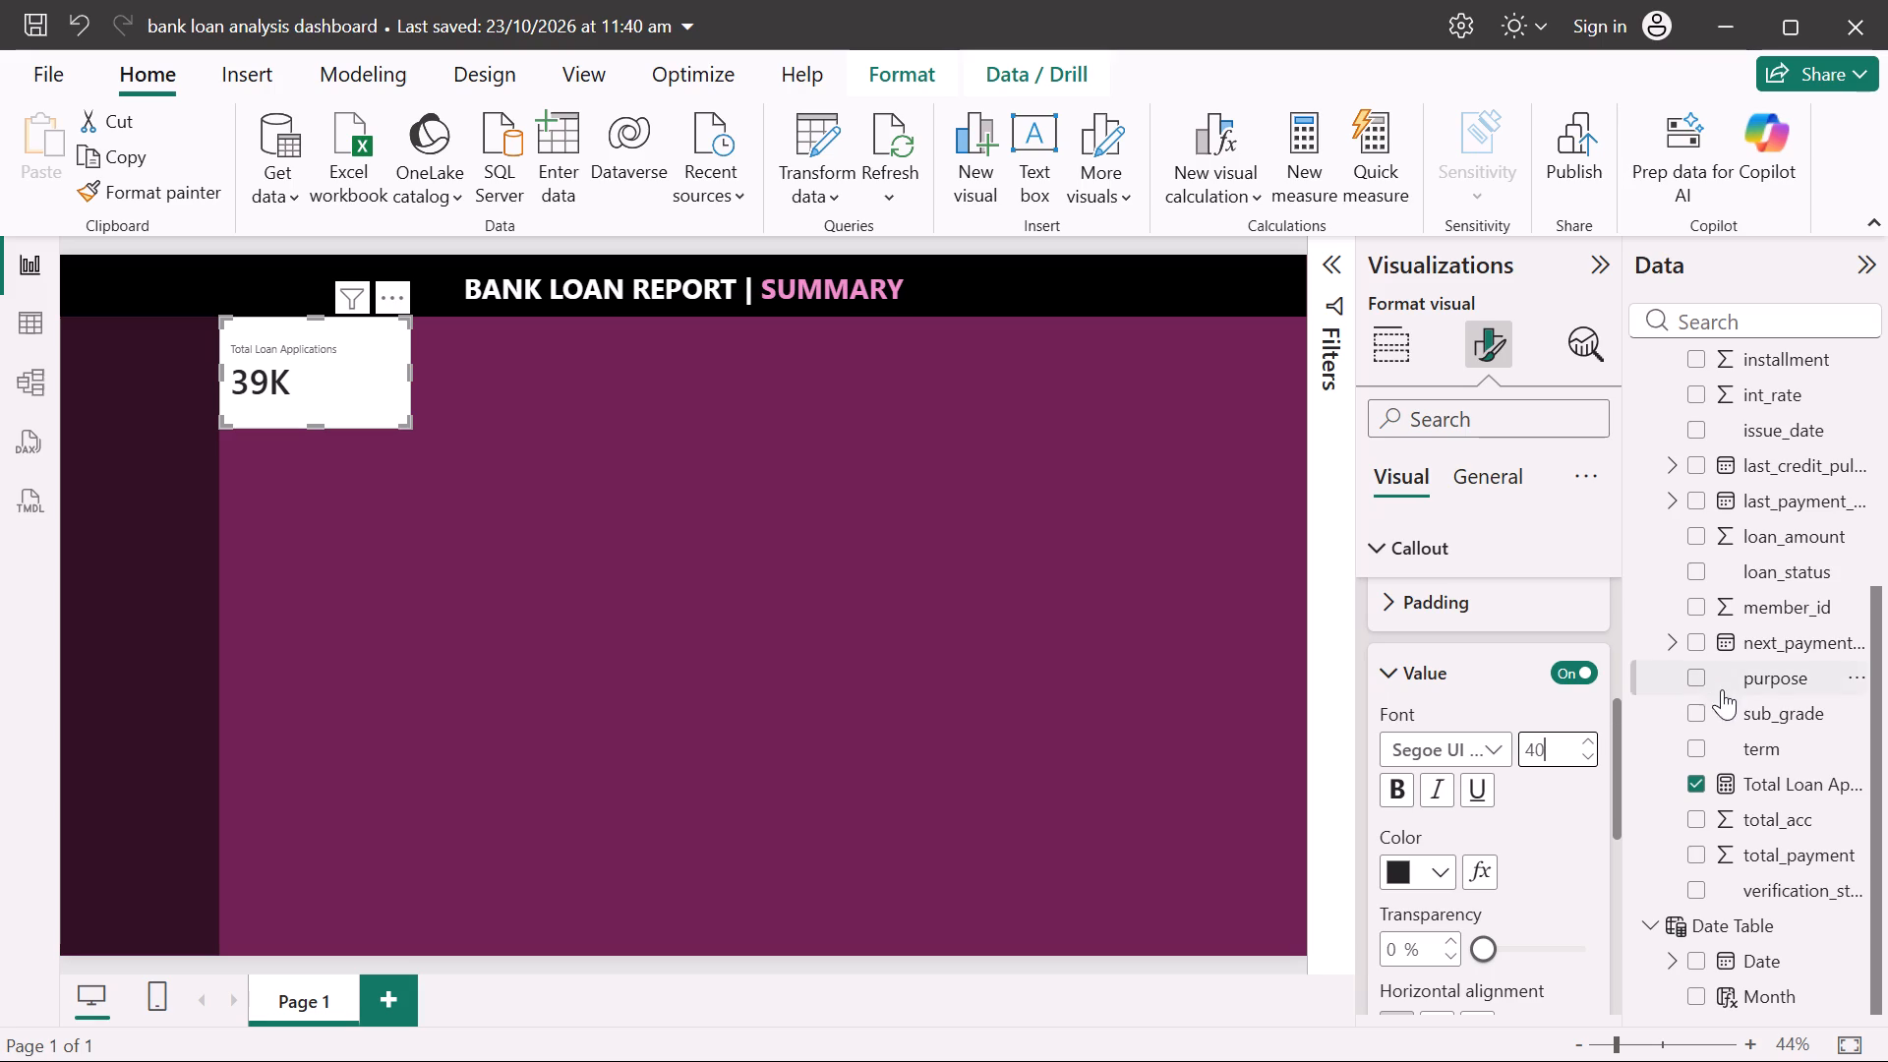
Centre the card's callout value horizontally.
scroll(1498, 853, "down", 2)
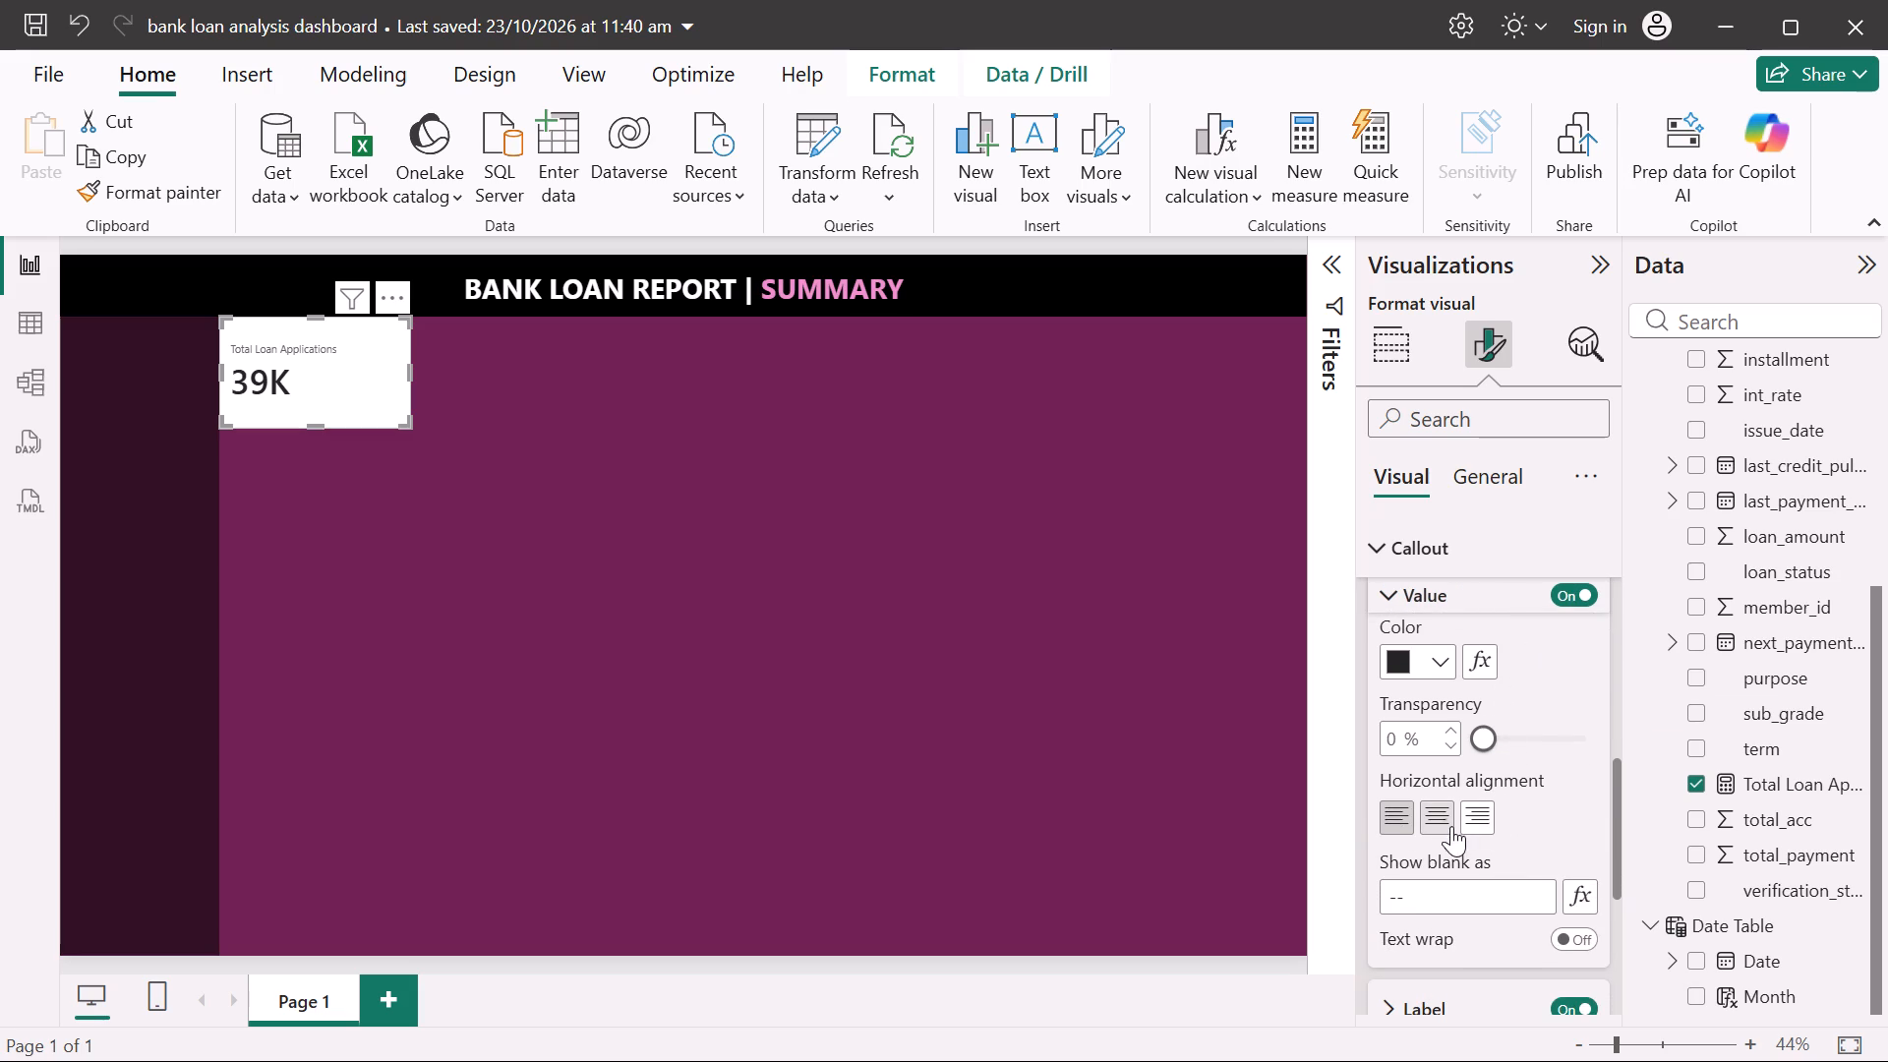
left_click(1434, 818)
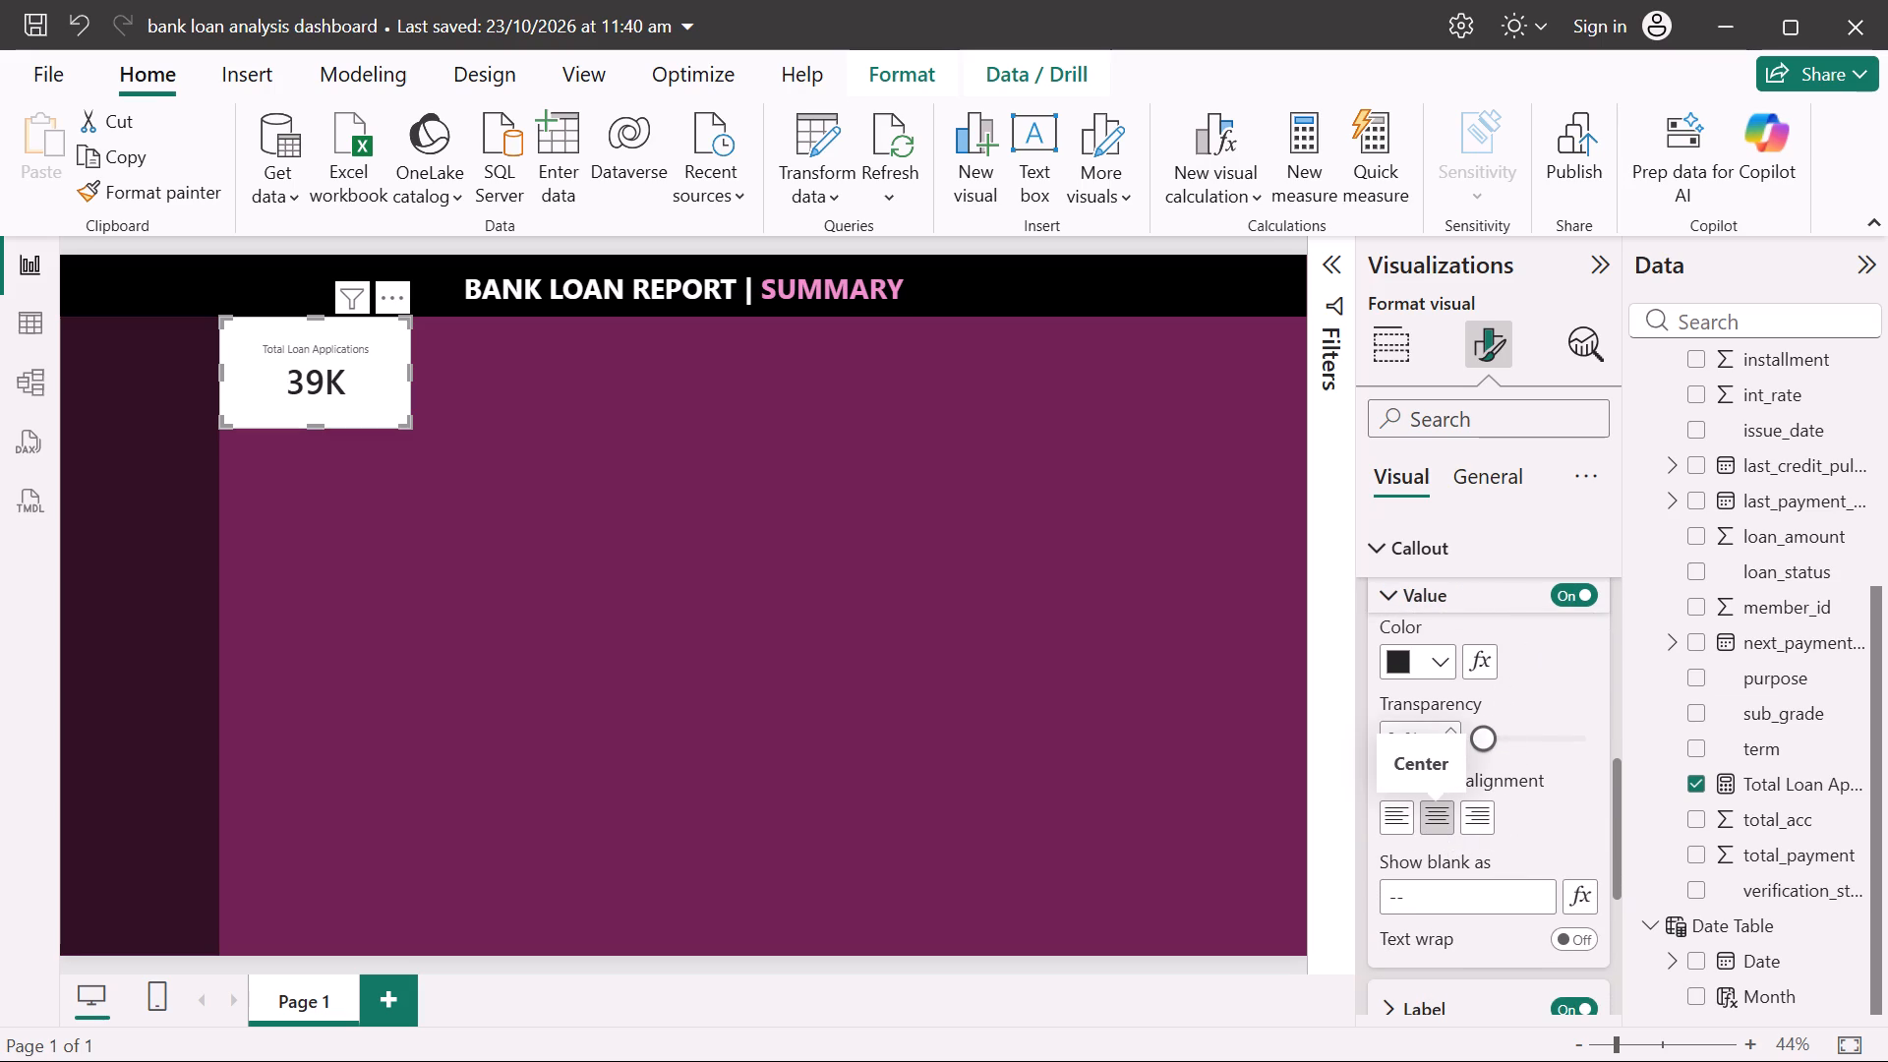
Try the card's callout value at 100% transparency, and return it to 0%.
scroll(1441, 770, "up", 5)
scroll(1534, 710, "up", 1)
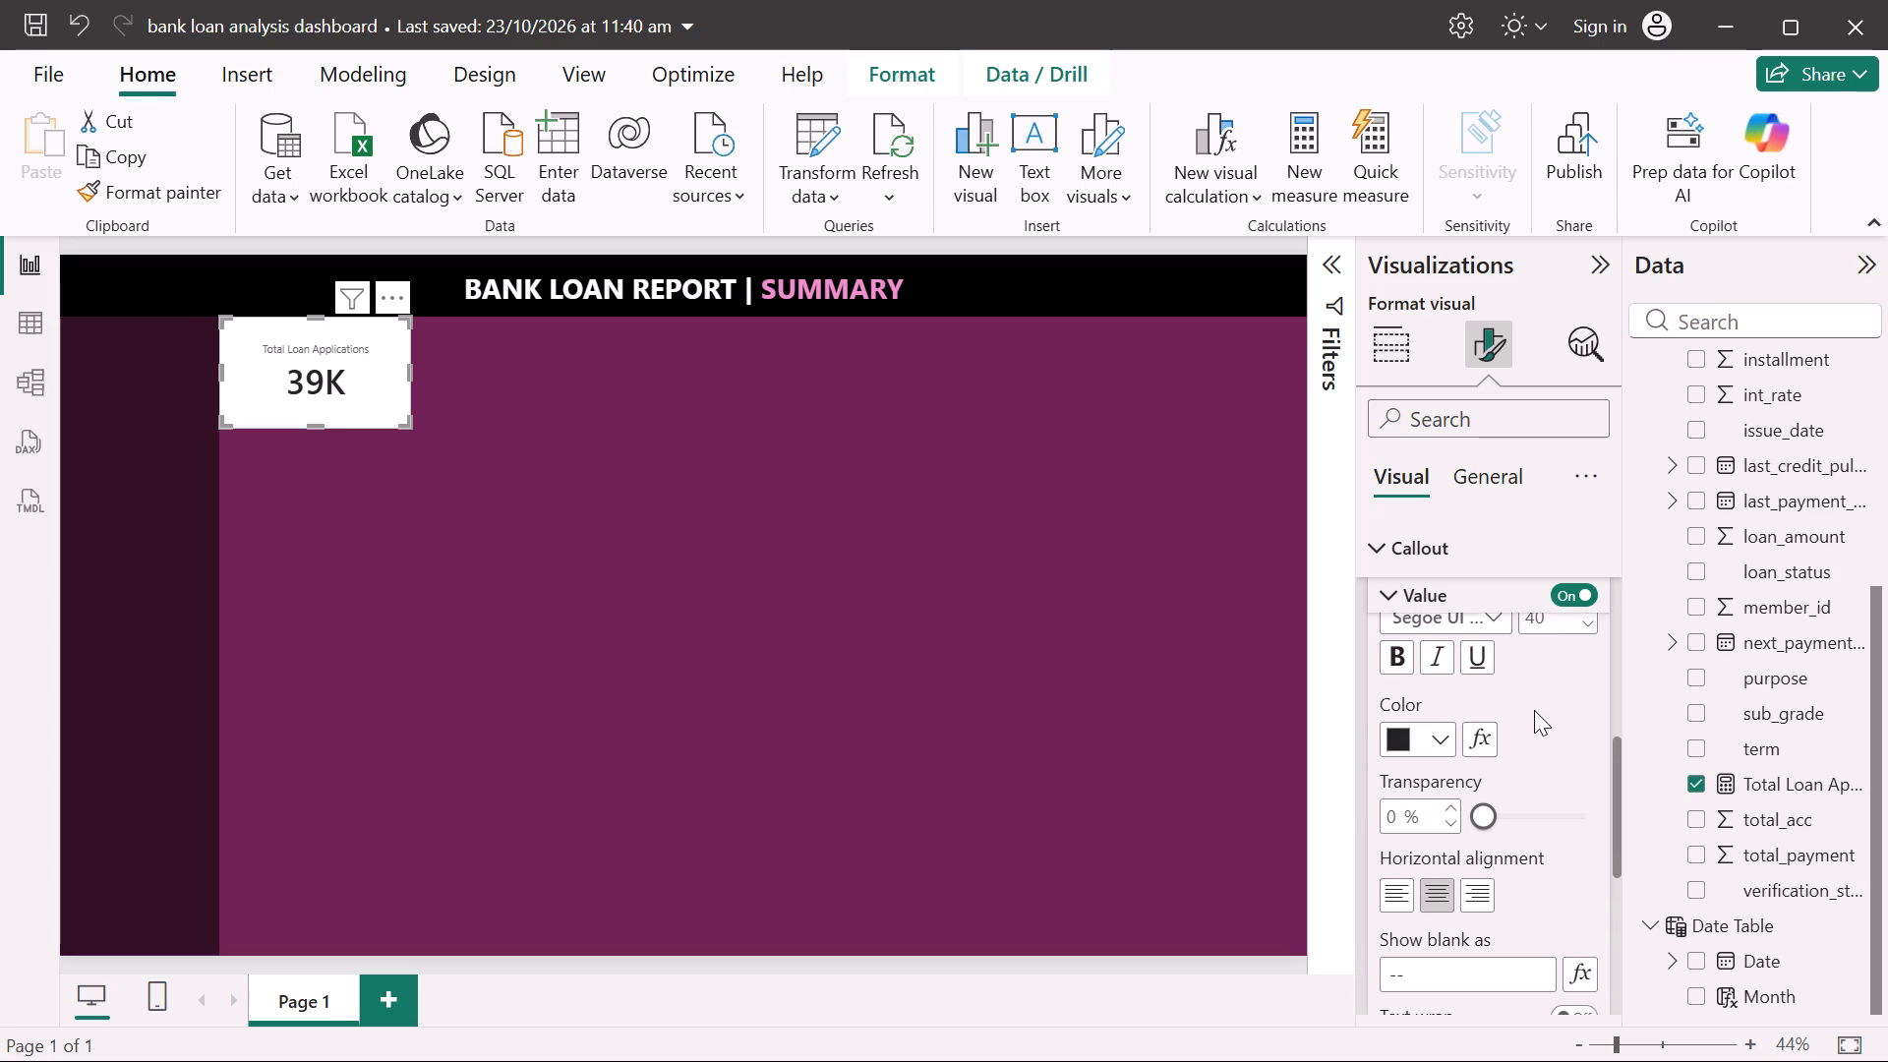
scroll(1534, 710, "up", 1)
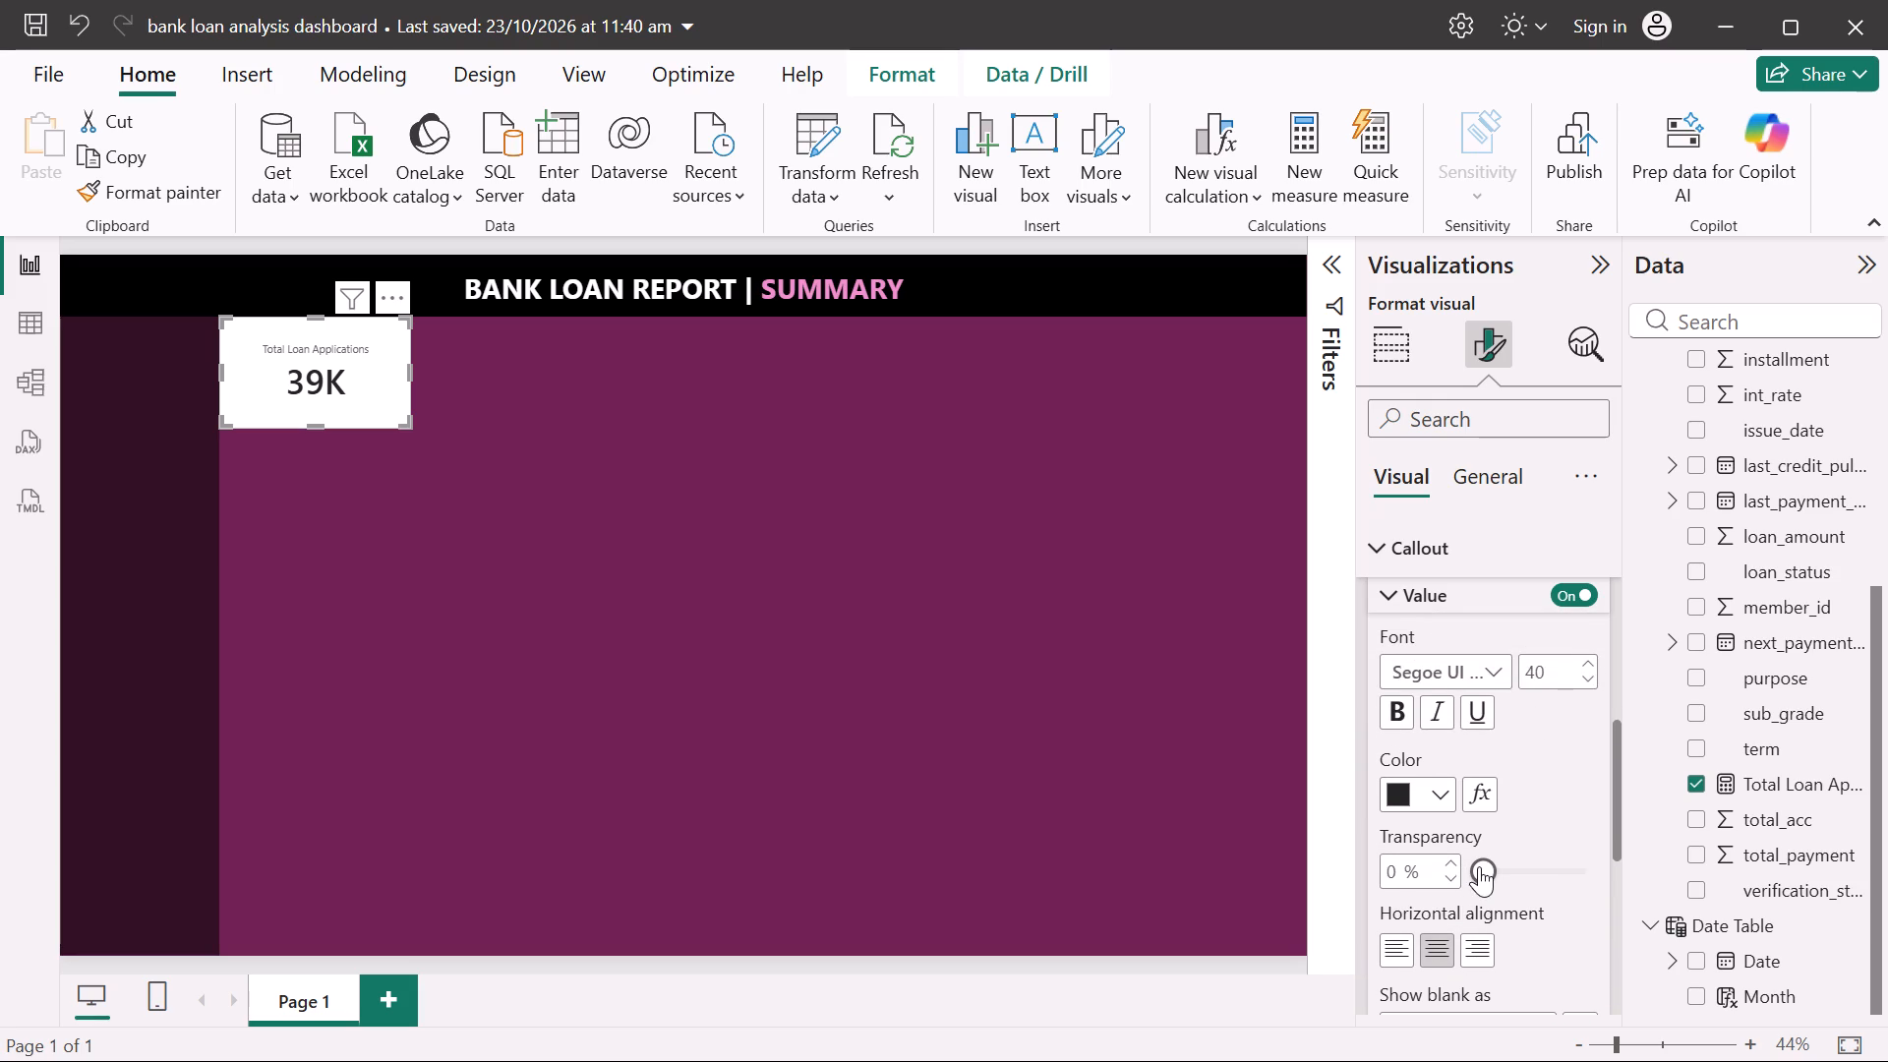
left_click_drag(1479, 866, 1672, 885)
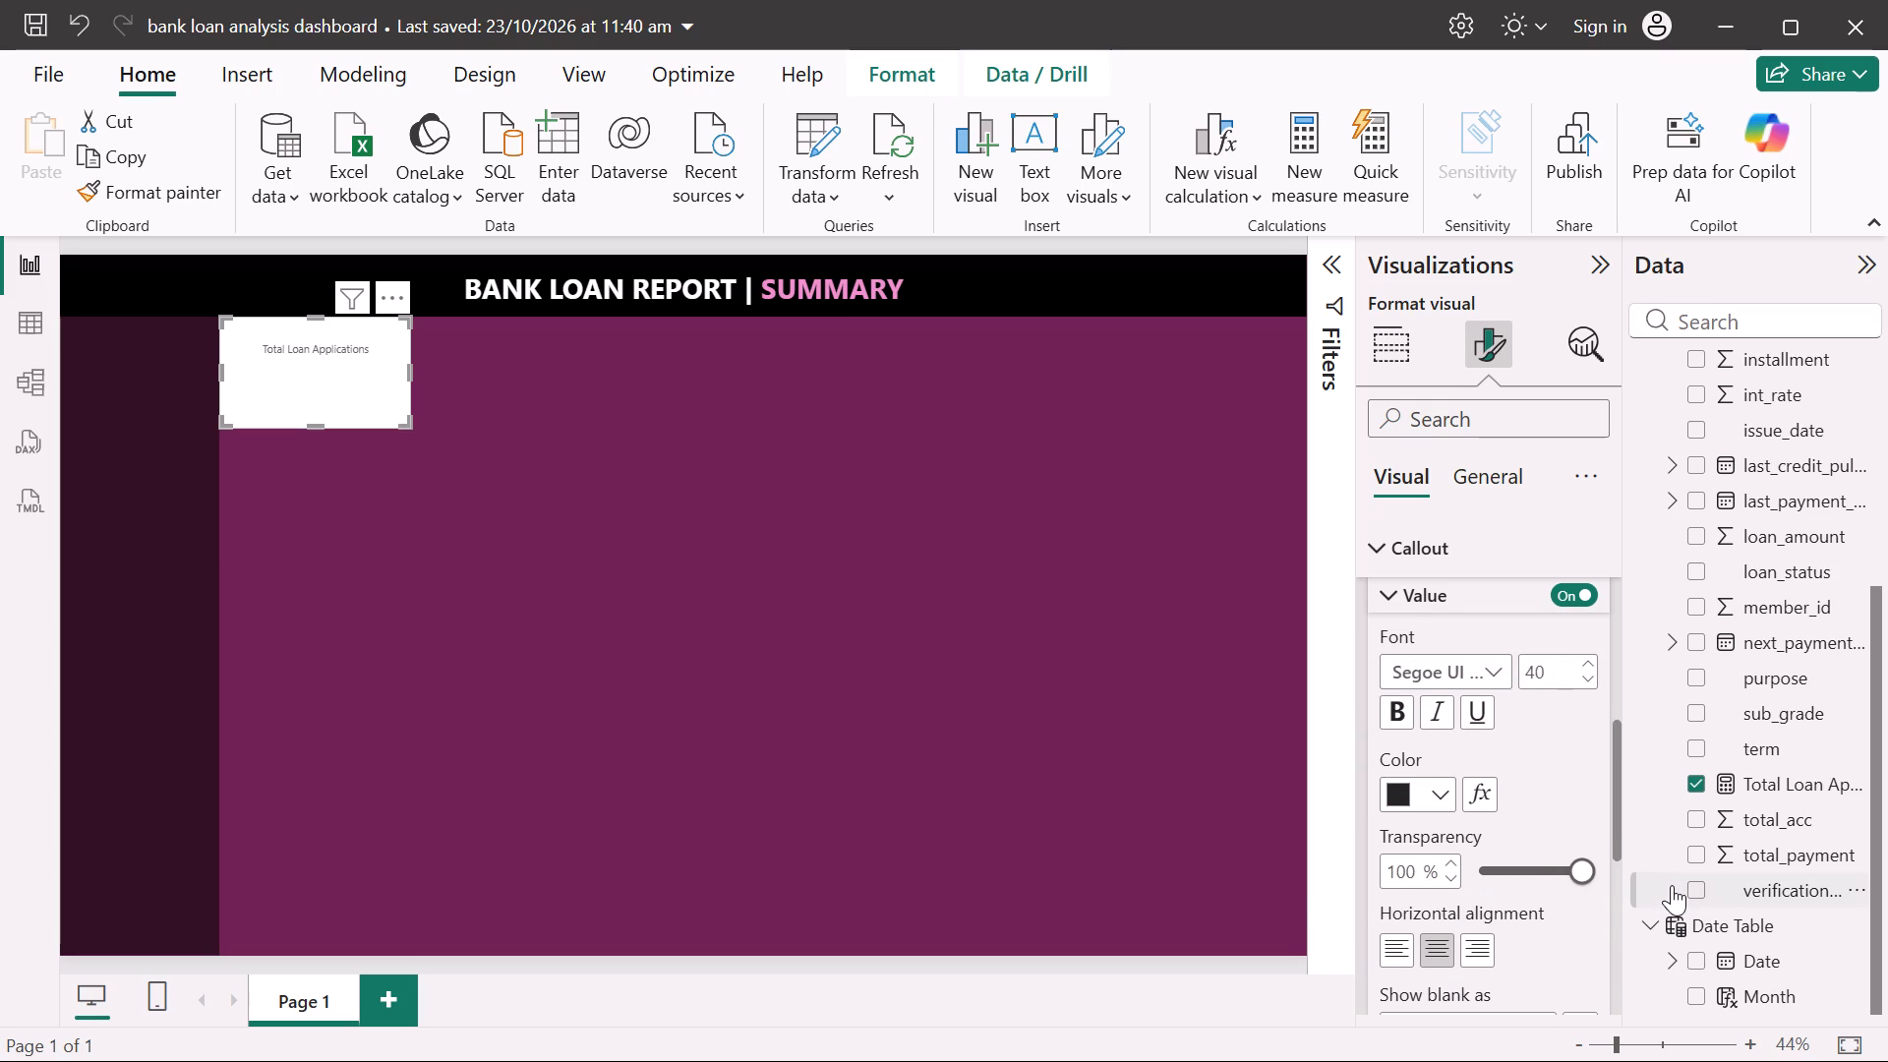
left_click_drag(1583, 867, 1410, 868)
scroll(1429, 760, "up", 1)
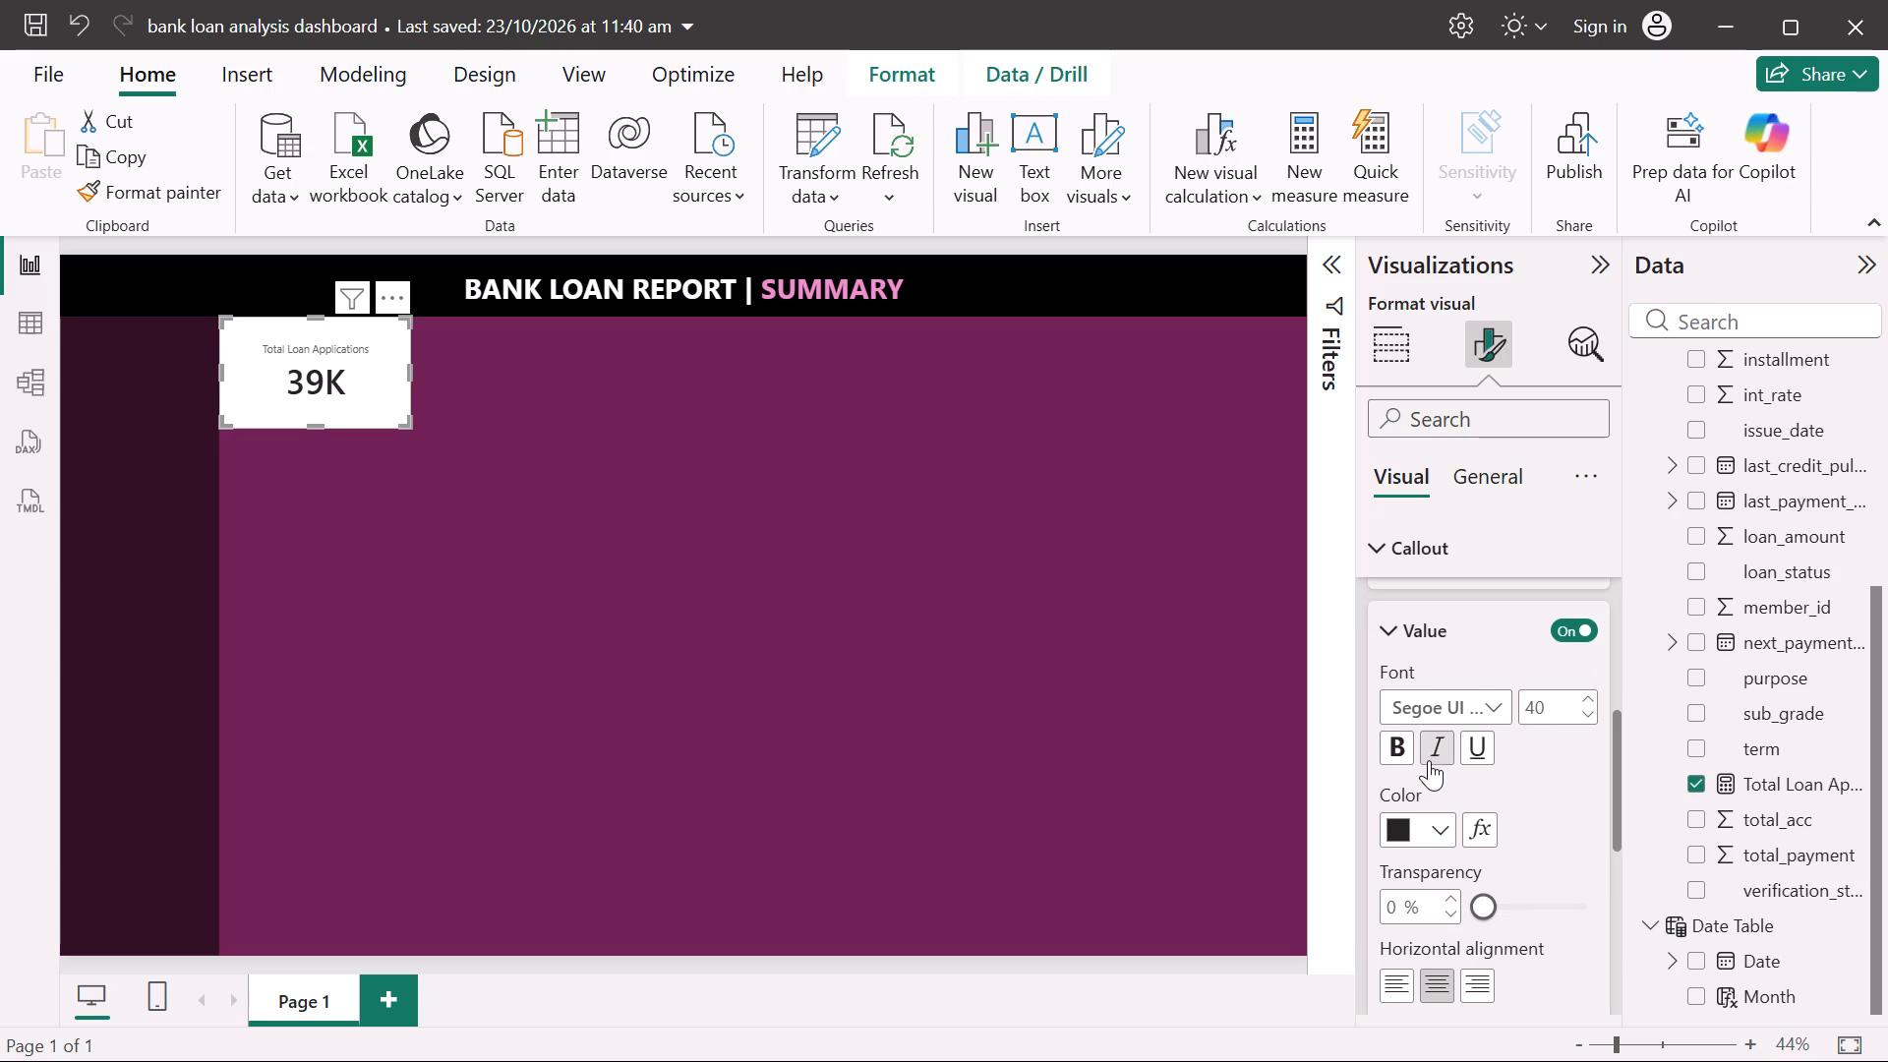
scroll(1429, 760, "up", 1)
Turn off the label in the card's callout so only the value remains.
scroll(1522, 777, "down", 1)
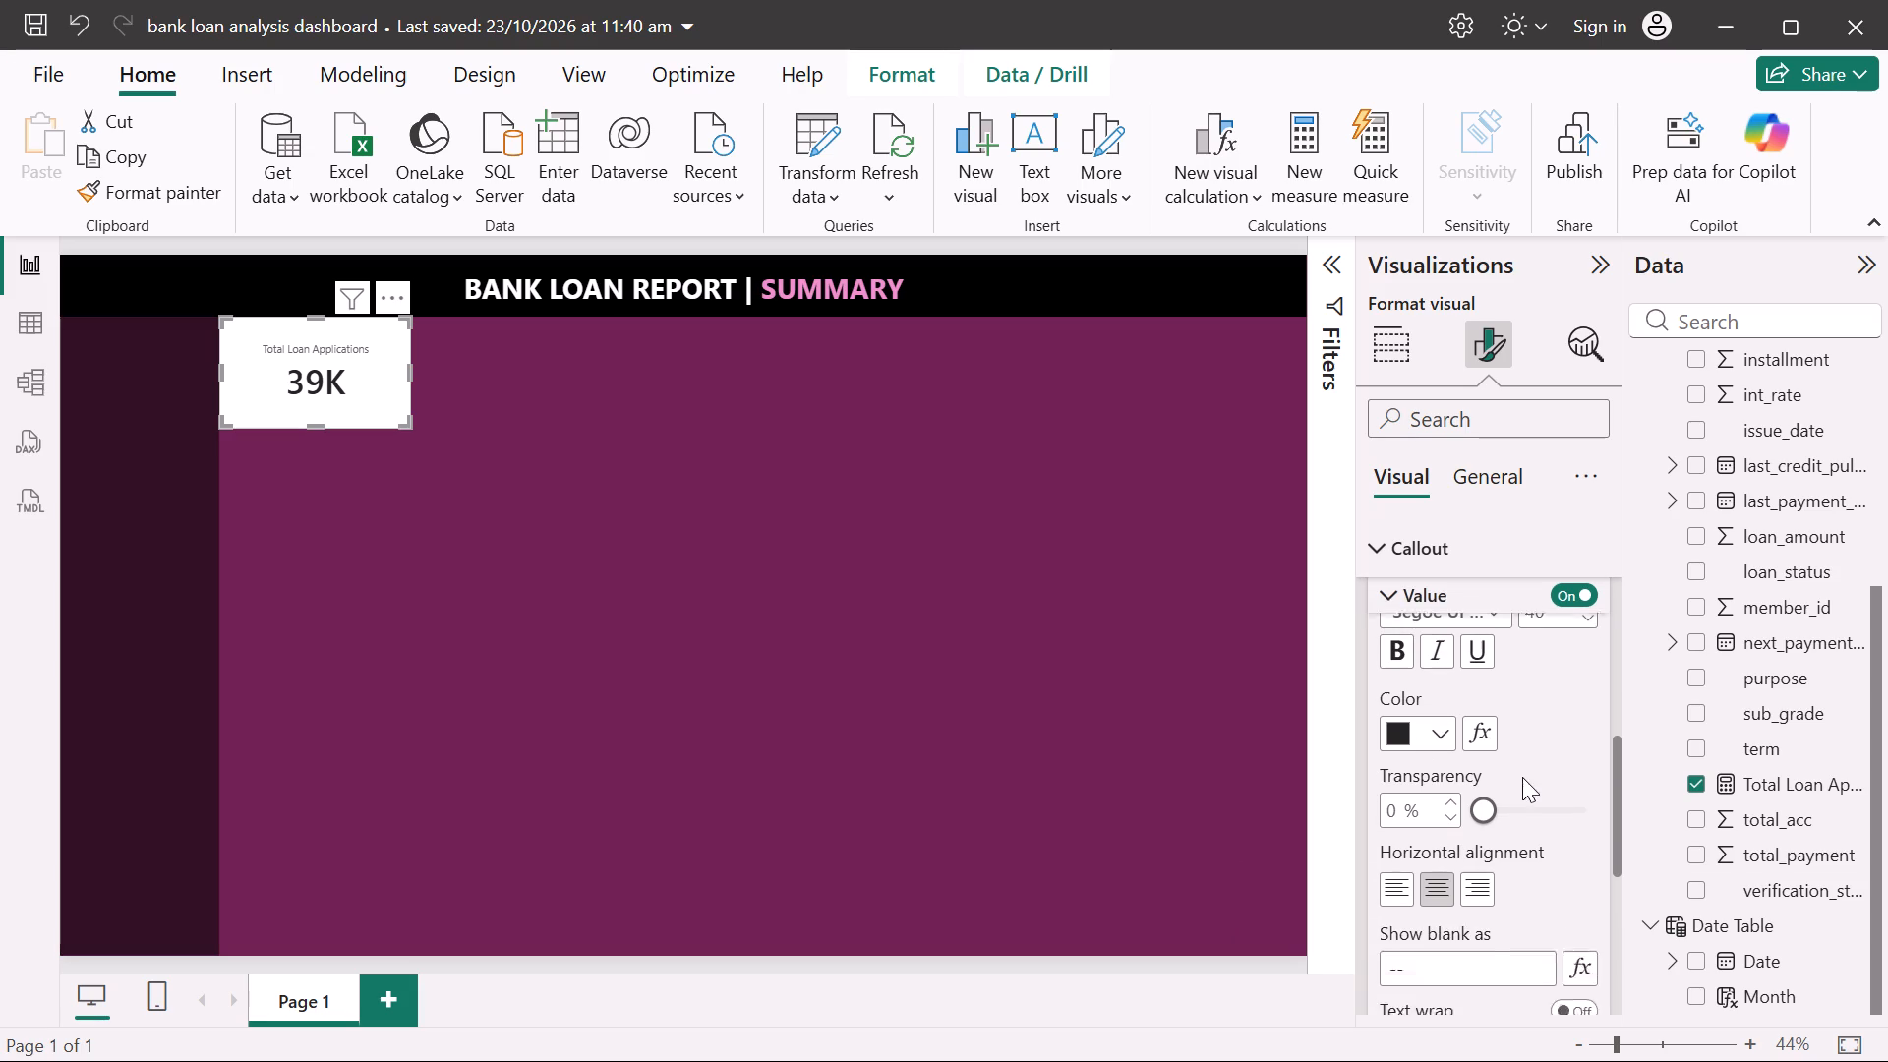
scroll(1522, 777, "down", 2)
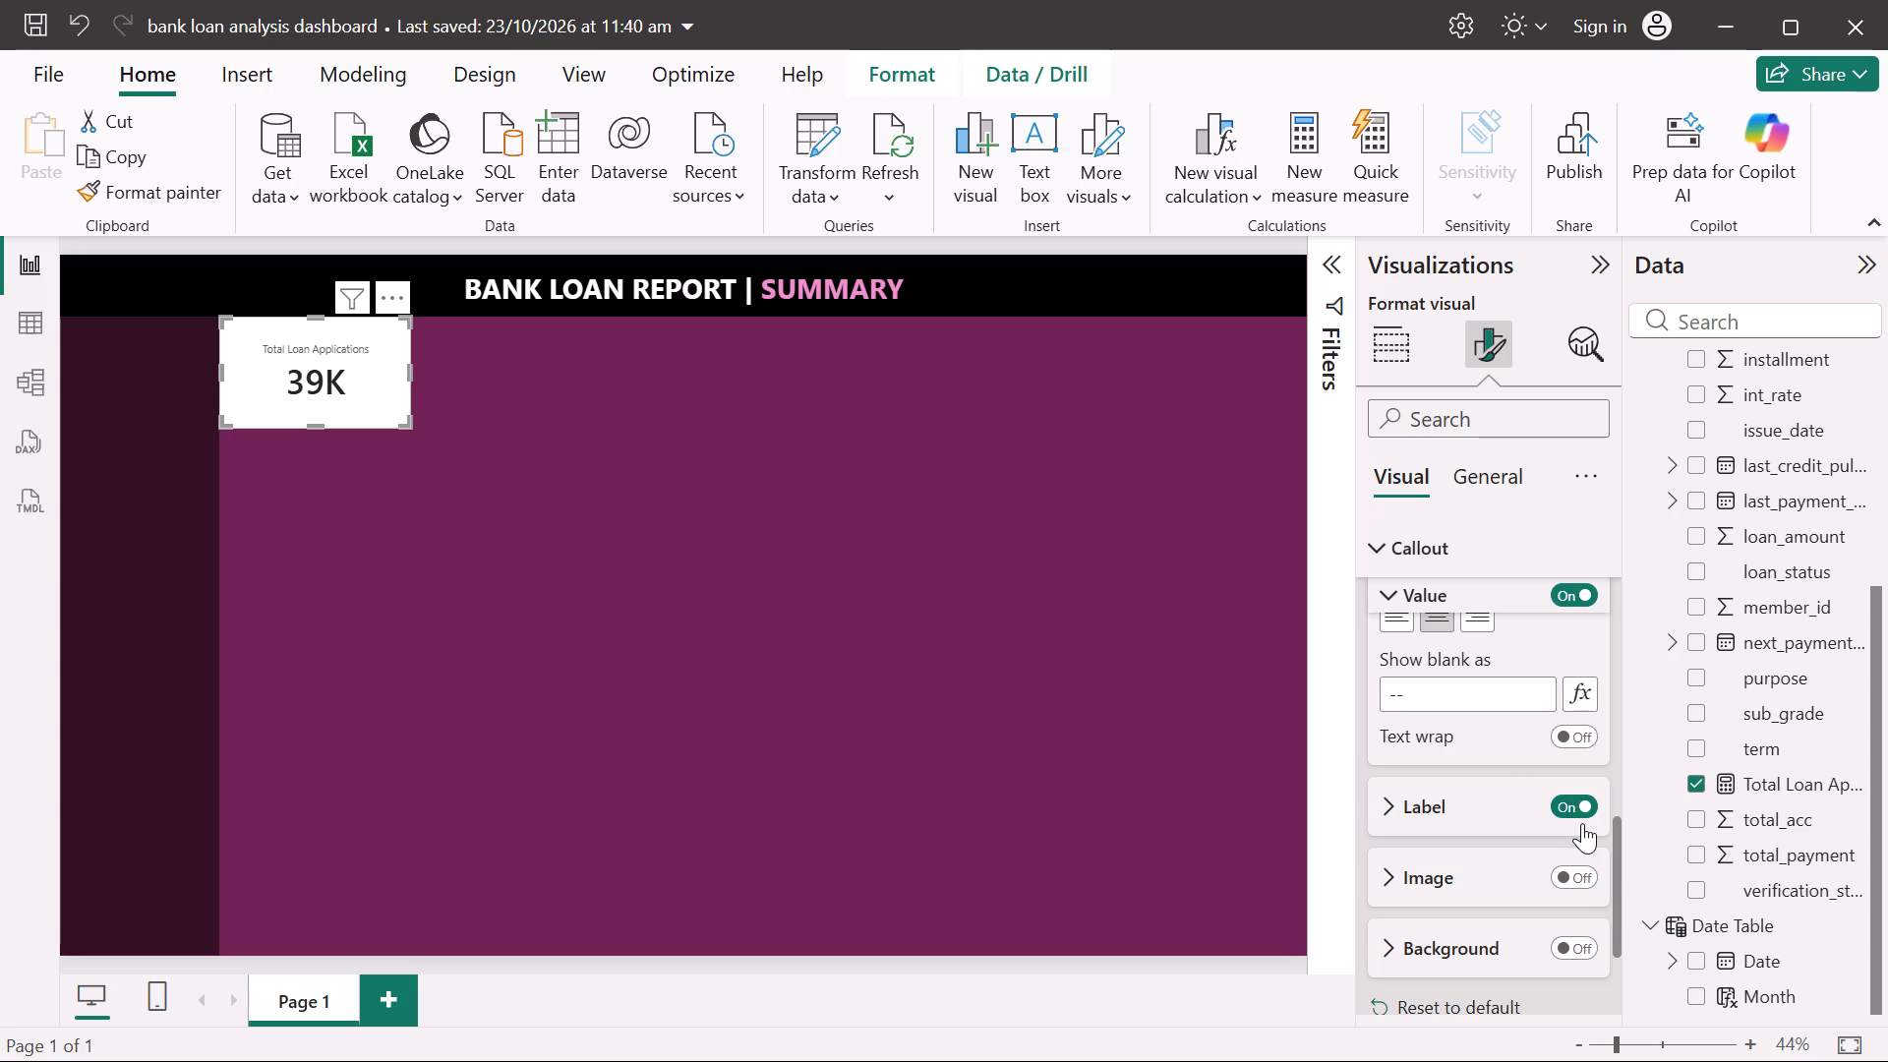
left_click(1582, 823)
left_click(1580, 806)
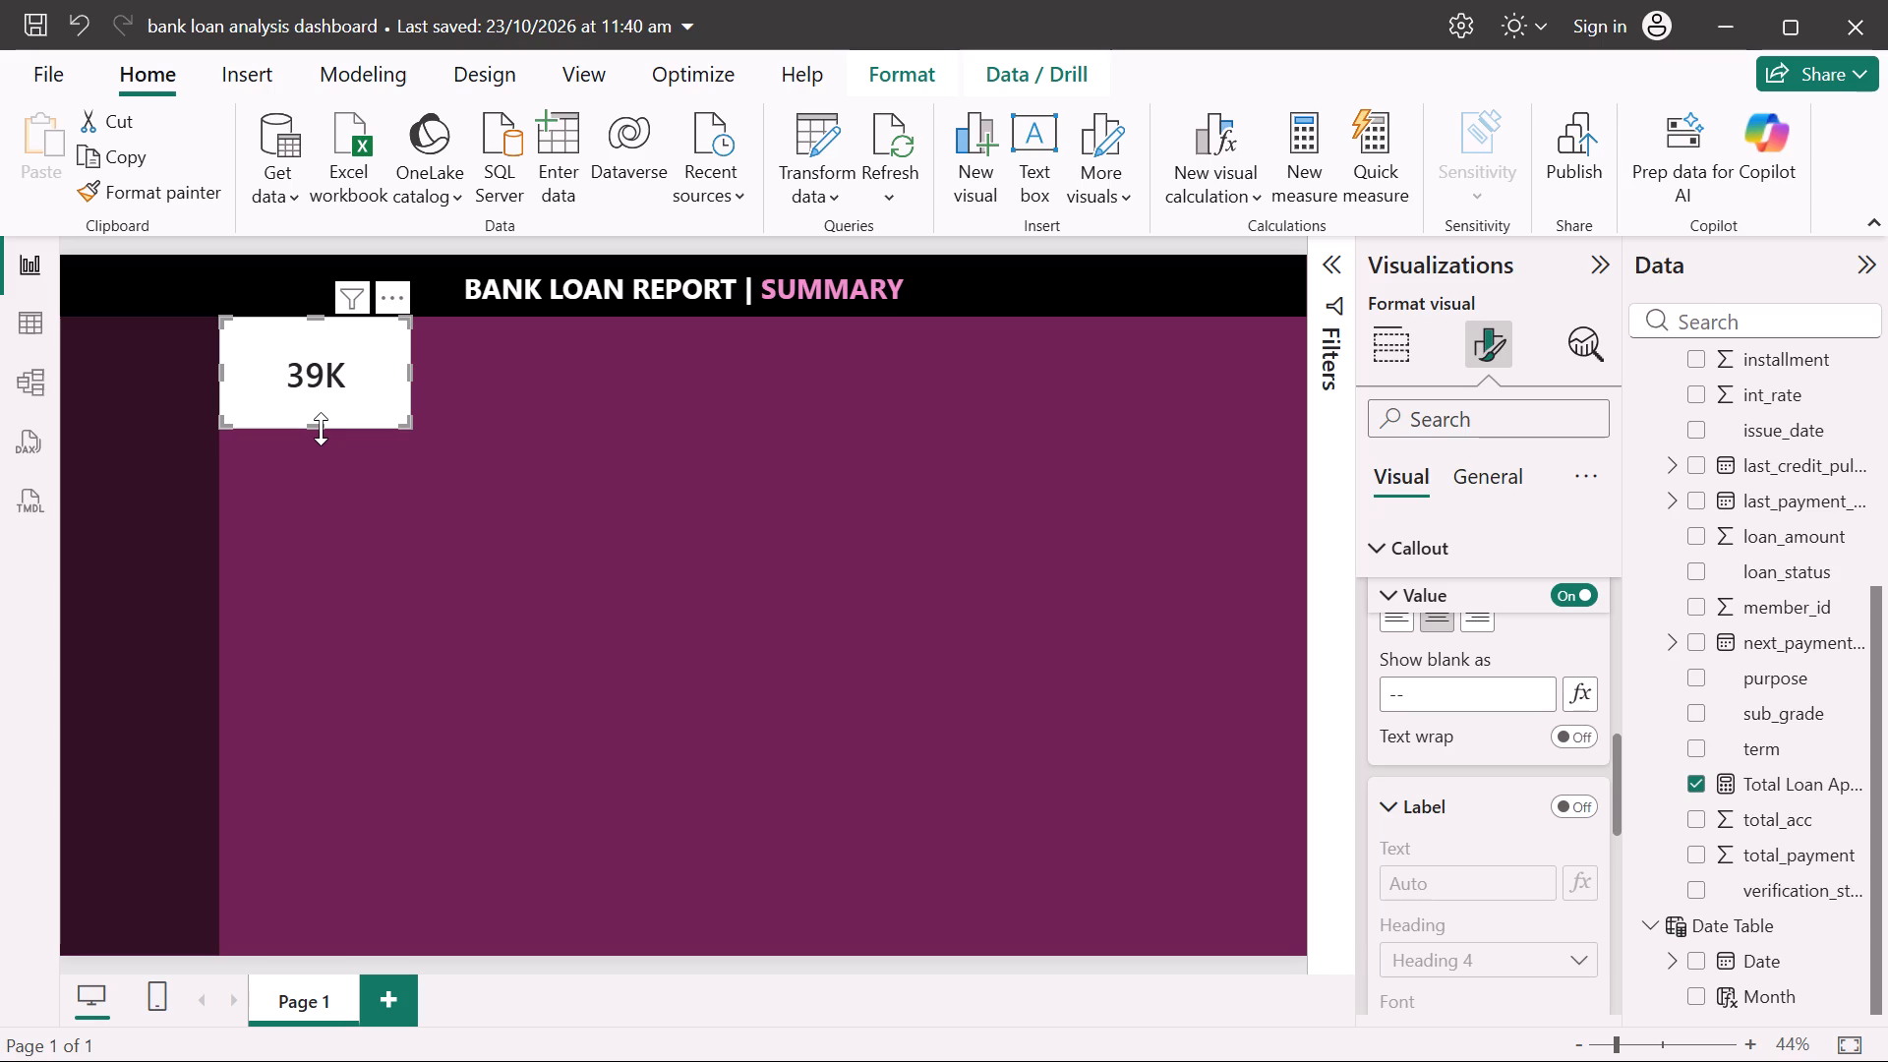
Shrink the card from its lower edge to a height of about 61, keeping its upper edge below the header.
left_click_drag(321, 429, 335, 357)
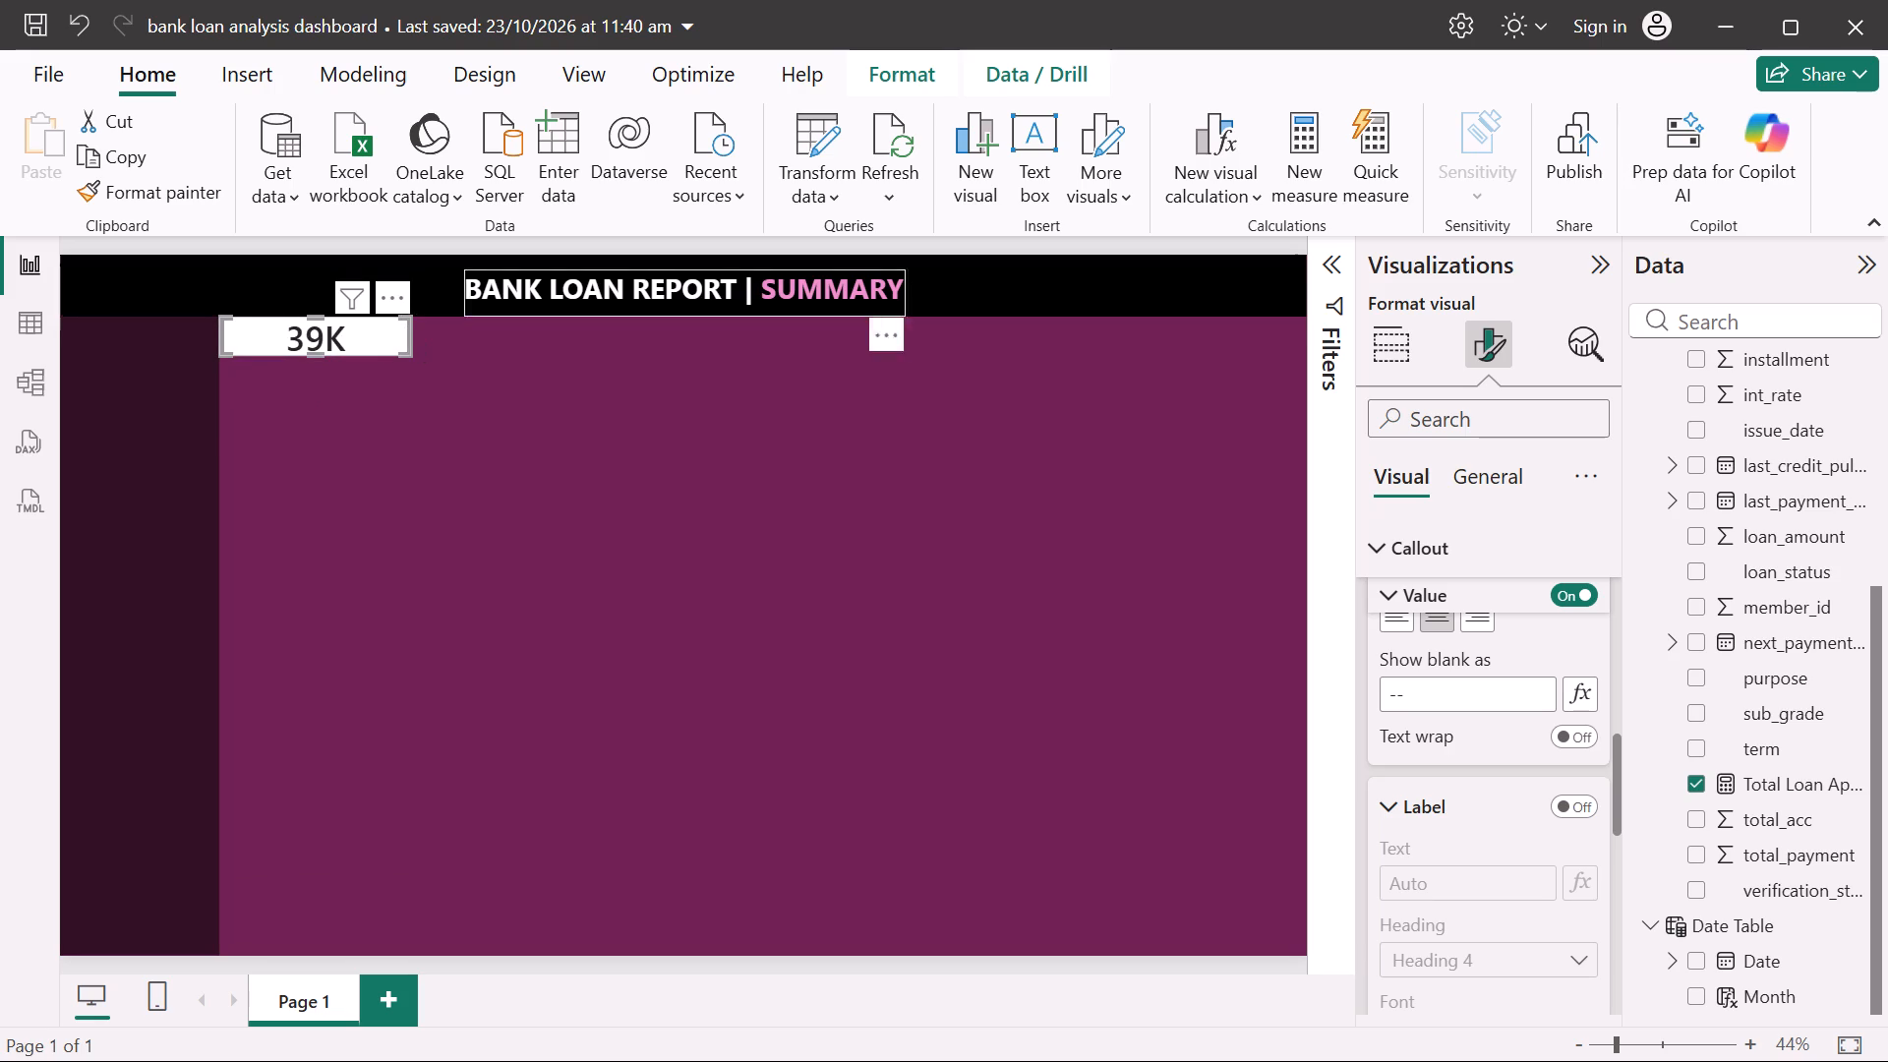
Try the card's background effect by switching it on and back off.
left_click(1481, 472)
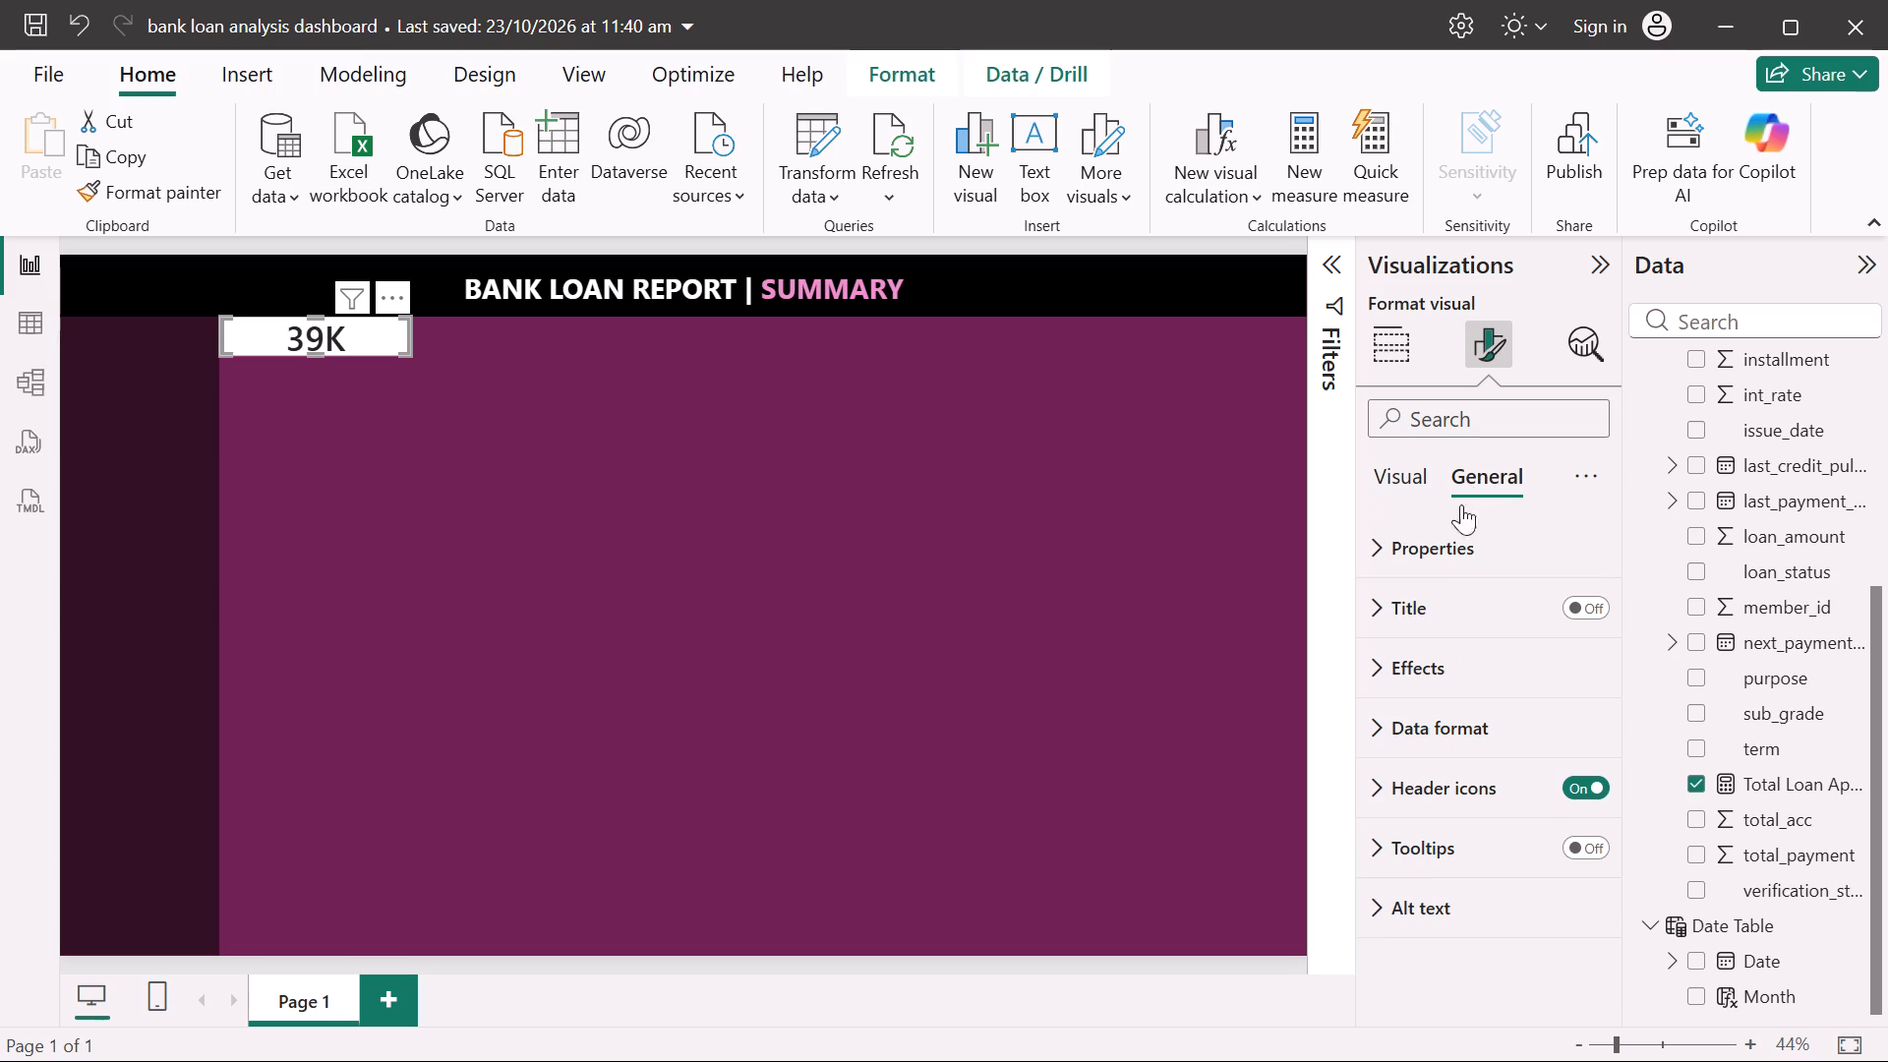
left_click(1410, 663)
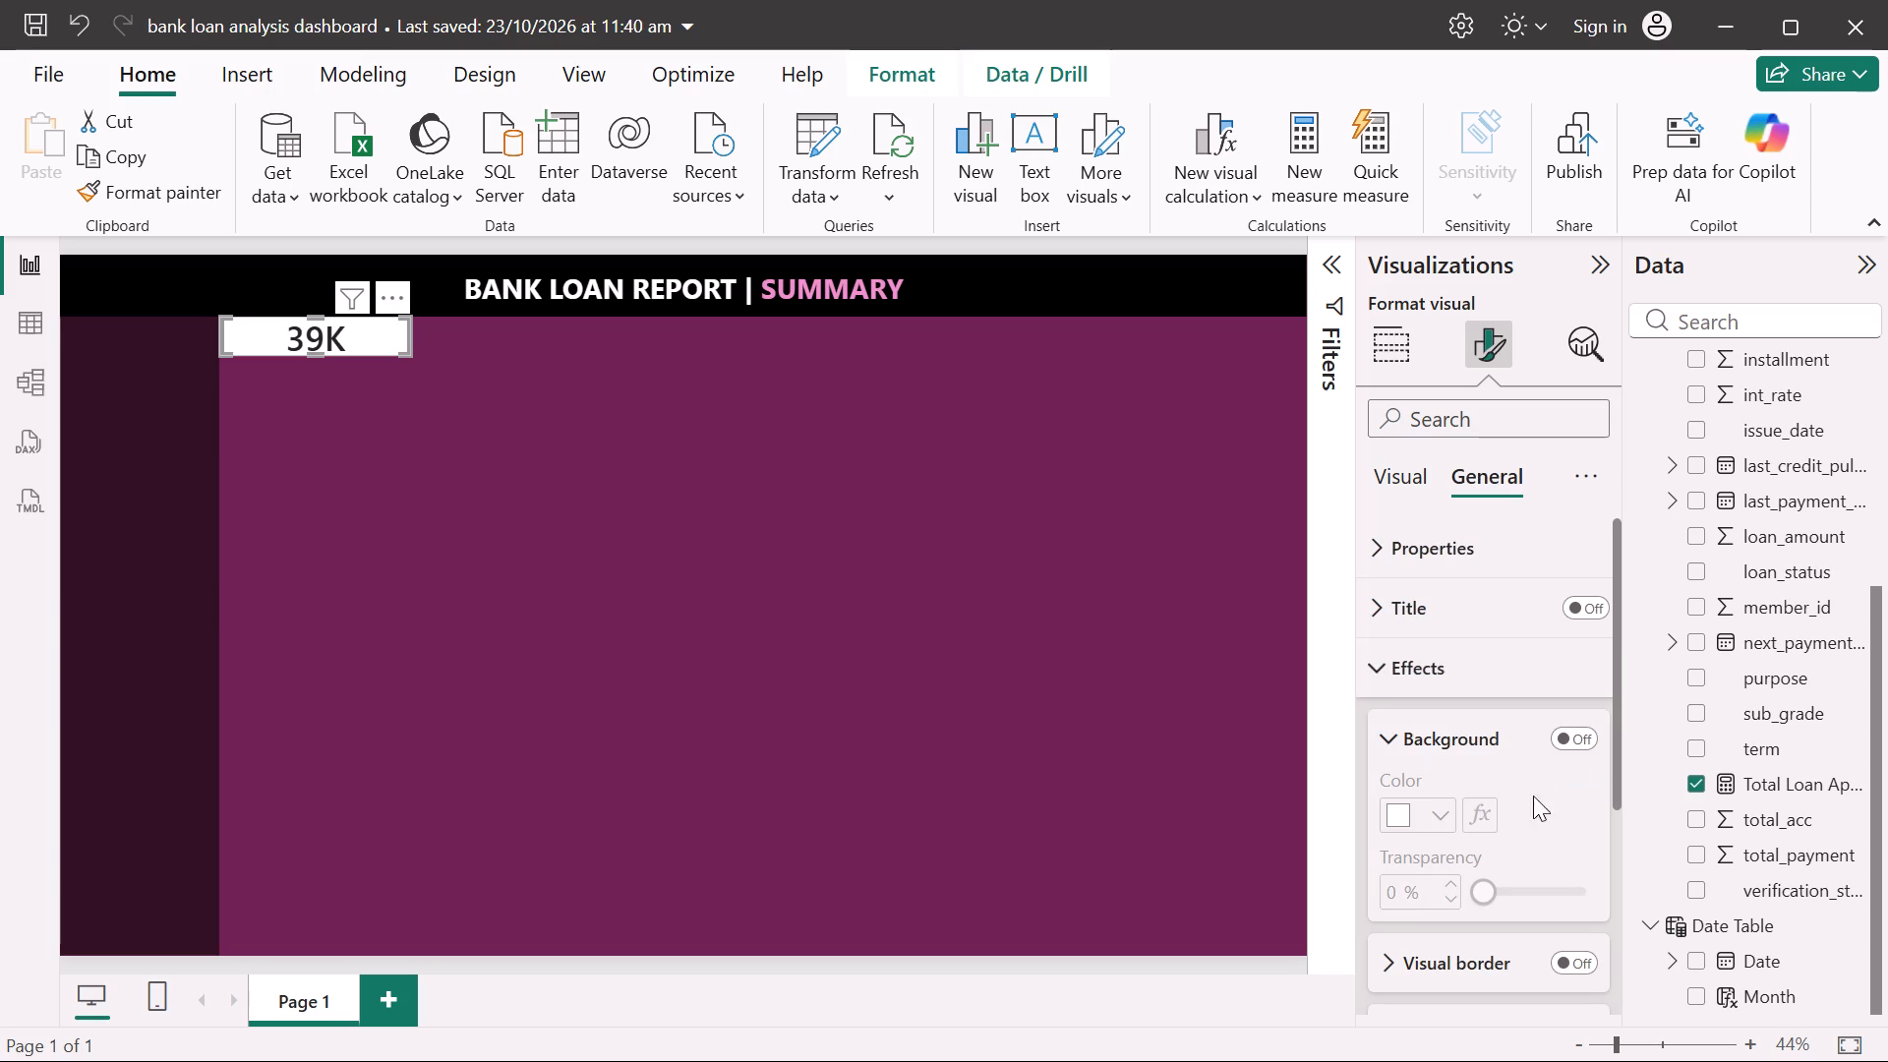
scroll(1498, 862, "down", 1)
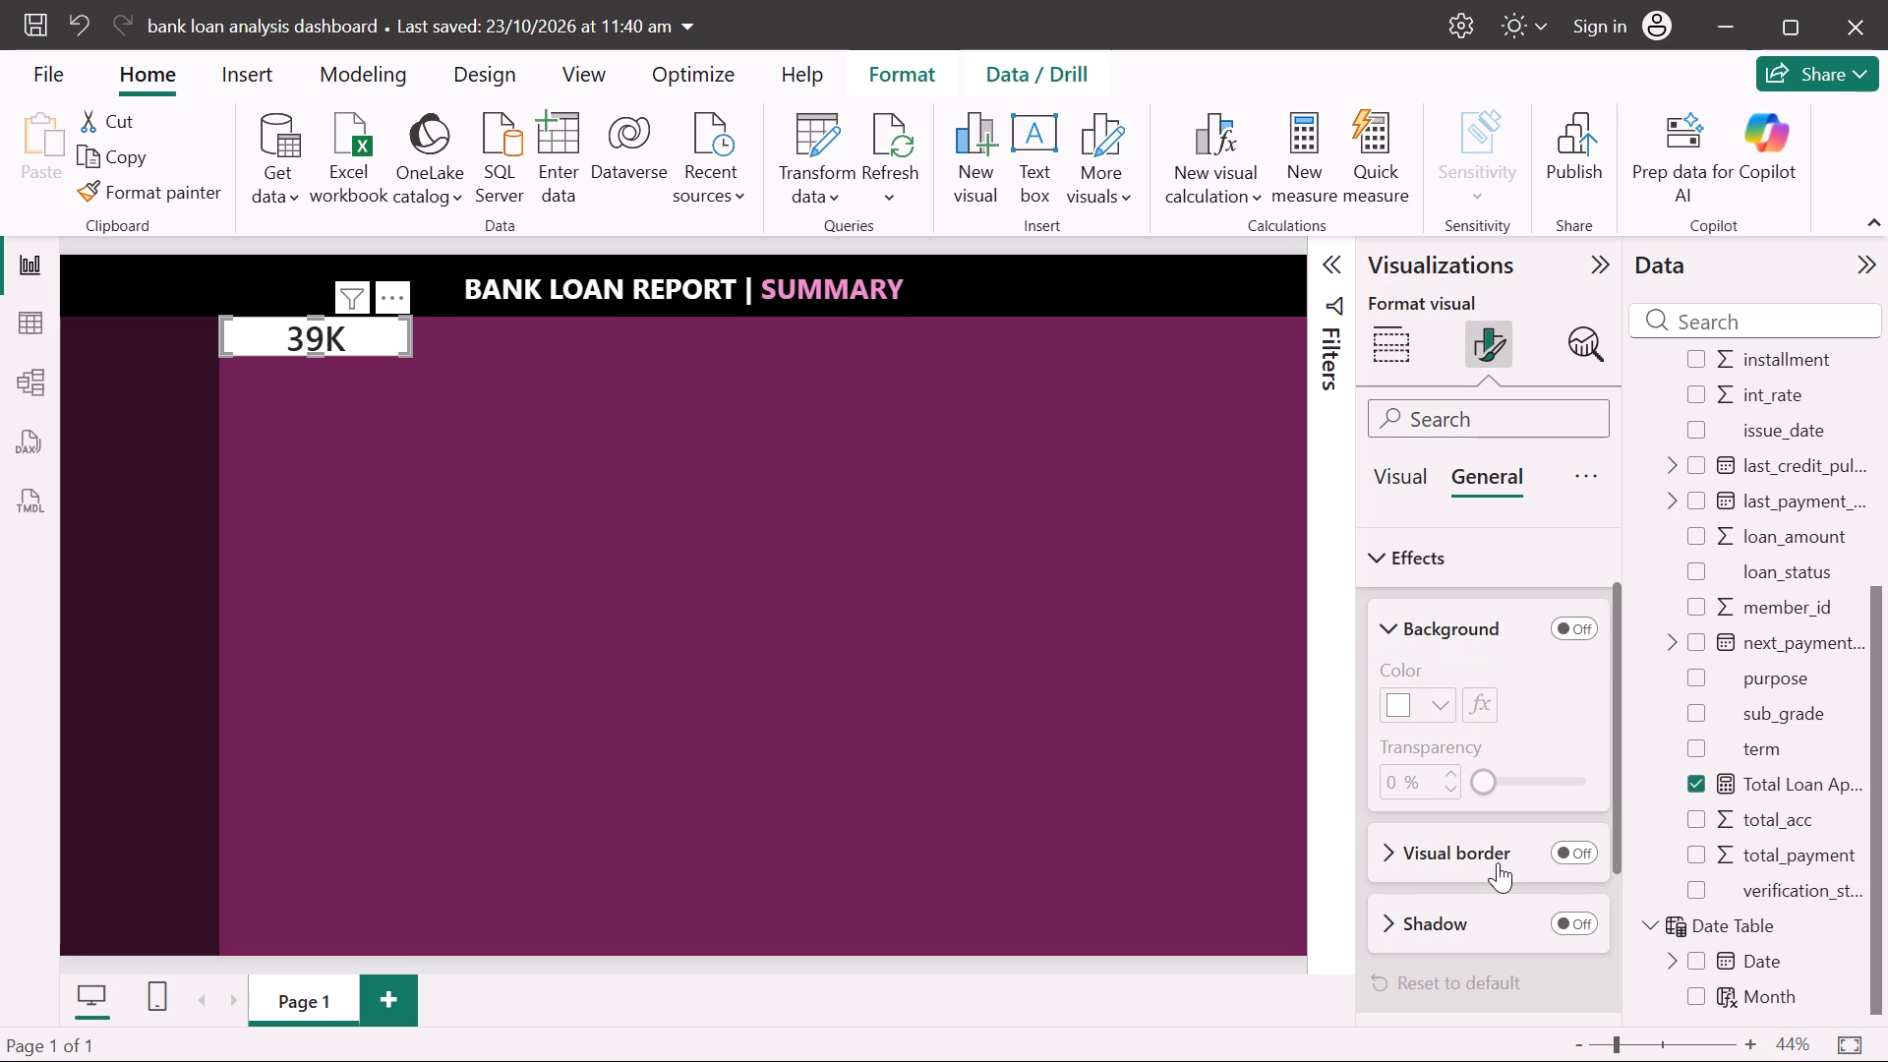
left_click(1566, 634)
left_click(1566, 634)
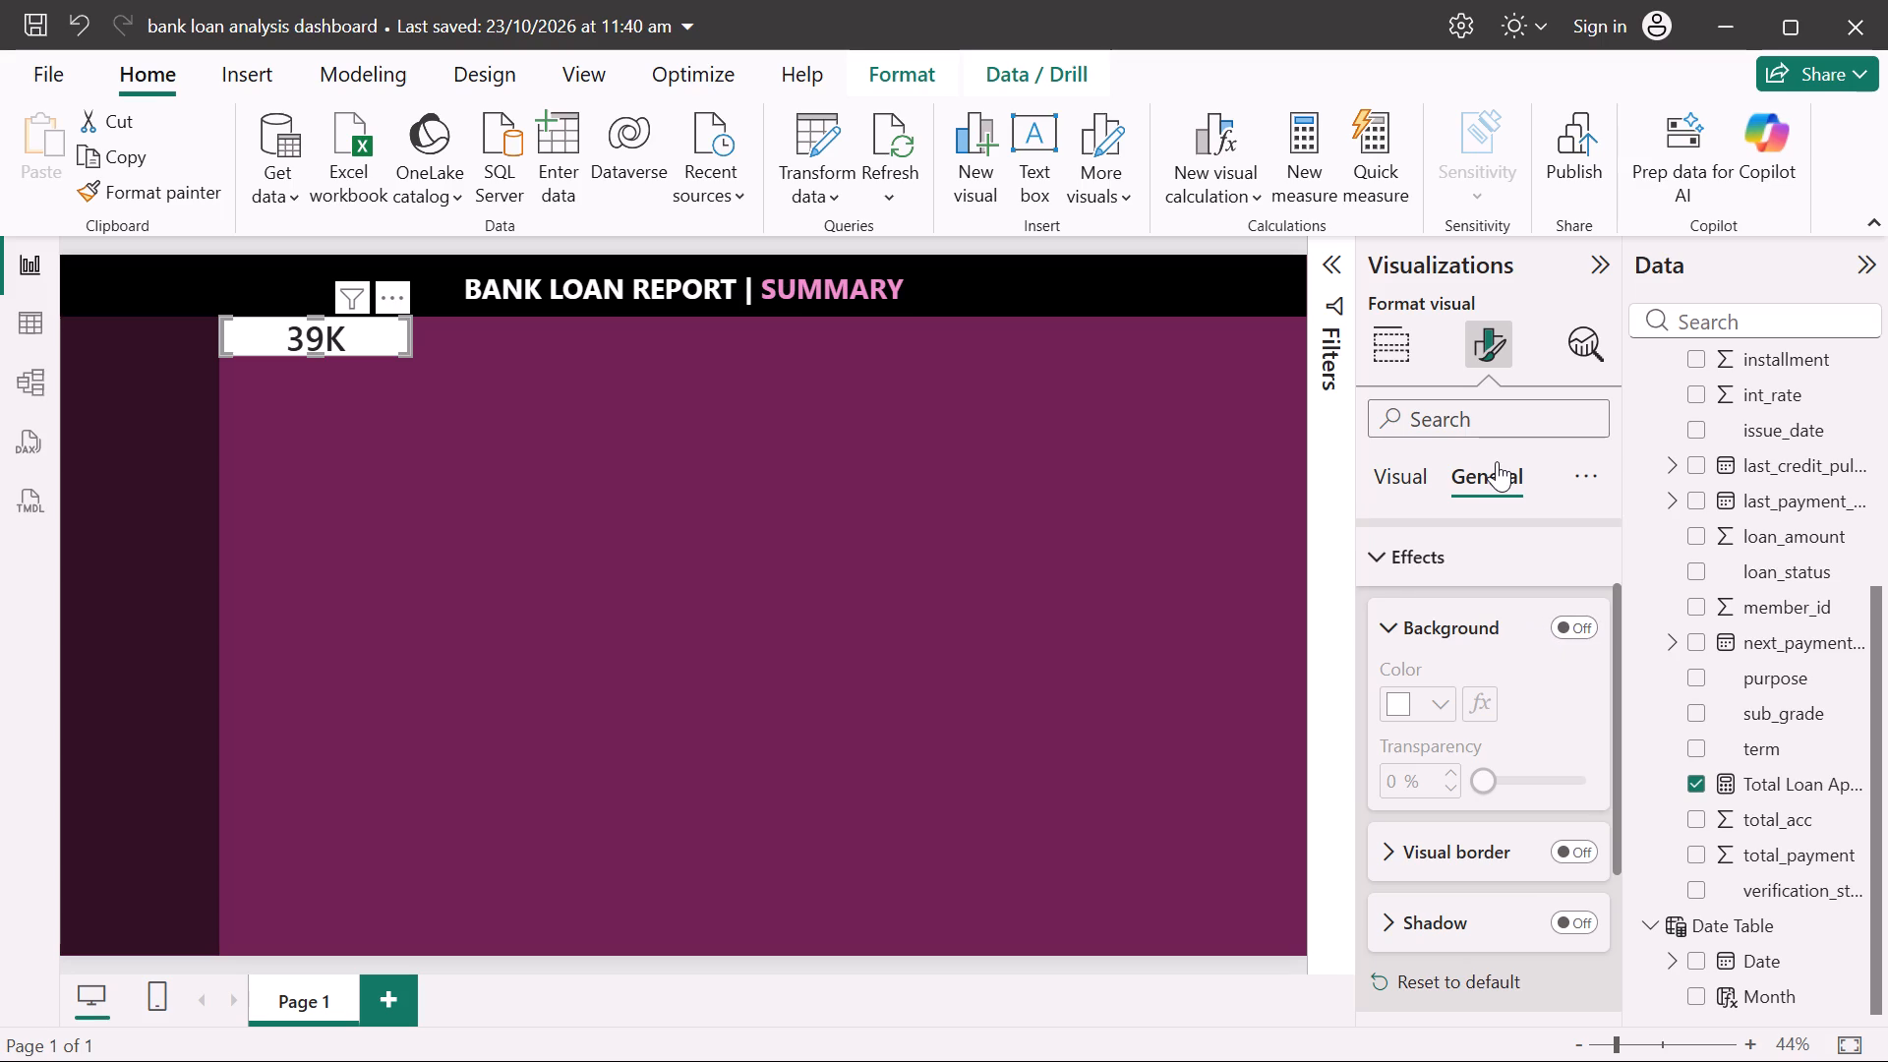
Reselect the card and examine its general formatting options: size, position, padding, title, background, visual border and shadow.
left_click(1105, 641)
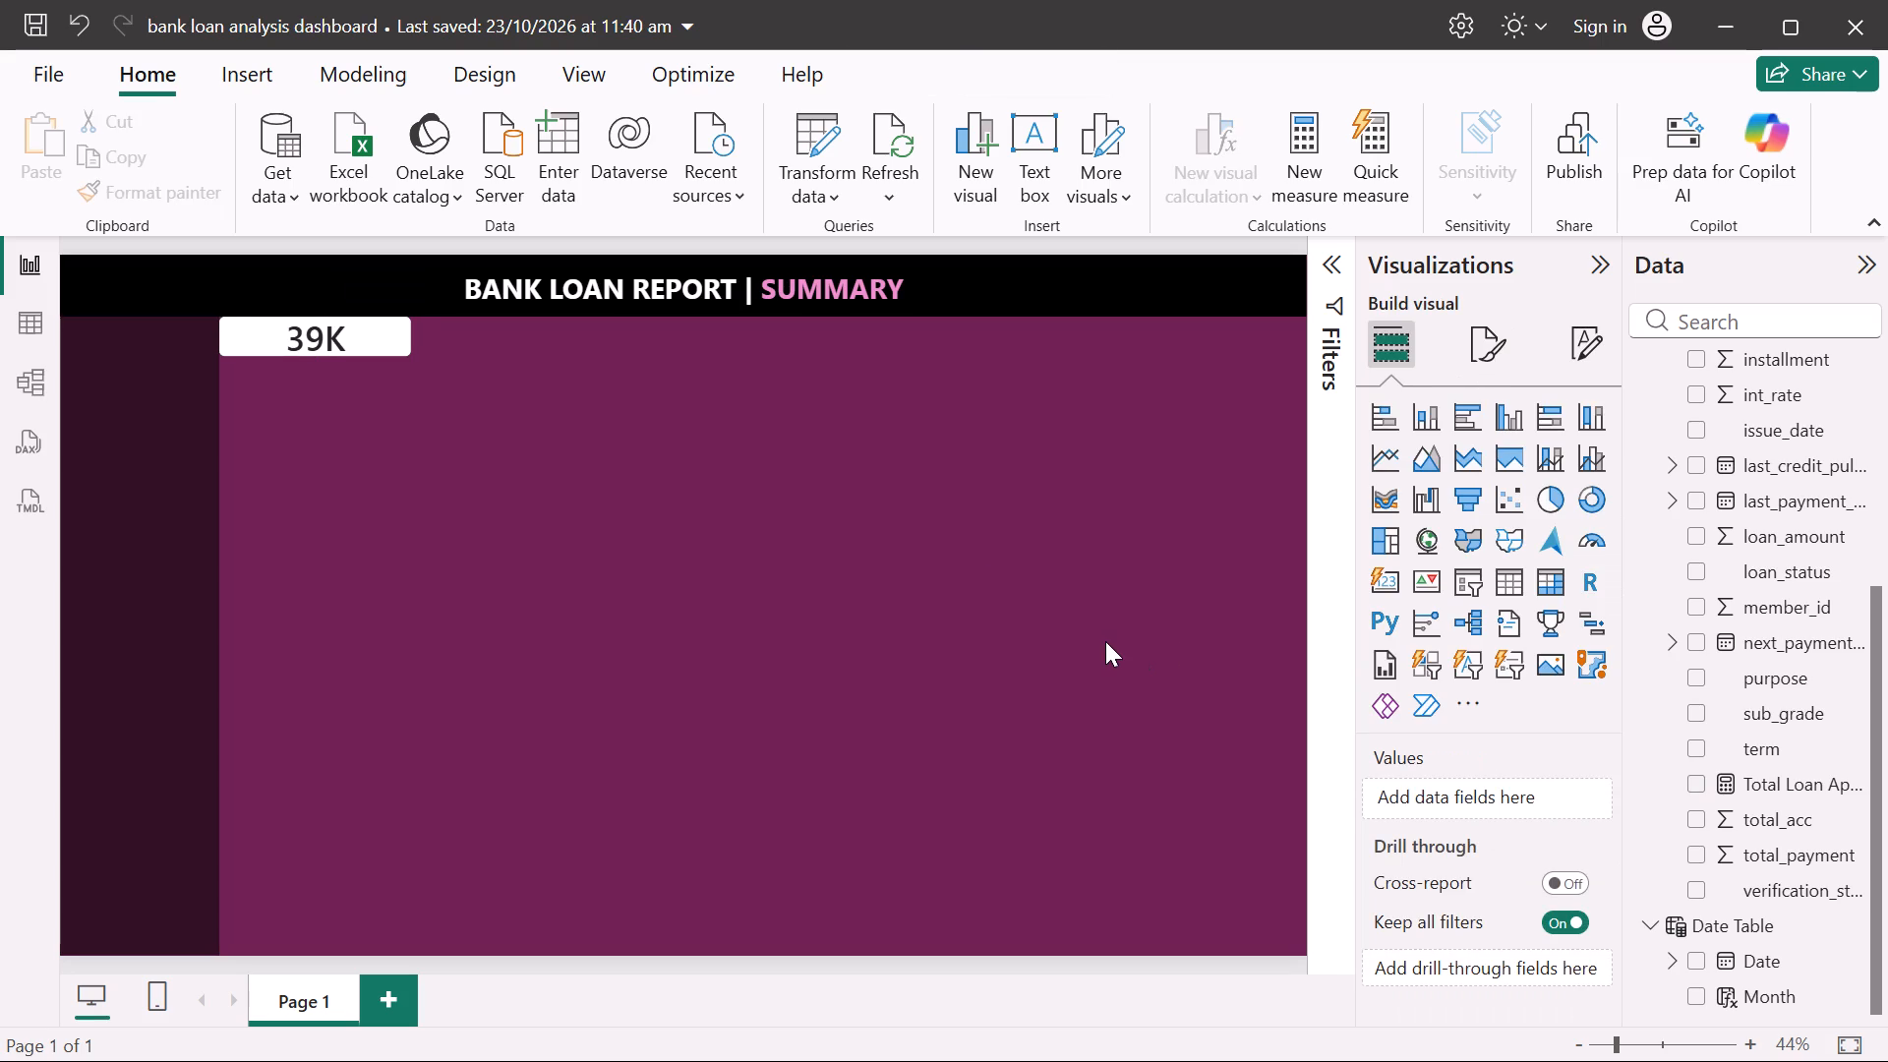
left_click(386, 339)
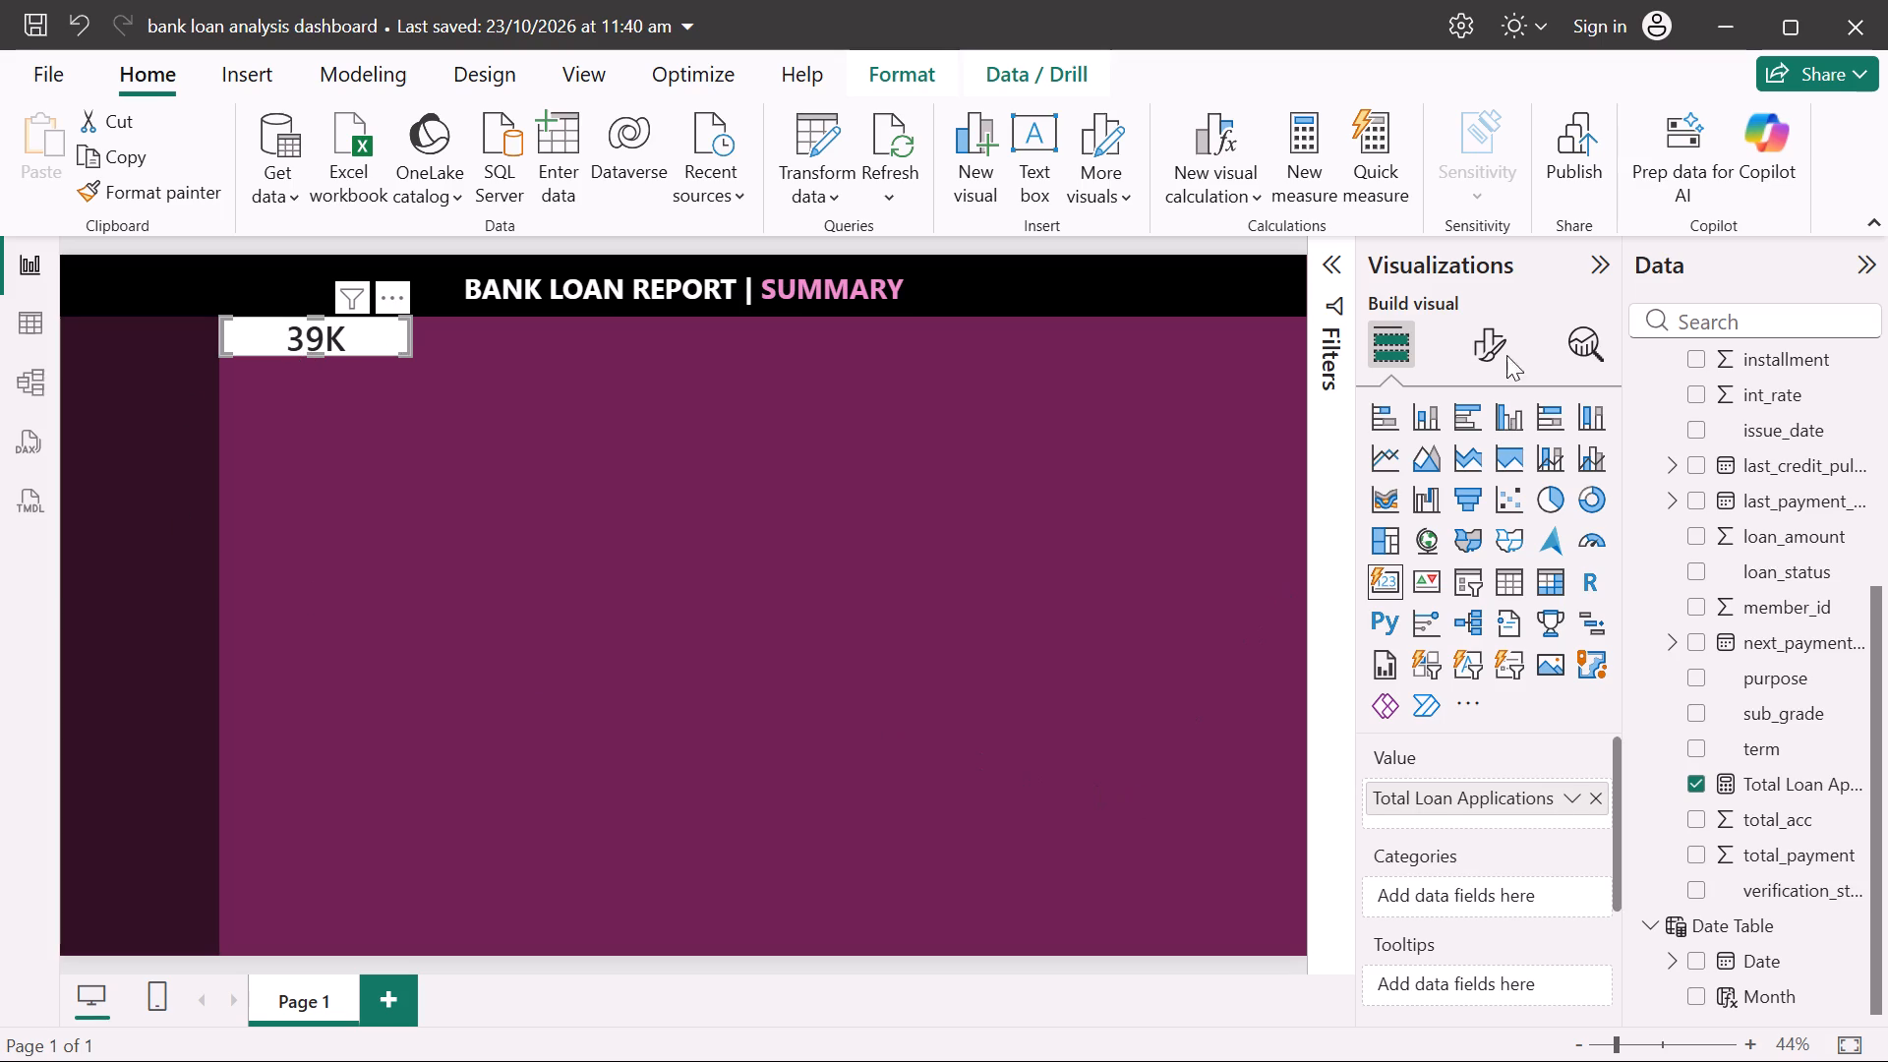
left_click(1491, 334)
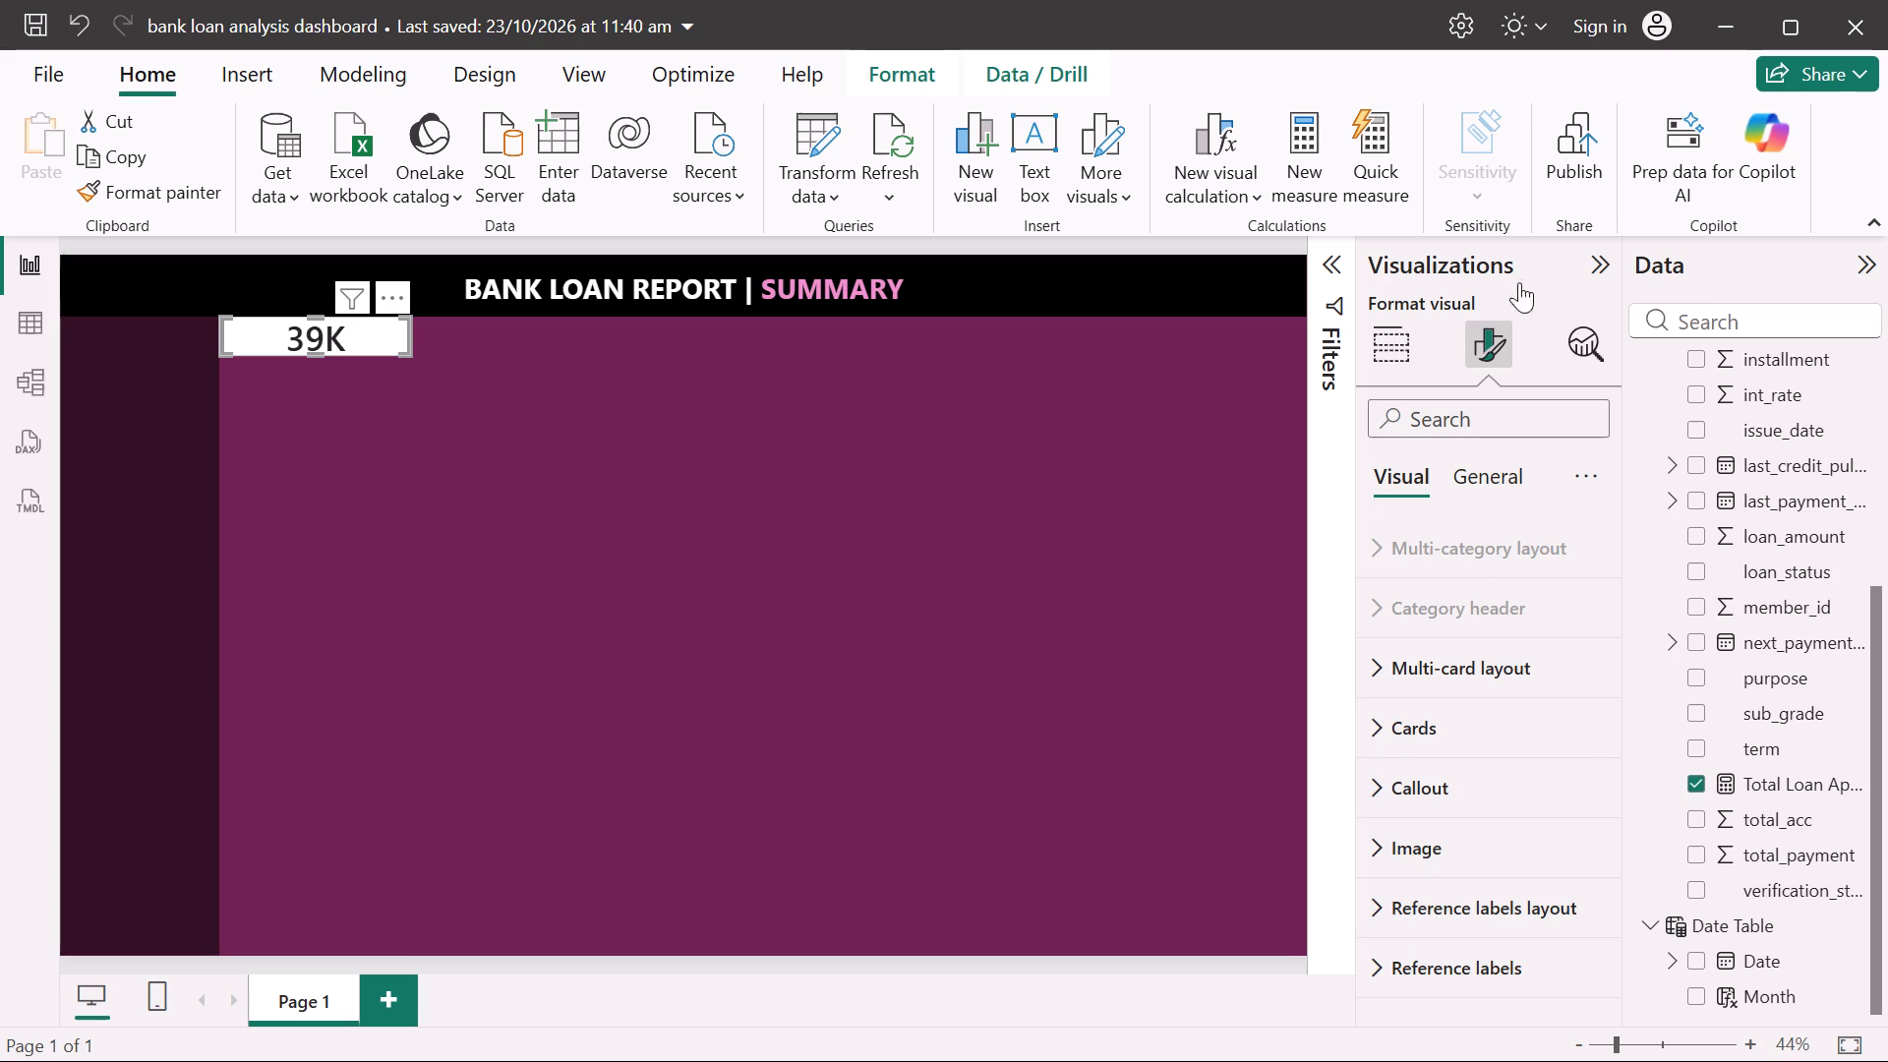
left_click(1489, 485)
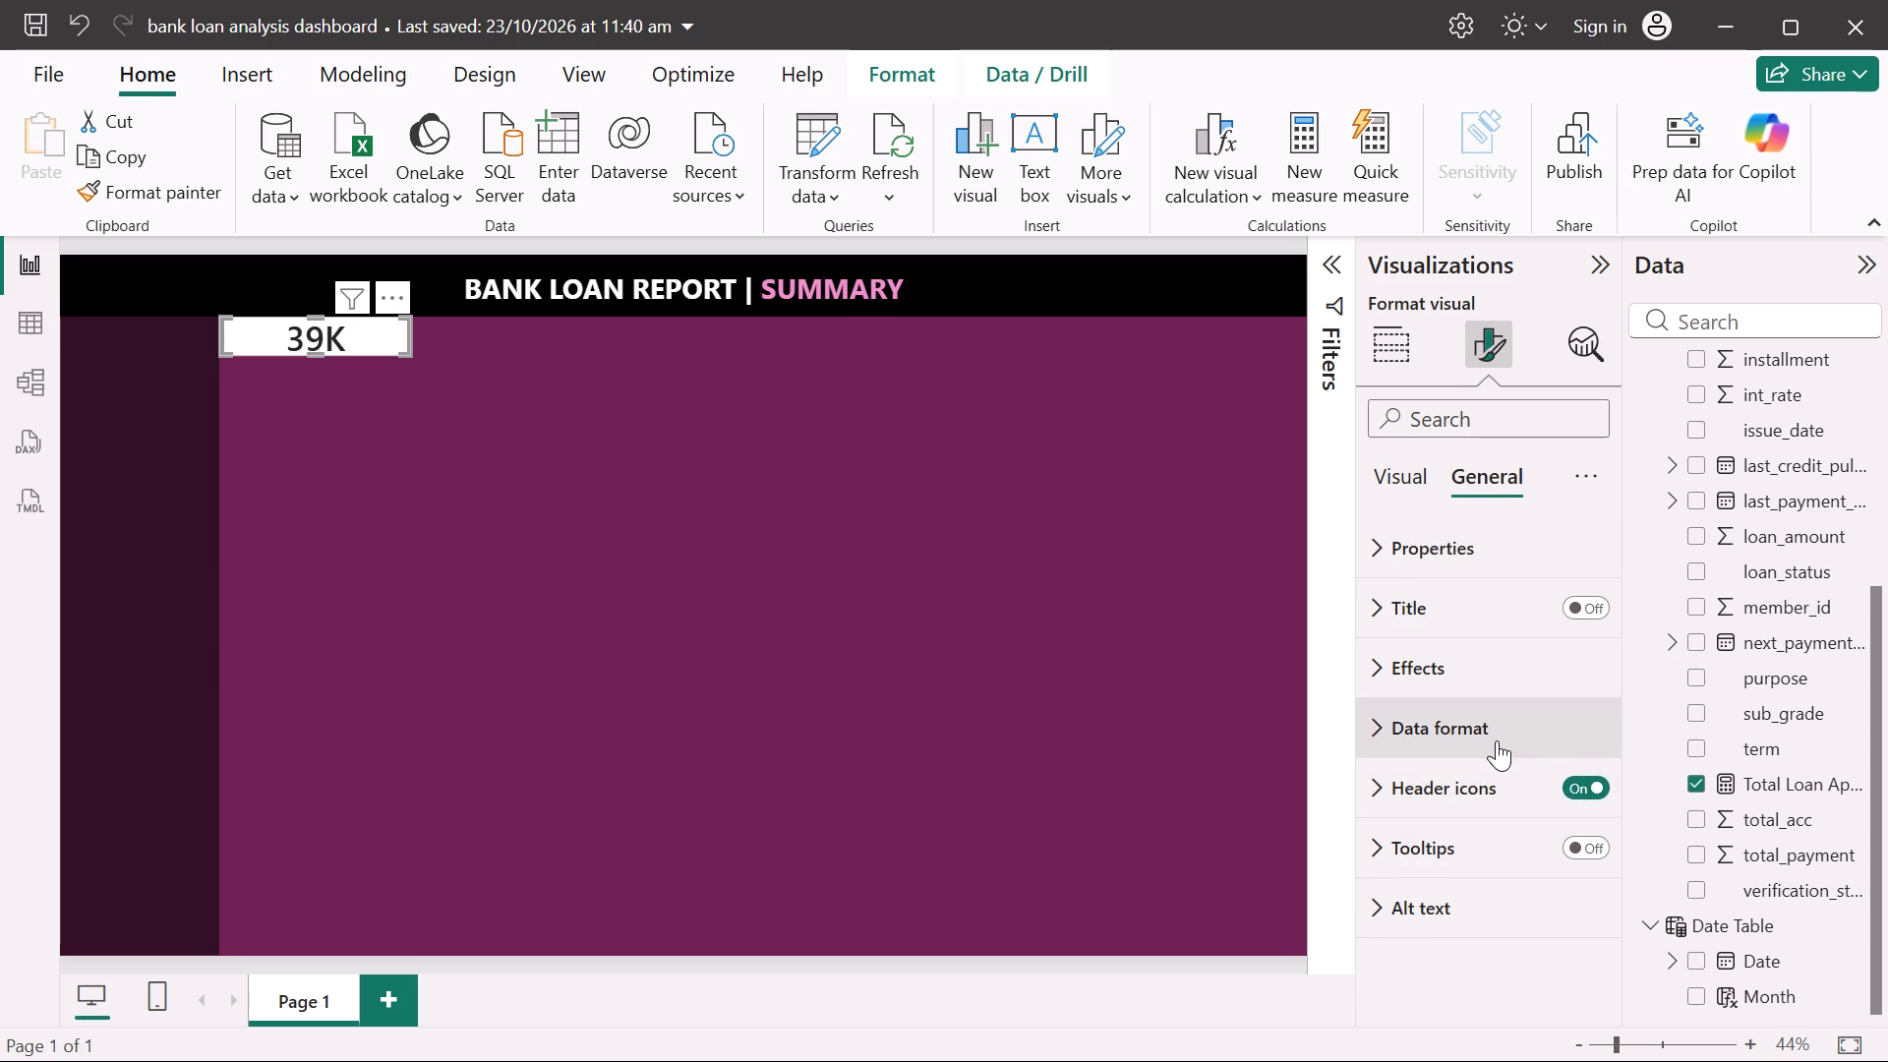
left_click(1464, 655)
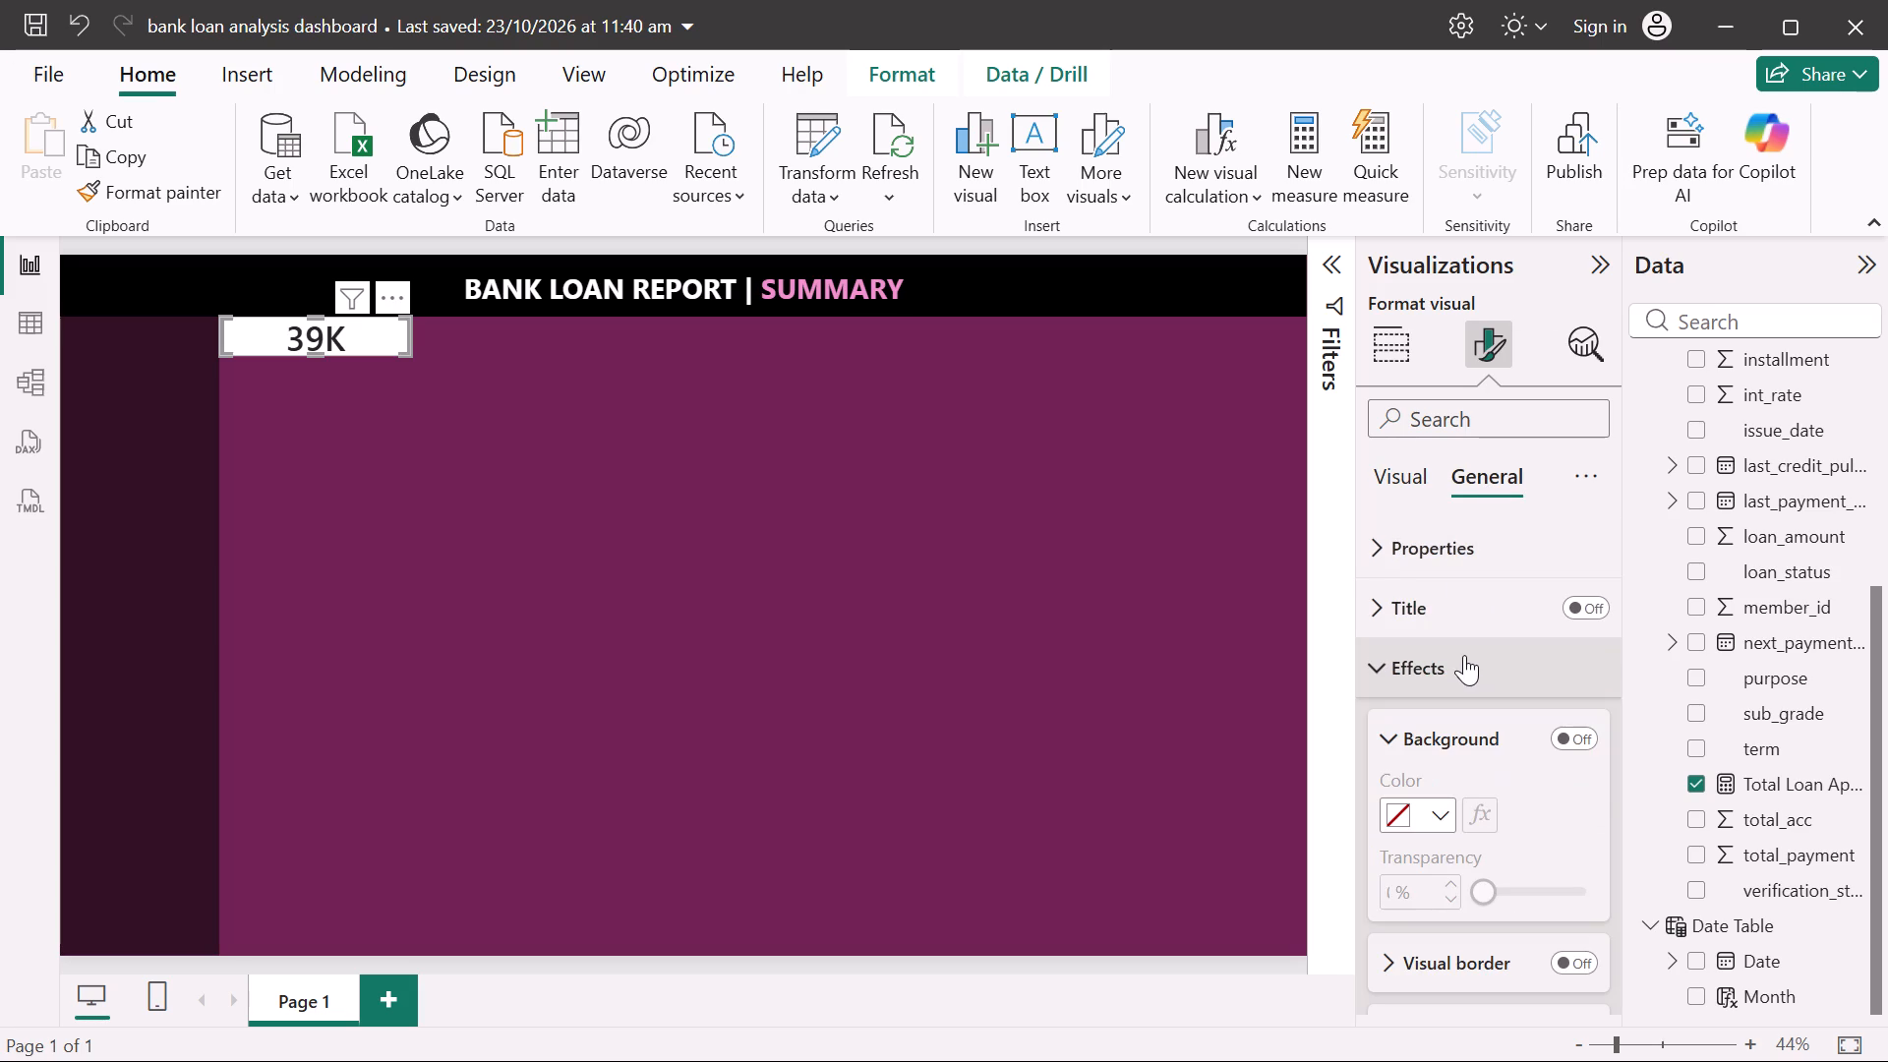
scroll(1506, 814, "down", 3)
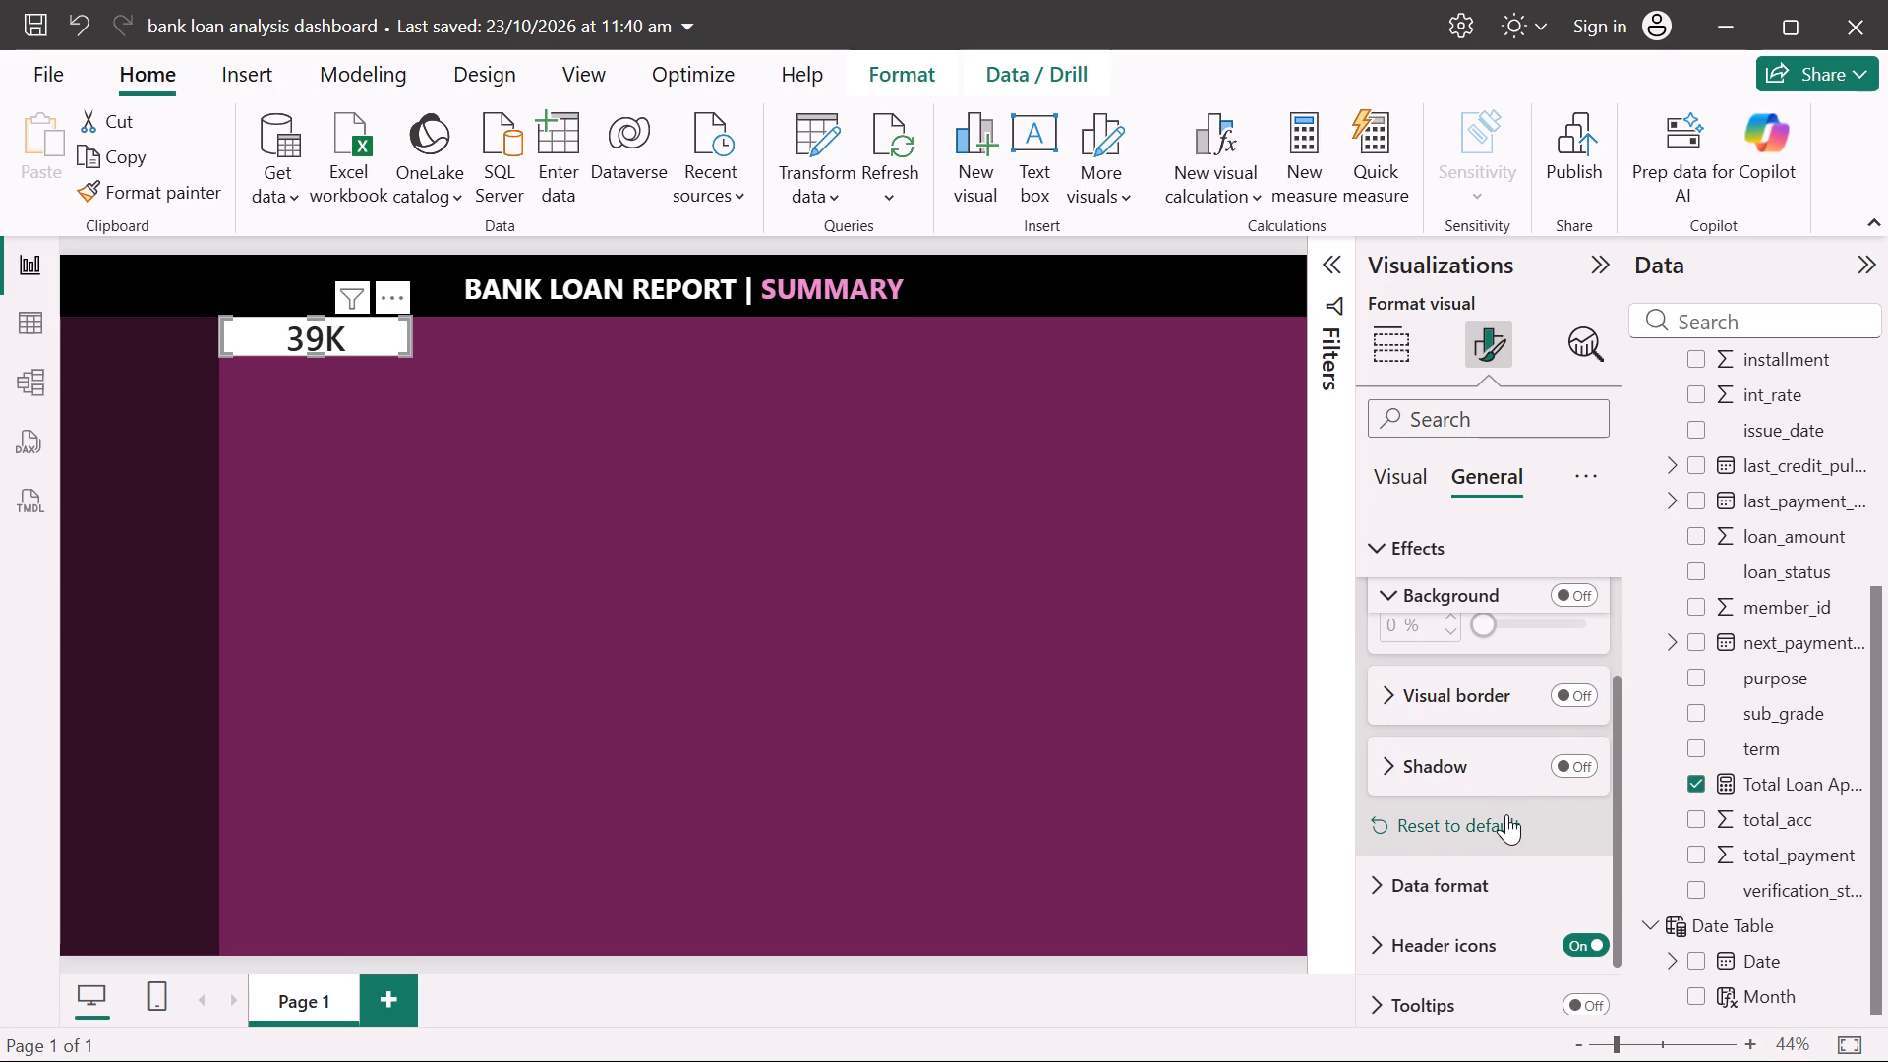
scroll(1506, 814, "up", 1)
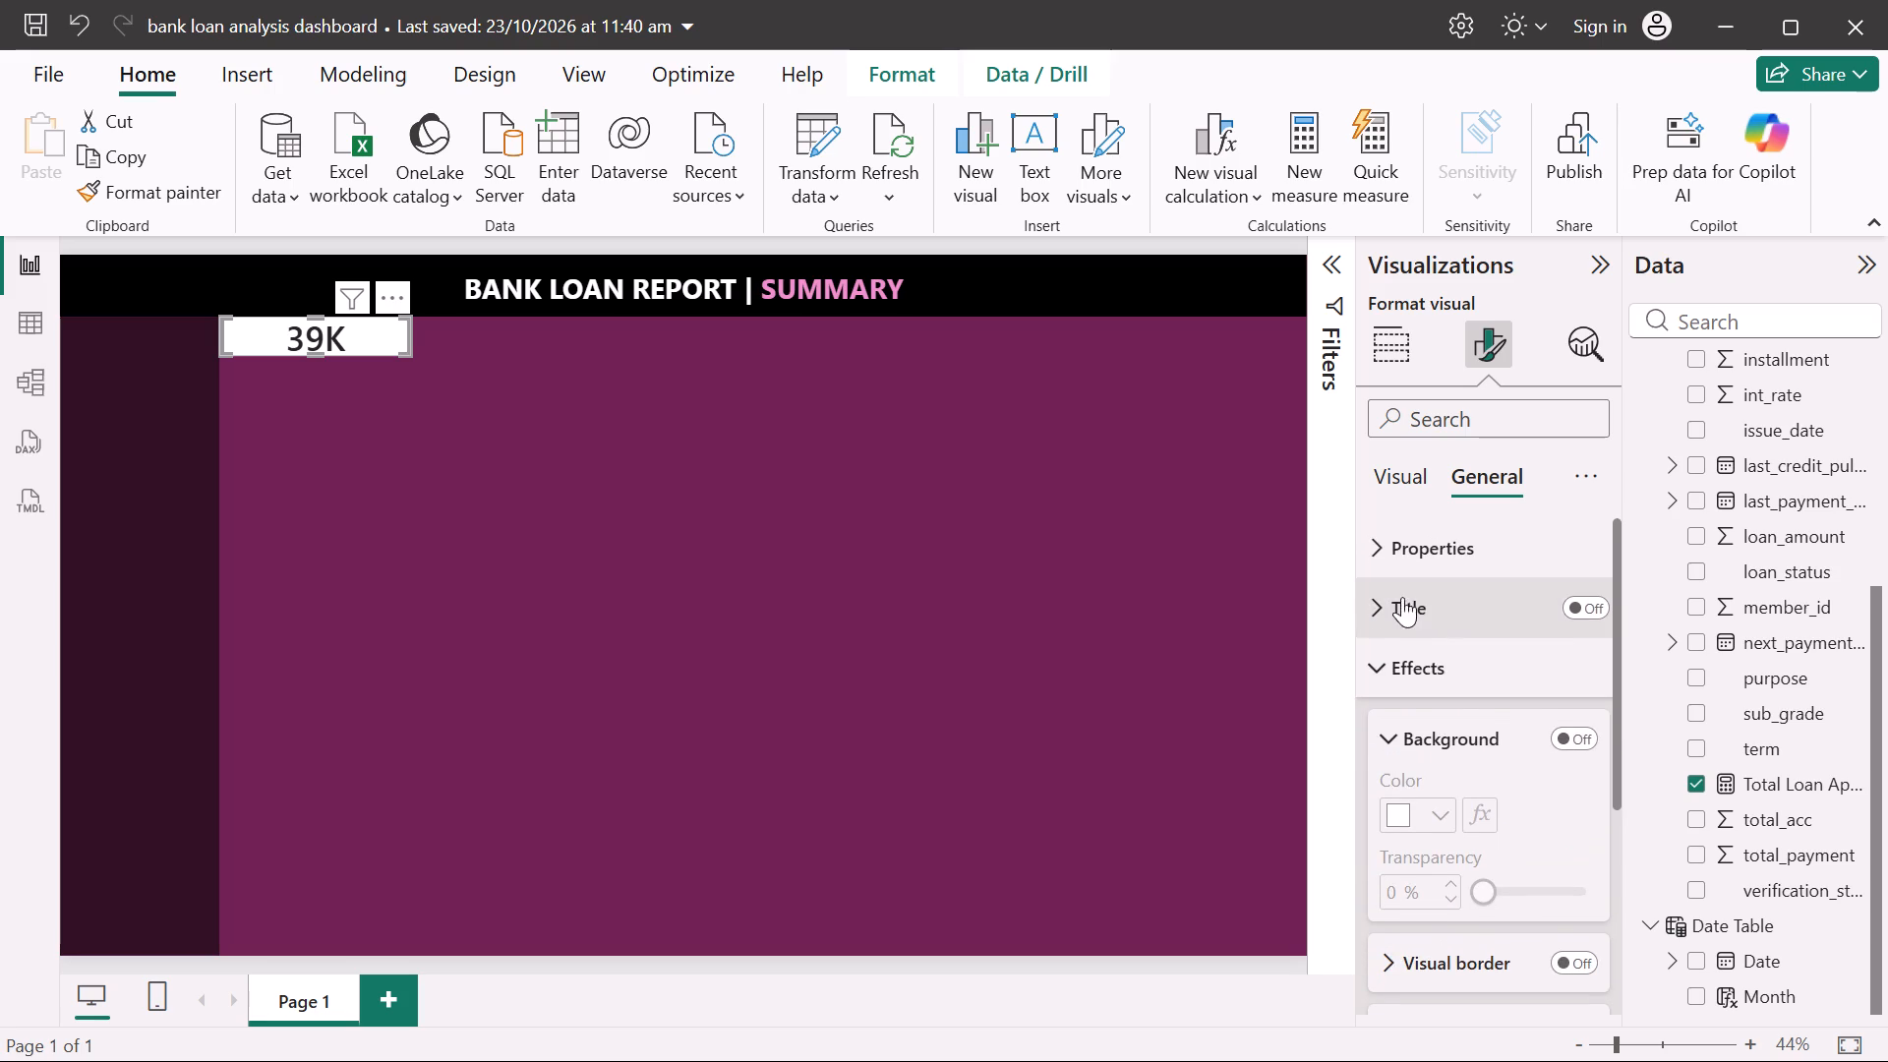
left_click(1389, 565)
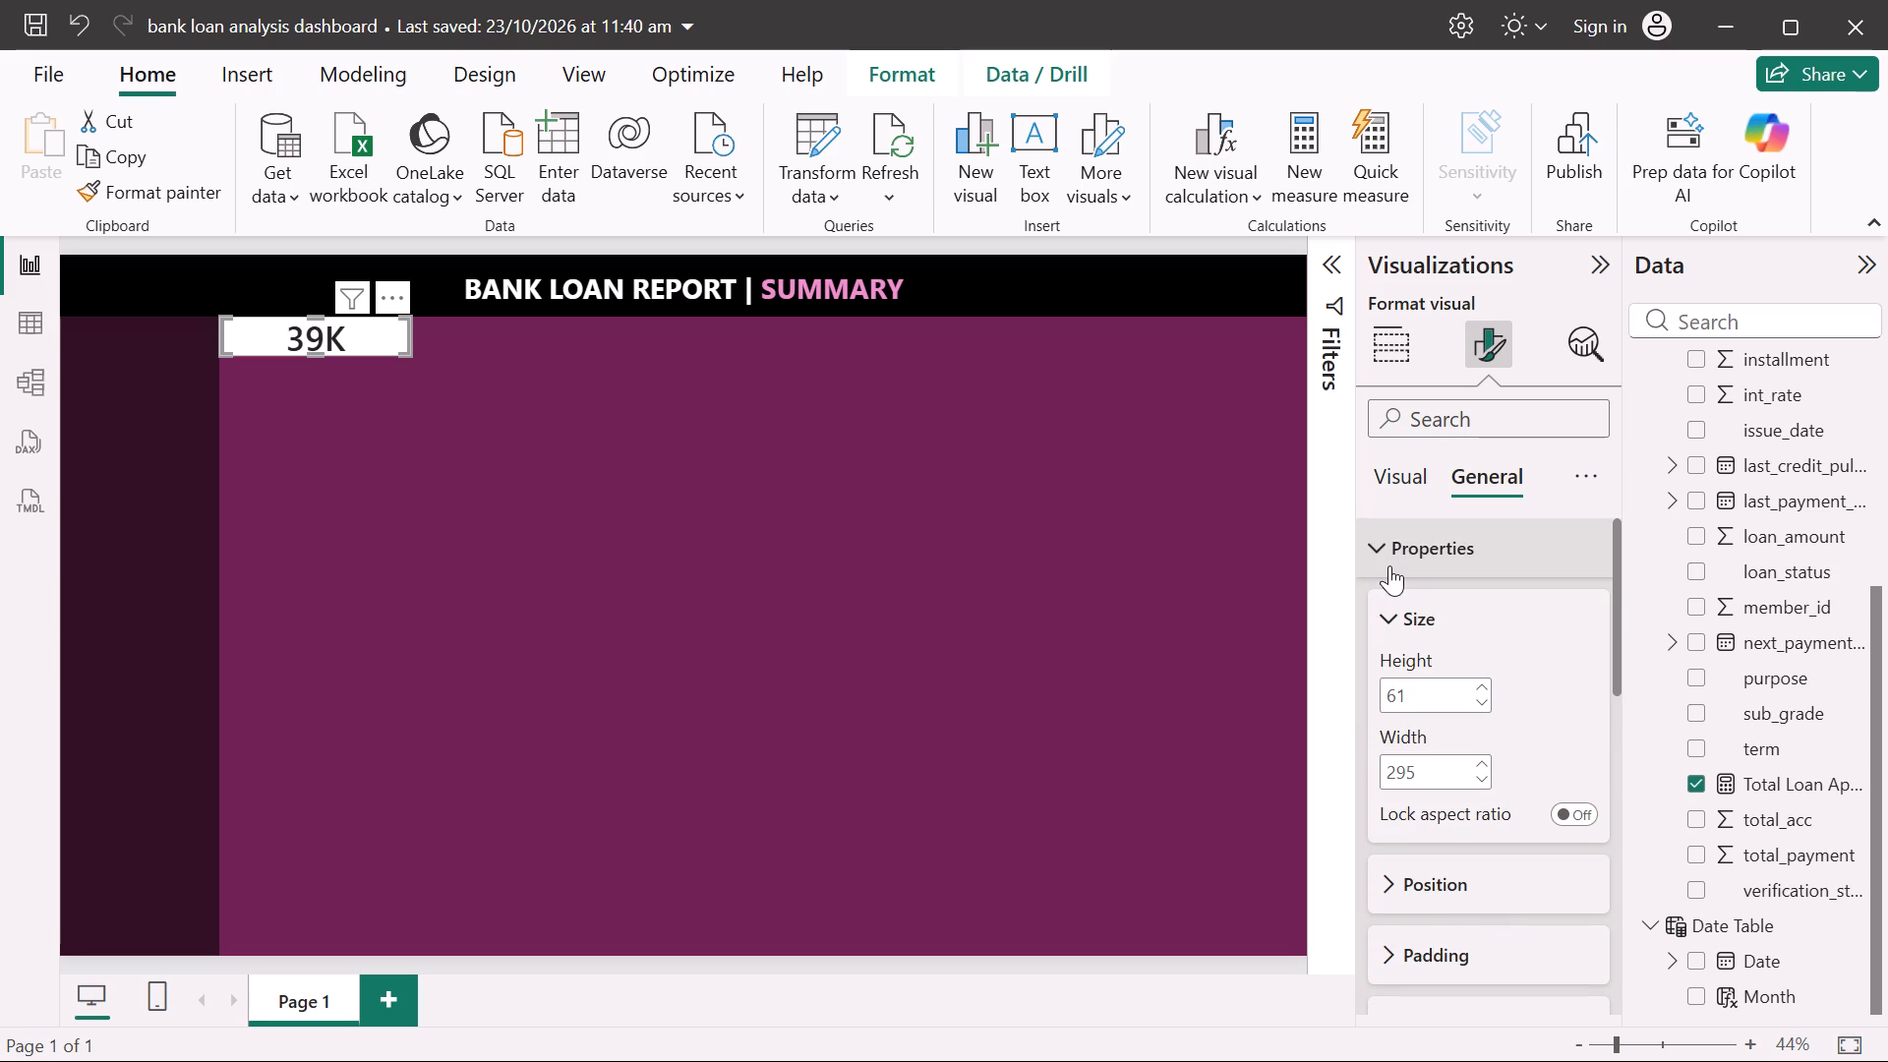
scroll(1389, 565, "down", 3)
left_click(1431, 670)
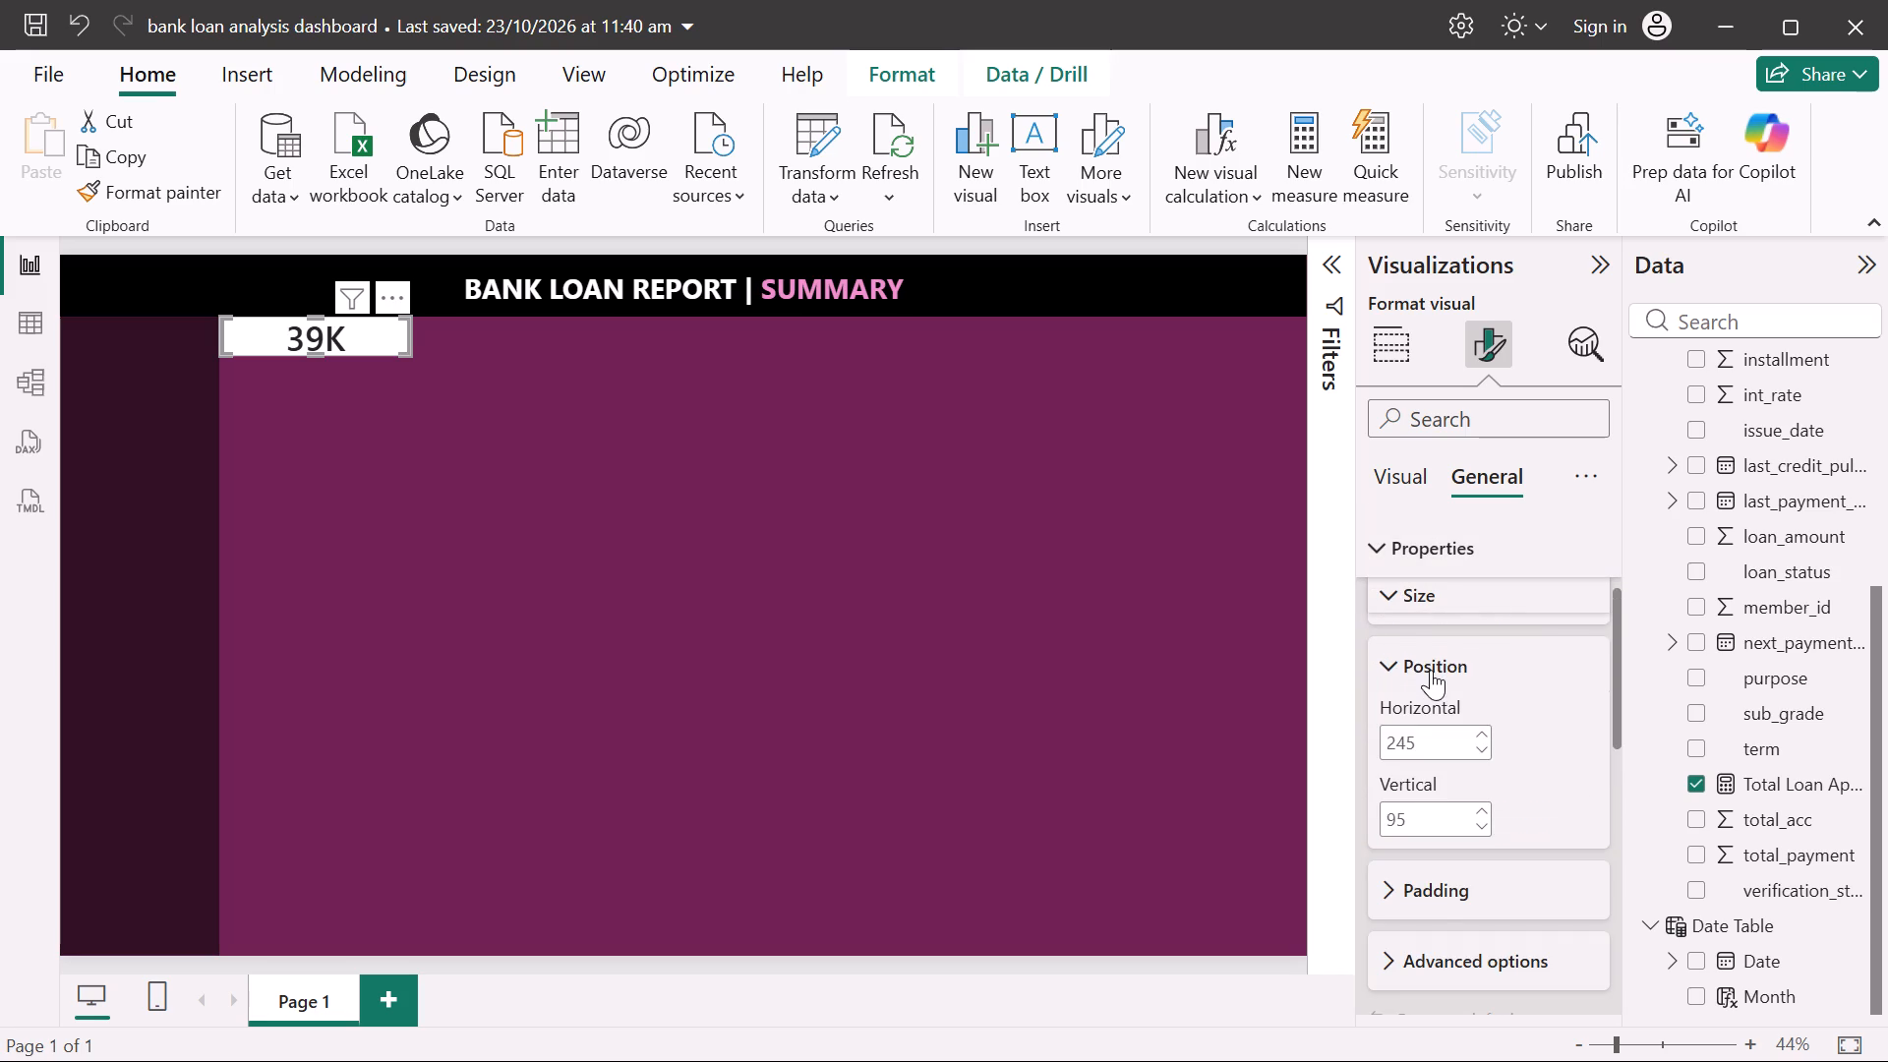
scroll(1431, 670, "down", 1)
left_click(1413, 711)
scroll(1413, 711, "down", 5)
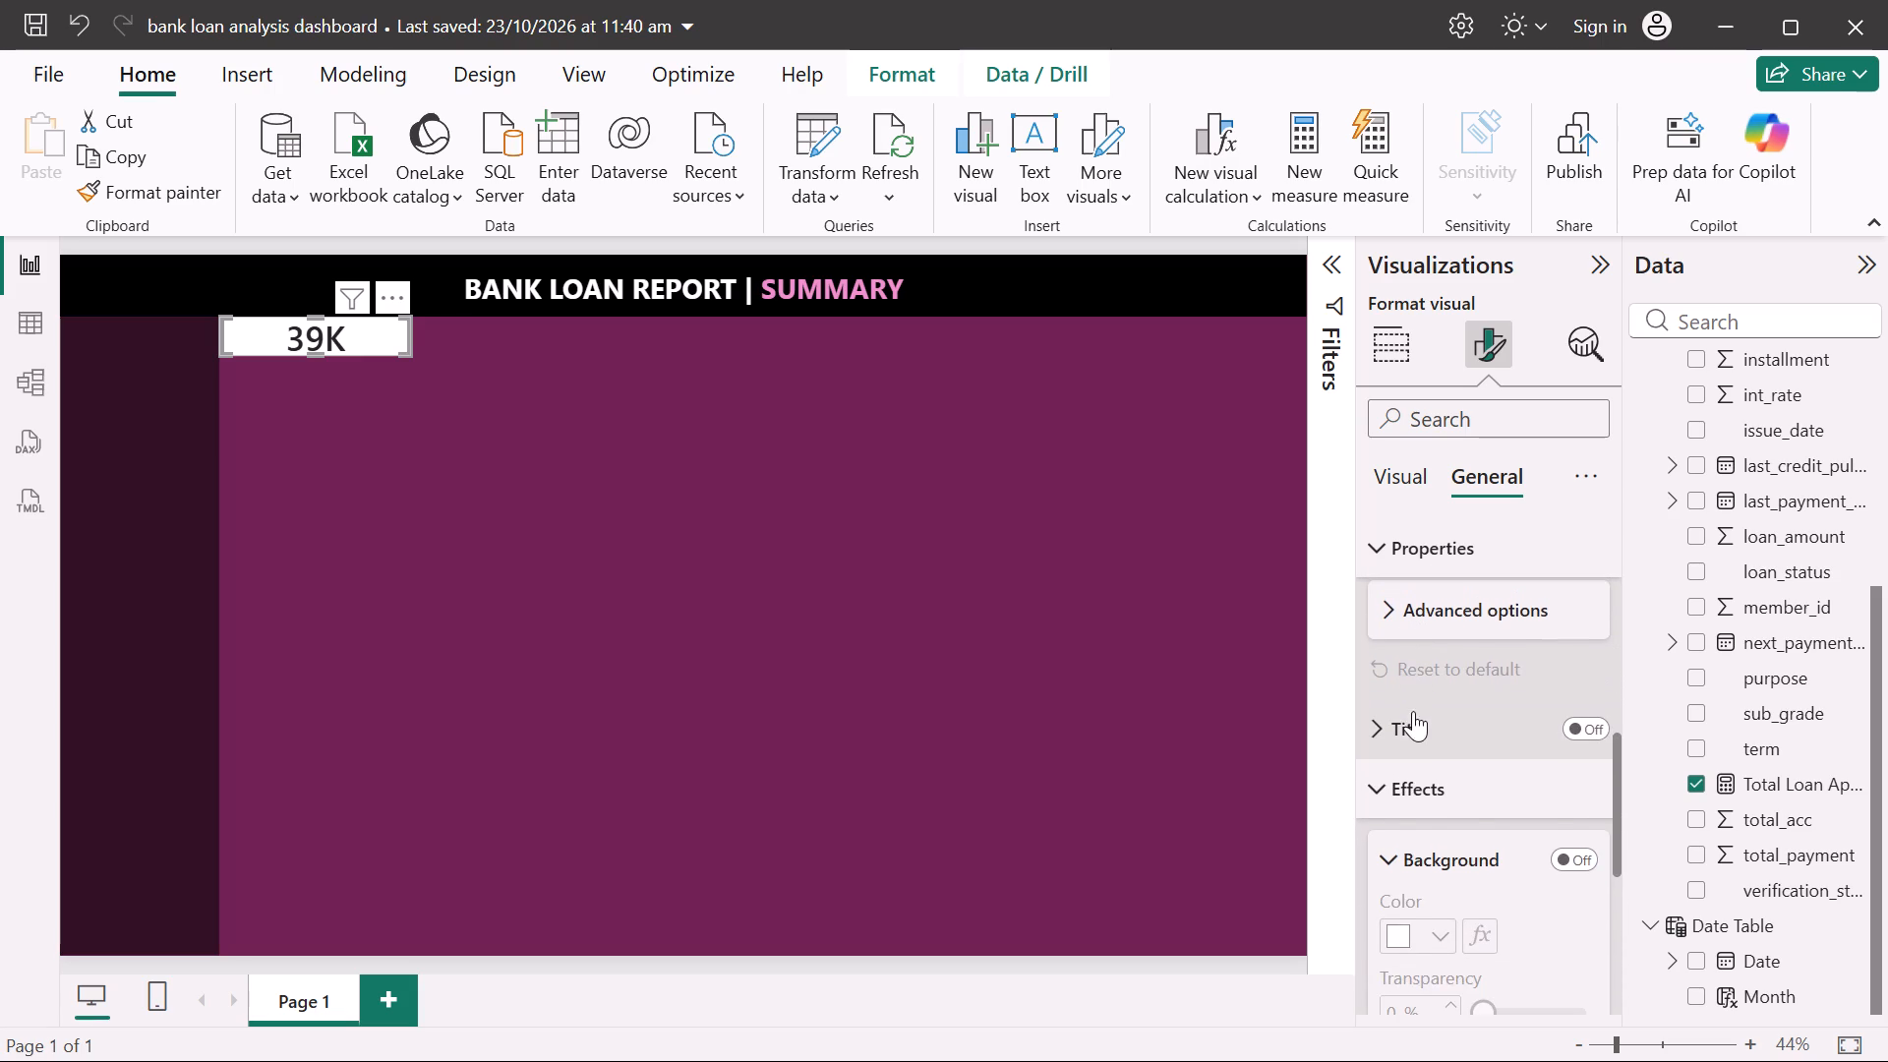
left_click(1456, 743)
scroll(1456, 743, "down", 1)
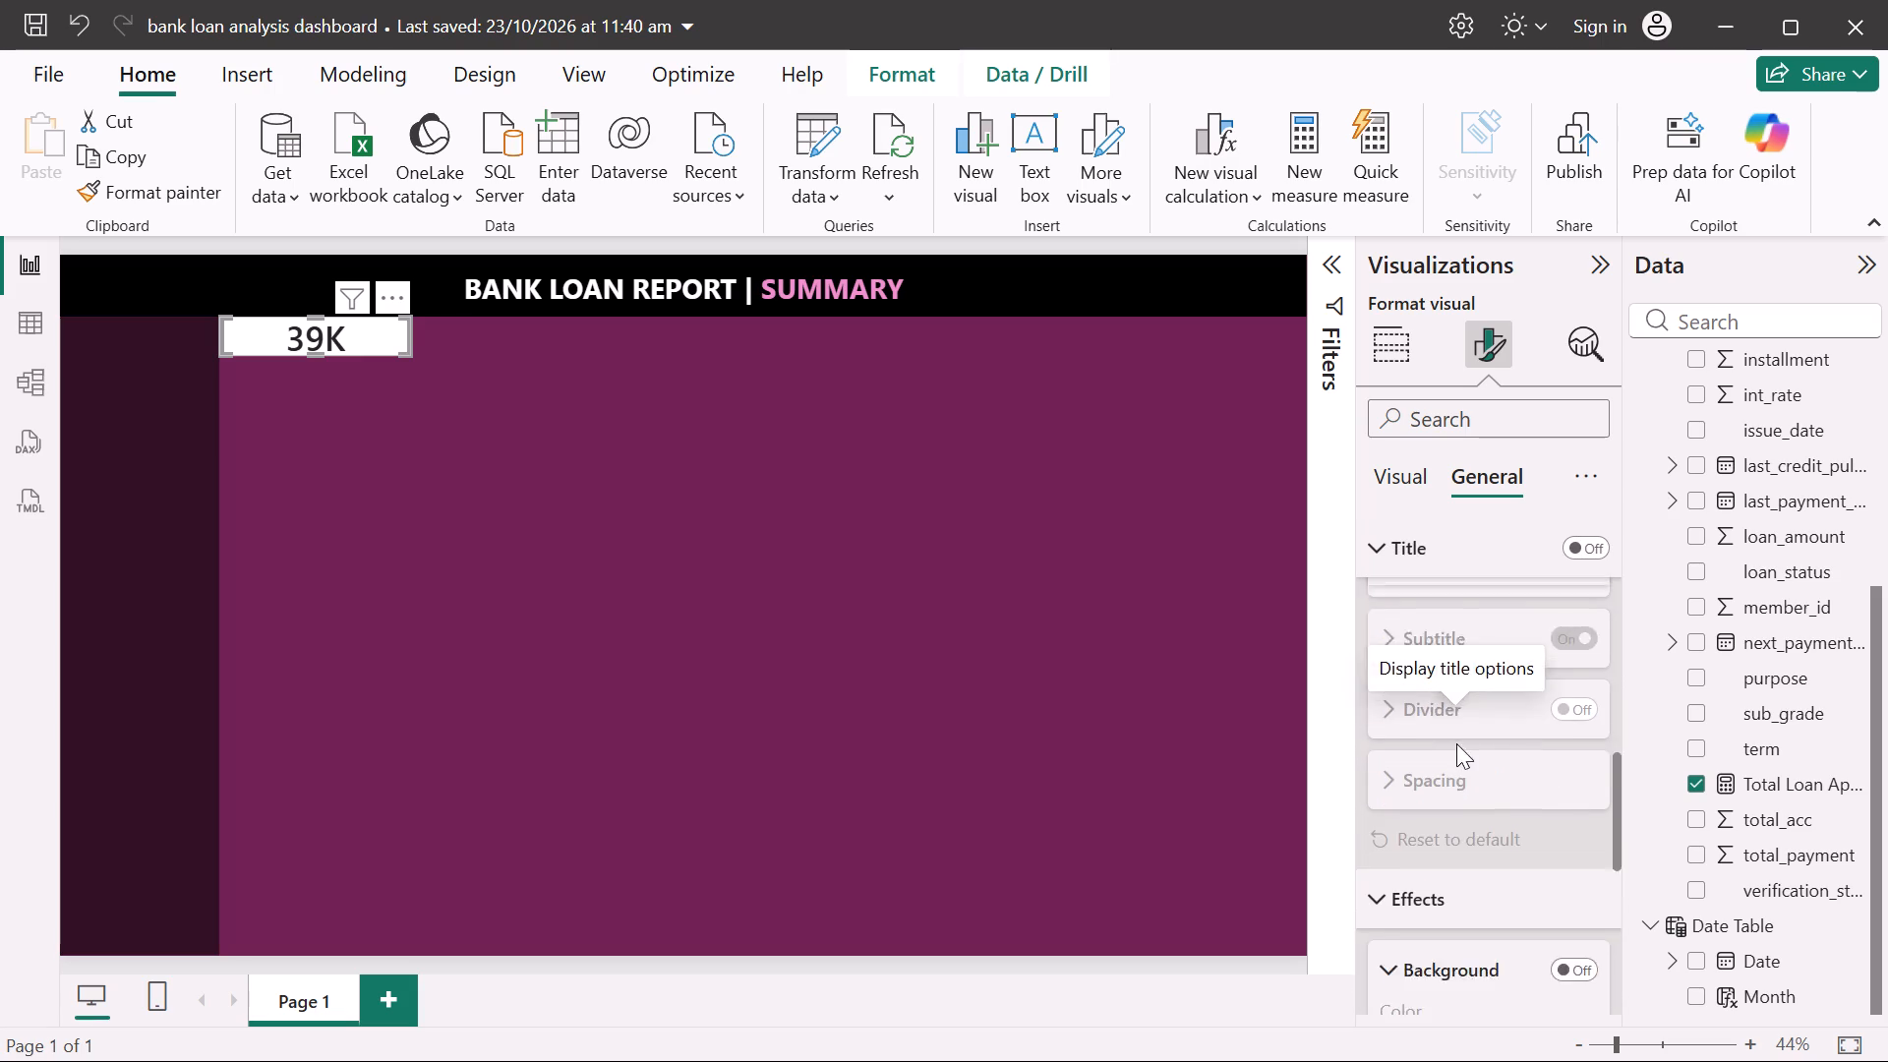
scroll(1456, 743, "down", 1)
left_click(1376, 814)
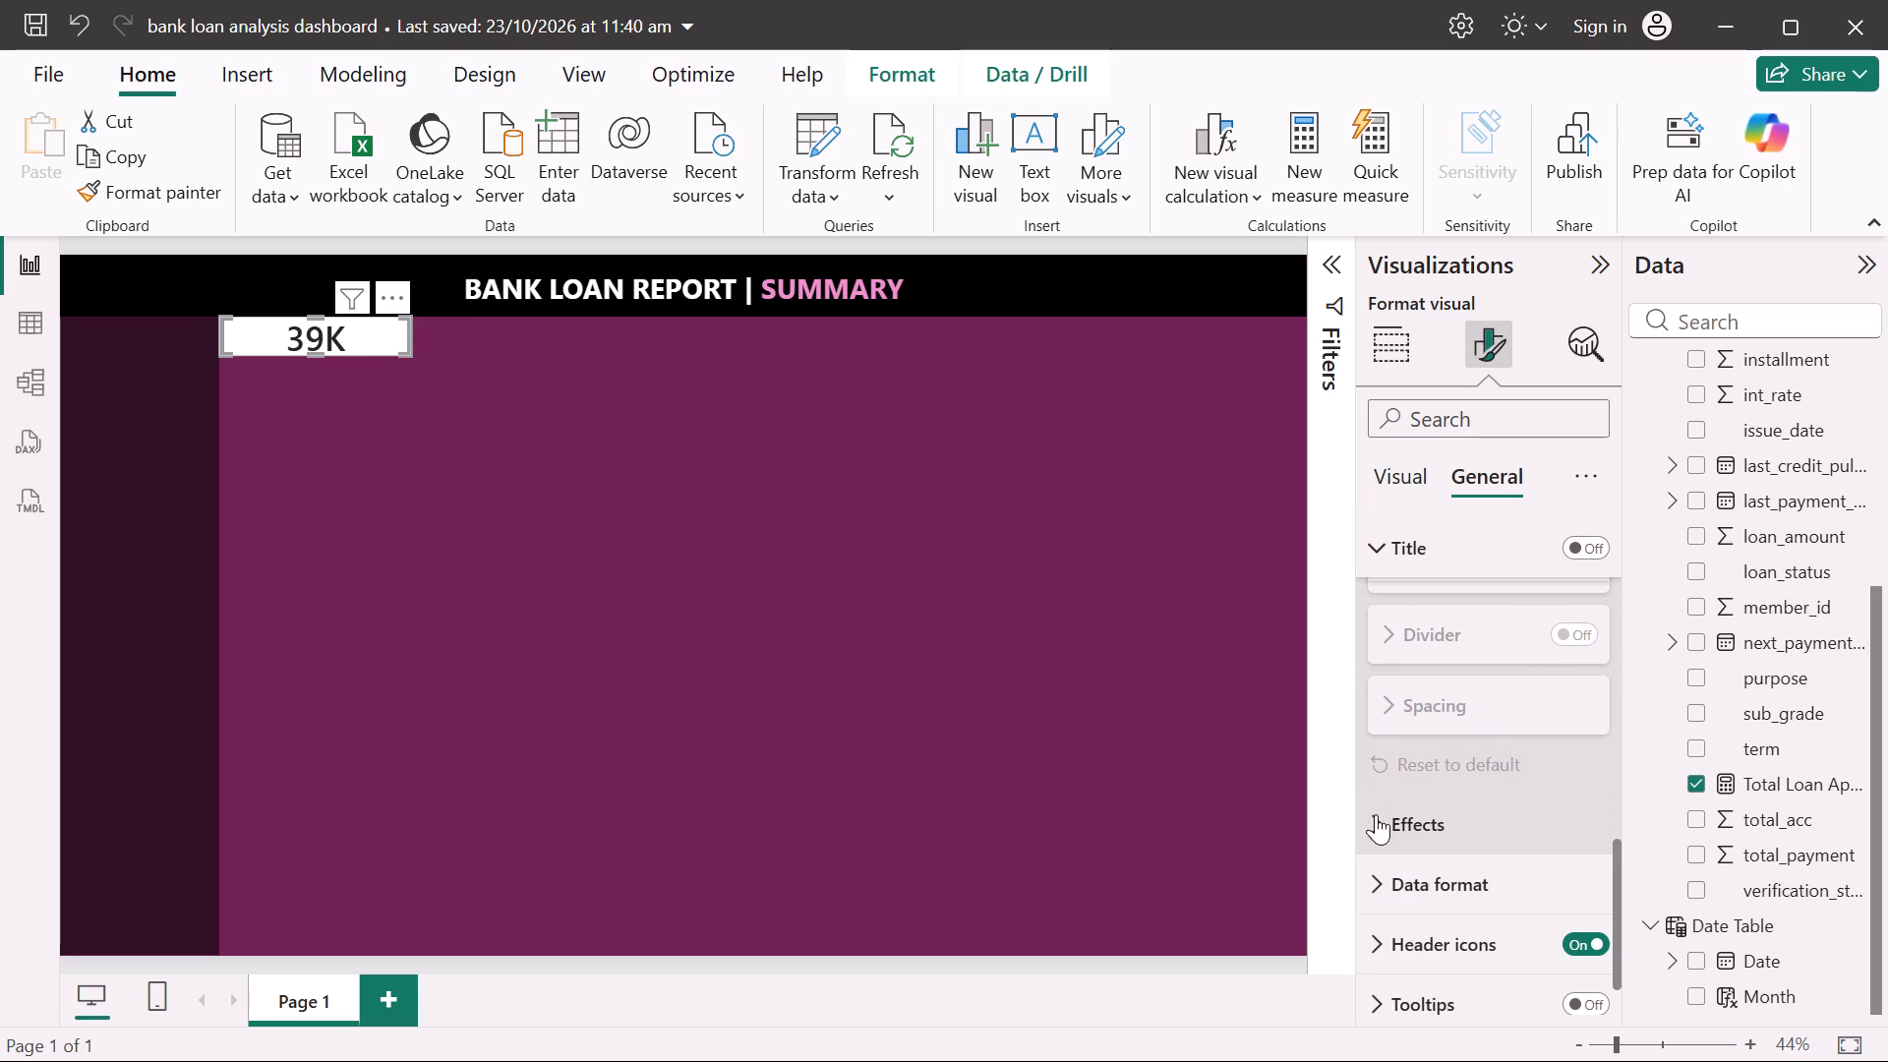
left_click(1376, 814)
scroll(1376, 814, "down", 4)
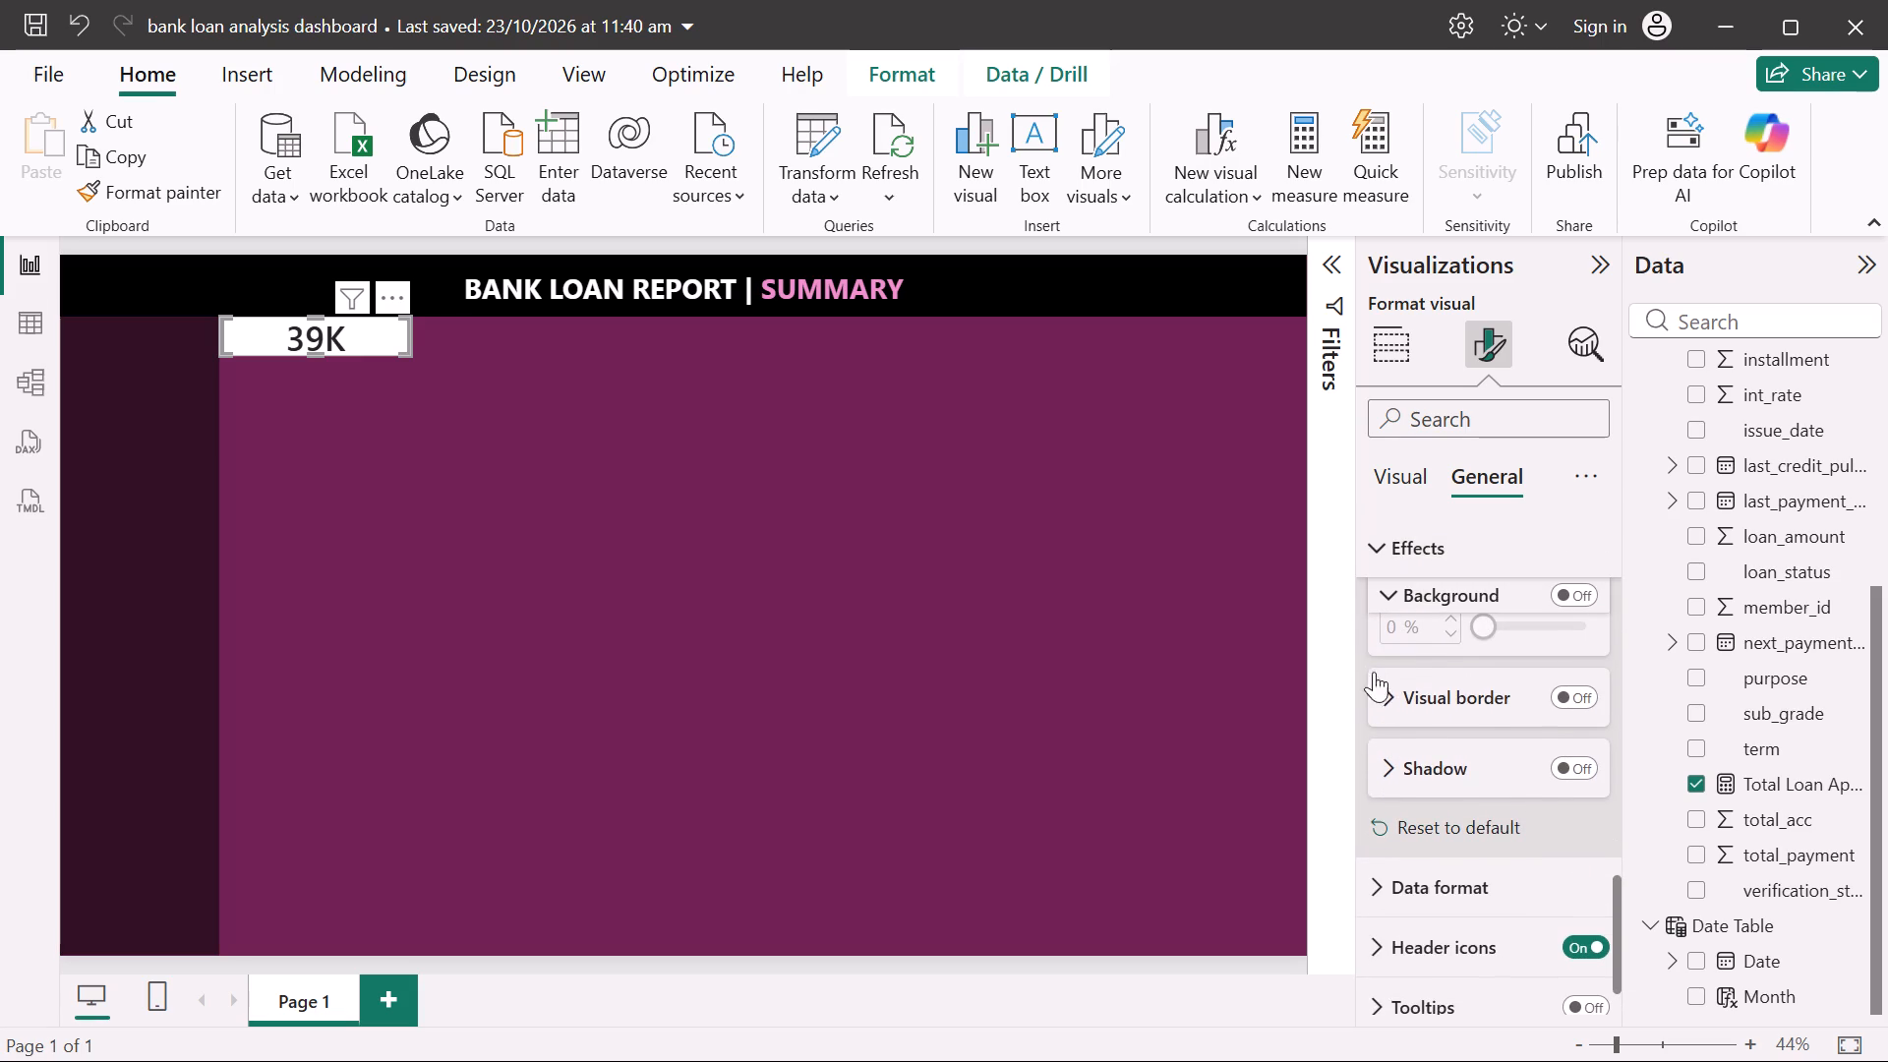
left_click(1391, 691)
left_click(1391, 691)
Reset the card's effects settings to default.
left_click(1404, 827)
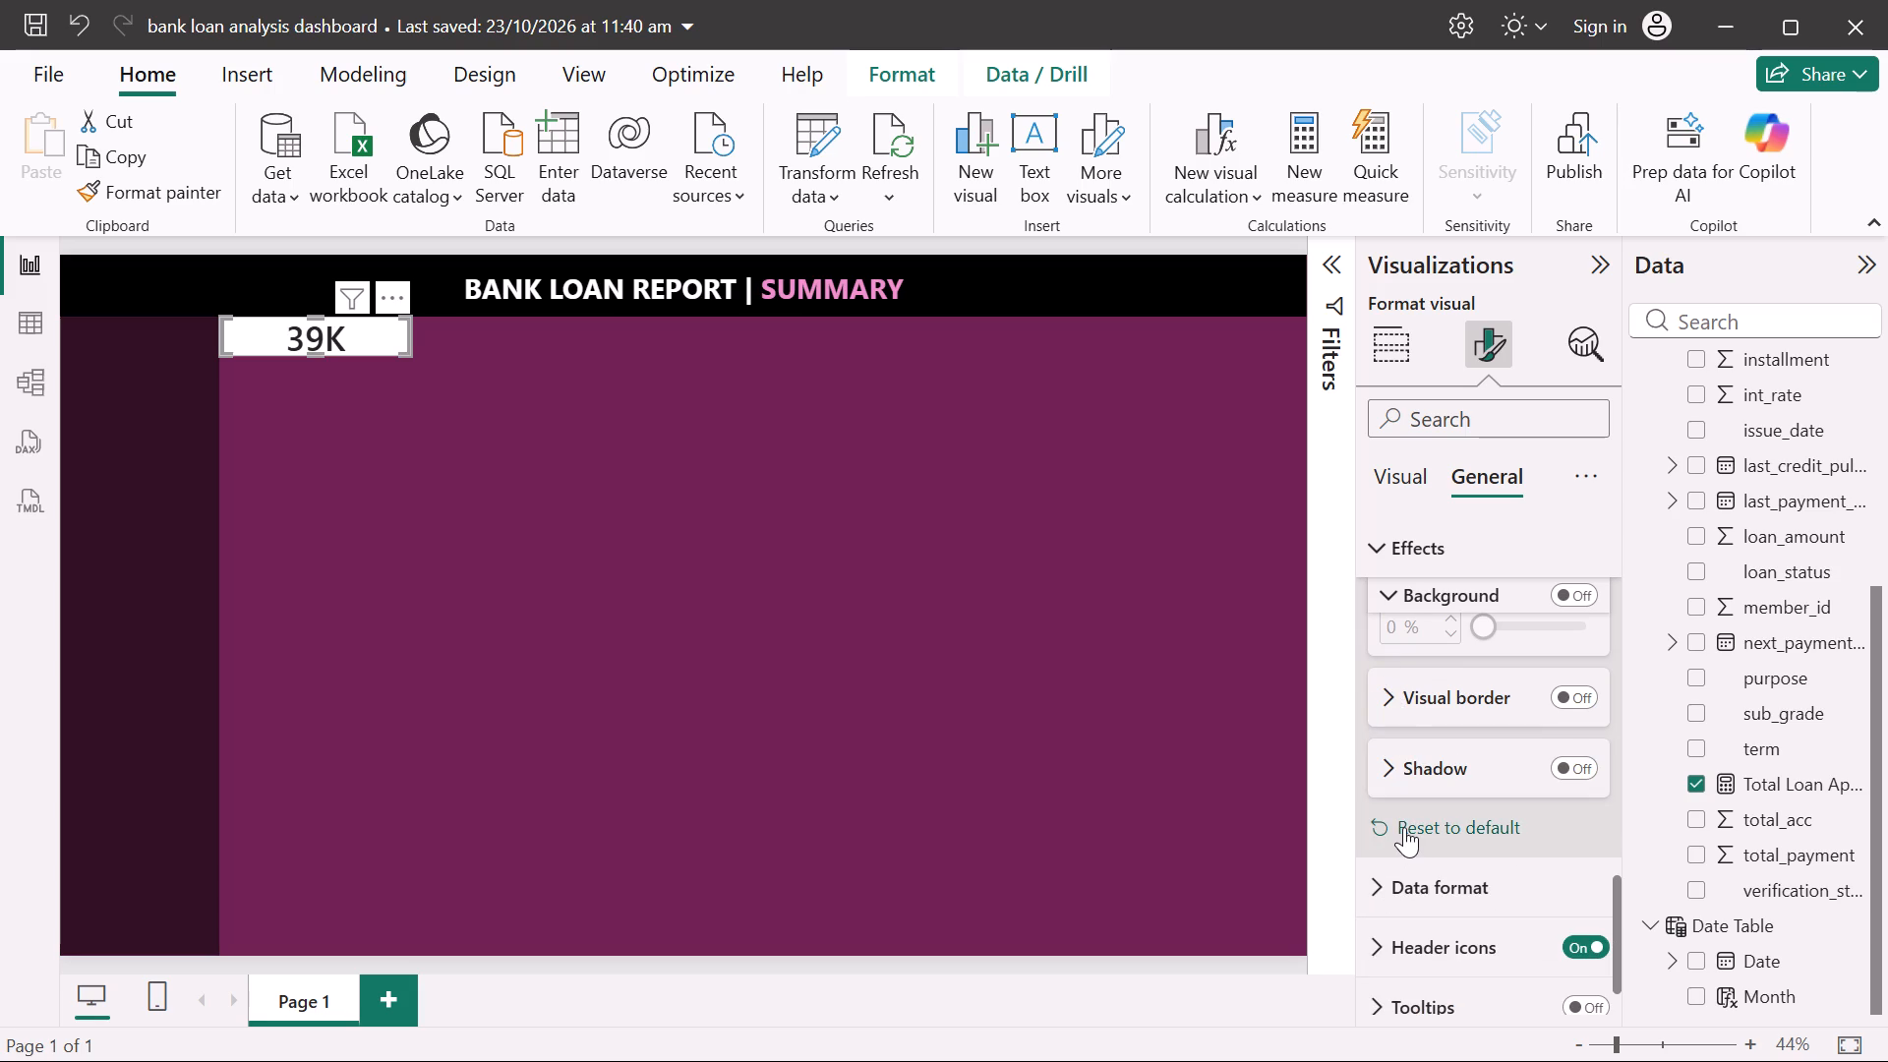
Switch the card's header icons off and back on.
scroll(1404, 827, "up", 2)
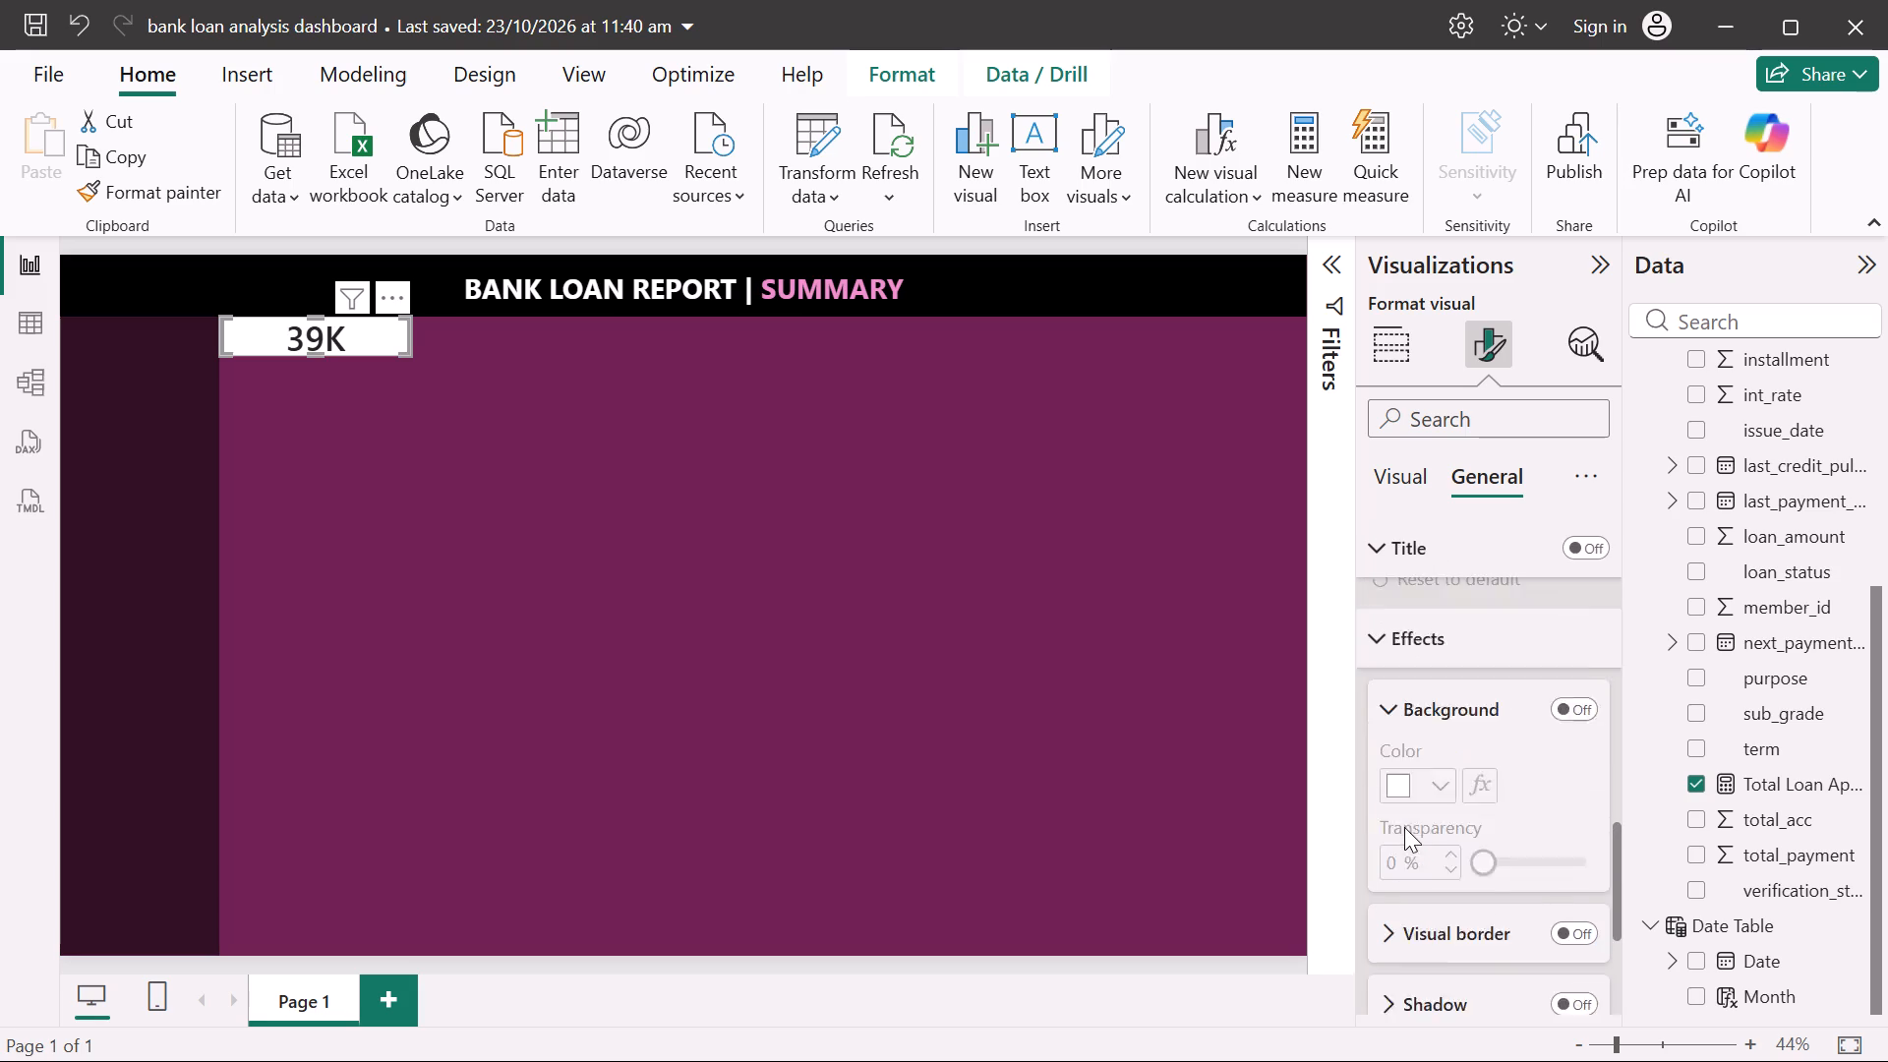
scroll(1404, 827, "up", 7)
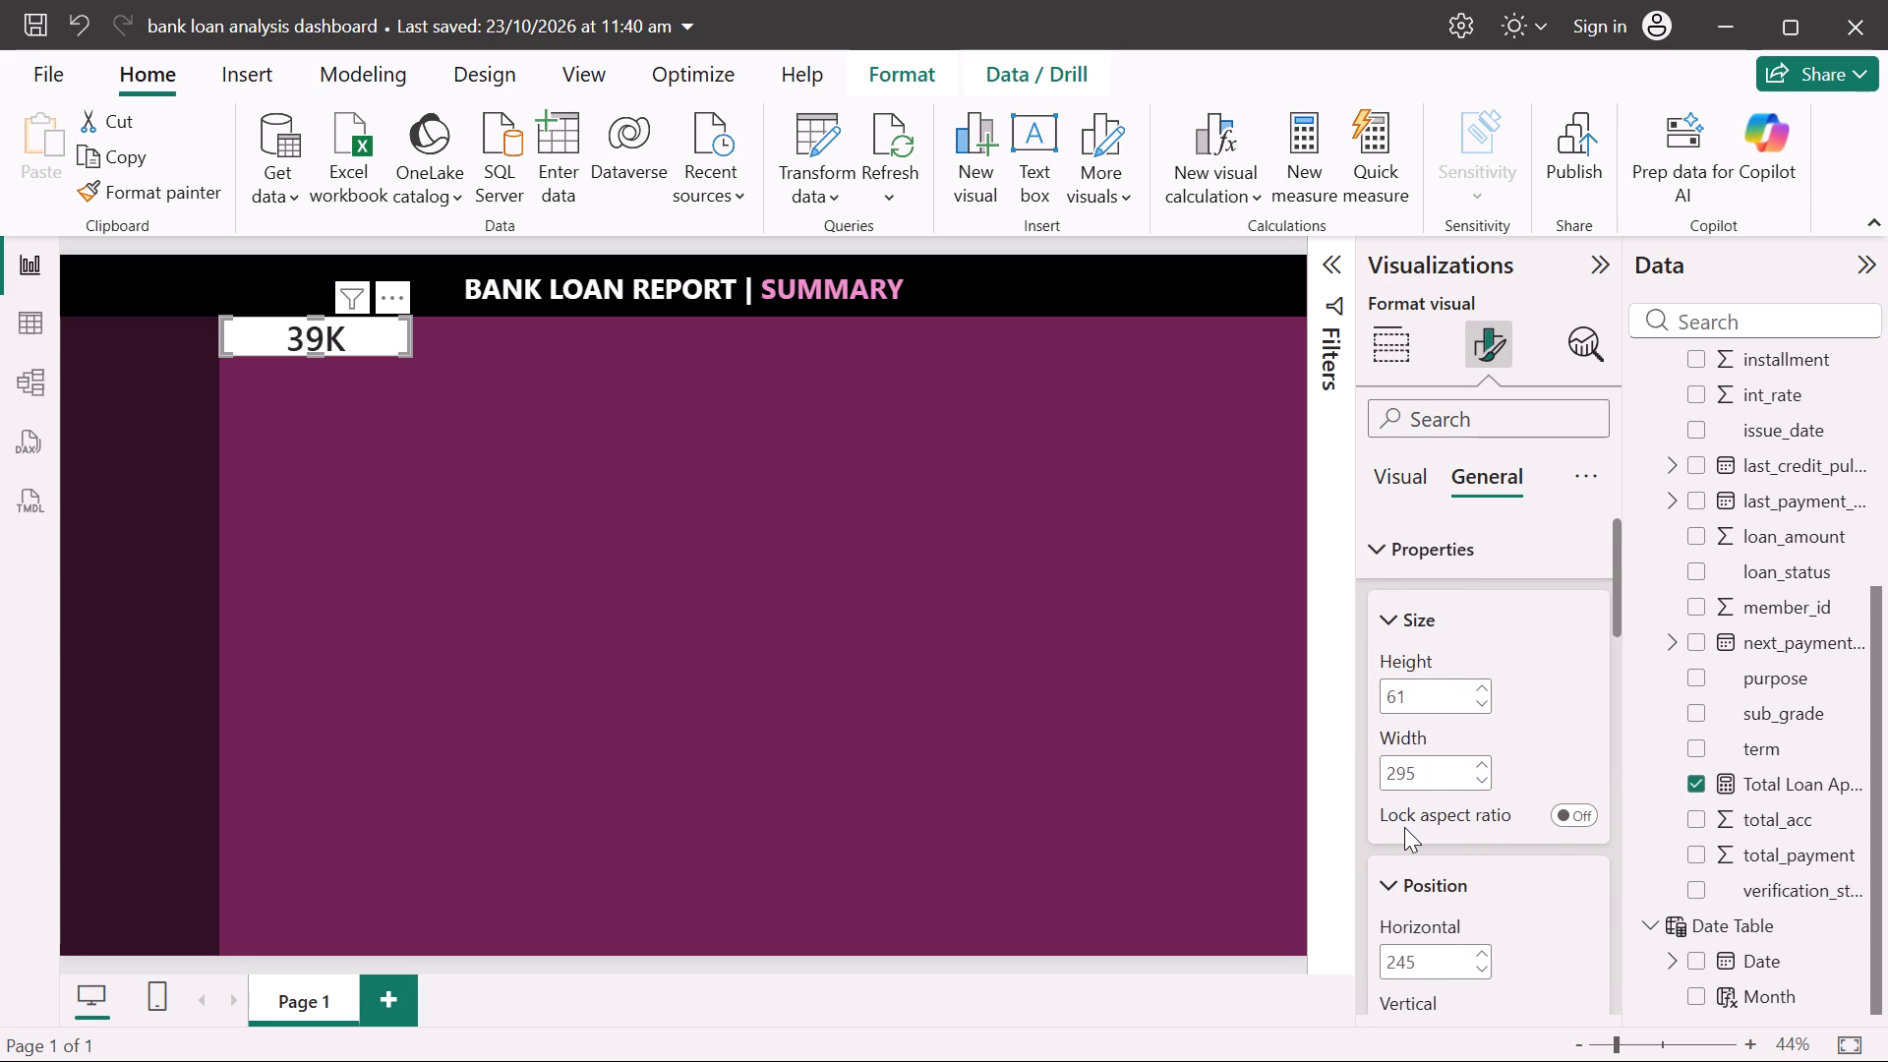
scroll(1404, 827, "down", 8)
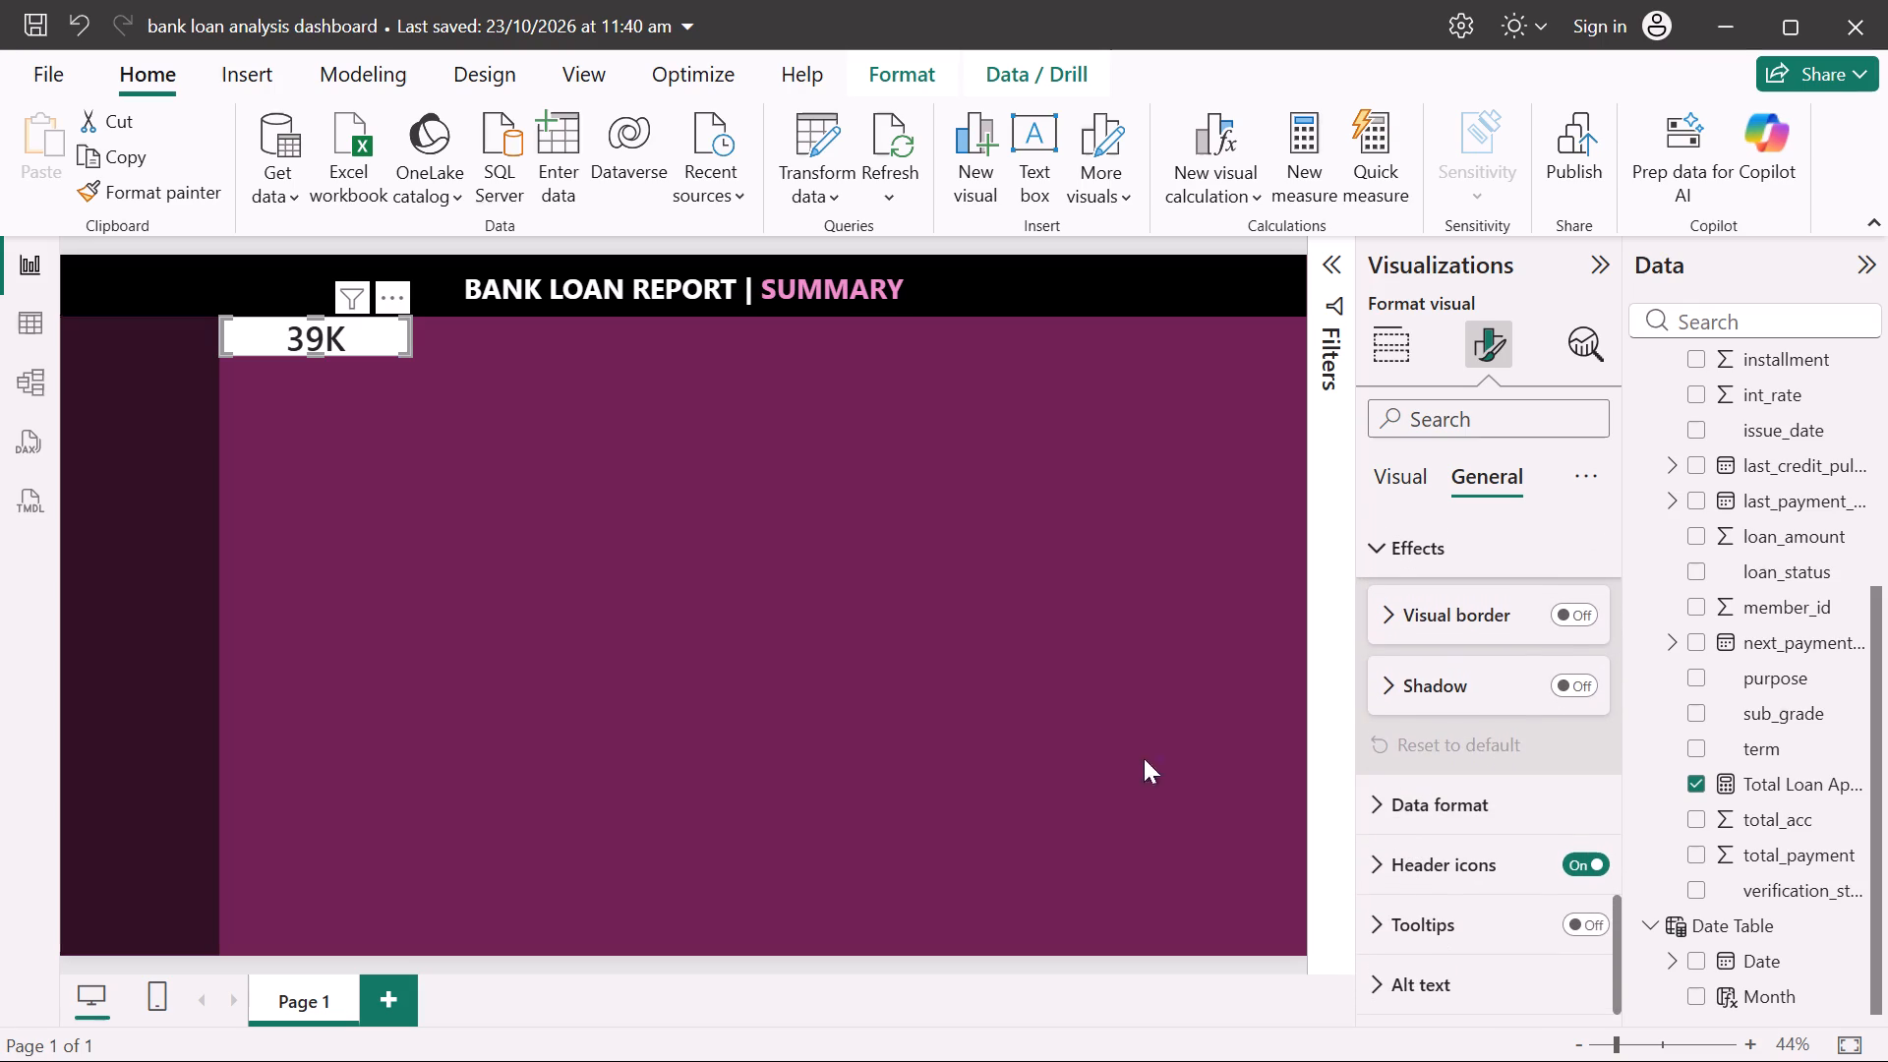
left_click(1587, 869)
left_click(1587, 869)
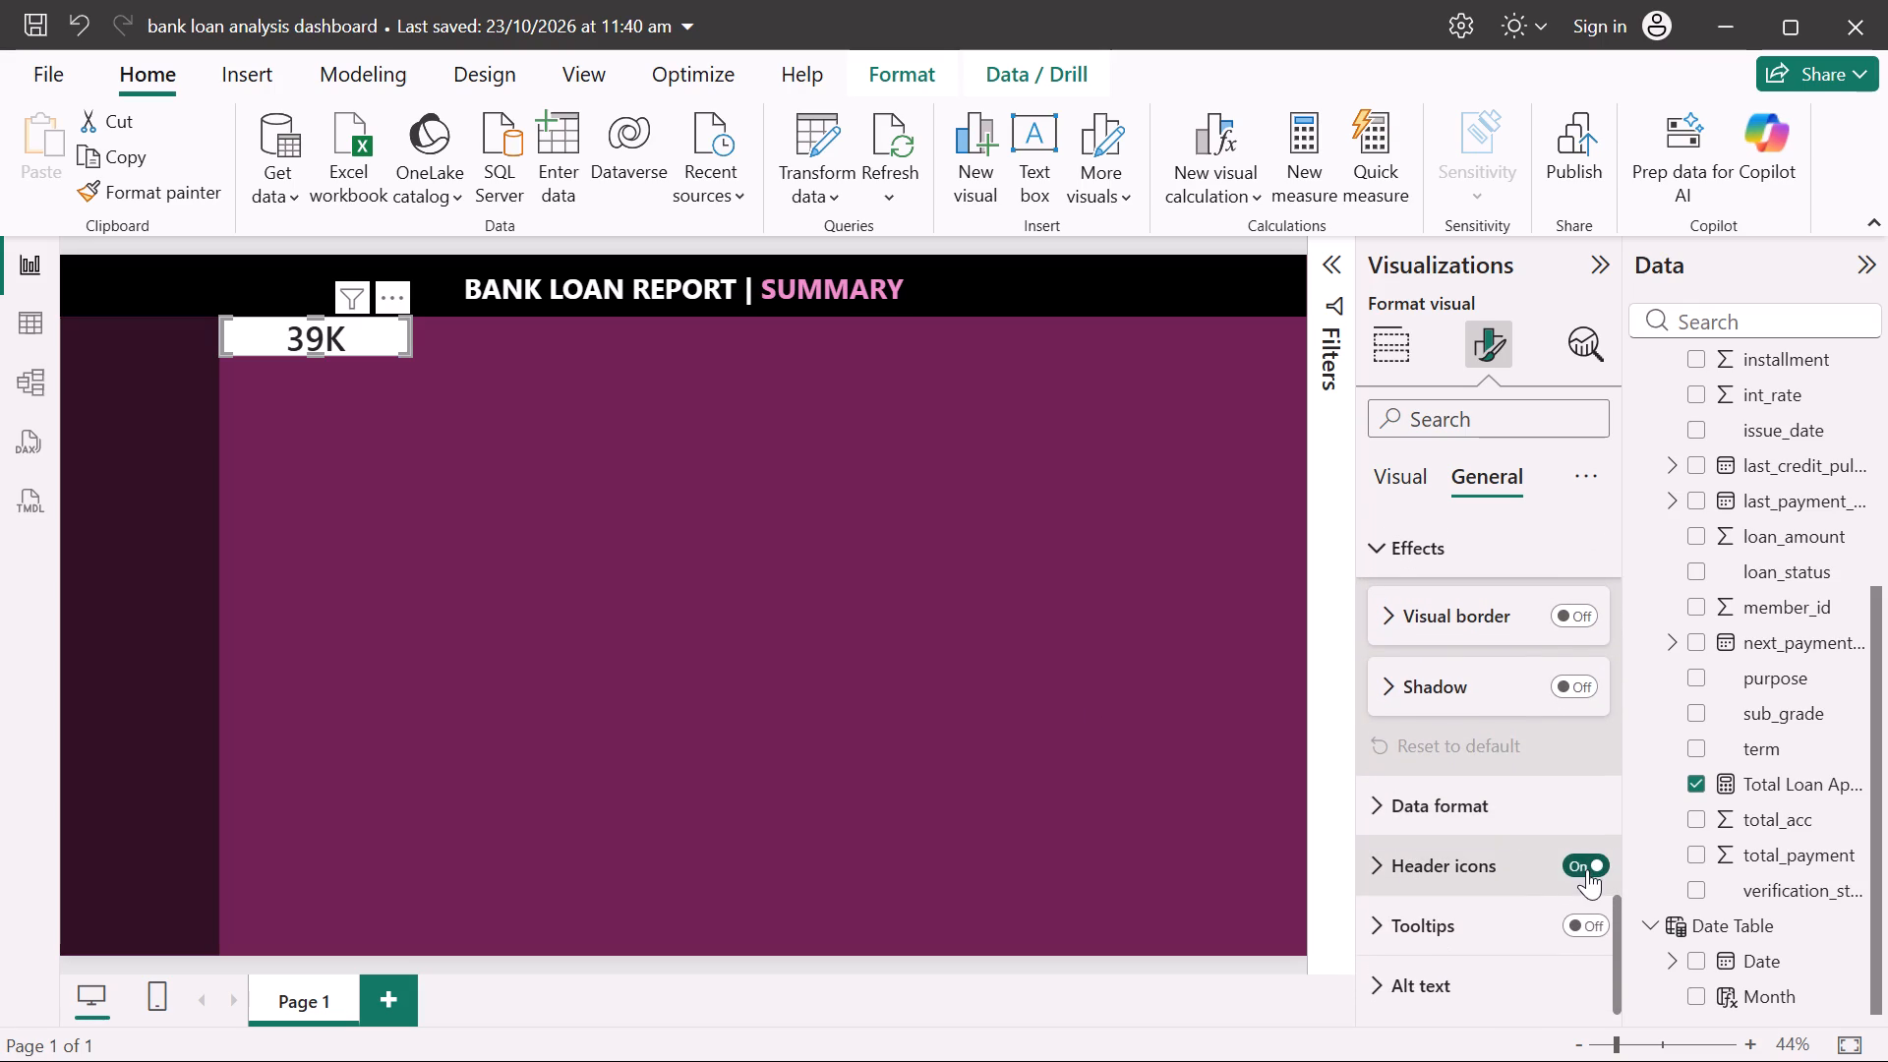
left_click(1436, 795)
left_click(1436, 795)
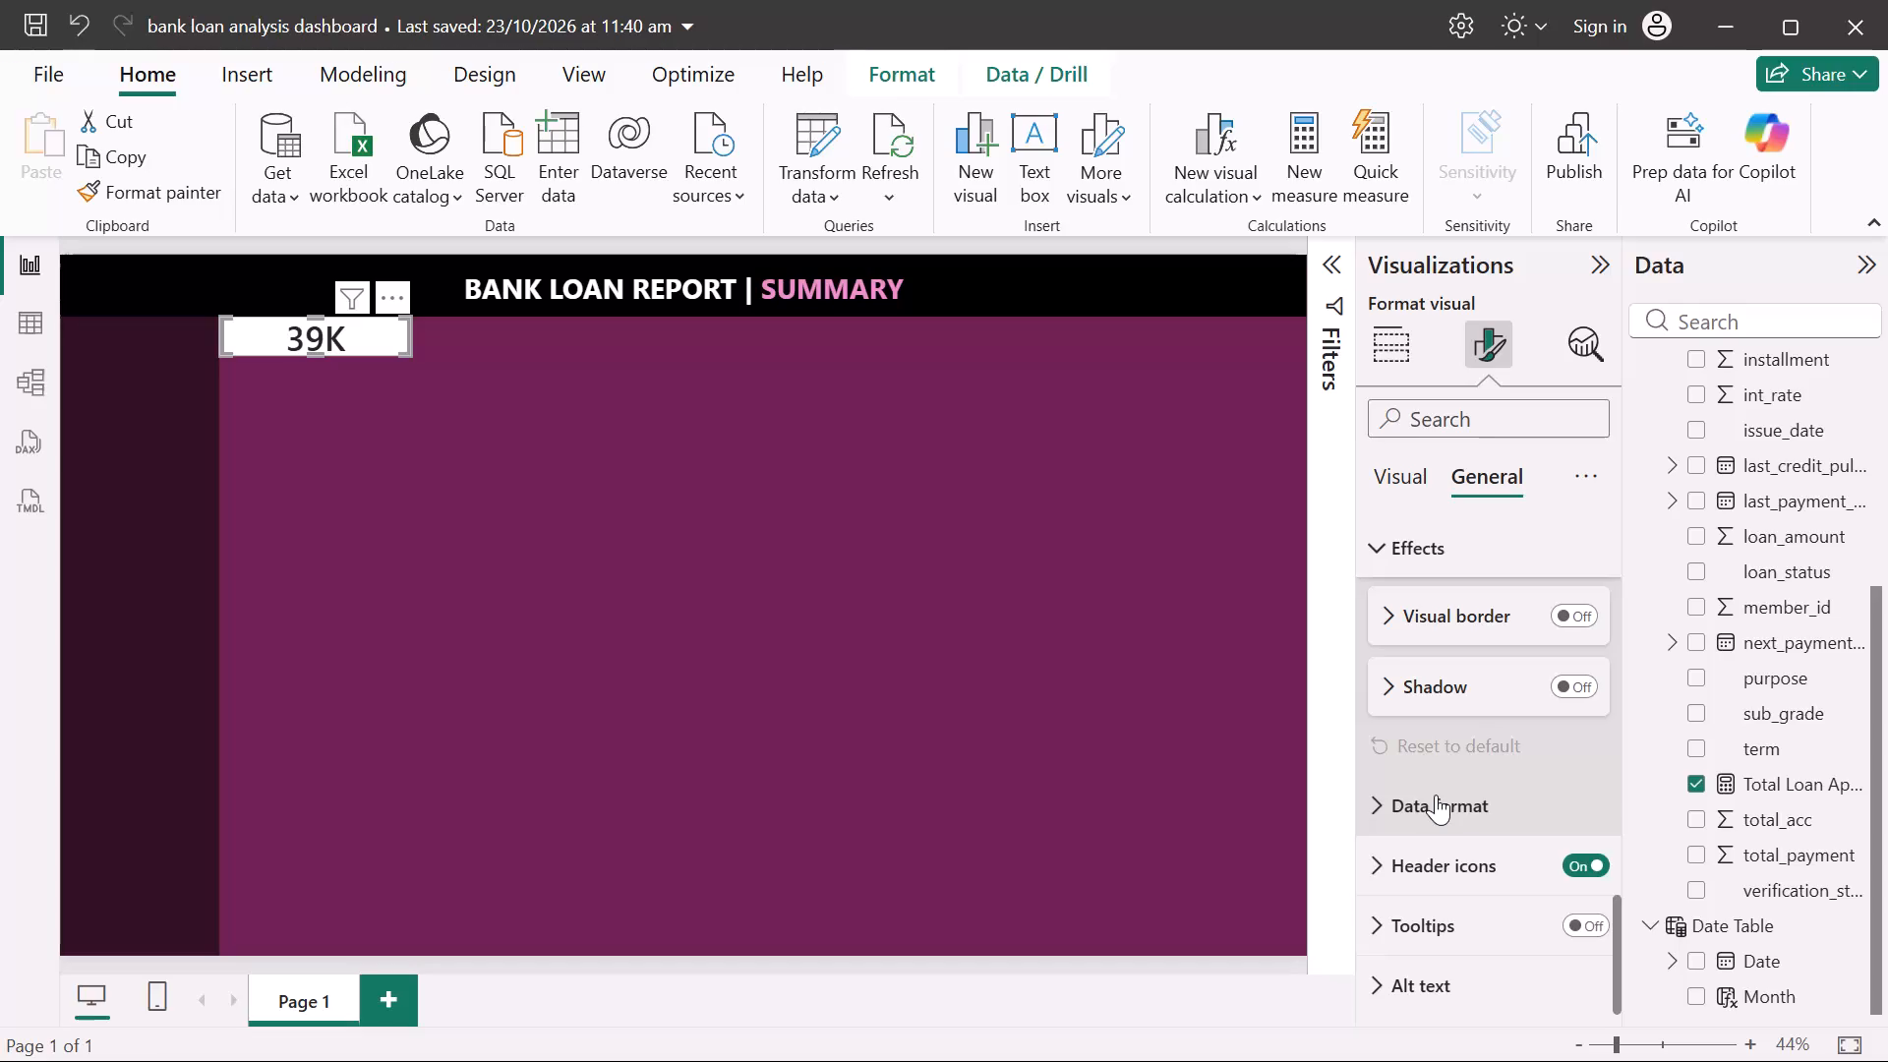
Switch on the card's background effect and raise its transparency to the maximum.
scroll(1436, 795, "up", 3)
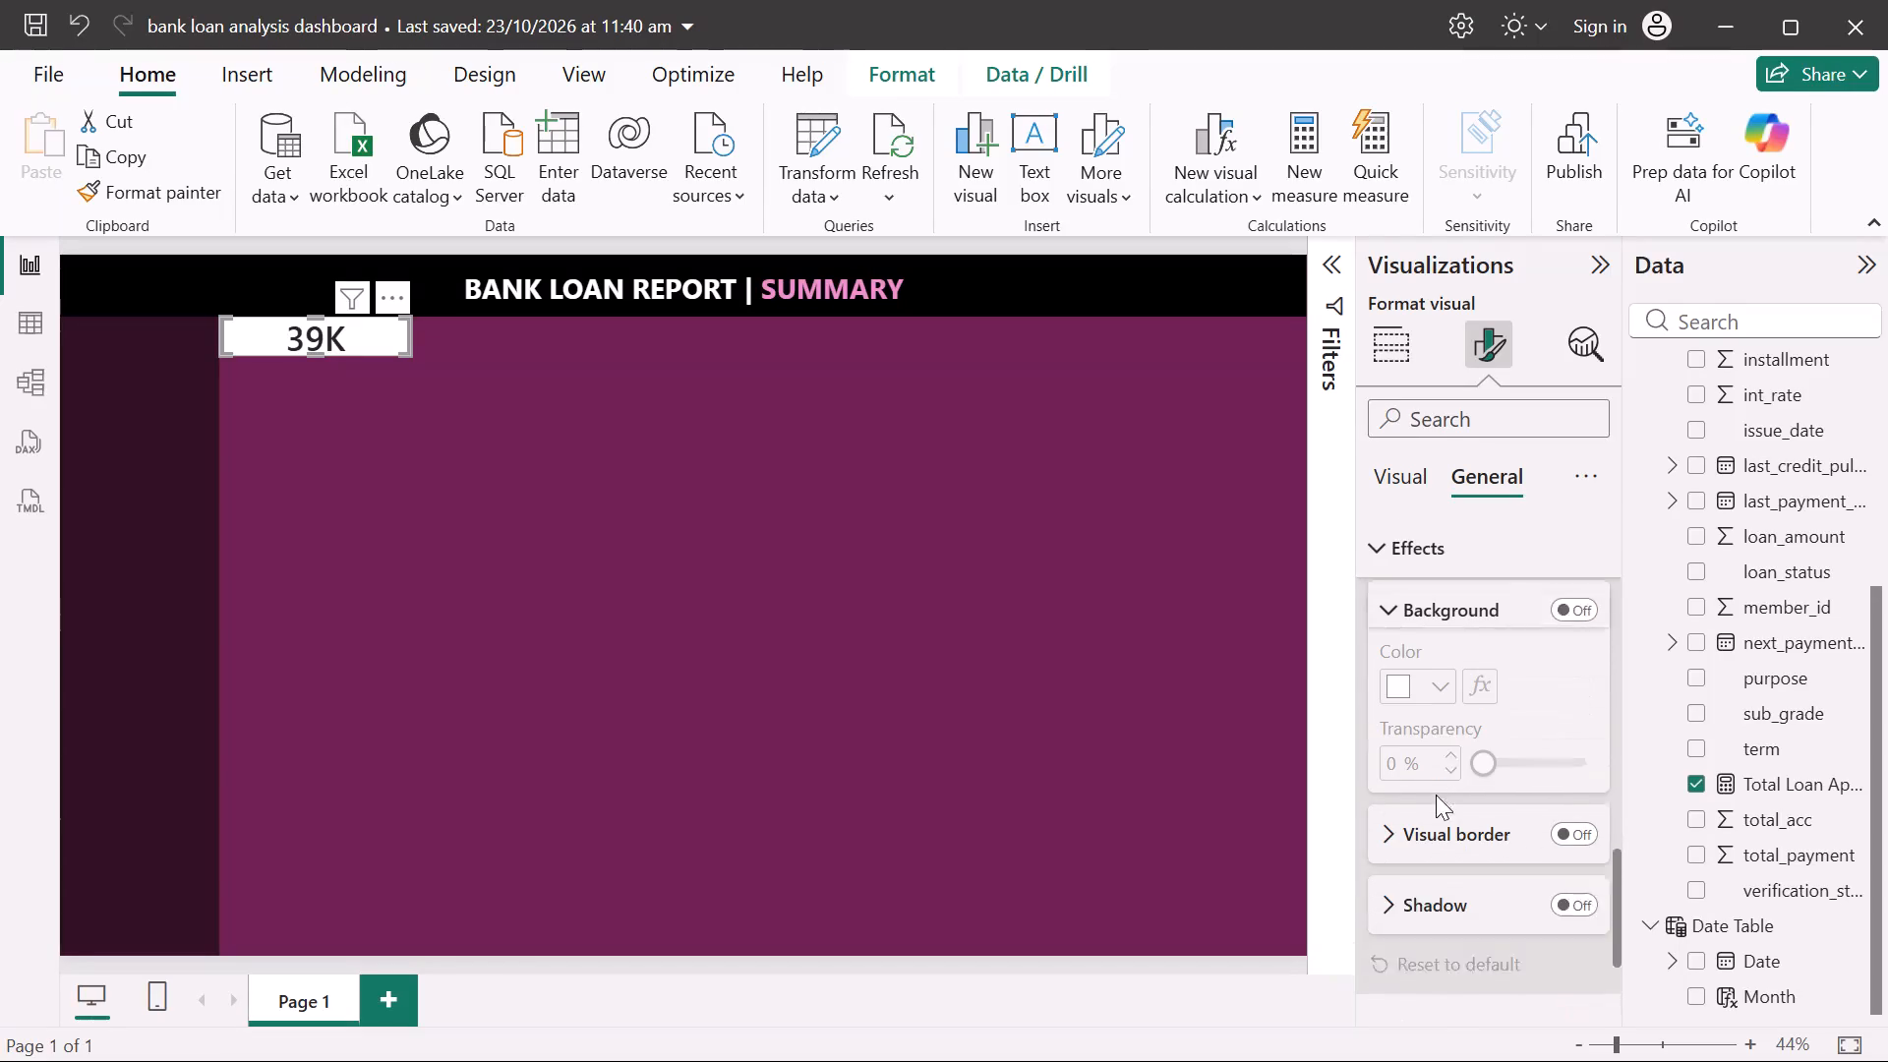
scroll(1436, 795, "up", 1)
left_click(1404, 773)
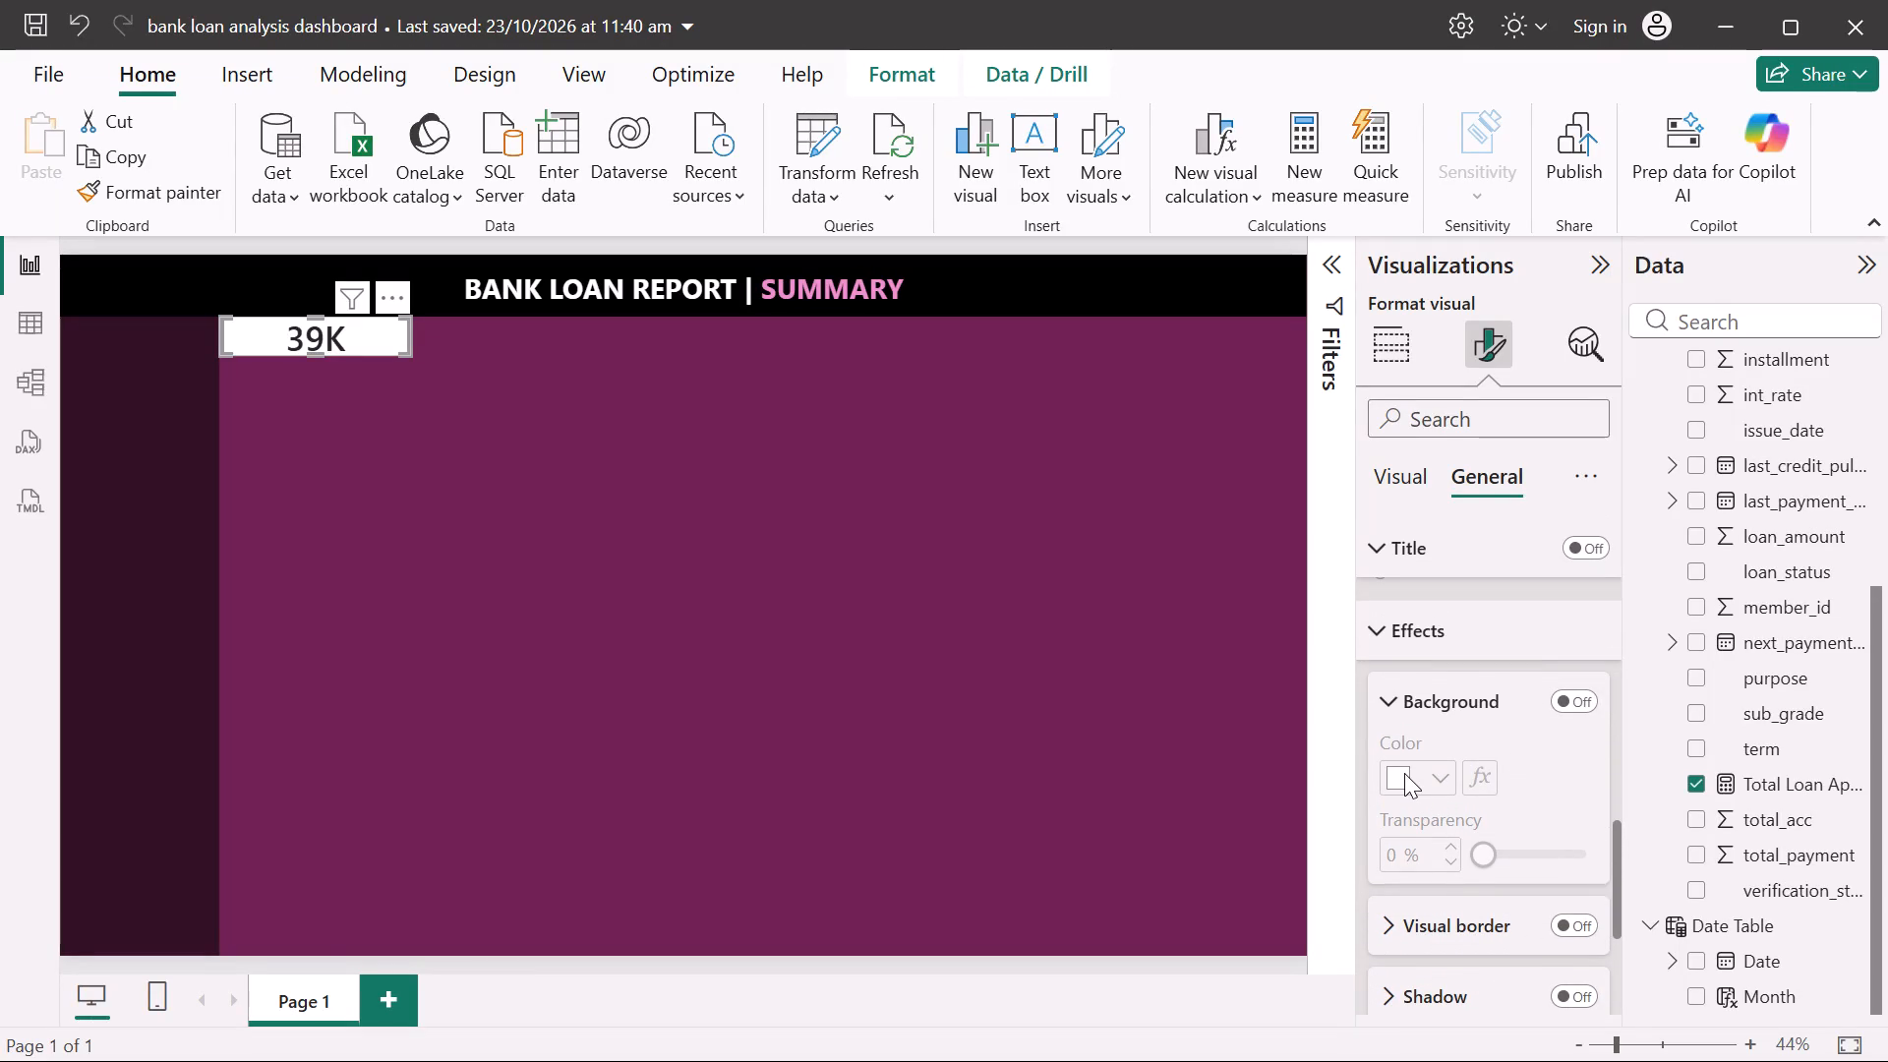
left_click(1435, 775)
left_click(1568, 688)
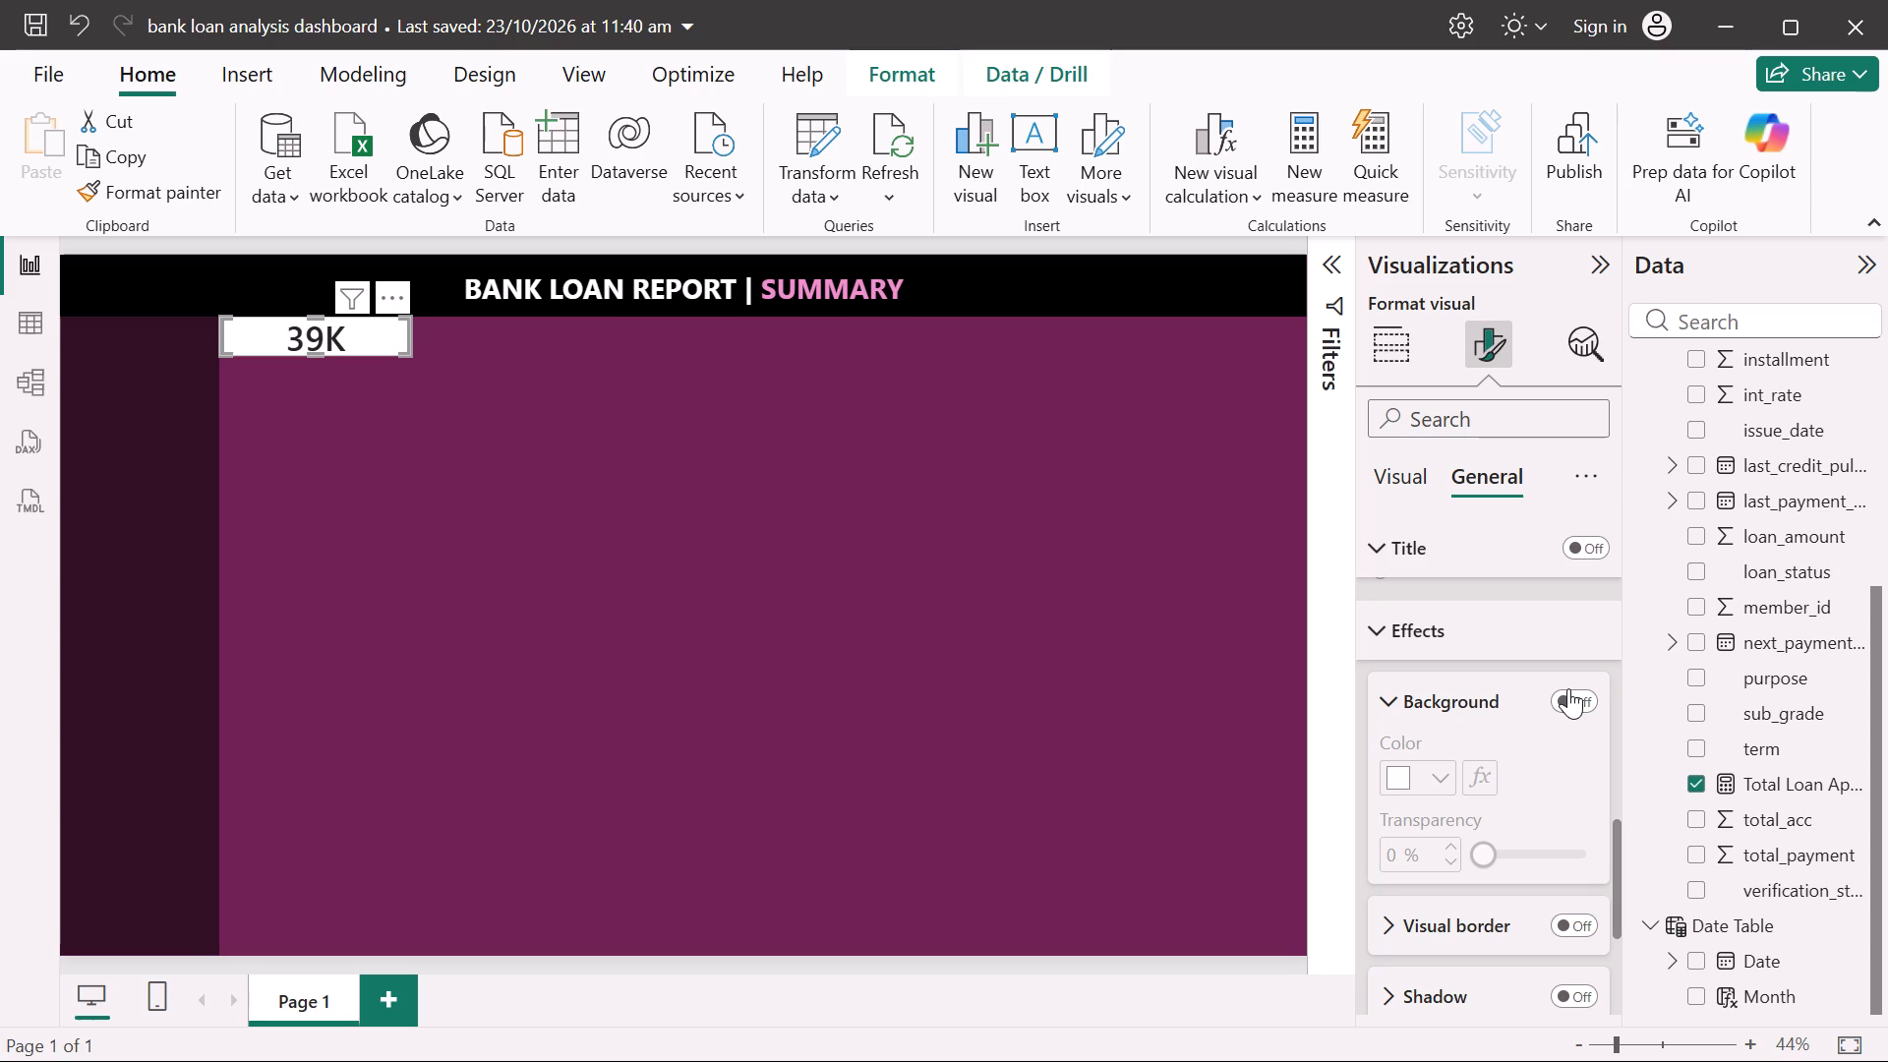
left_click(1559, 701)
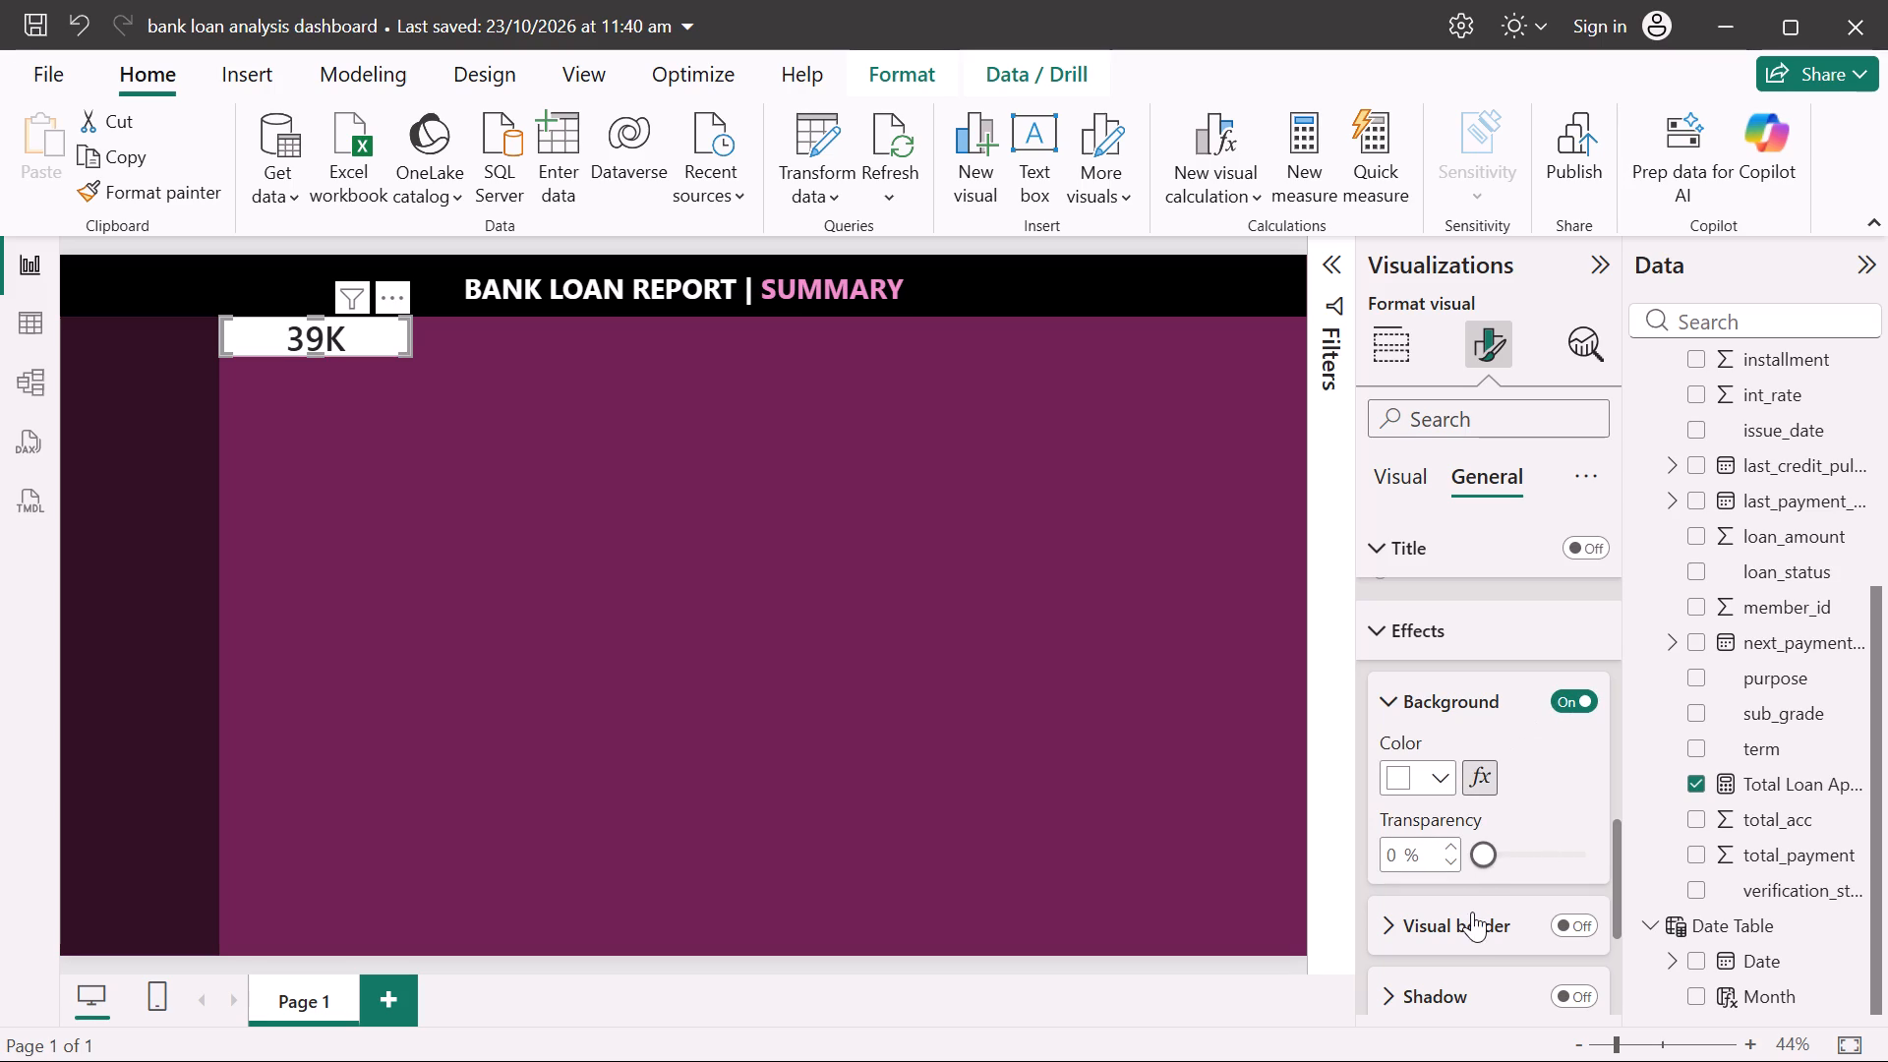
left_click_drag(1482, 853, 1643, 888)
left_click(1216, 733)
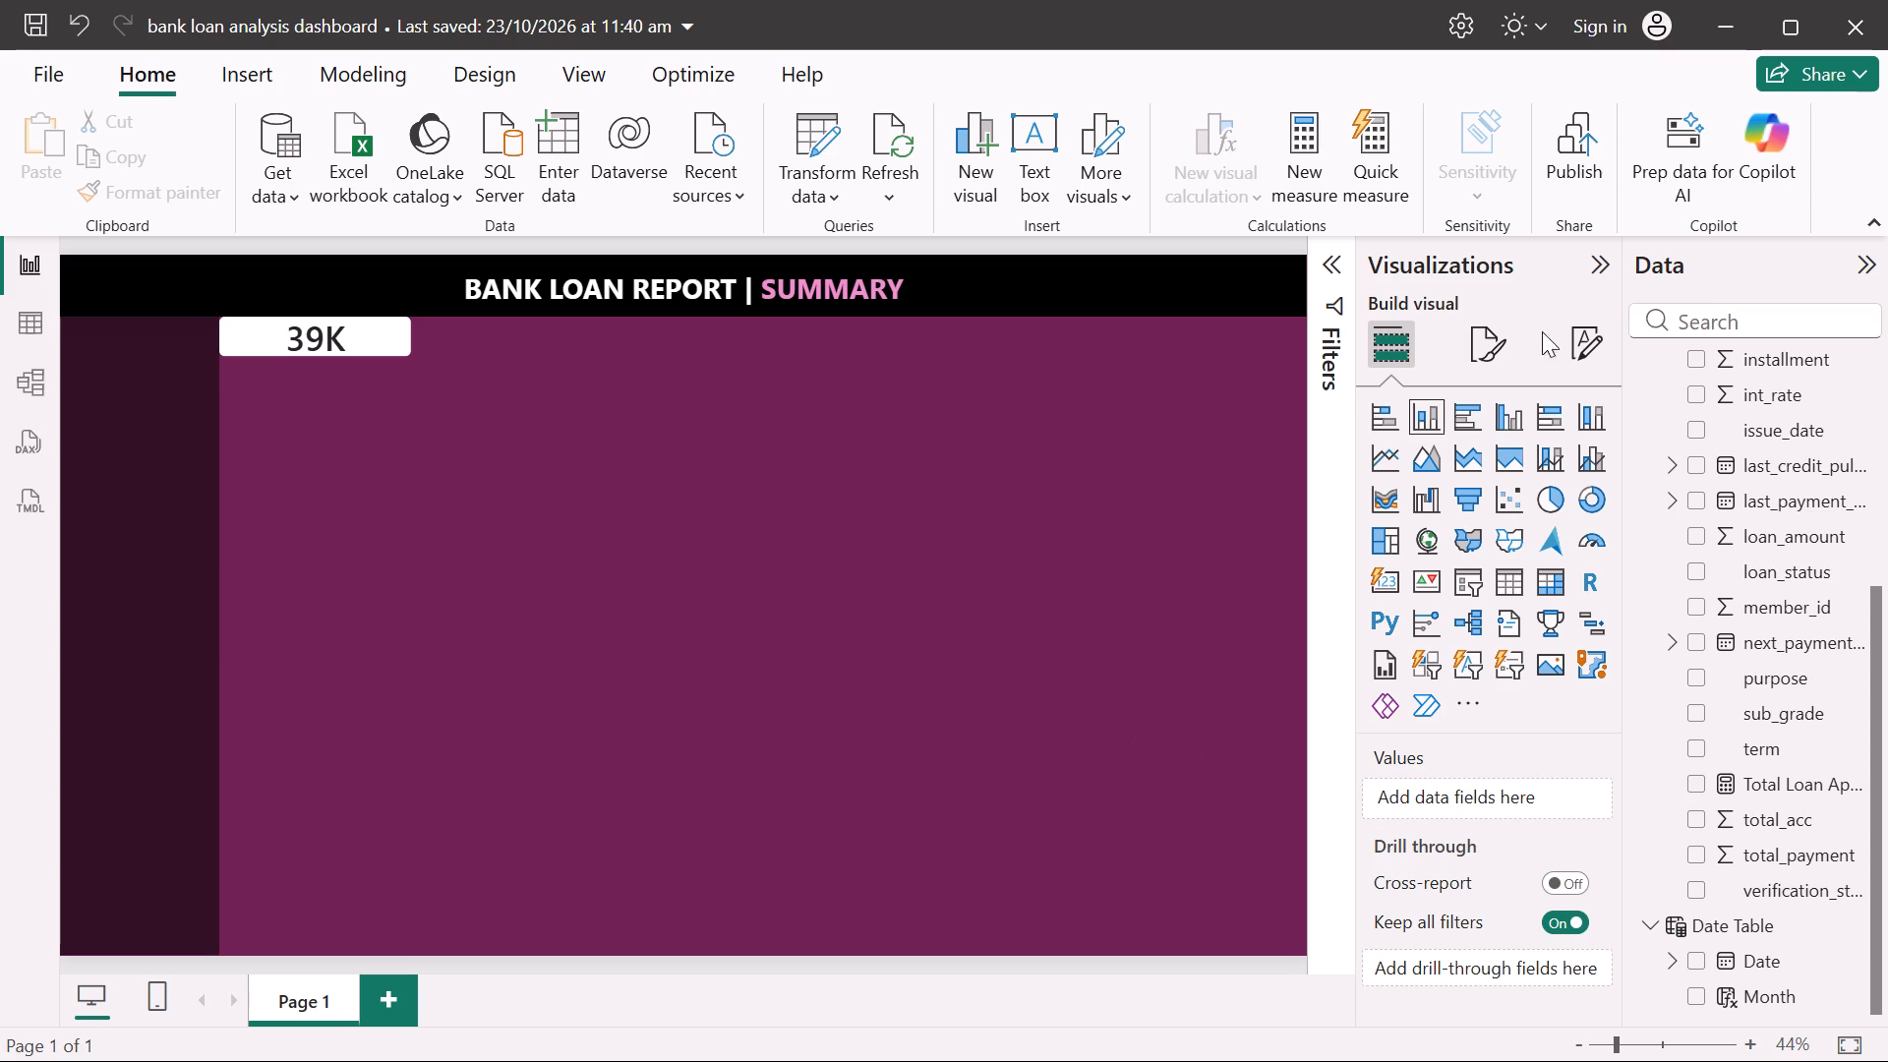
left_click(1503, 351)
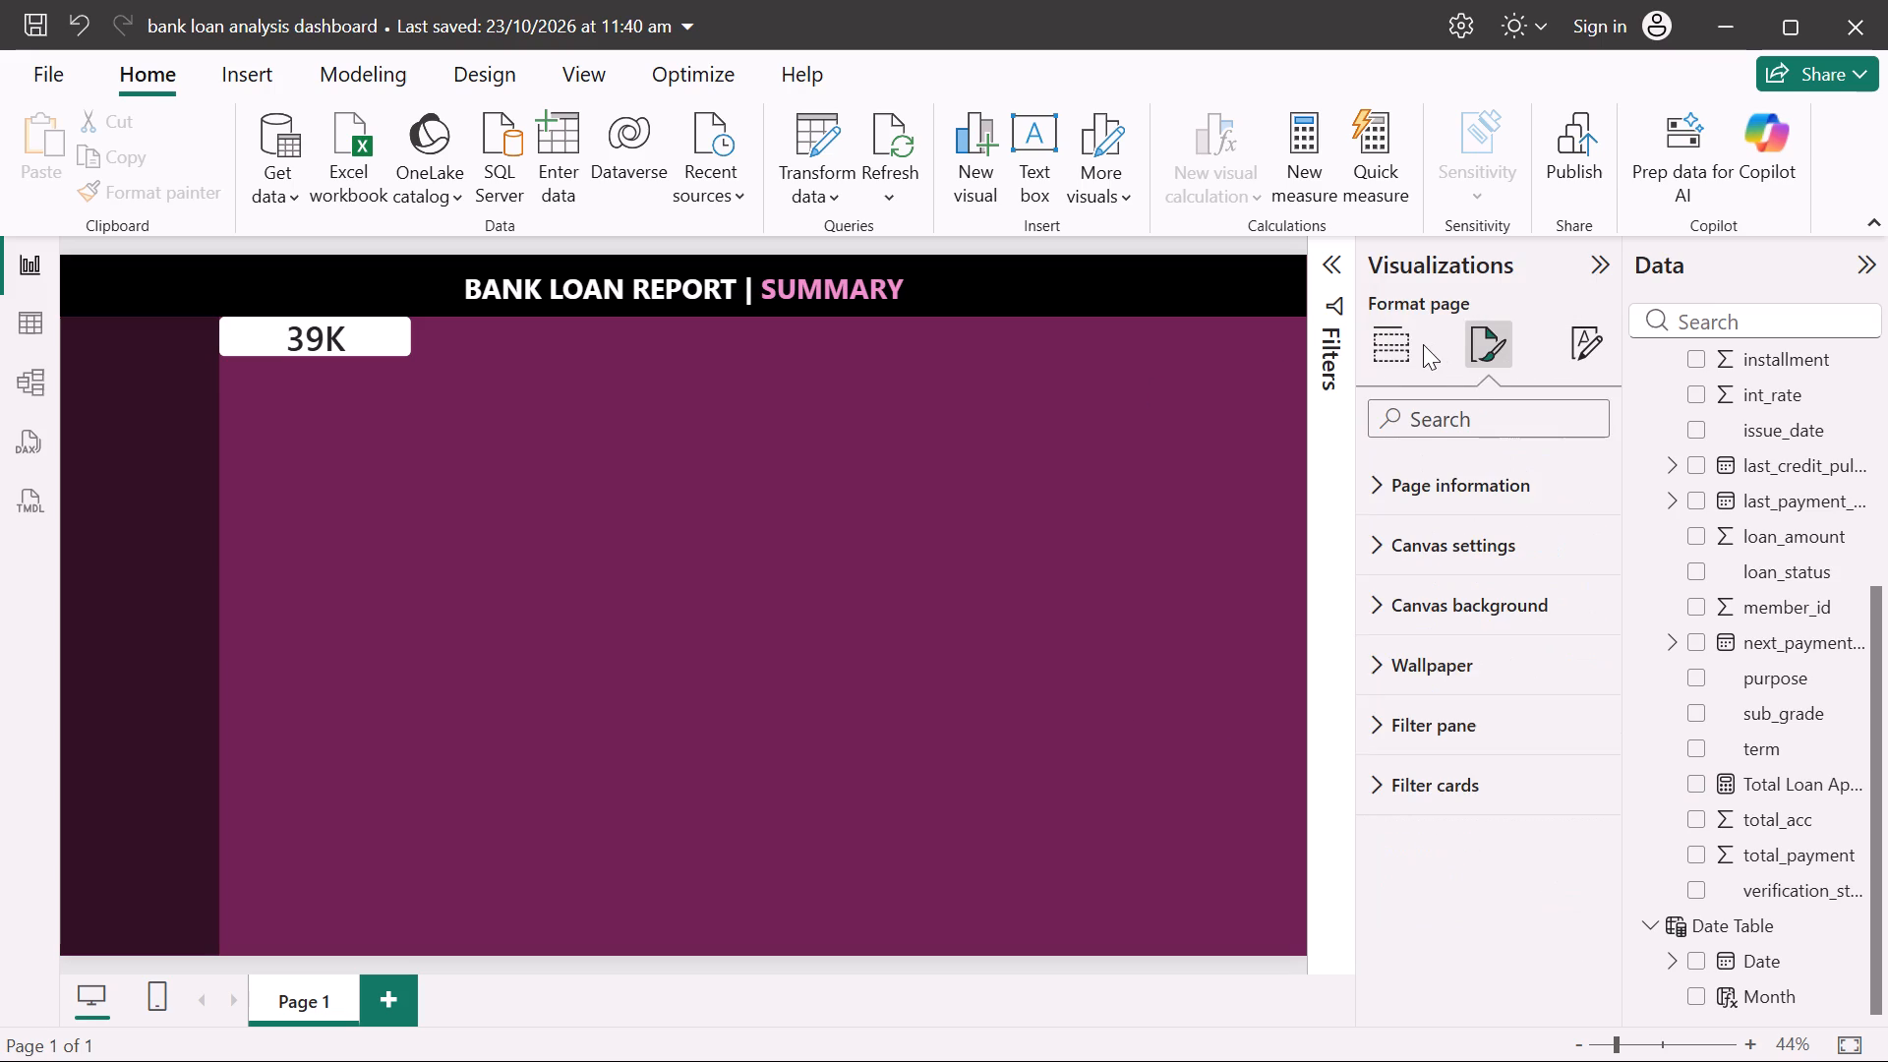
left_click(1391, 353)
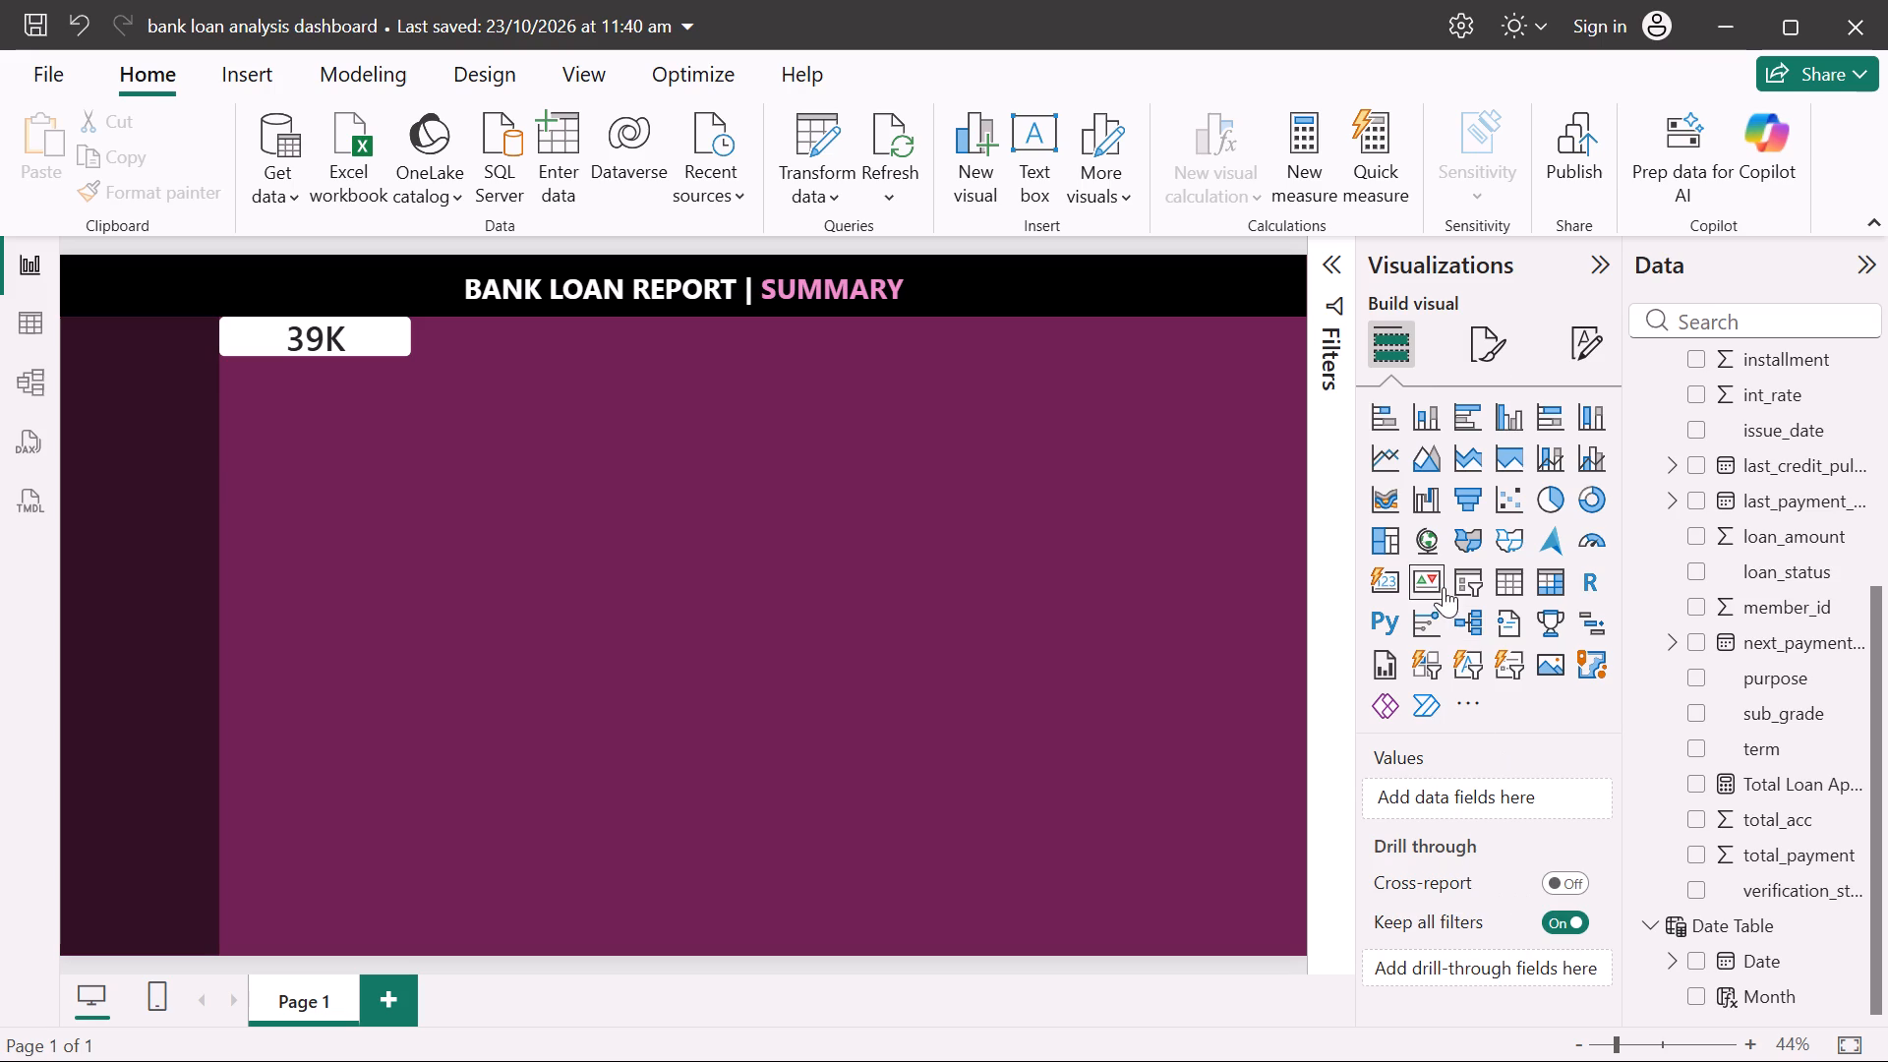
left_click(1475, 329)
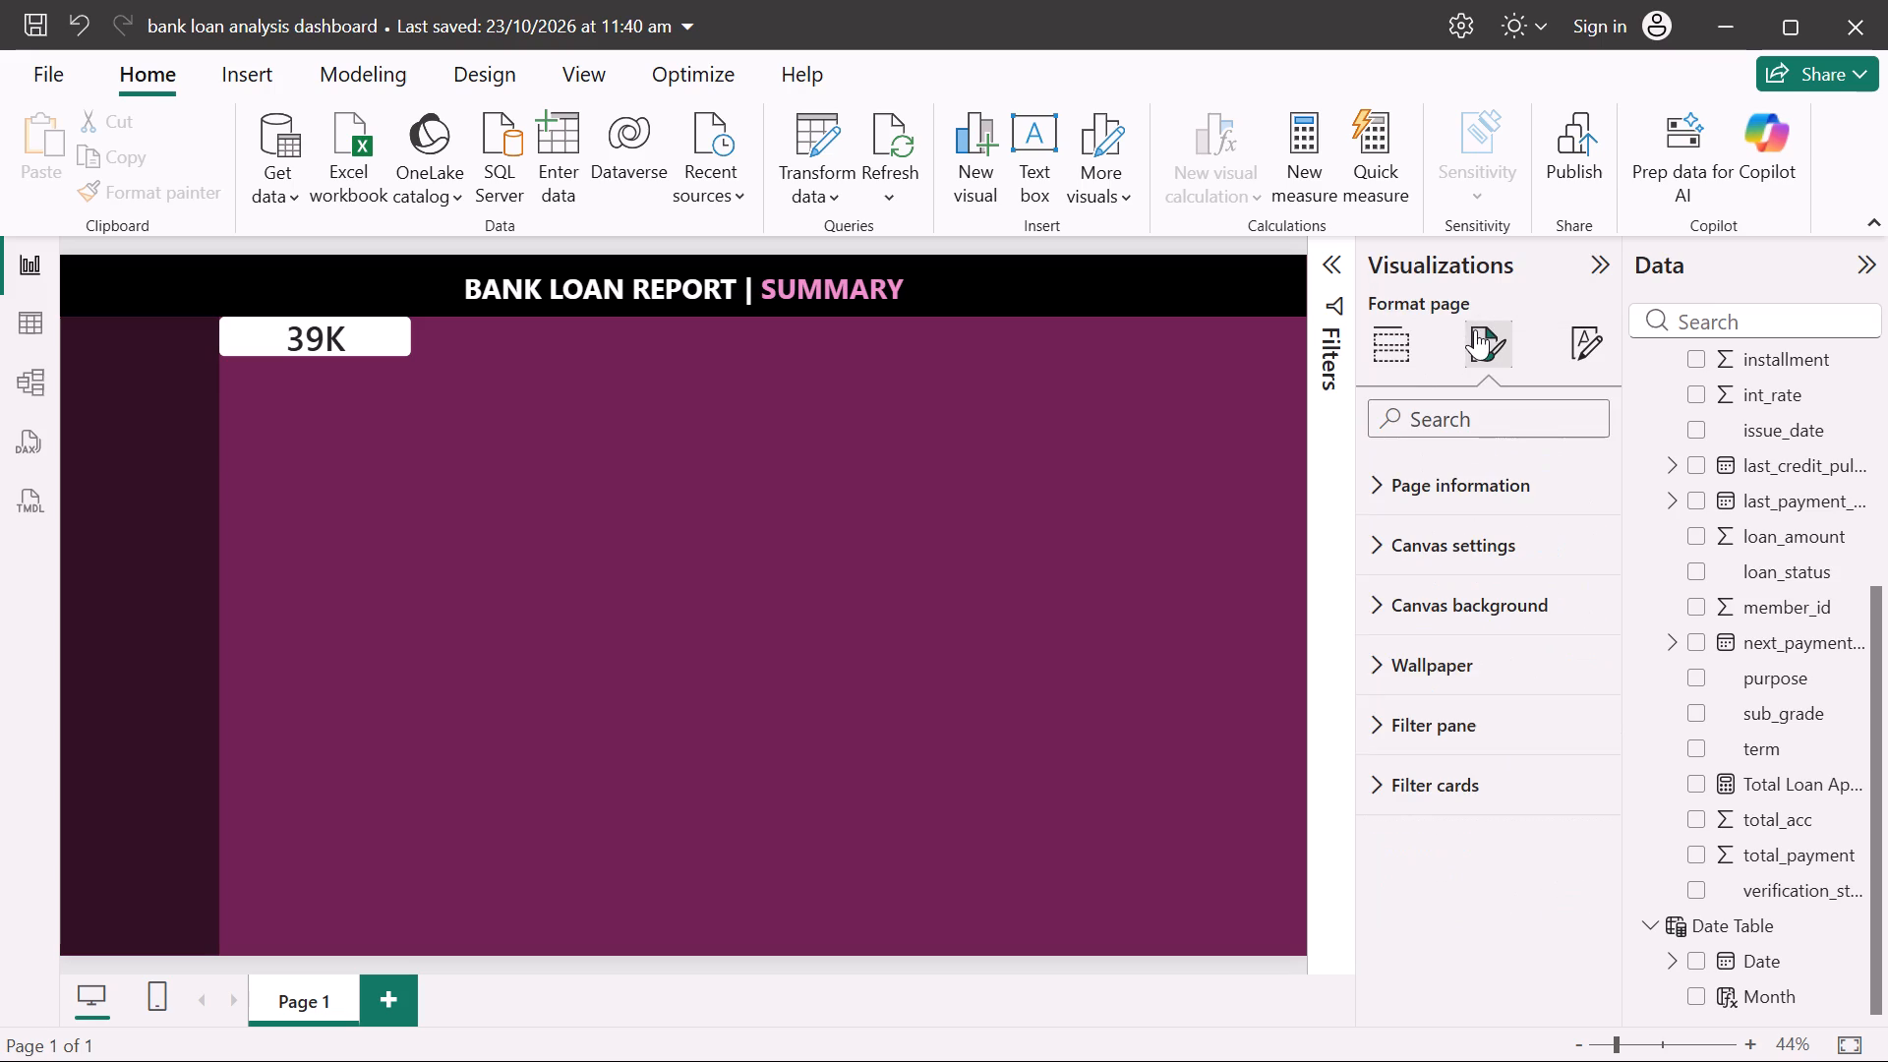
Reselect the Total Loan Applications card and switch on its callout background with 100% transparency.
left_click(386, 346)
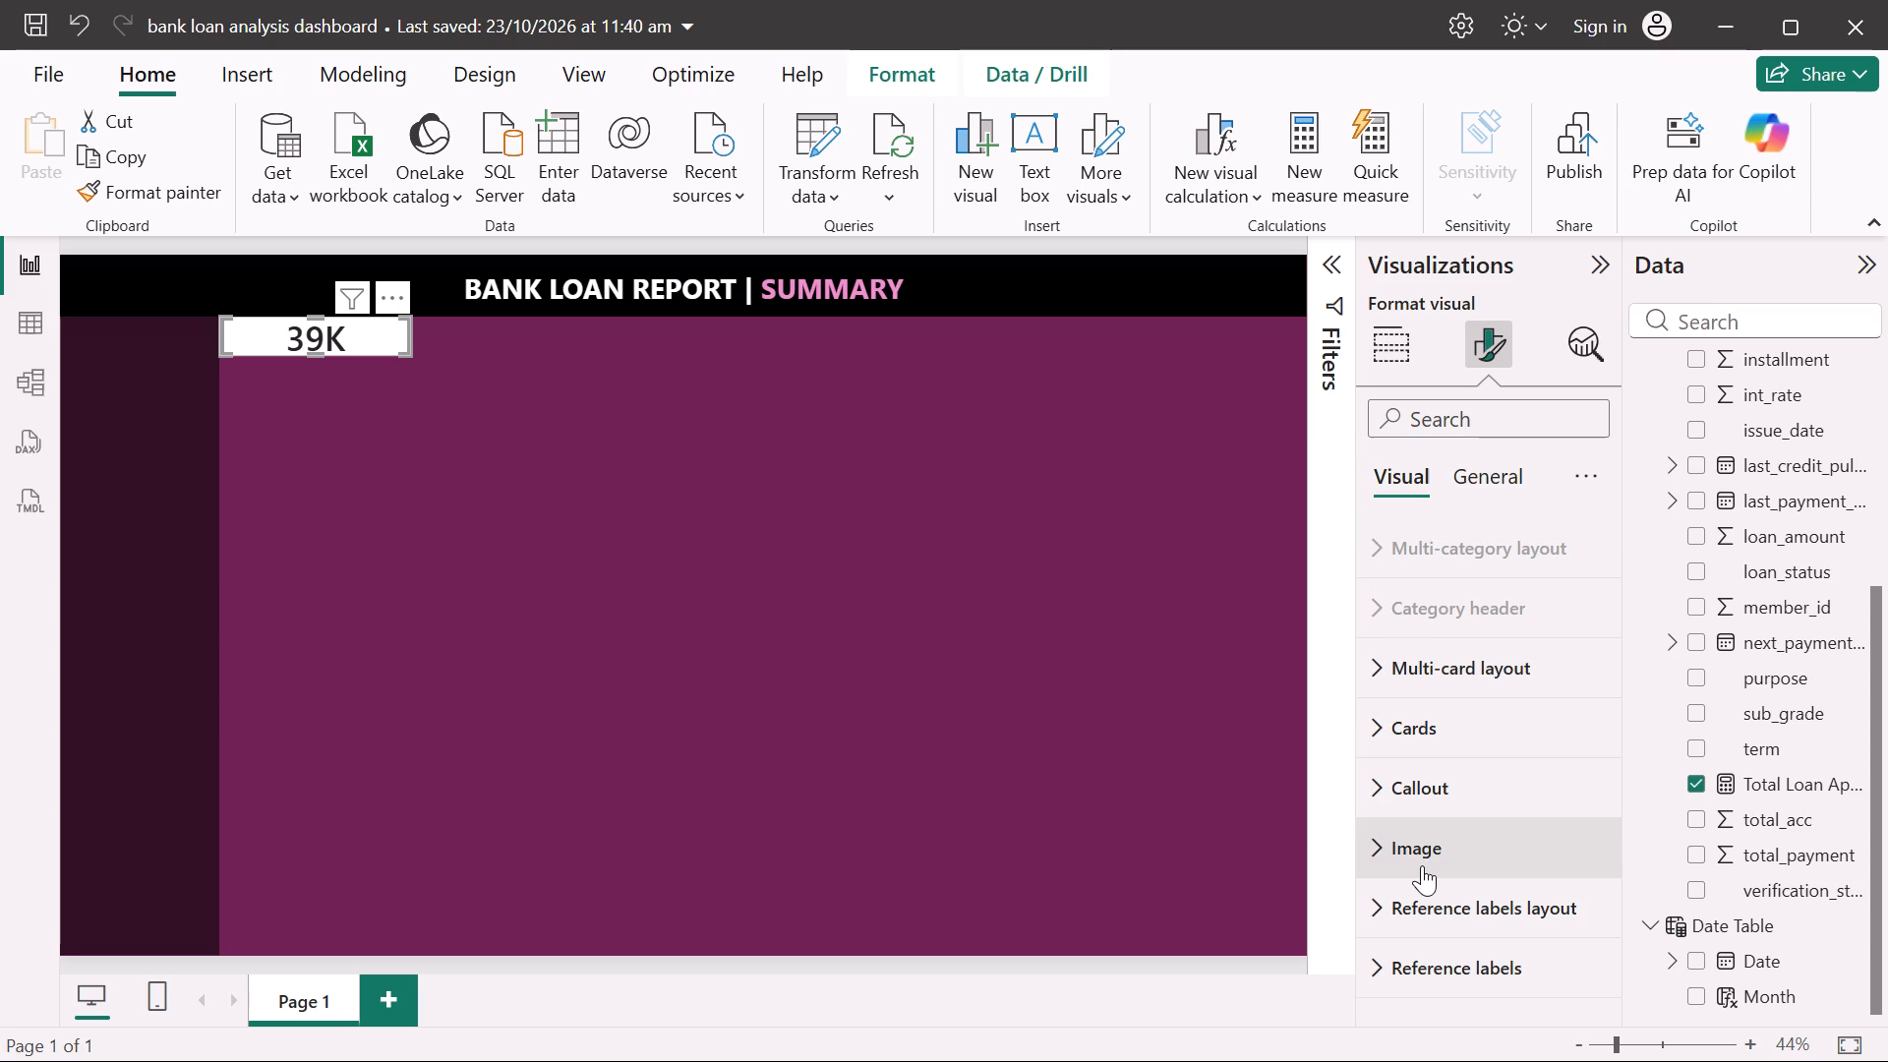
scroll(1422, 865, "down", 1)
left_click(1389, 780)
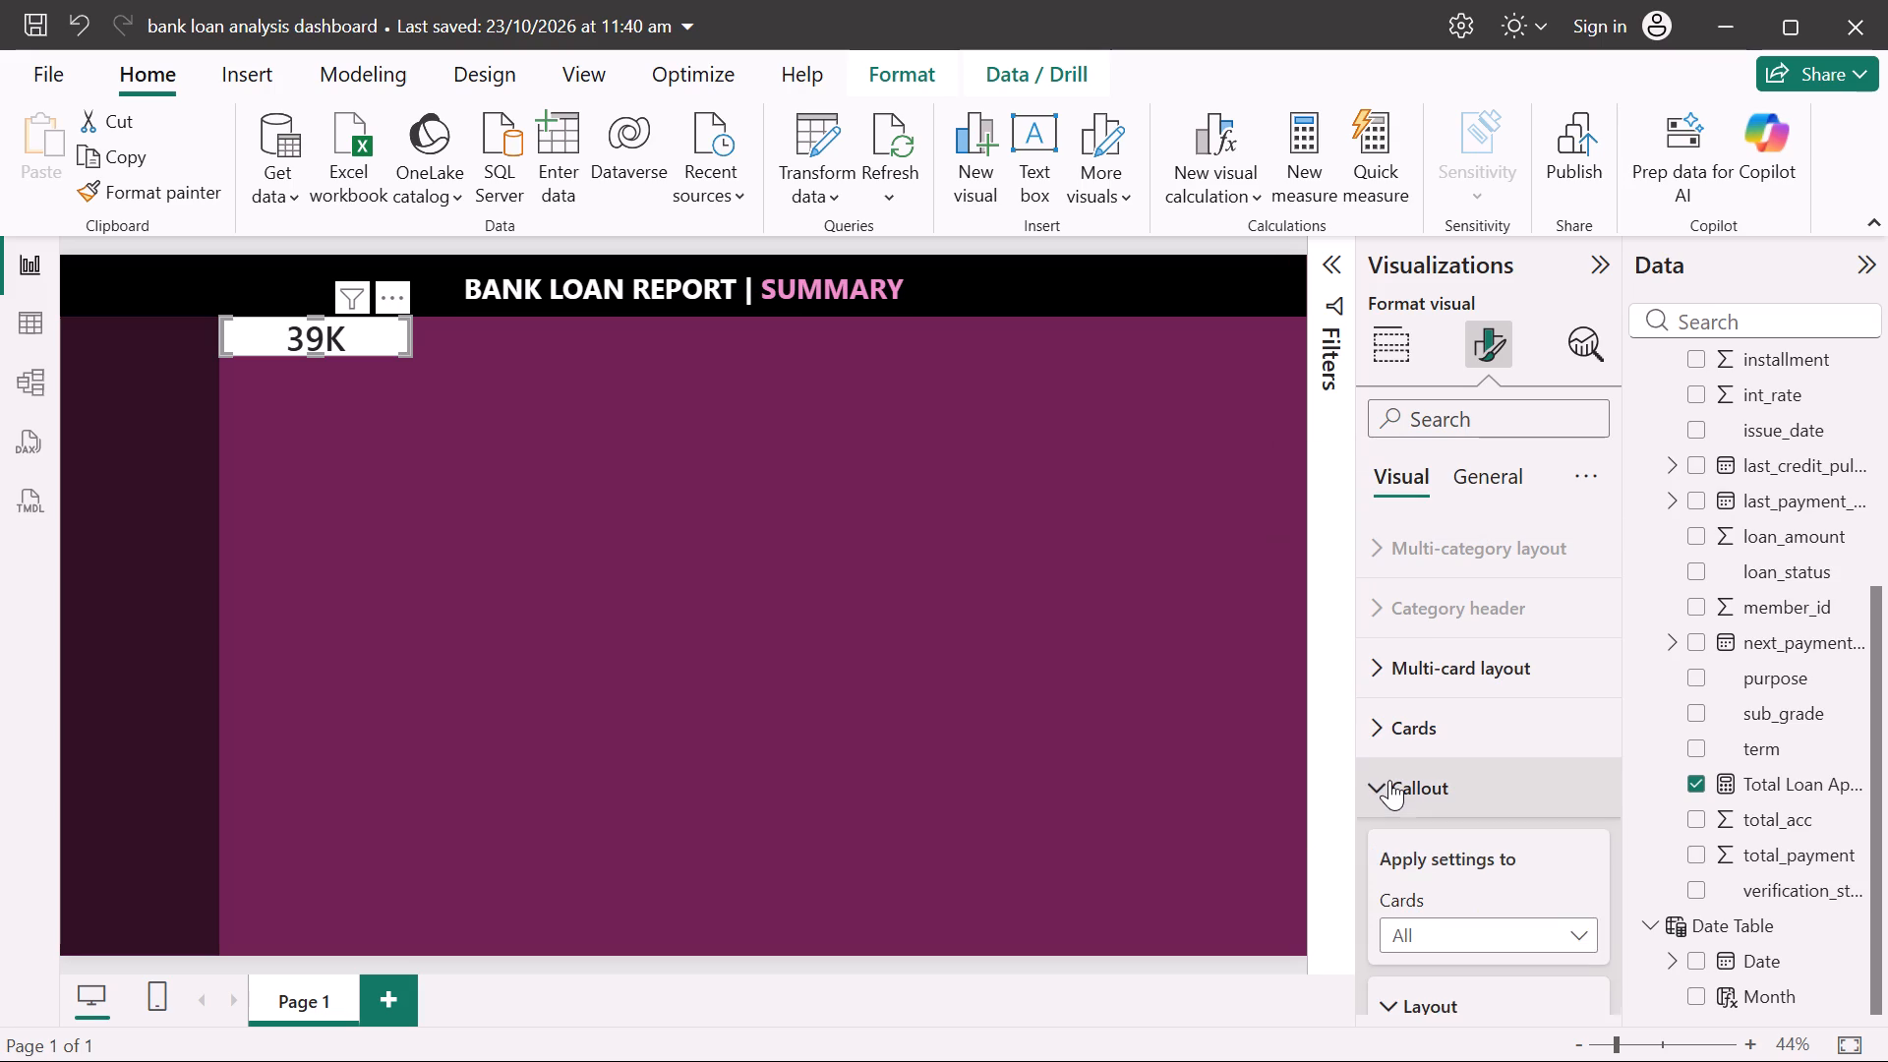
scroll(1389, 780, "down", 5)
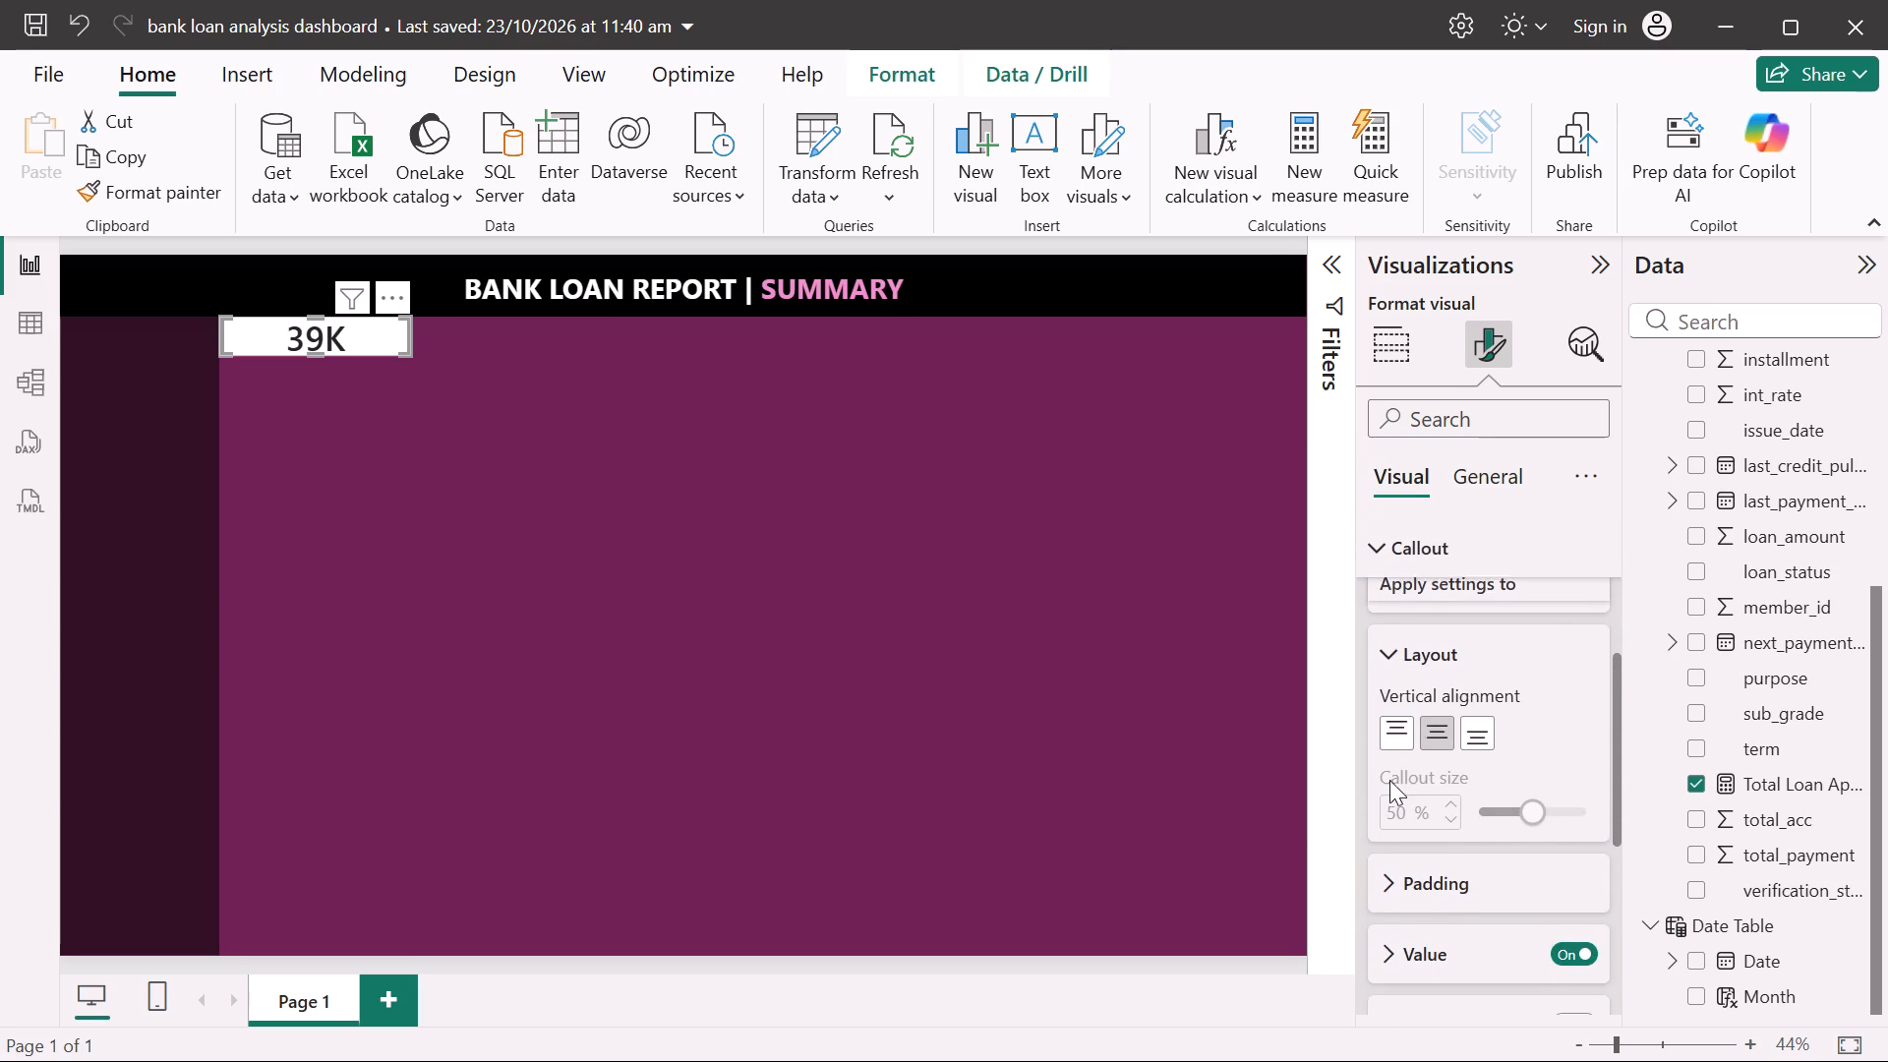
scroll(1389, 780, "down", 1)
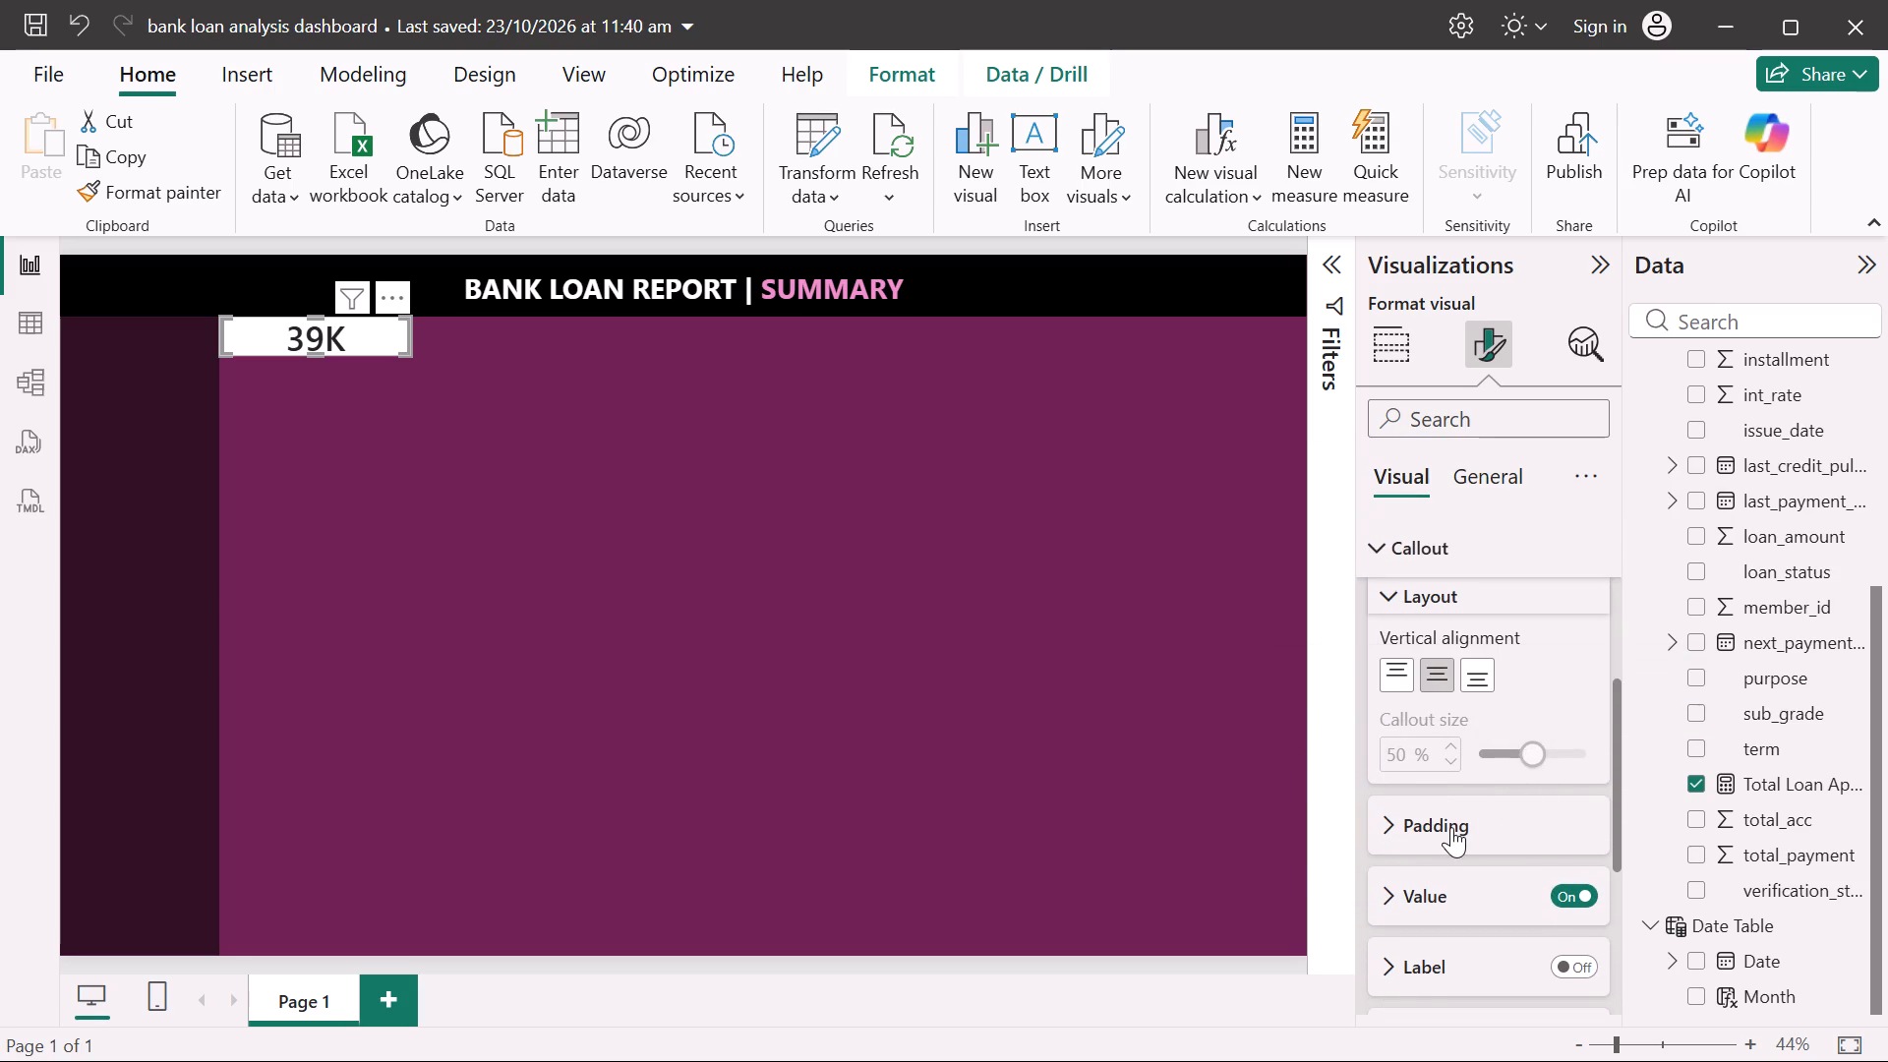
scroll(1451, 827, "down", 3)
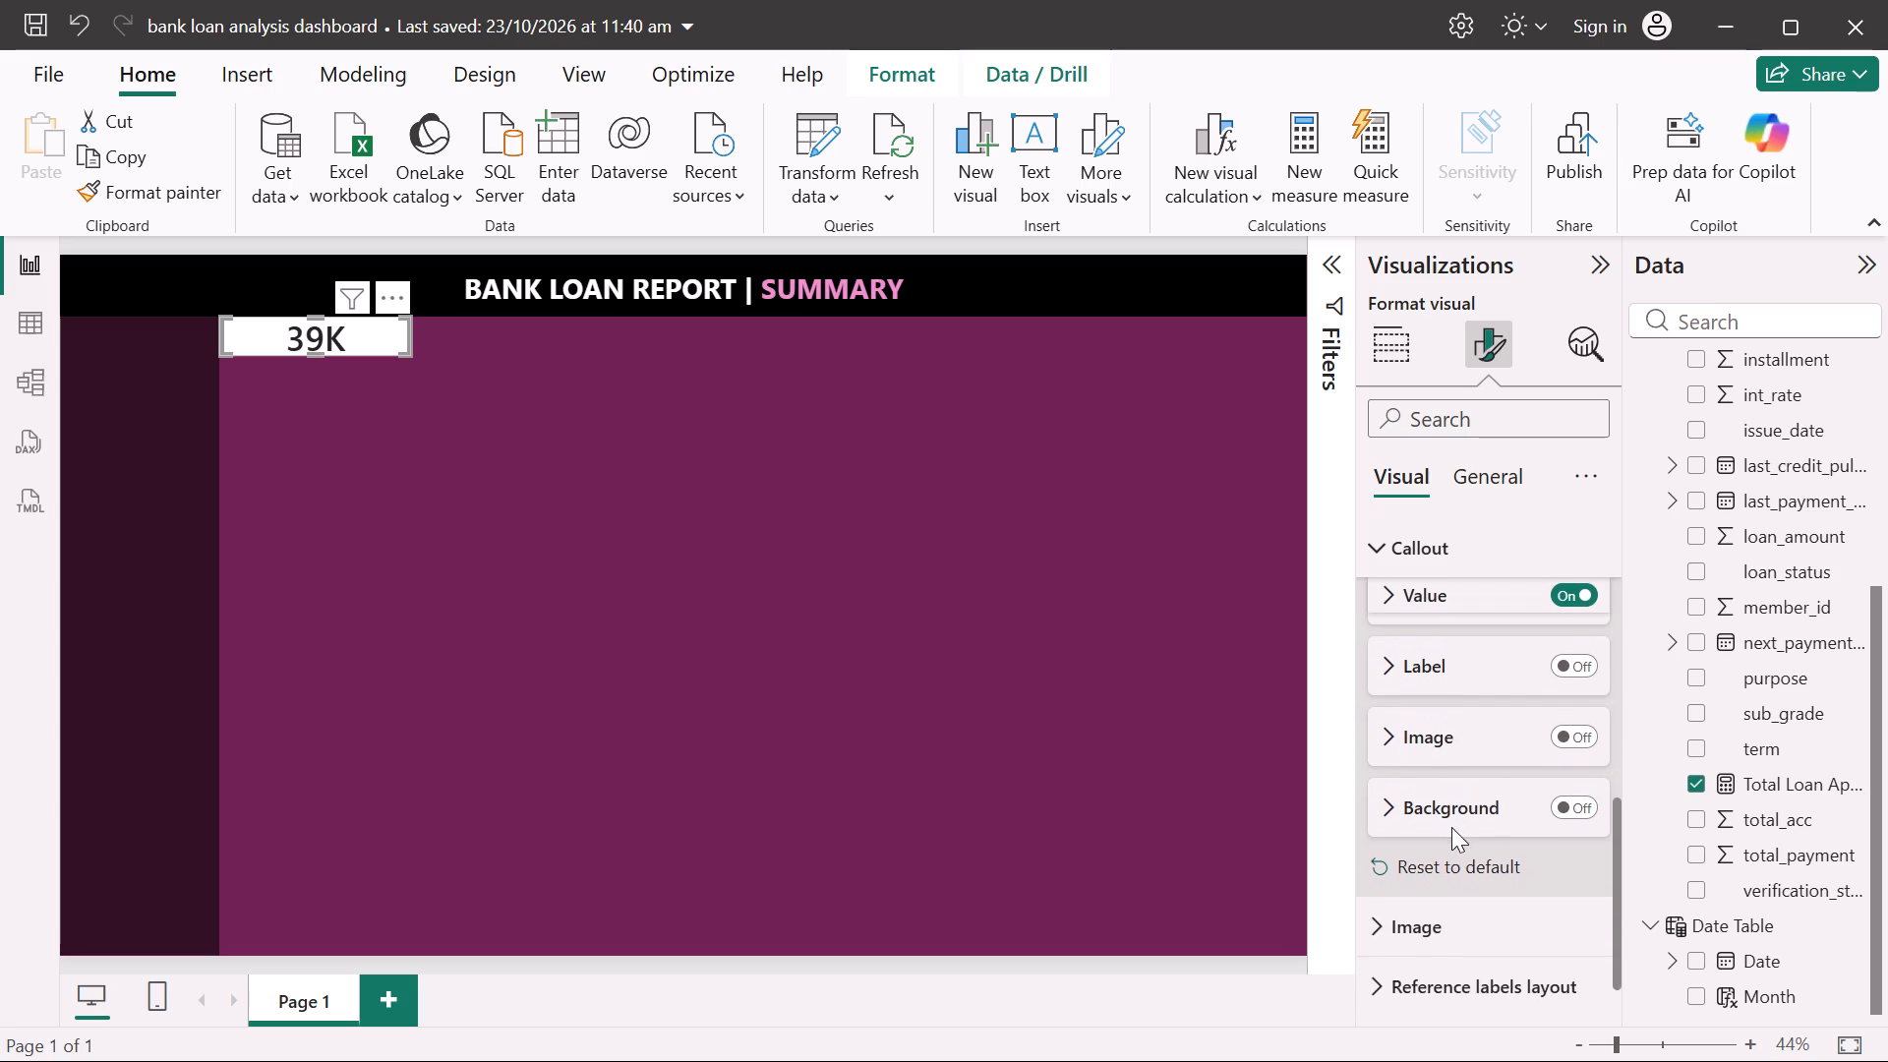
scroll(1476, 855, "down", 1)
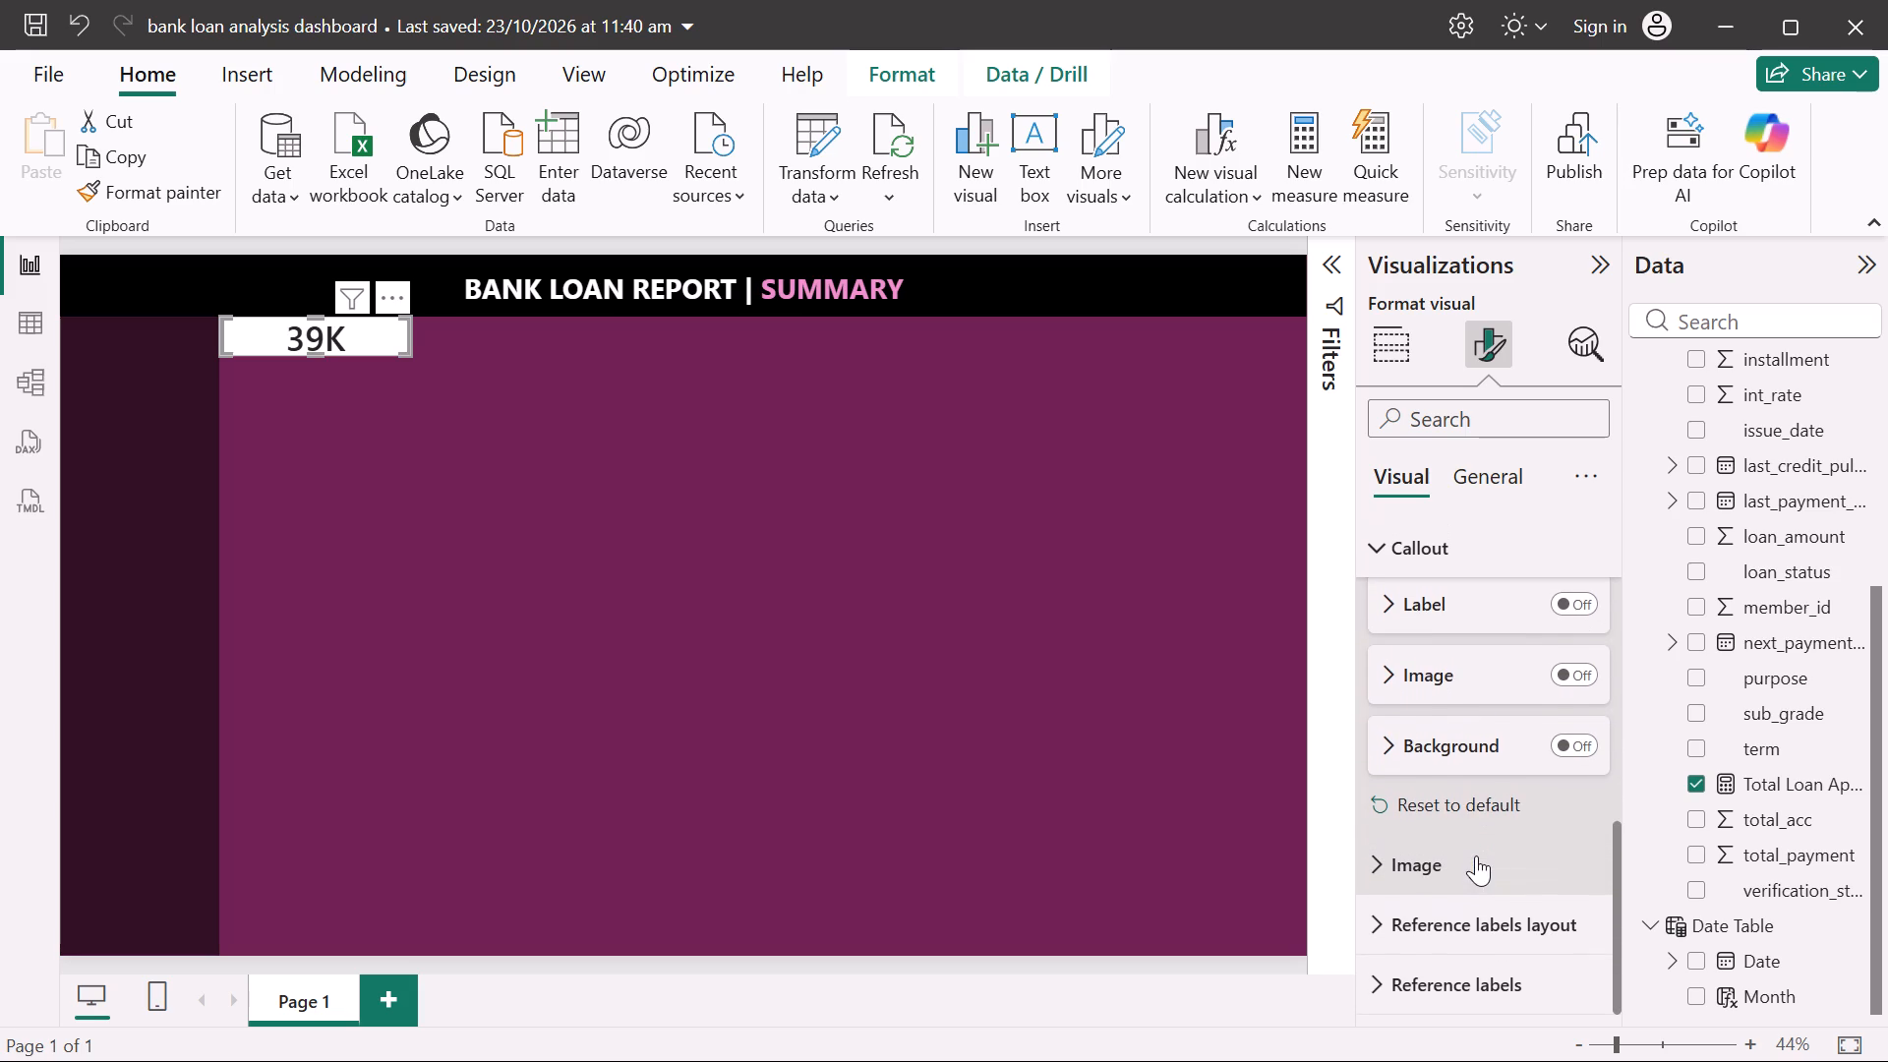
left_click(1552, 730)
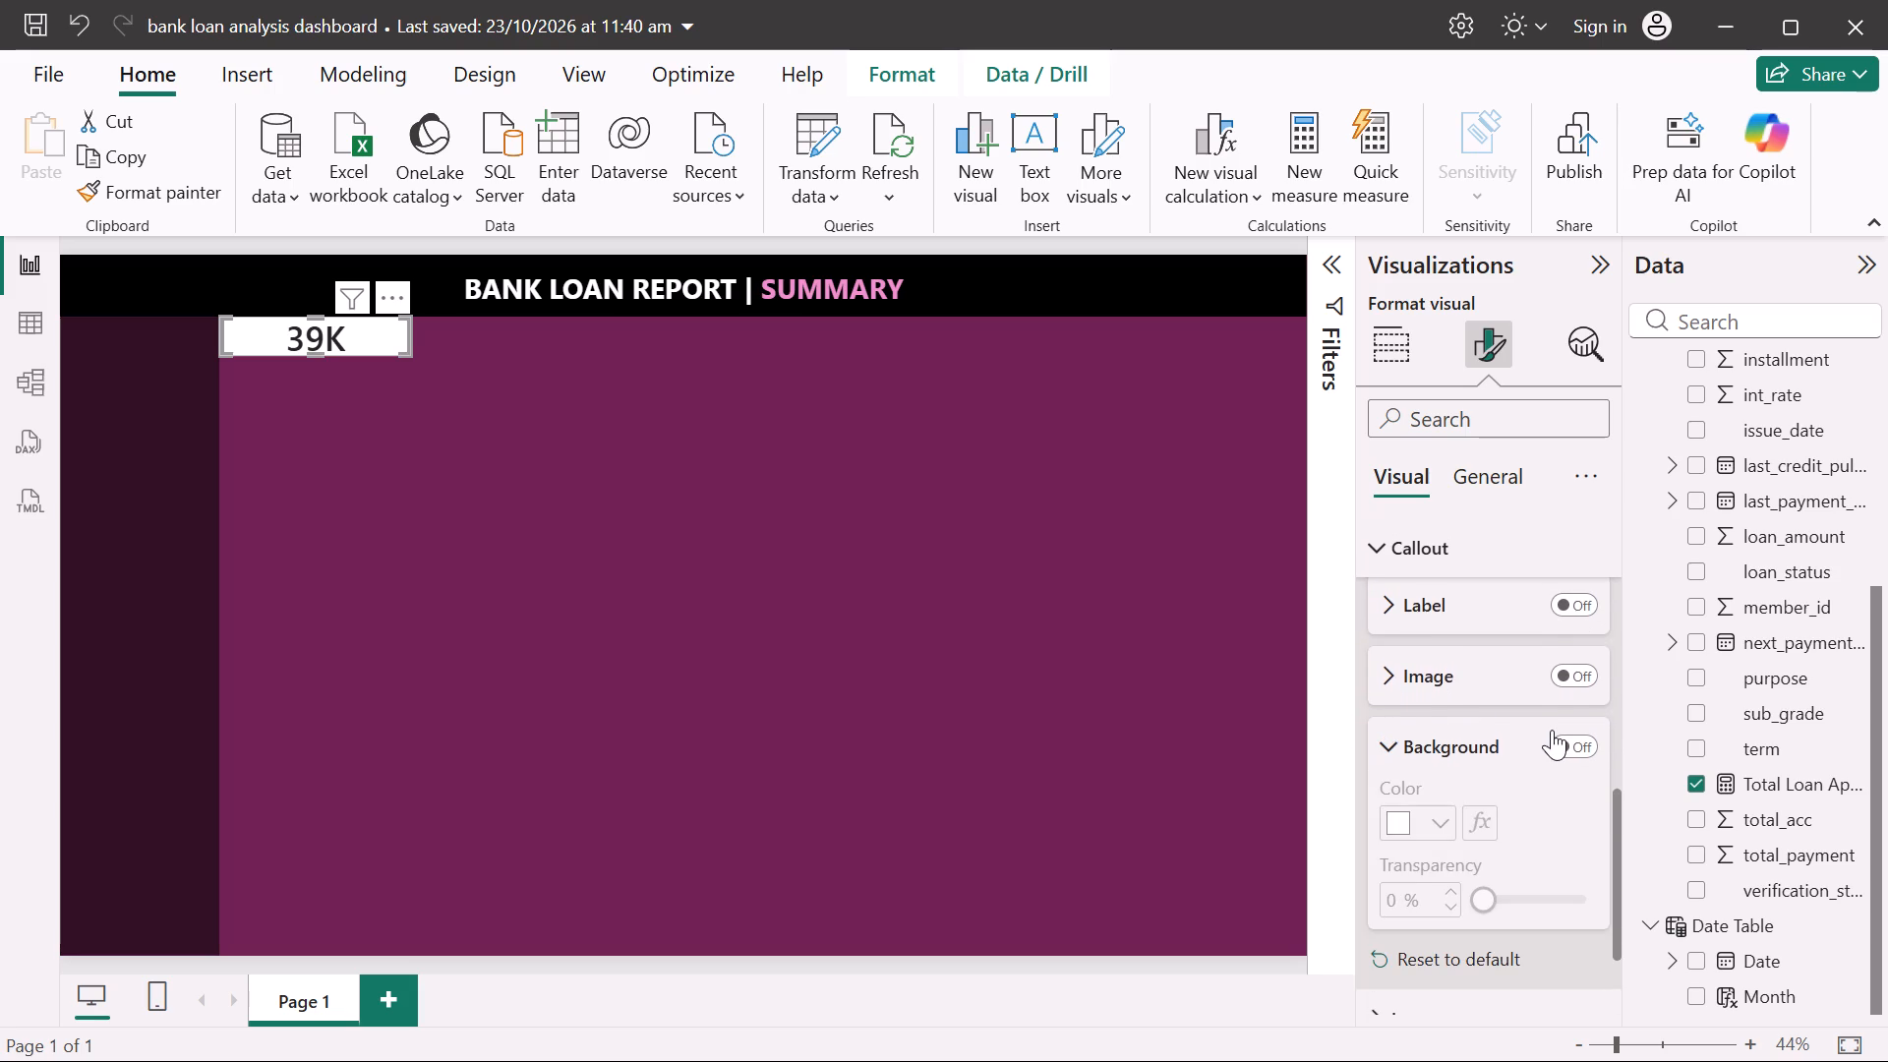
left_click(1559, 742)
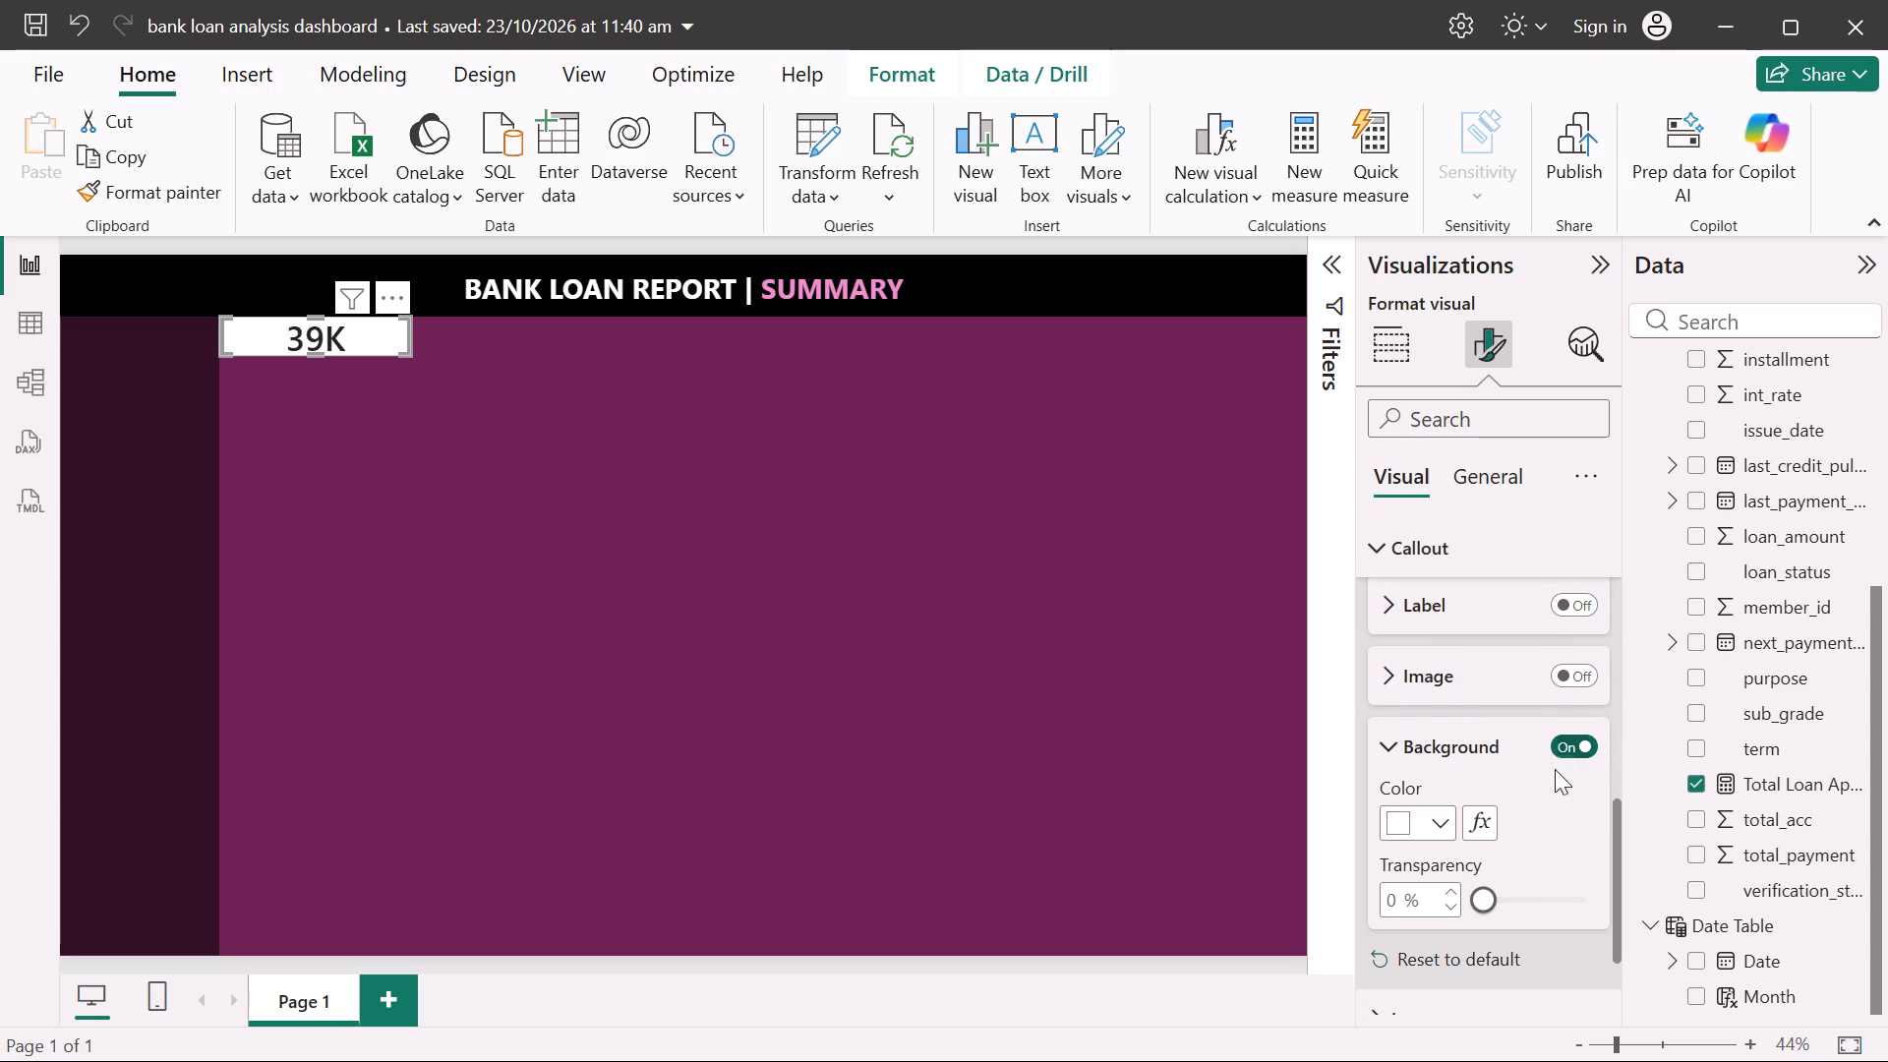
left_click_drag(1484, 903, 1597, 916)
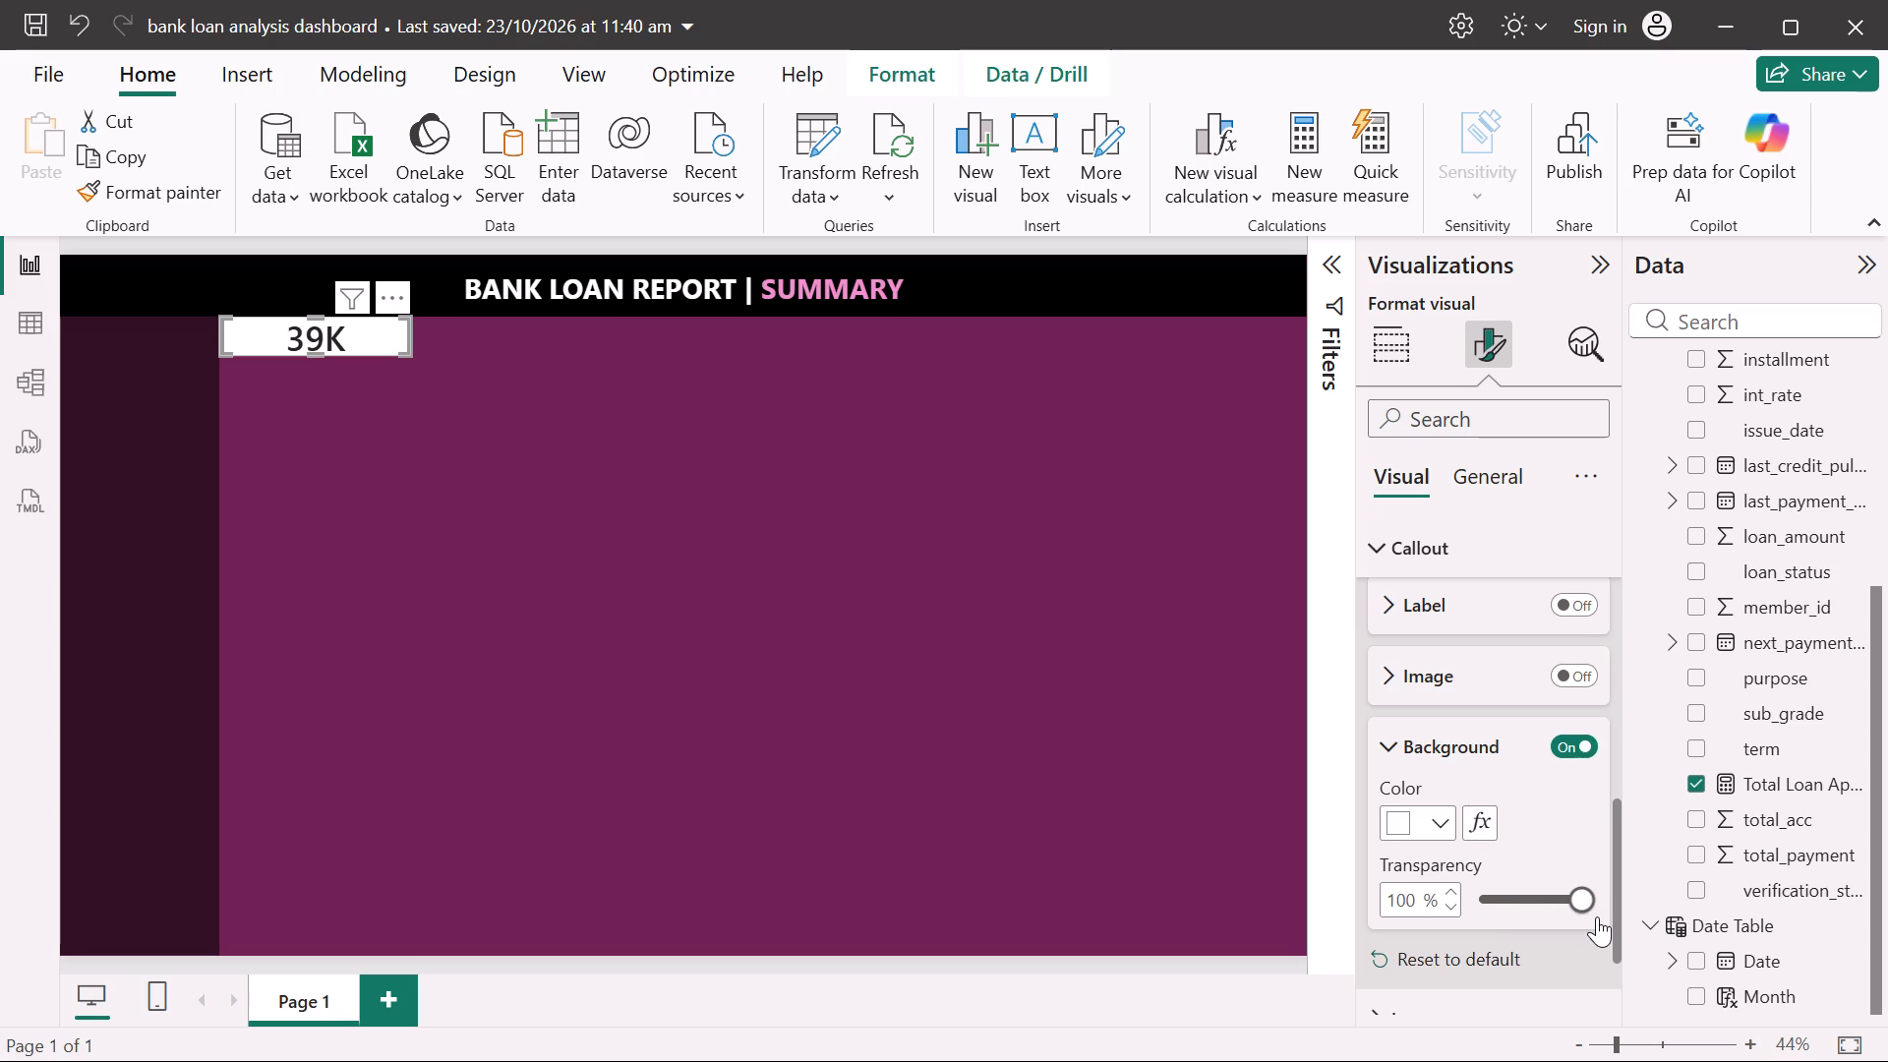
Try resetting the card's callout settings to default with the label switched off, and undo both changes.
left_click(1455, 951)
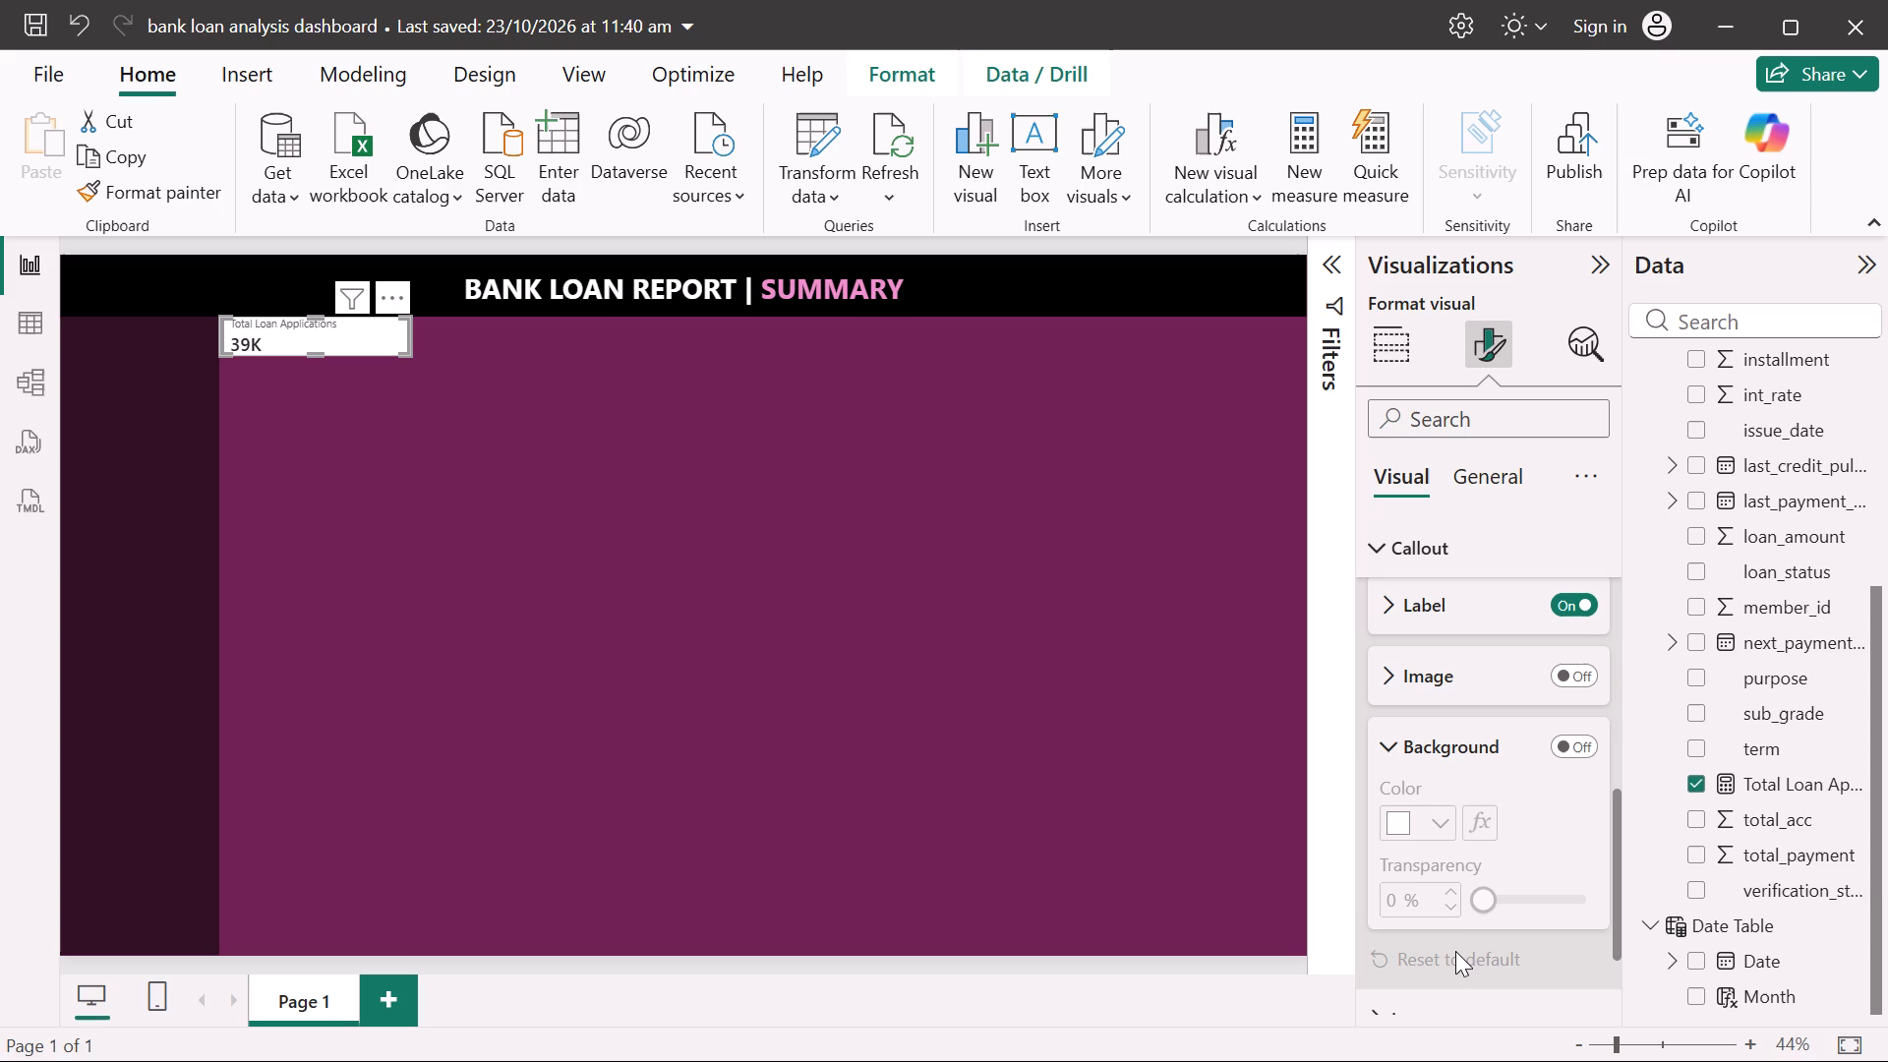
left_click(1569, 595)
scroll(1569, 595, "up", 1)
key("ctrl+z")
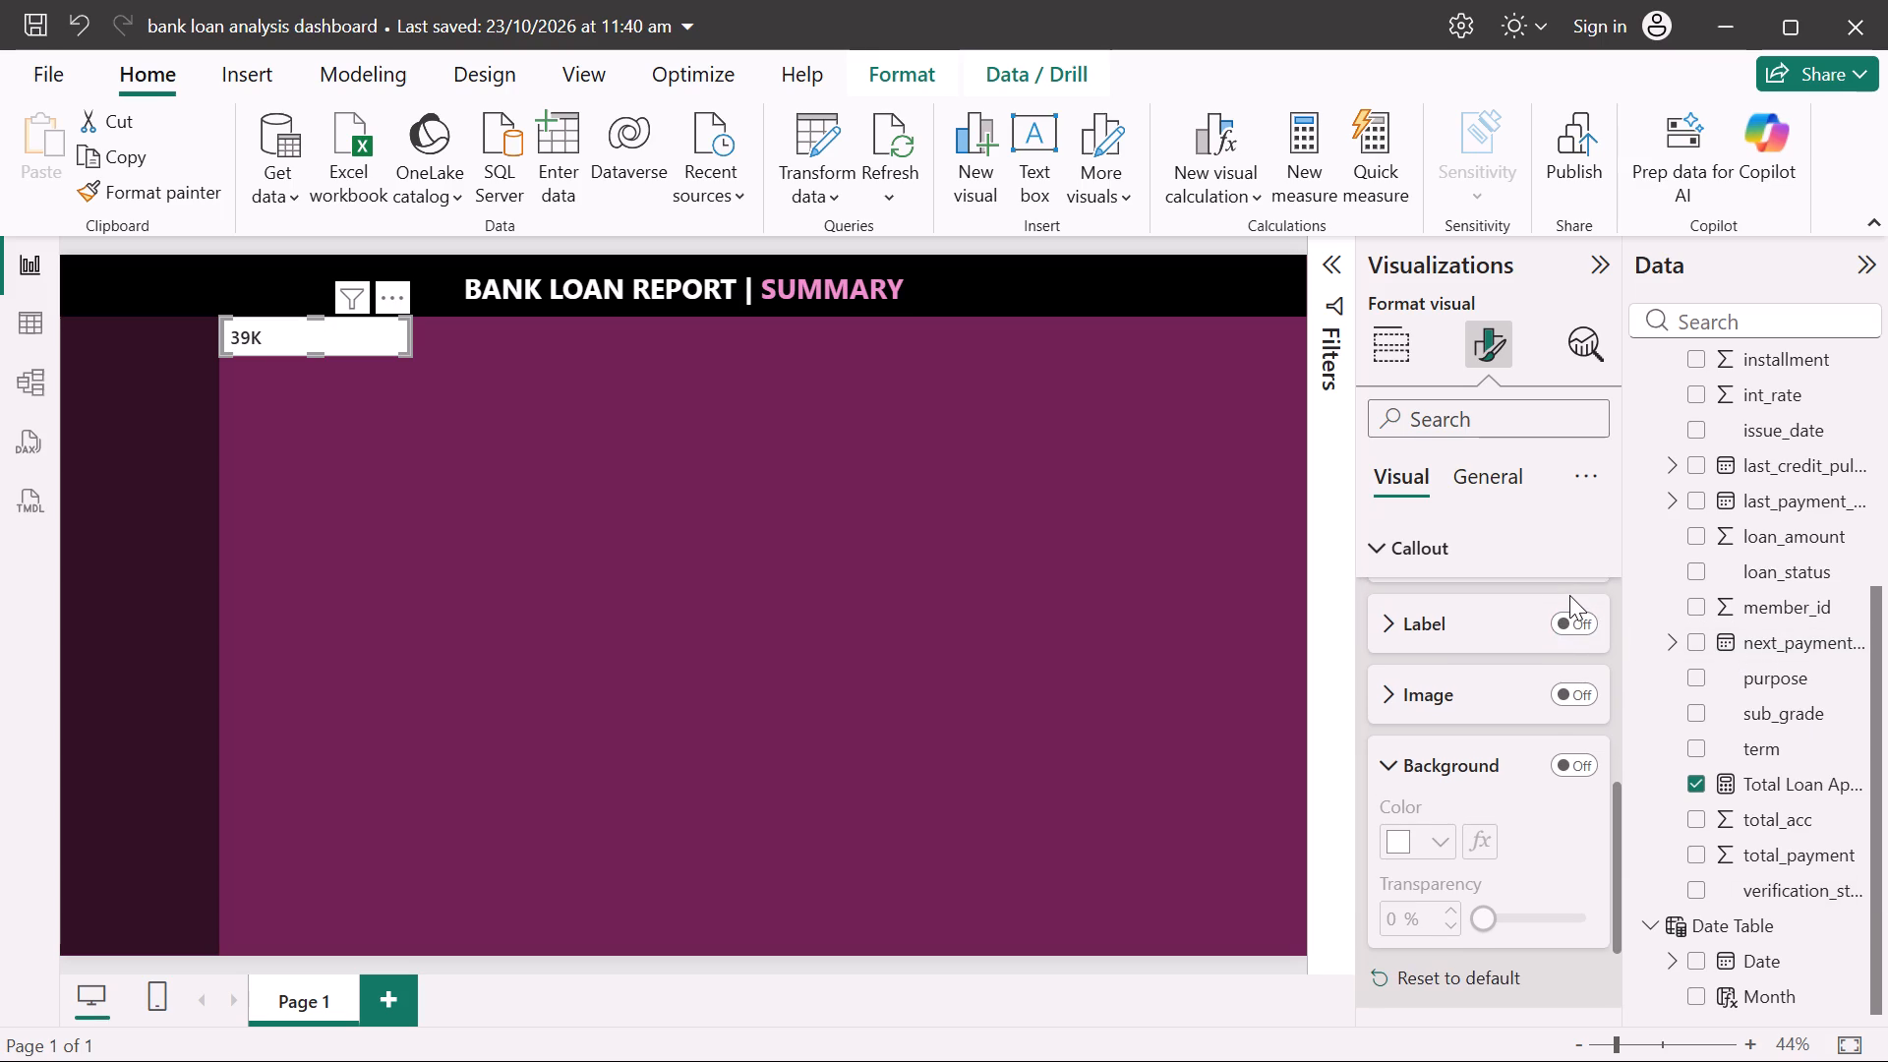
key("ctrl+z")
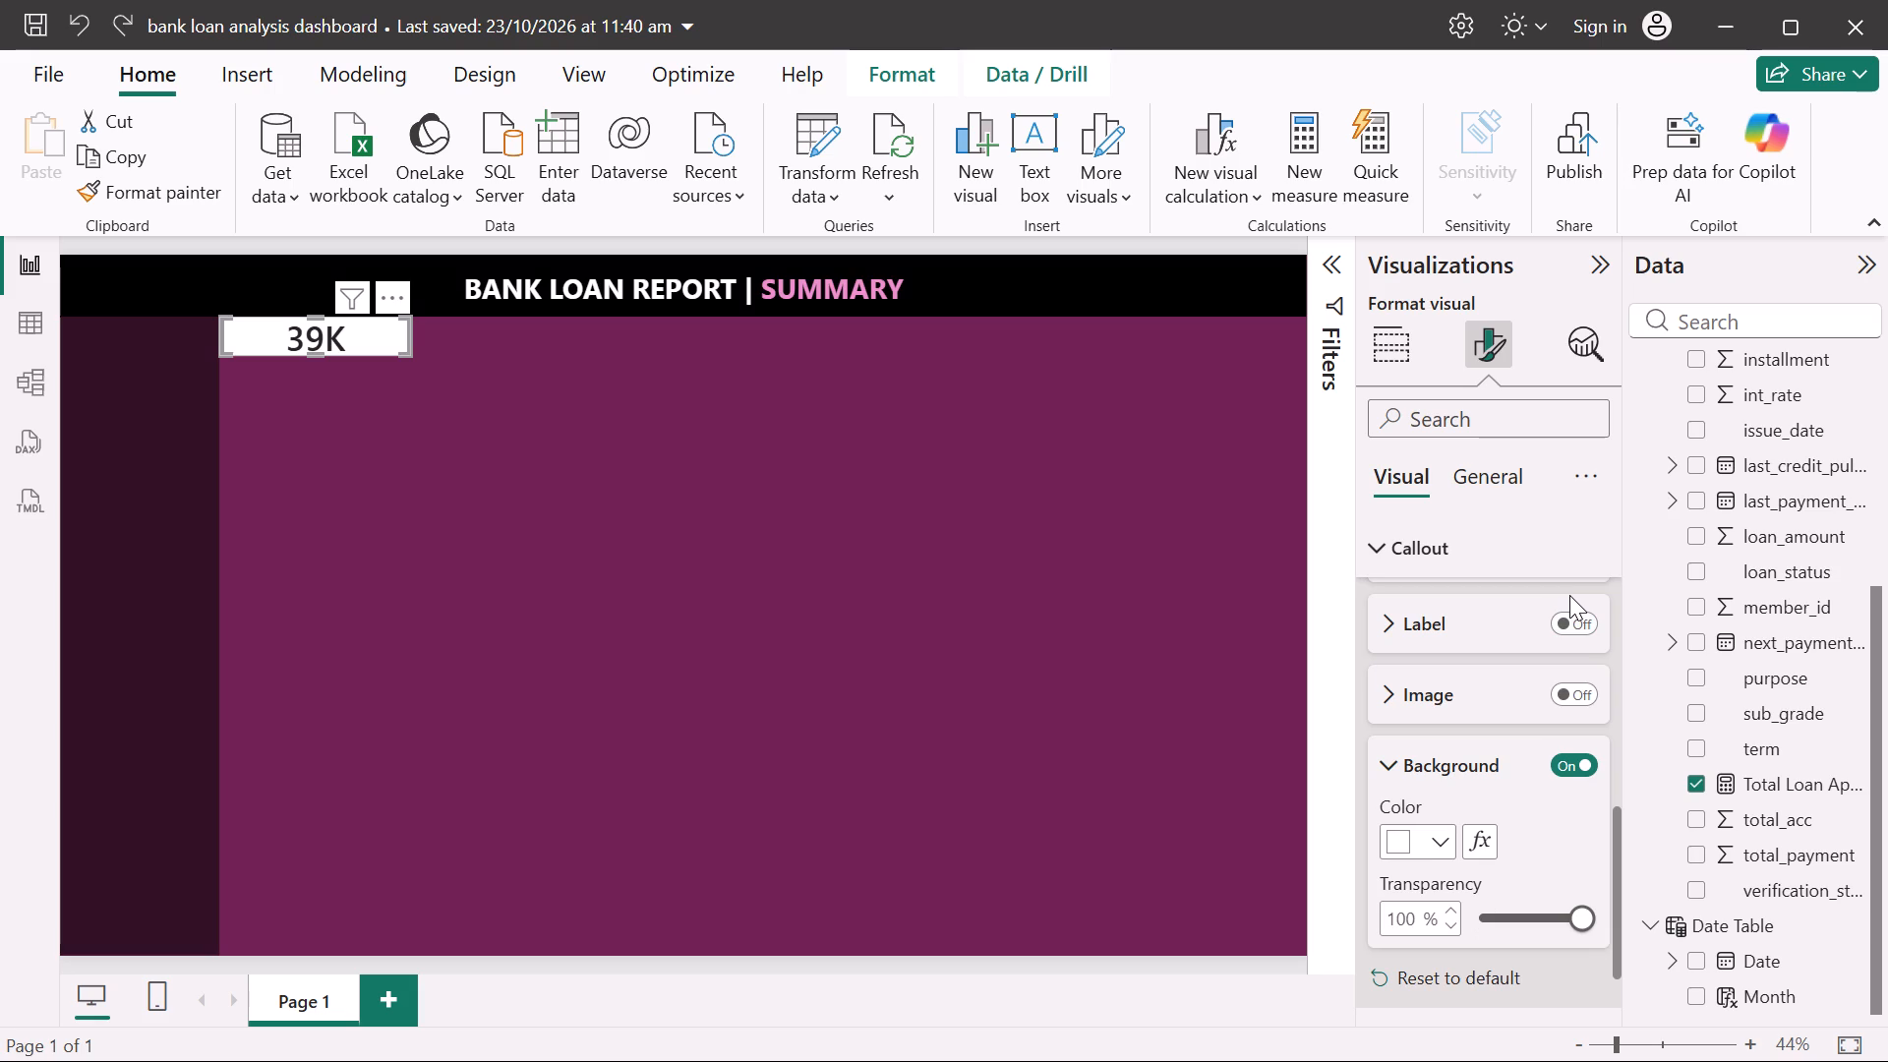
Open the Cards formatting settings and examine the layout, shape, padding, border, divider and background options.
scroll(1460, 687, "up", 2)
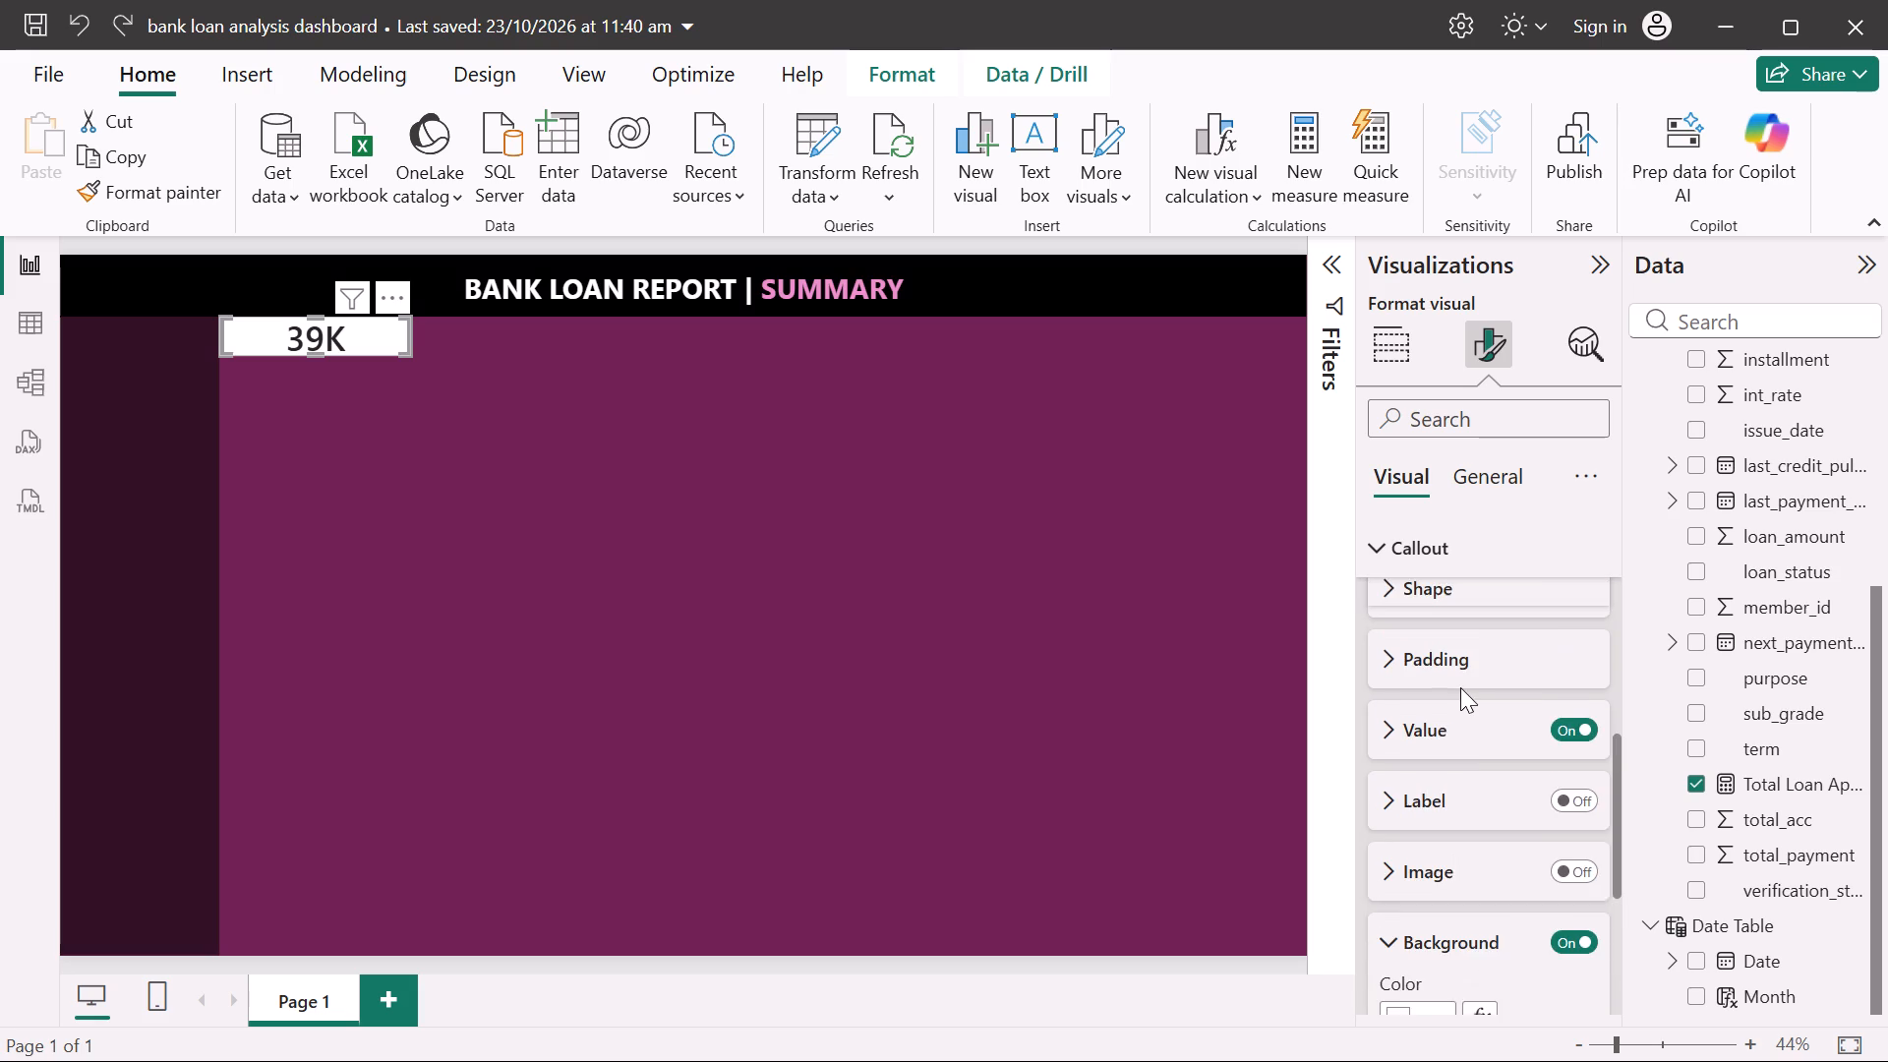
scroll(1460, 687, "up", 8)
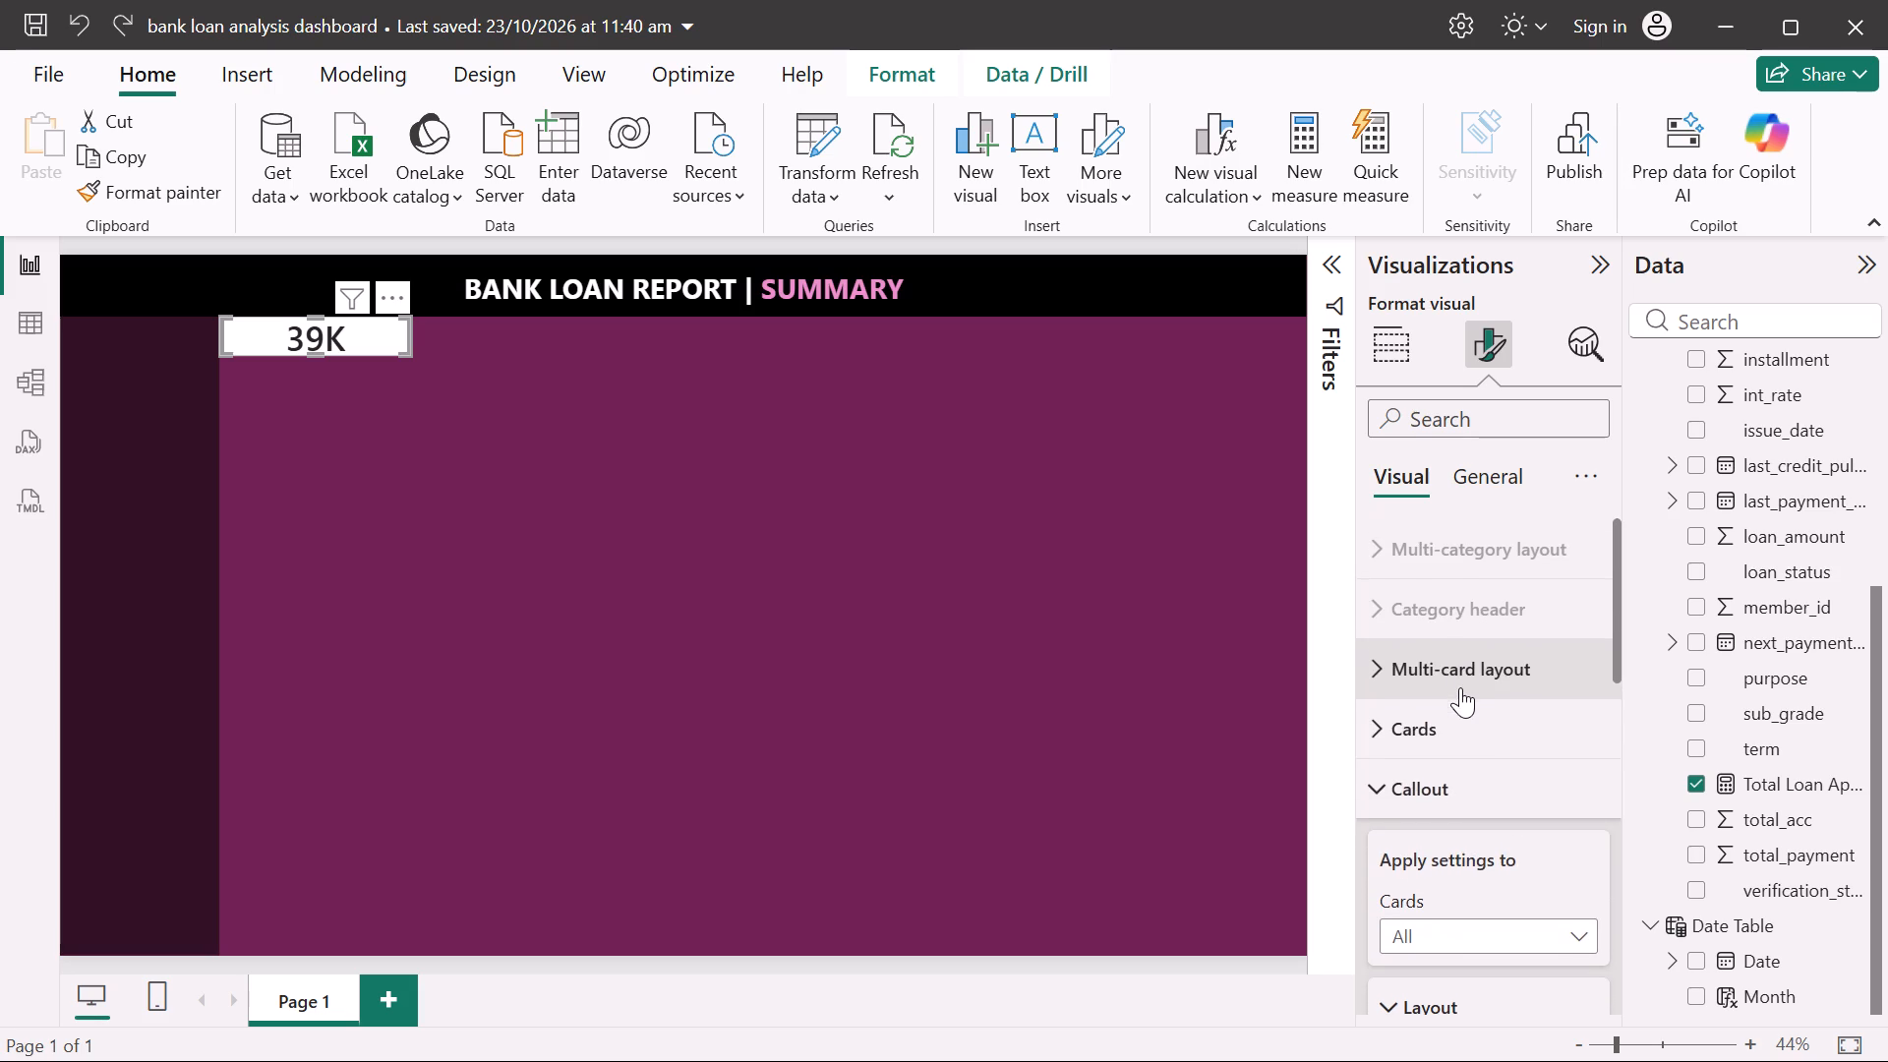
left_click(1382, 723)
scroll(1382, 723, "down", 7)
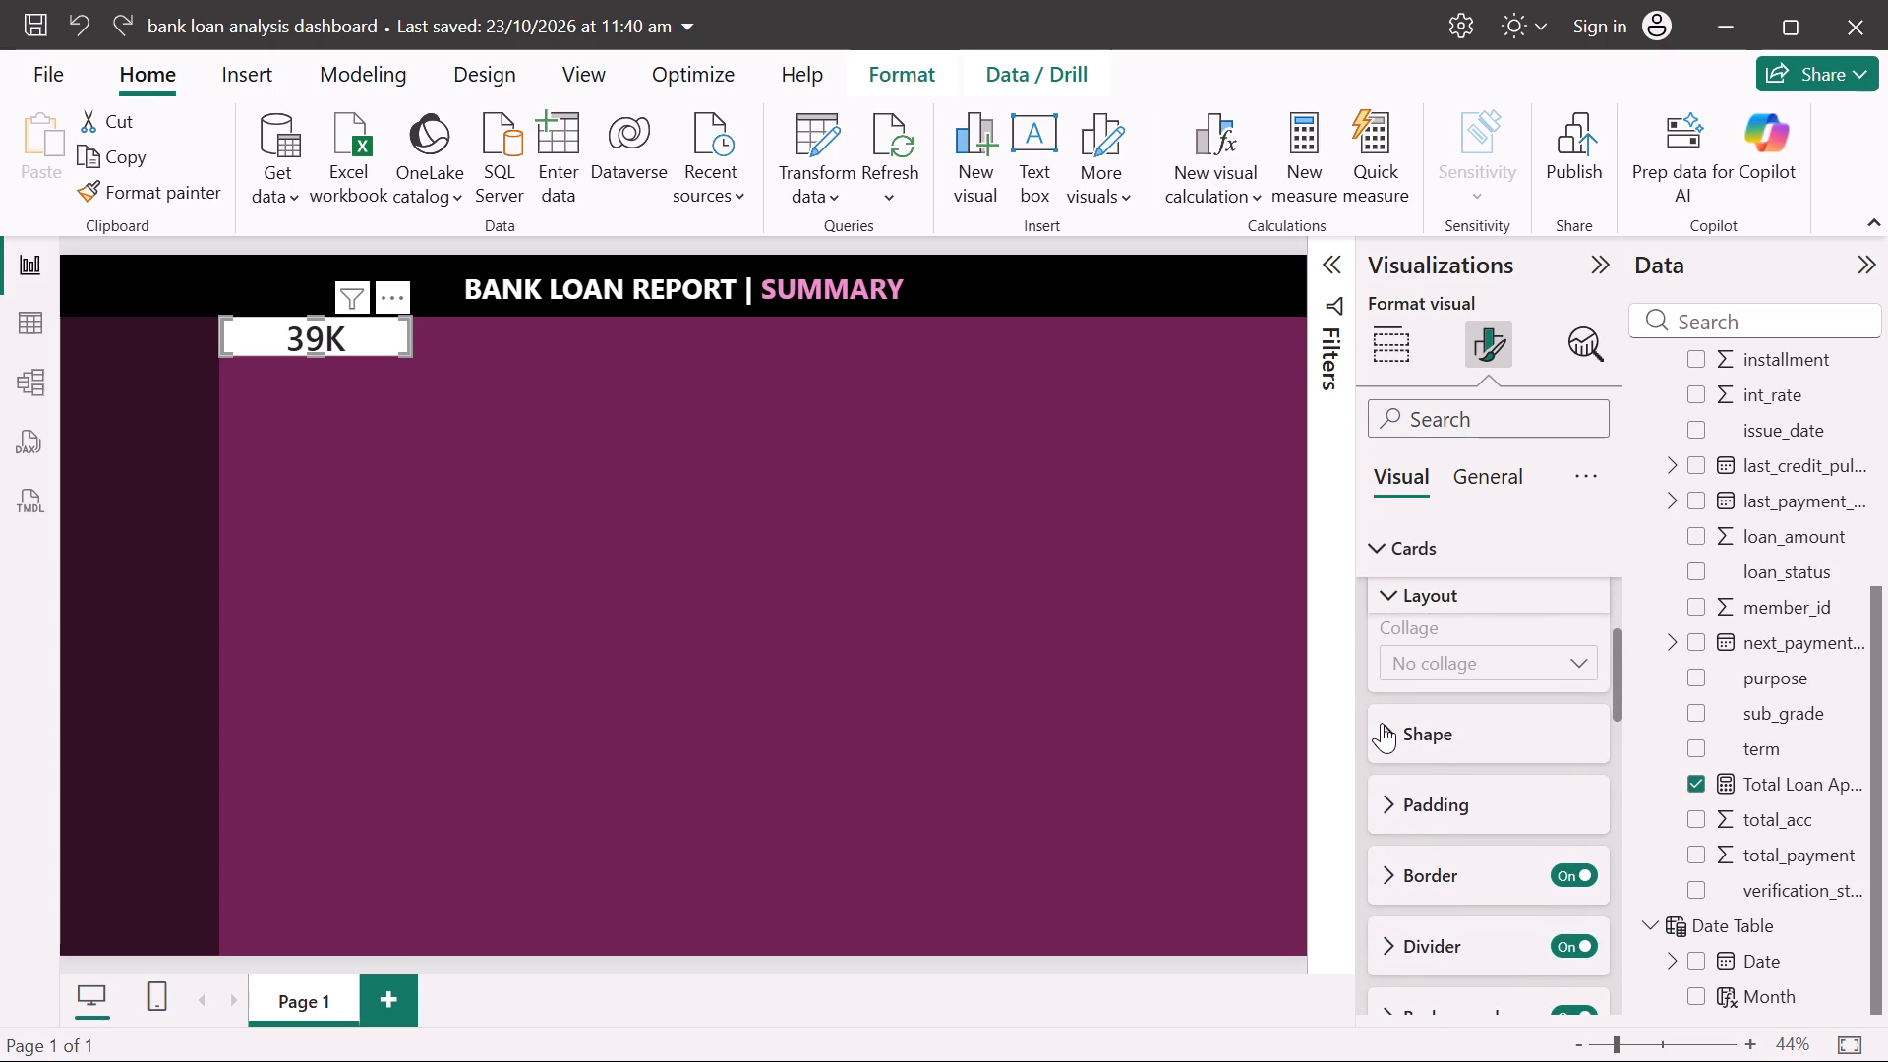
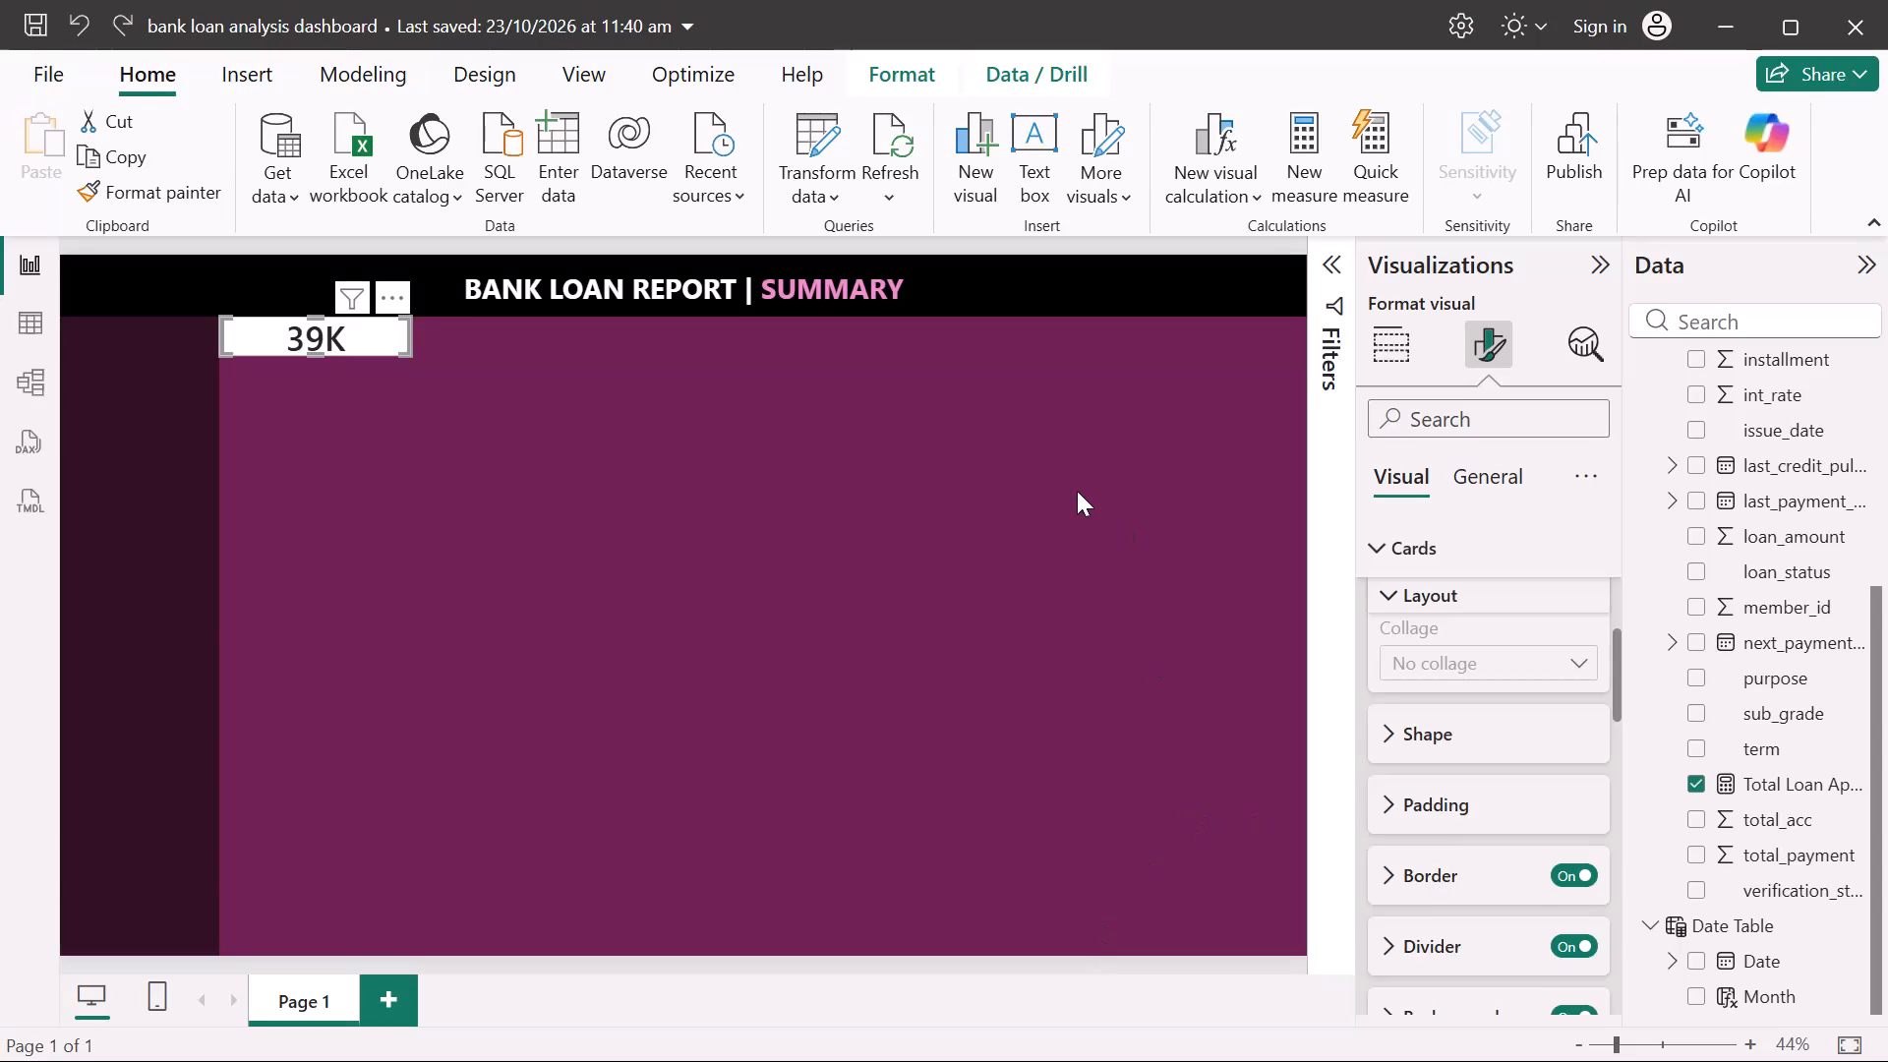
Switch off the background effect of the Total Loan Applications card in its general formatting settings.
left_click(1068, 491)
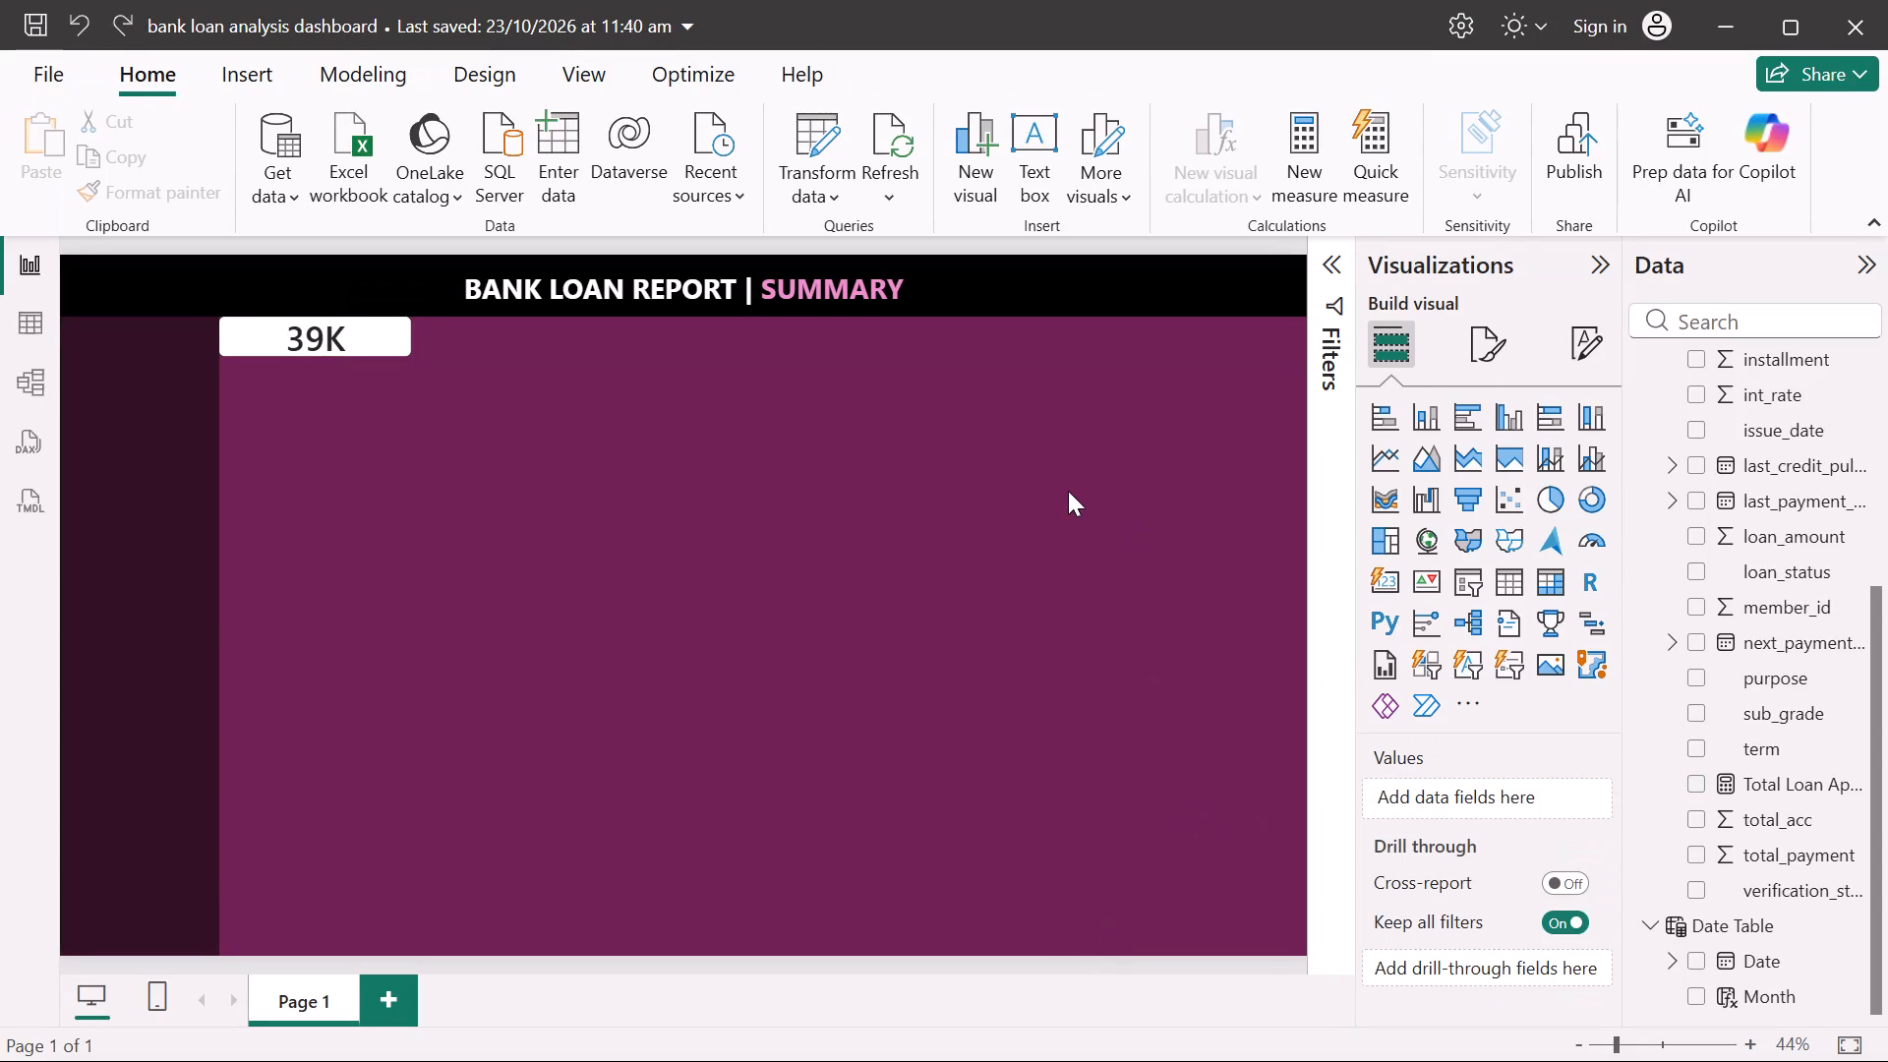
left_click(388, 338)
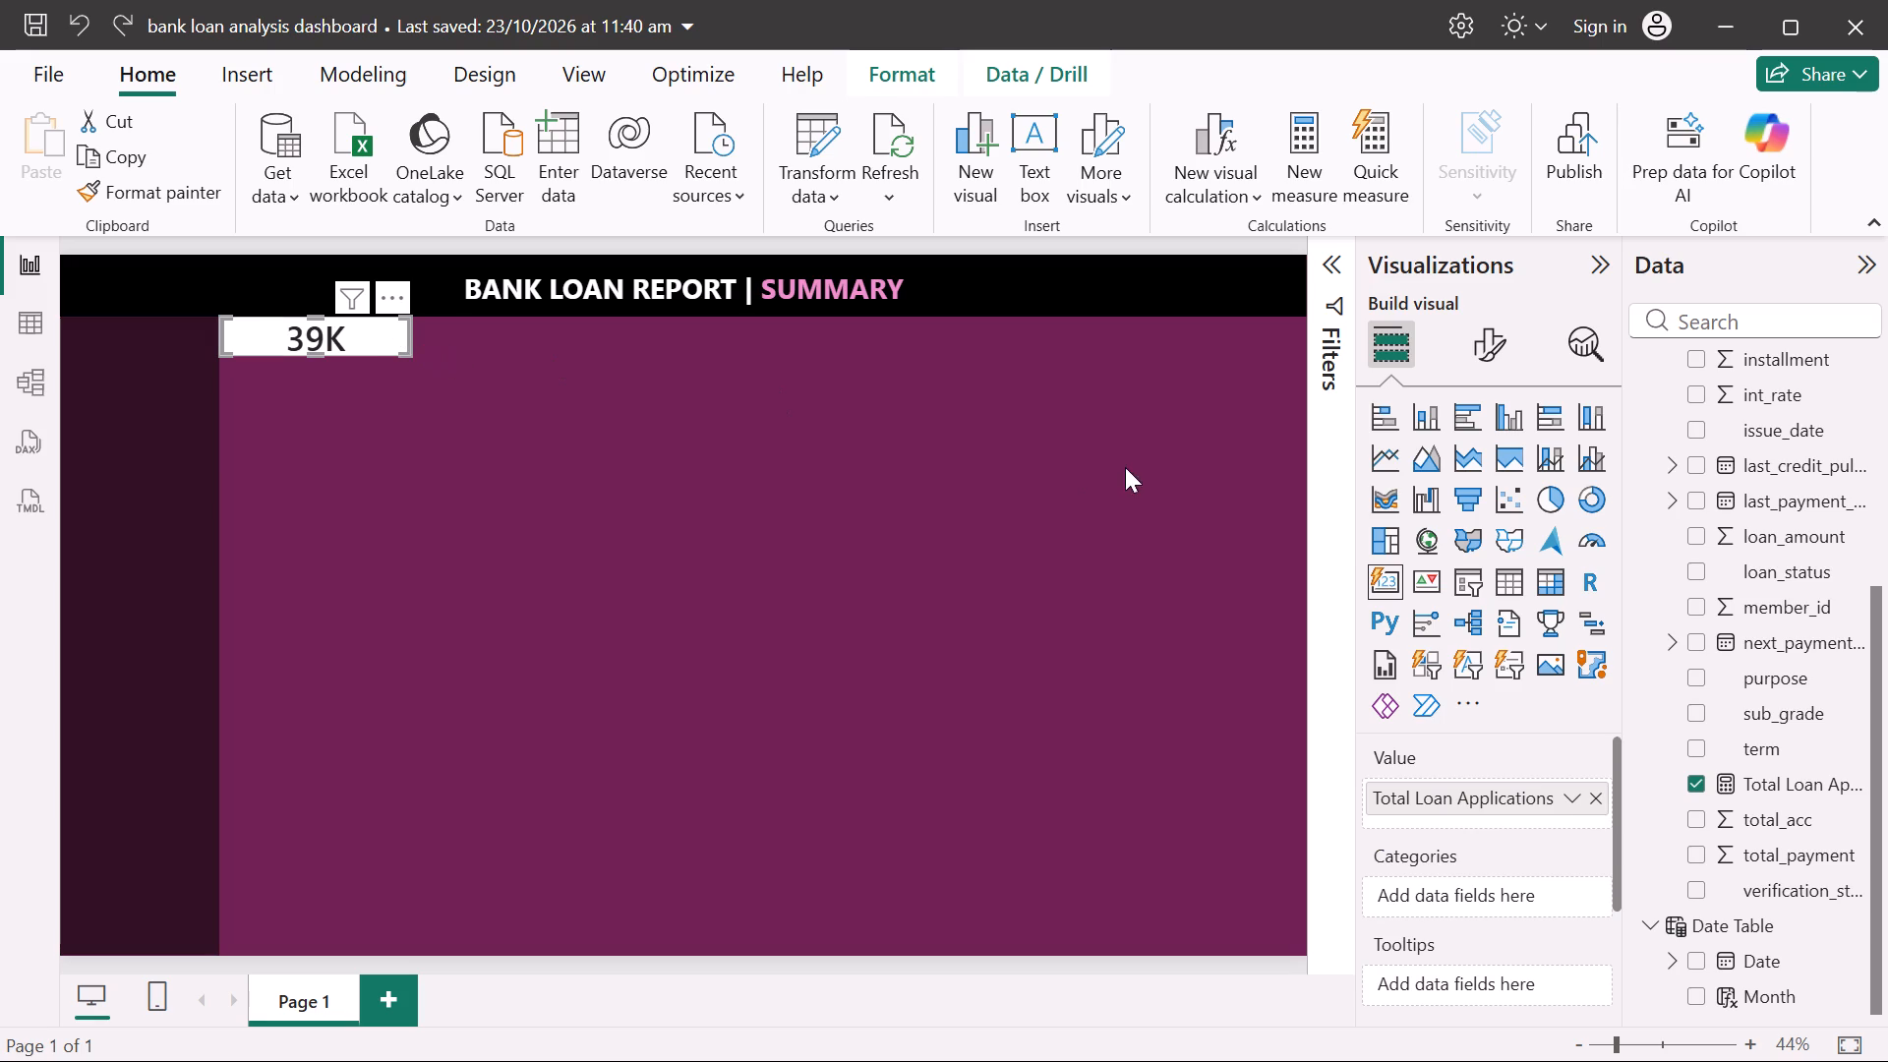
left_click(1485, 346)
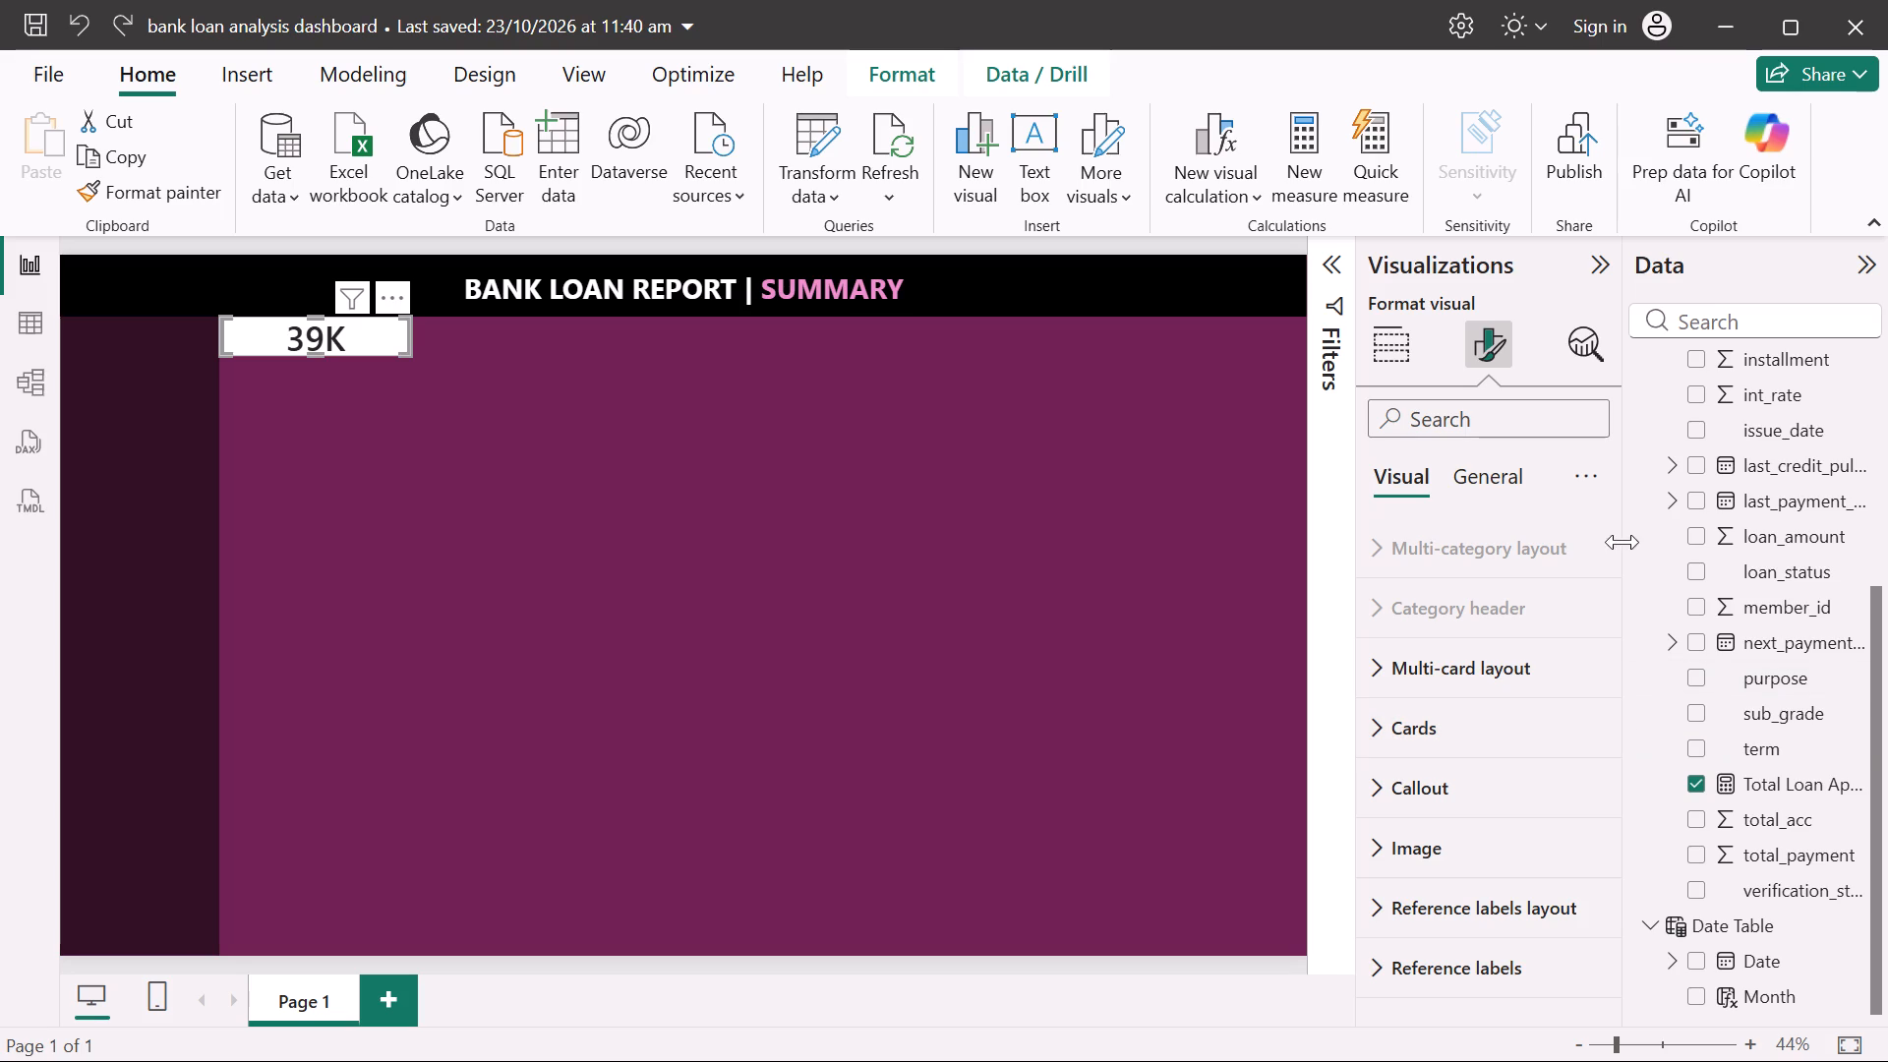
left_click(1459, 474)
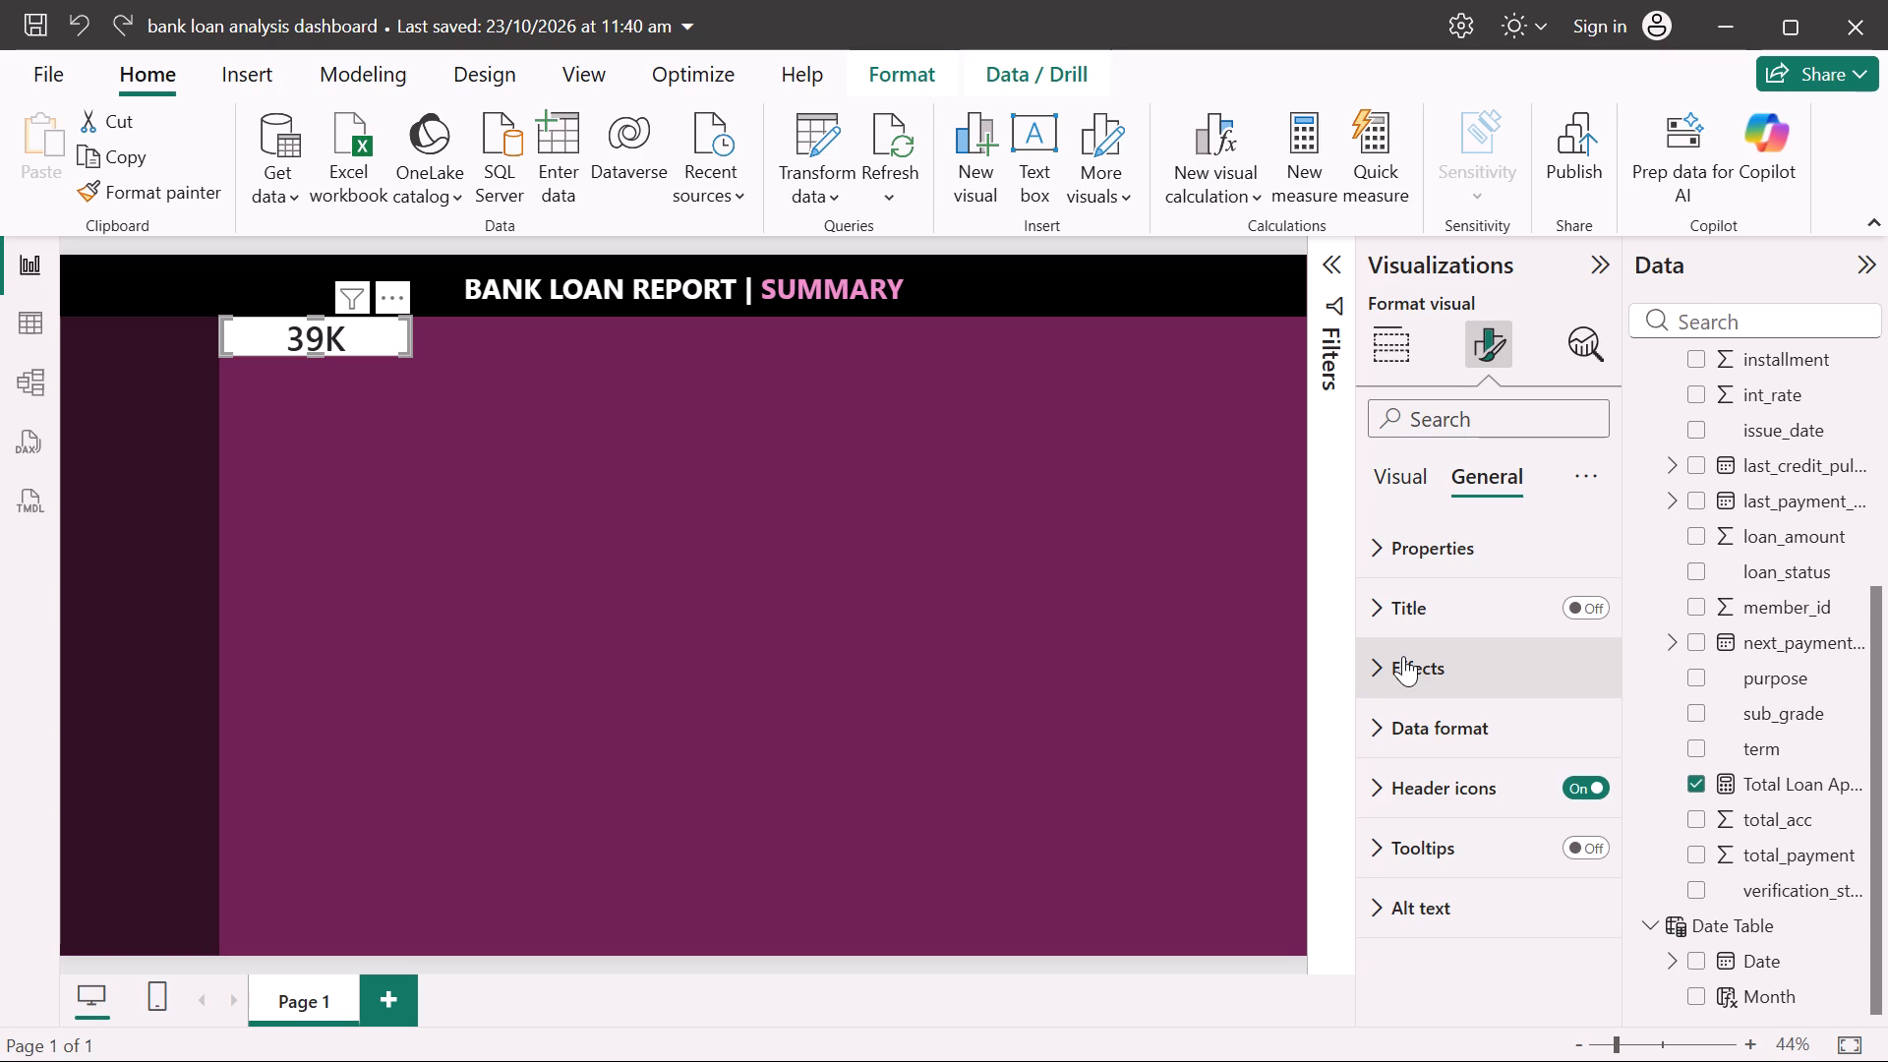
left_click(1403, 656)
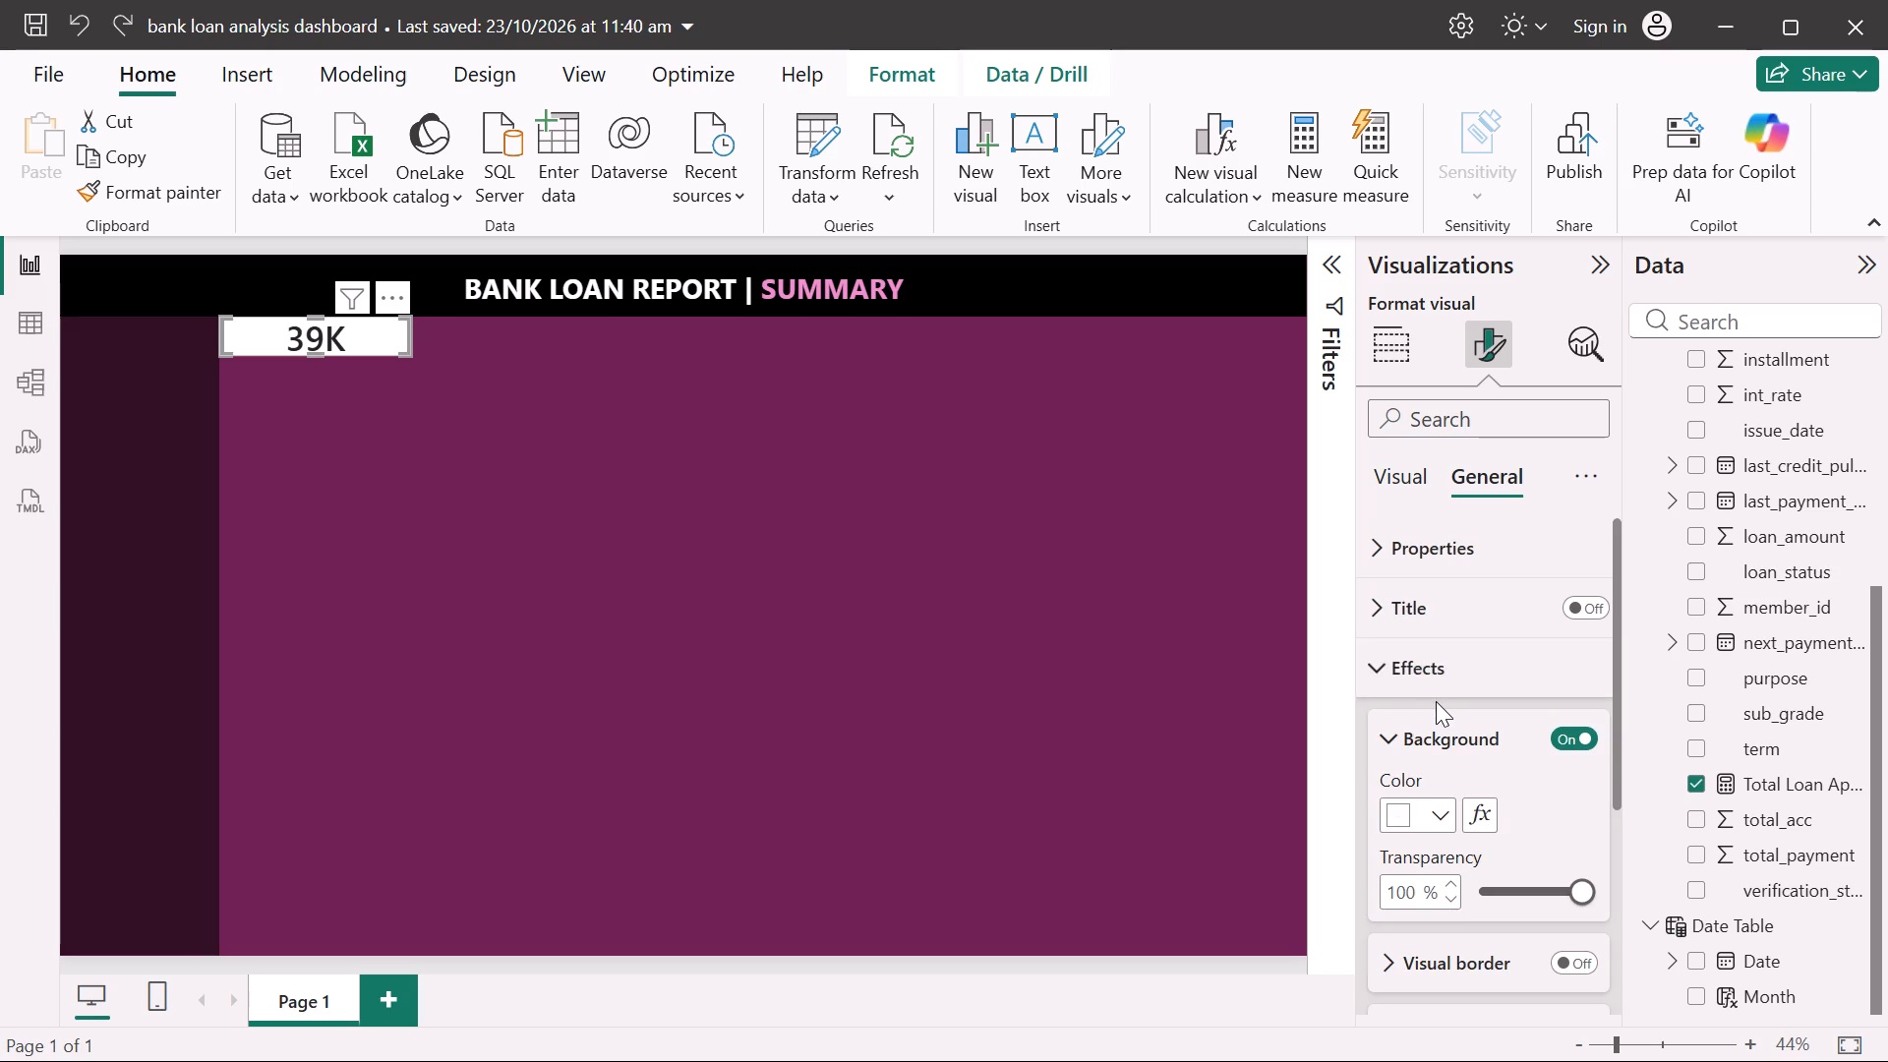
left_click(1577, 736)
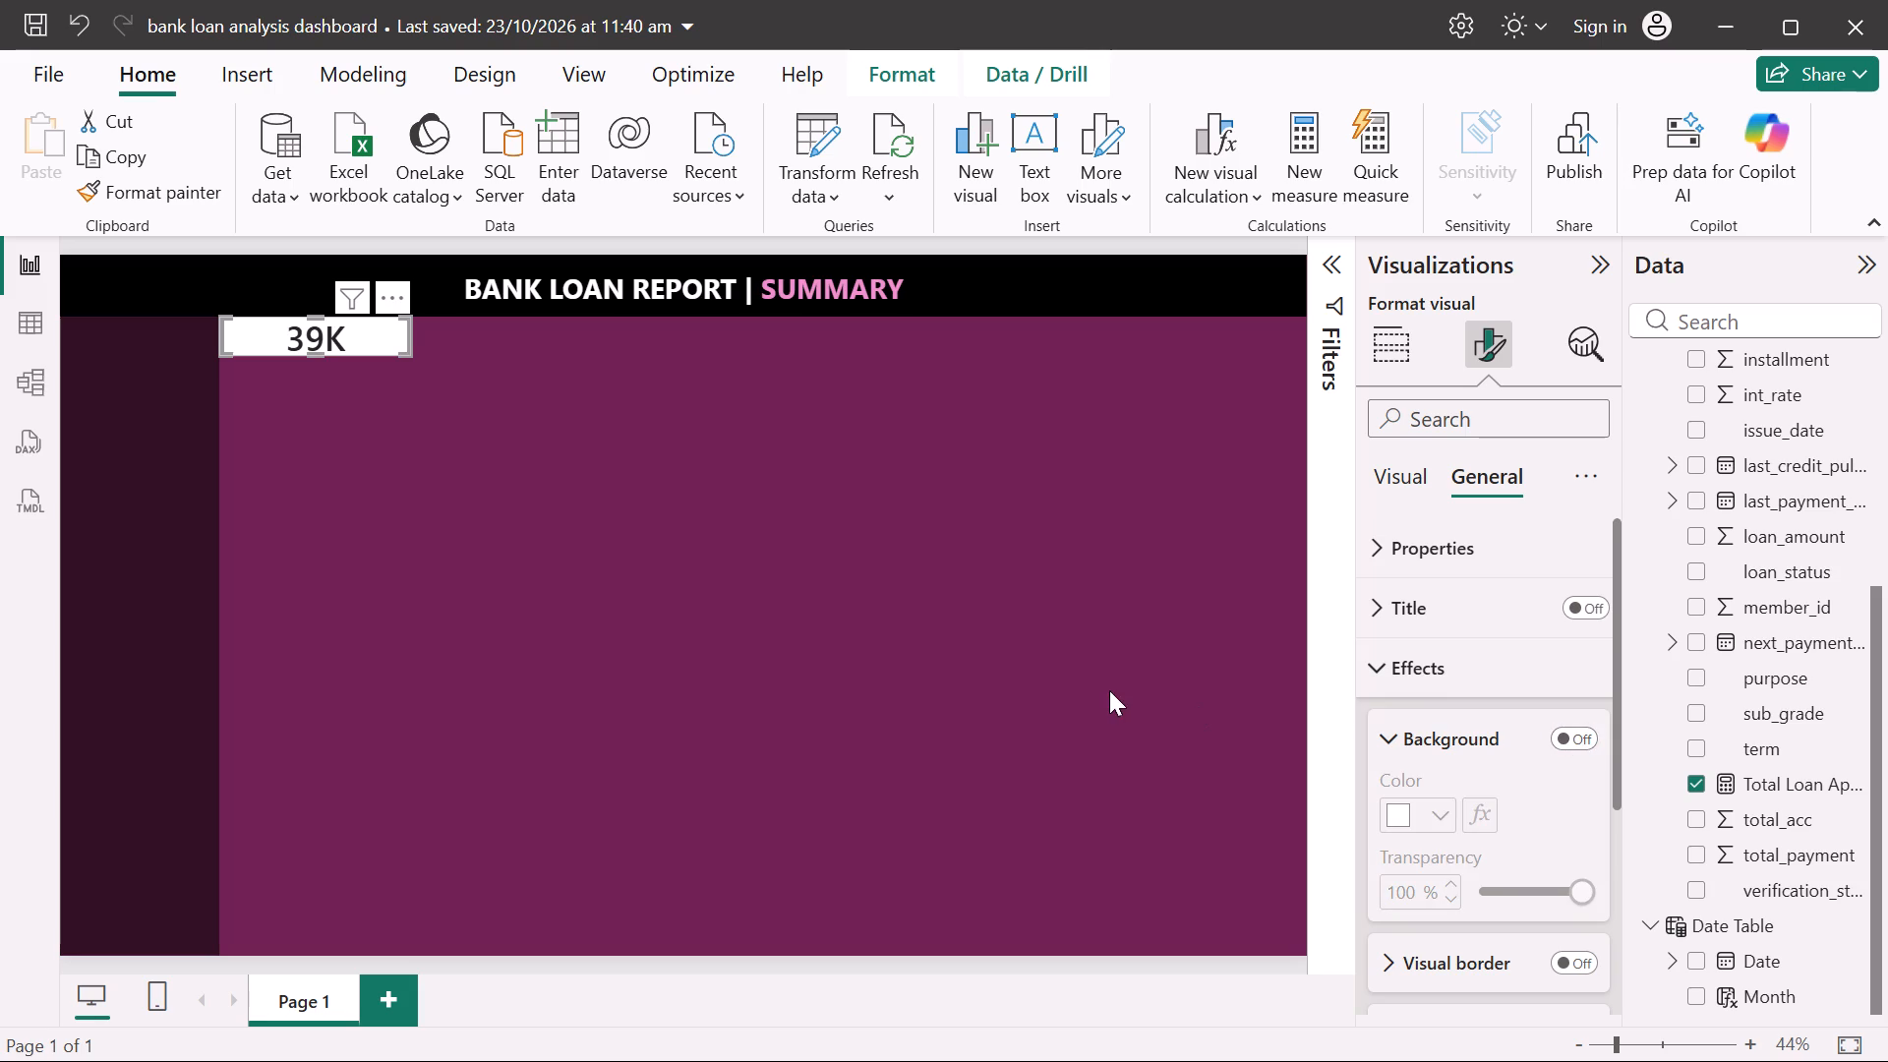
left_click(1115, 605)
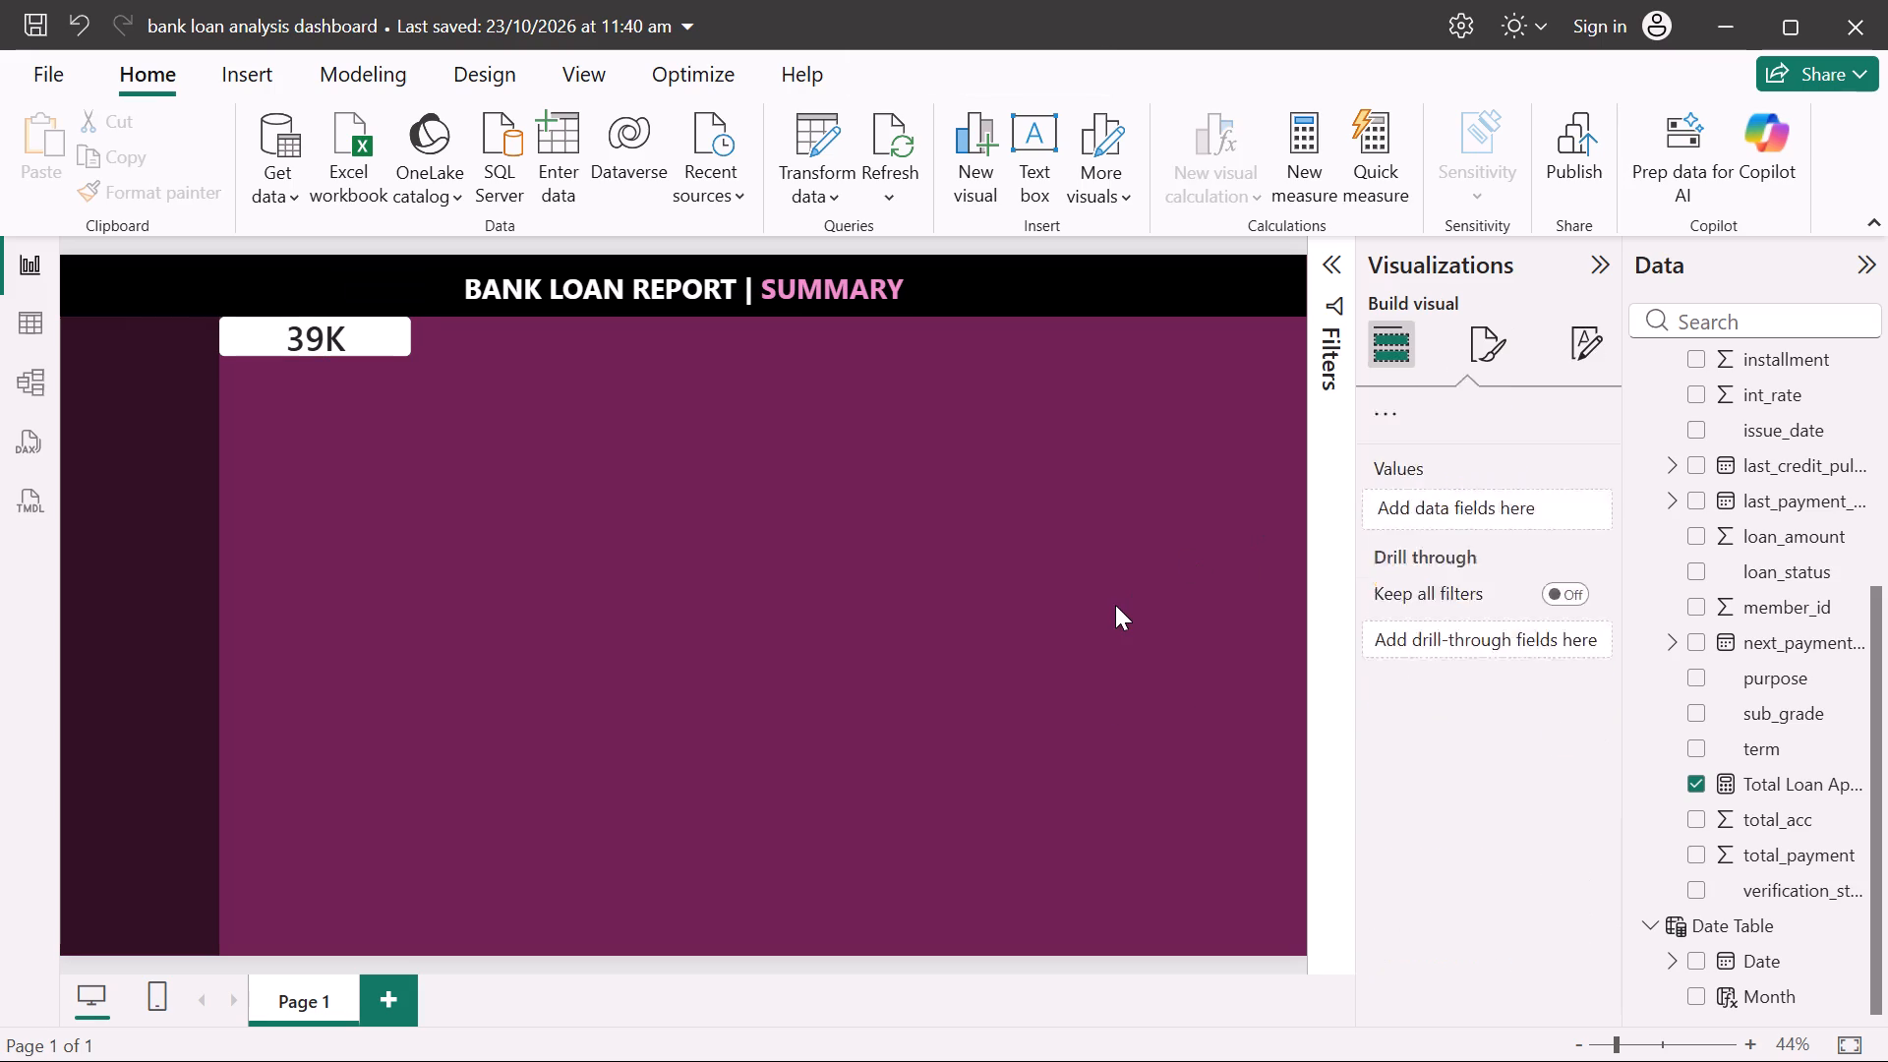
Switch off the Background option in the Total Loan Applications visual's Cards formatting settings.
left_click(410, 347)
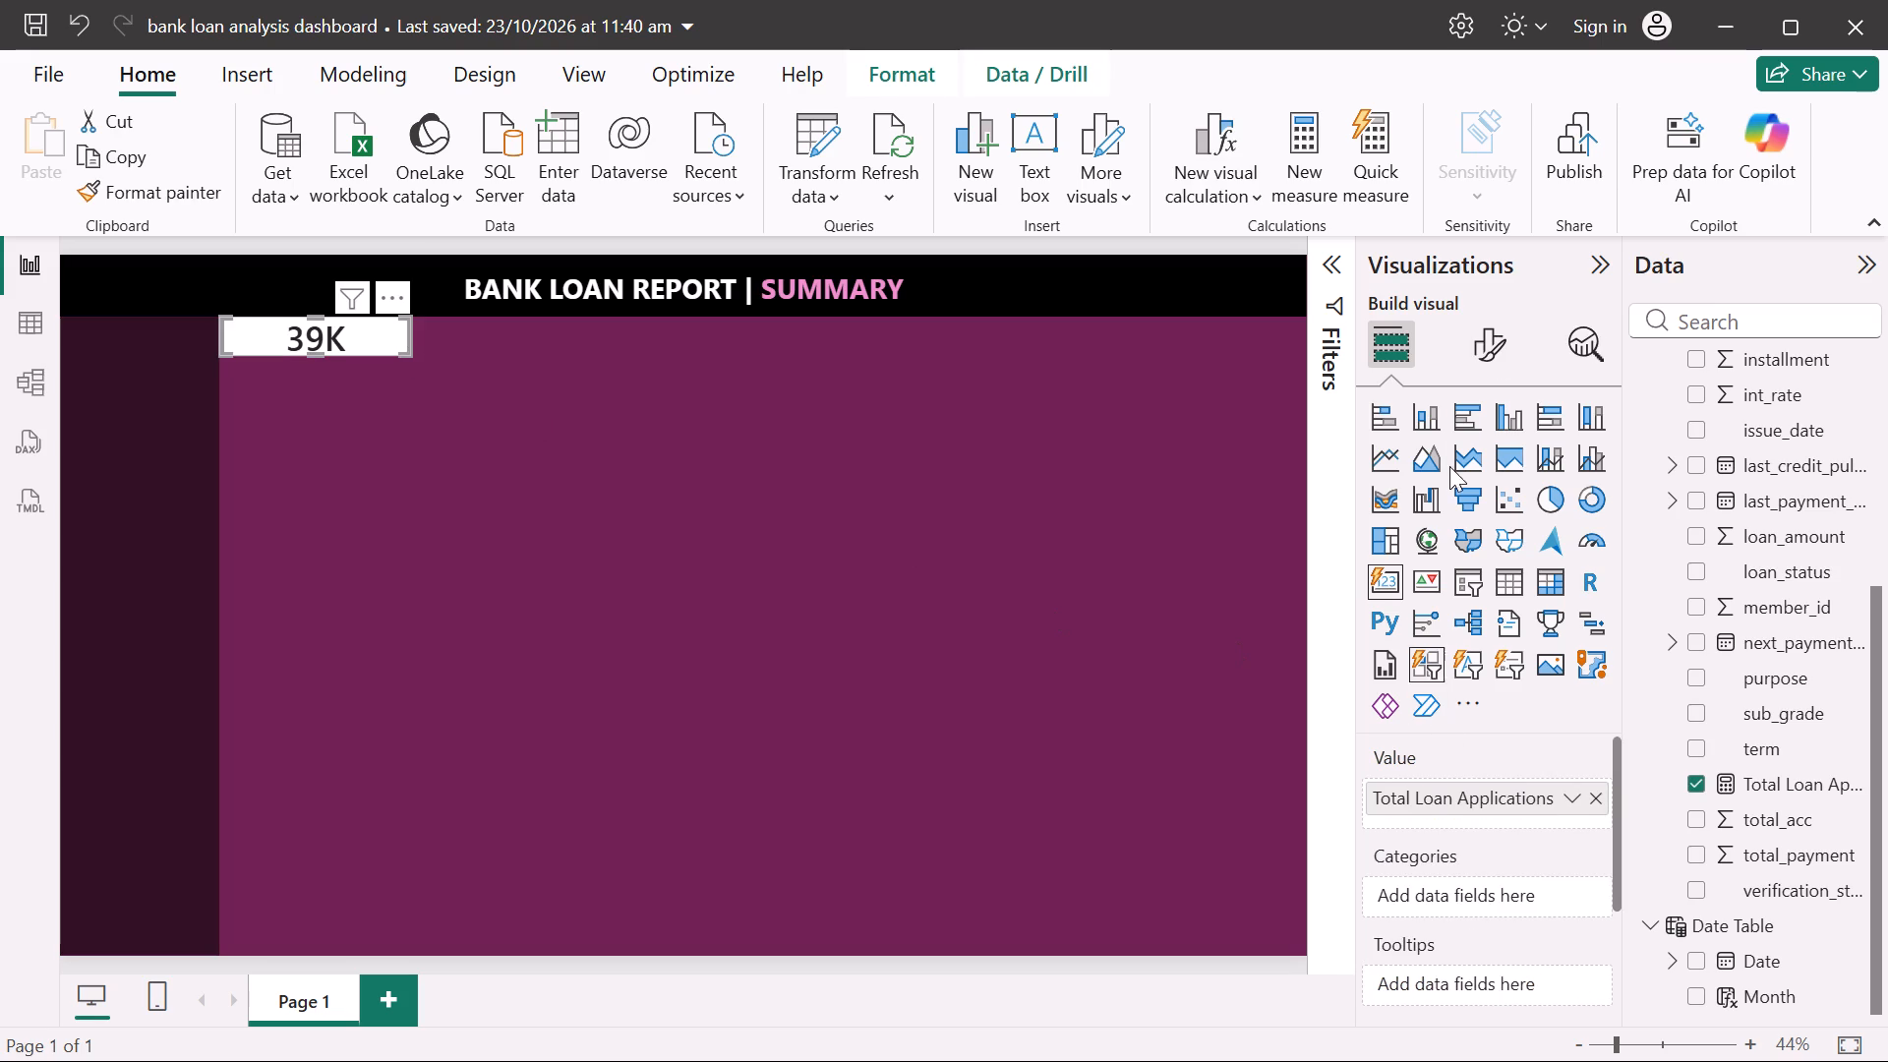
left_click(1489, 338)
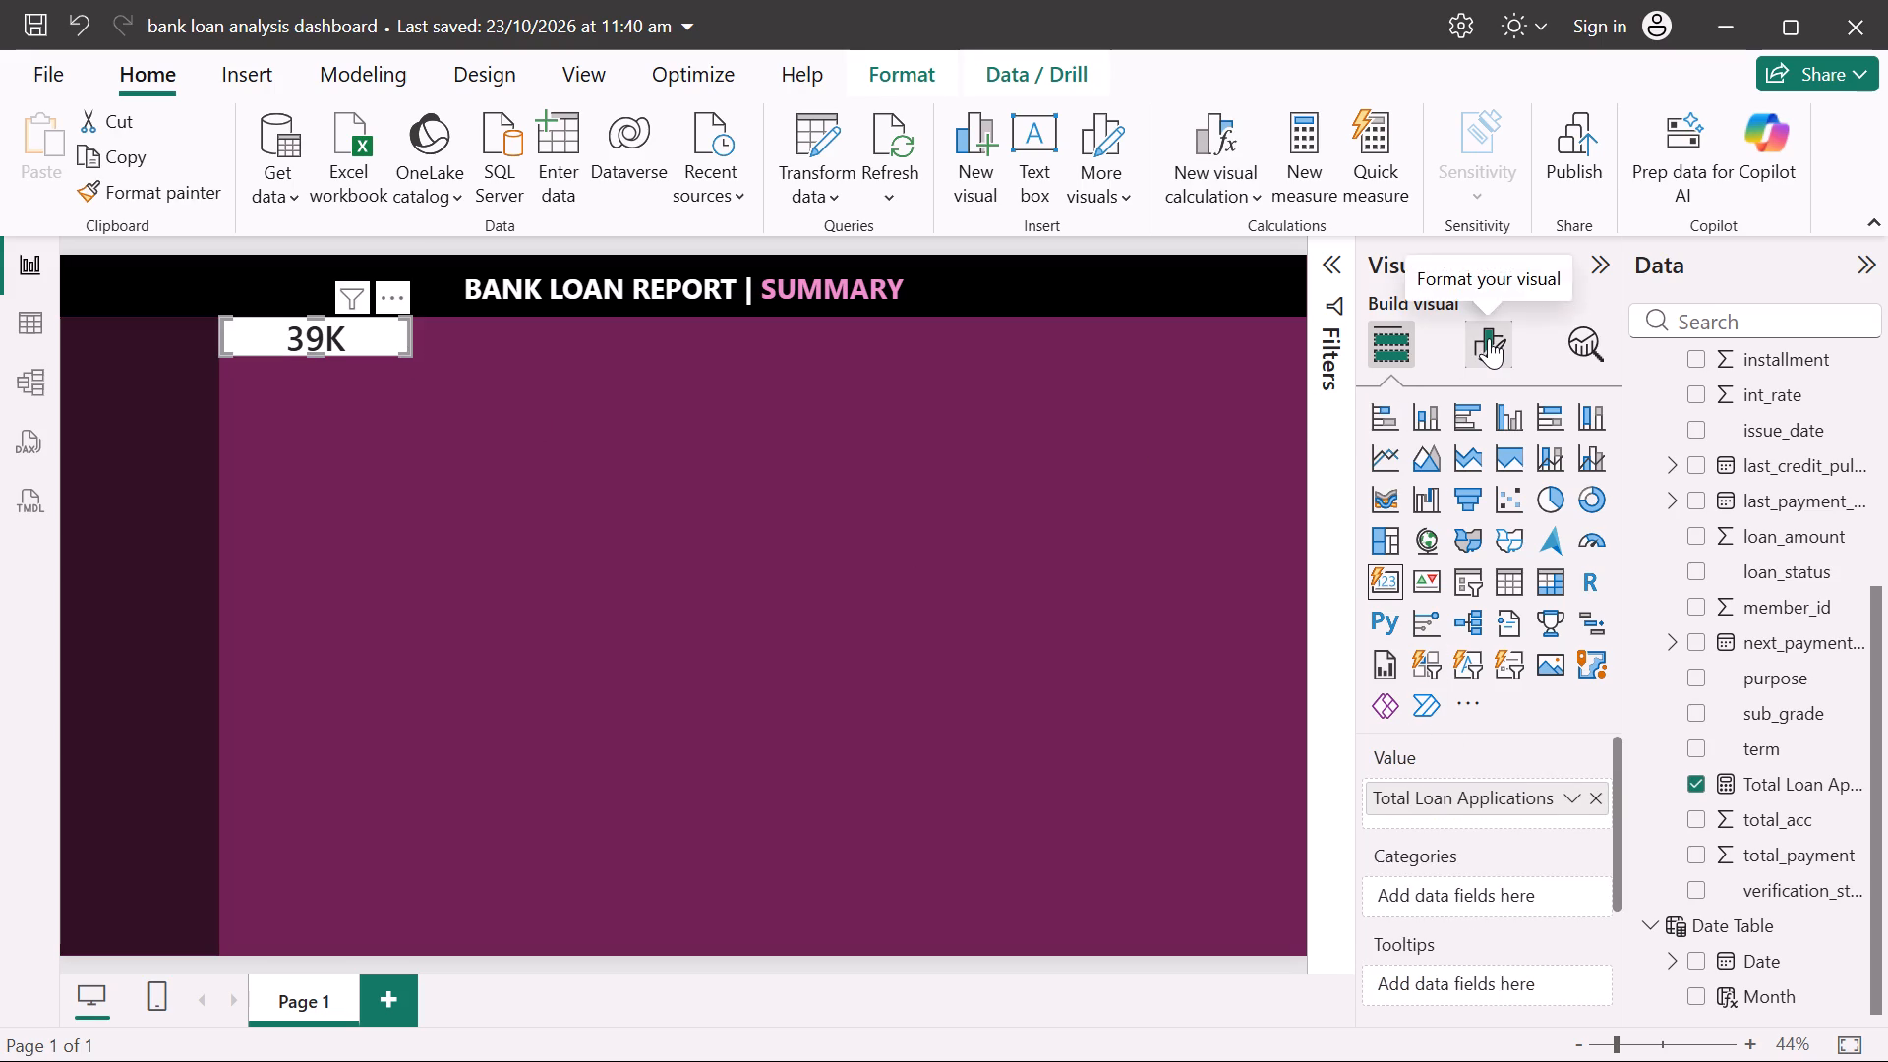
left_click(1487, 471)
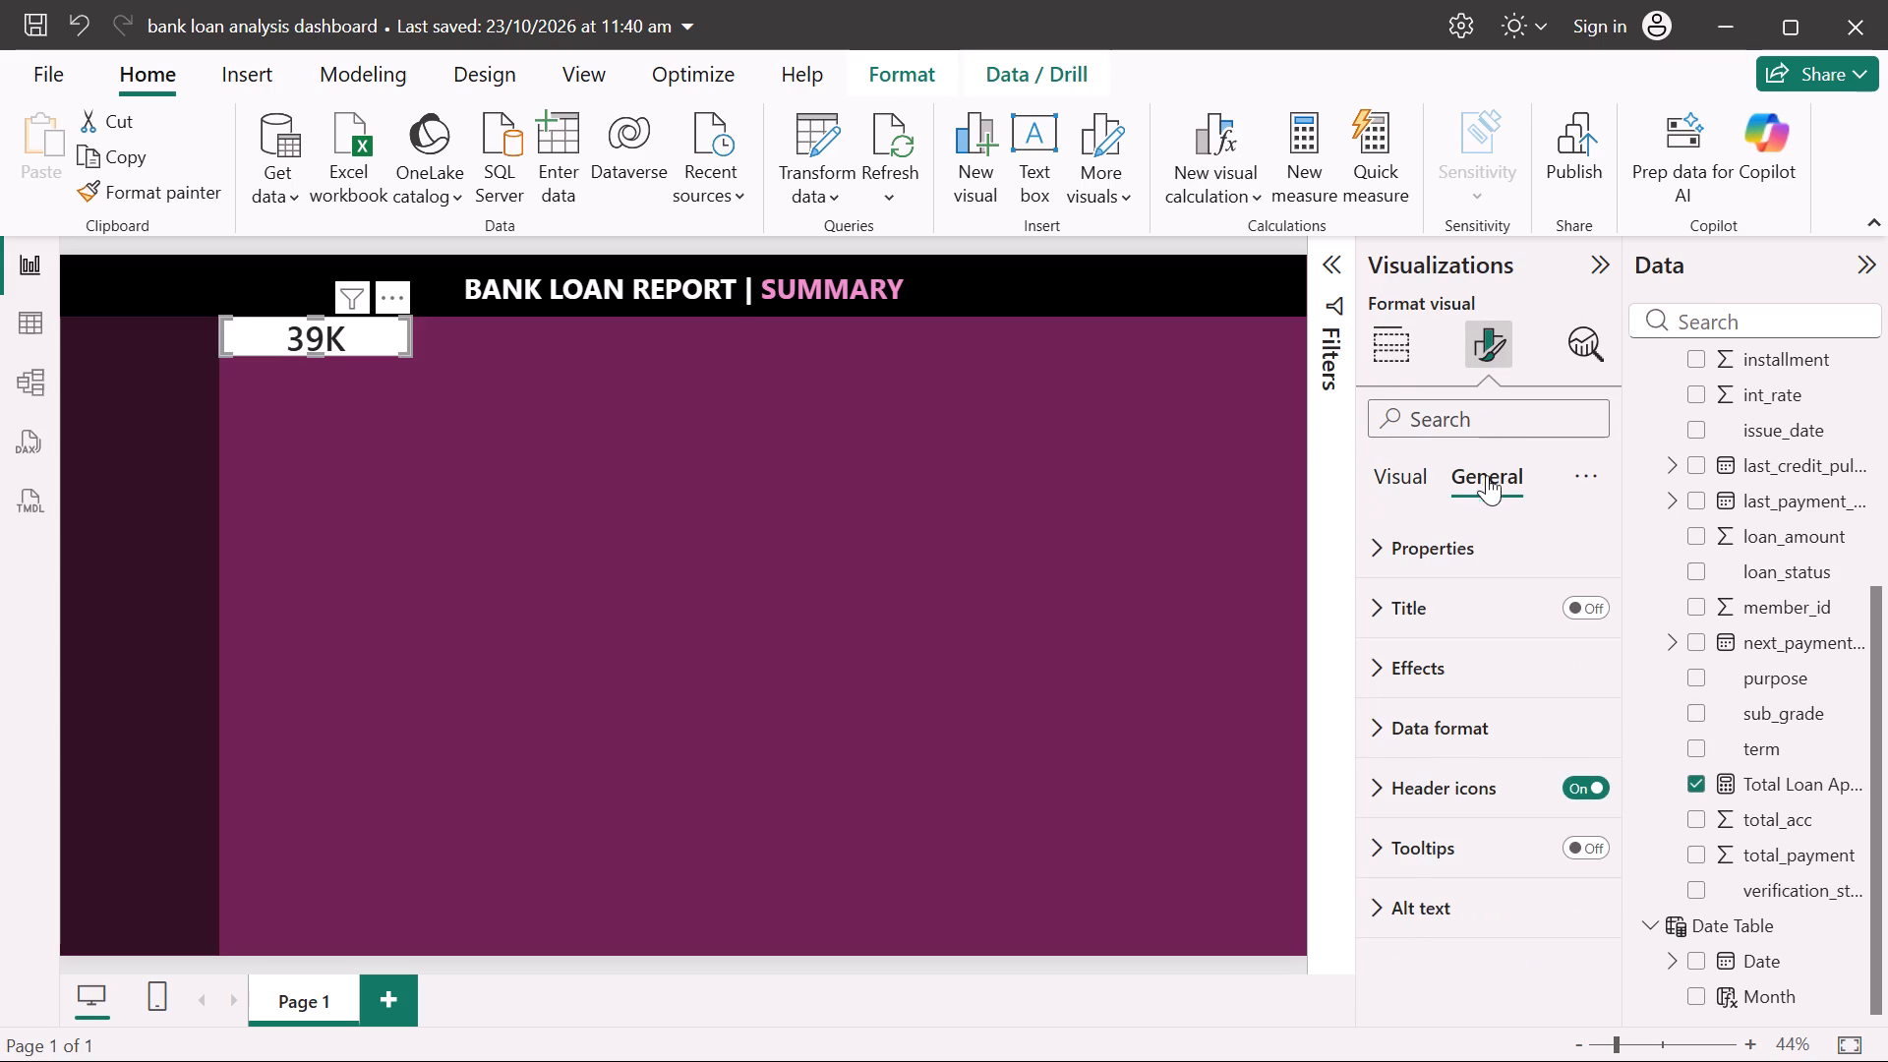
left_click(1387, 472)
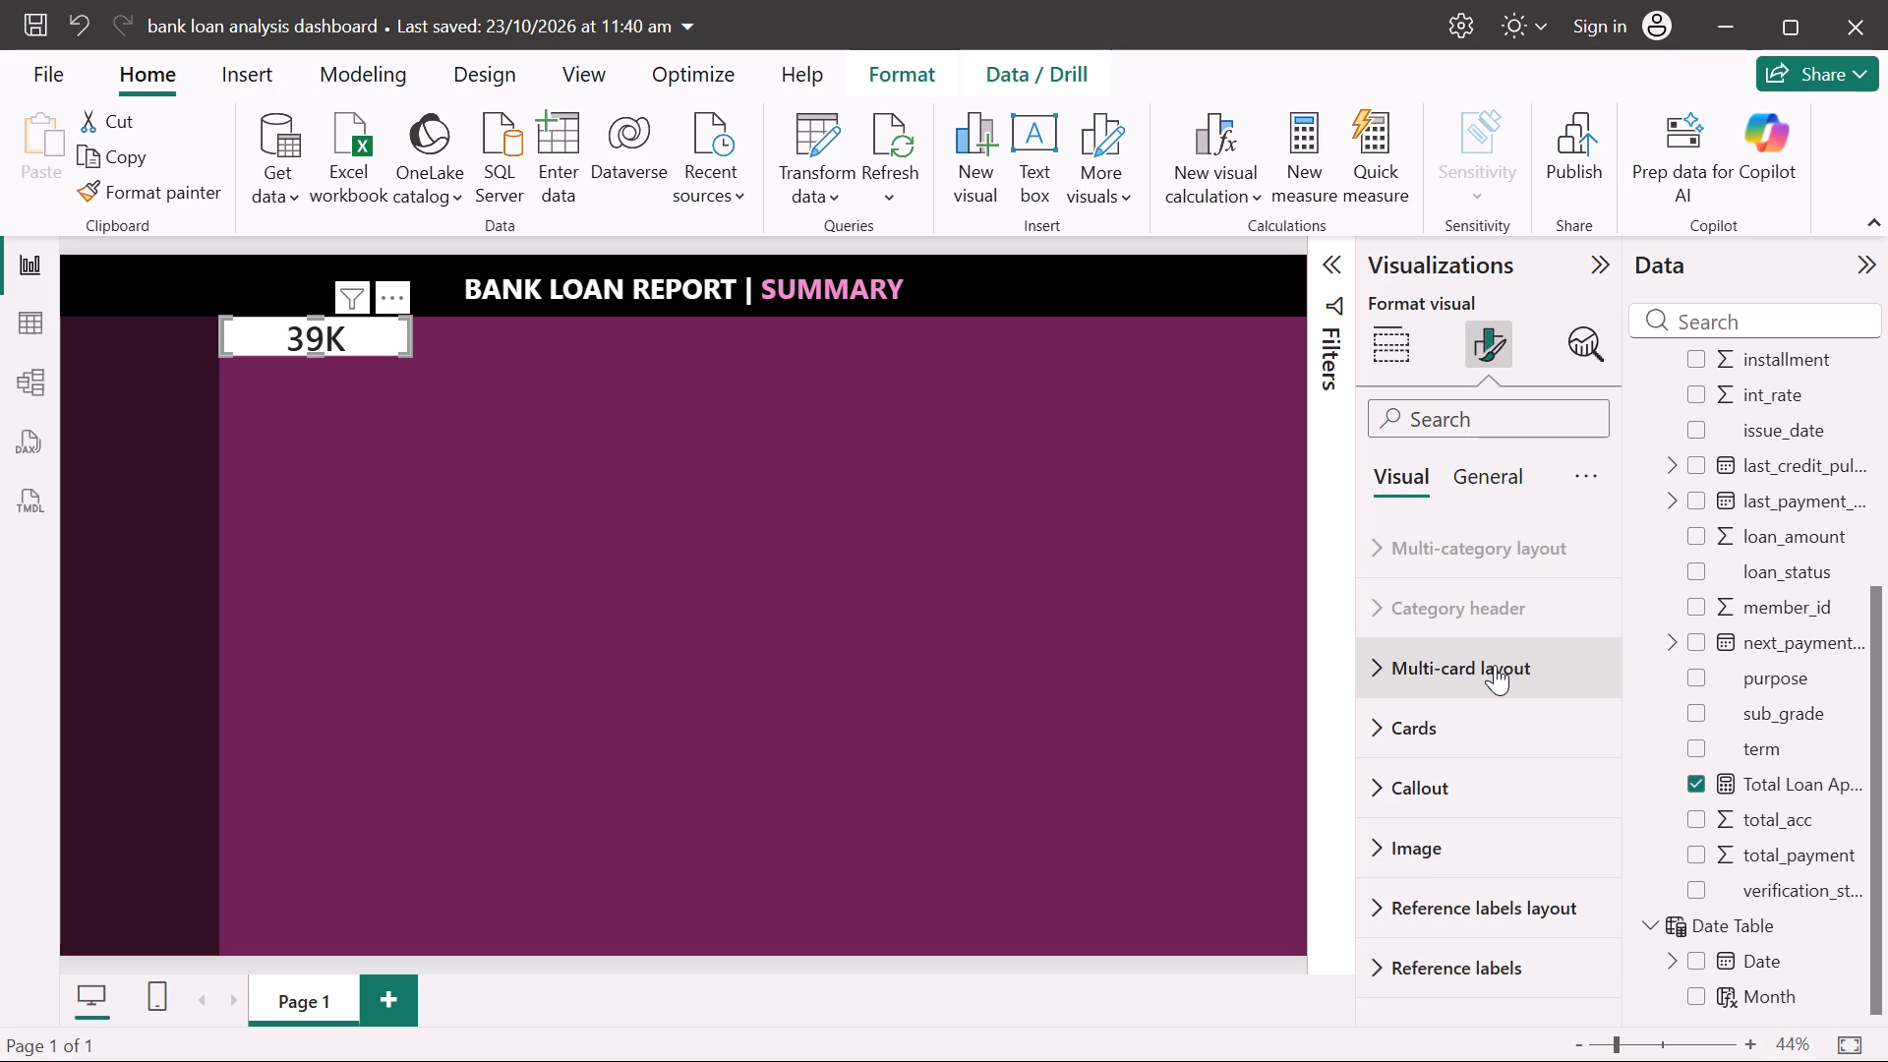
left_click(1418, 728)
scroll(1489, 894, "down", 1)
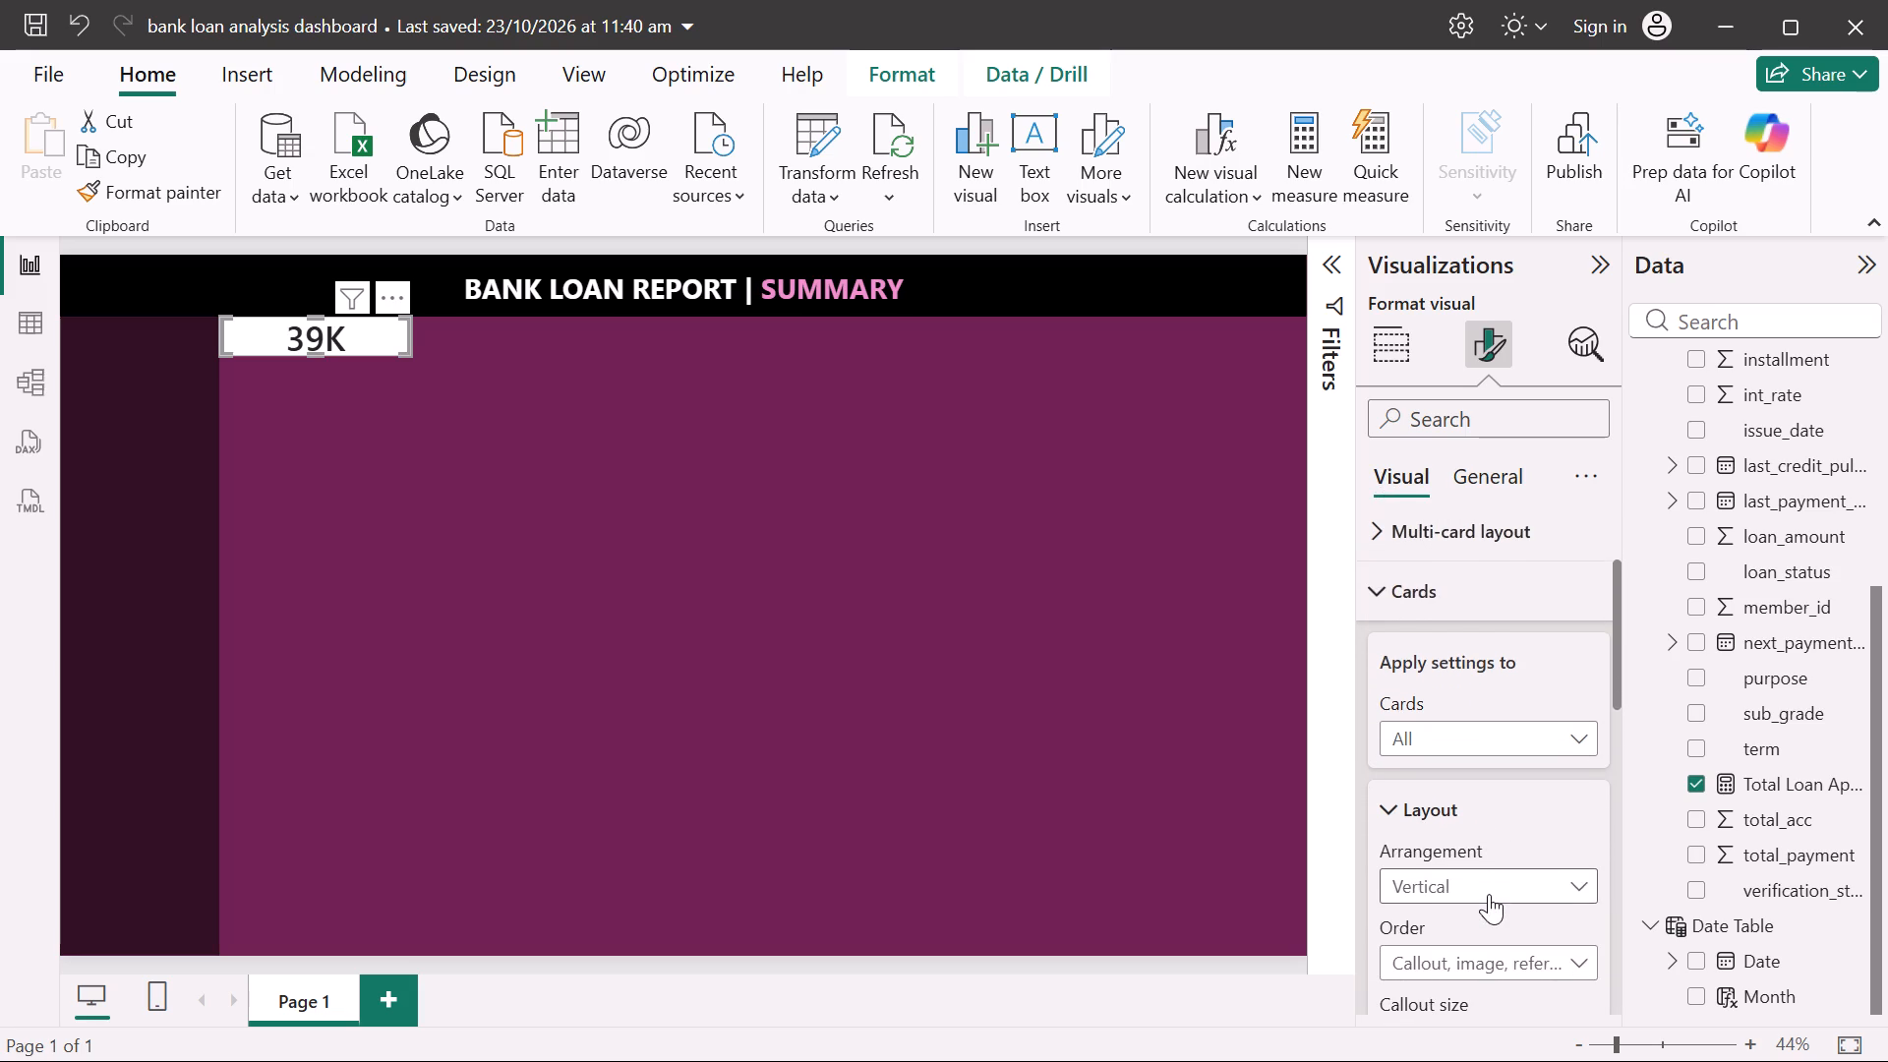
scroll(1489, 894, "down", 4)
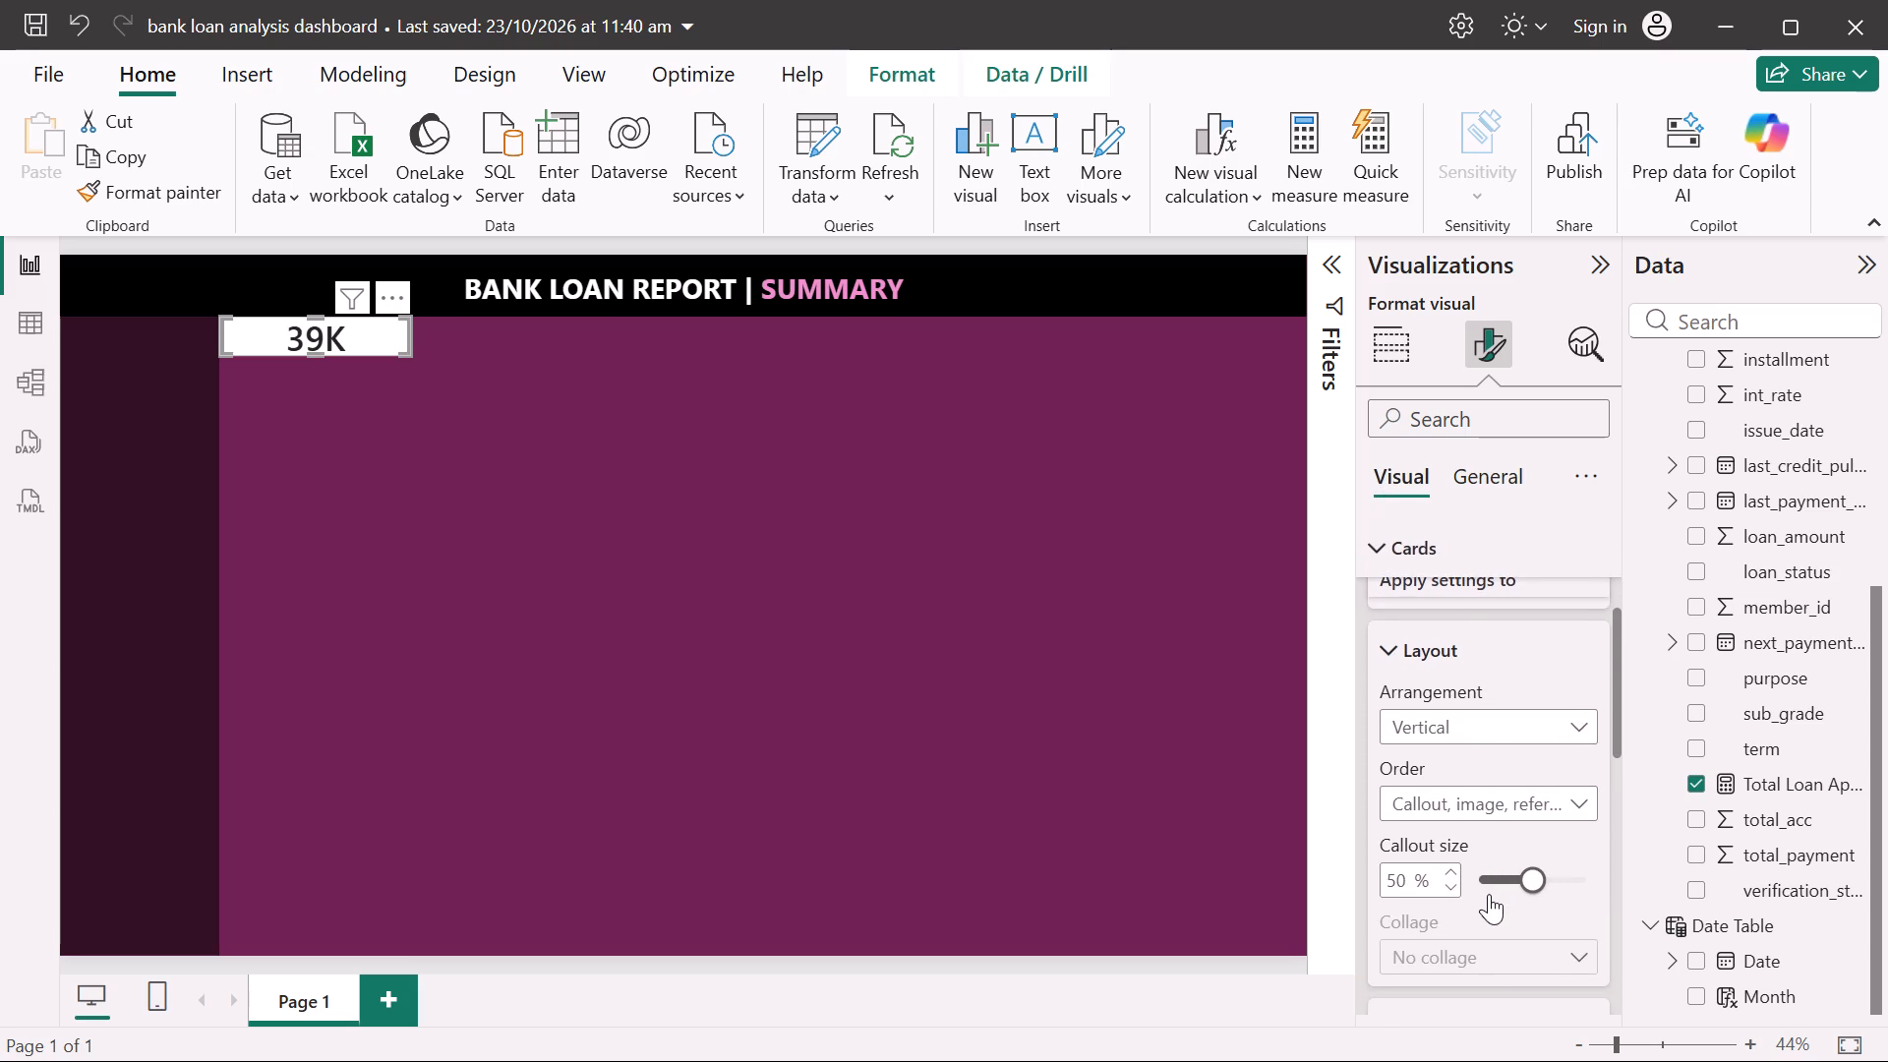
scroll(1489, 894, "down", 3)
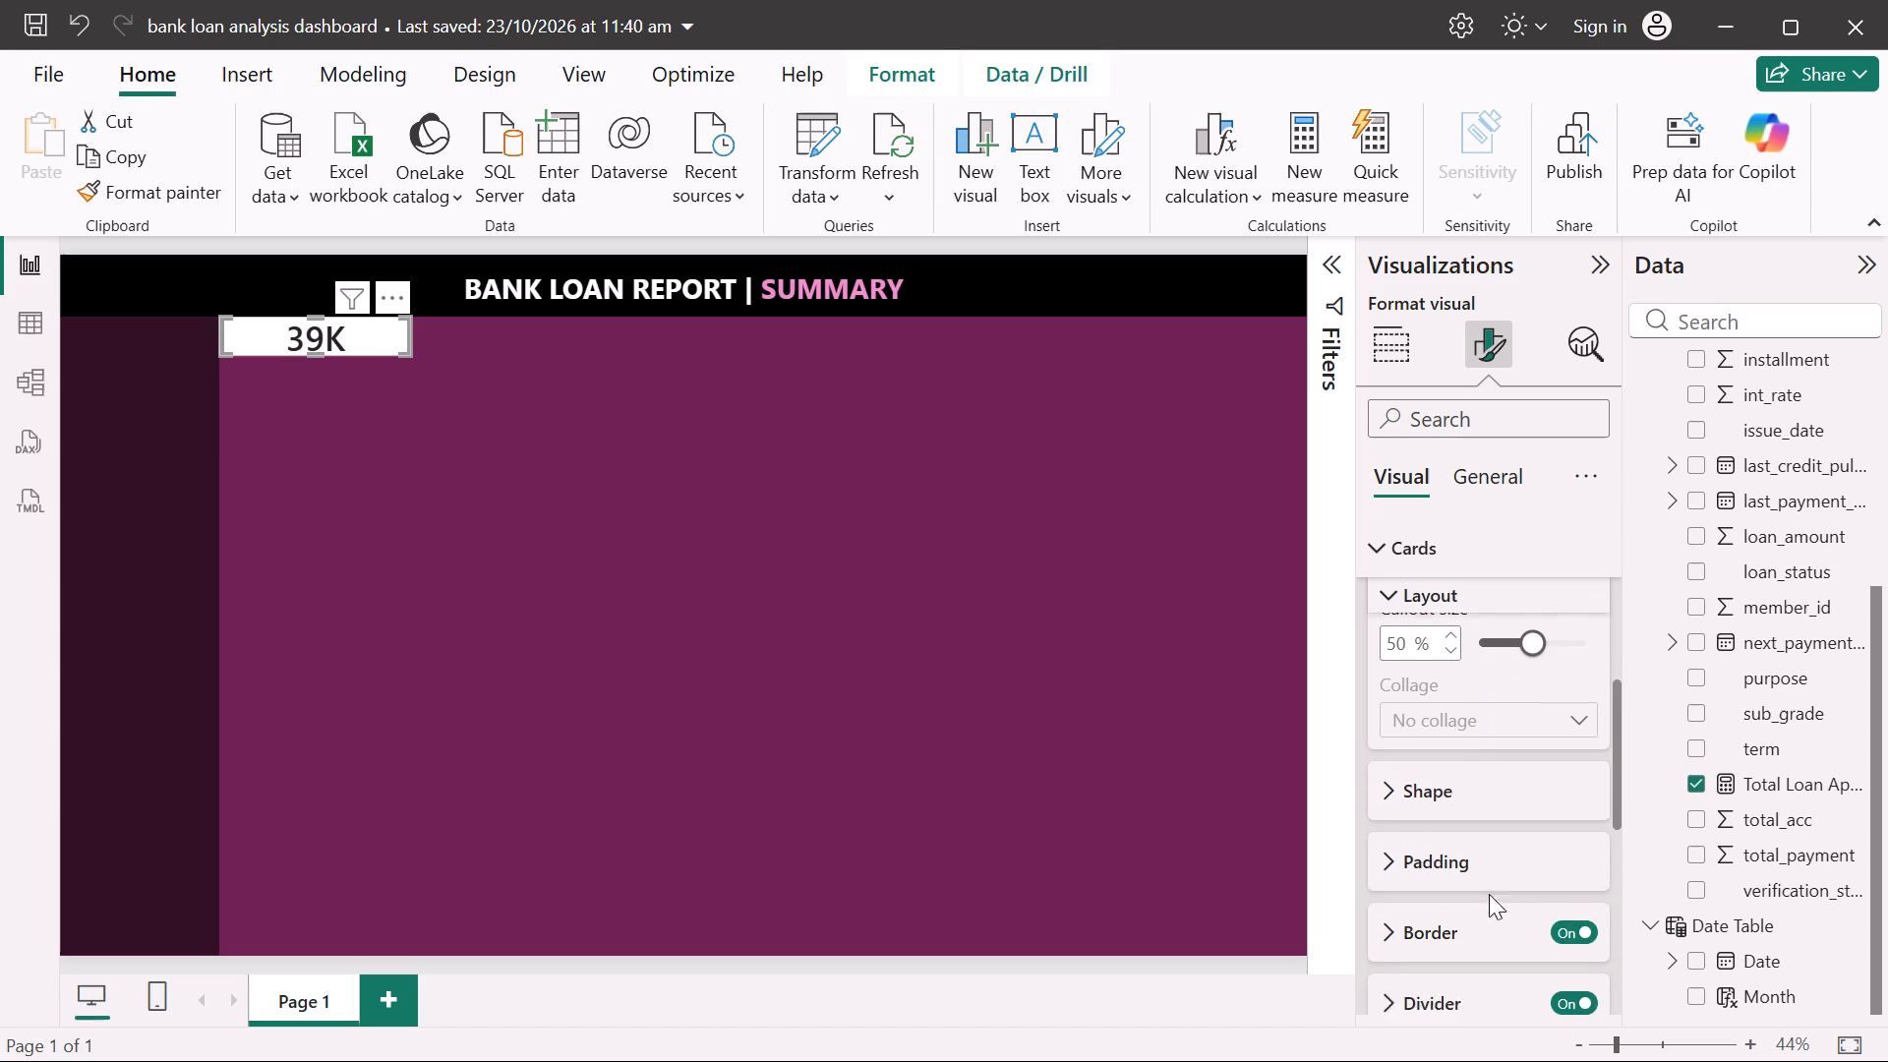
scroll(1489, 894, "down", 2)
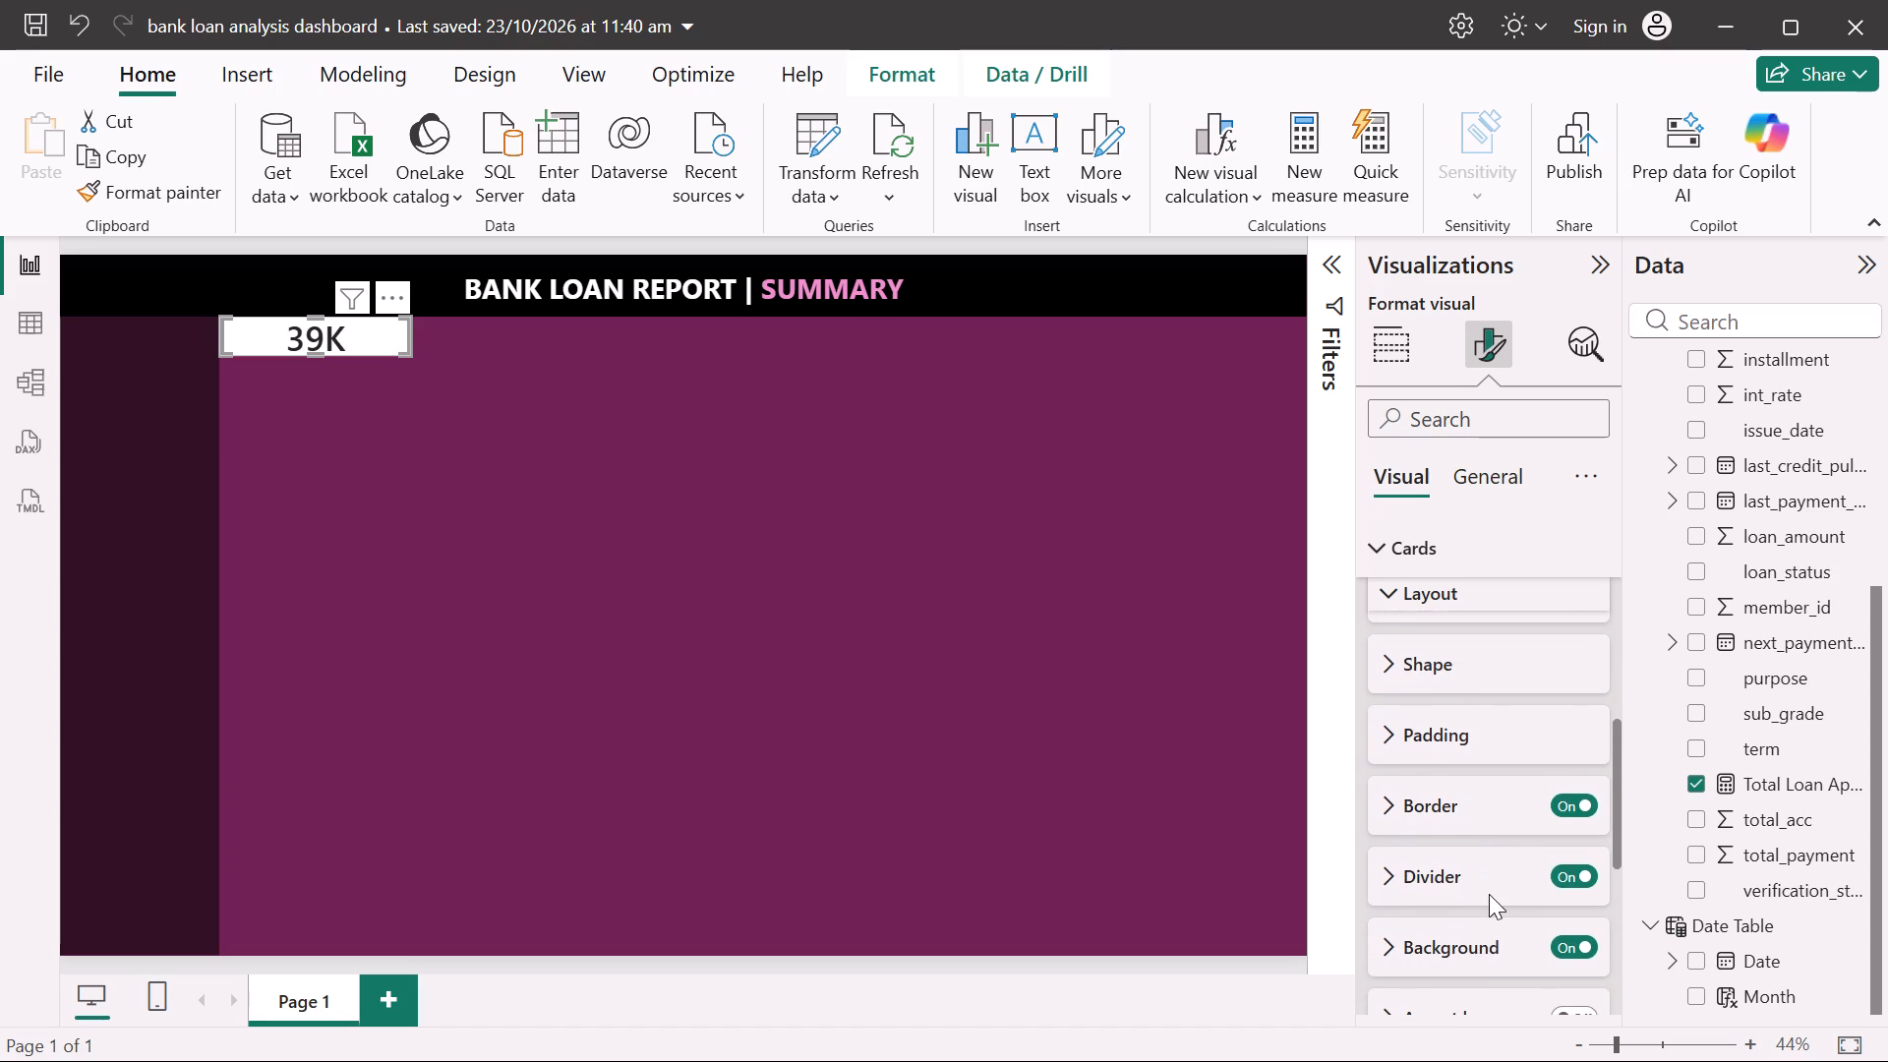
scroll(1489, 894, "down", 1)
left_click(1578, 856)
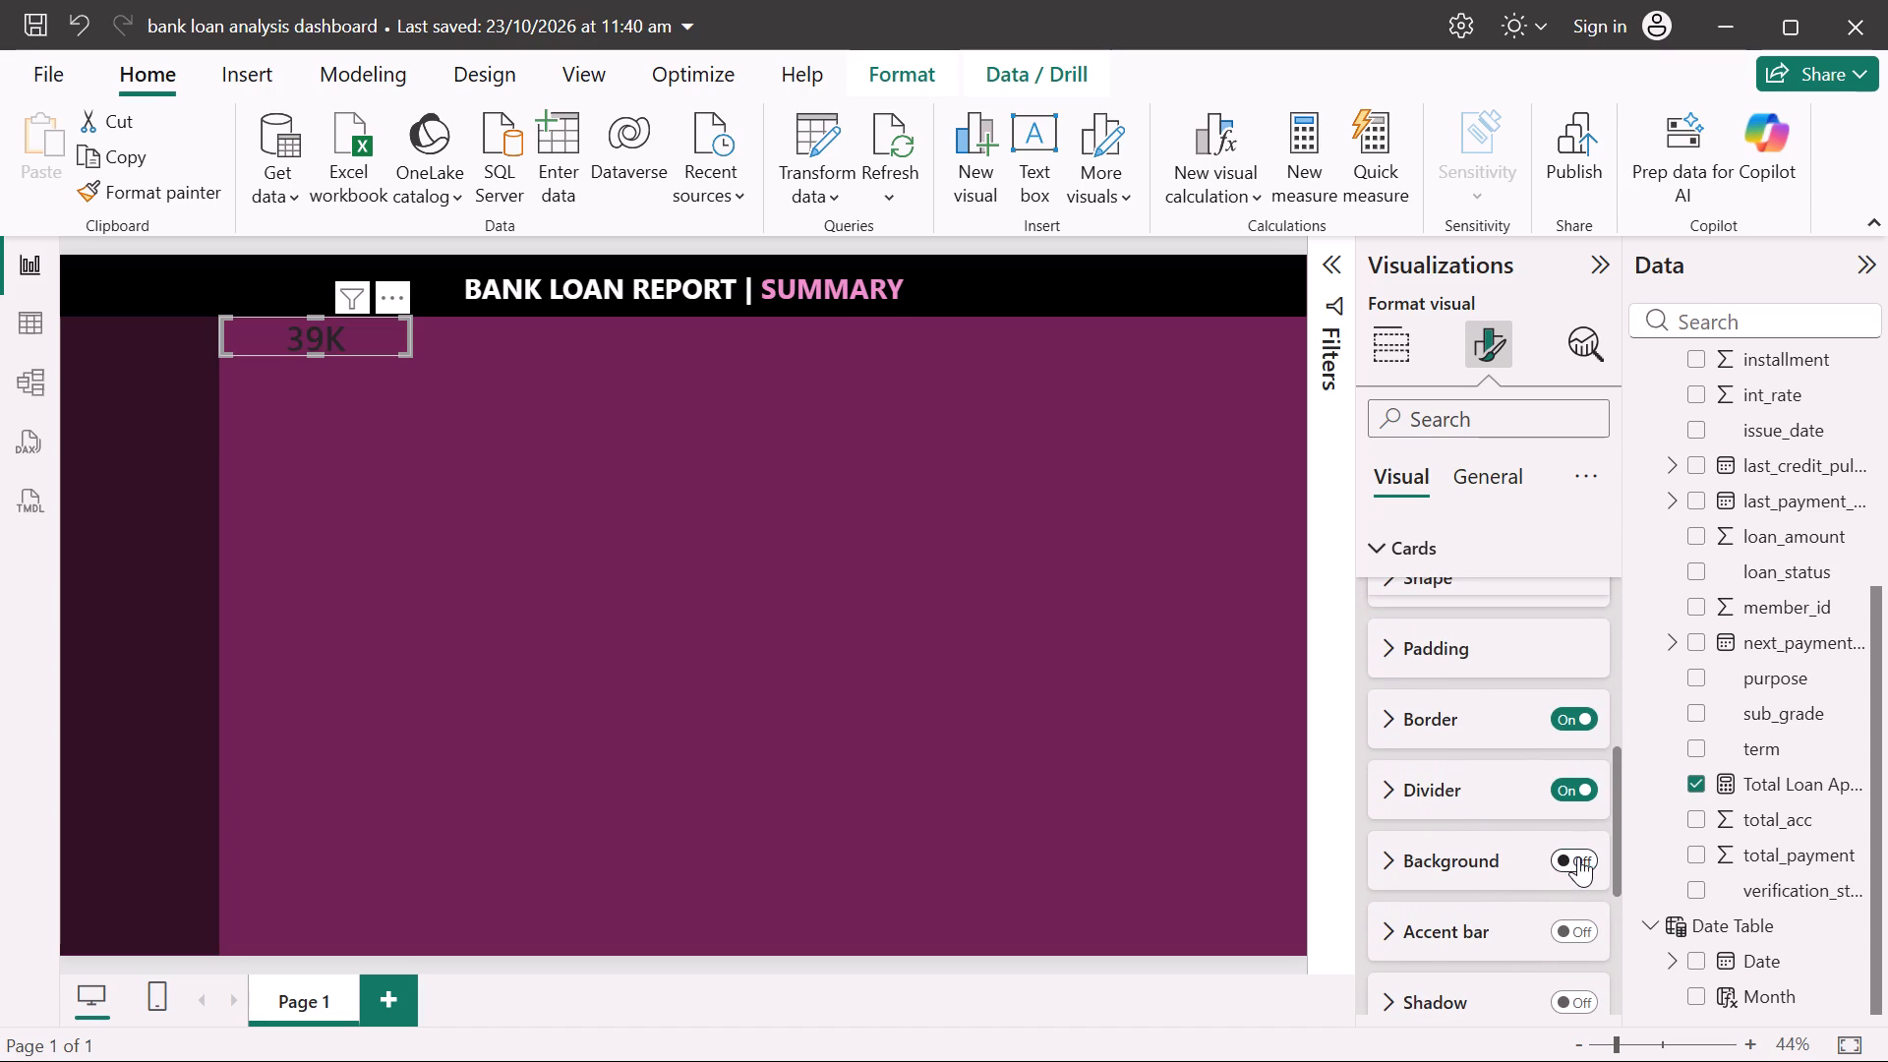
scroll(1474, 762, "up", 4)
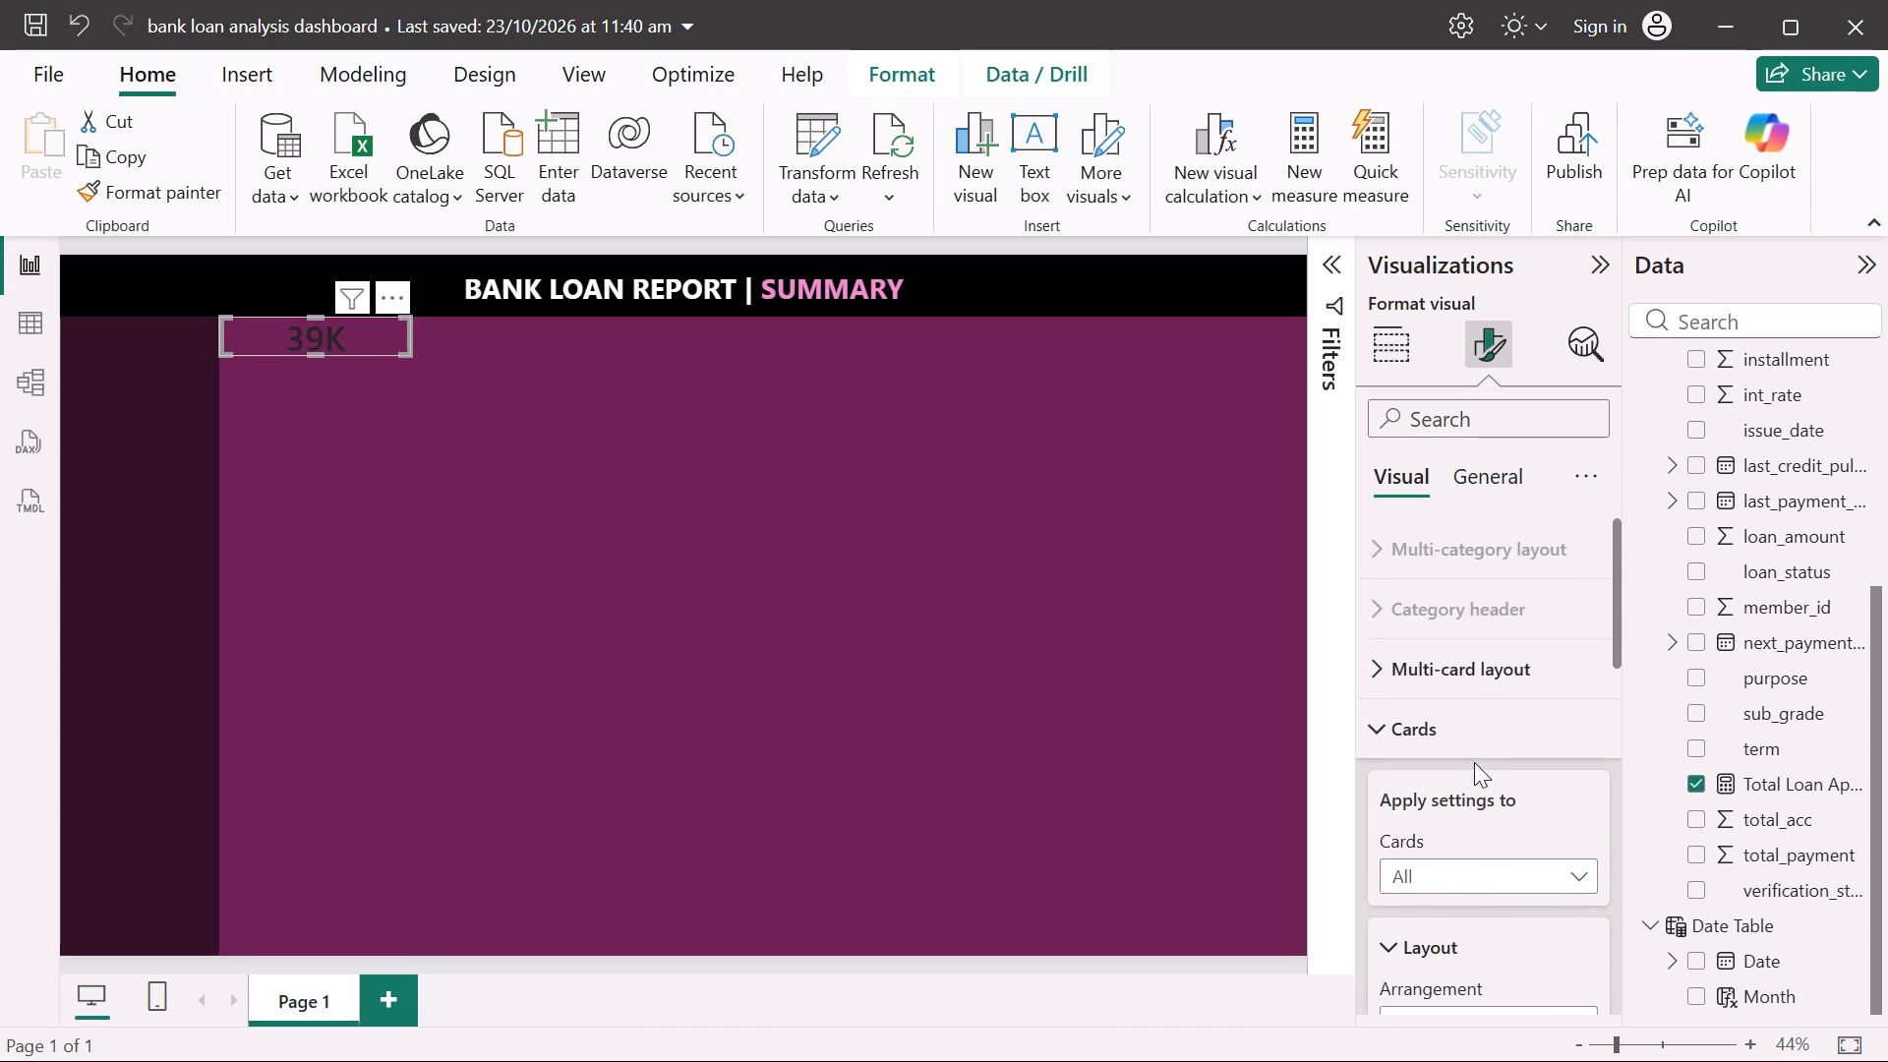
scroll(1474, 762, "down", 2)
left_click(918, 618)
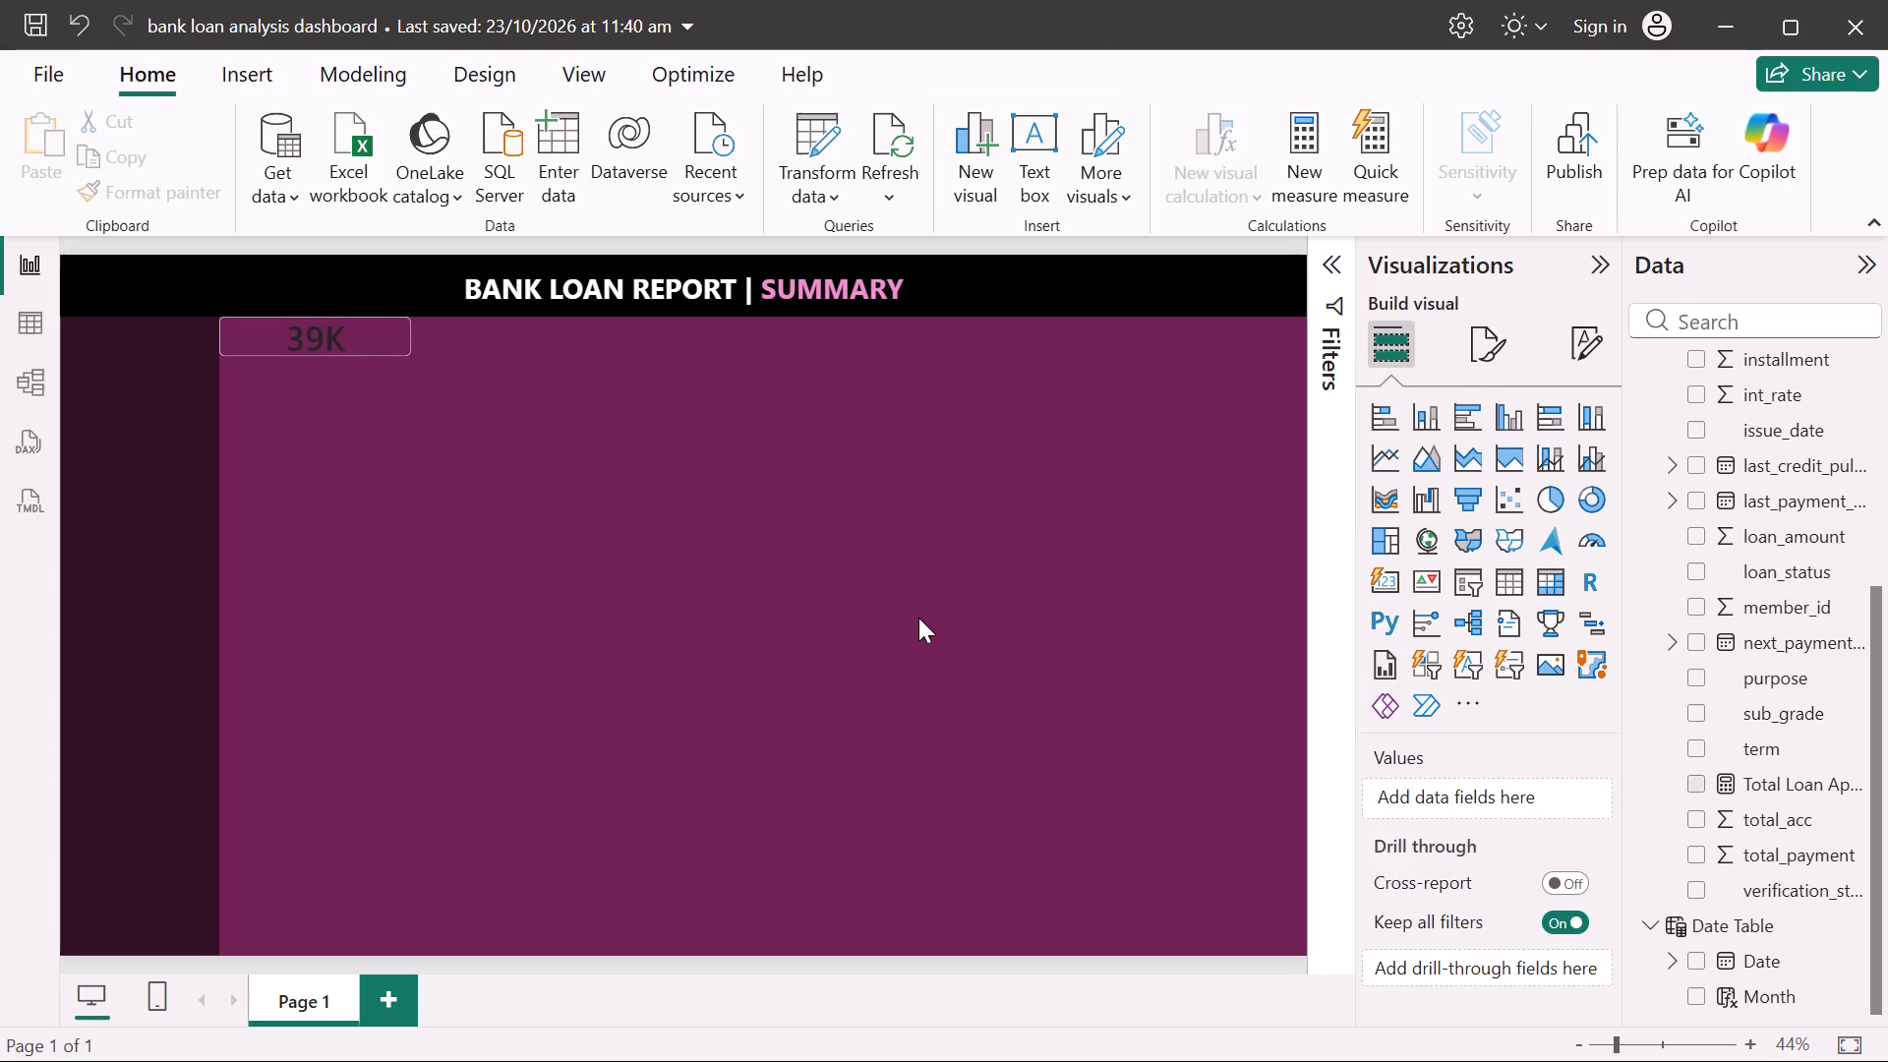
left_click(918, 618)
Switch off the Border option in the Total Loan Applications visual's Cards formatting settings.
left_click(402, 348)
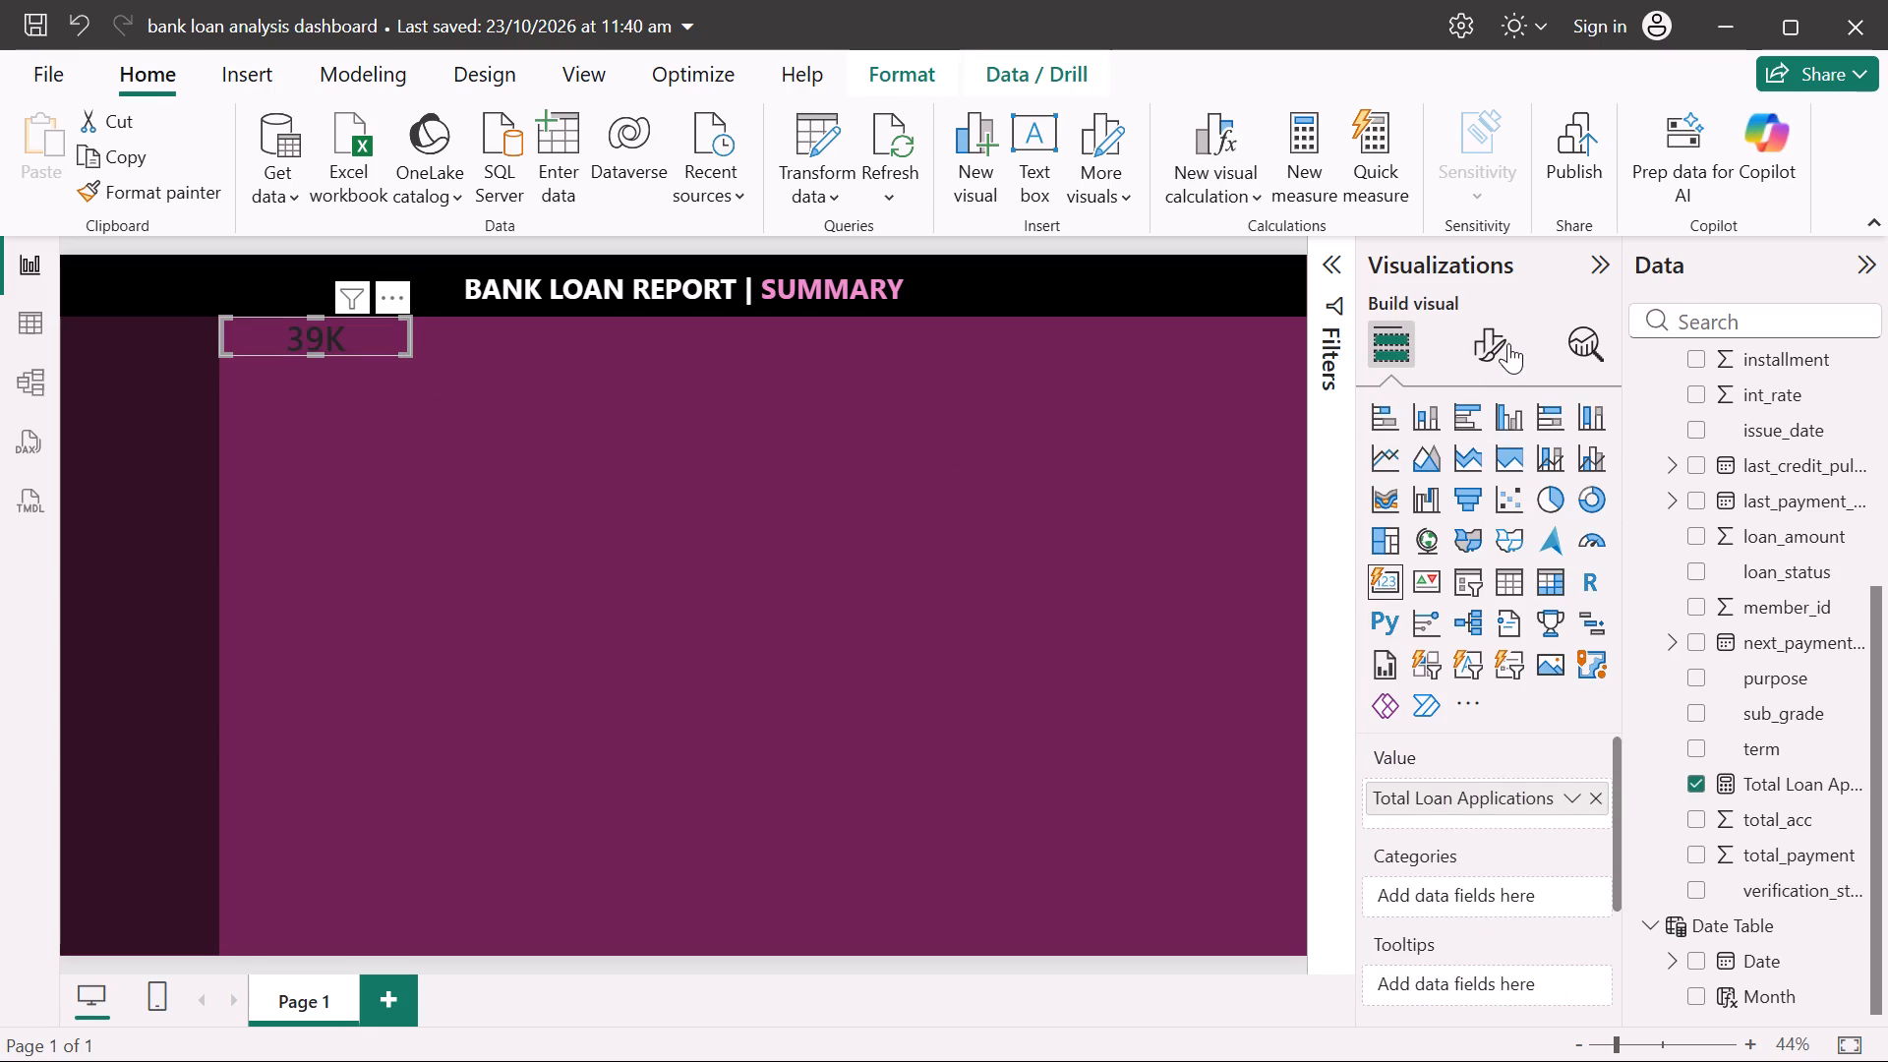
left_click(1508, 340)
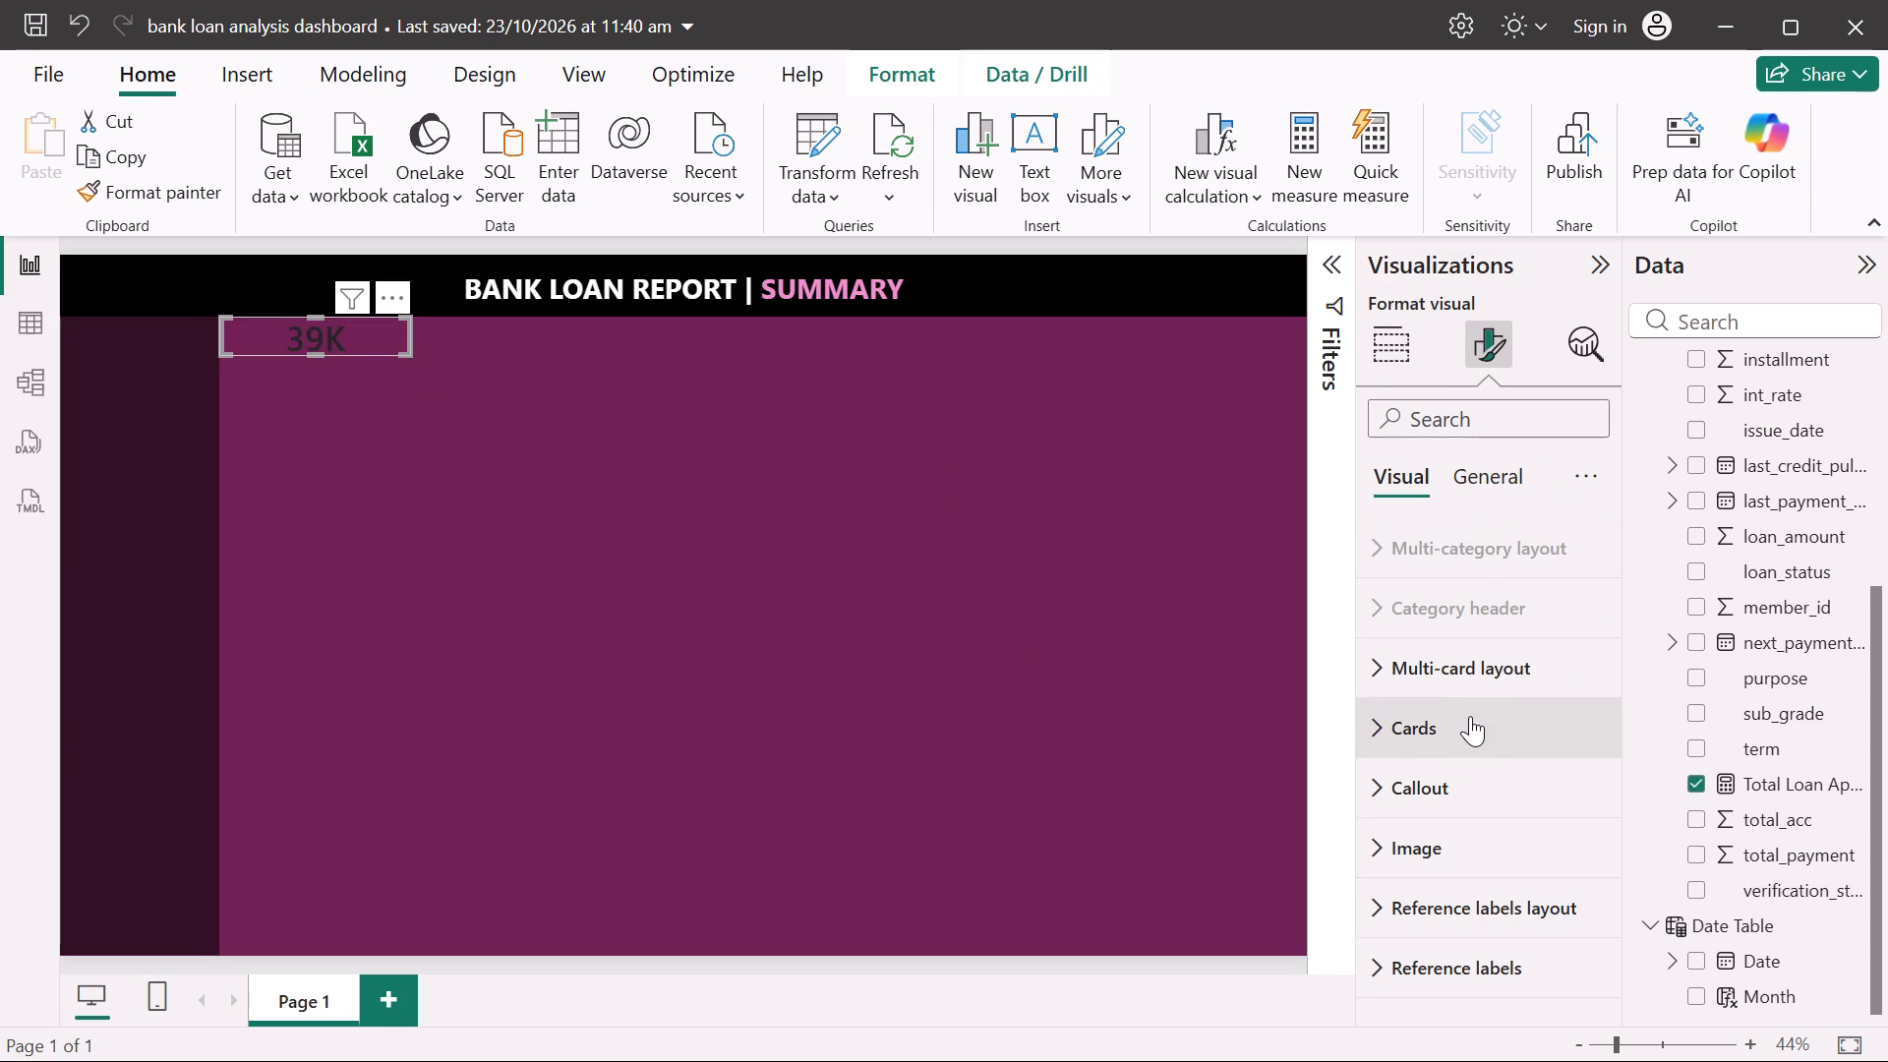
left_click(1470, 716)
scroll(1470, 716, "down", 4)
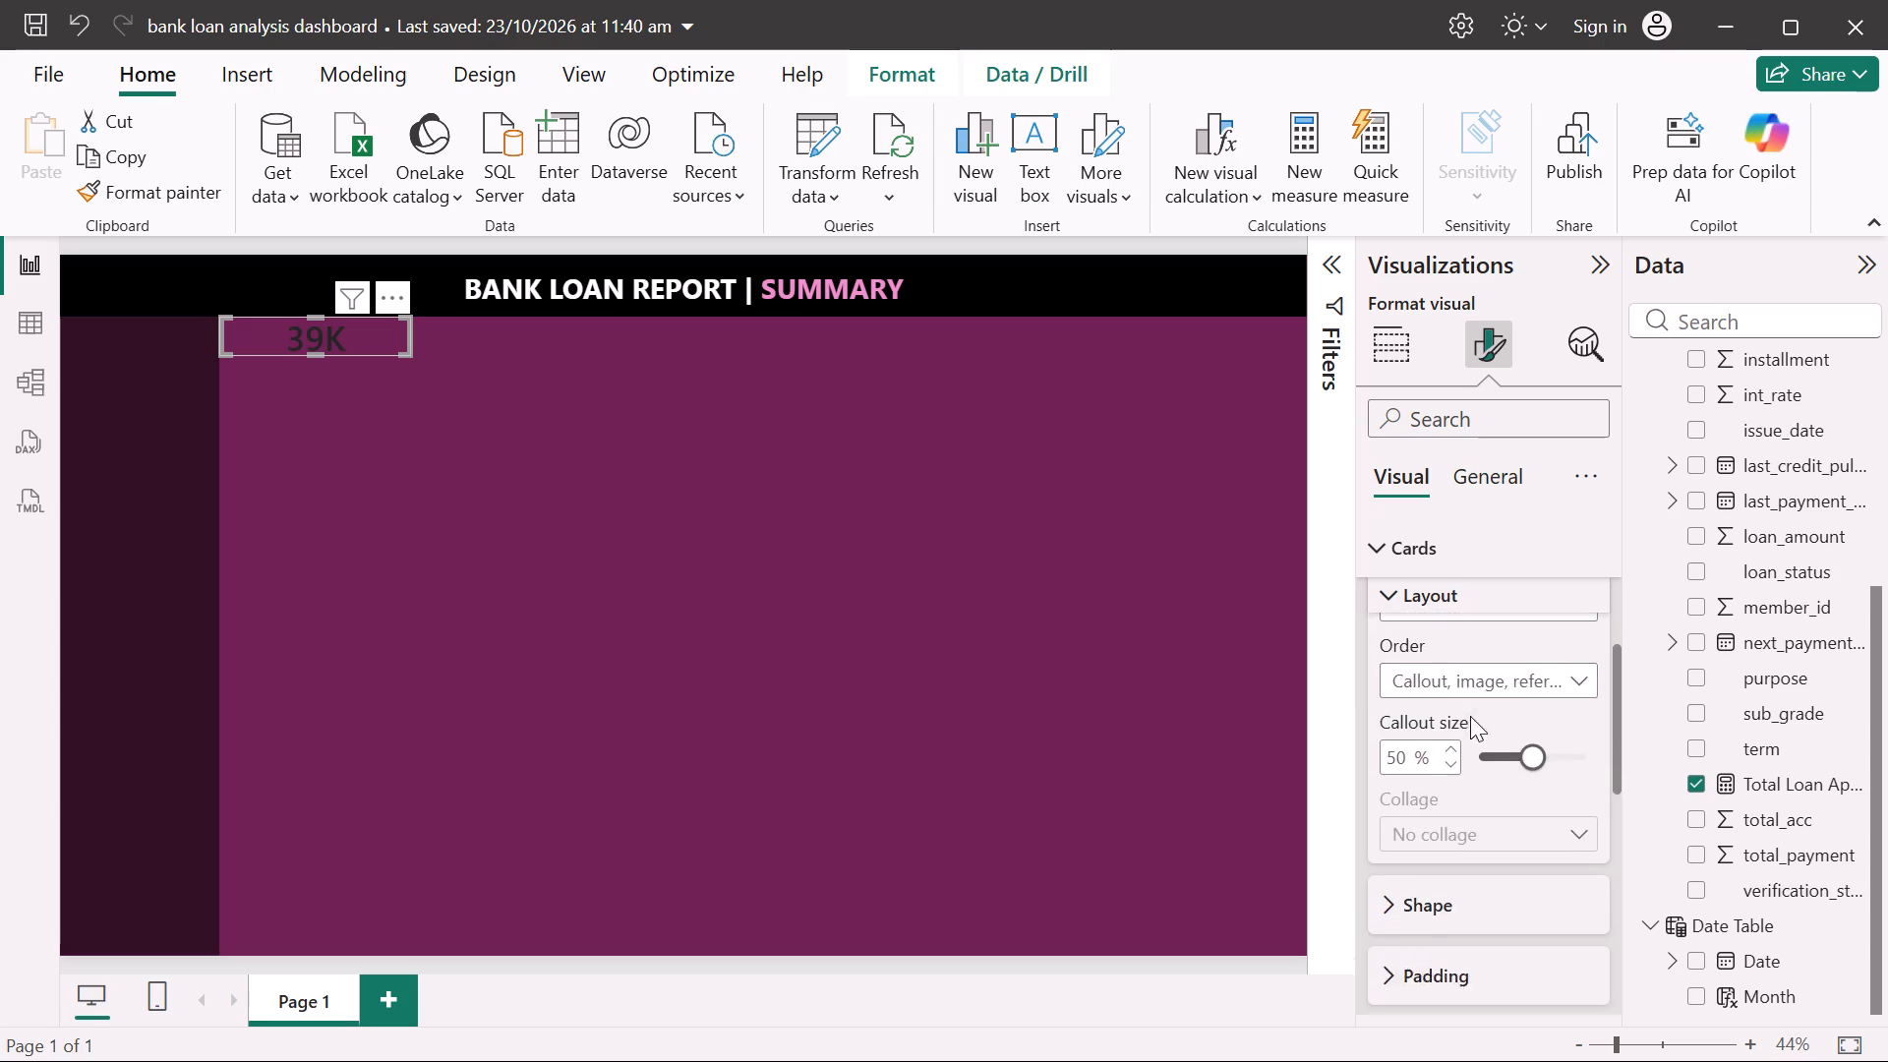
scroll(1470, 716, "down", 1)
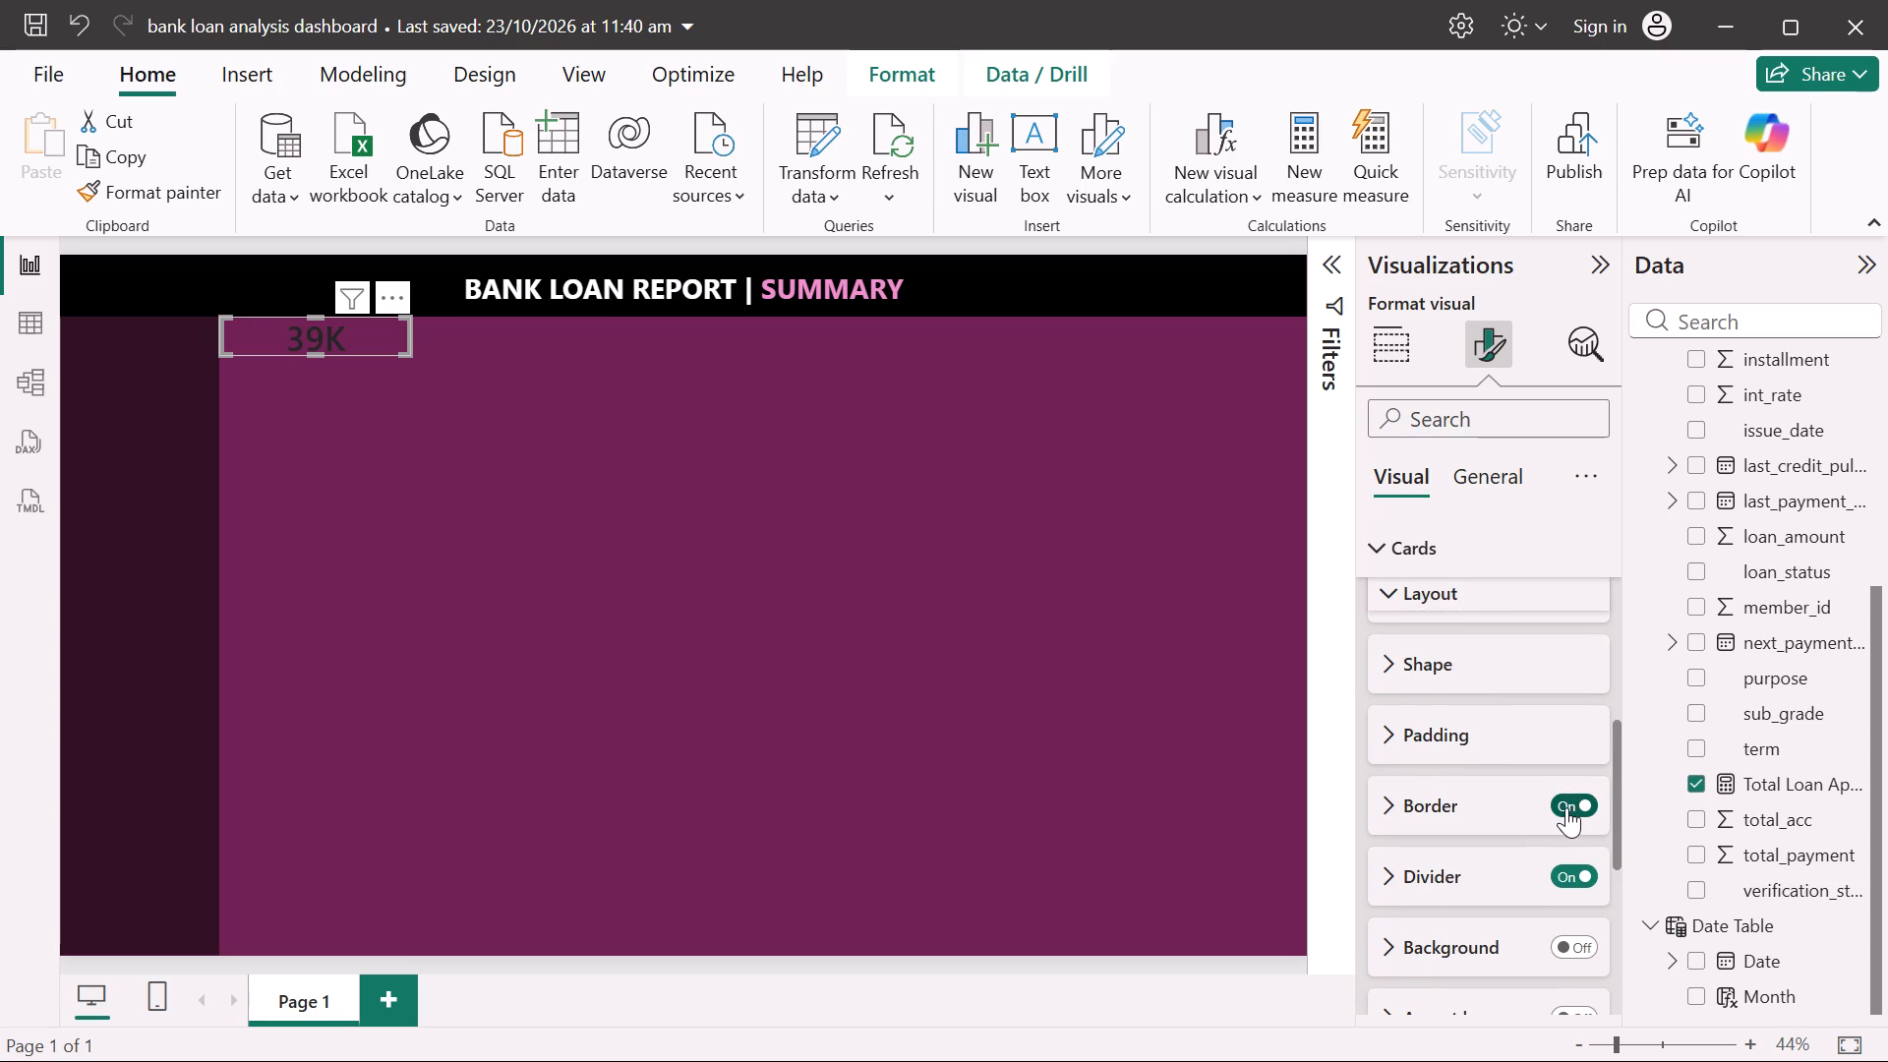
left_click(1566, 807)
left_click(1055, 753)
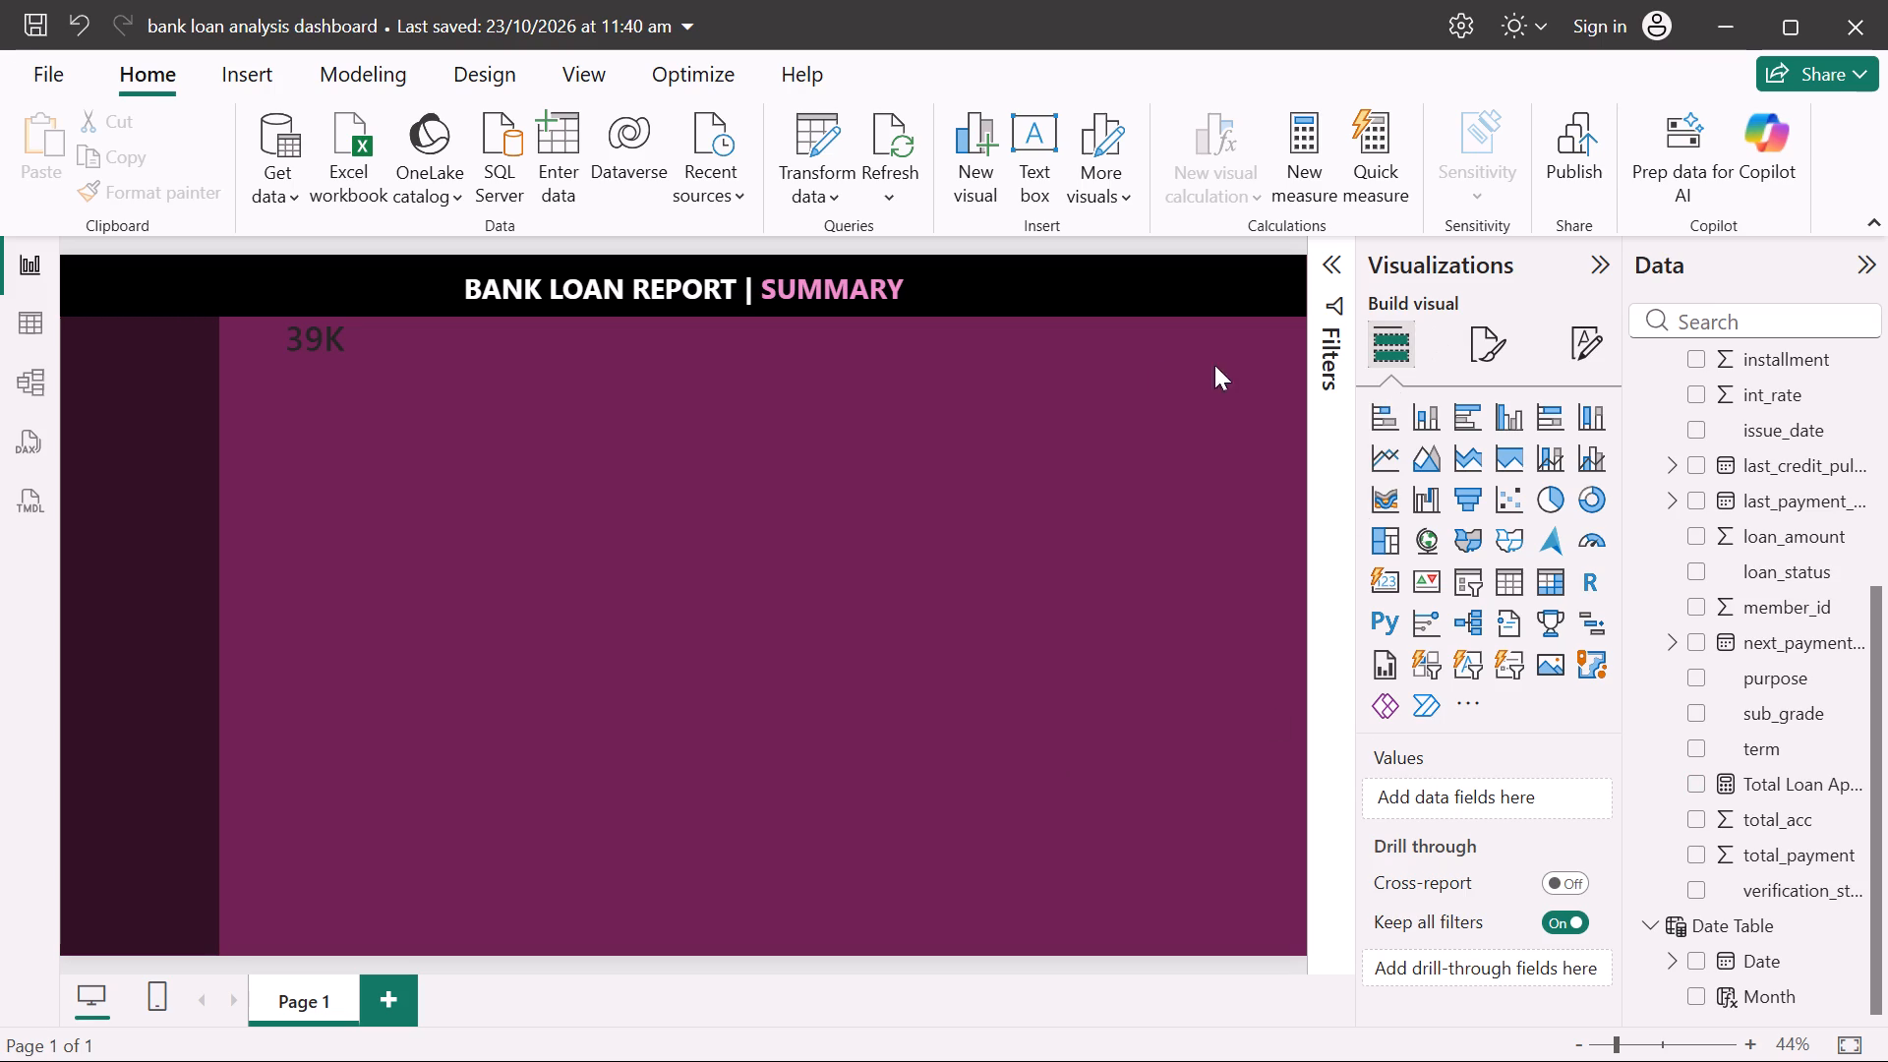
Reselect the Total Loan Applications card and examine its Callout formatting options, including layout, shape, padding, value, label, image and background.
left_click(344, 344)
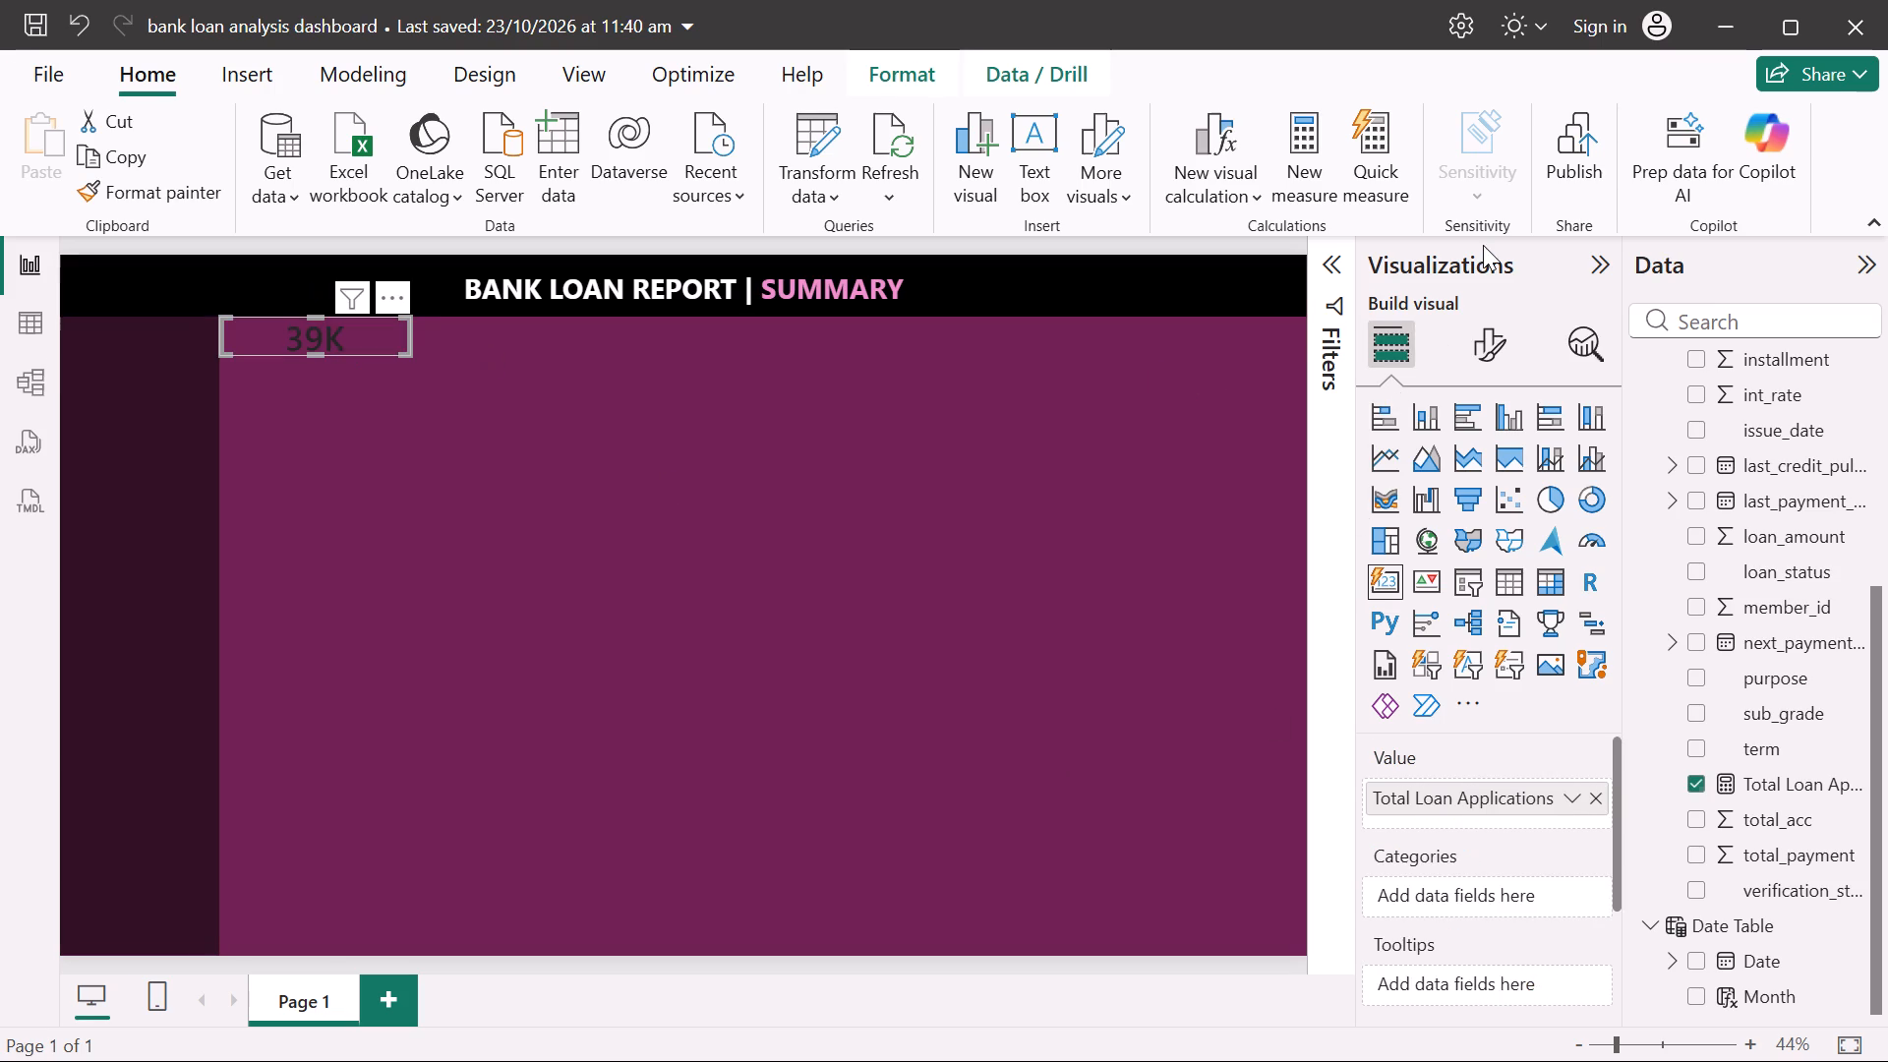
left_click(1496, 346)
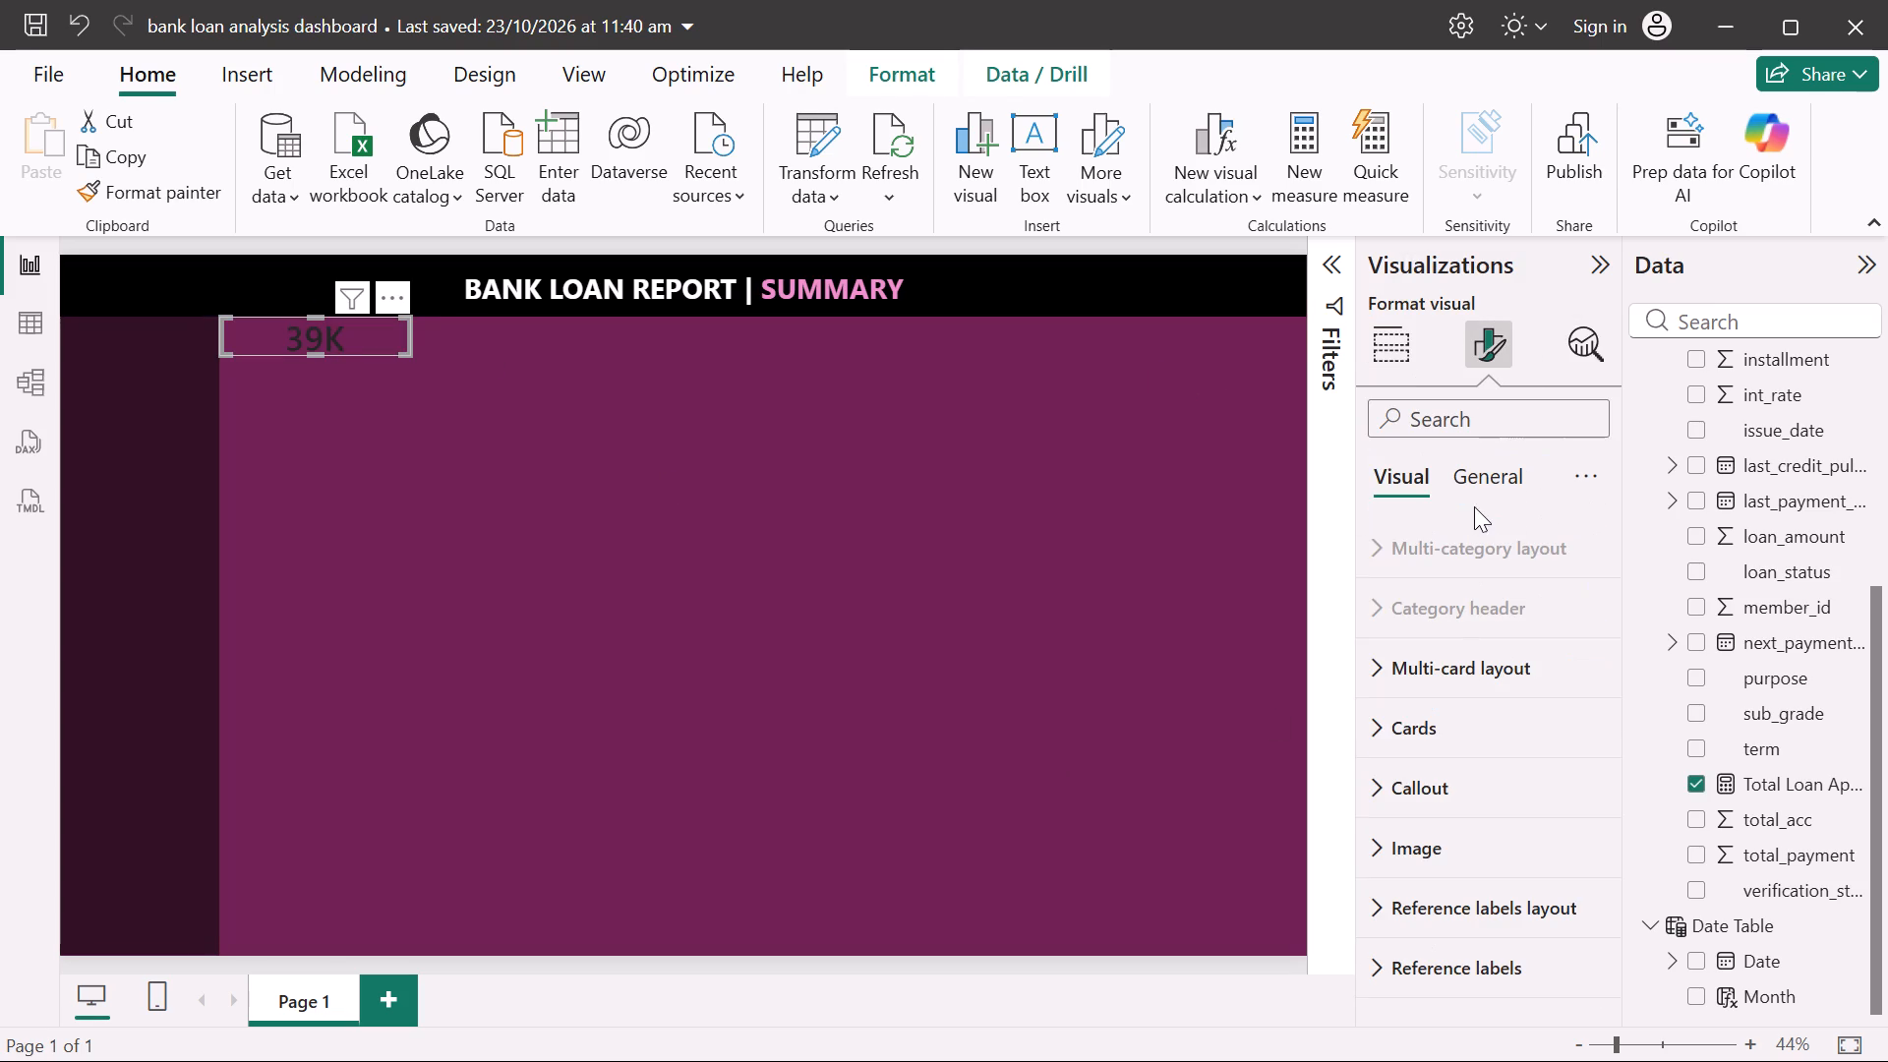
left_click(1419, 775)
scroll(1419, 775, "down", 5)
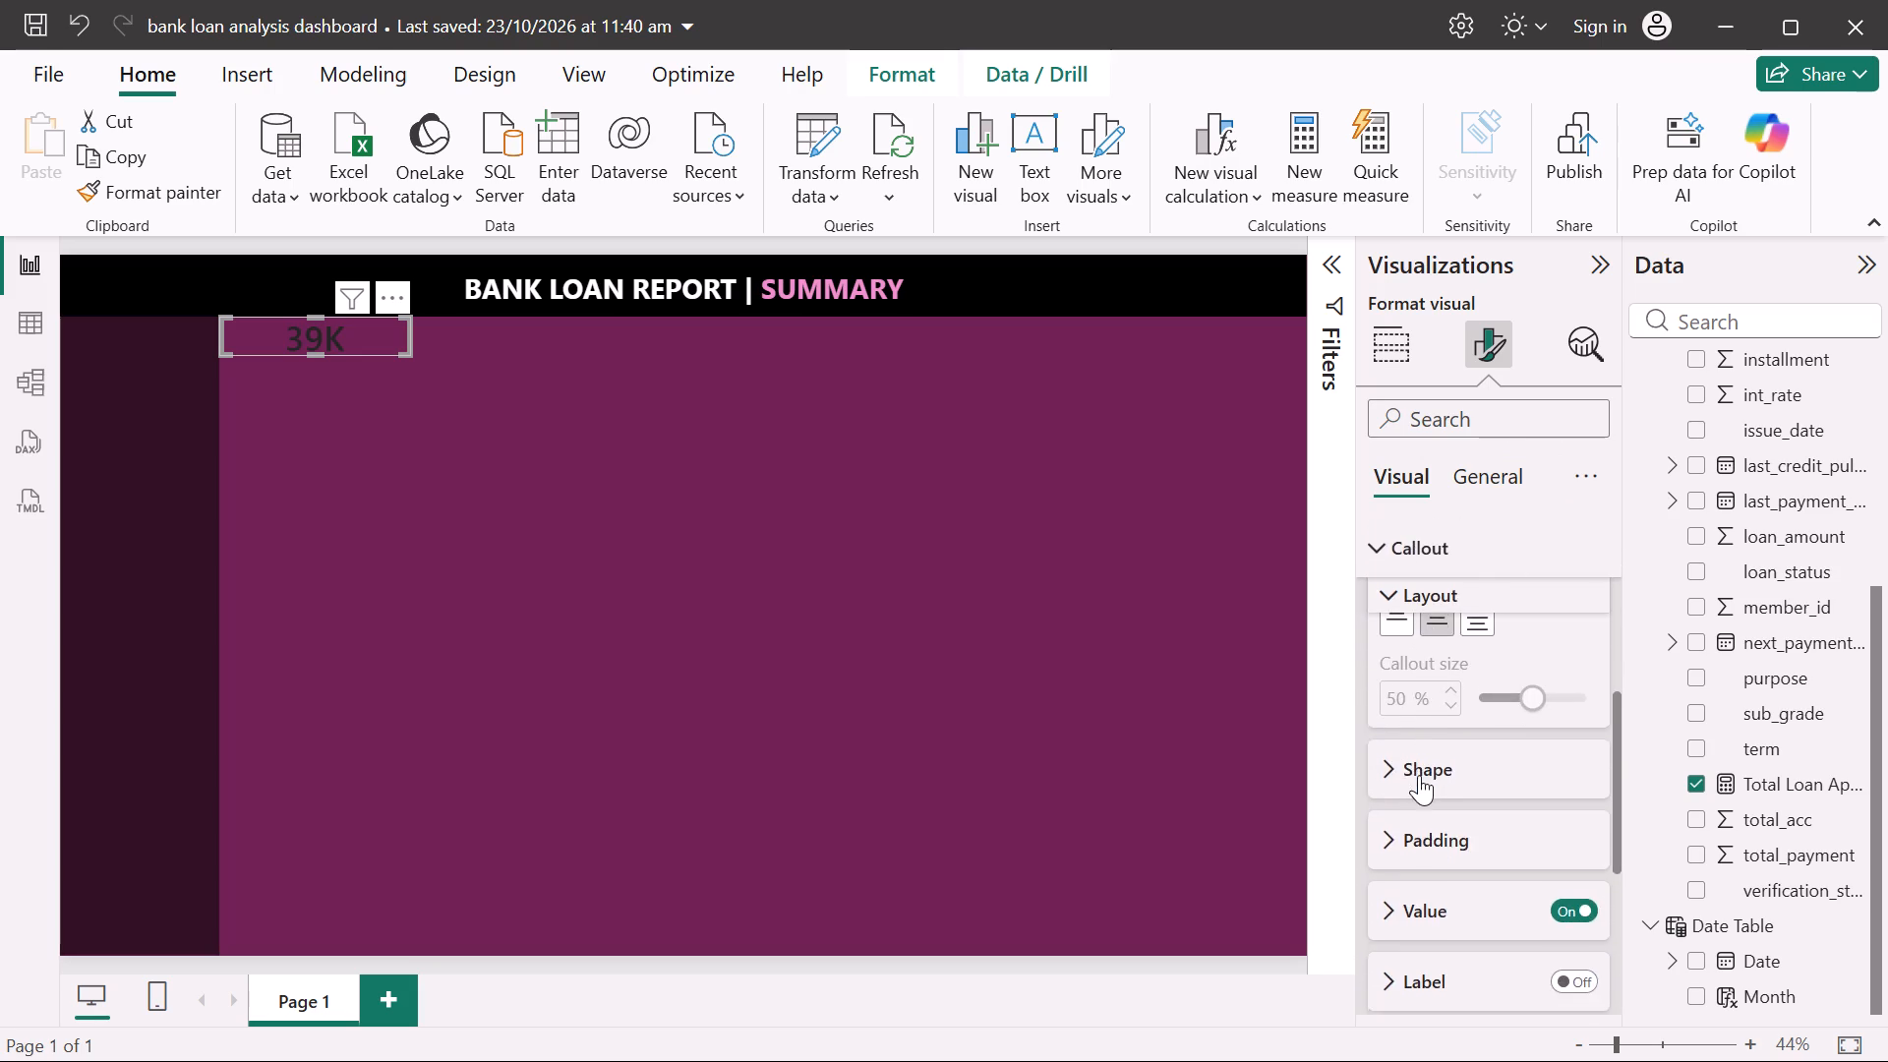
scroll(1419, 775, "up", 3)
left_click(1471, 483)
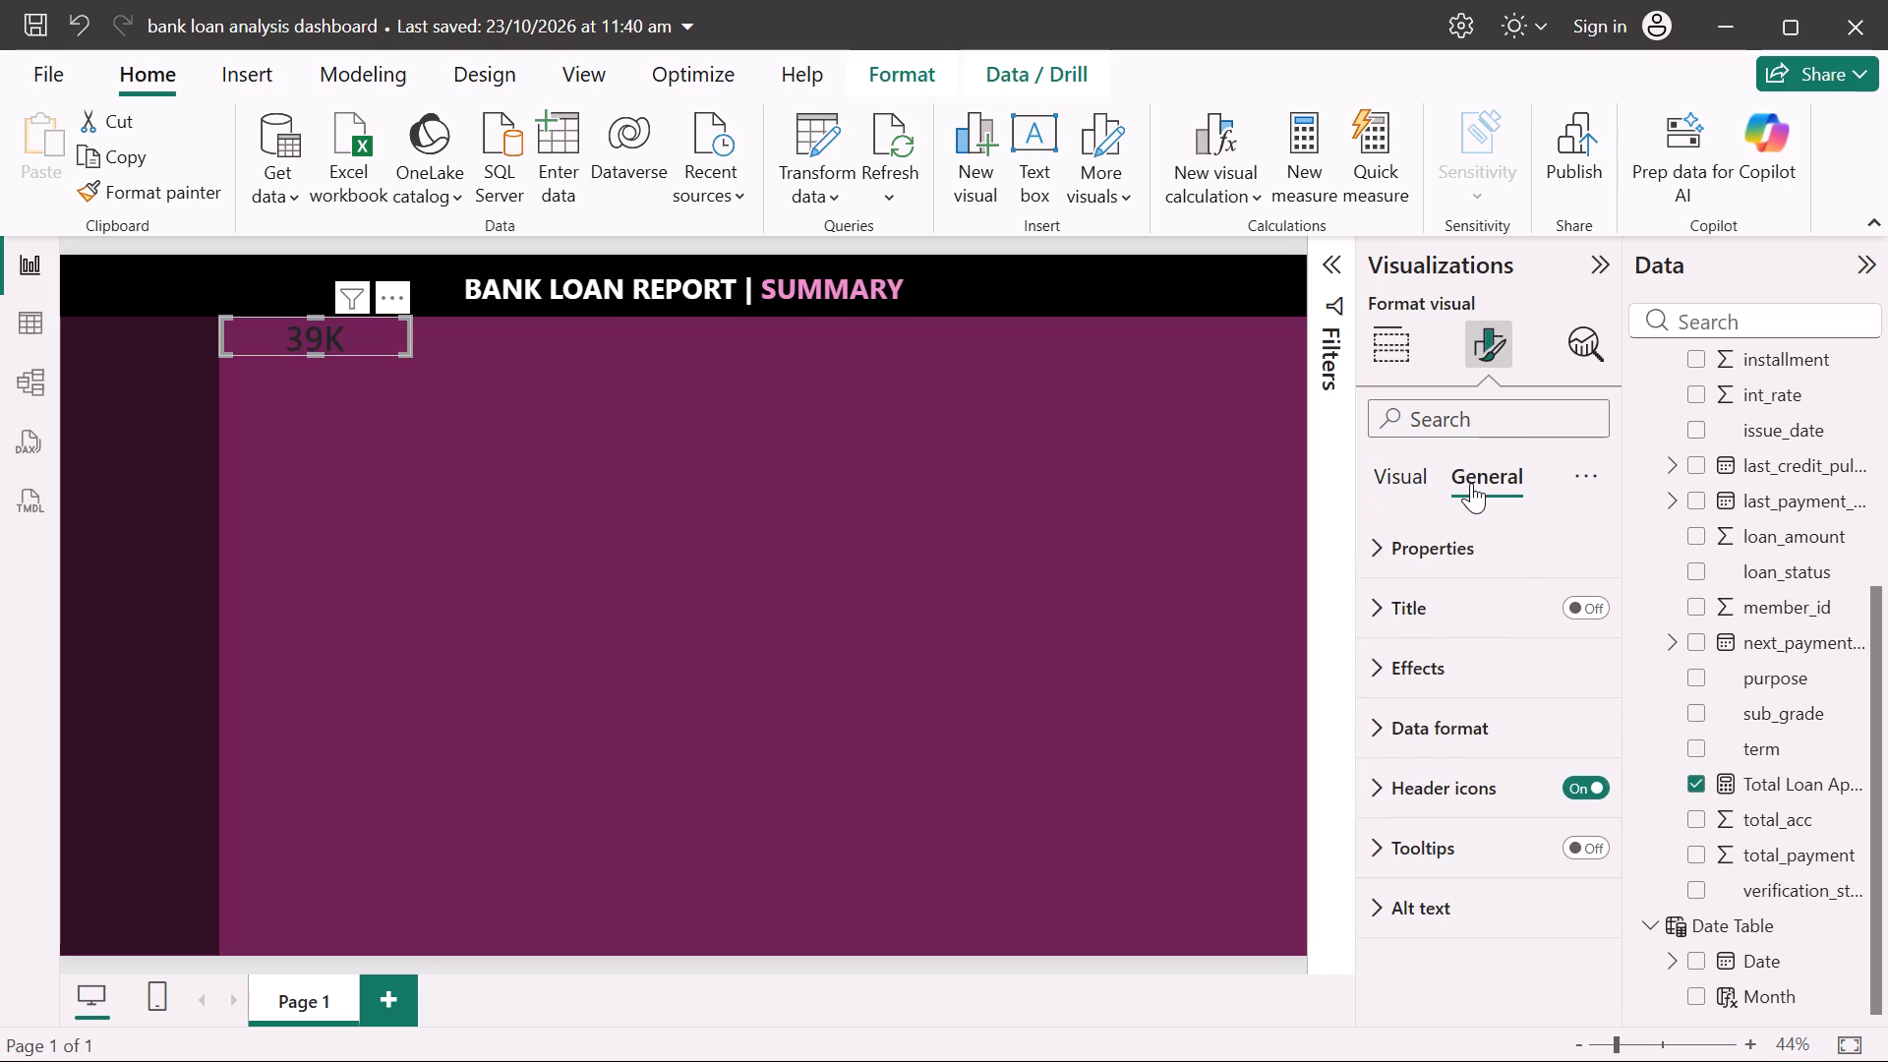
left_click(1407, 456)
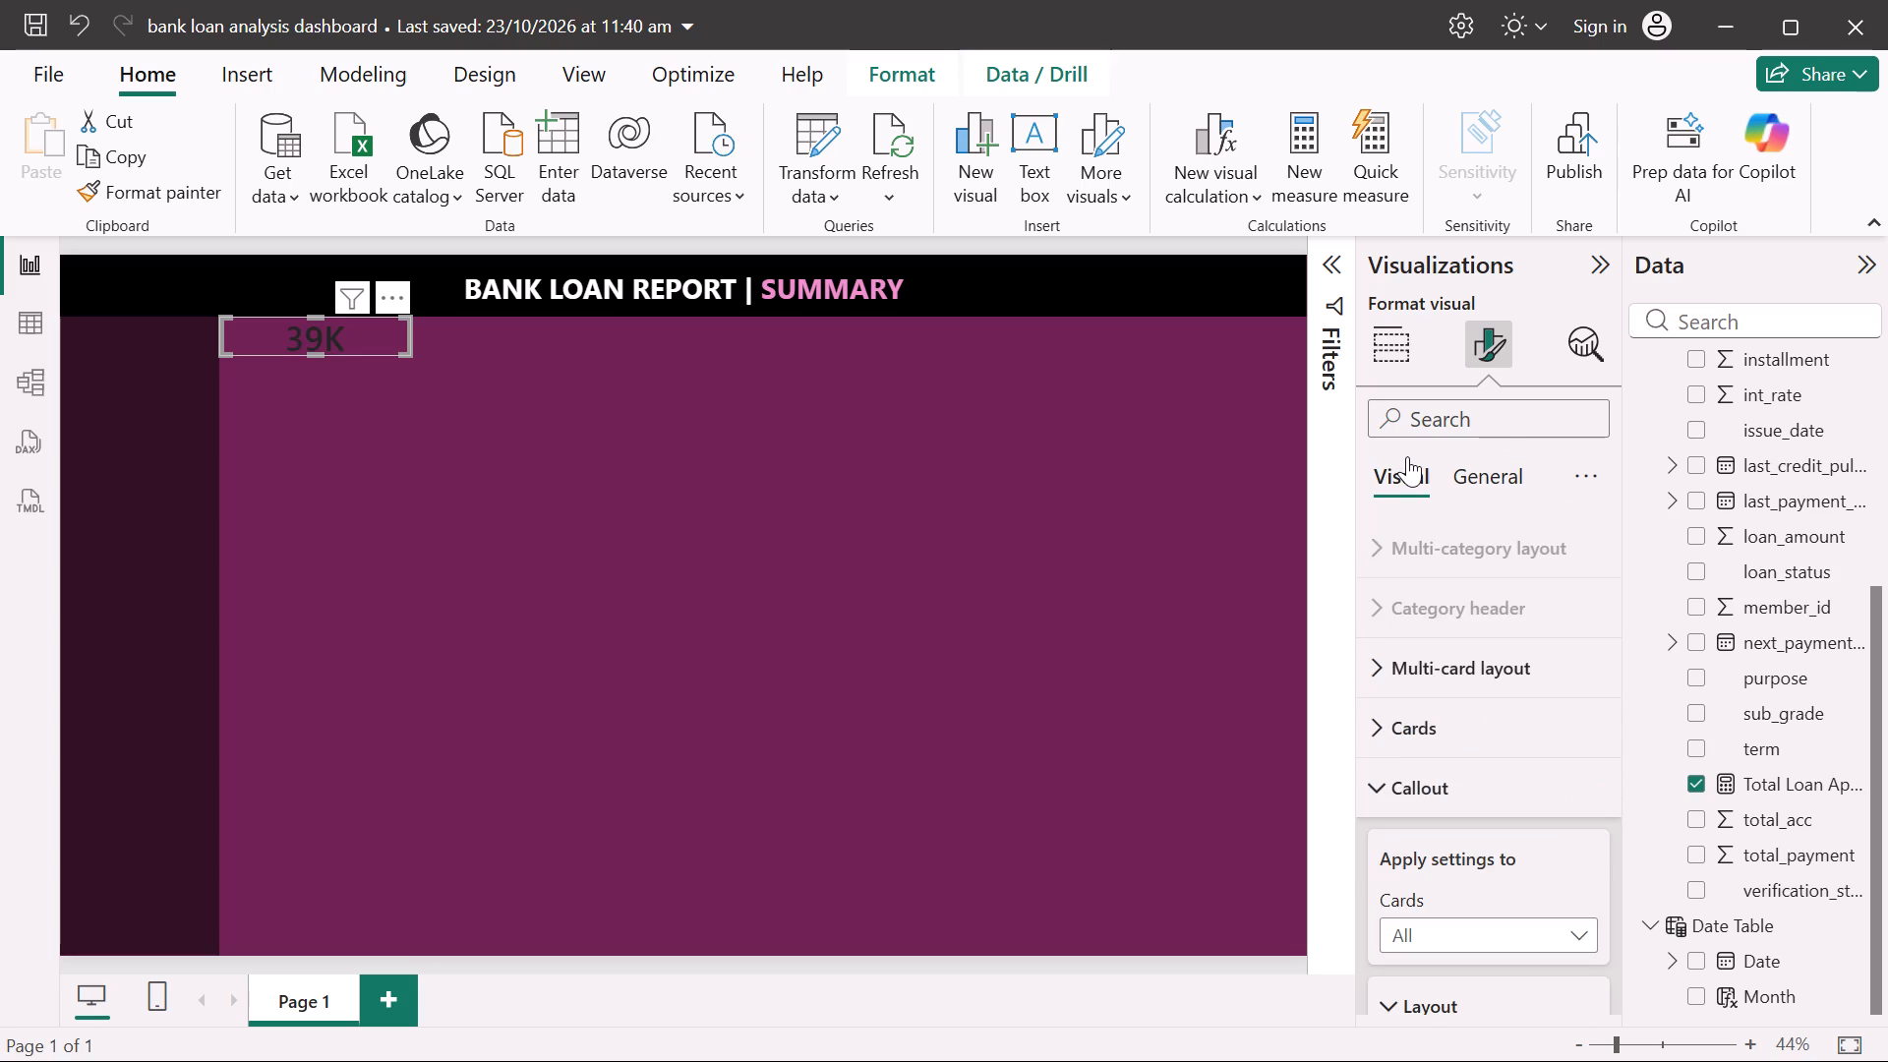
scroll(1440, 669, "down", 6)
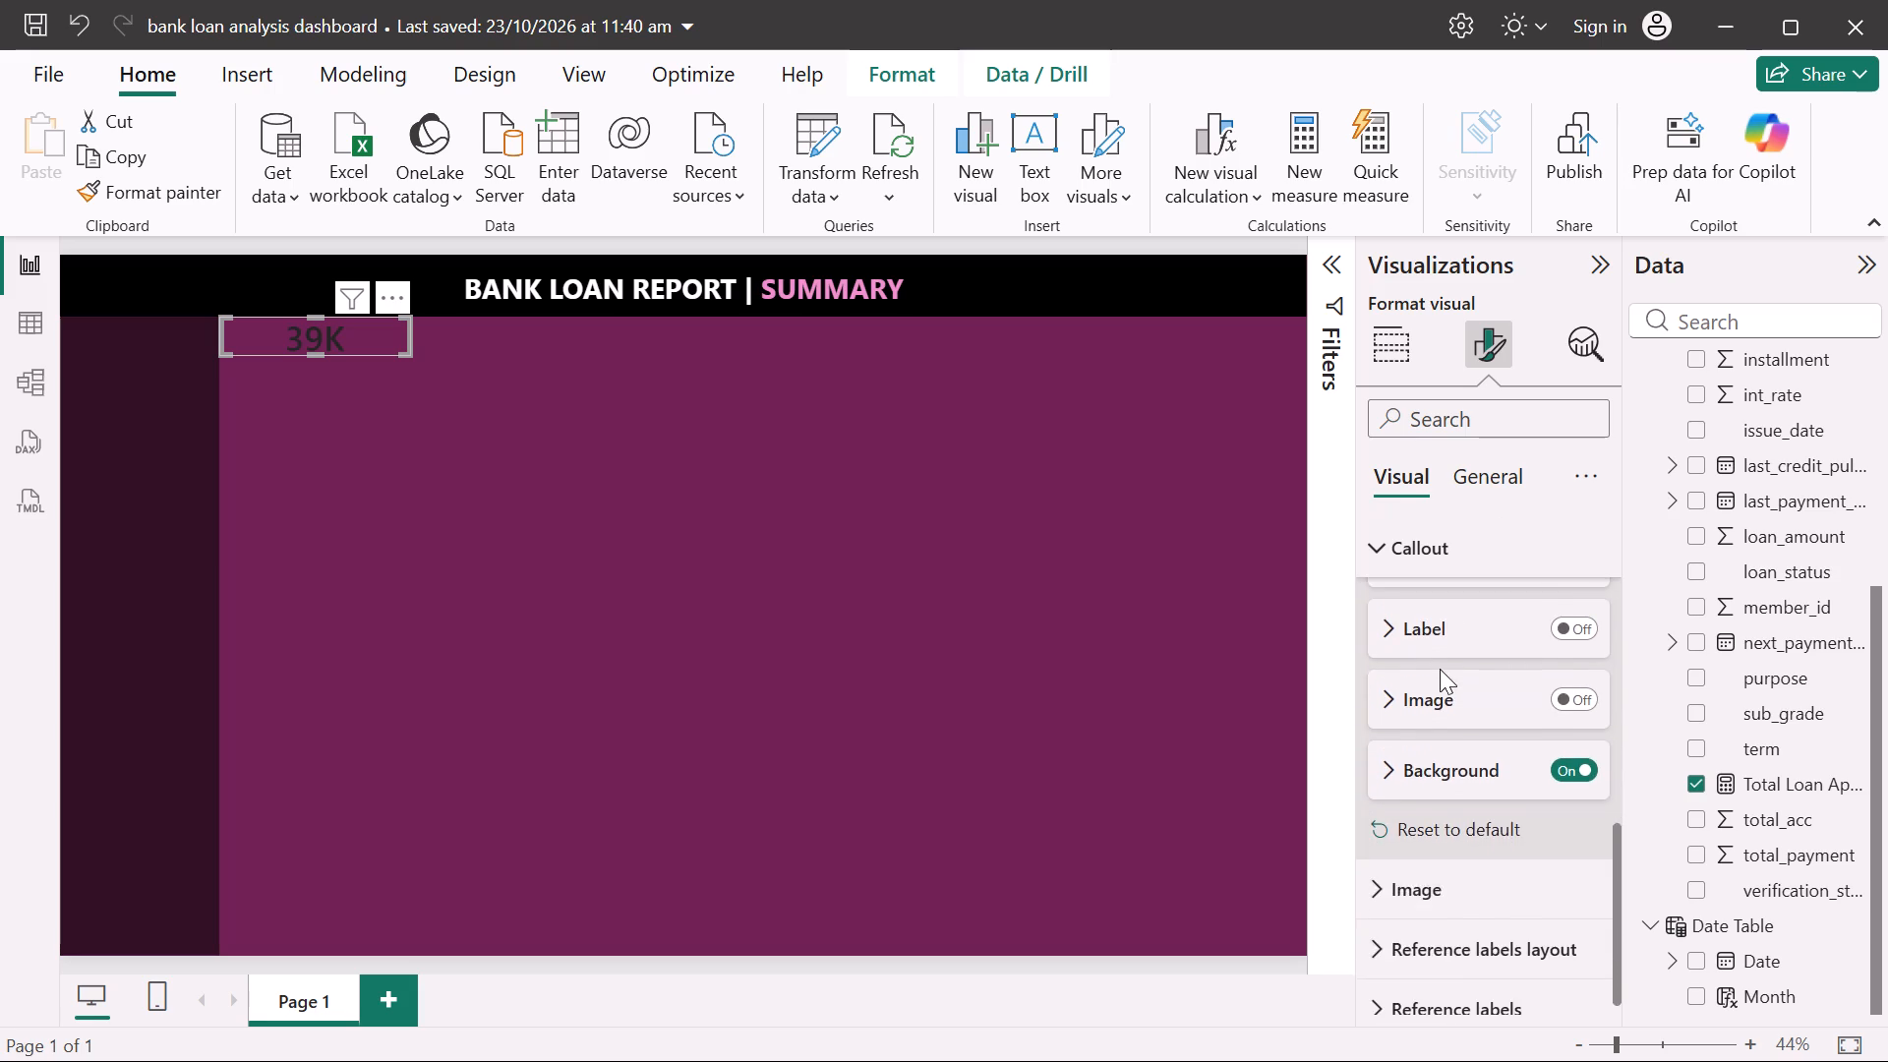
scroll(1440, 669, "down", 1)
scroll(1440, 669, "up", 3)
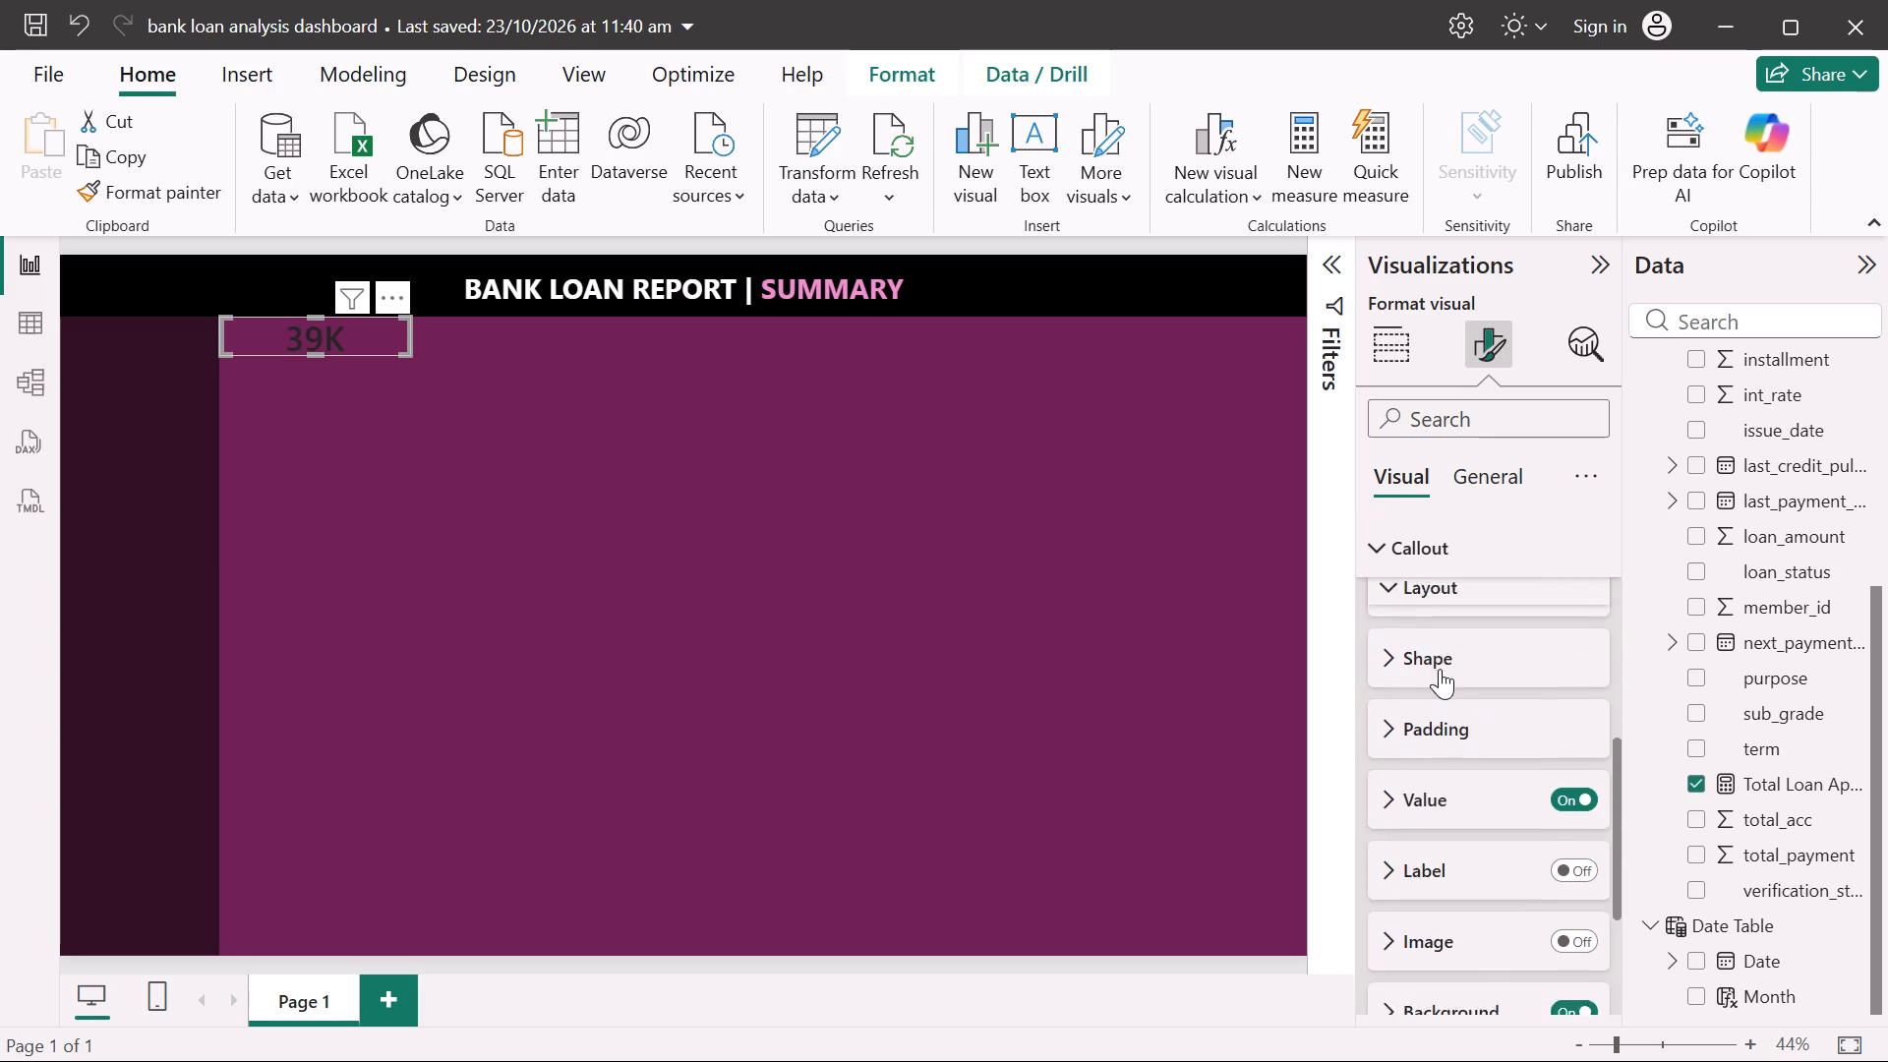
scroll(1440, 669, "up", 2)
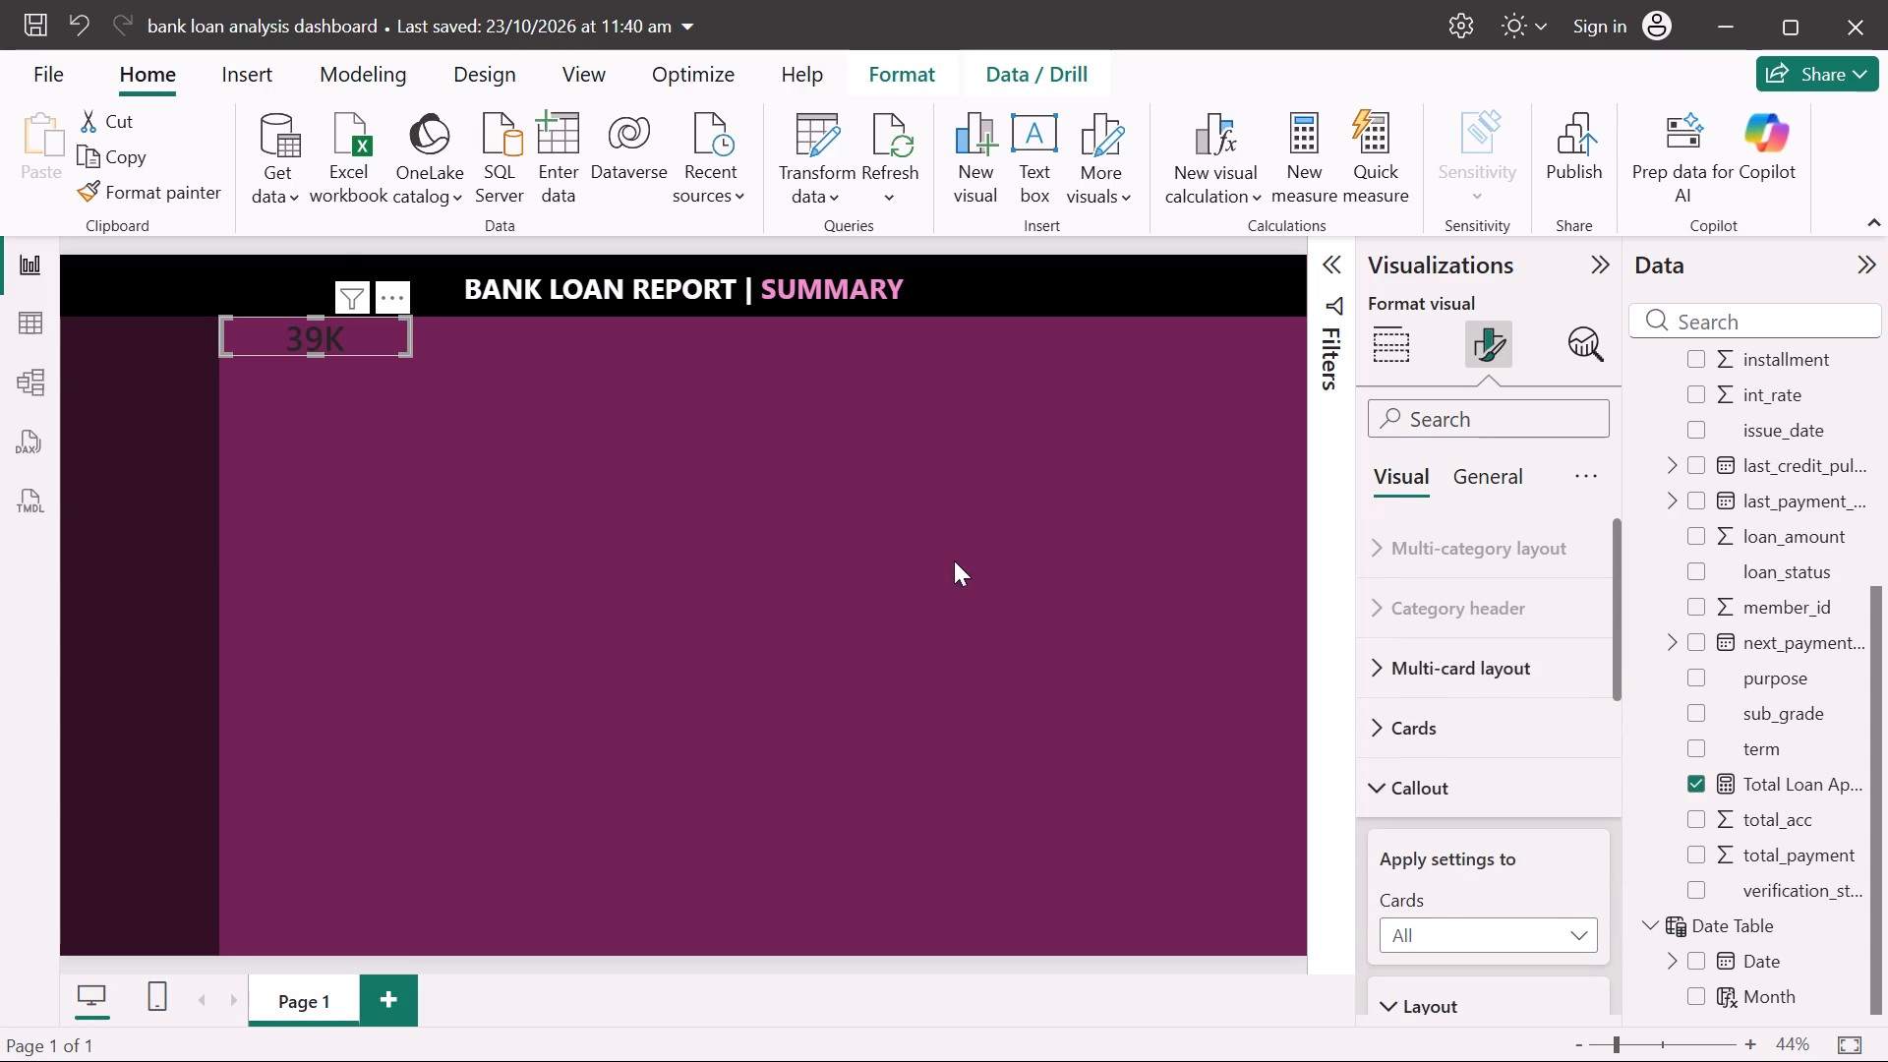
left_click(325, 329)
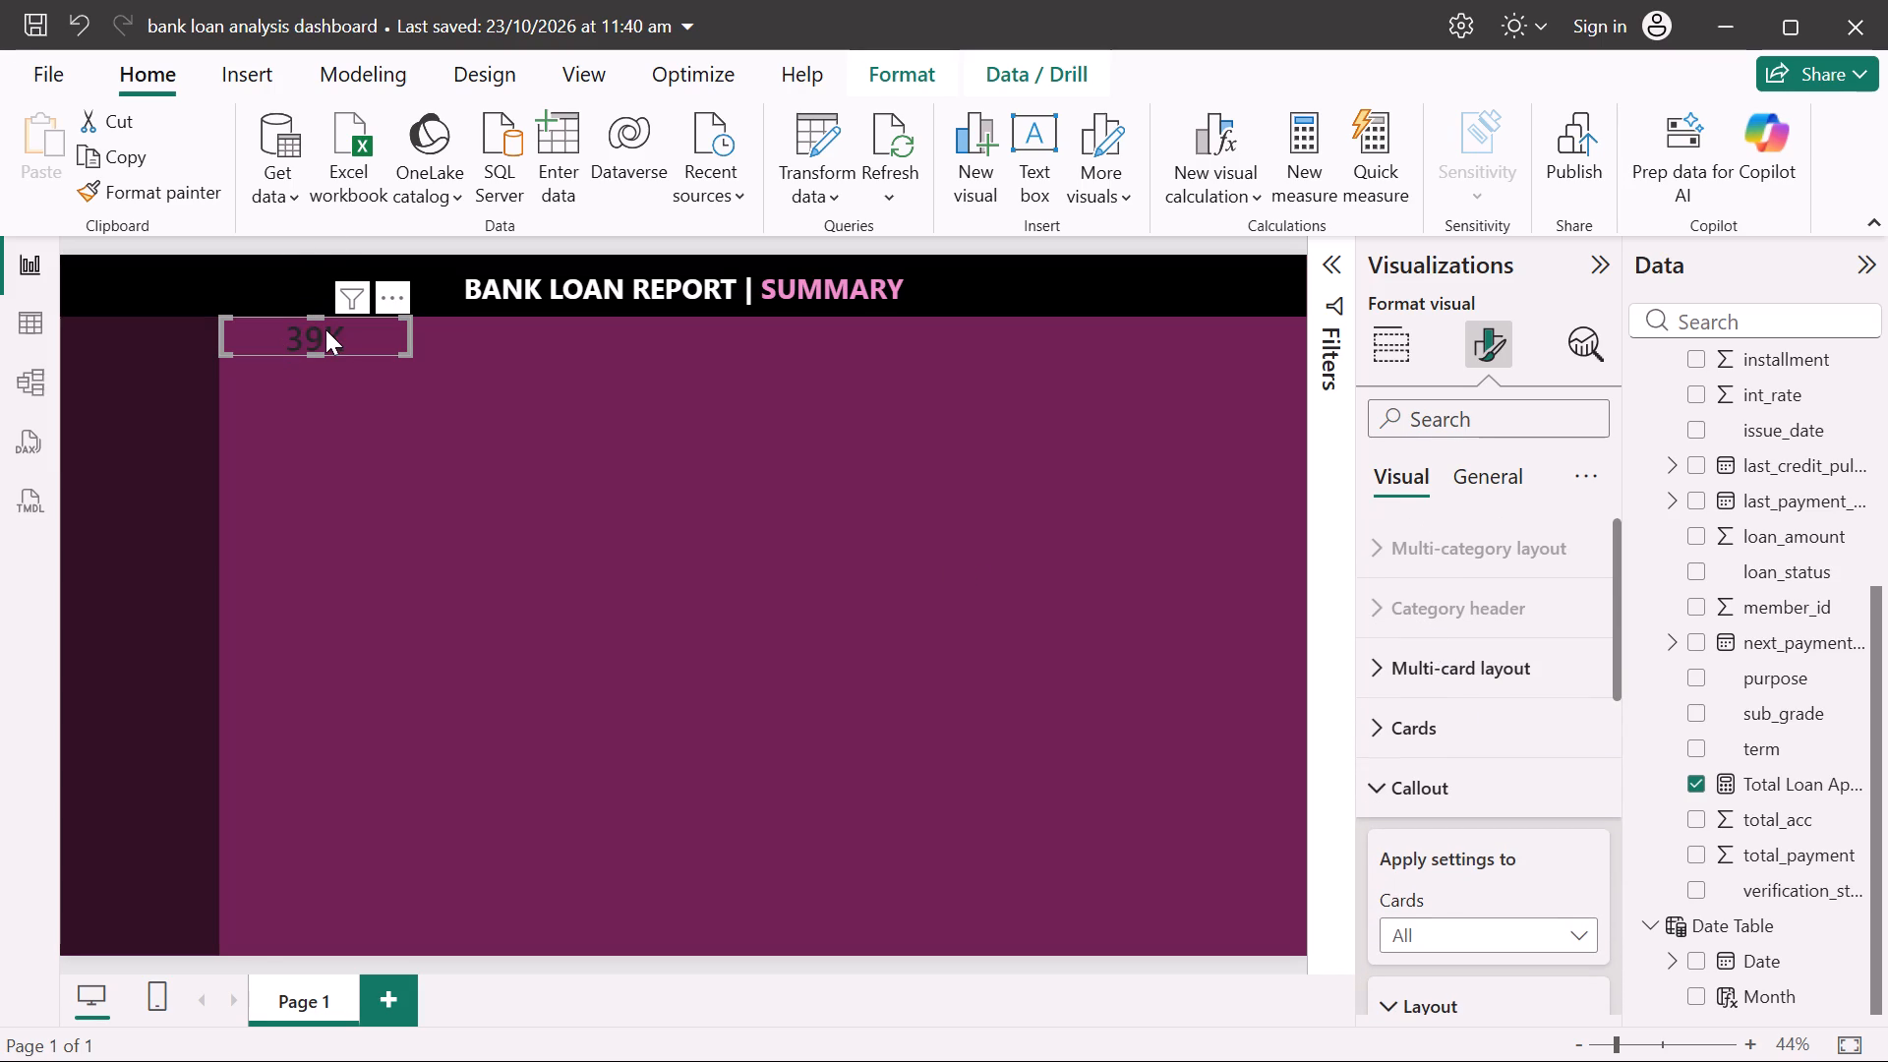
Set the callout value font colour of the Total Loan Applications card to white.
left_click(325, 329)
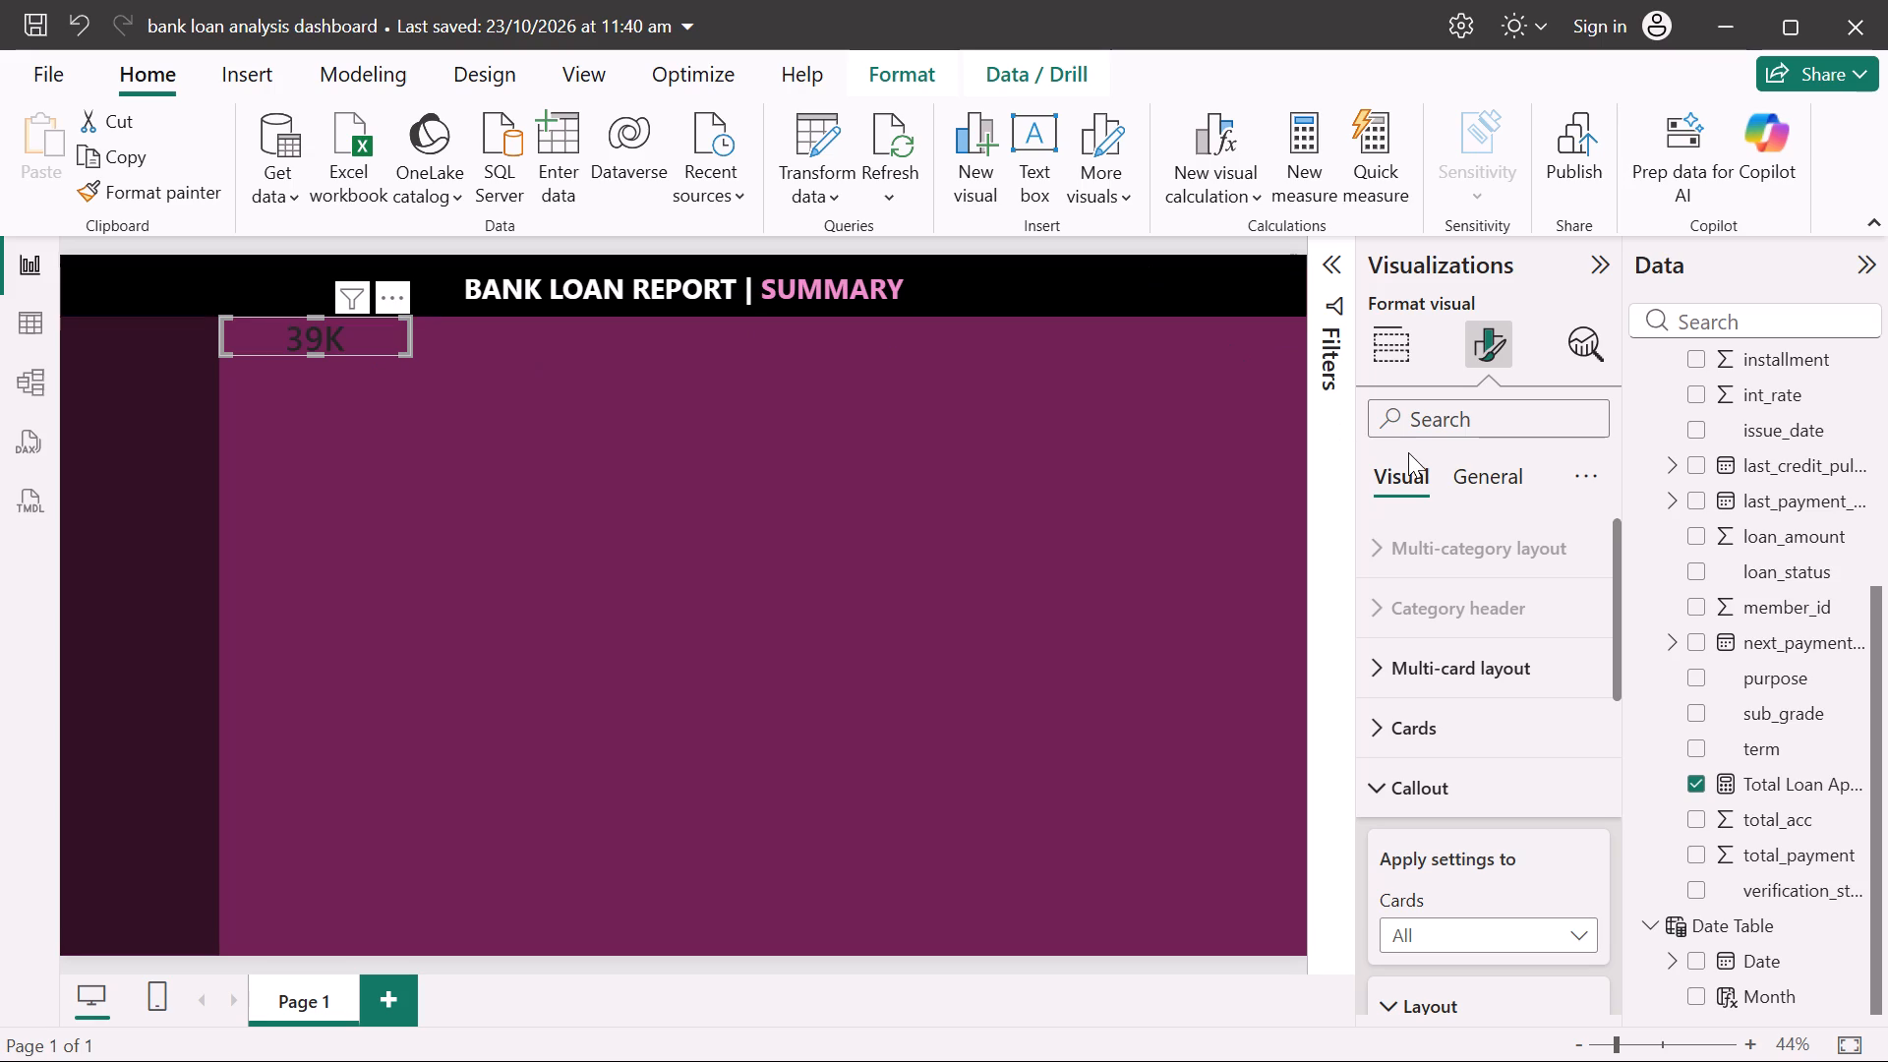
left_click(1494, 477)
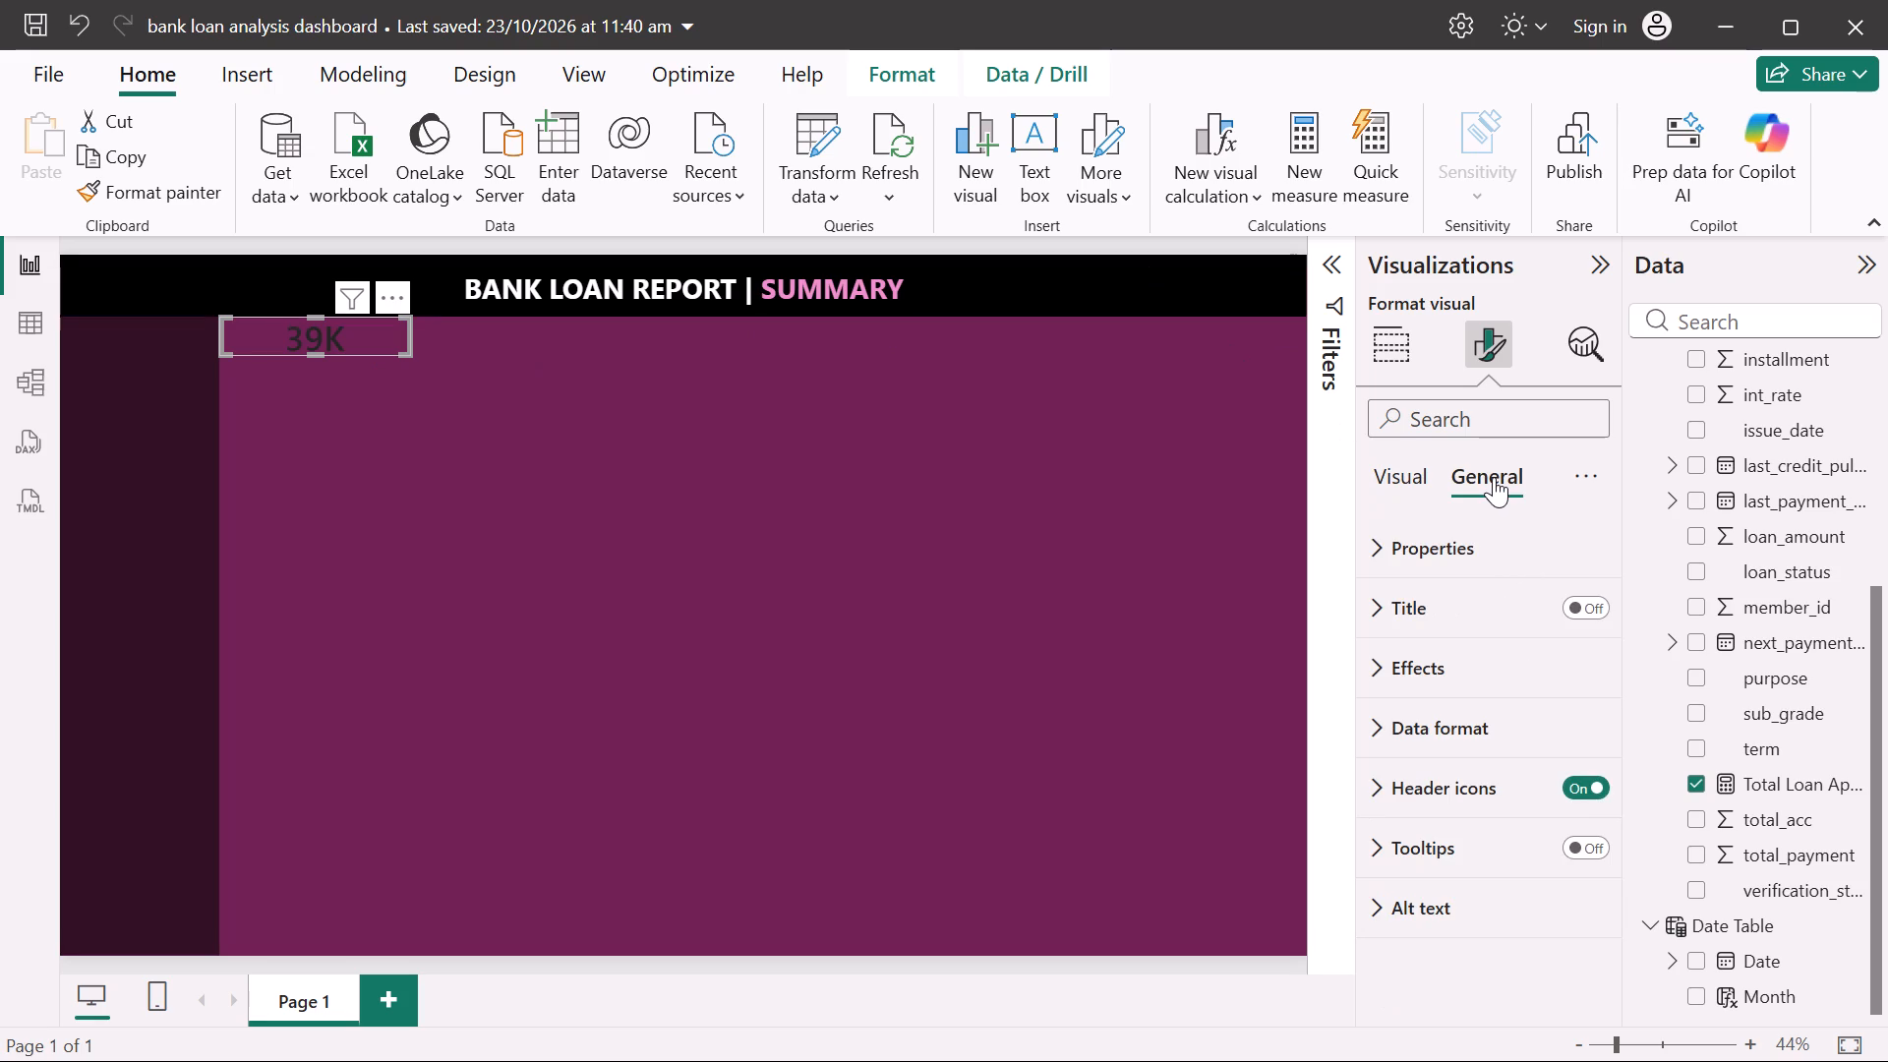
left_click(1442, 657)
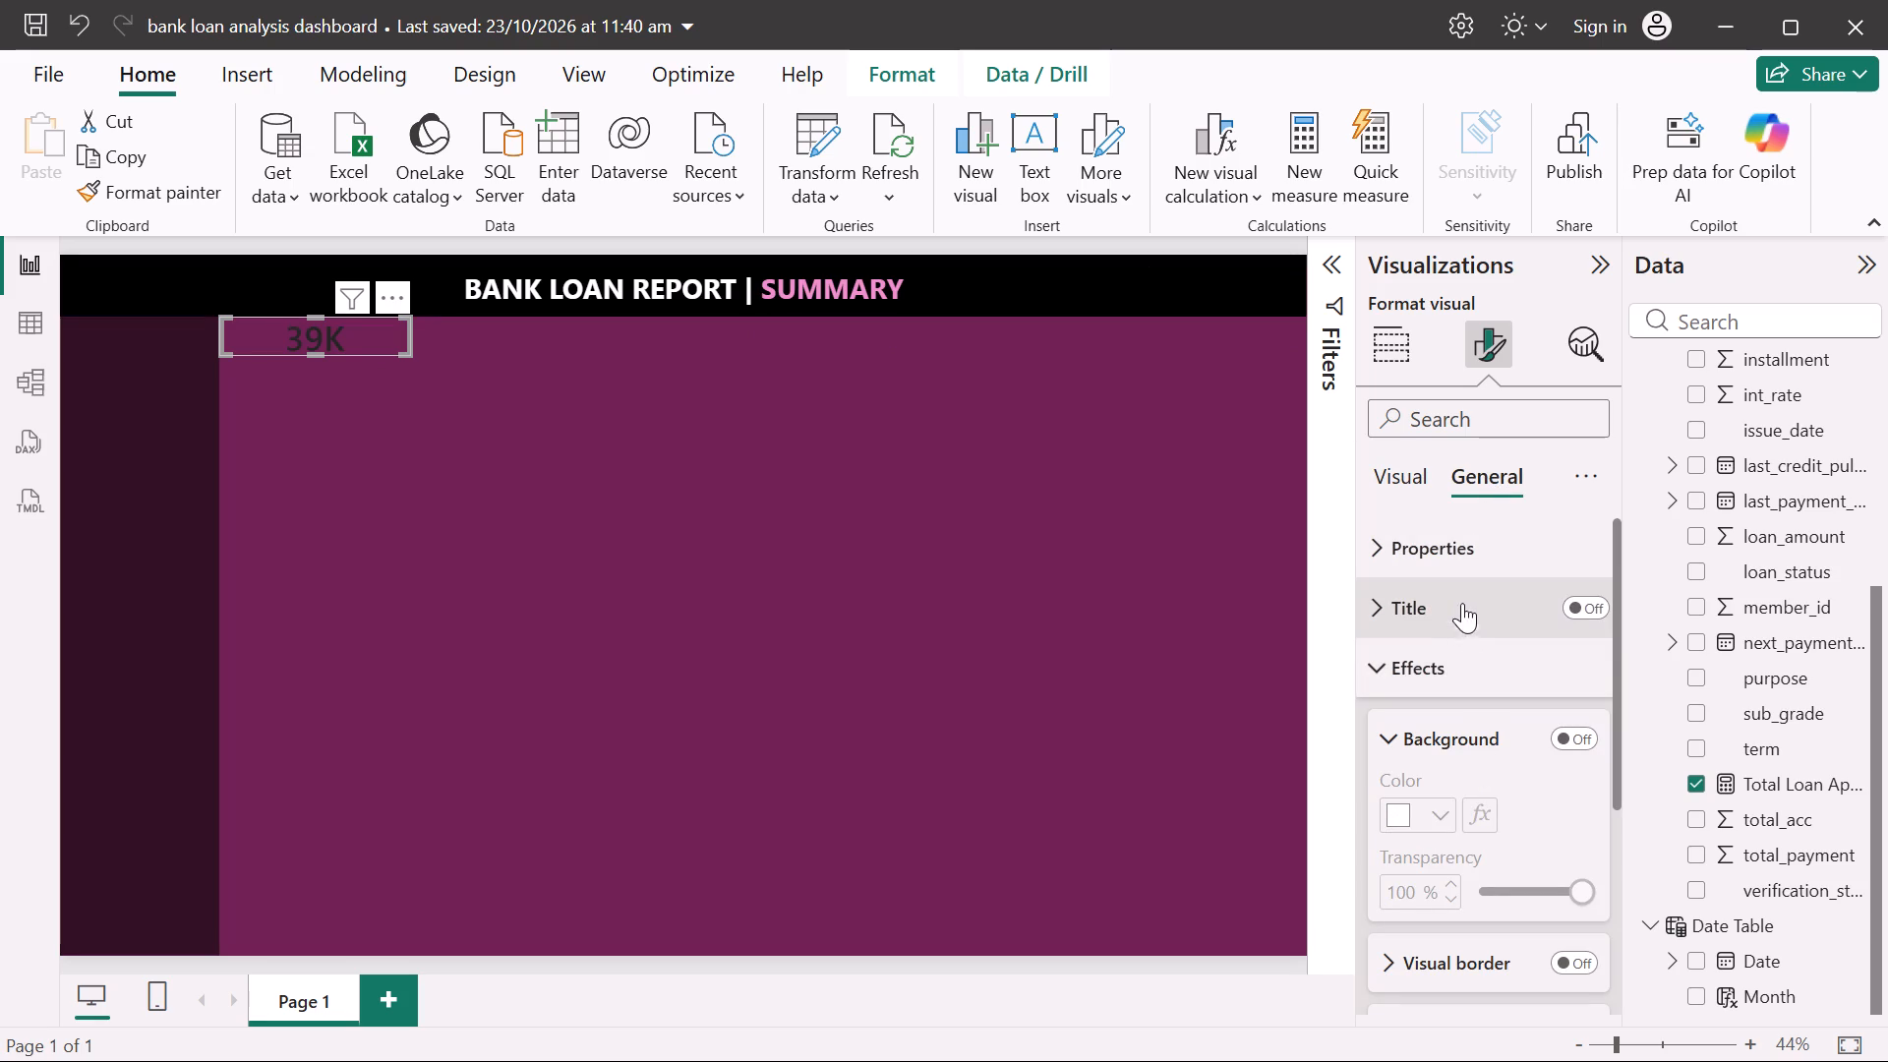
scroll(1499, 833, "down", 2)
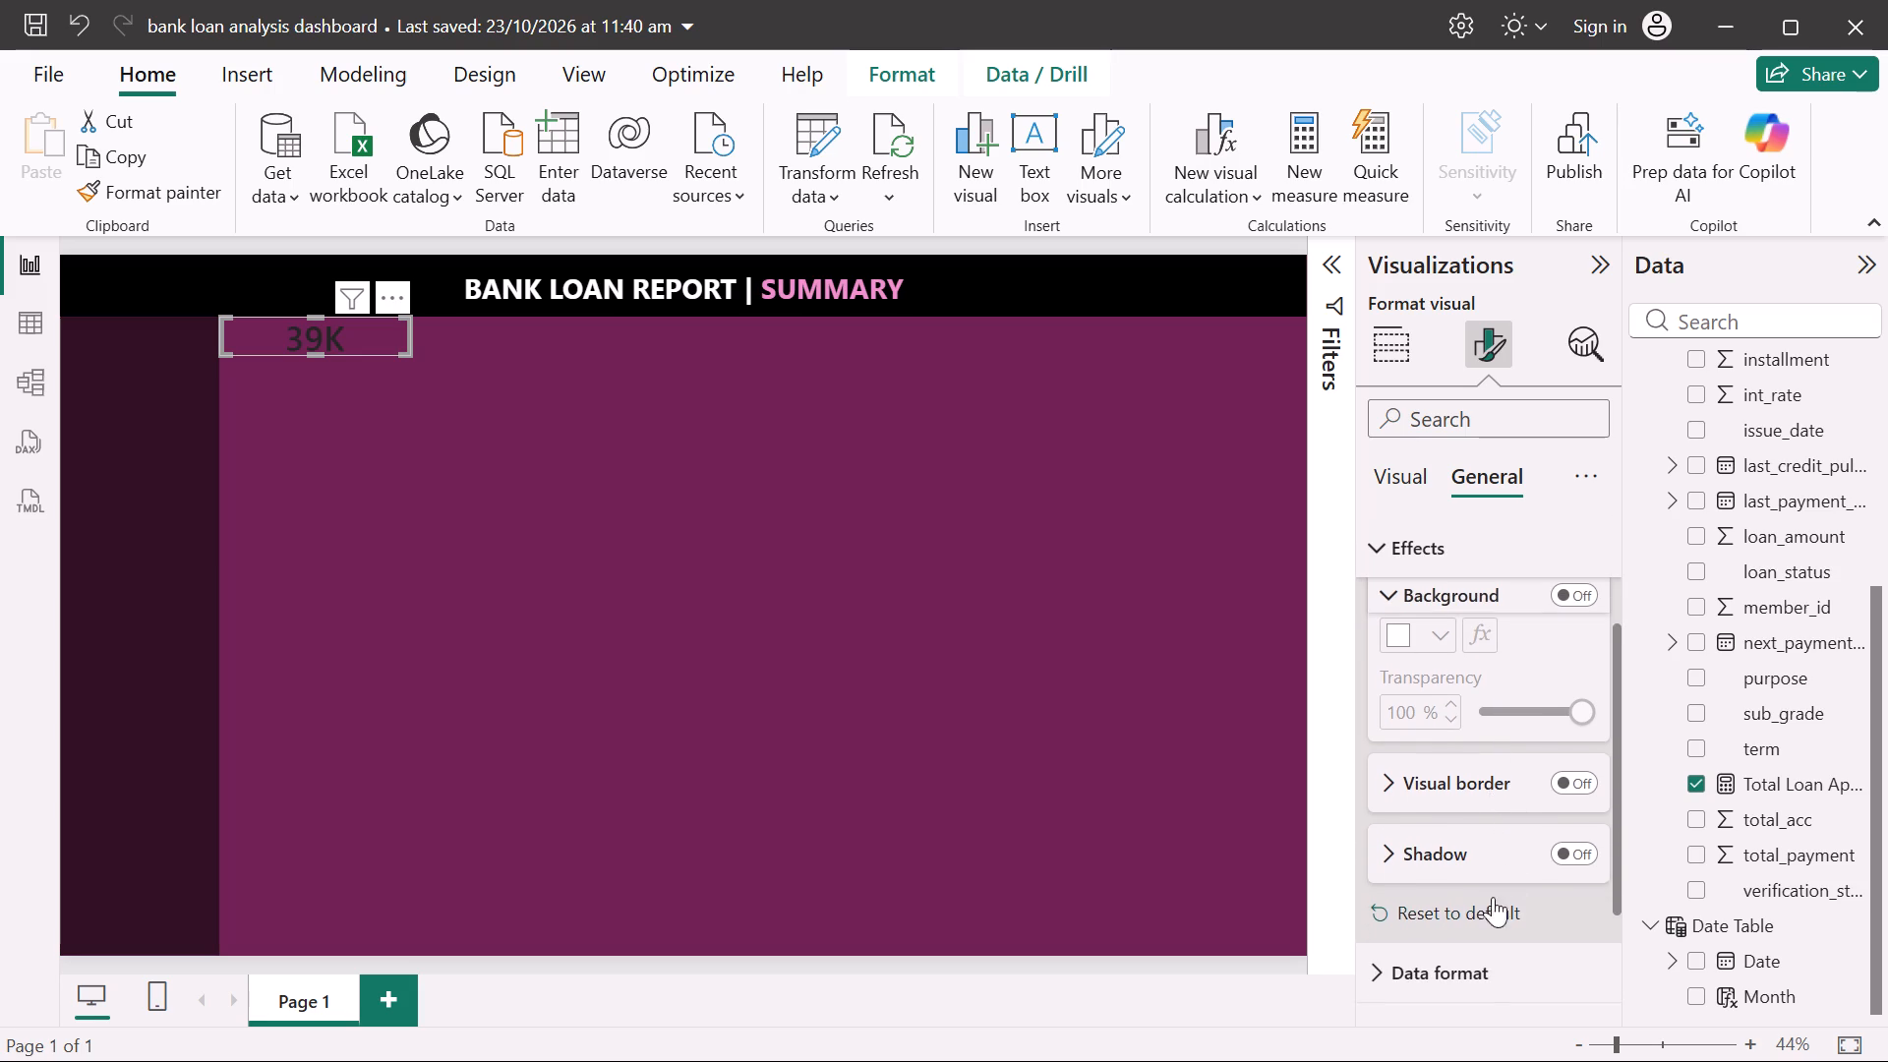
scroll(1482, 908, "down", 3)
scroll(1482, 908, "up", 2)
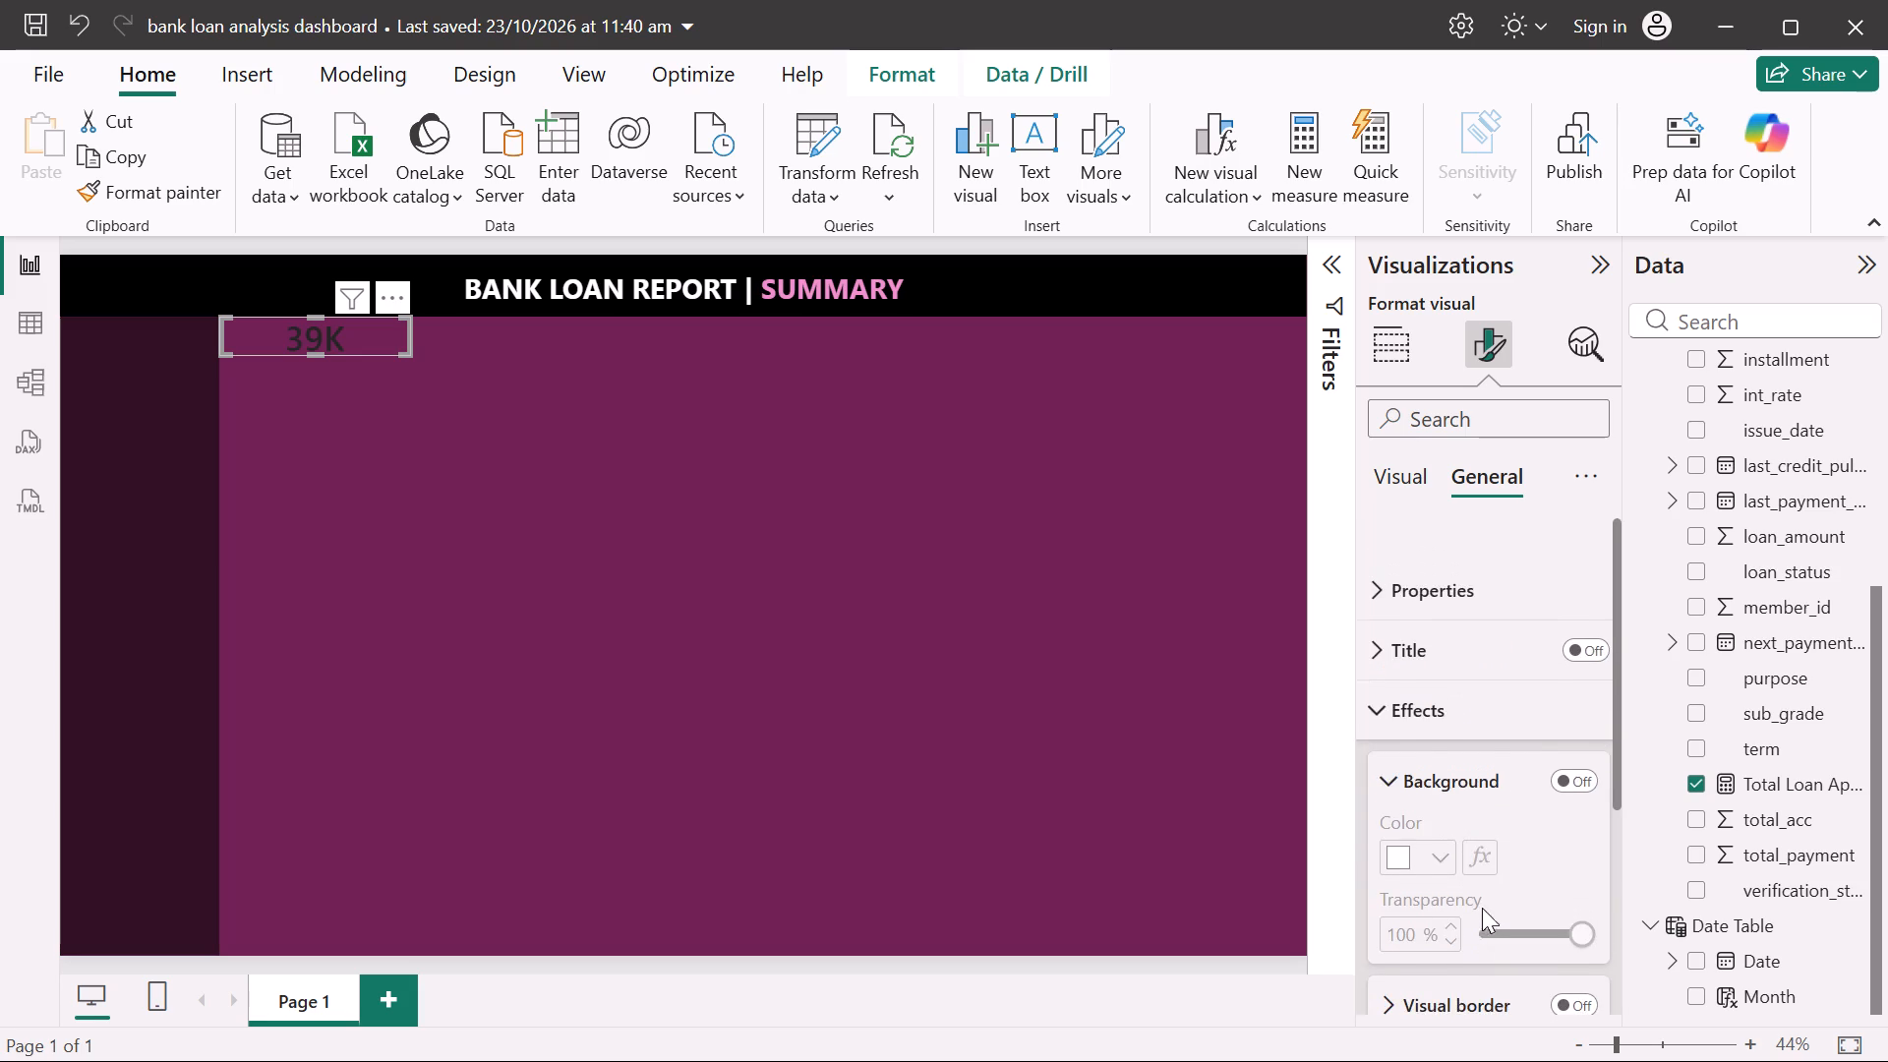
left_click(1400, 473)
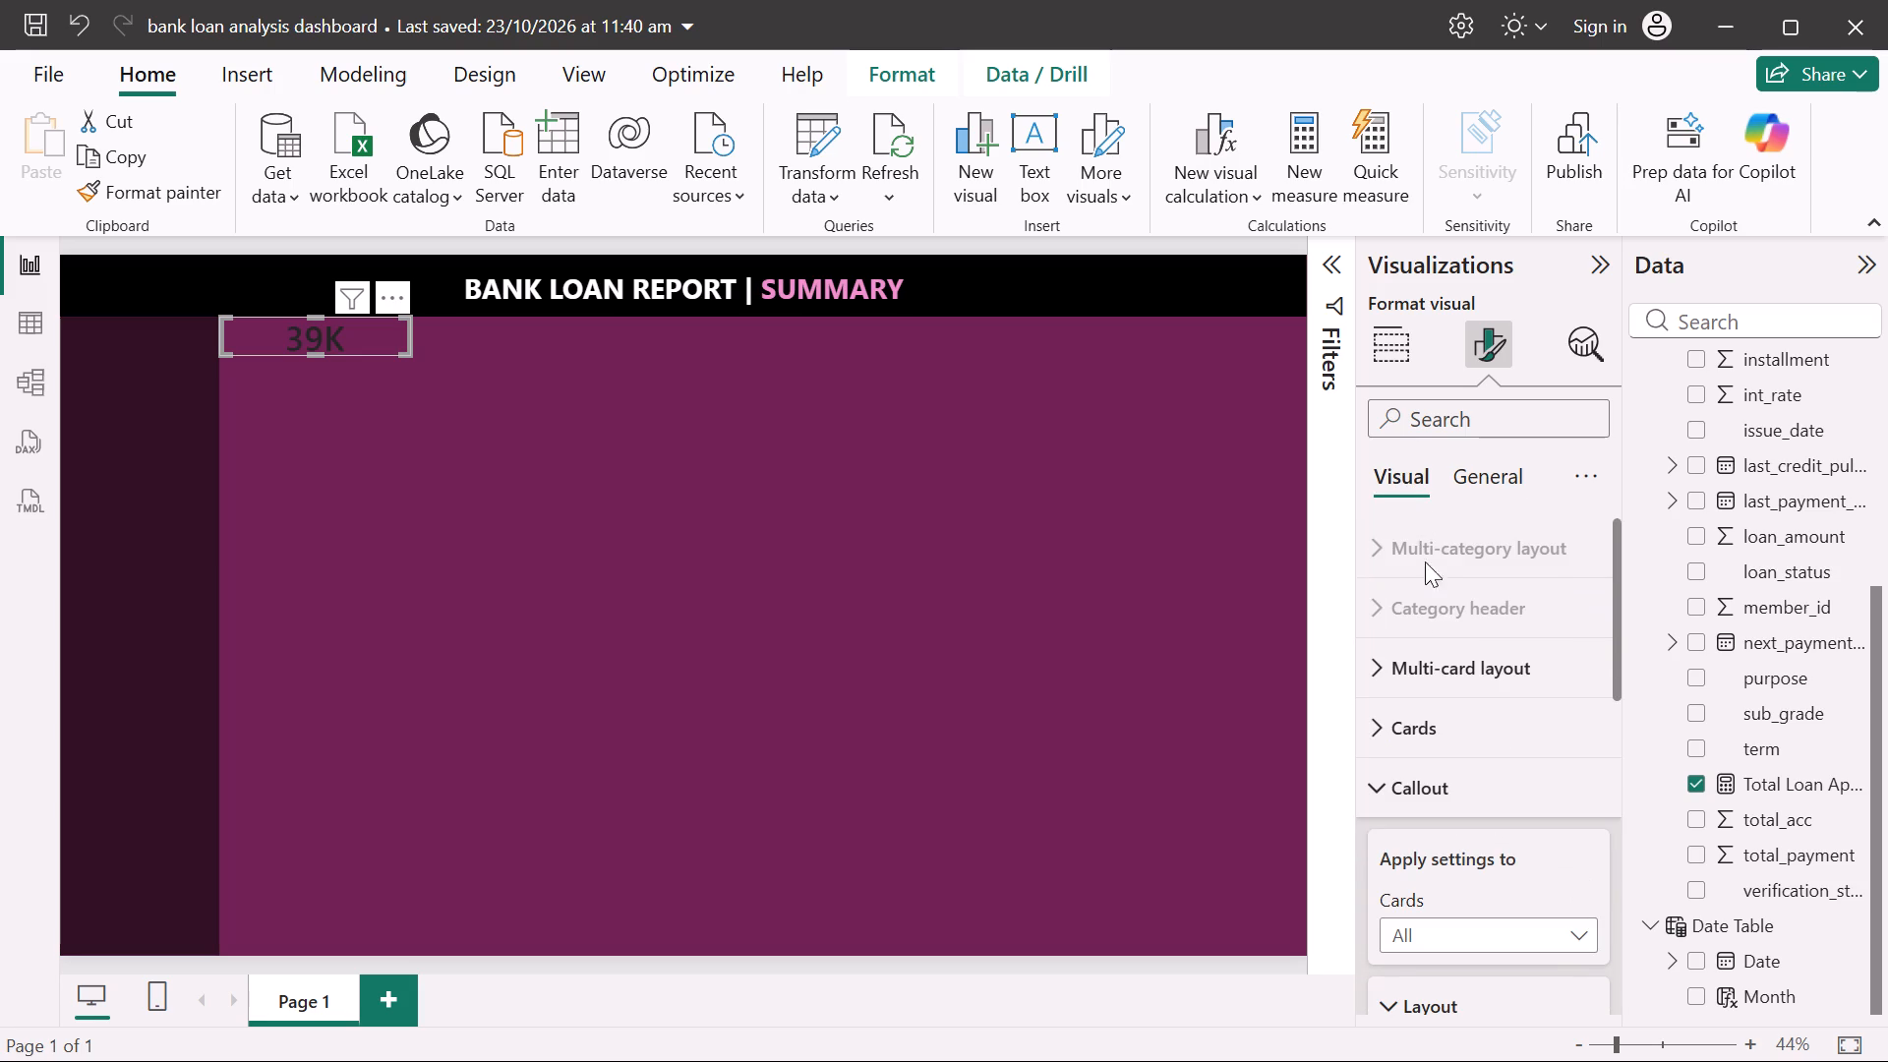
scroll(1384, 819, "down", 4)
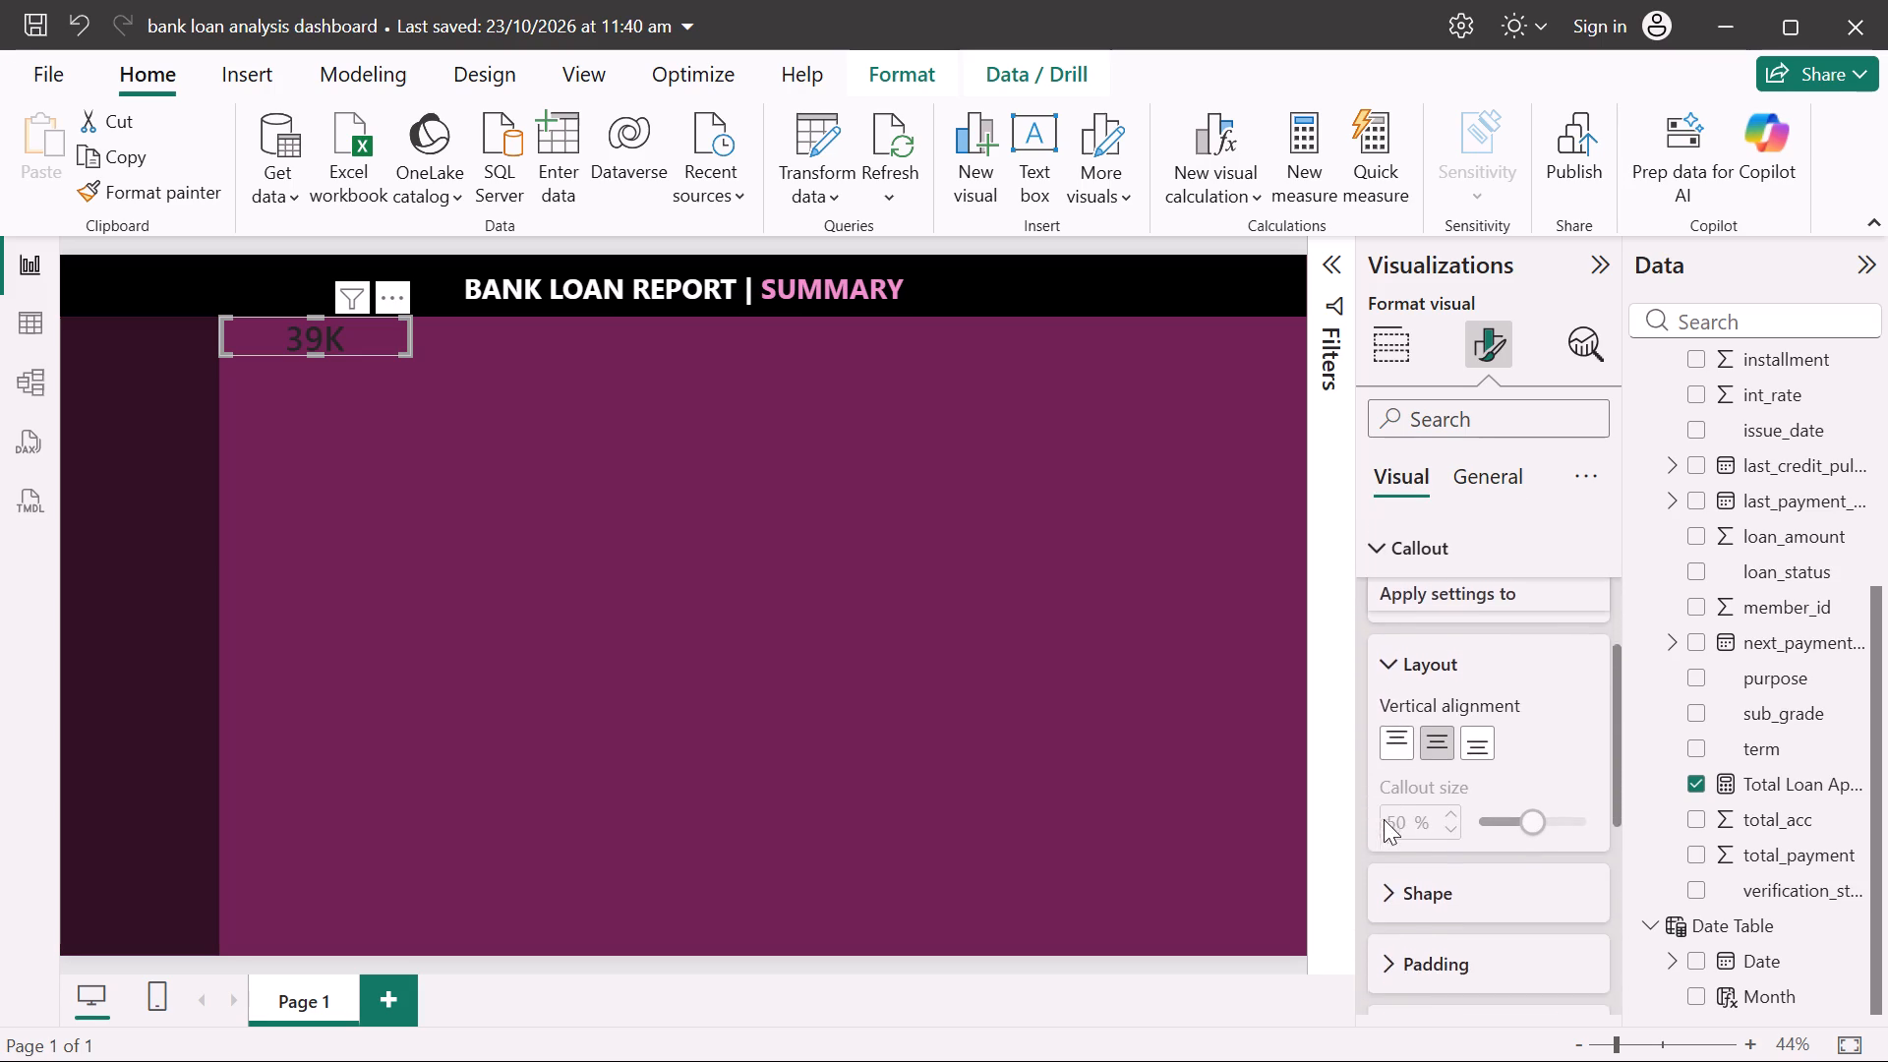
scroll(1384, 819, "down", 2)
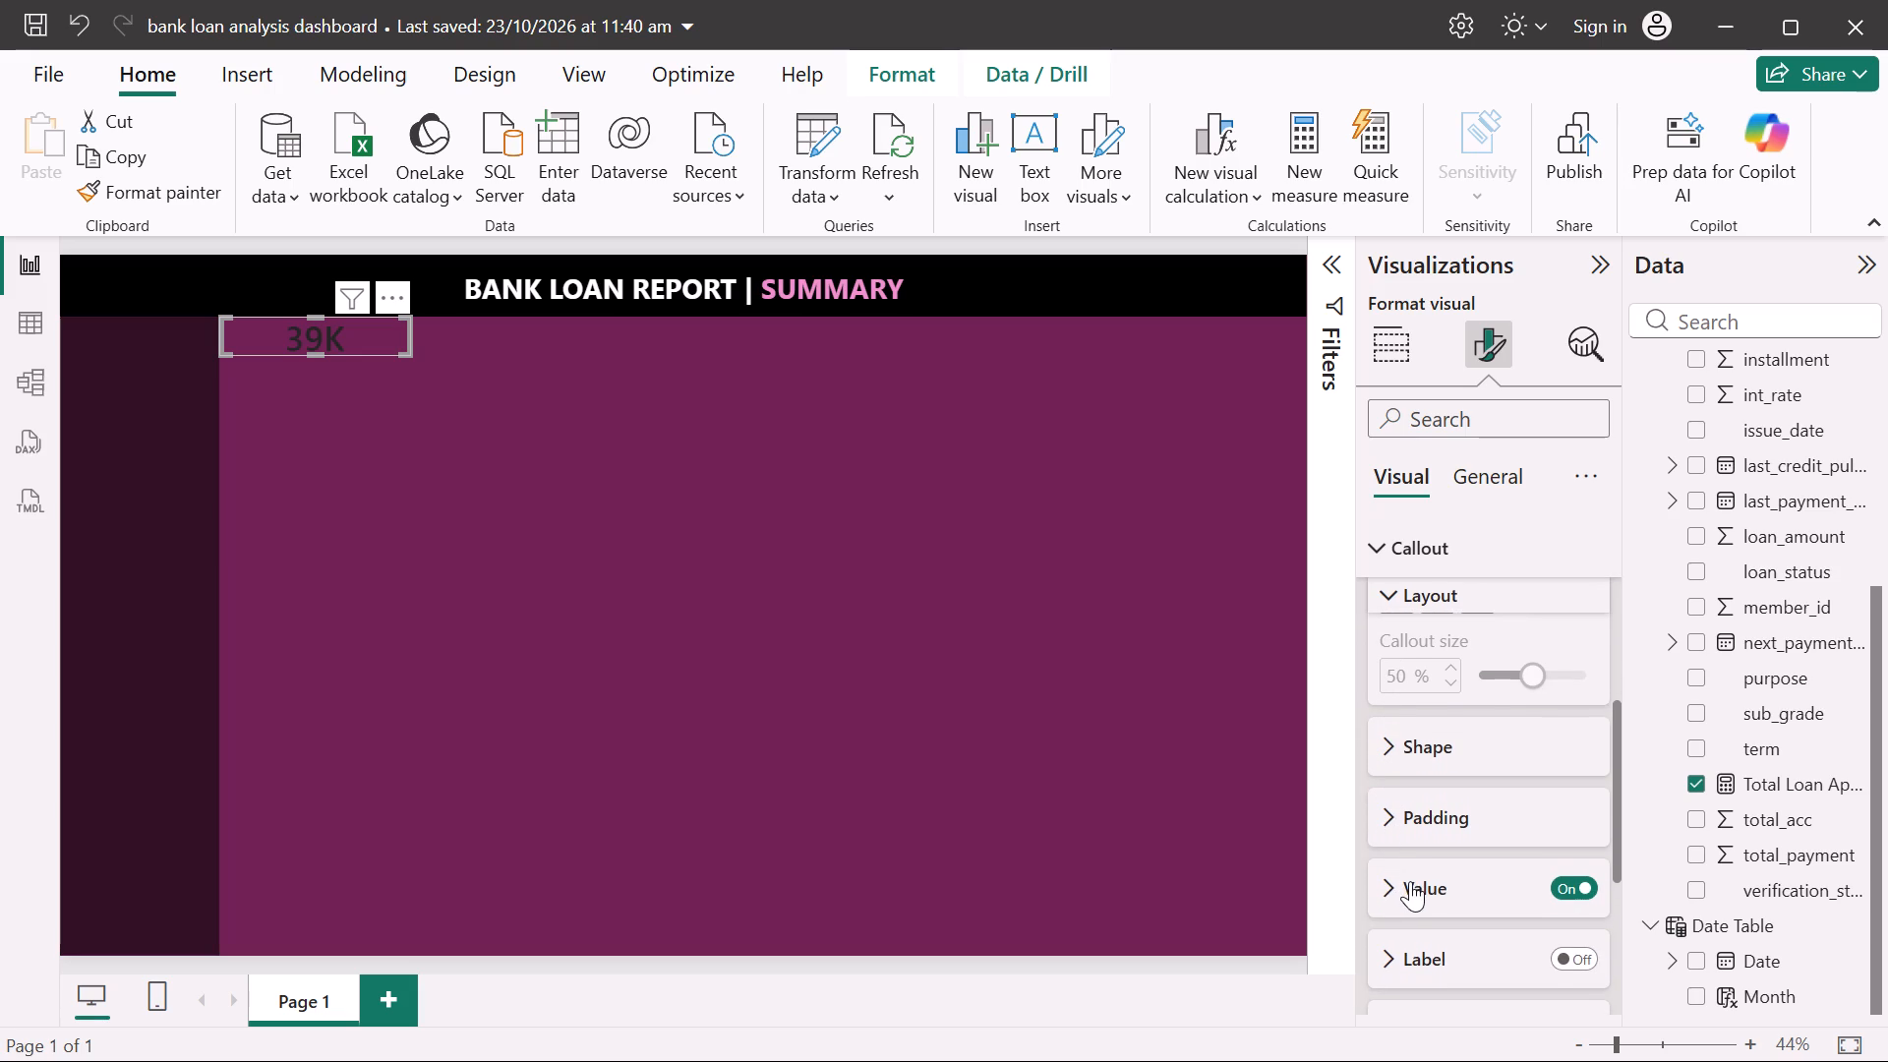
left_click(1410, 881)
scroll(1410, 881, "down", 2)
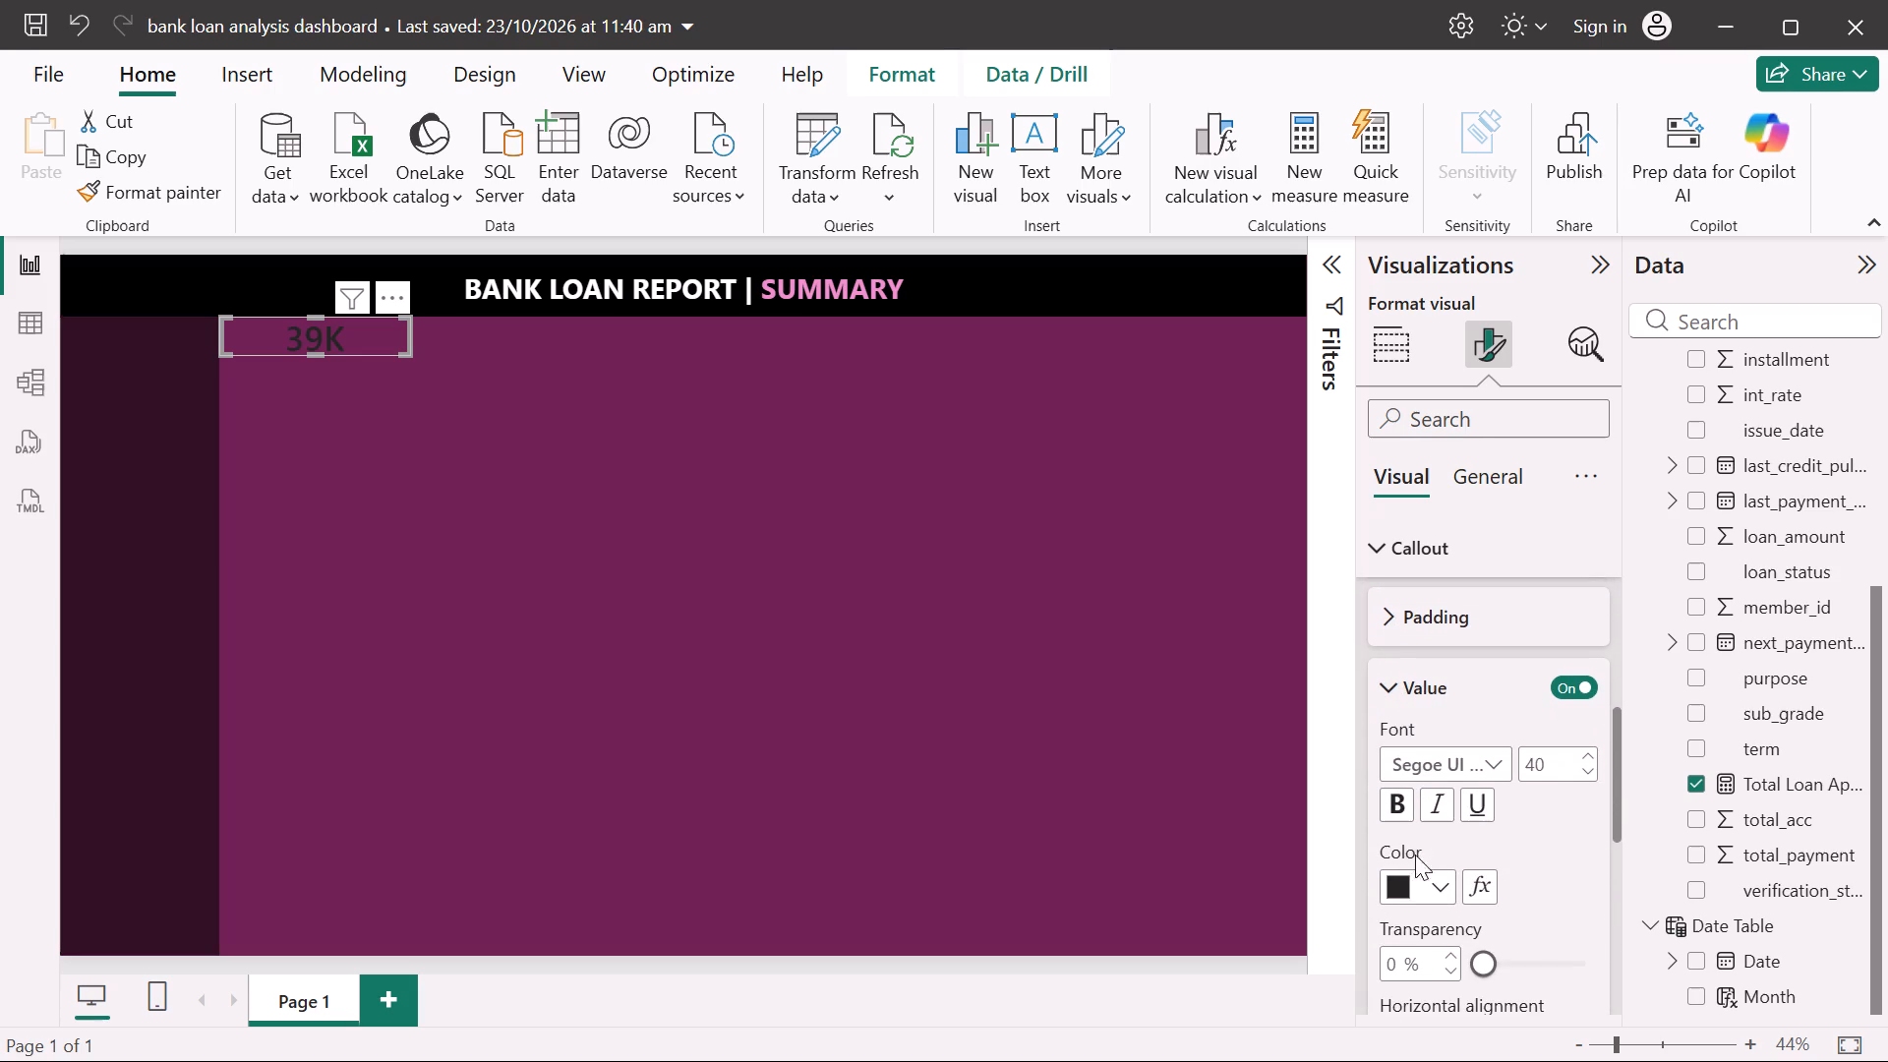
left_click(1392, 892)
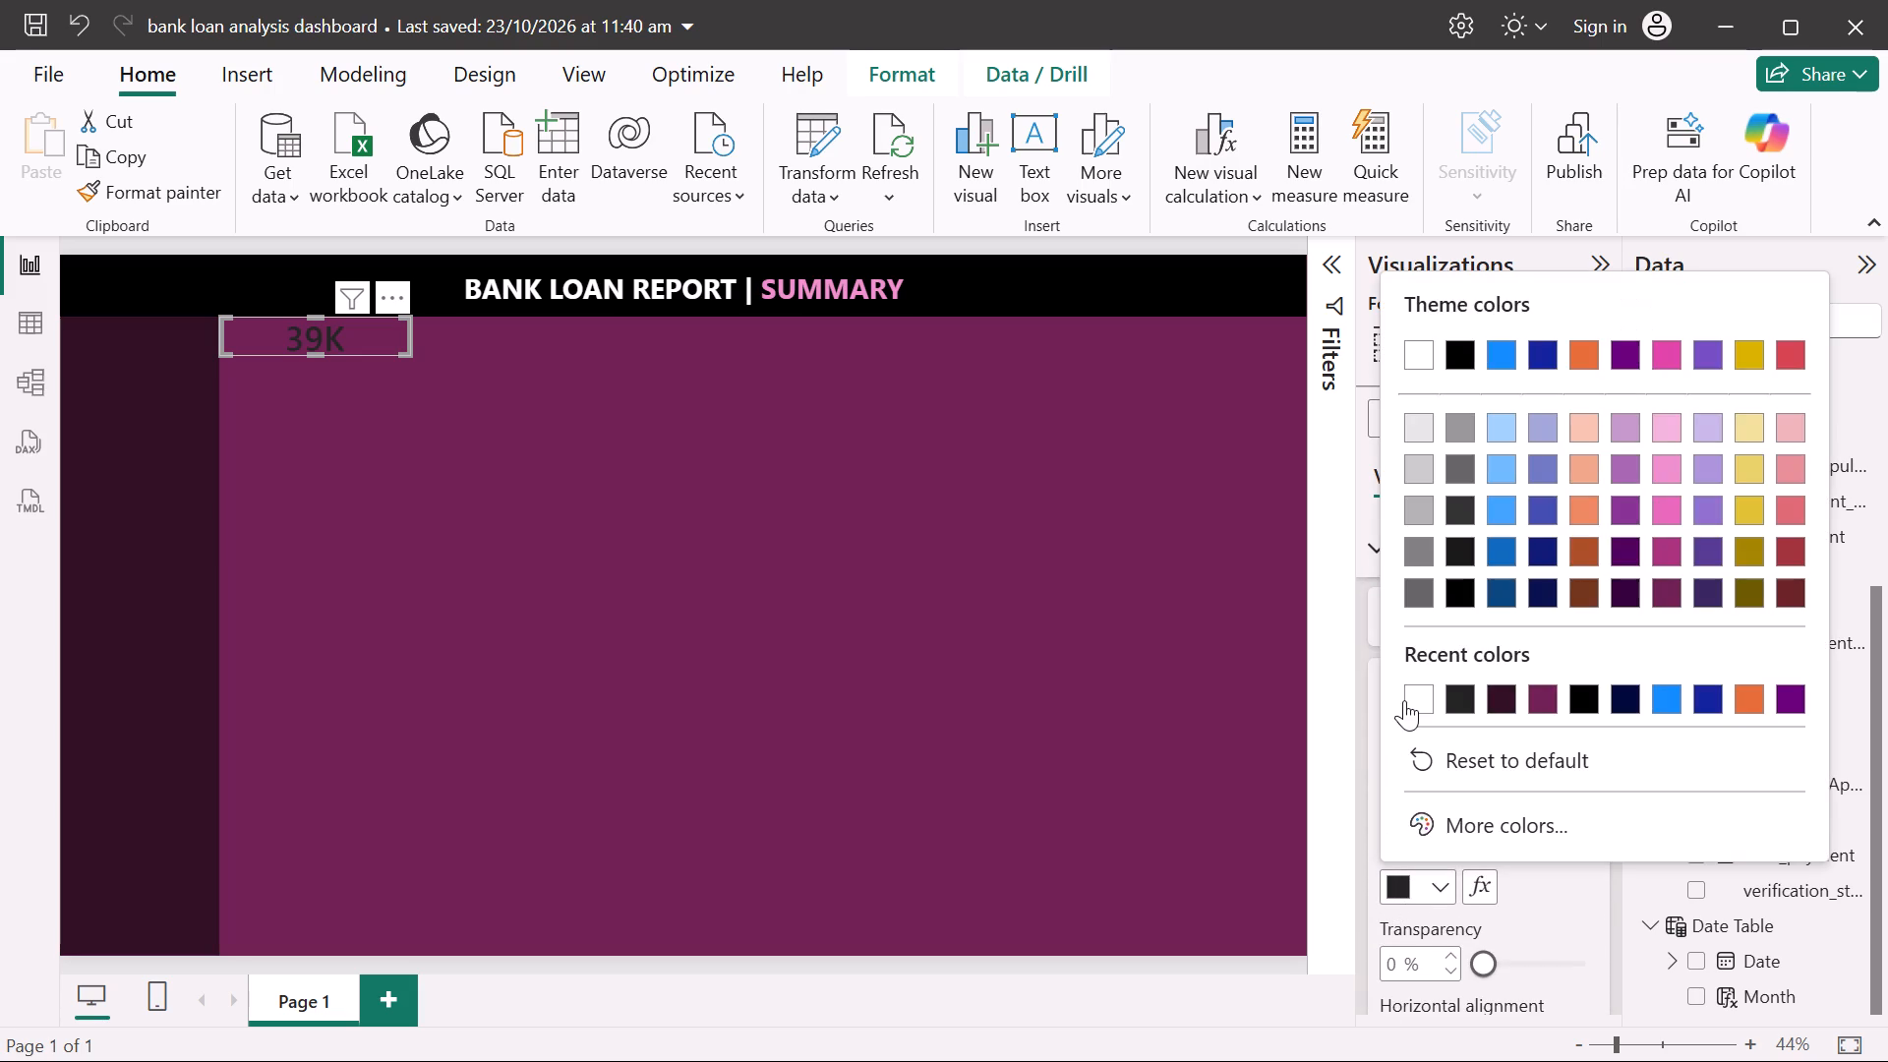
left_click(1421, 700)
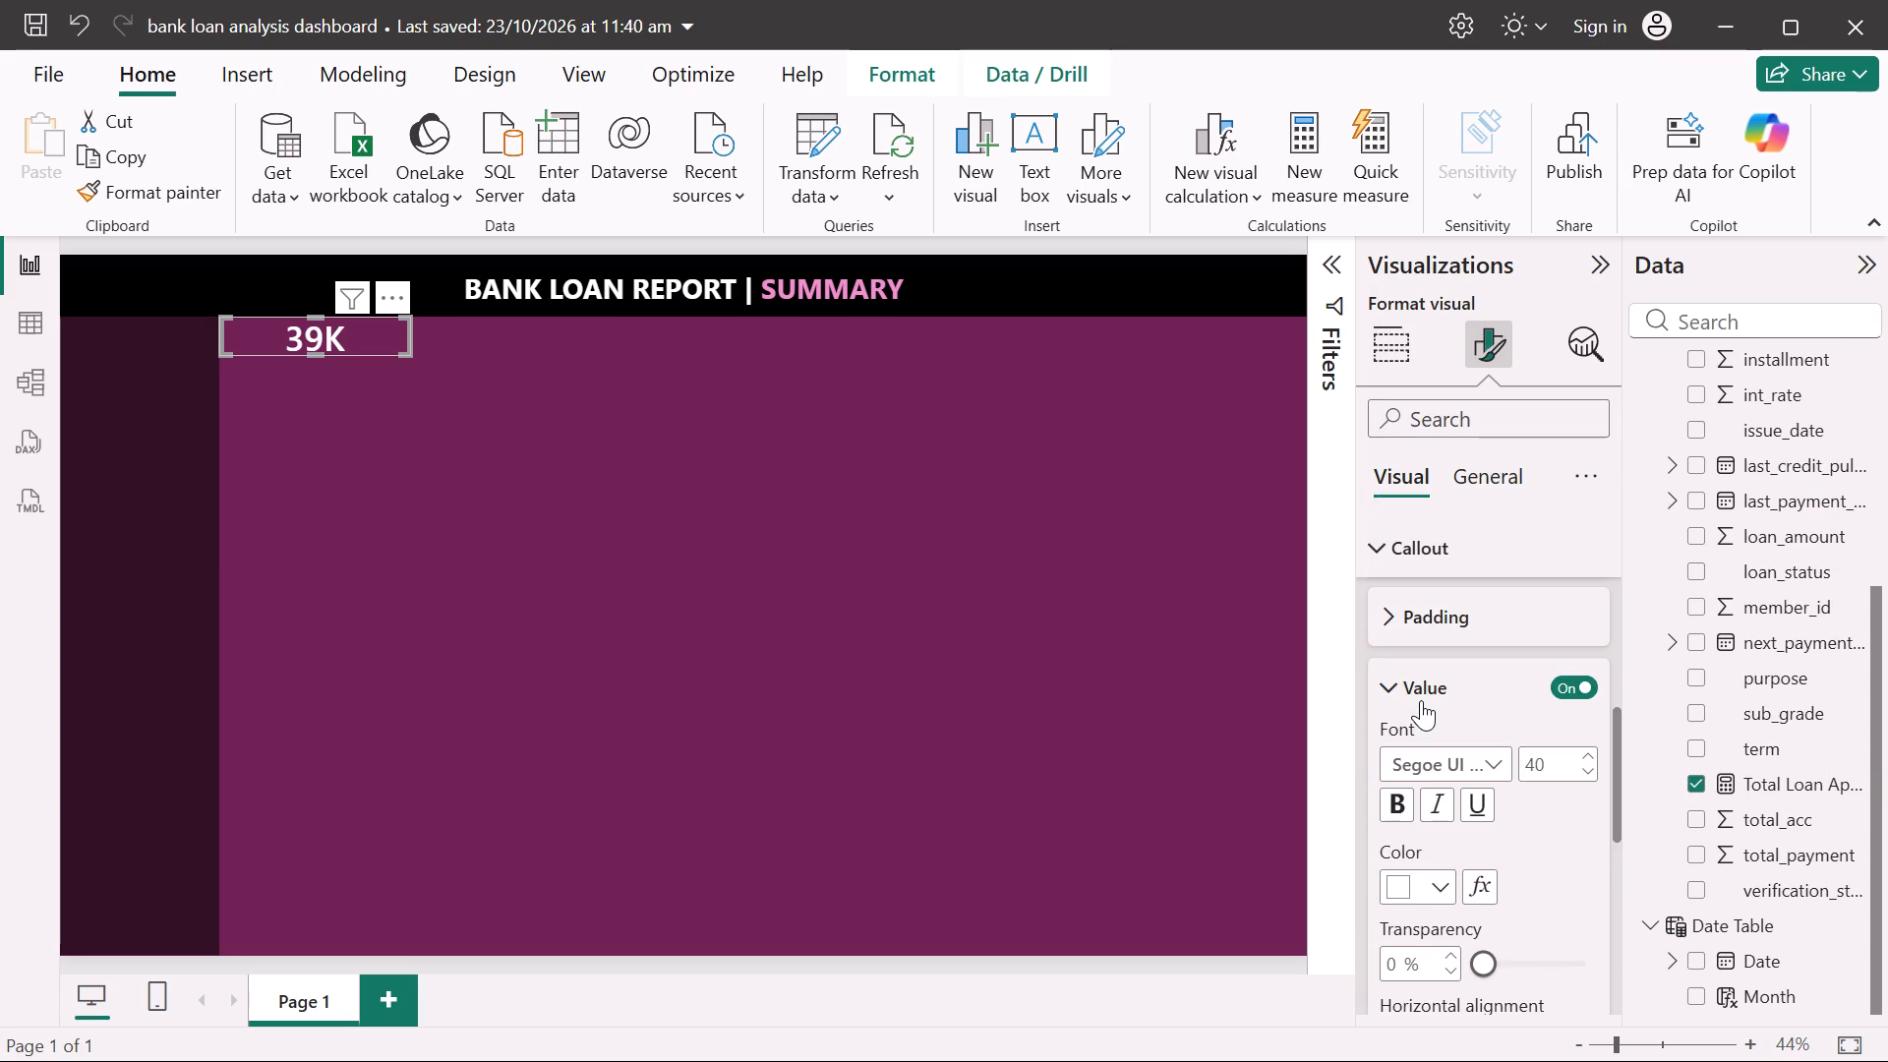
Examine the card's Callout formatting options, including value font, alignment, text wrap, label, image, background, layout, shape and padding.
scroll(1421, 700, "down", 2)
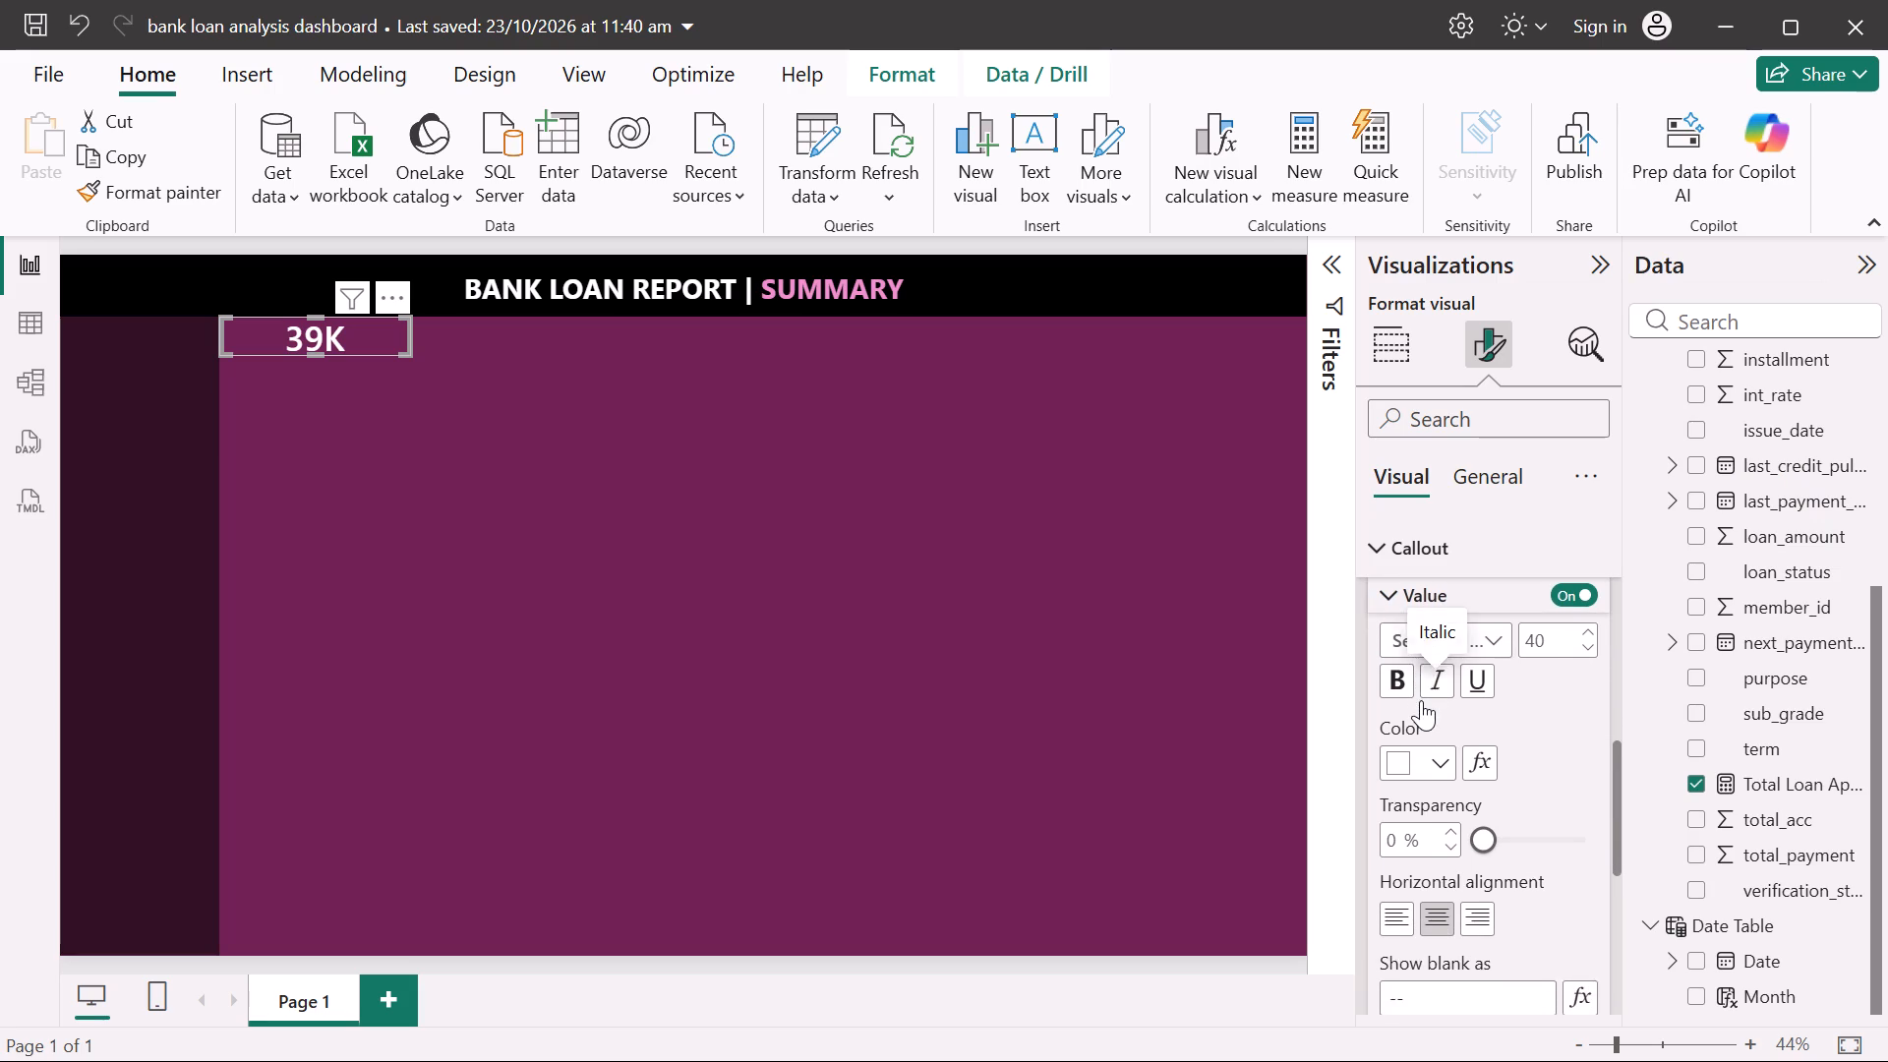
scroll(1421, 700, "up", 1)
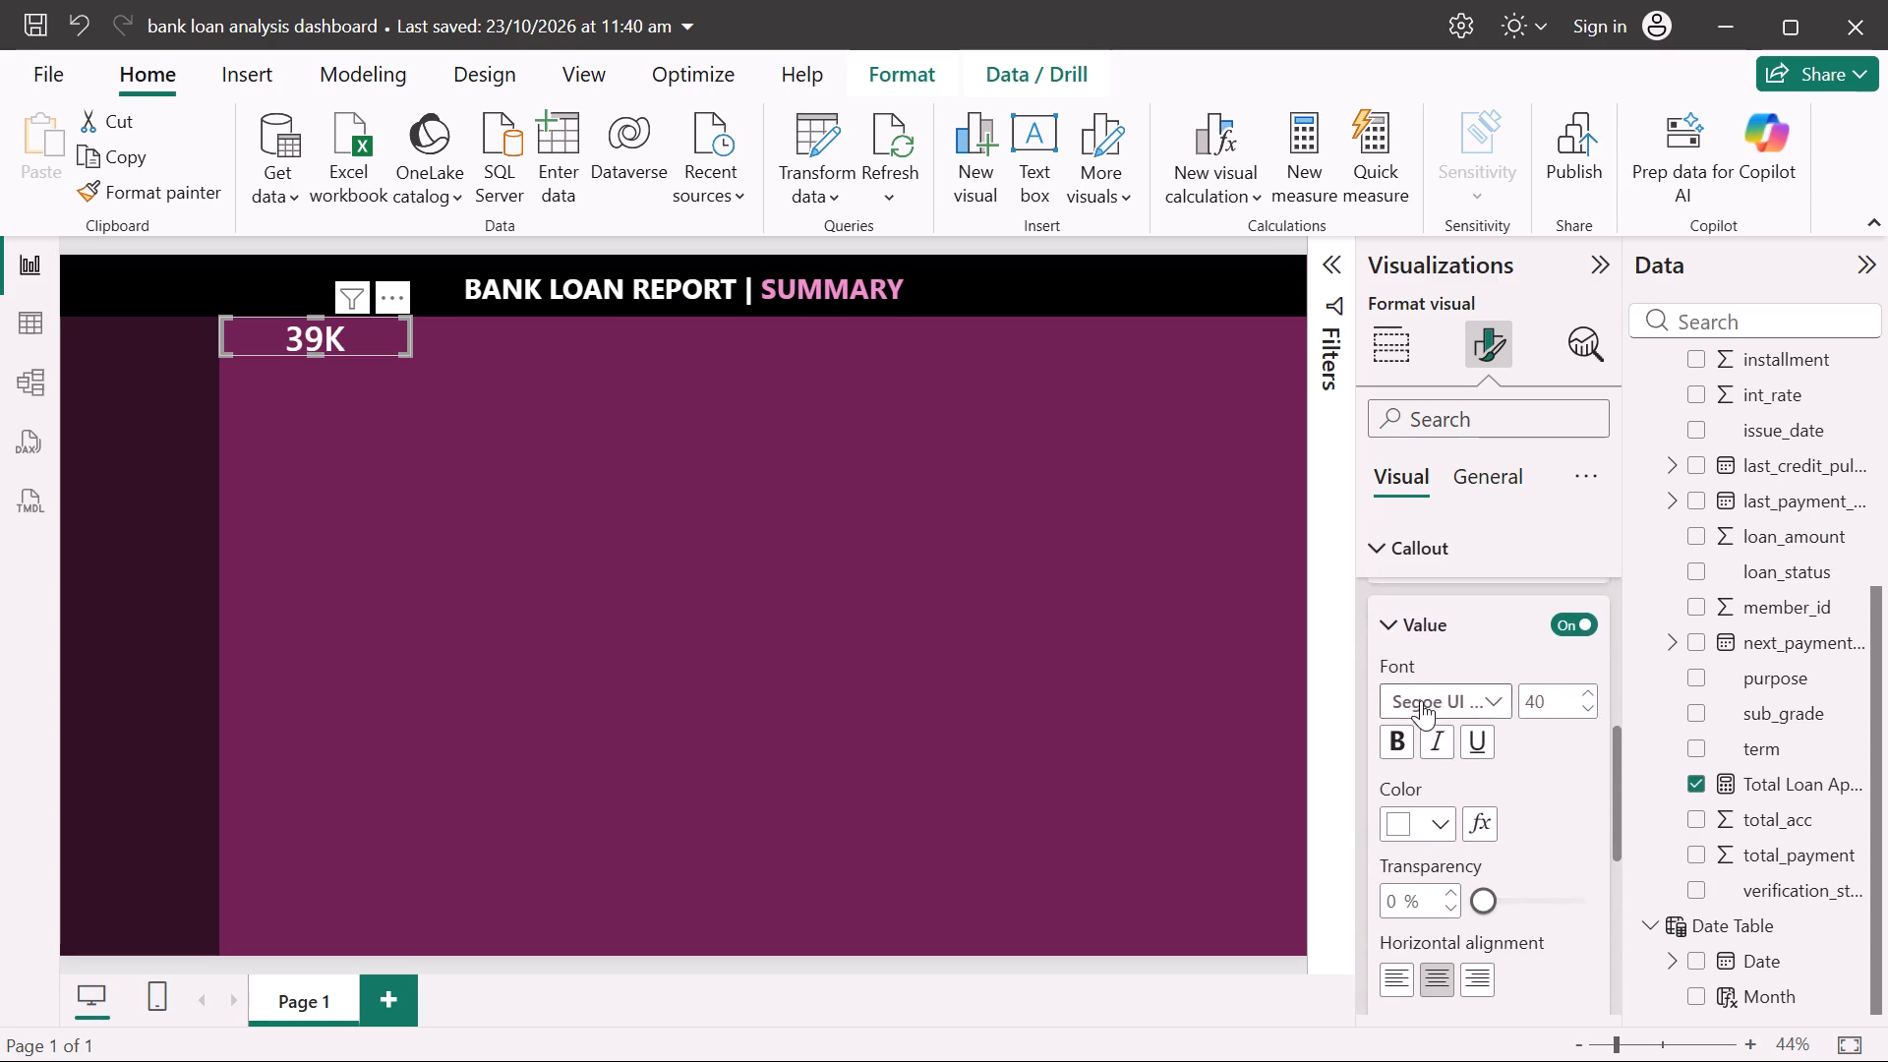
scroll(1421, 700, "up", 1)
scroll(1421, 700, "down", 4)
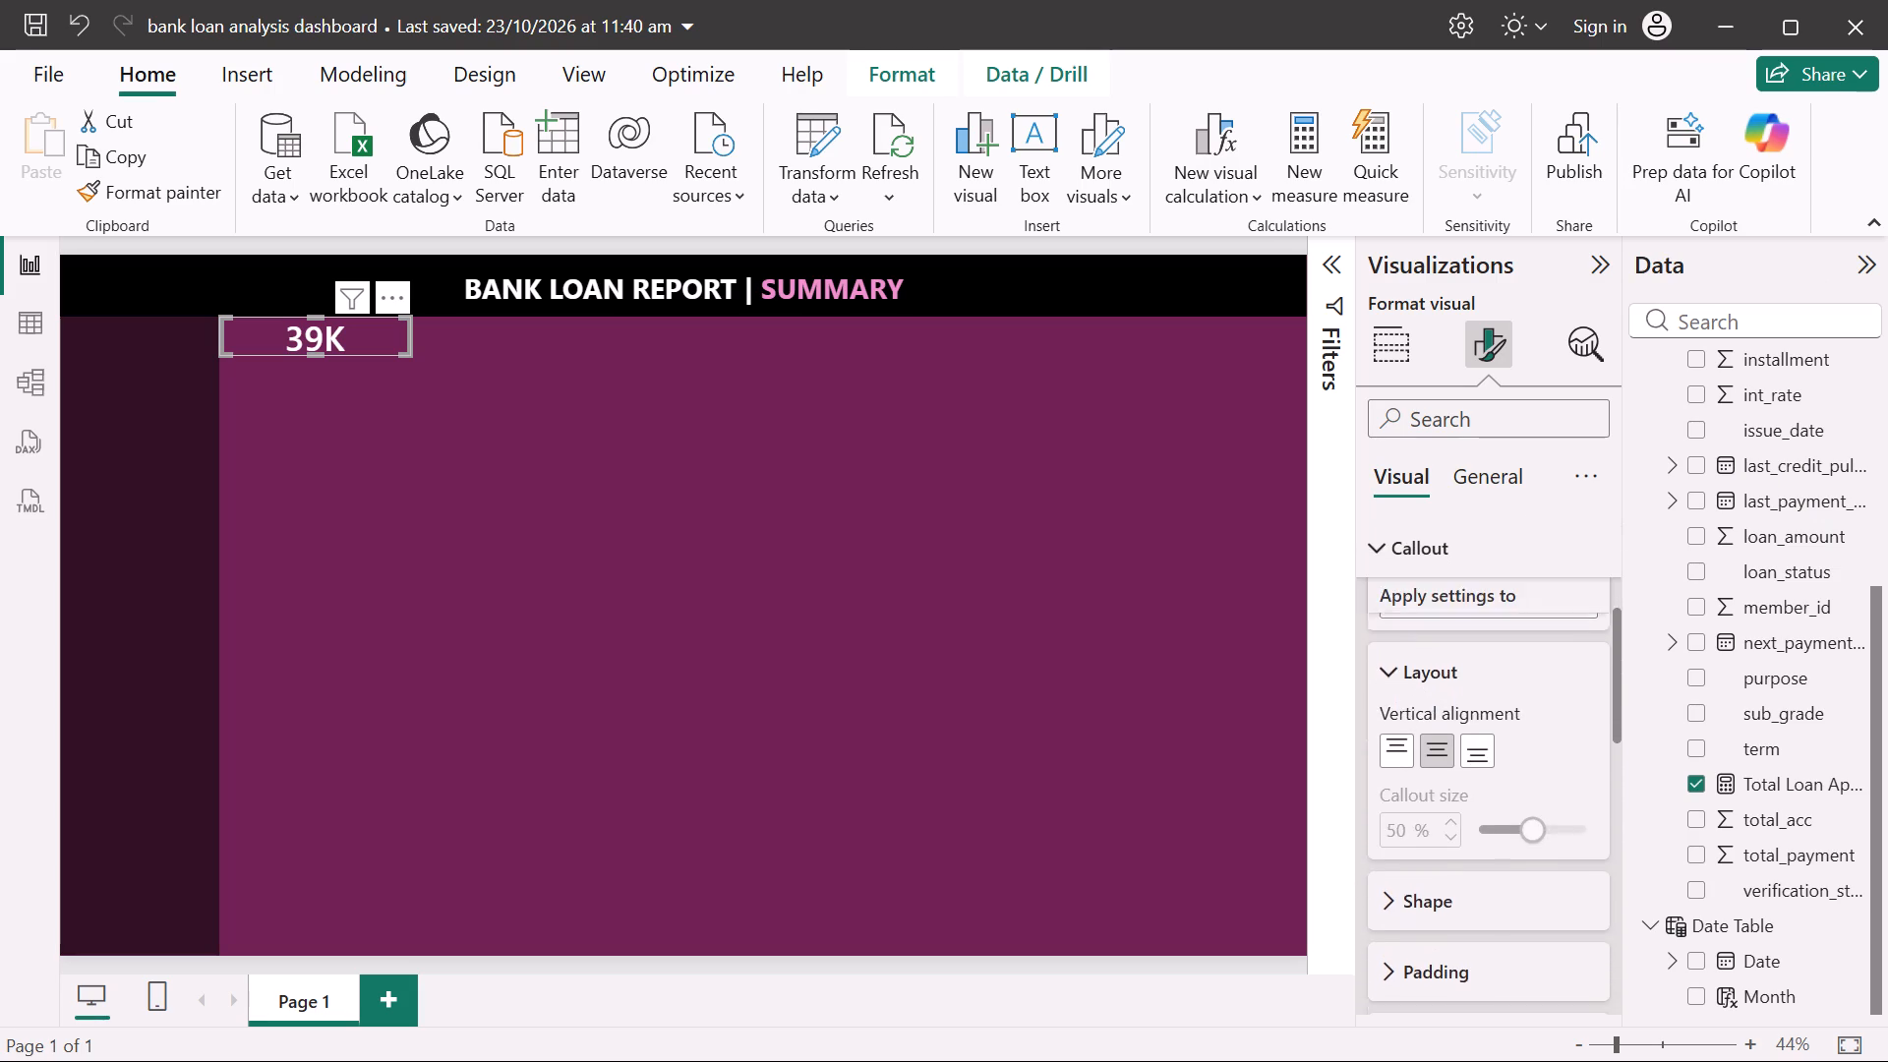
scroll(1421, 700, "down", 4)
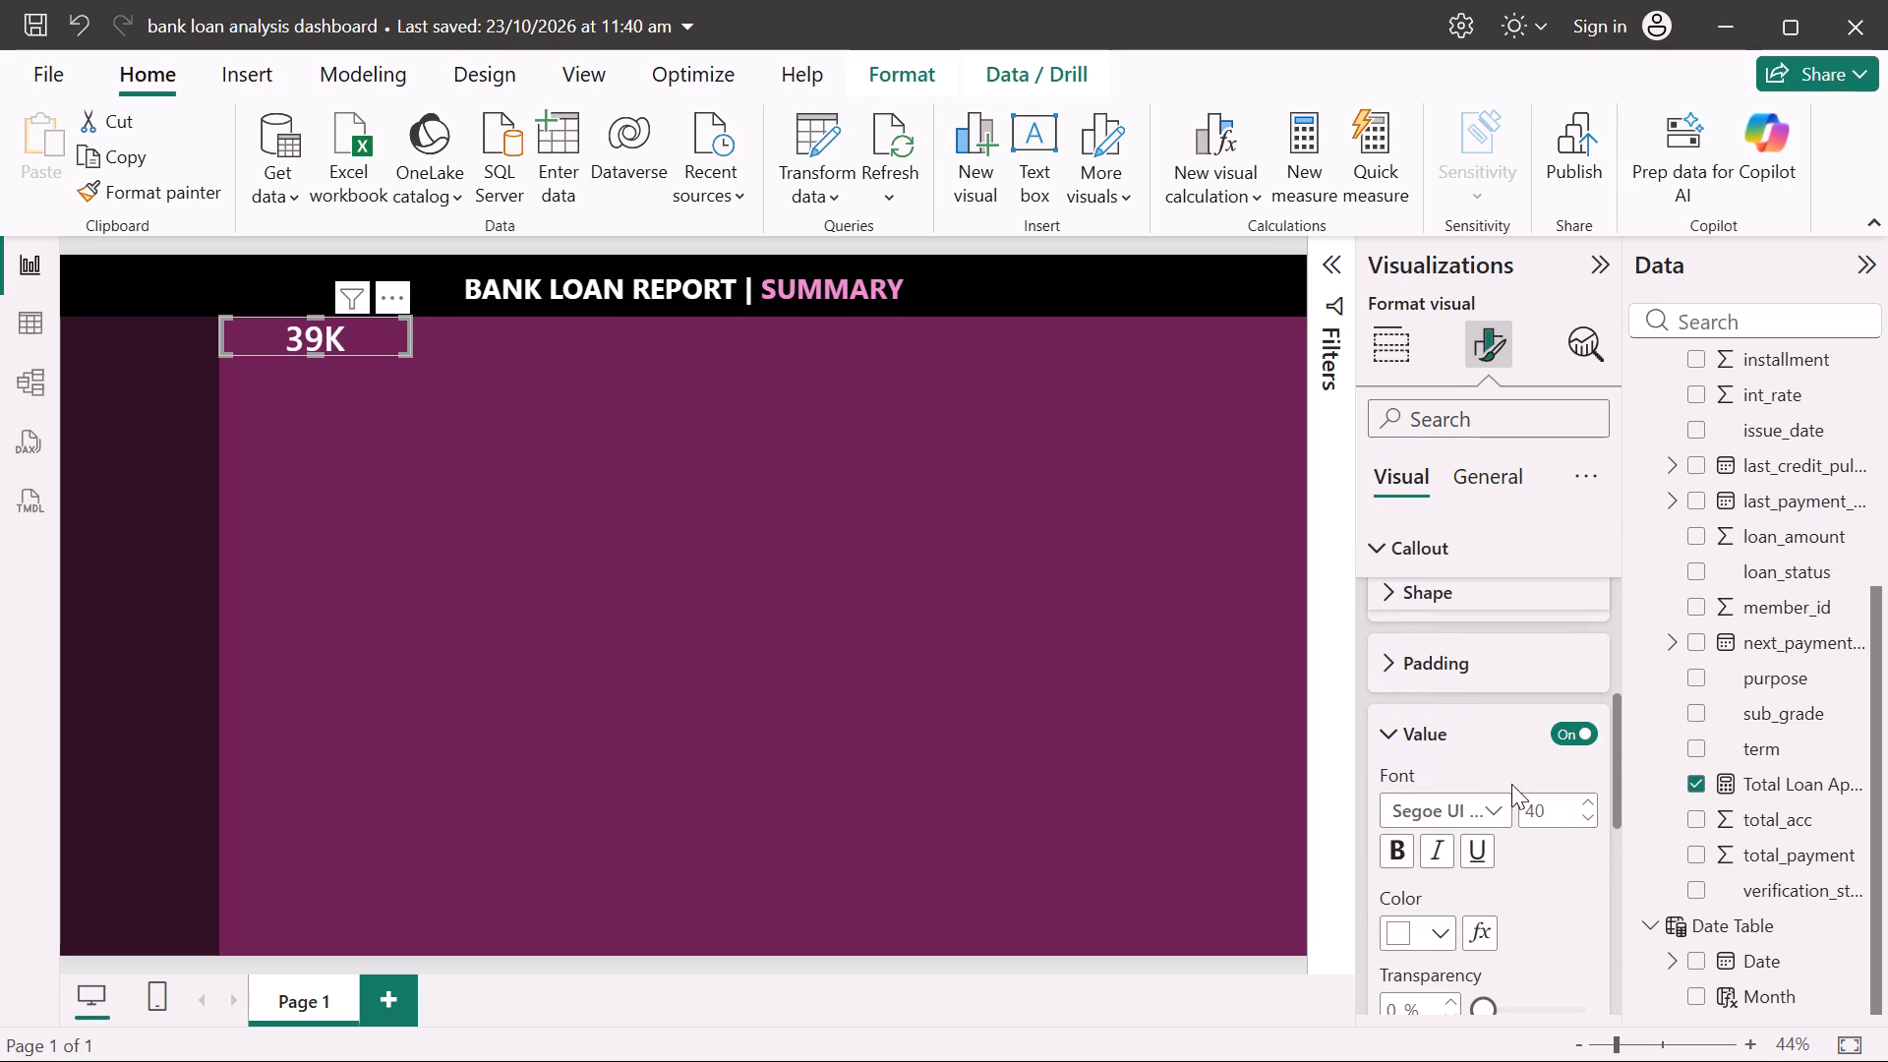
scroll(1461, 901, "down", 2)
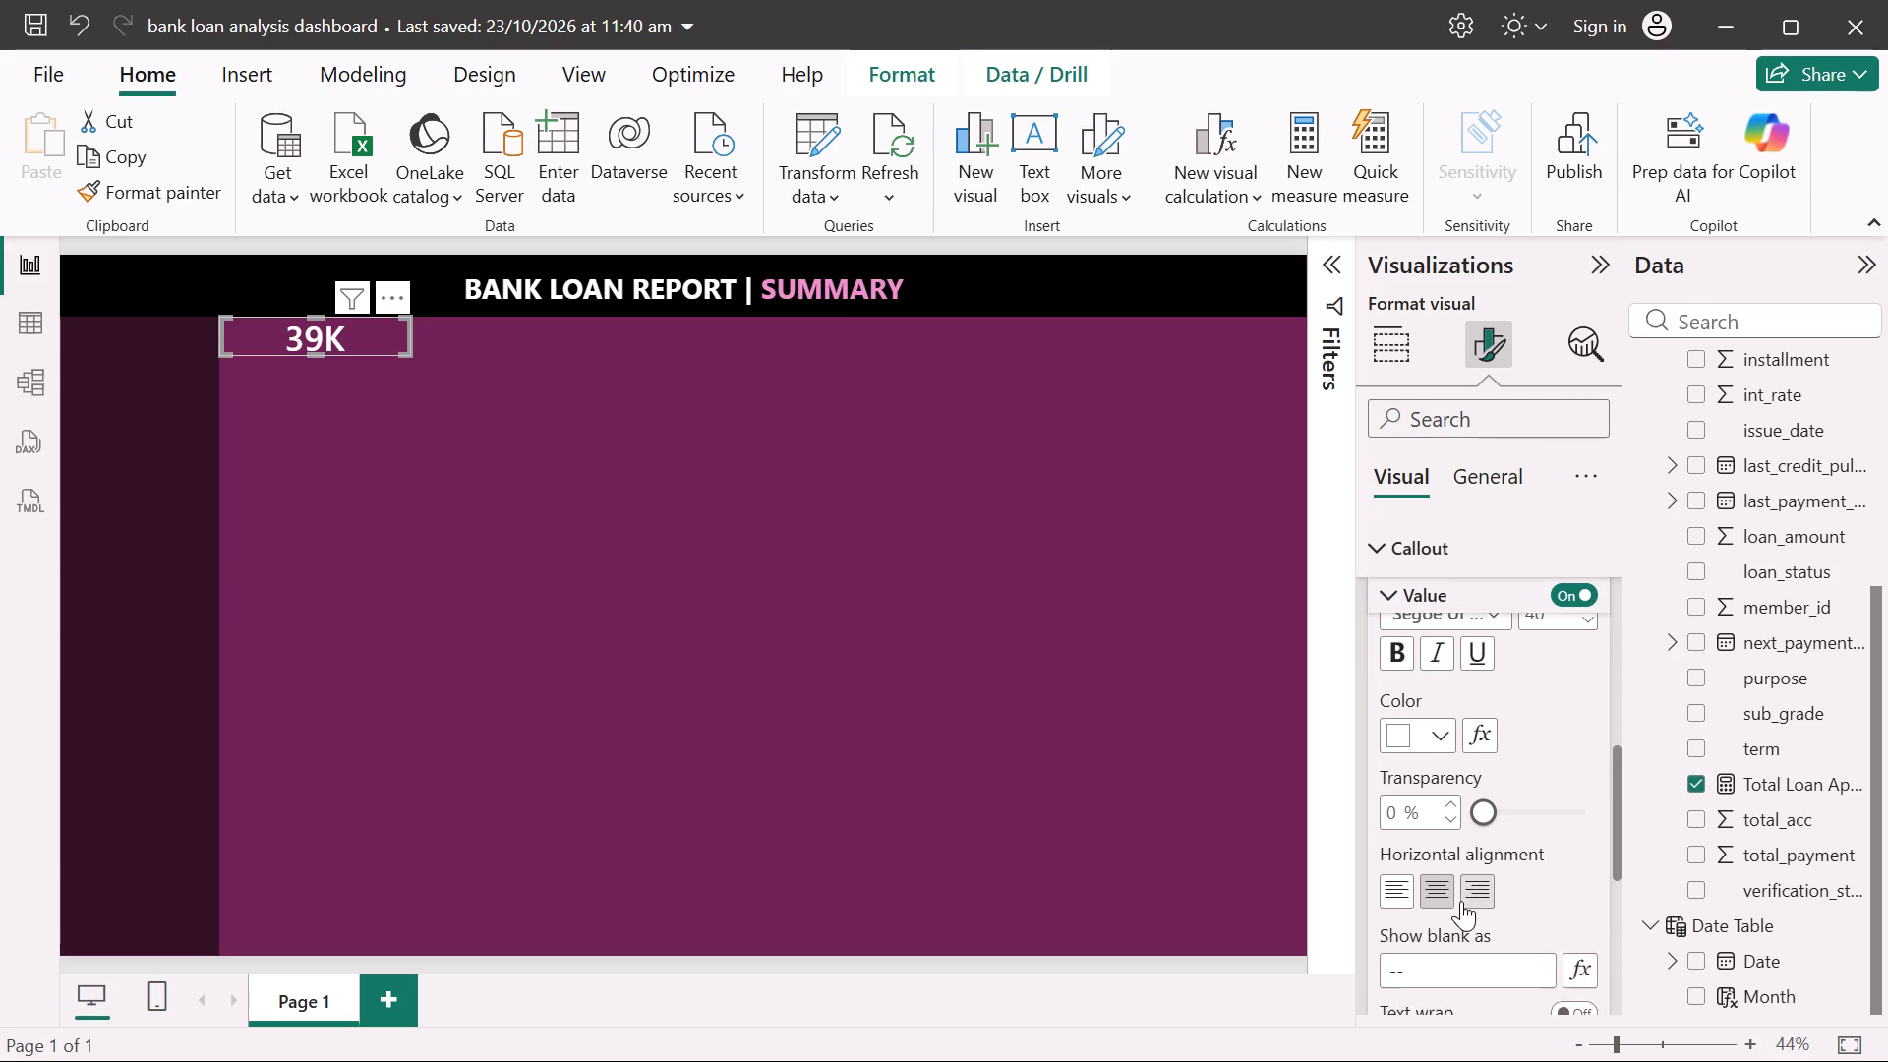
scroll(1461, 901, "down", 3)
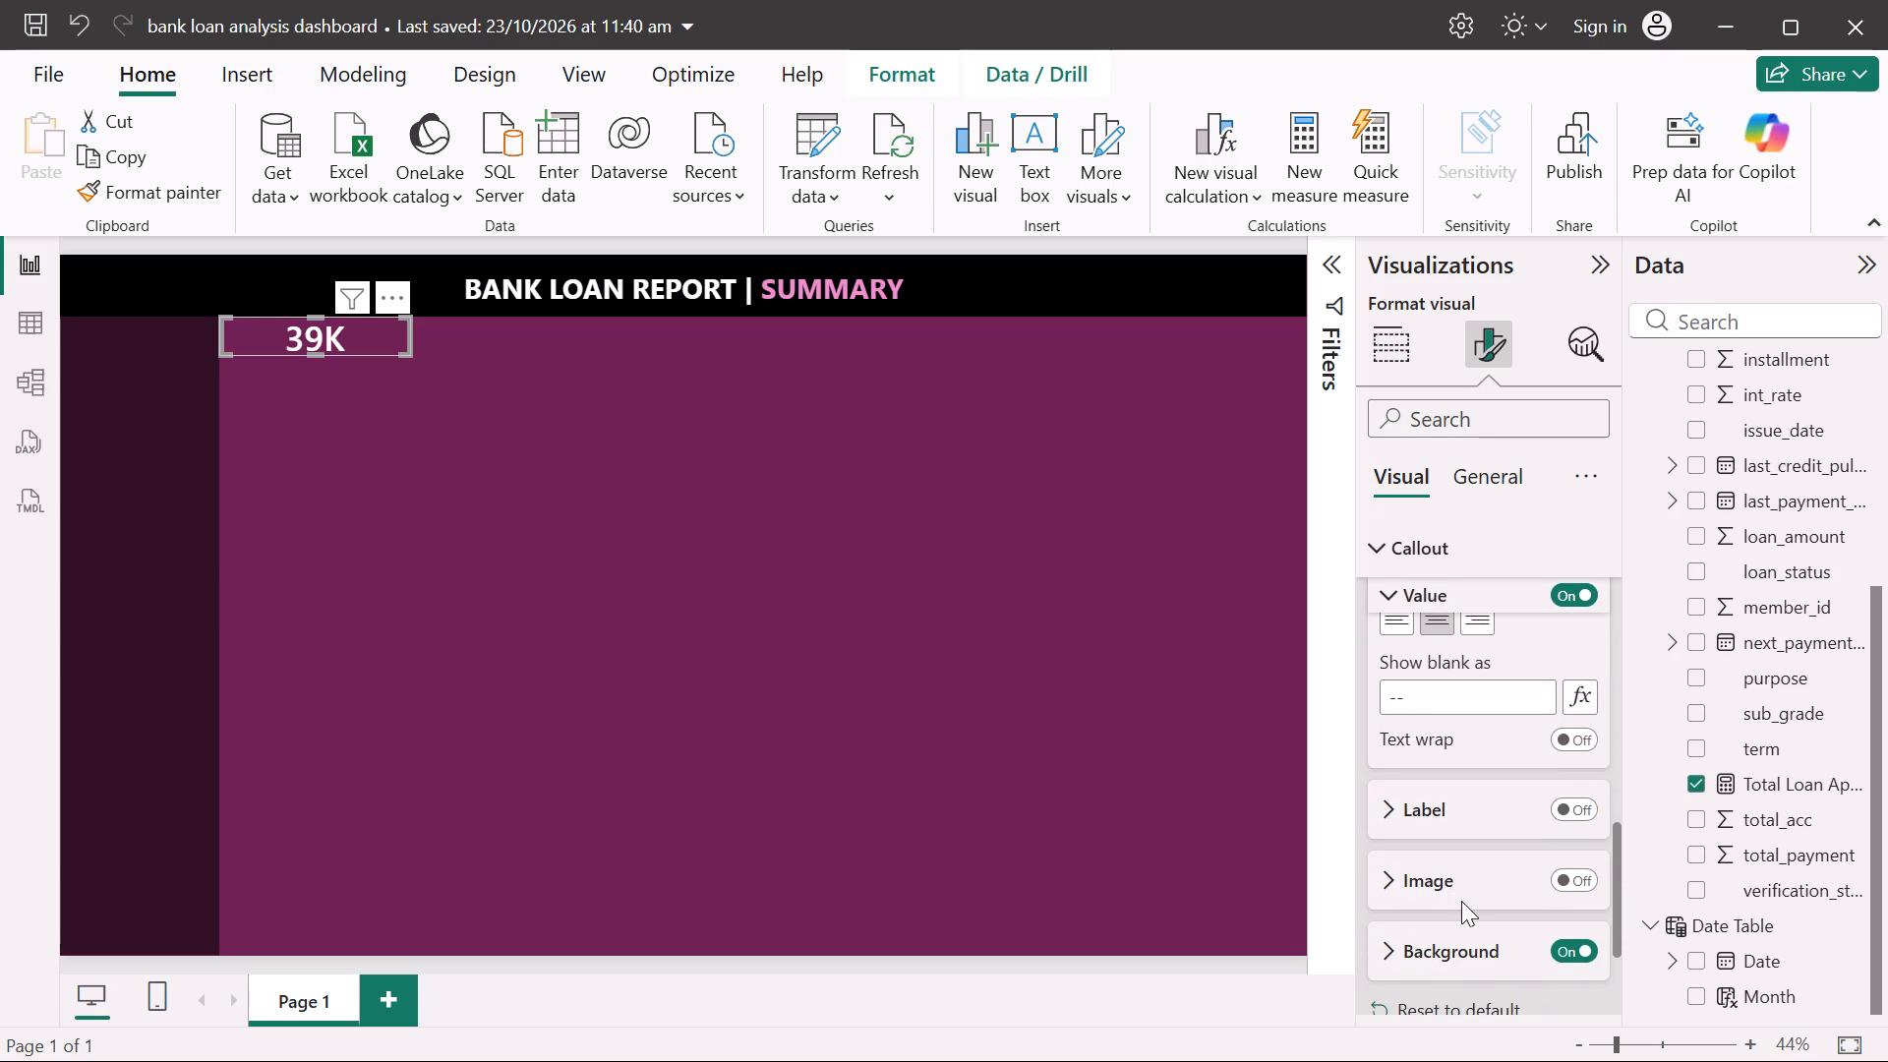
scroll(1430, 904, "down", 1)
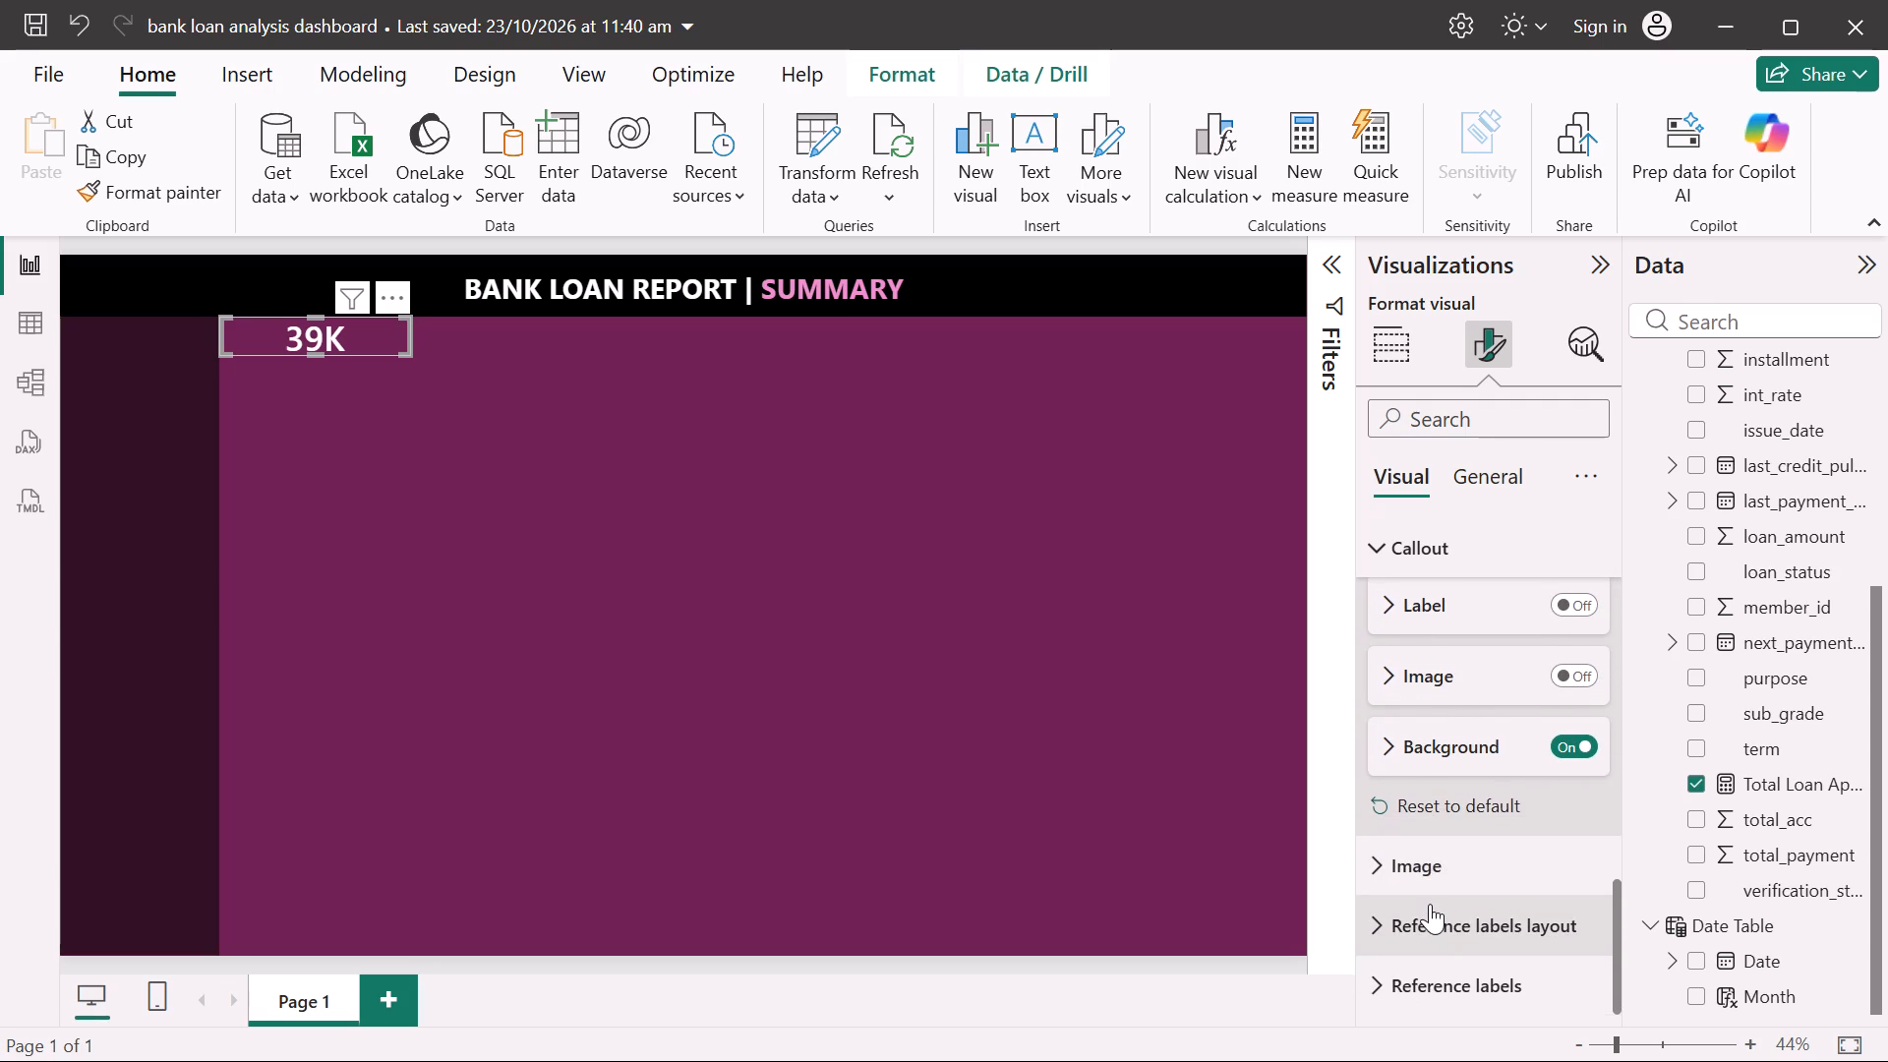
scroll(1430, 904, "down", 2)
scroll(1430, 904, "up", 3)
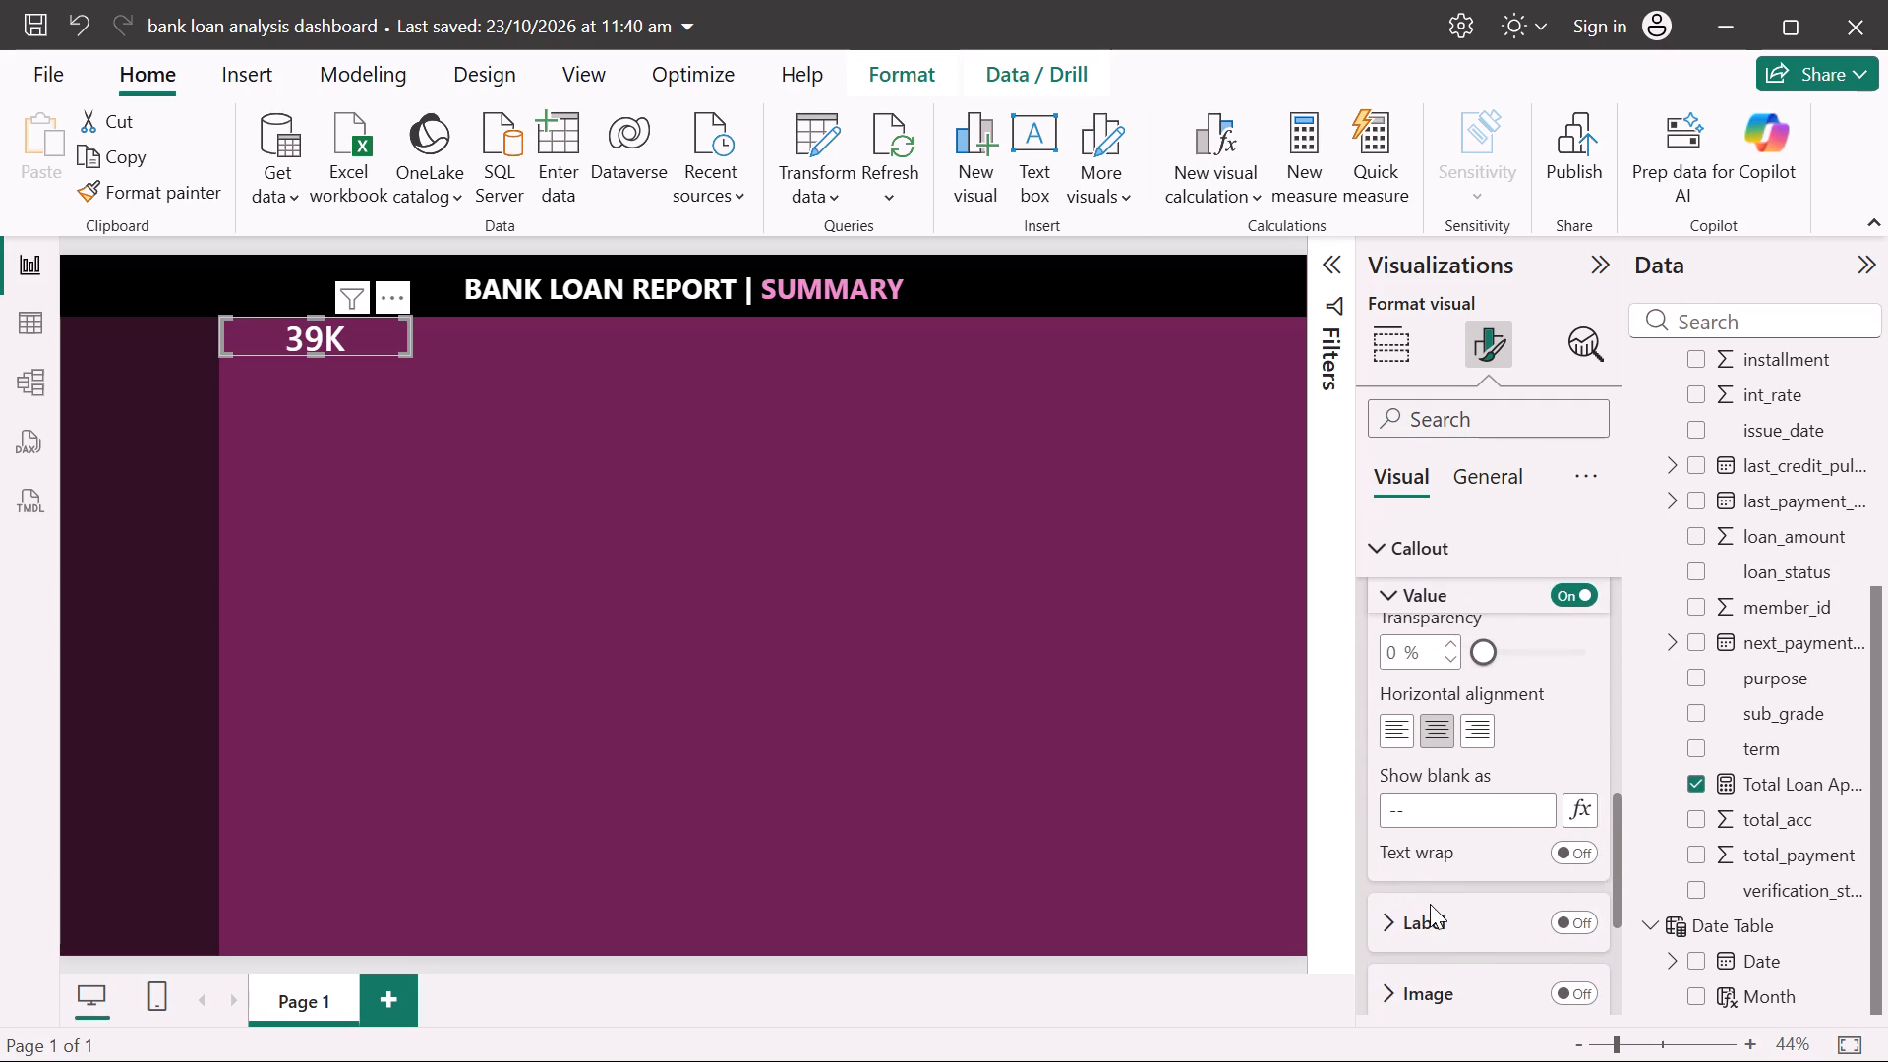
scroll(1430, 904, "up", 3)
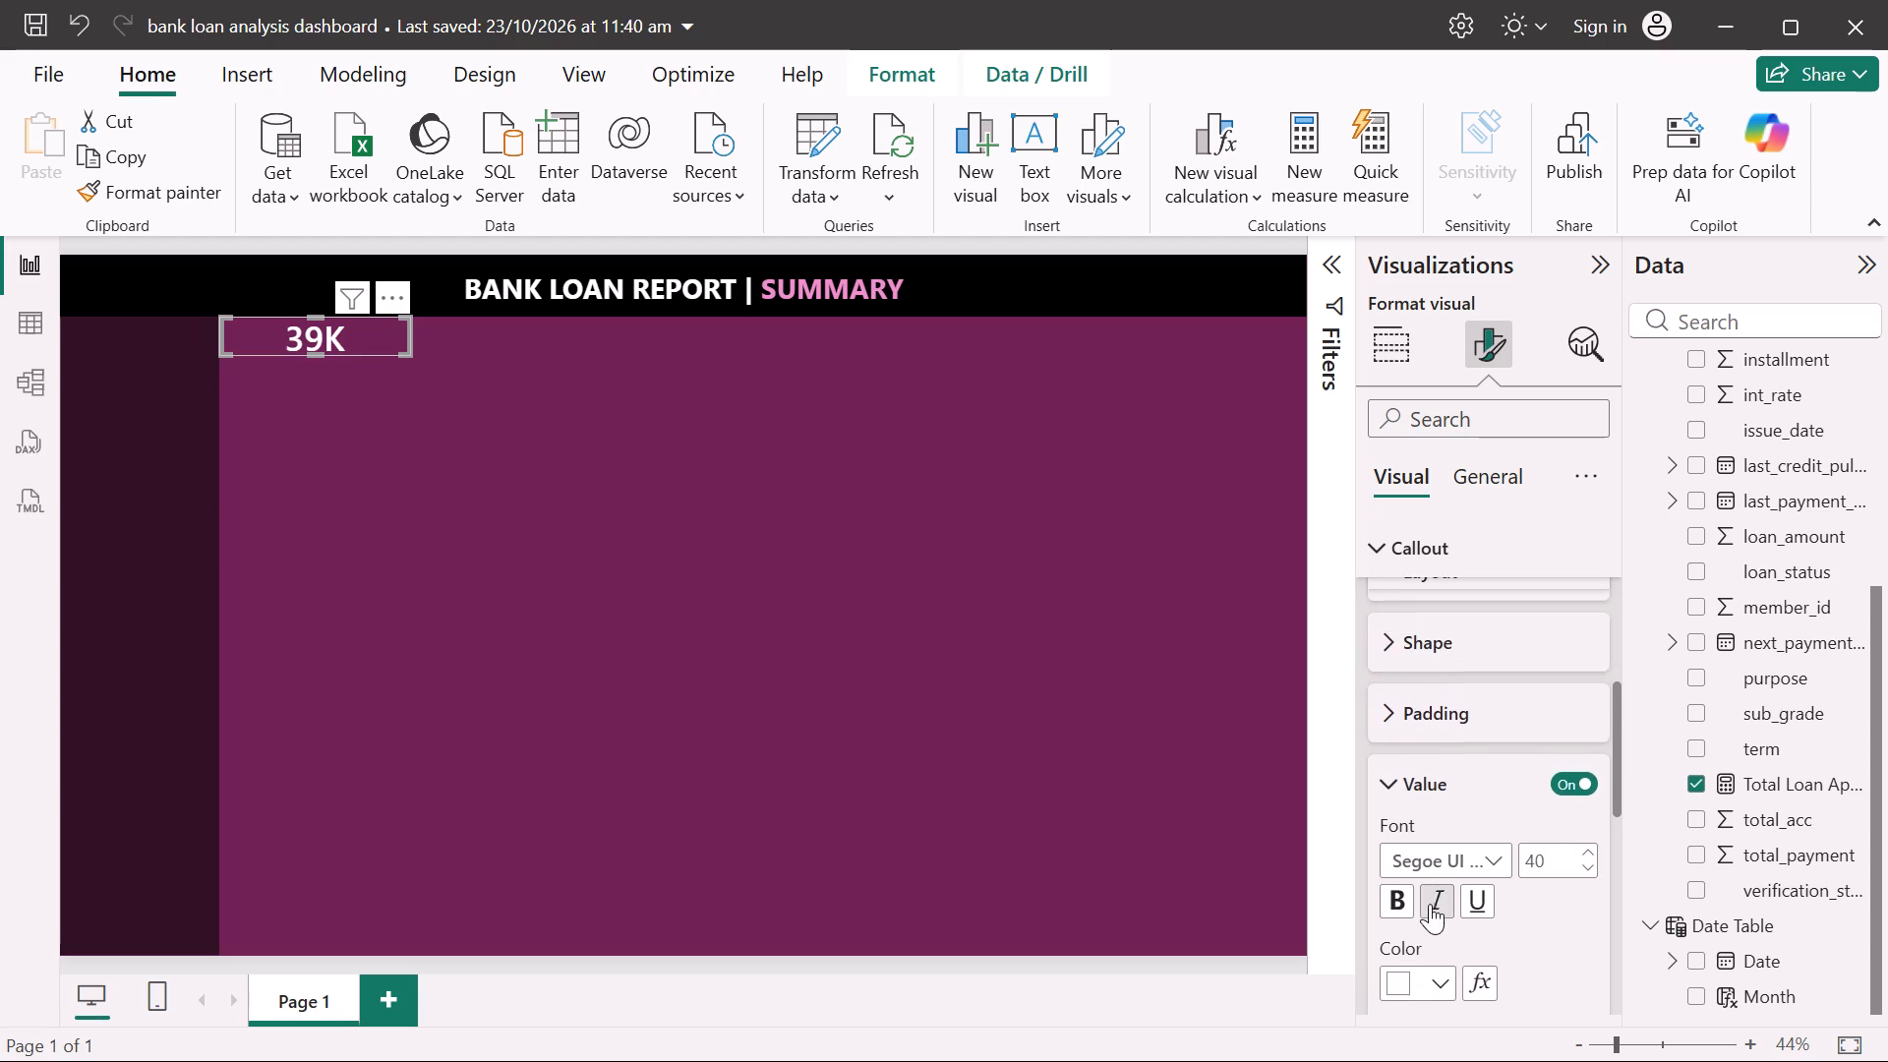
scroll(1430, 904, "up", 1)
scroll(1428, 715, "up", 1)
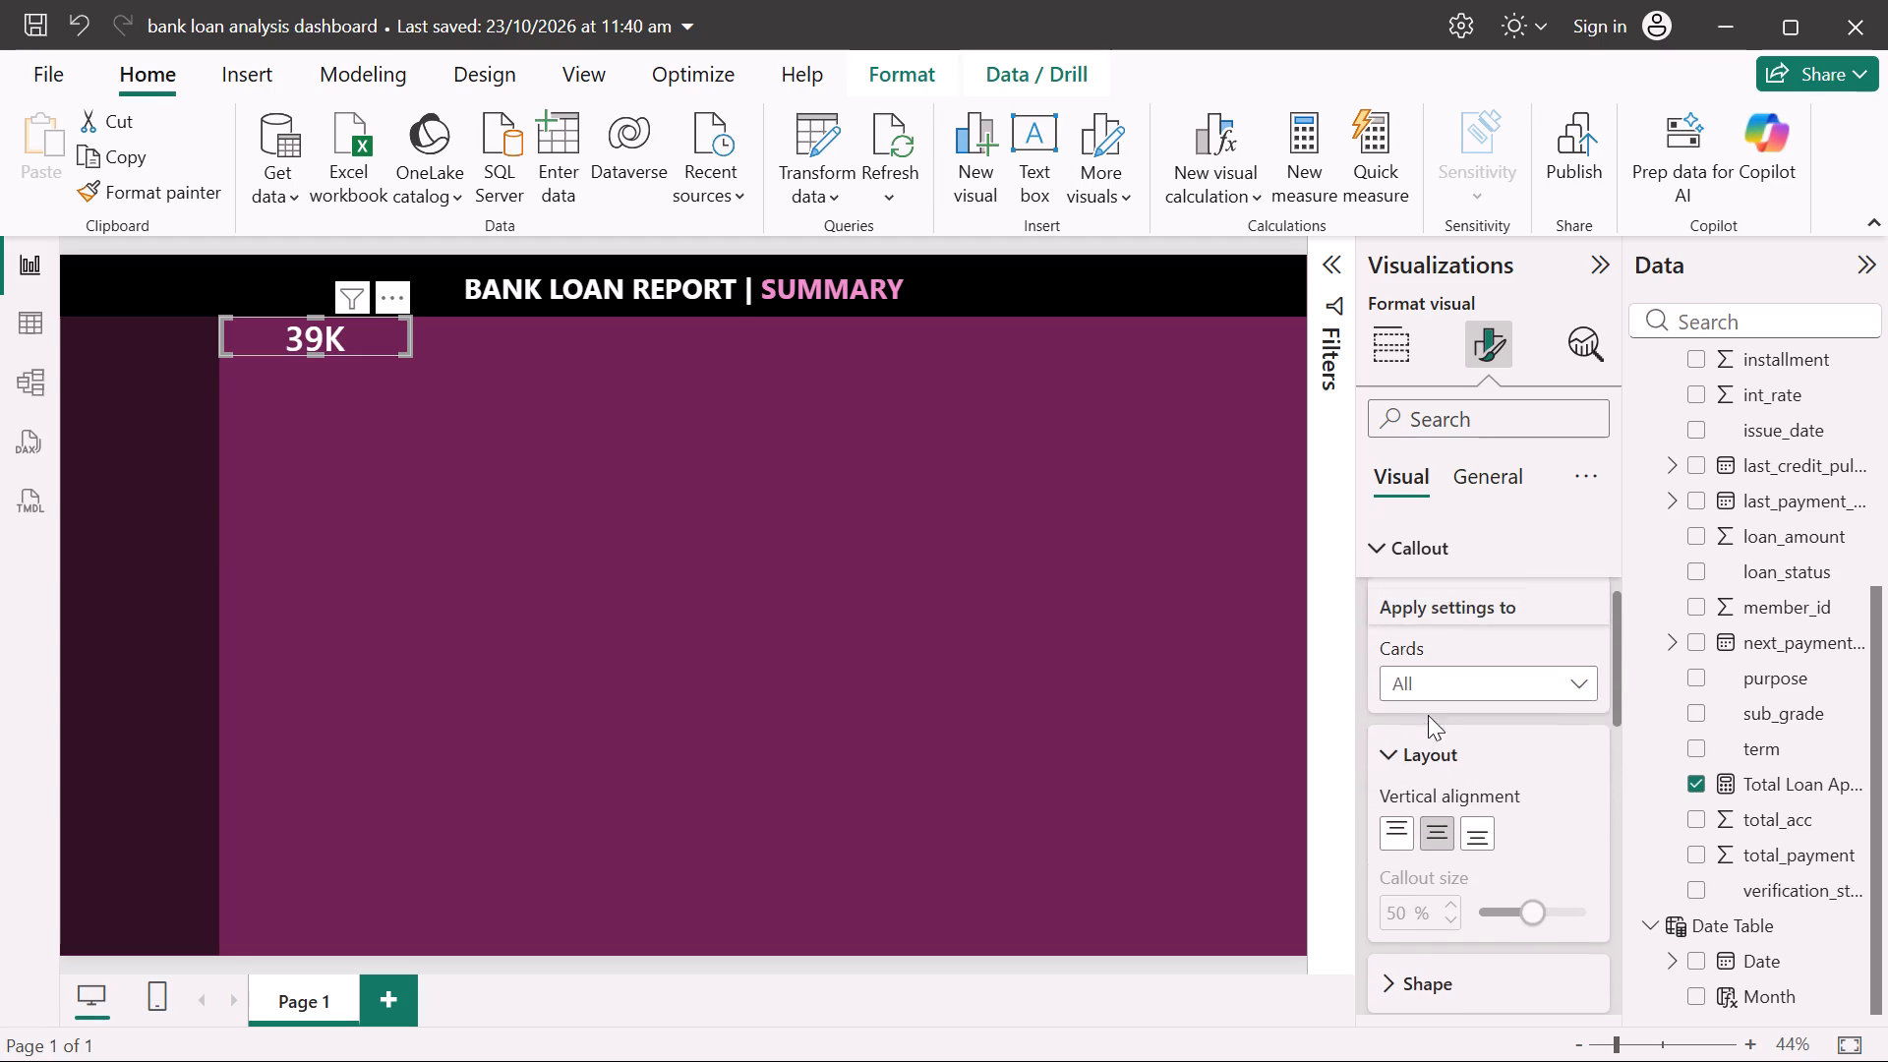
scroll(1428, 715, "up", 3)
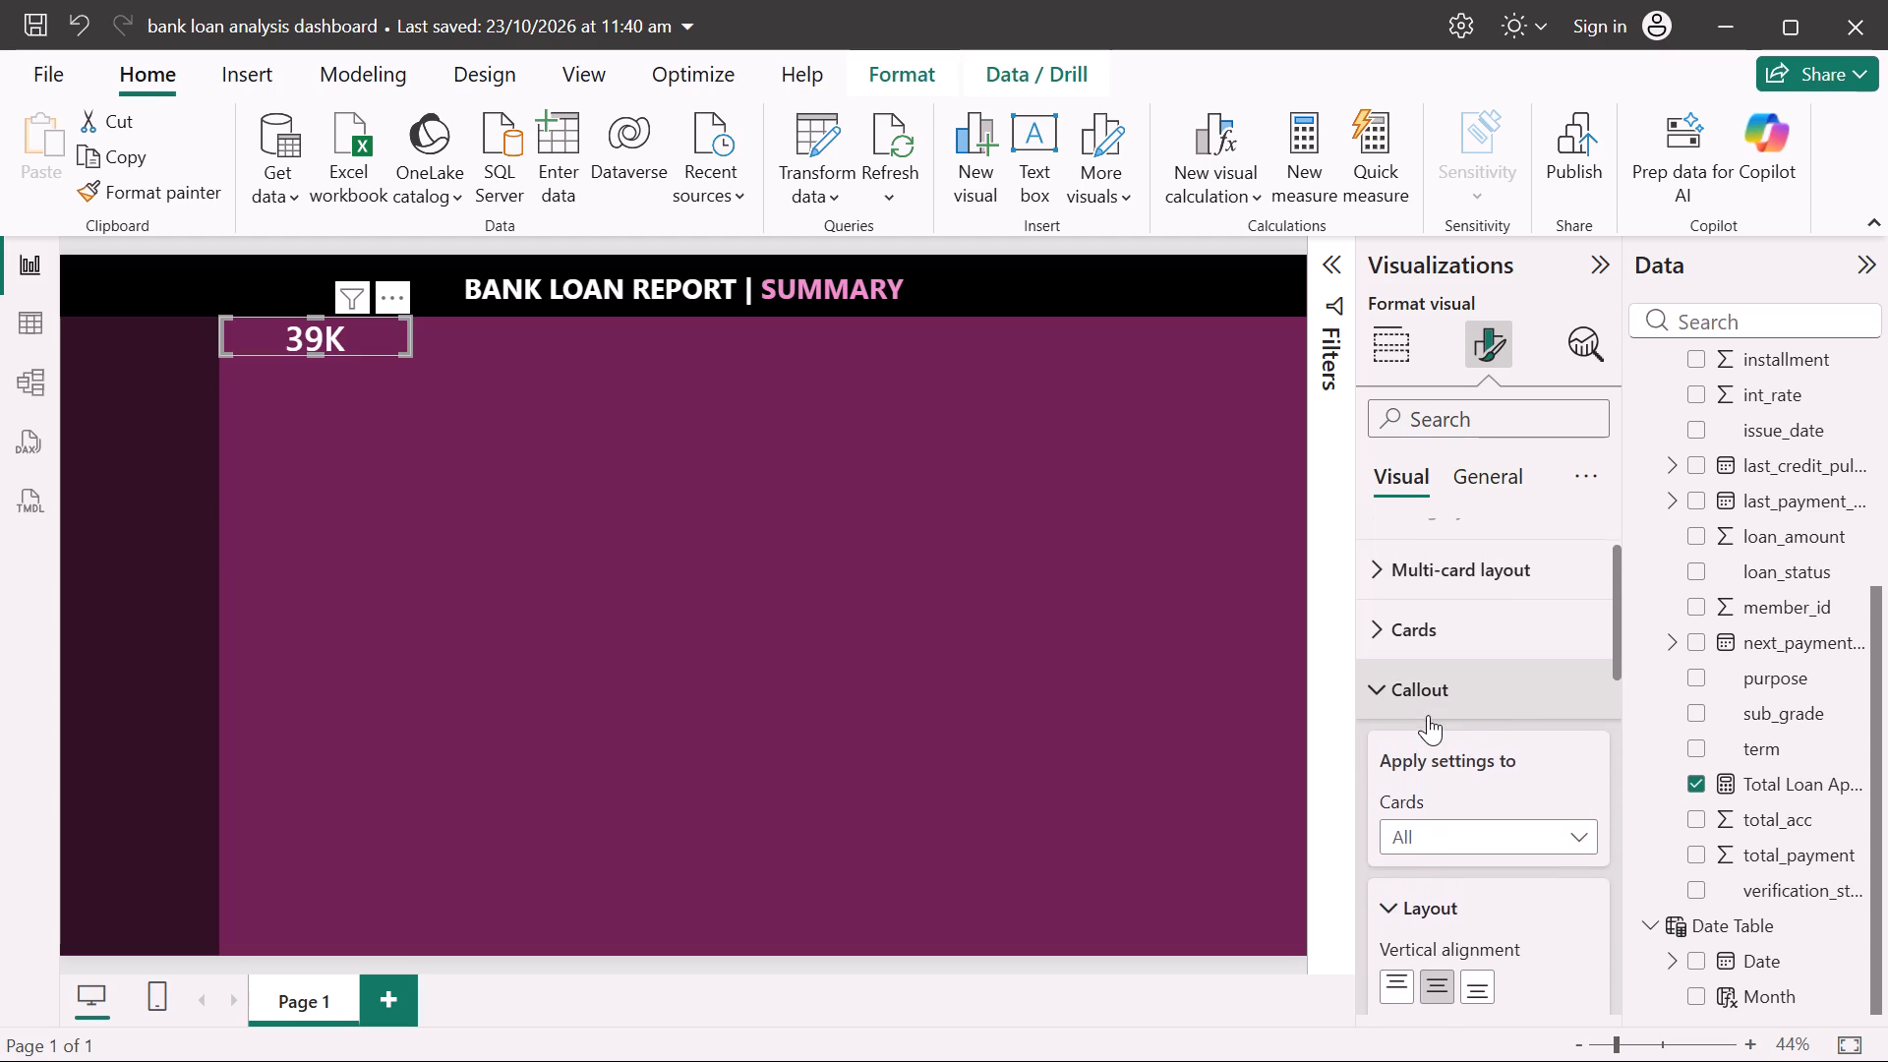
Examine the card's Cards layout settings and its general effects options, including background, visual border and shadow.
left_click(1428, 715)
left_click(1384, 717)
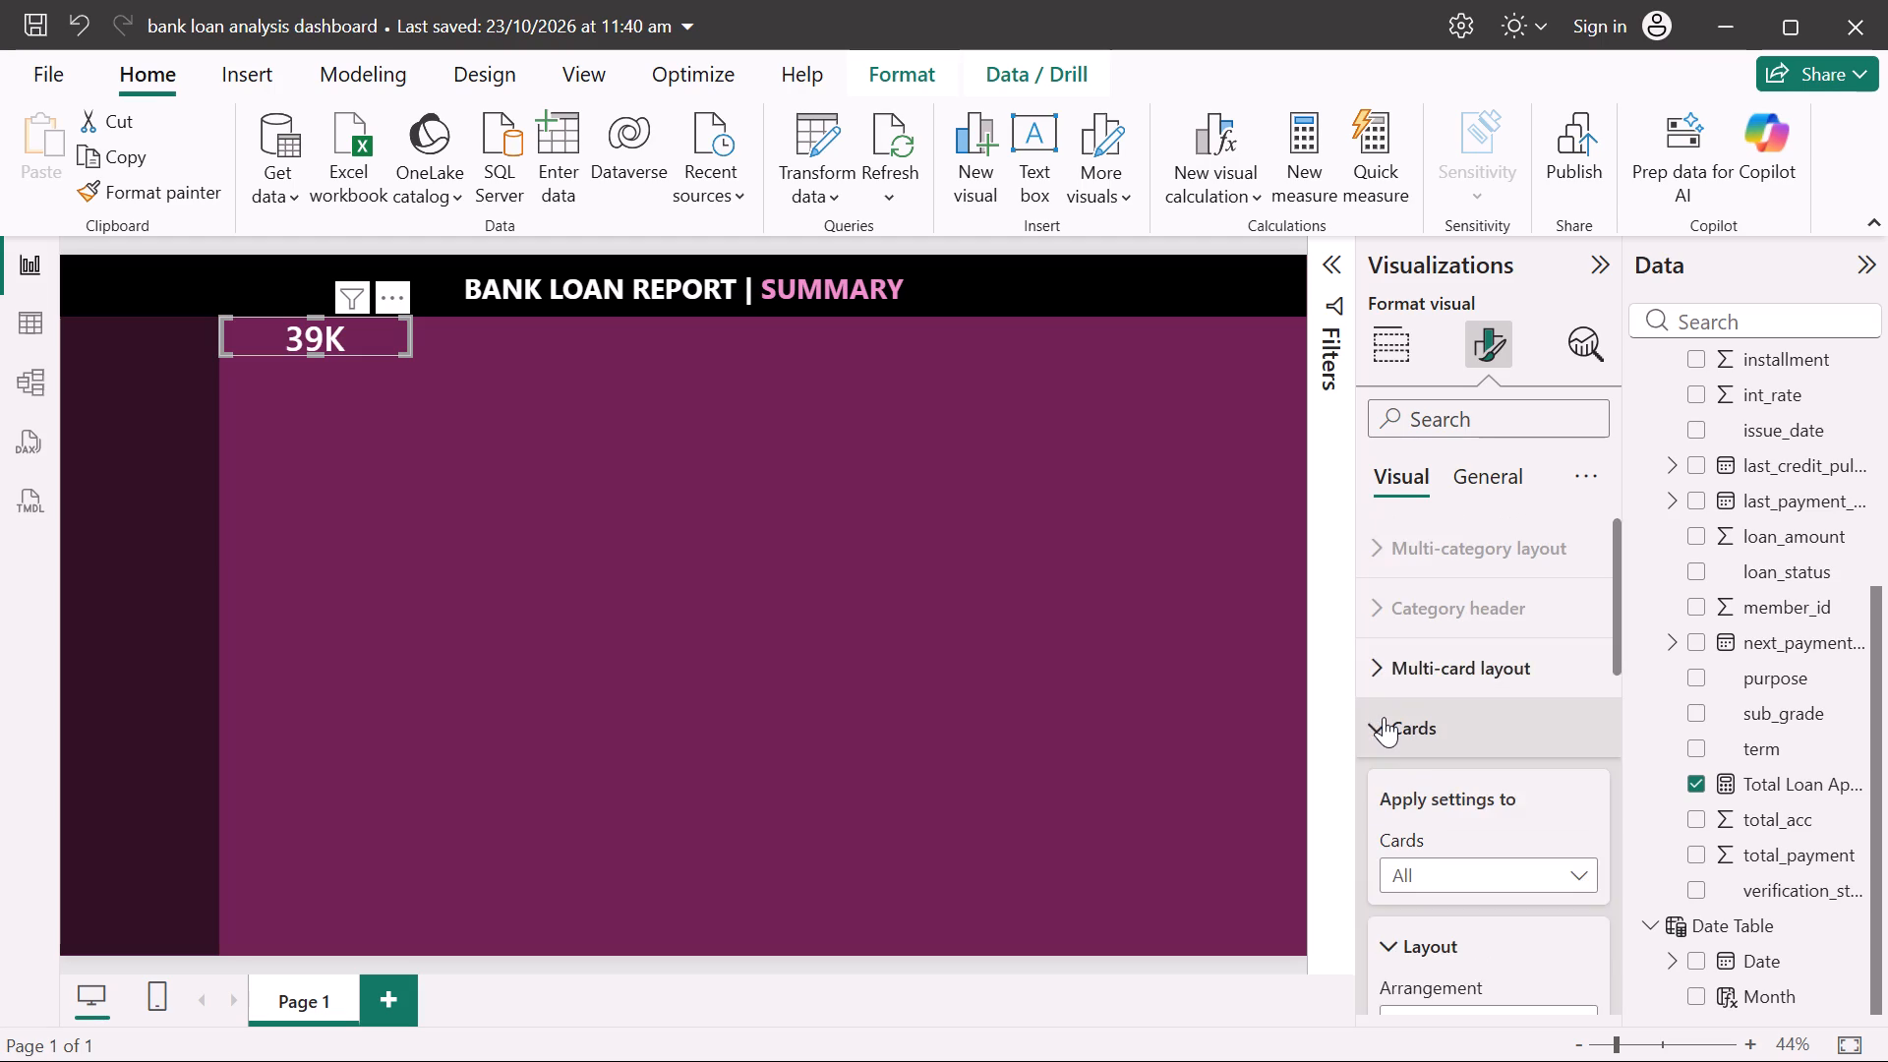
scroll(1384, 717, "down", 4)
scroll(1384, 717, "up", 1)
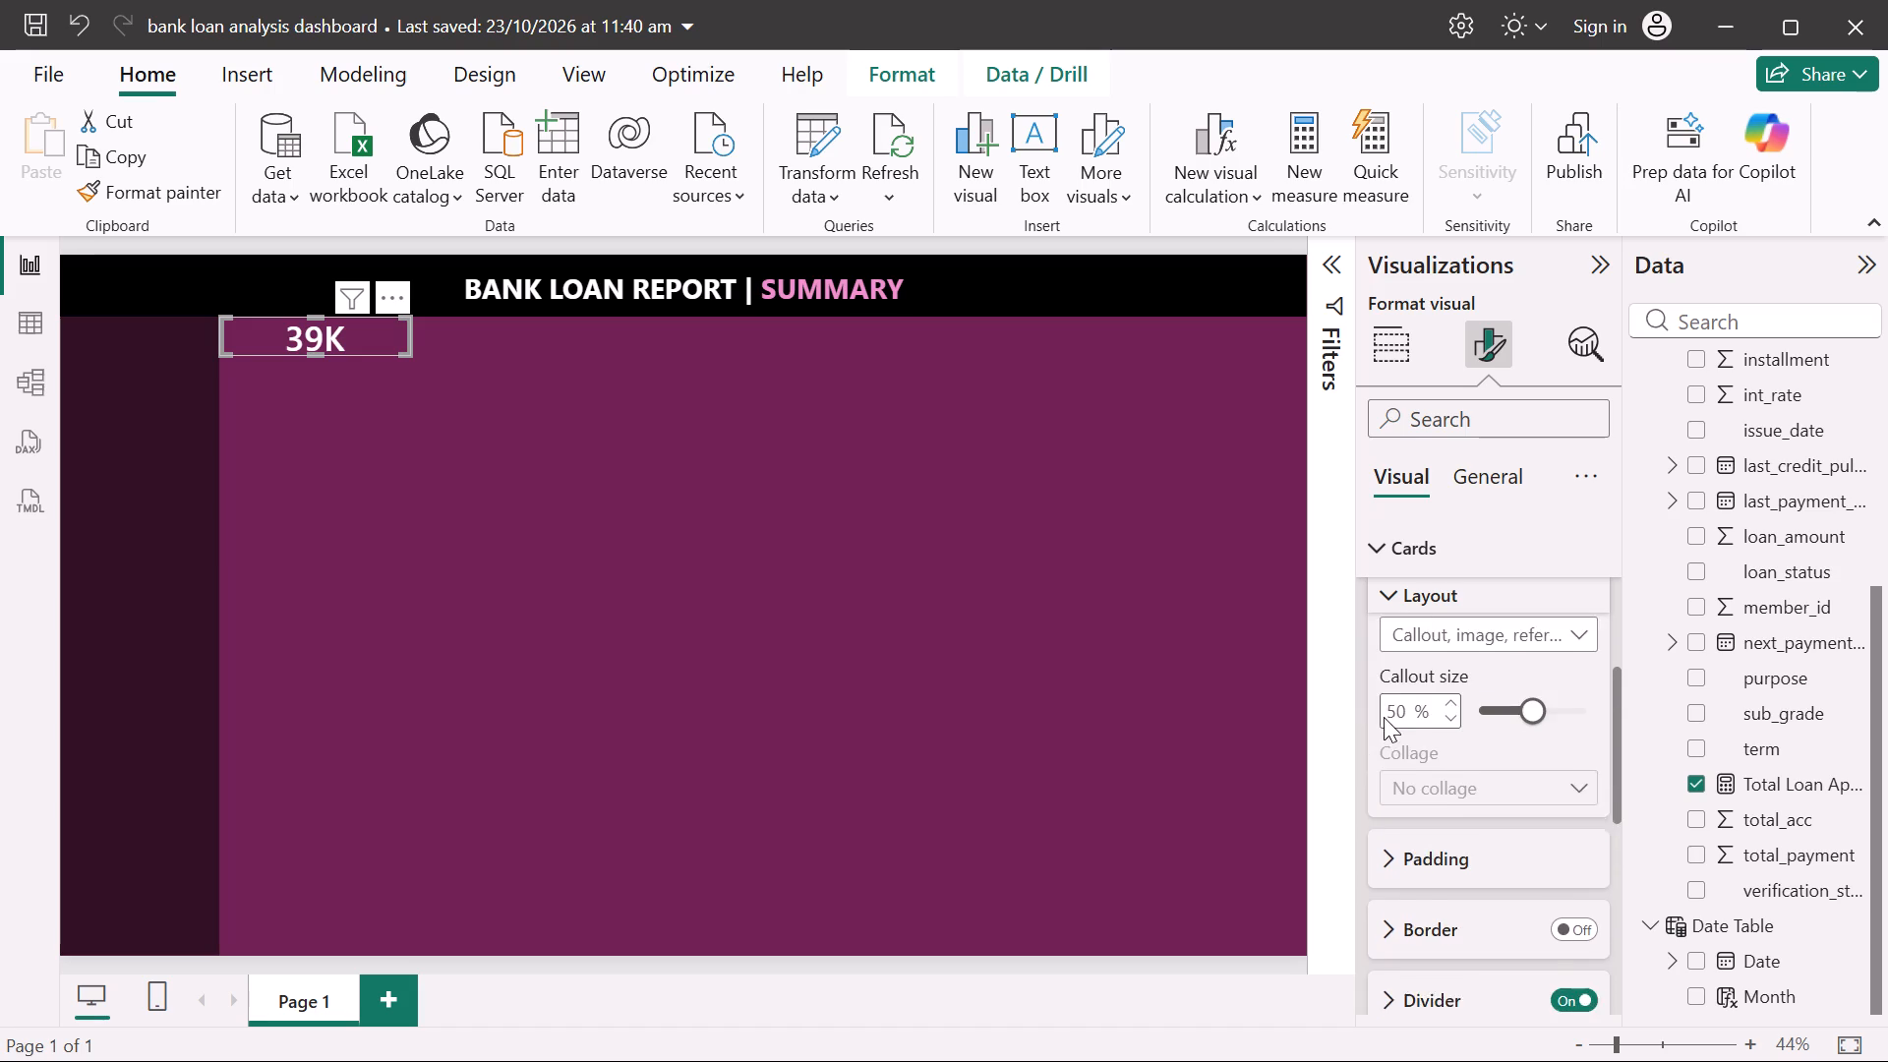
scroll(1384, 717, "up", 1)
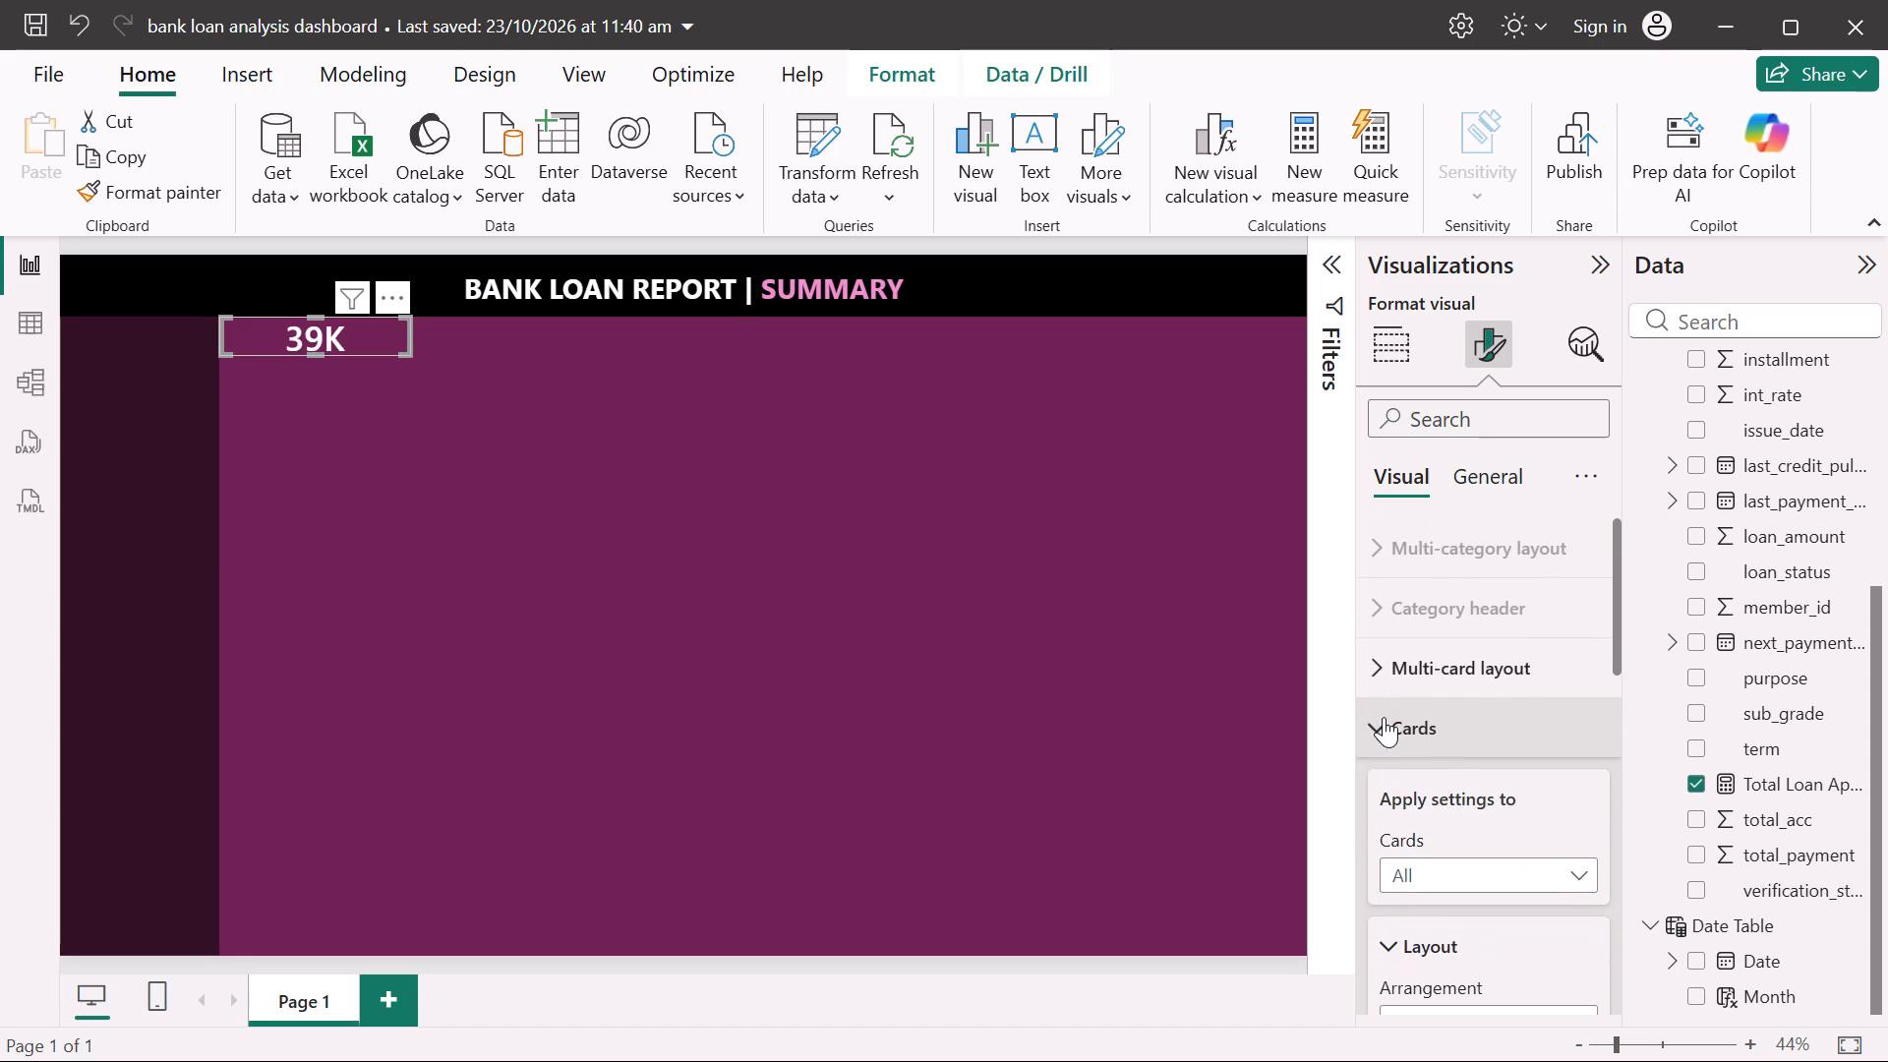
left_click(1480, 476)
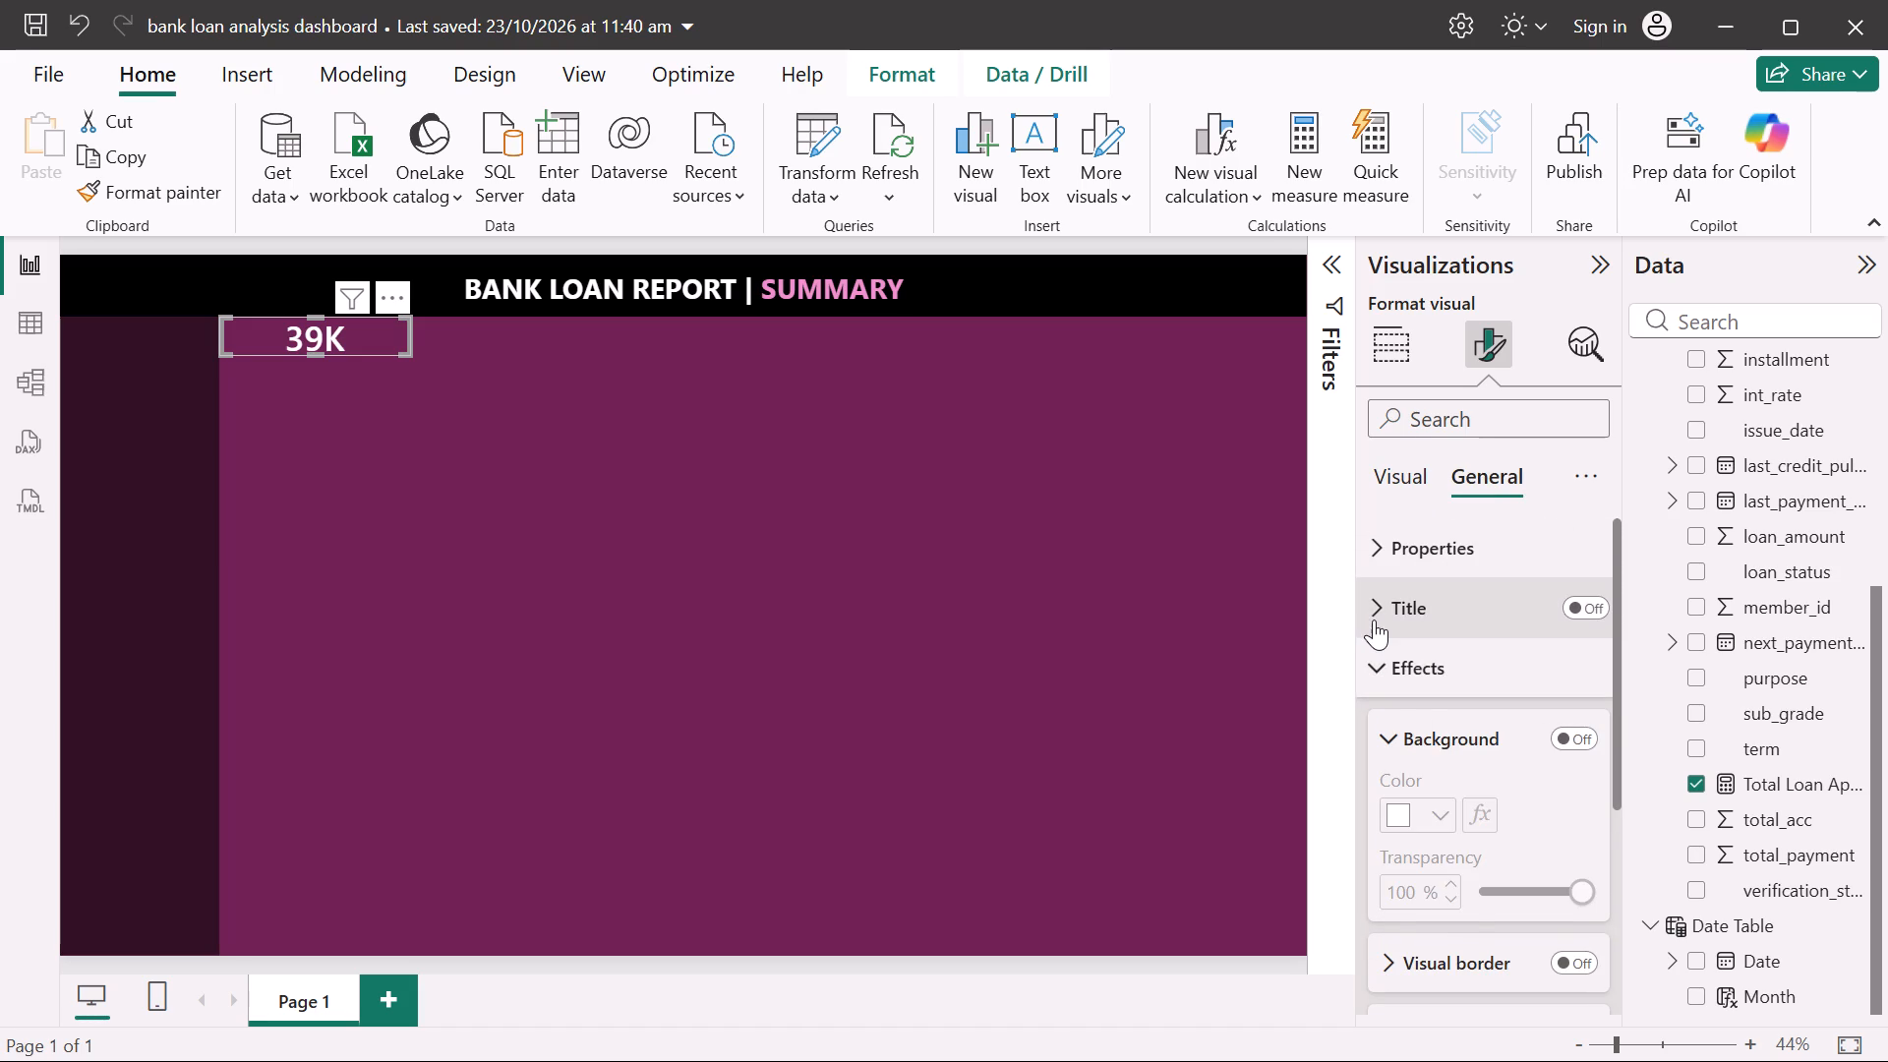
scroll(1374, 611, "down", 5)
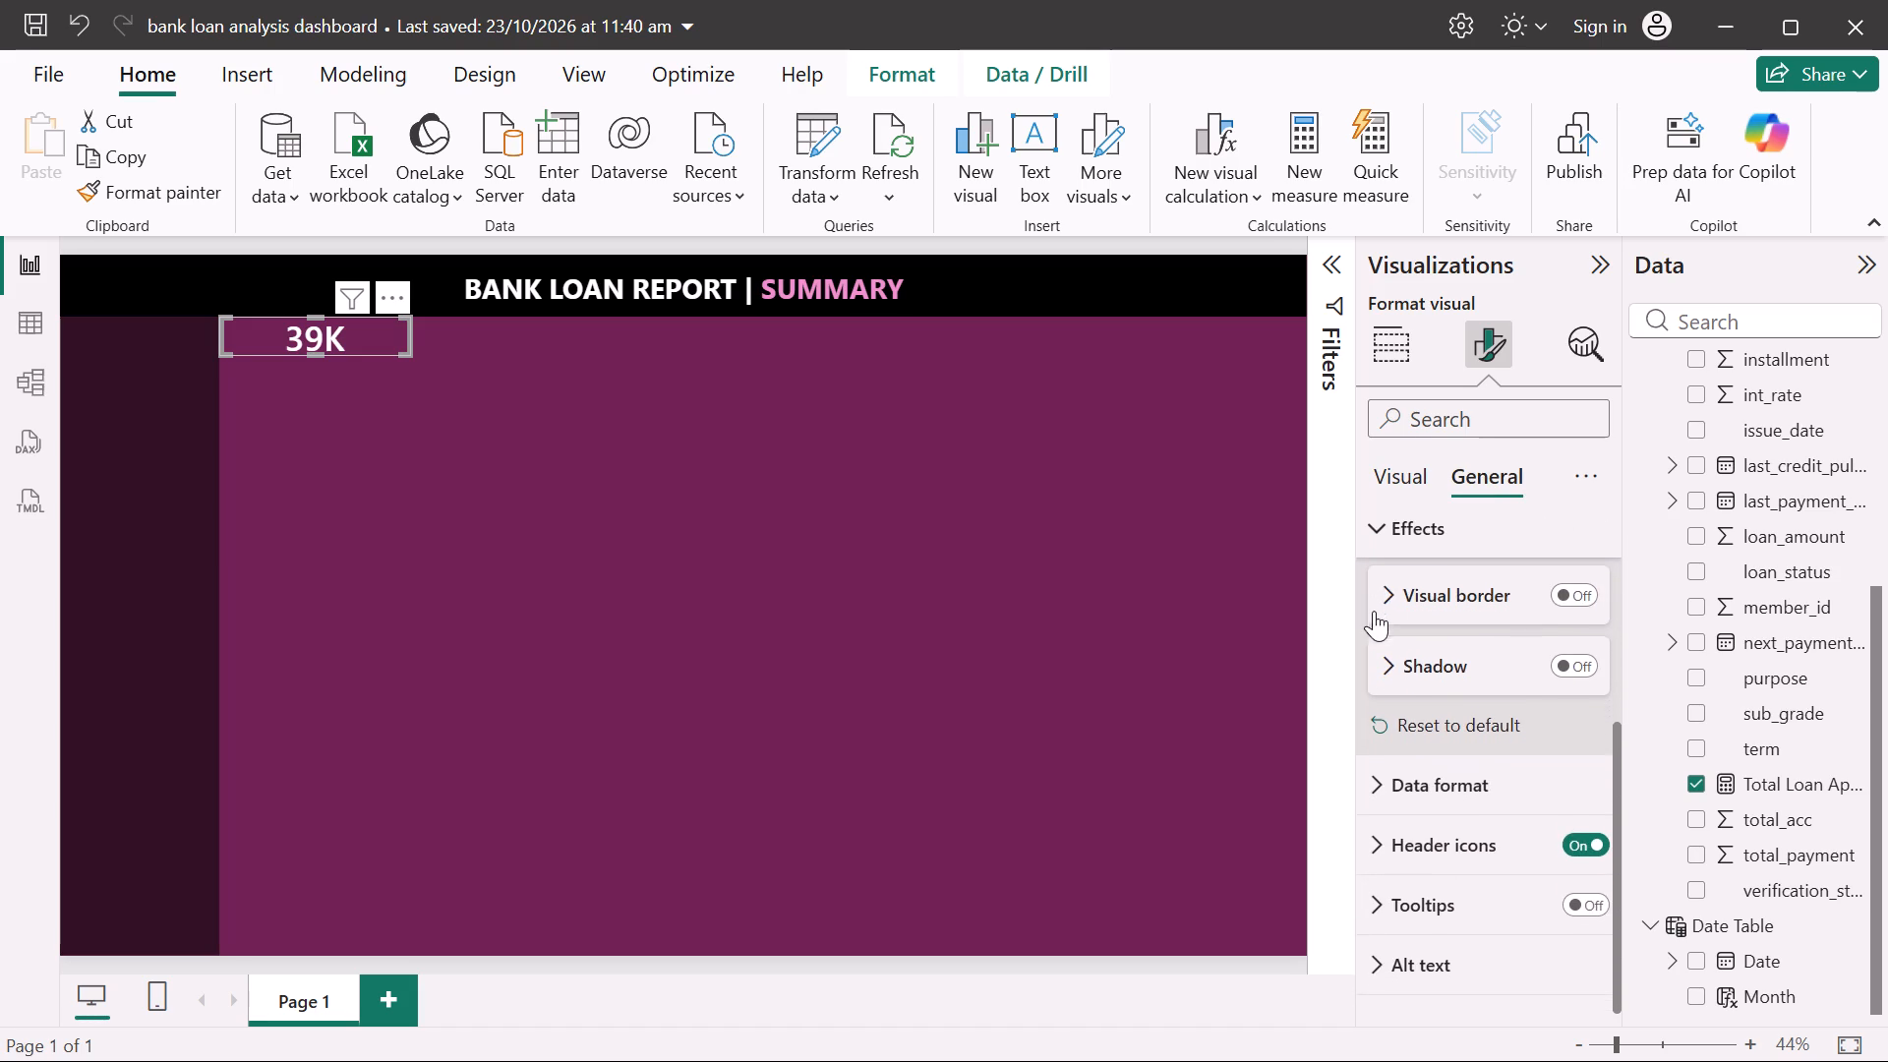
scroll(1374, 611, "down", 1)
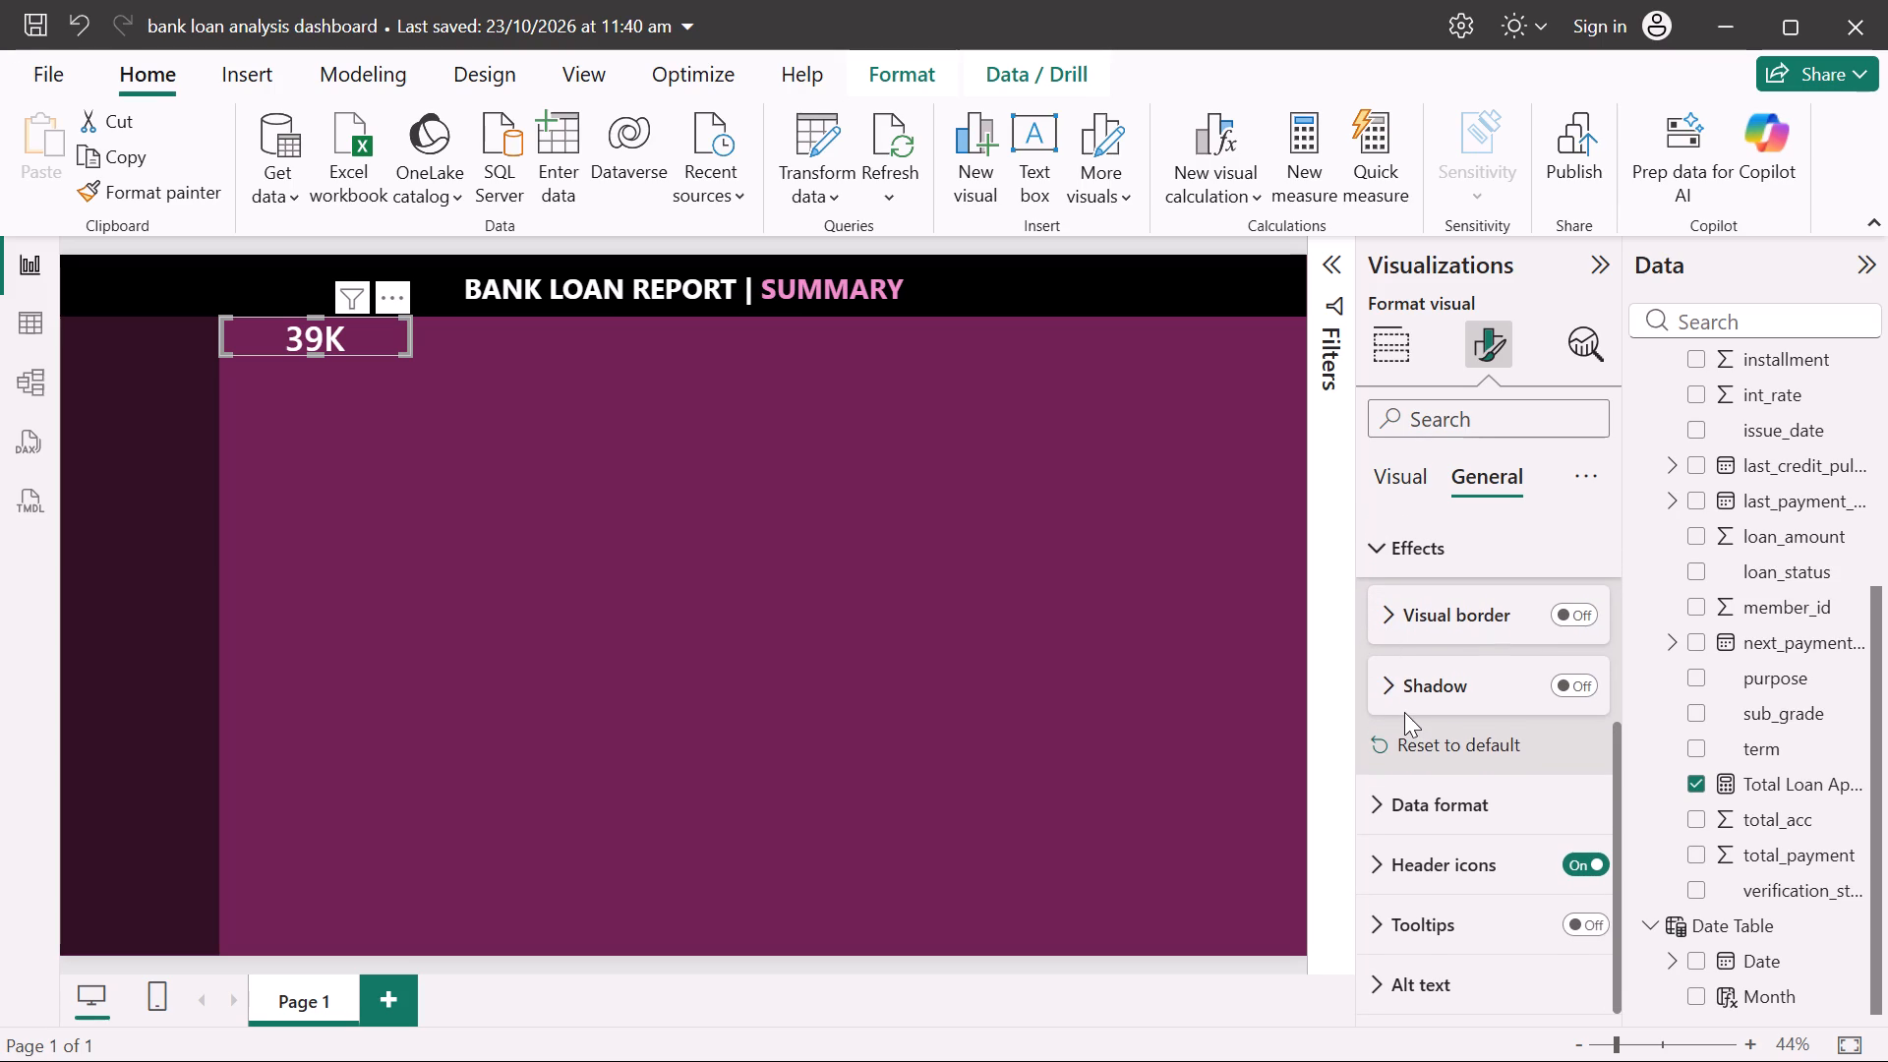
Examine the card's visual-specific formatting sections, including Cards, Image and Reference labels layout.
left_click(1410, 482)
scroll(1427, 707, "up", 6)
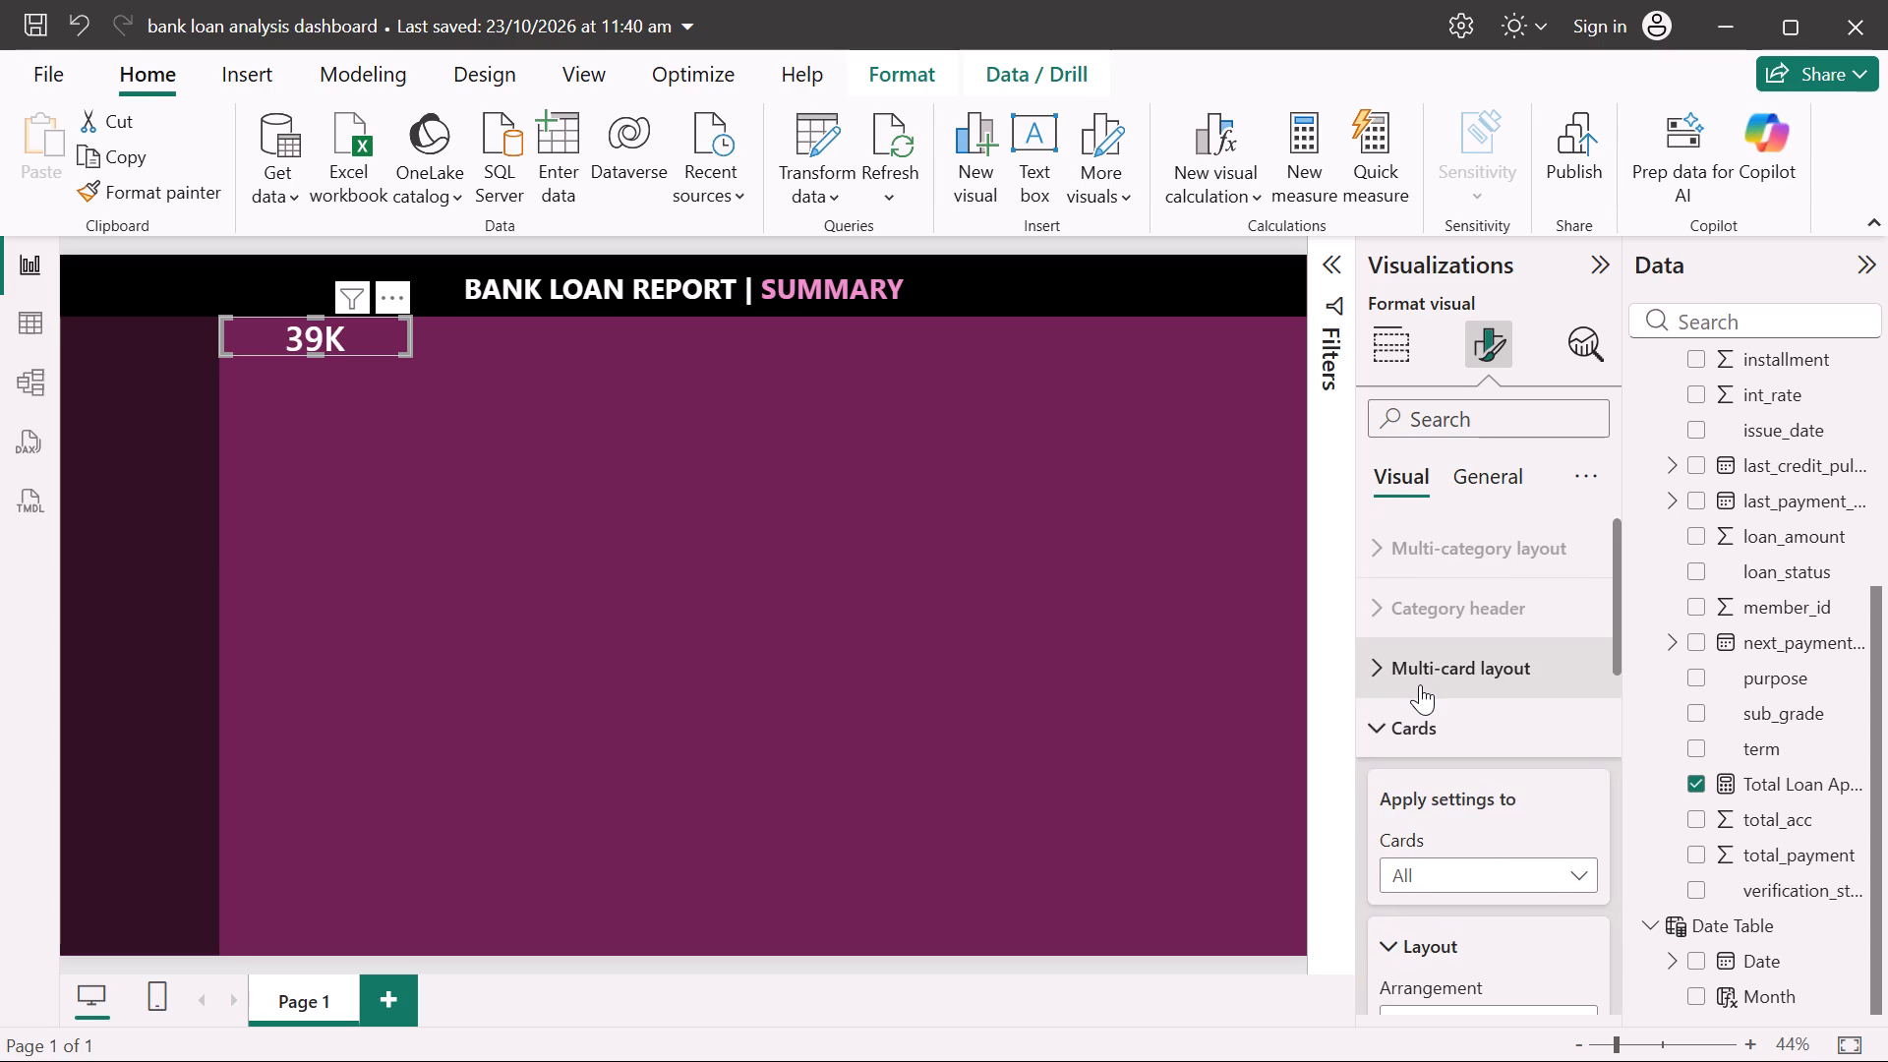
left_click(1411, 722)
scroll(1411, 722, "down", 1)
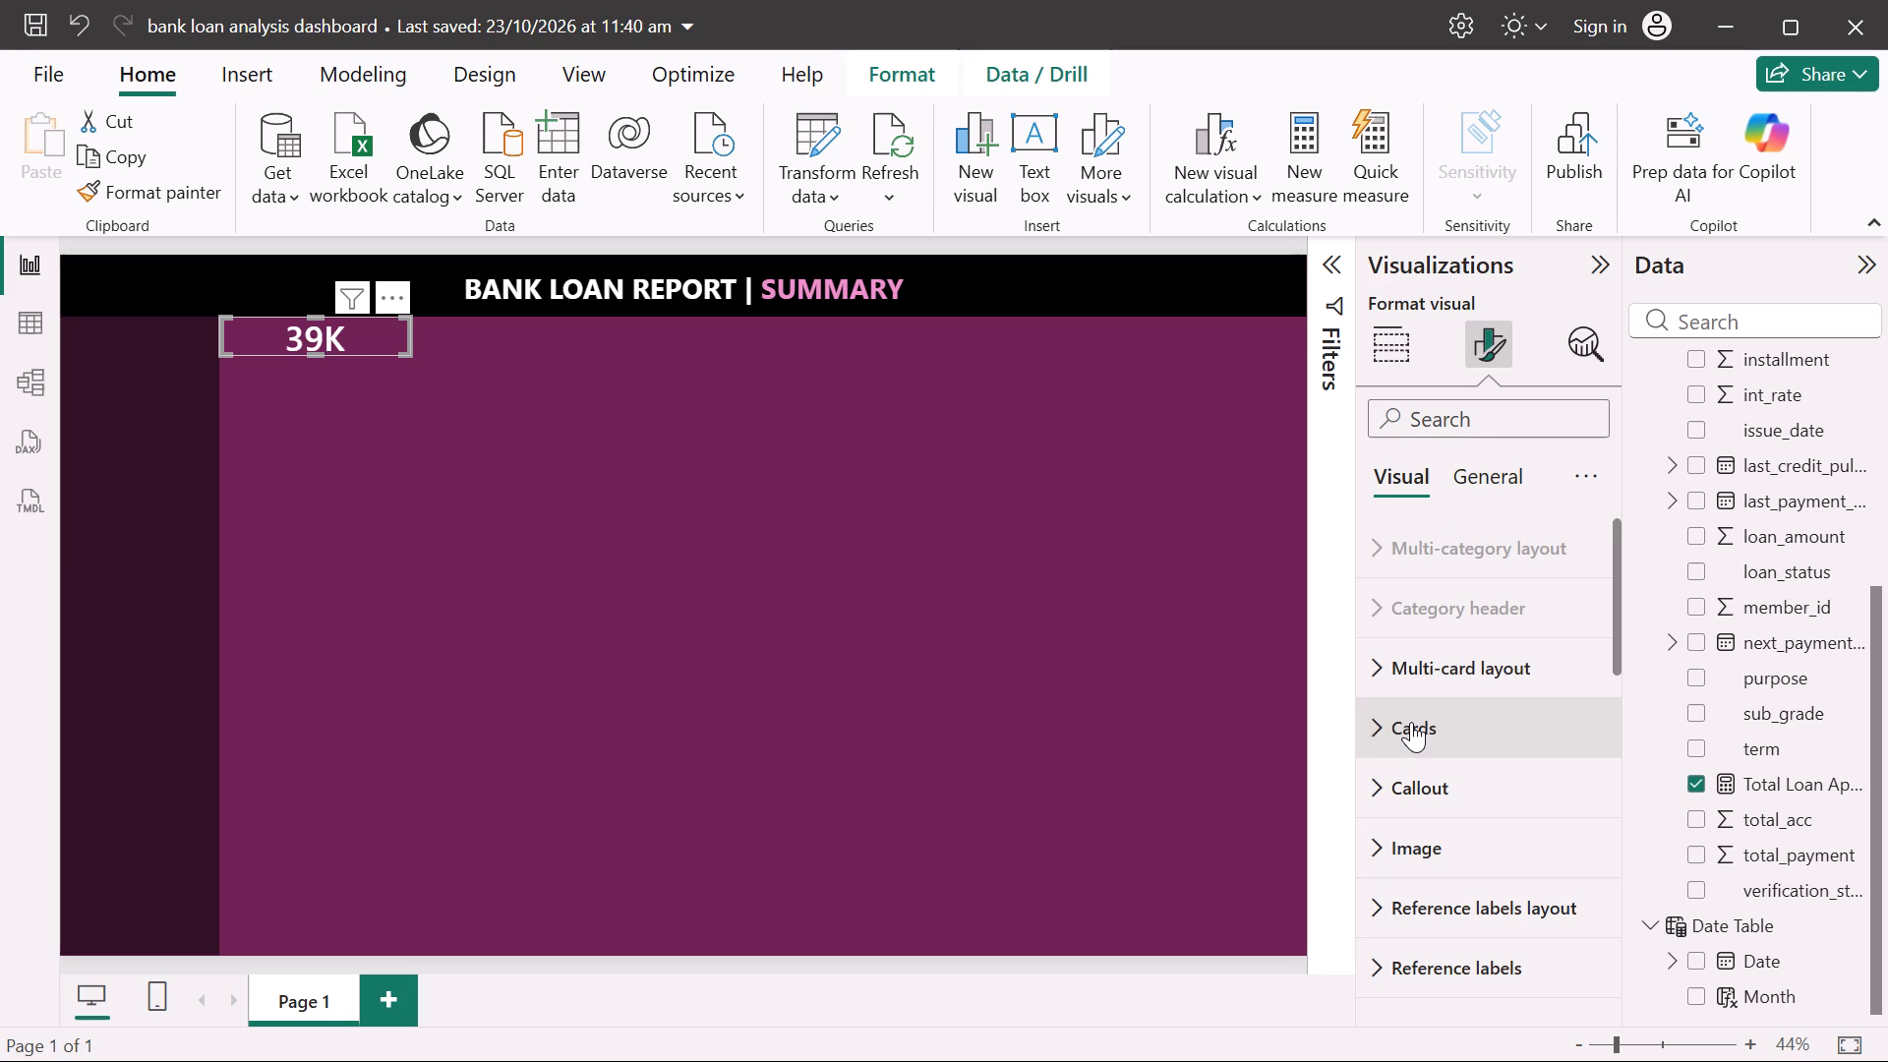
scroll(1411, 722, "down", 2)
left_click(1408, 840)
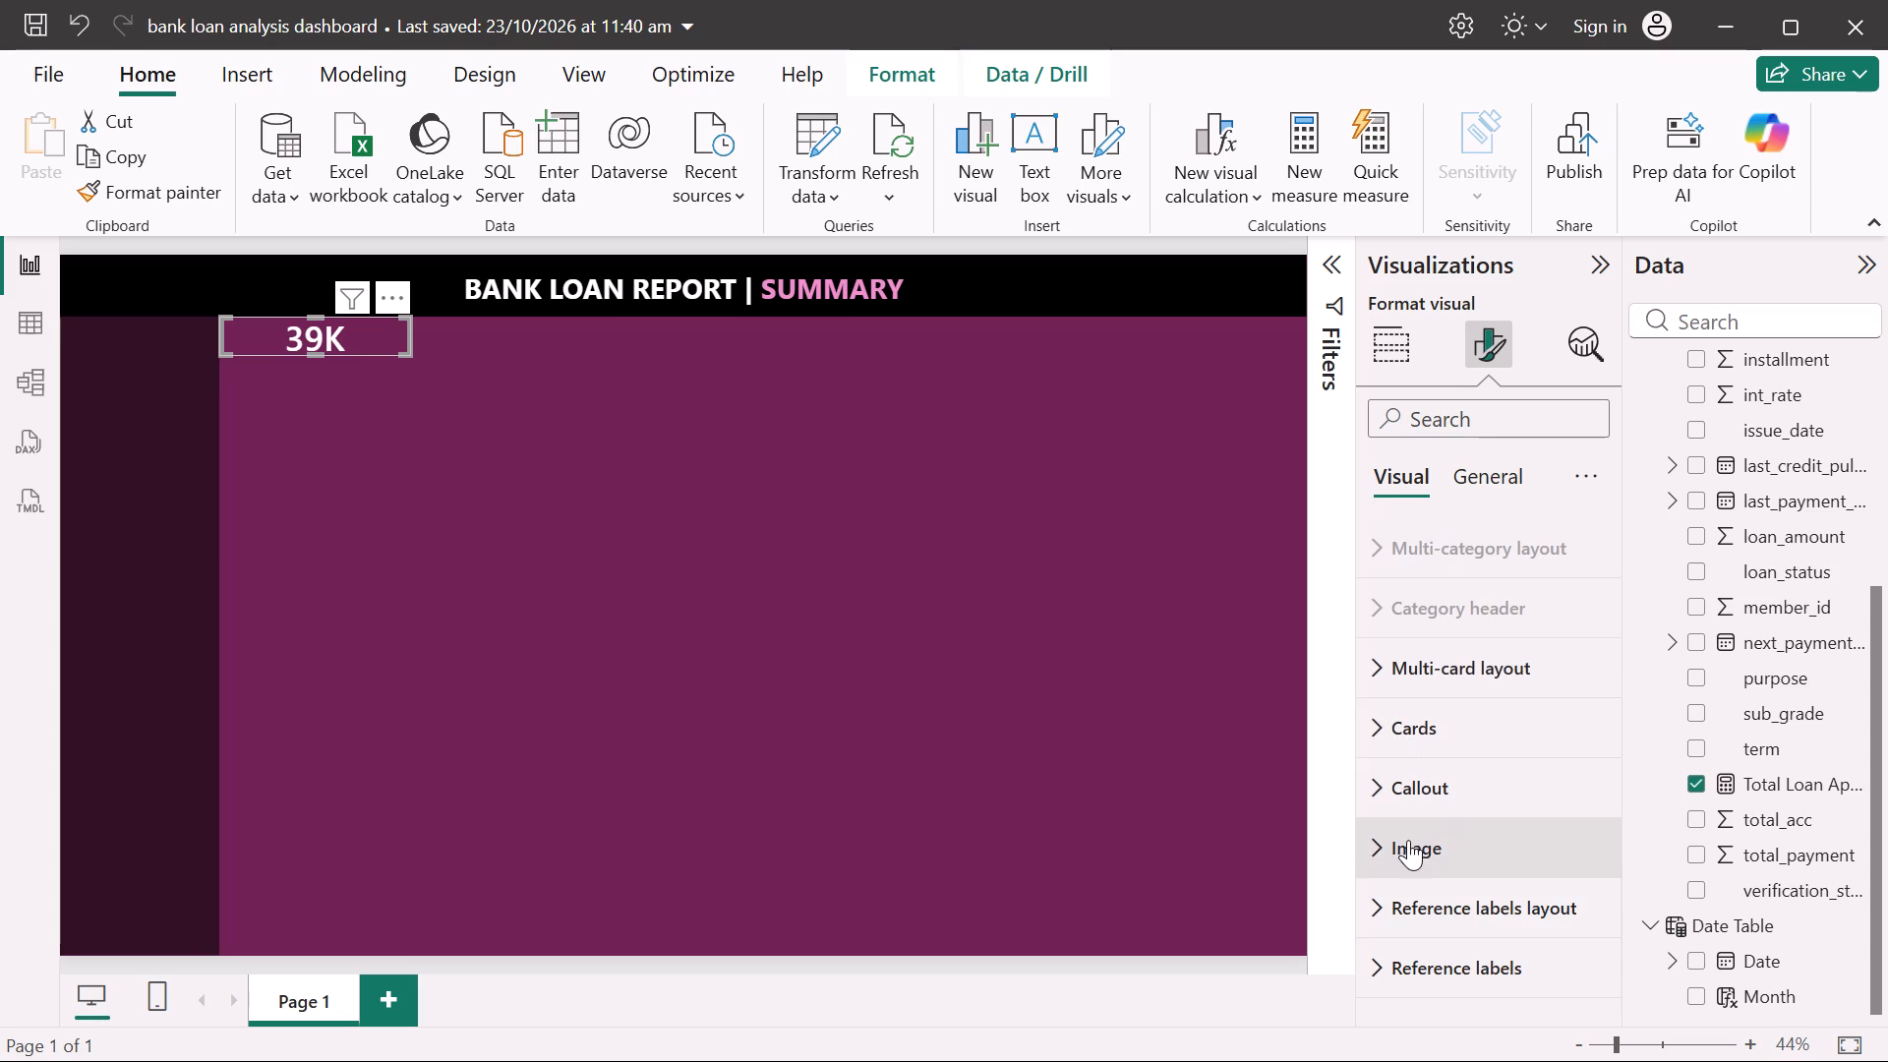
left_click(1408, 840)
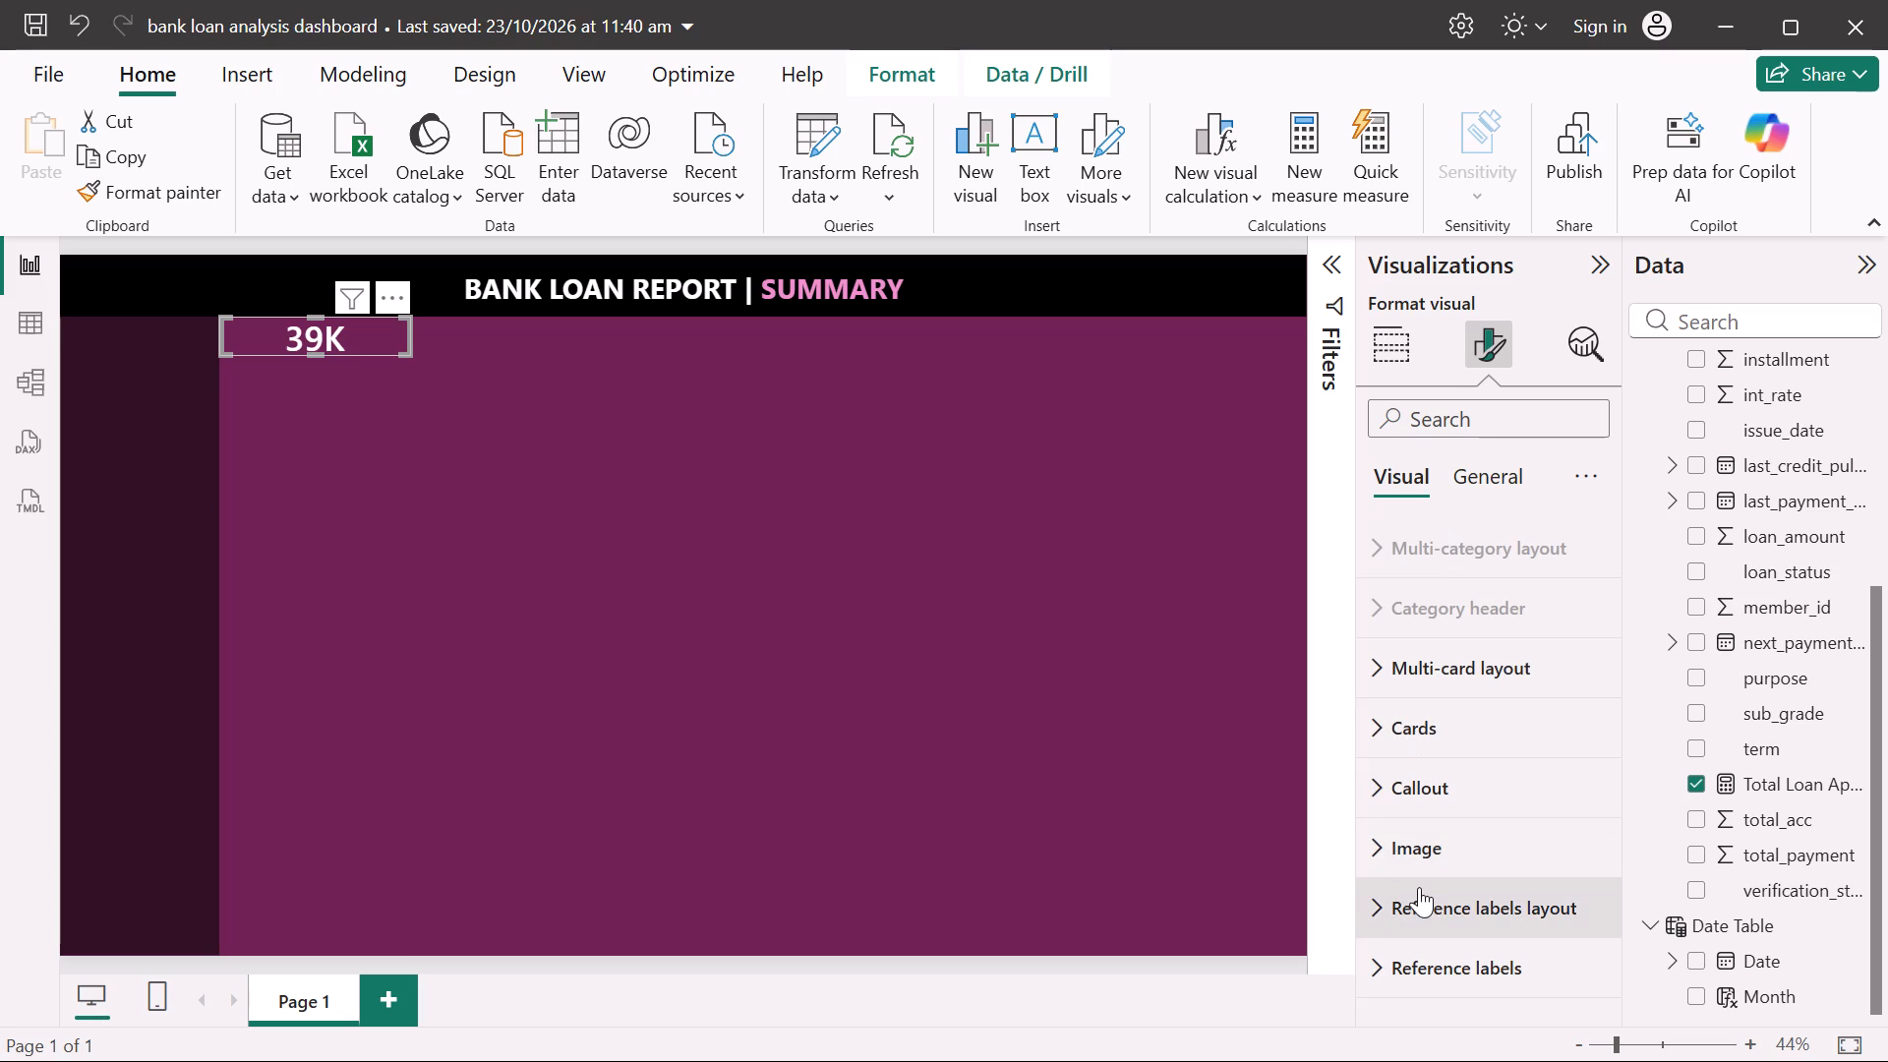
left_click(1419, 887)
scroll(1419, 887, "down", 4)
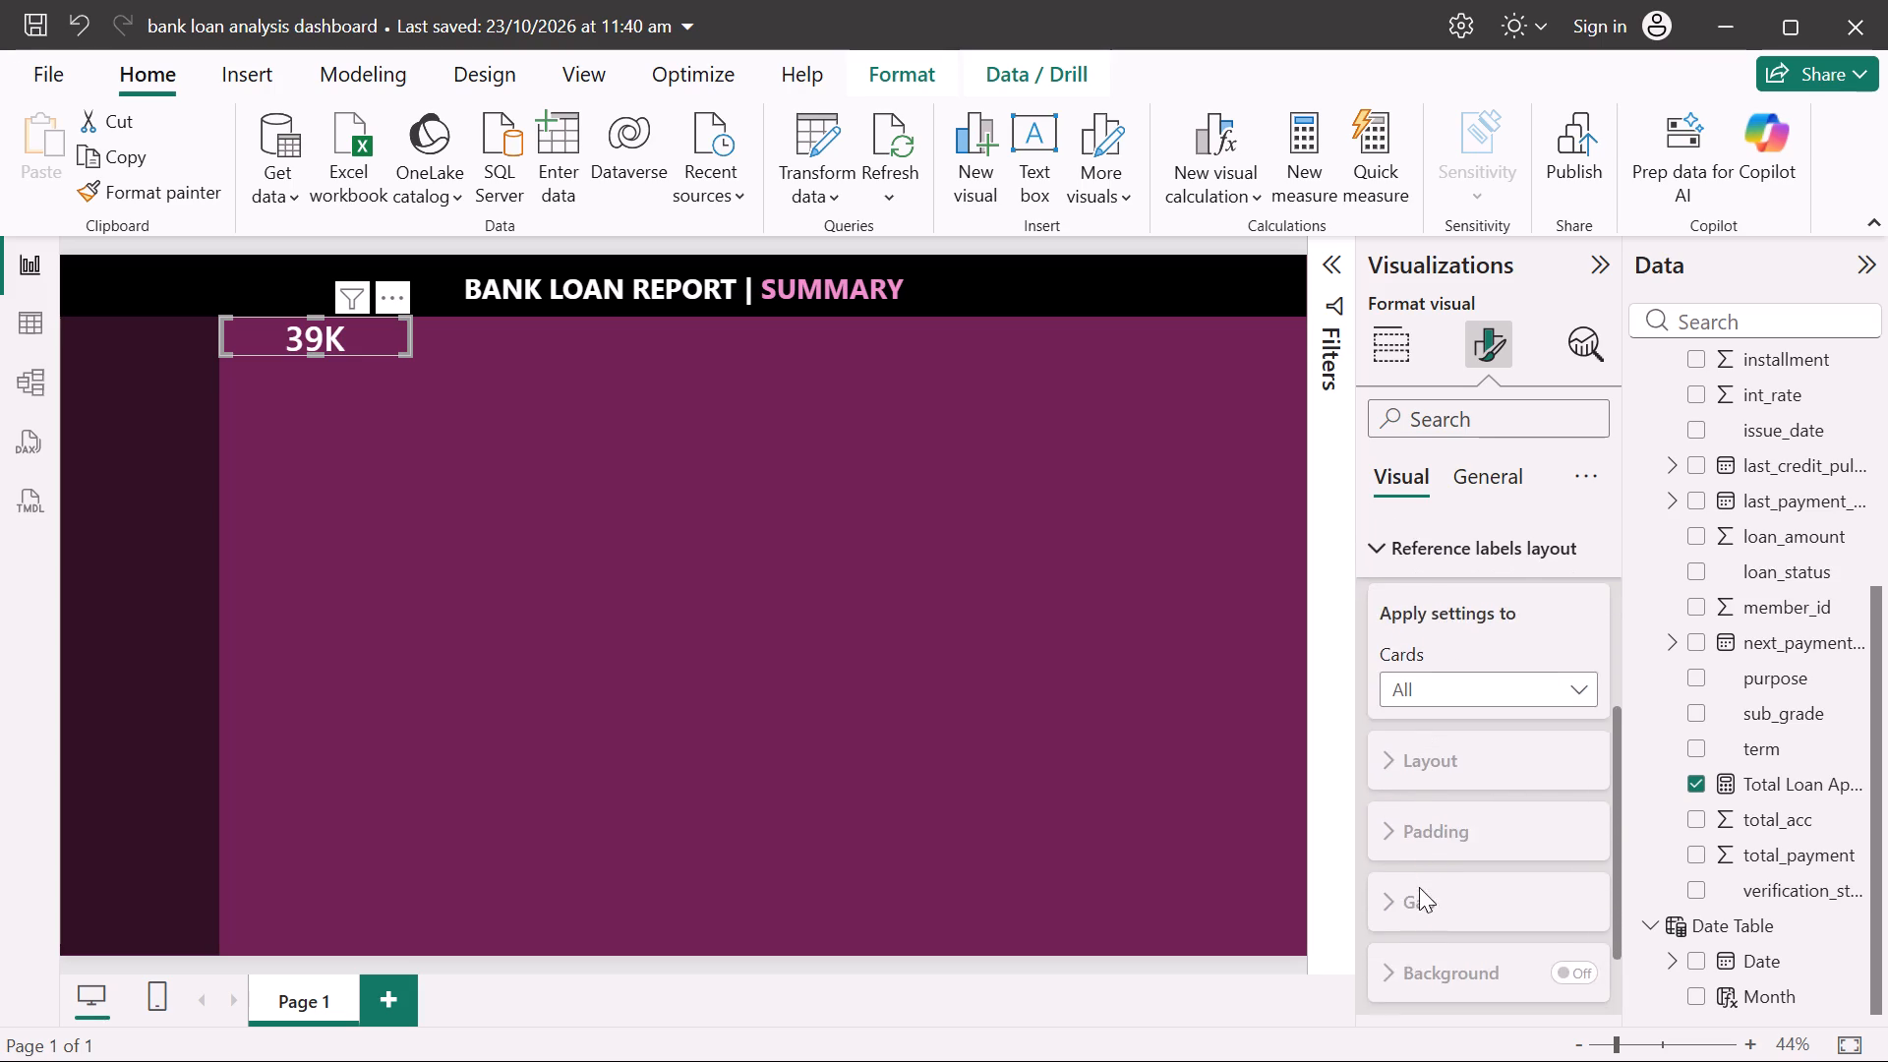
scroll(1419, 887, "up", 1)
left_click(1379, 677)
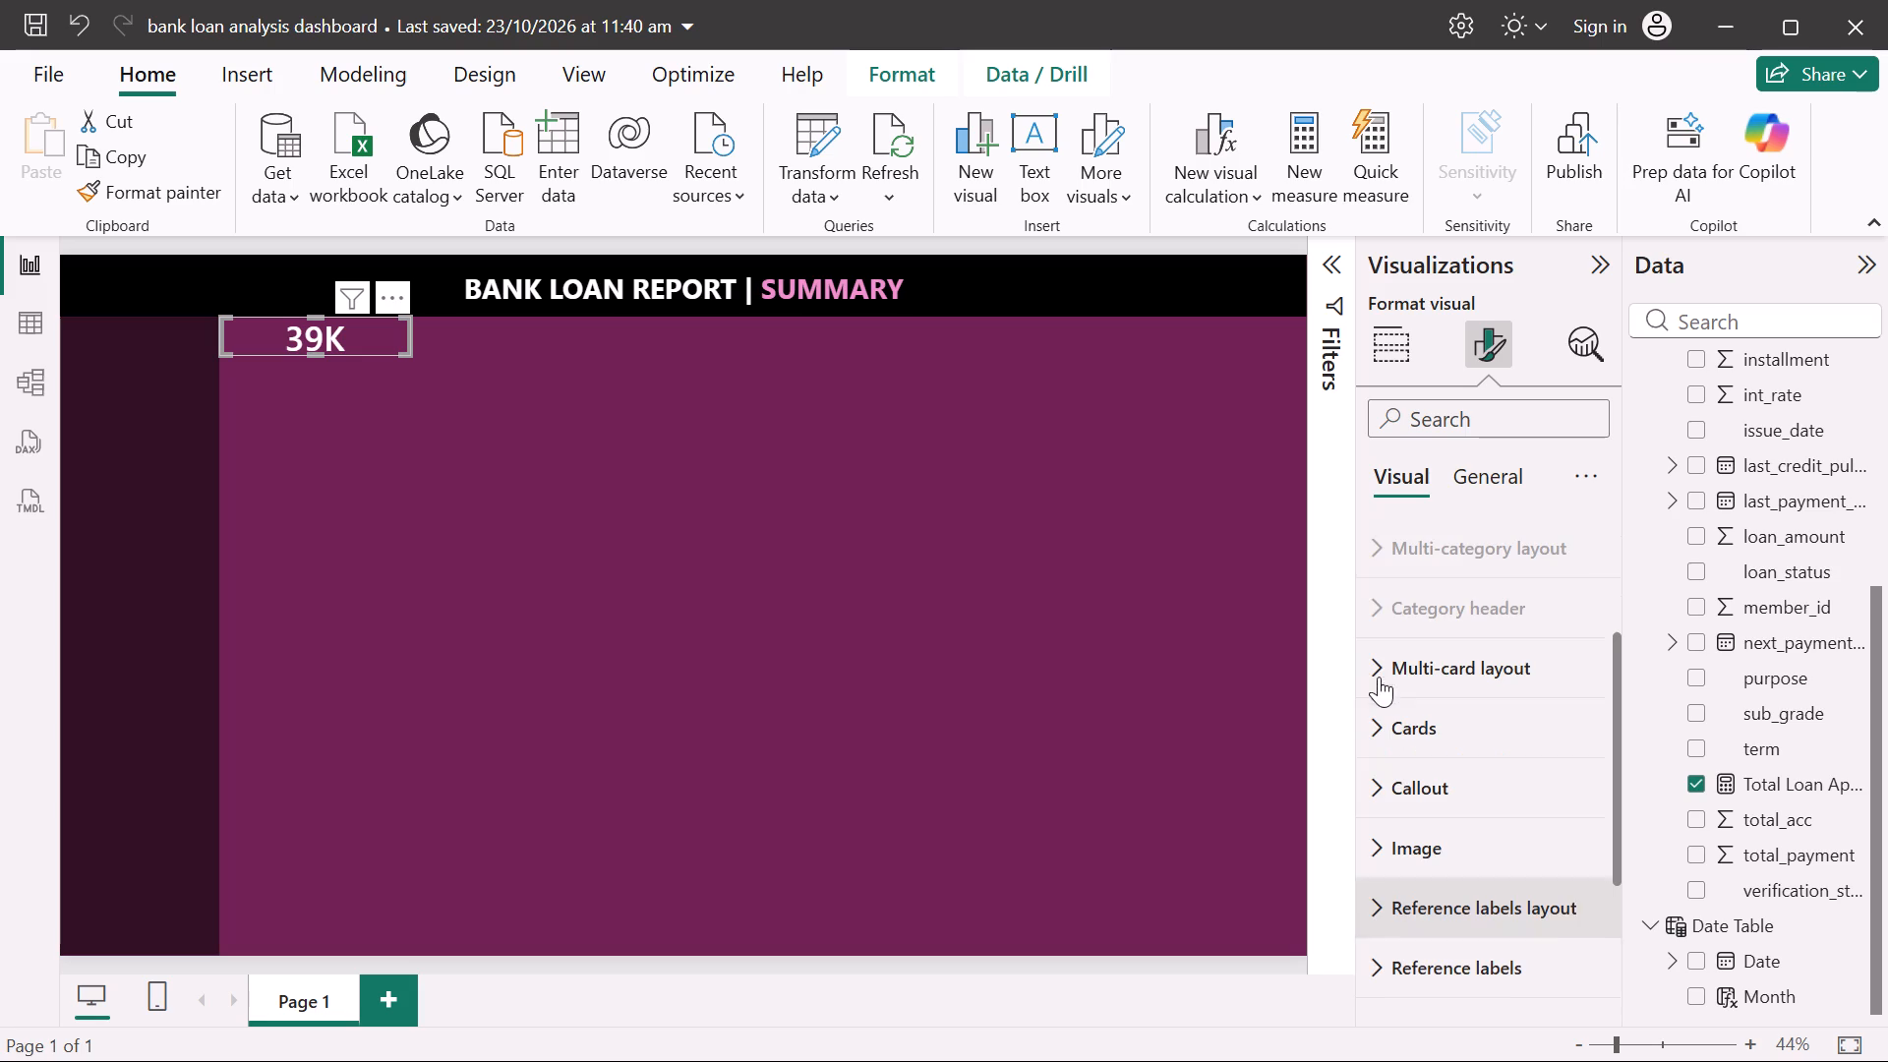
Examine the Total Loan Applications card's general properties, including size, position, padding and advanced options.
left_click(1481, 478)
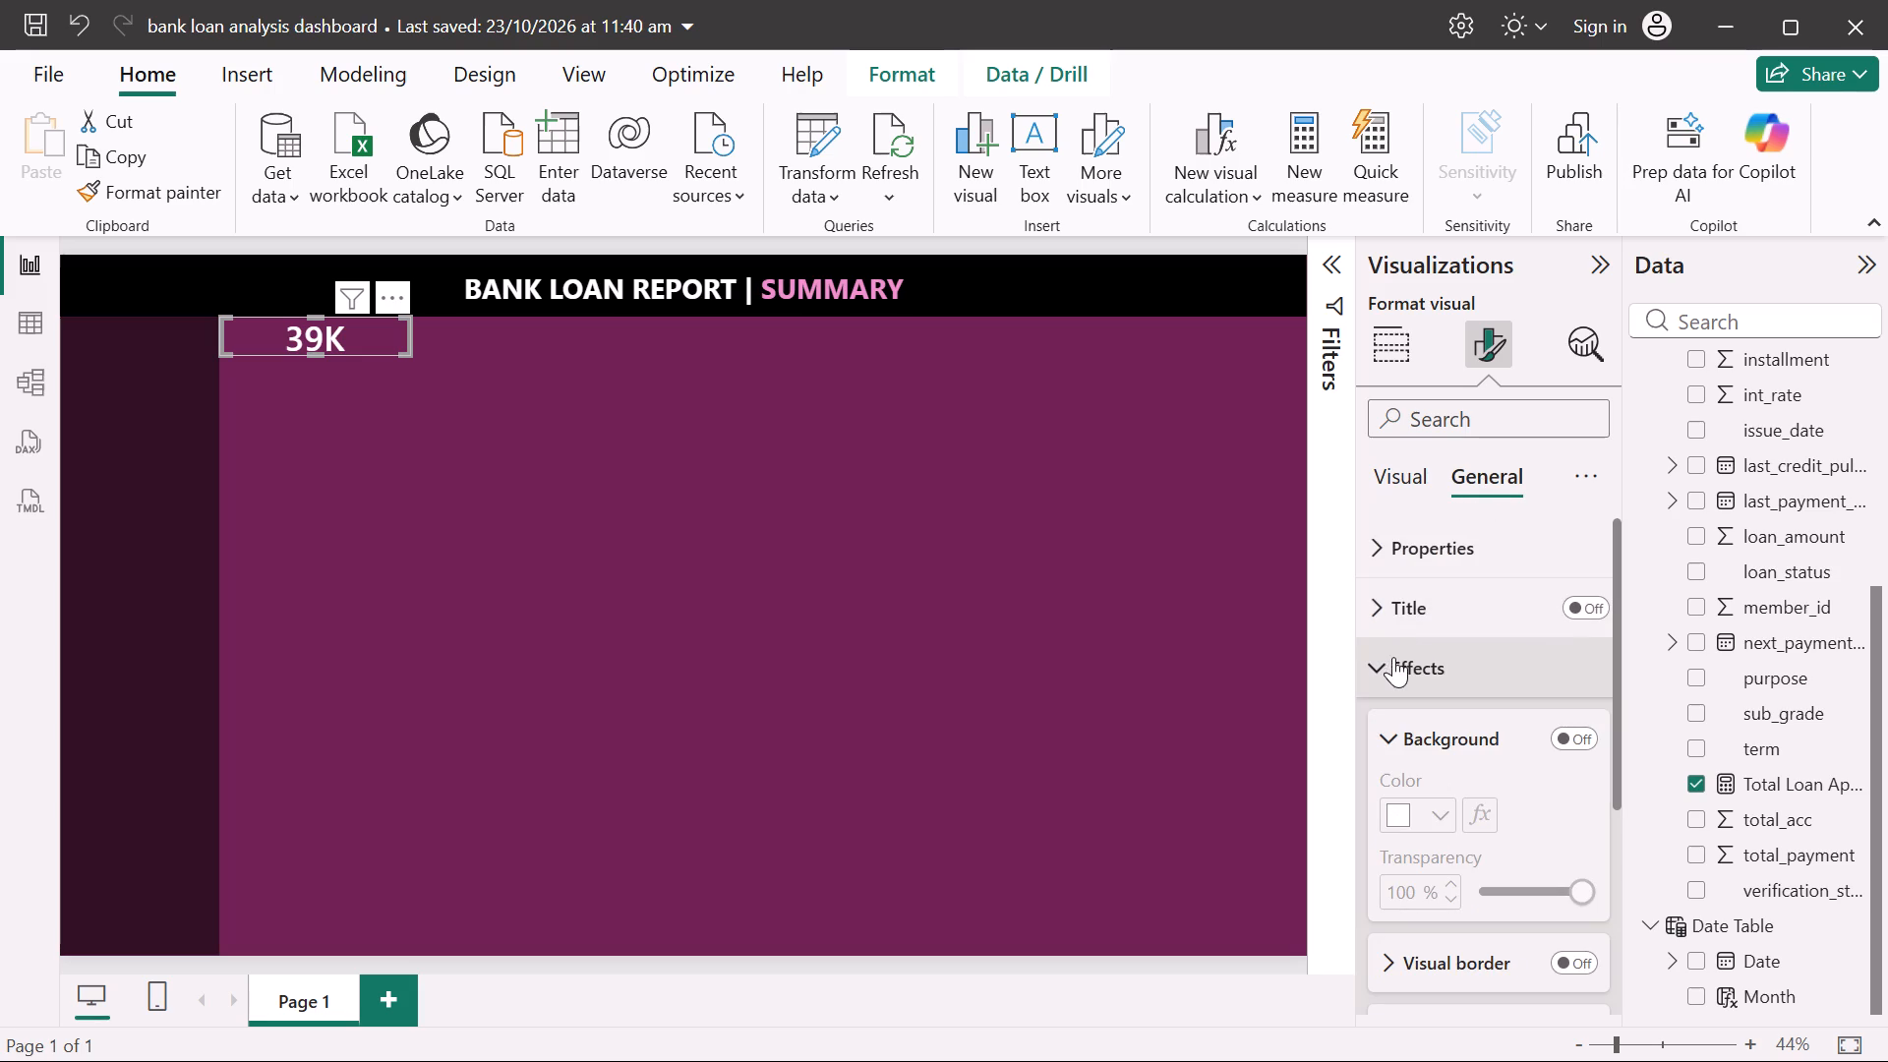
left_click(1381, 660)
left_click(1387, 542)
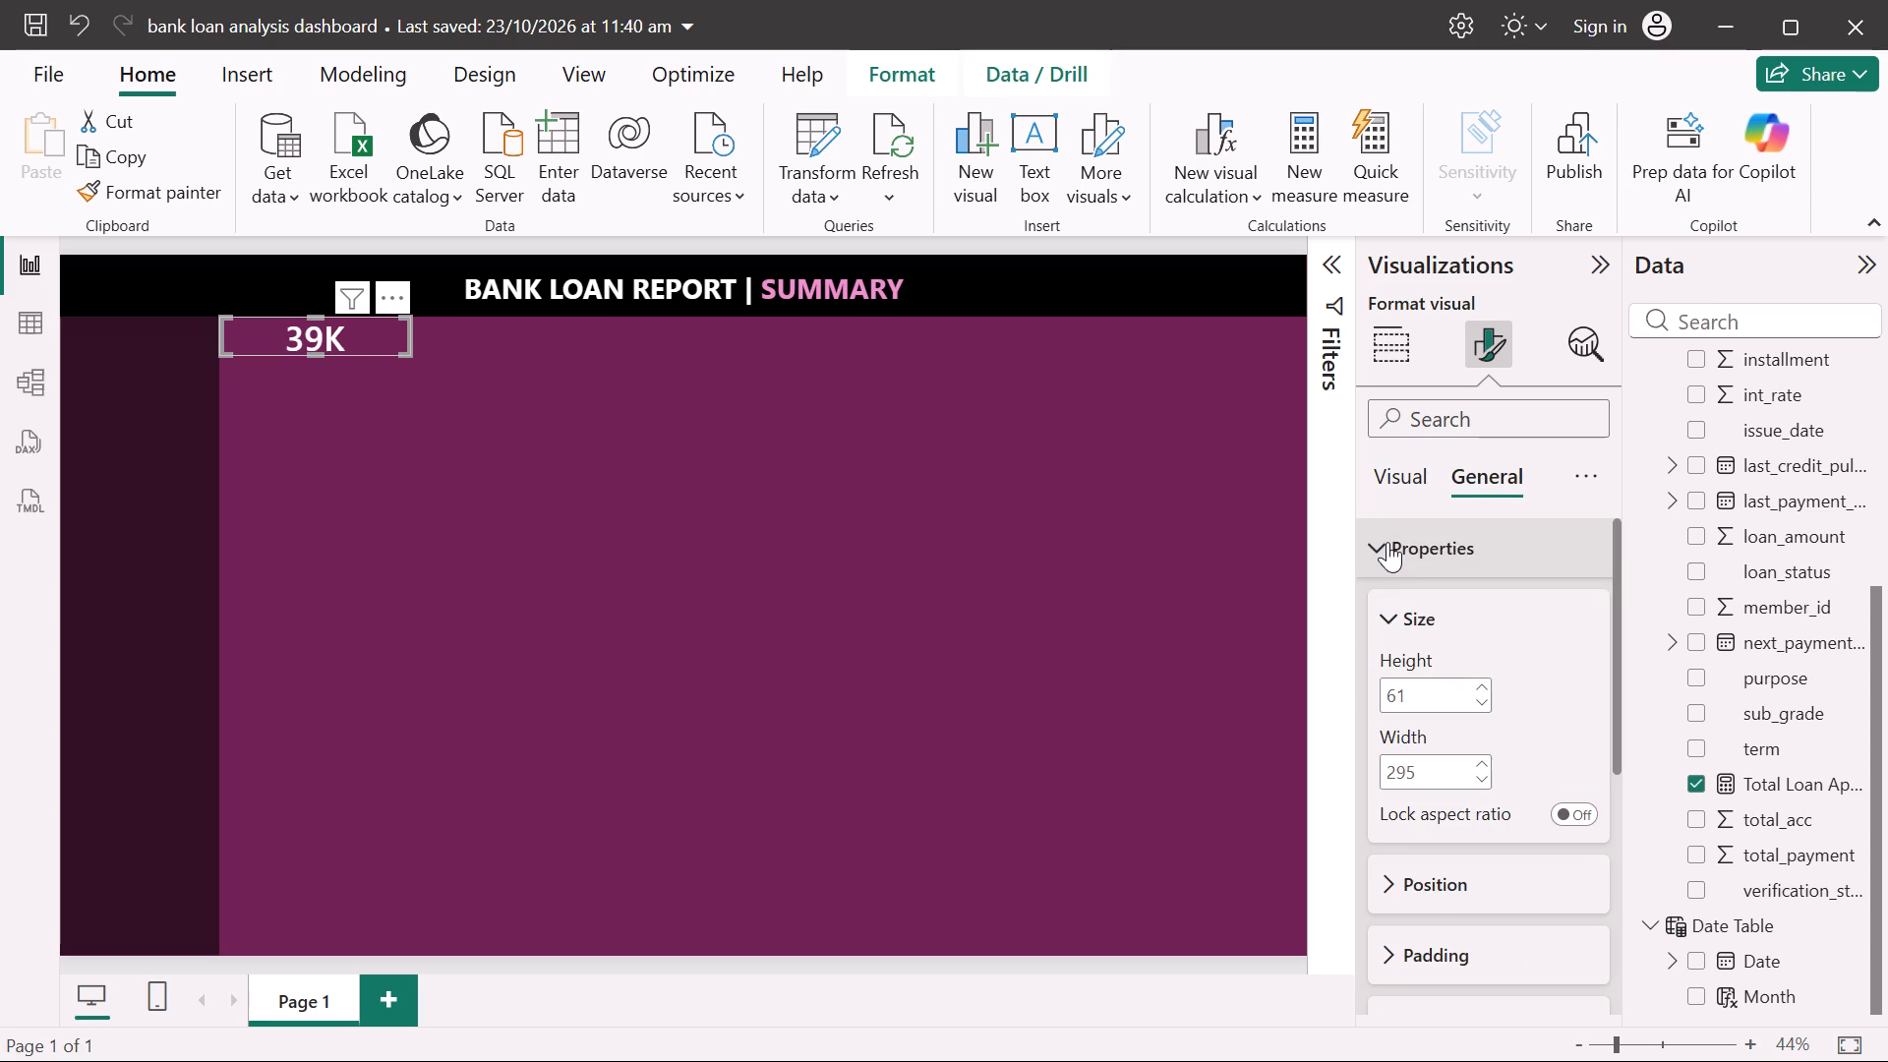
scroll(1447, 793, "down", 1)
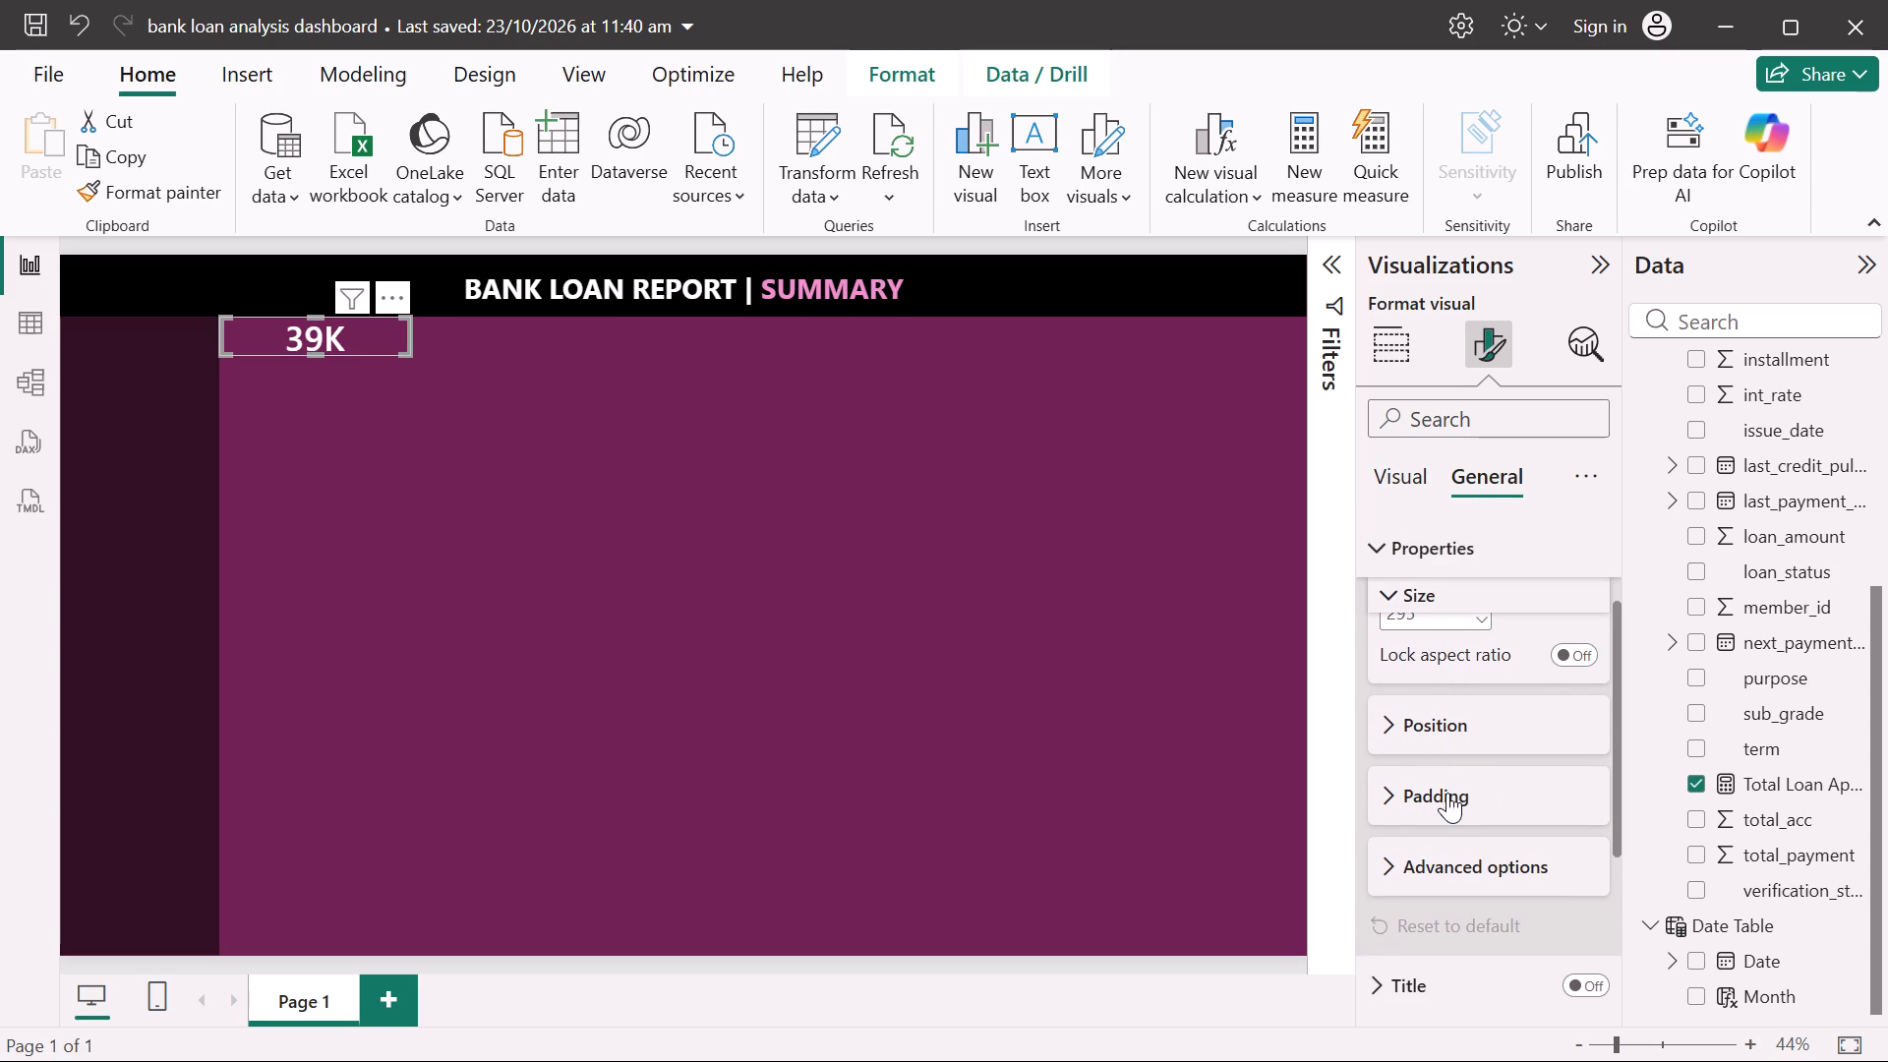
scroll(1447, 793, "down", 1)
left_click(1391, 730)
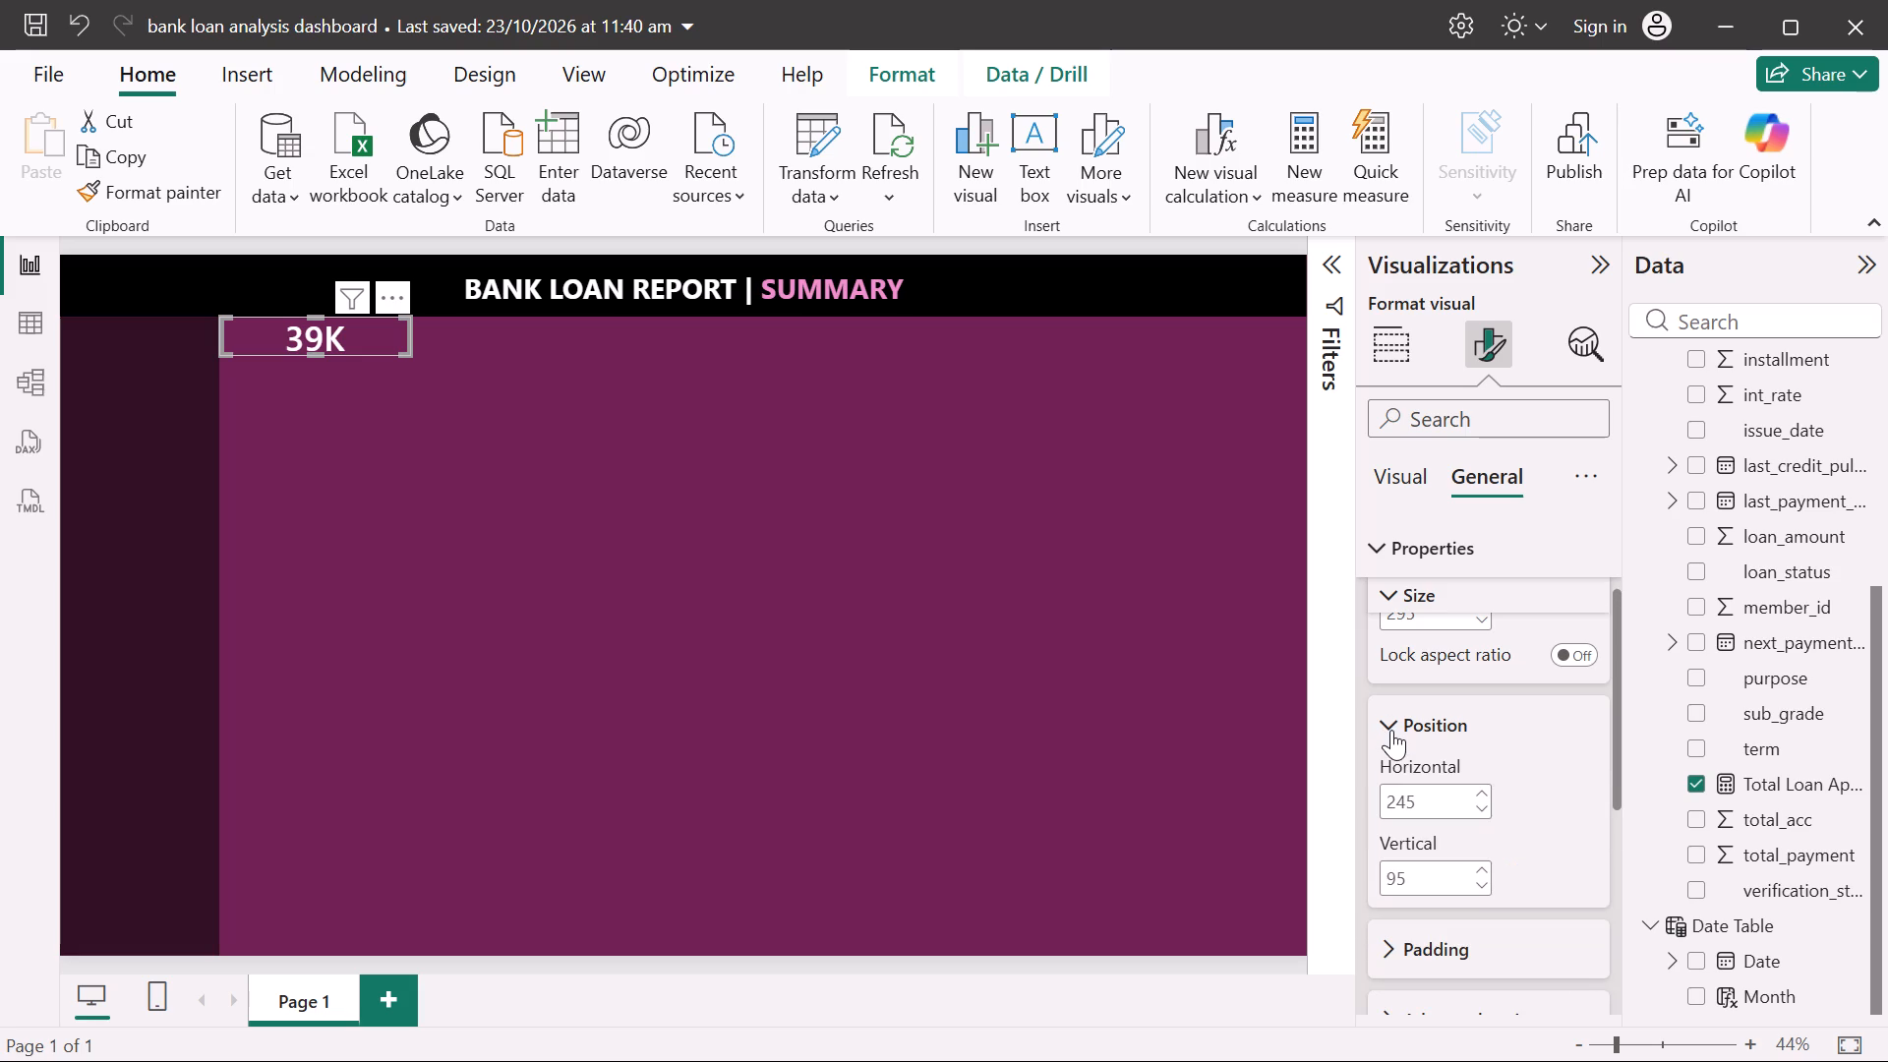
left_click(1391, 730)
left_click(1403, 797)
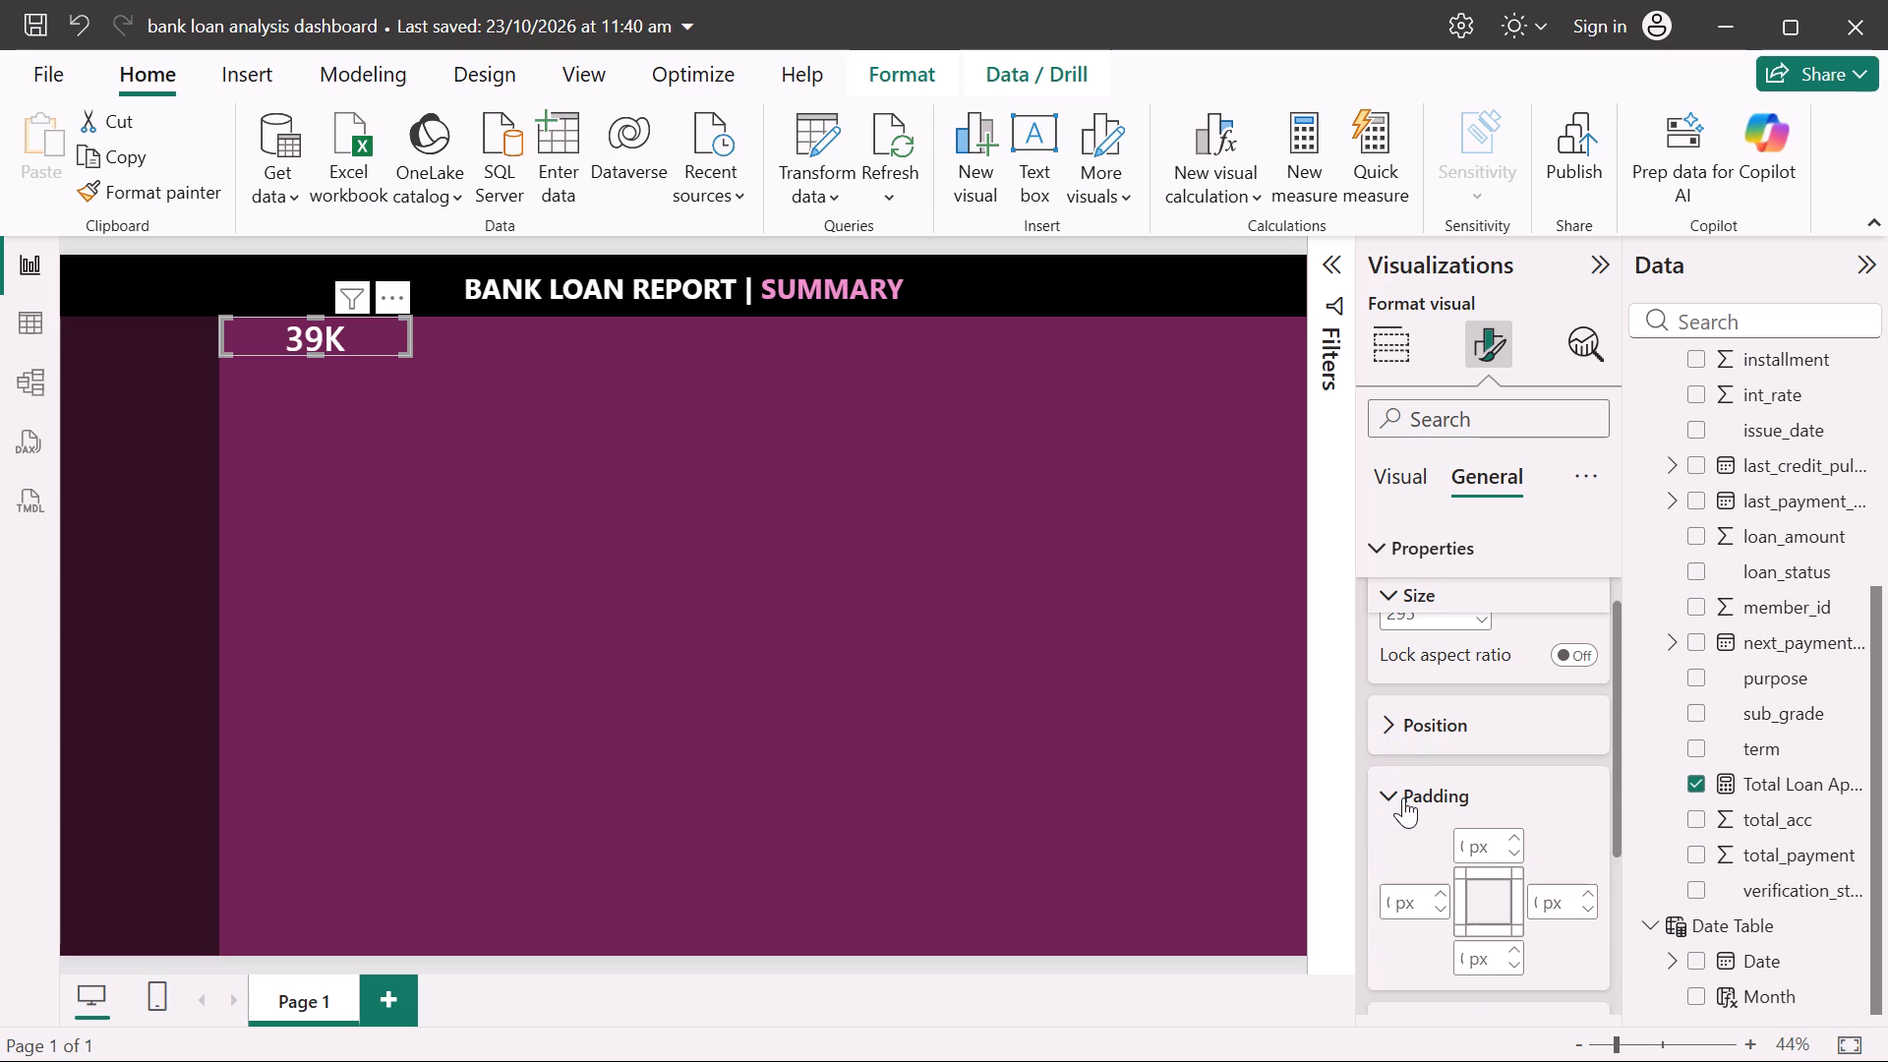
left_click(1403, 797)
left_click(1381, 882)
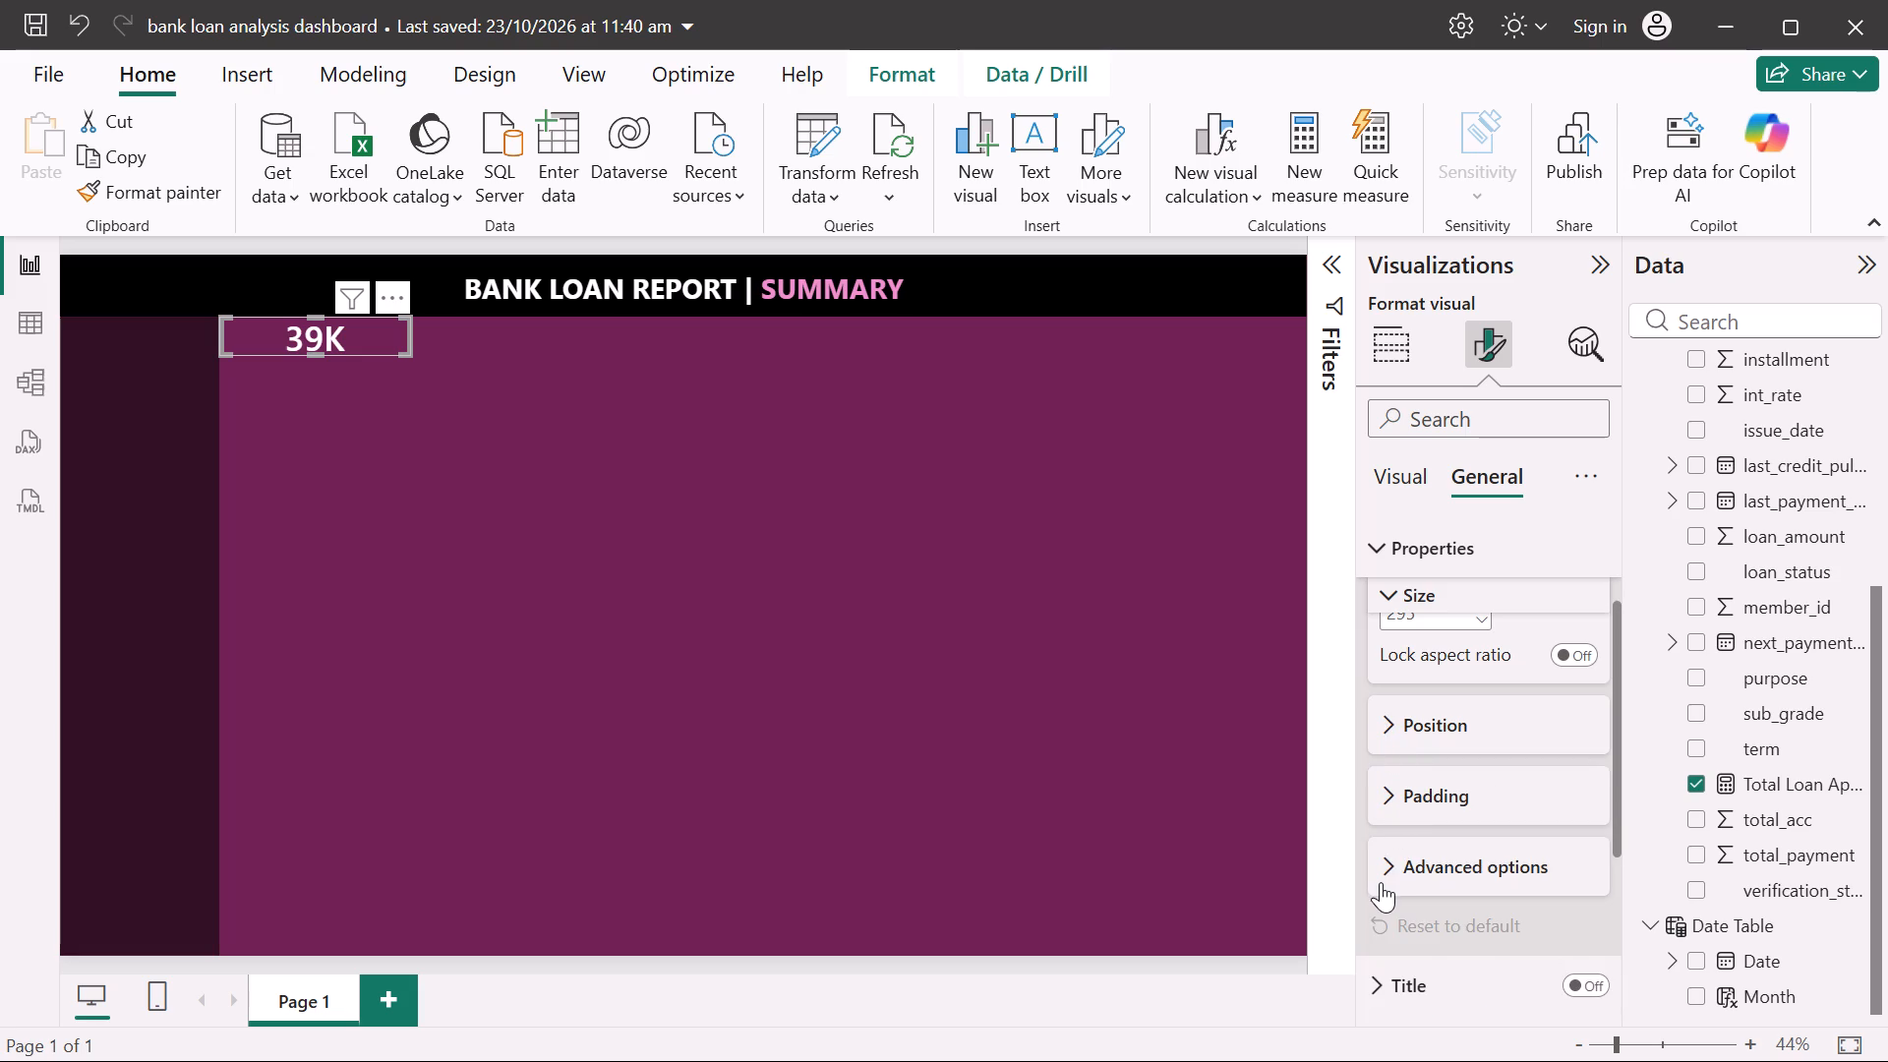
scroll(1381, 882, "down", 1)
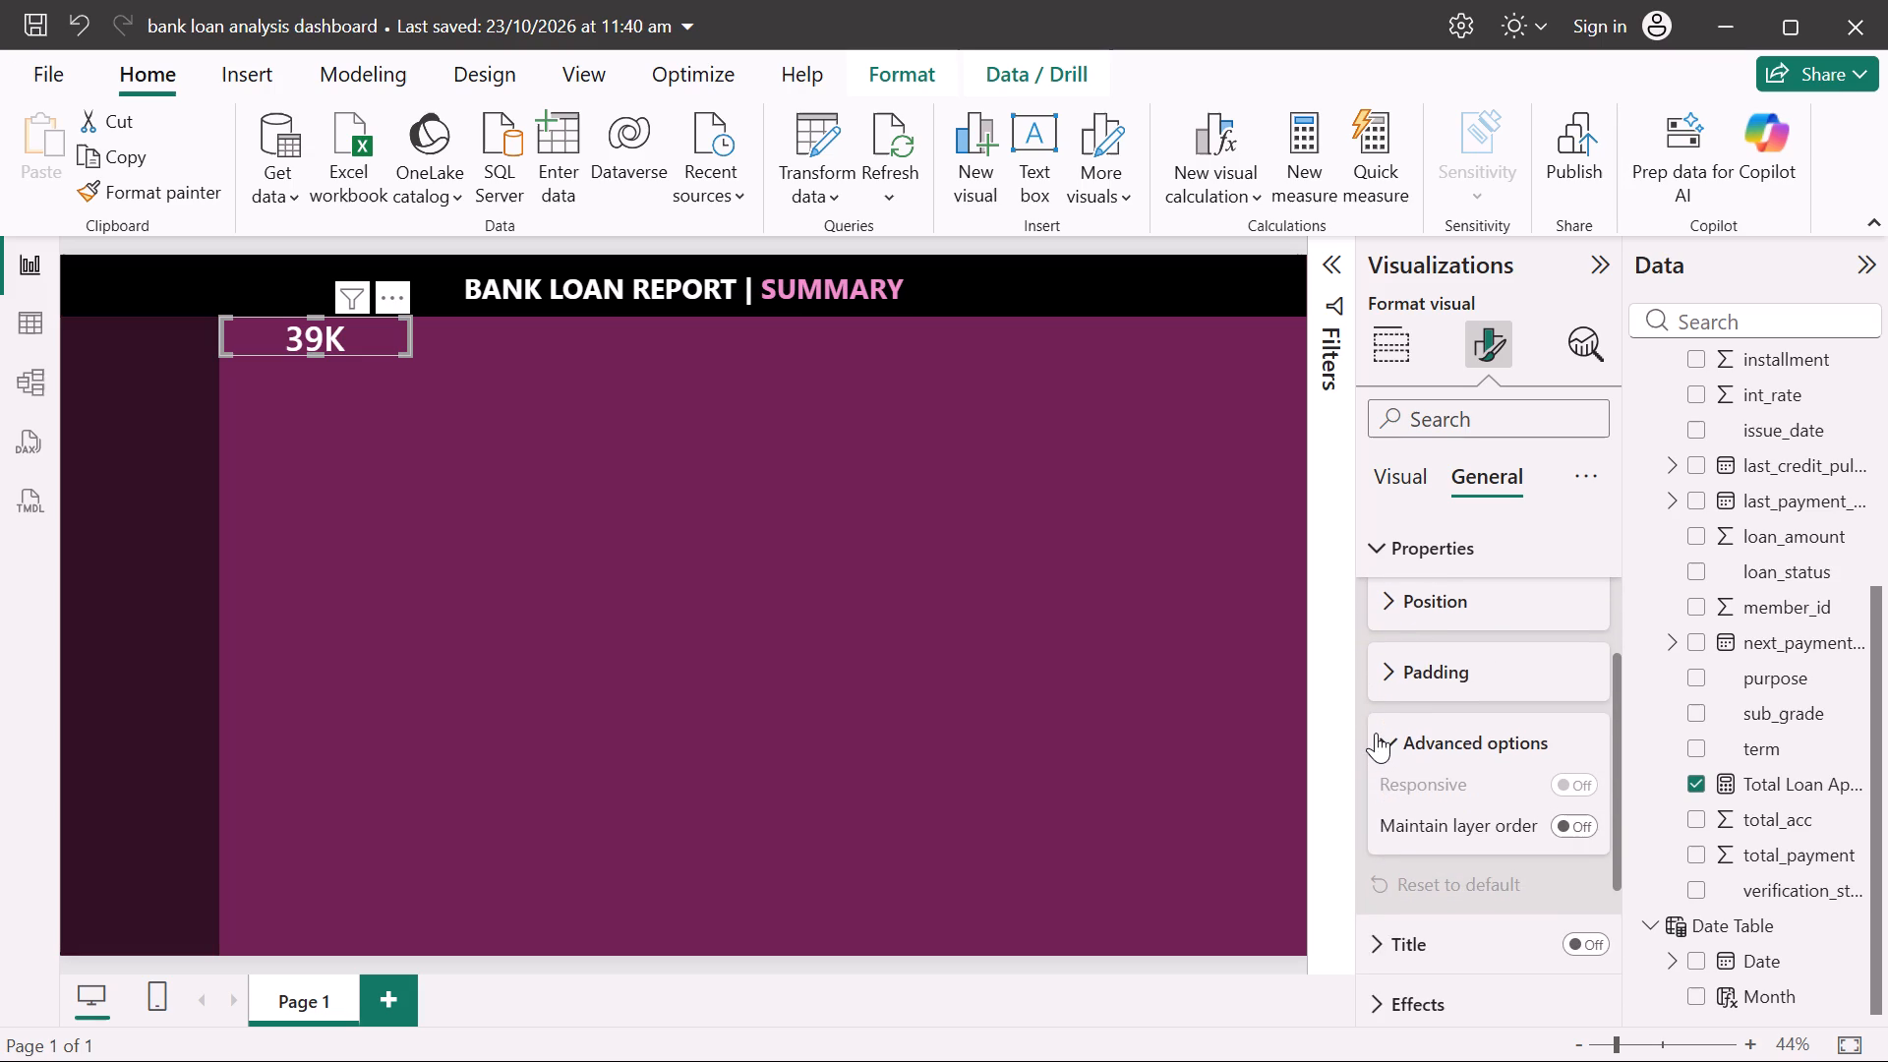
left_click(1376, 733)
Examine the card's general Data format, Effects and Alt text options.
scroll(1376, 733, "down", 2)
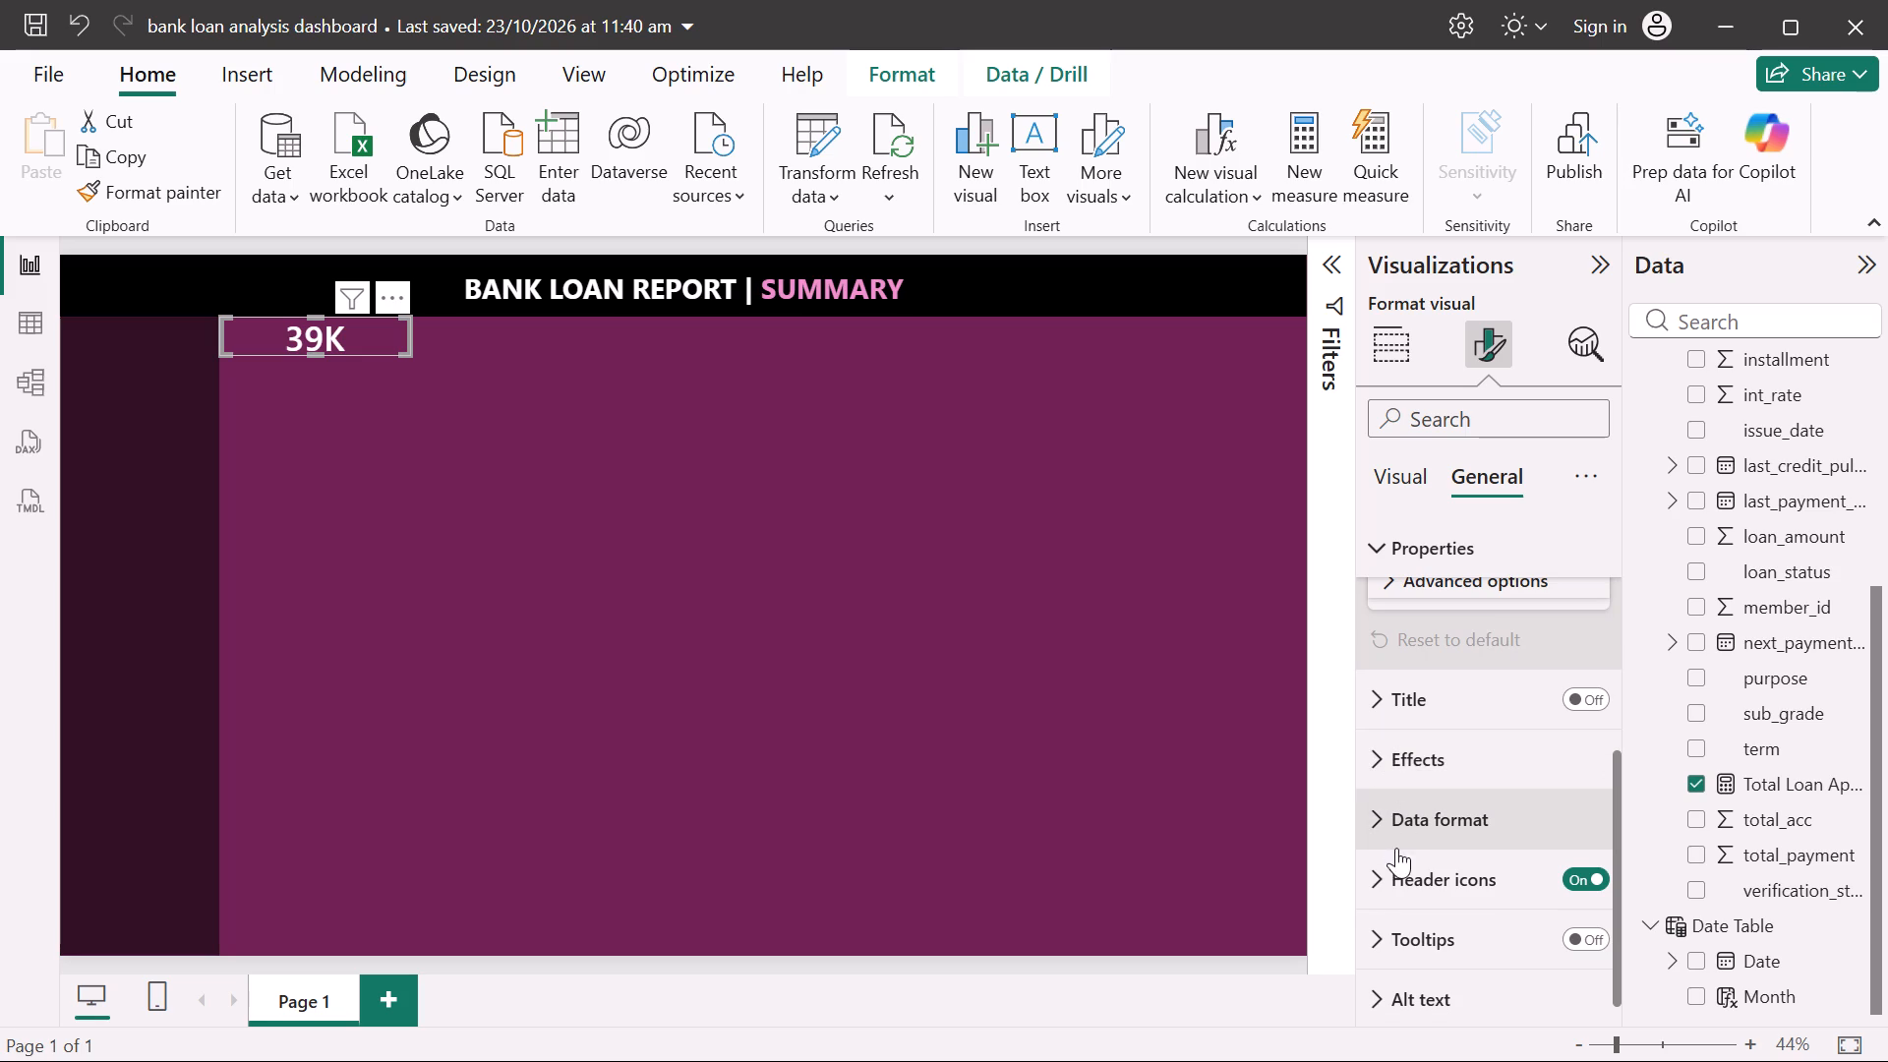
left_click(1397, 831)
scroll(1397, 831, "down", 2)
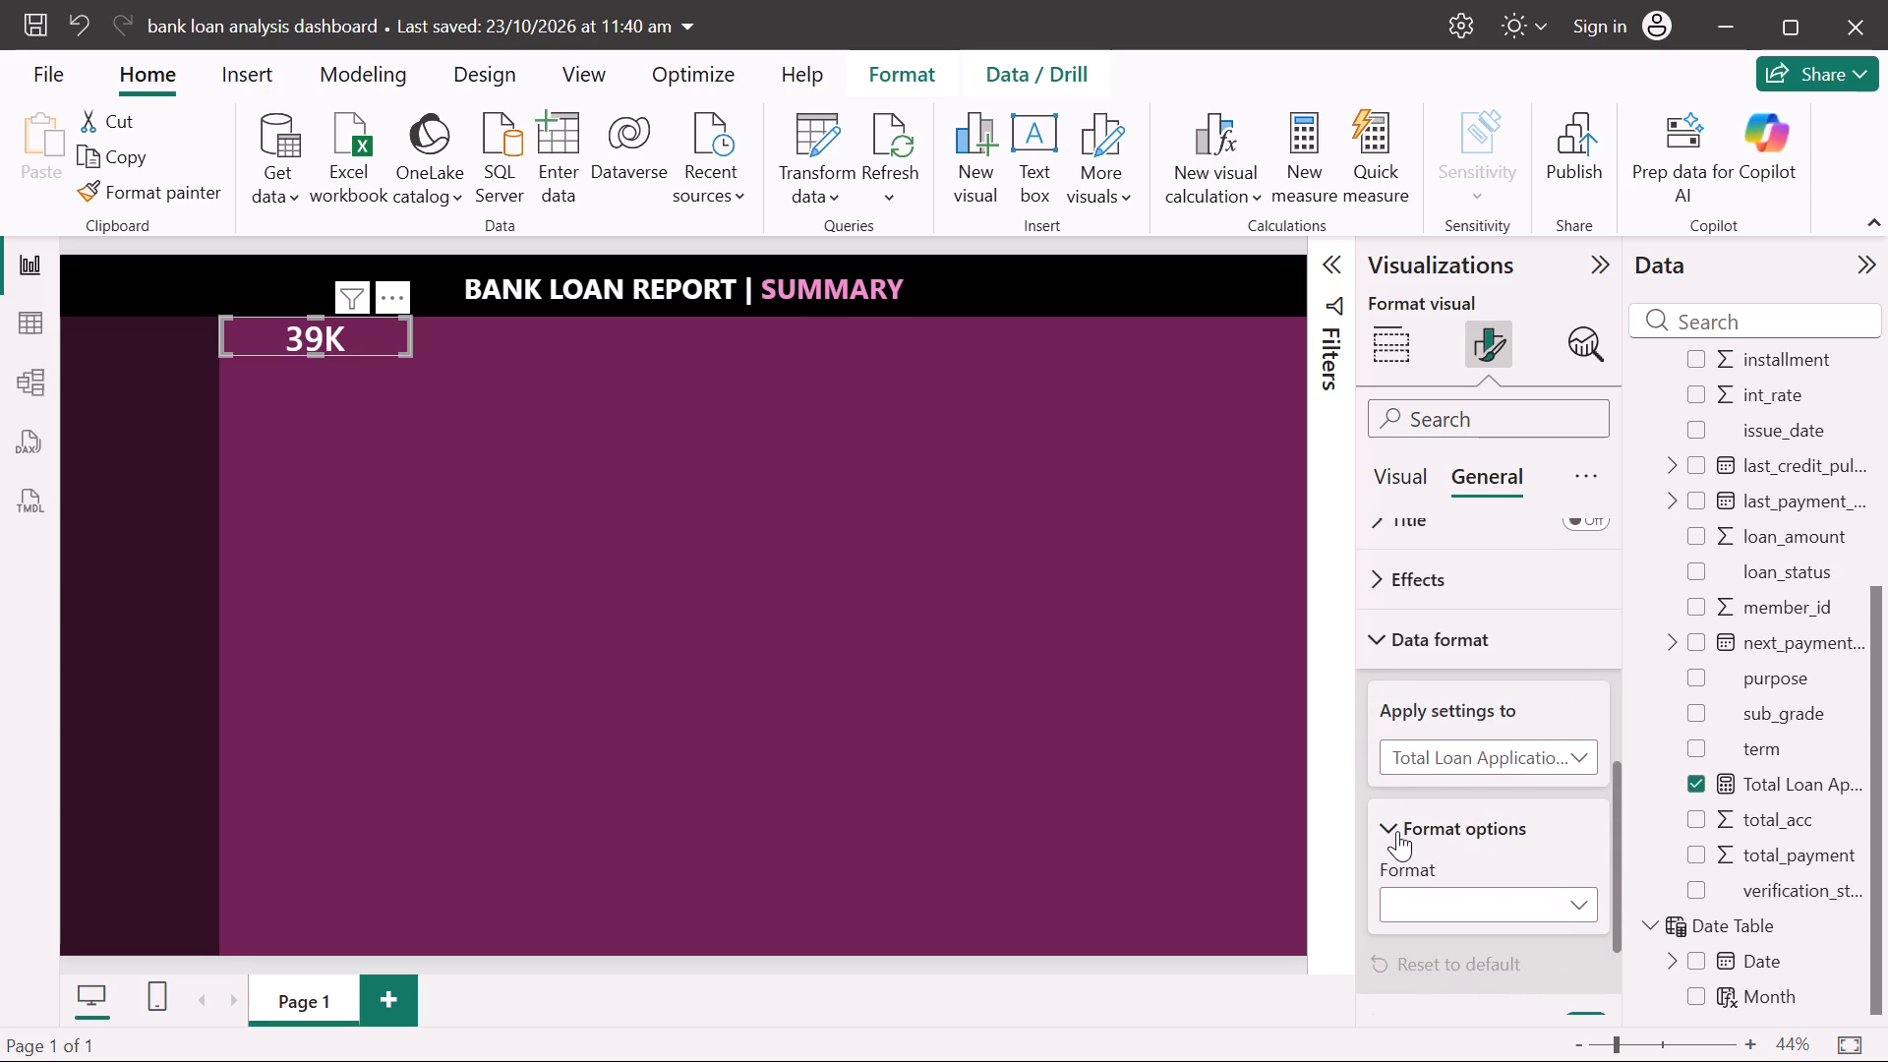
scroll(1397, 831, "down", 2)
scroll(1397, 831, "up", 3)
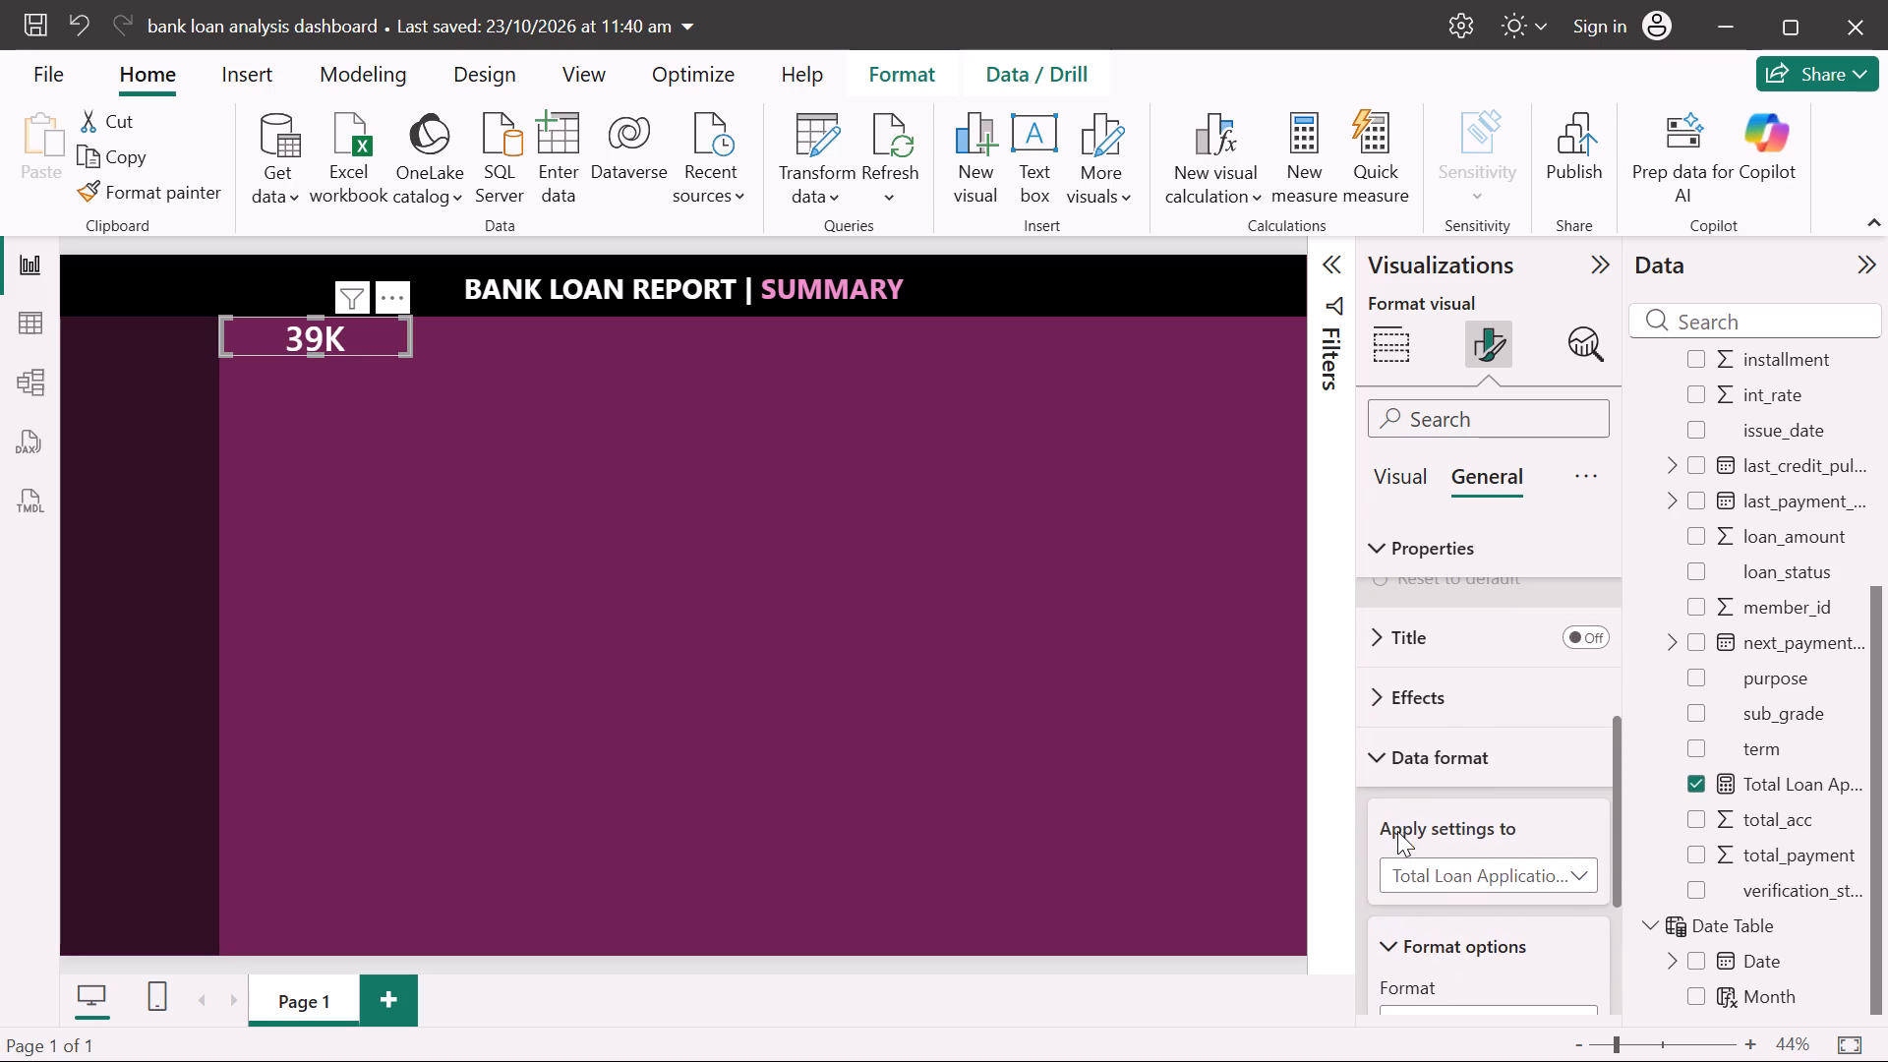
left_click(1382, 755)
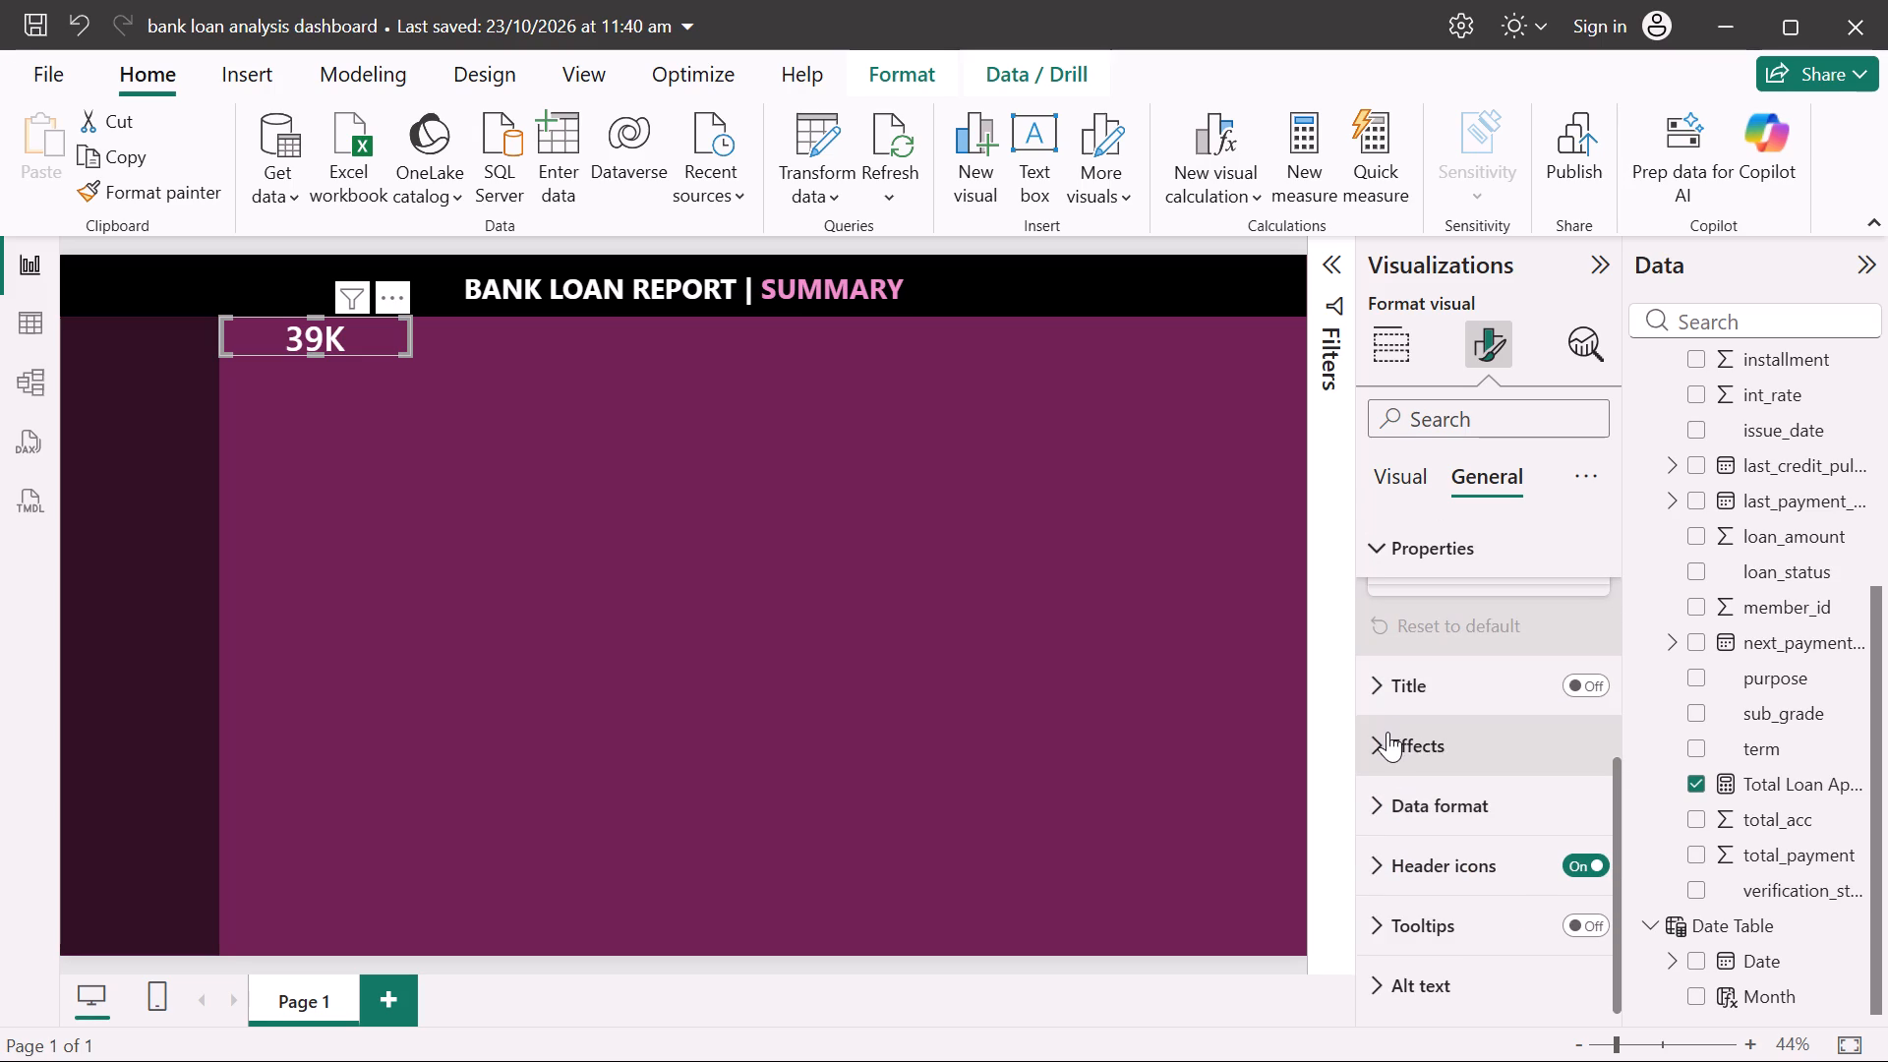
left_click(1387, 732)
scroll(1387, 732, "down", 2)
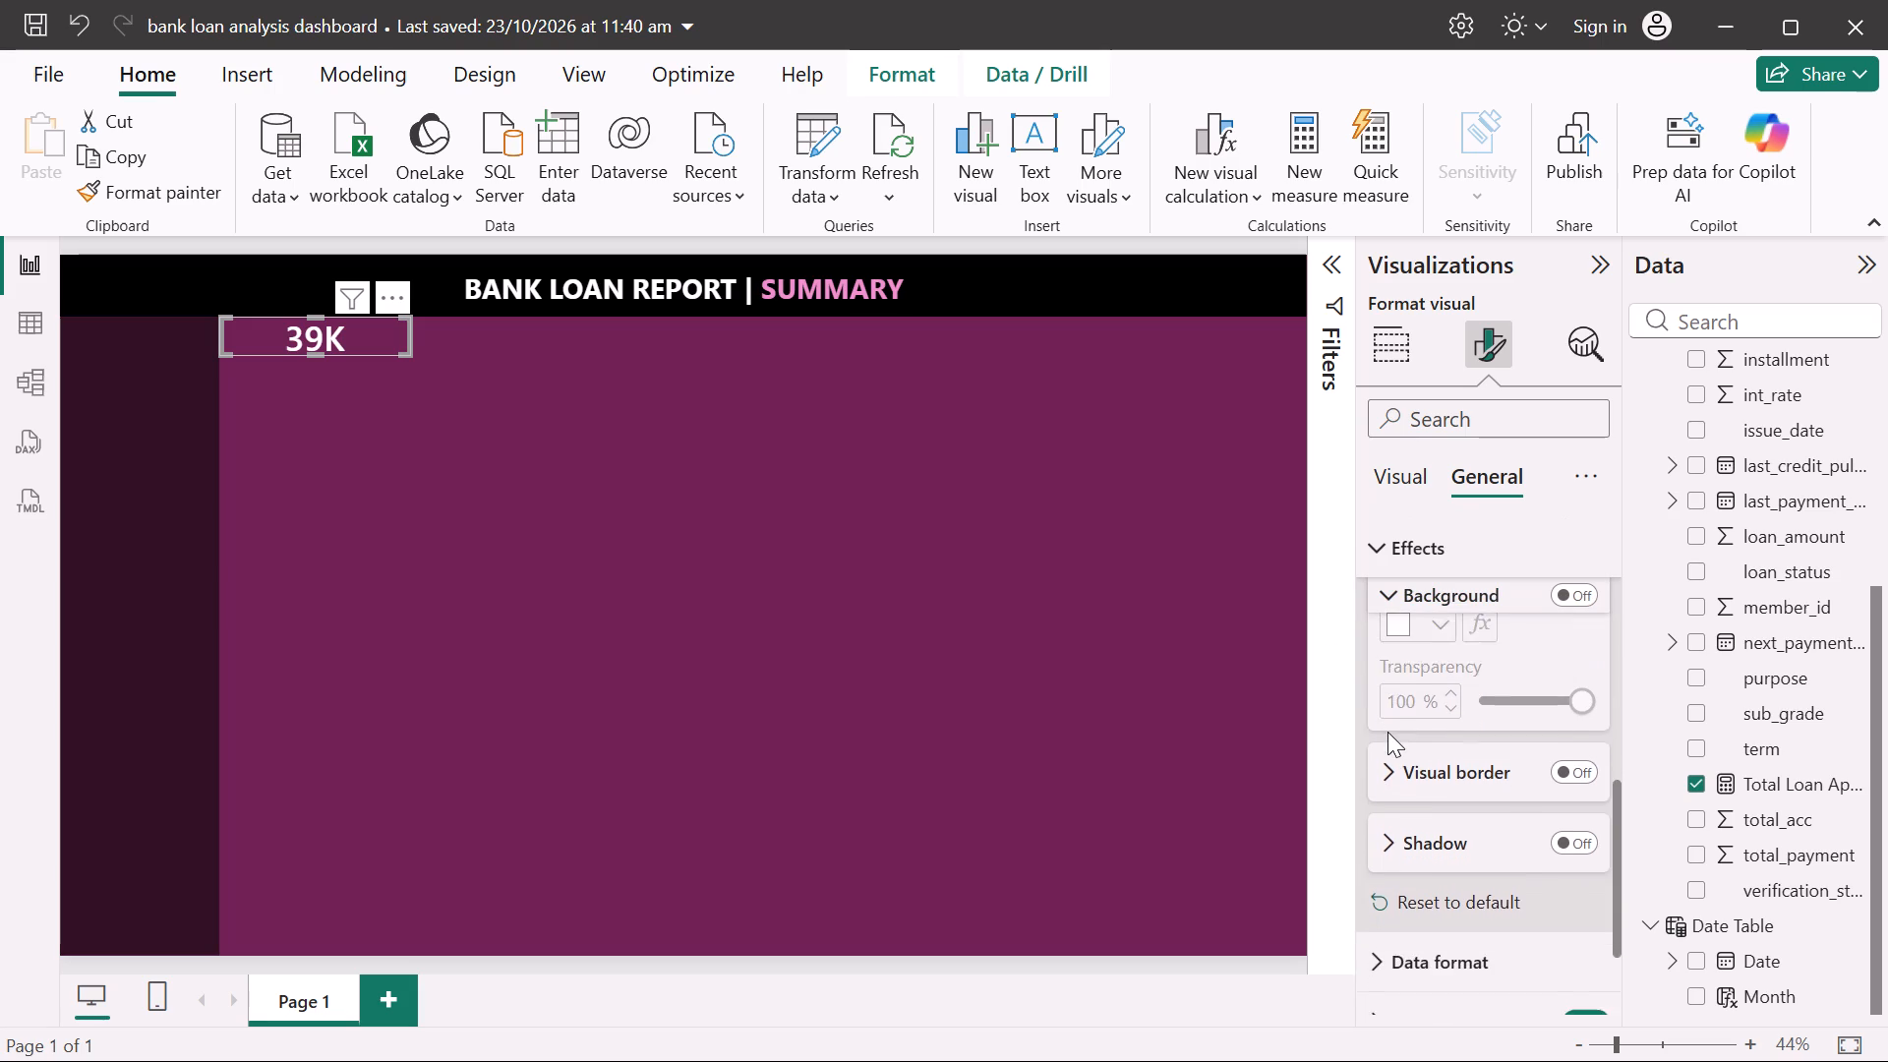
scroll(1387, 732, "down", 3)
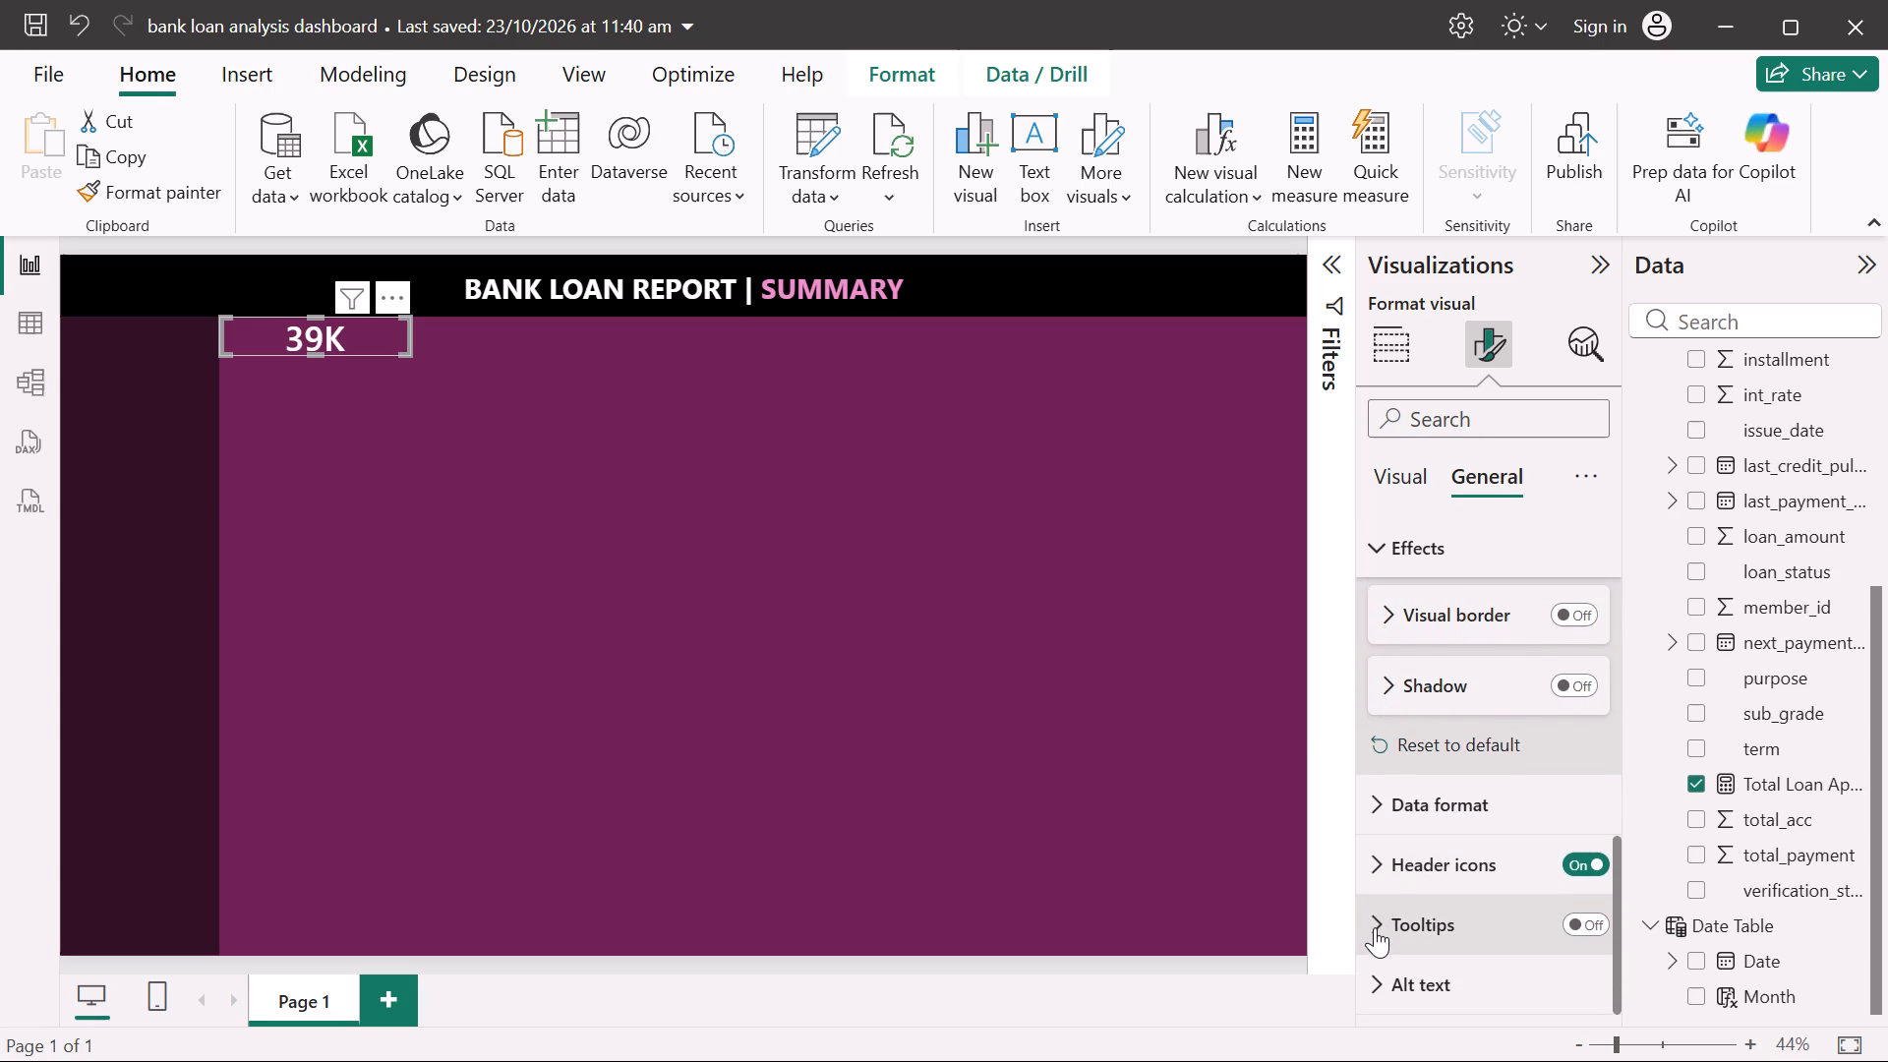
left_click(1387, 990)
scroll(1387, 990, "down", 3)
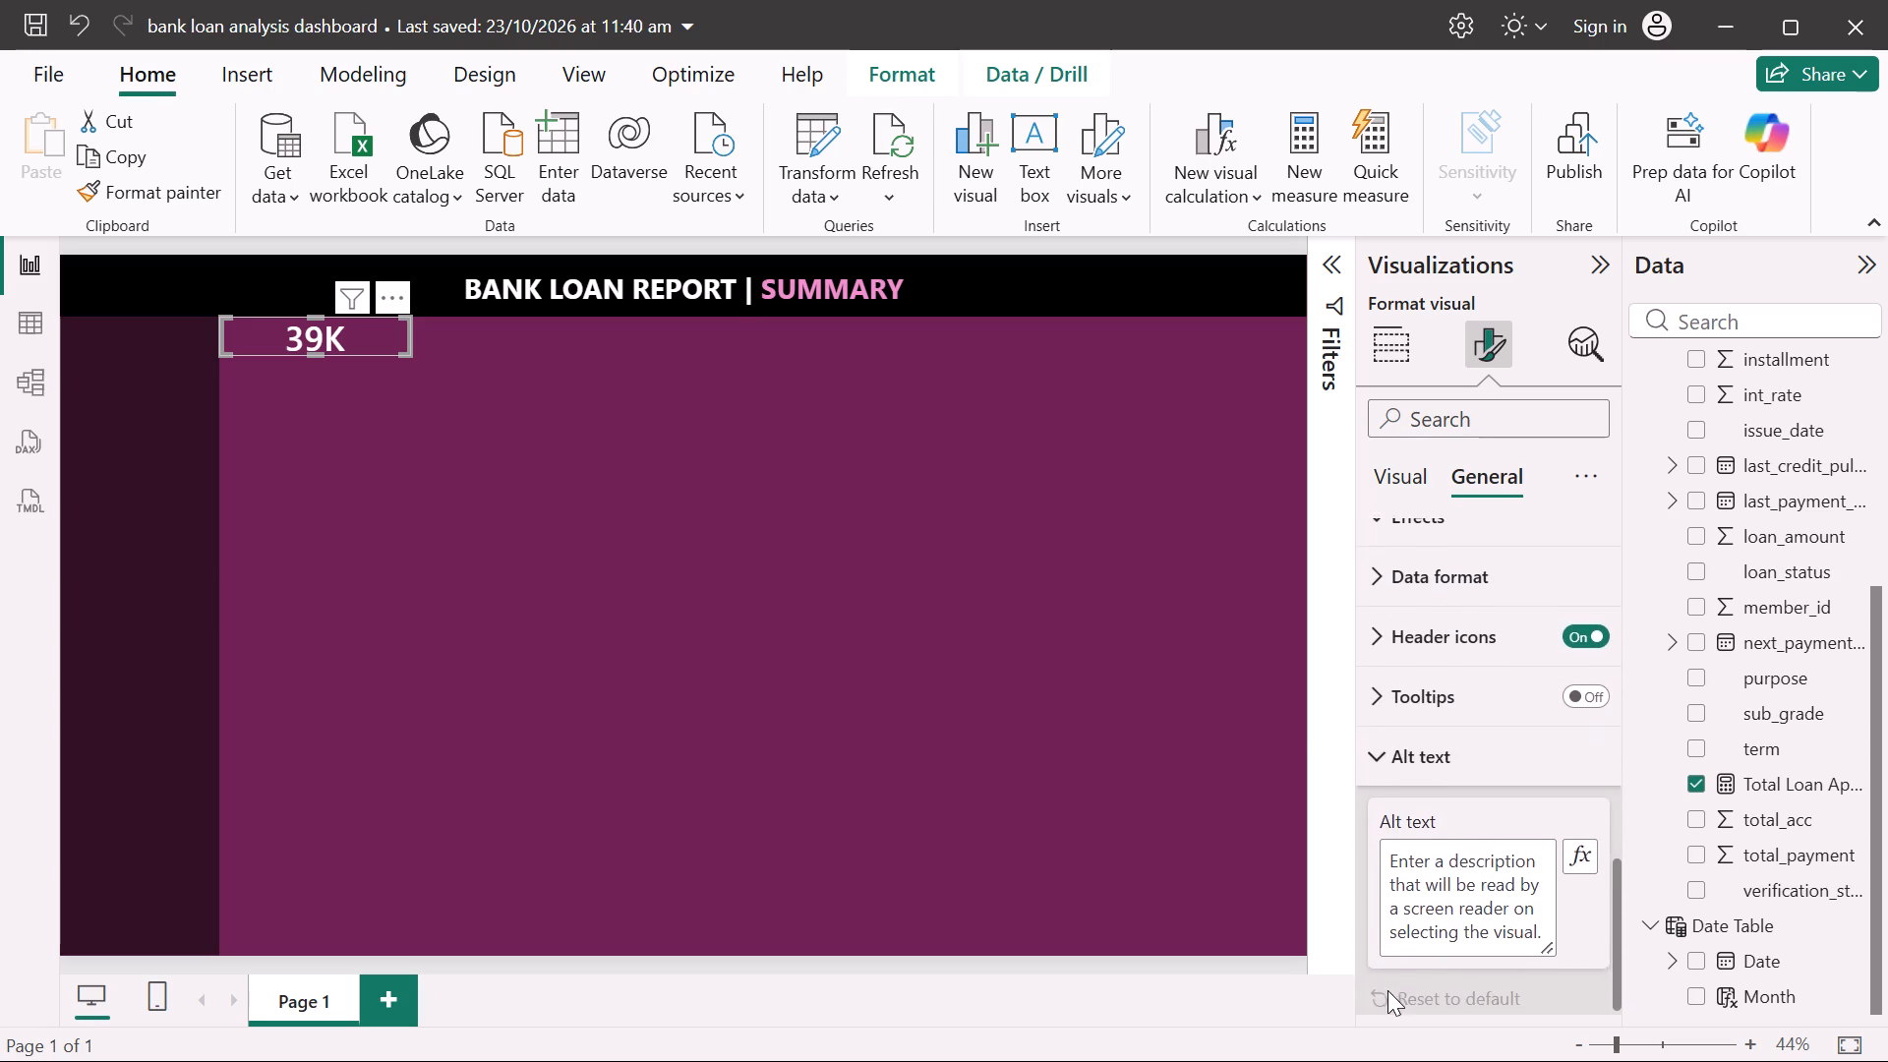
scroll(1387, 990, "down", 2)
Reselect the Total Loan Applications card and recheck its general Properties options.
left_click(1387, 472)
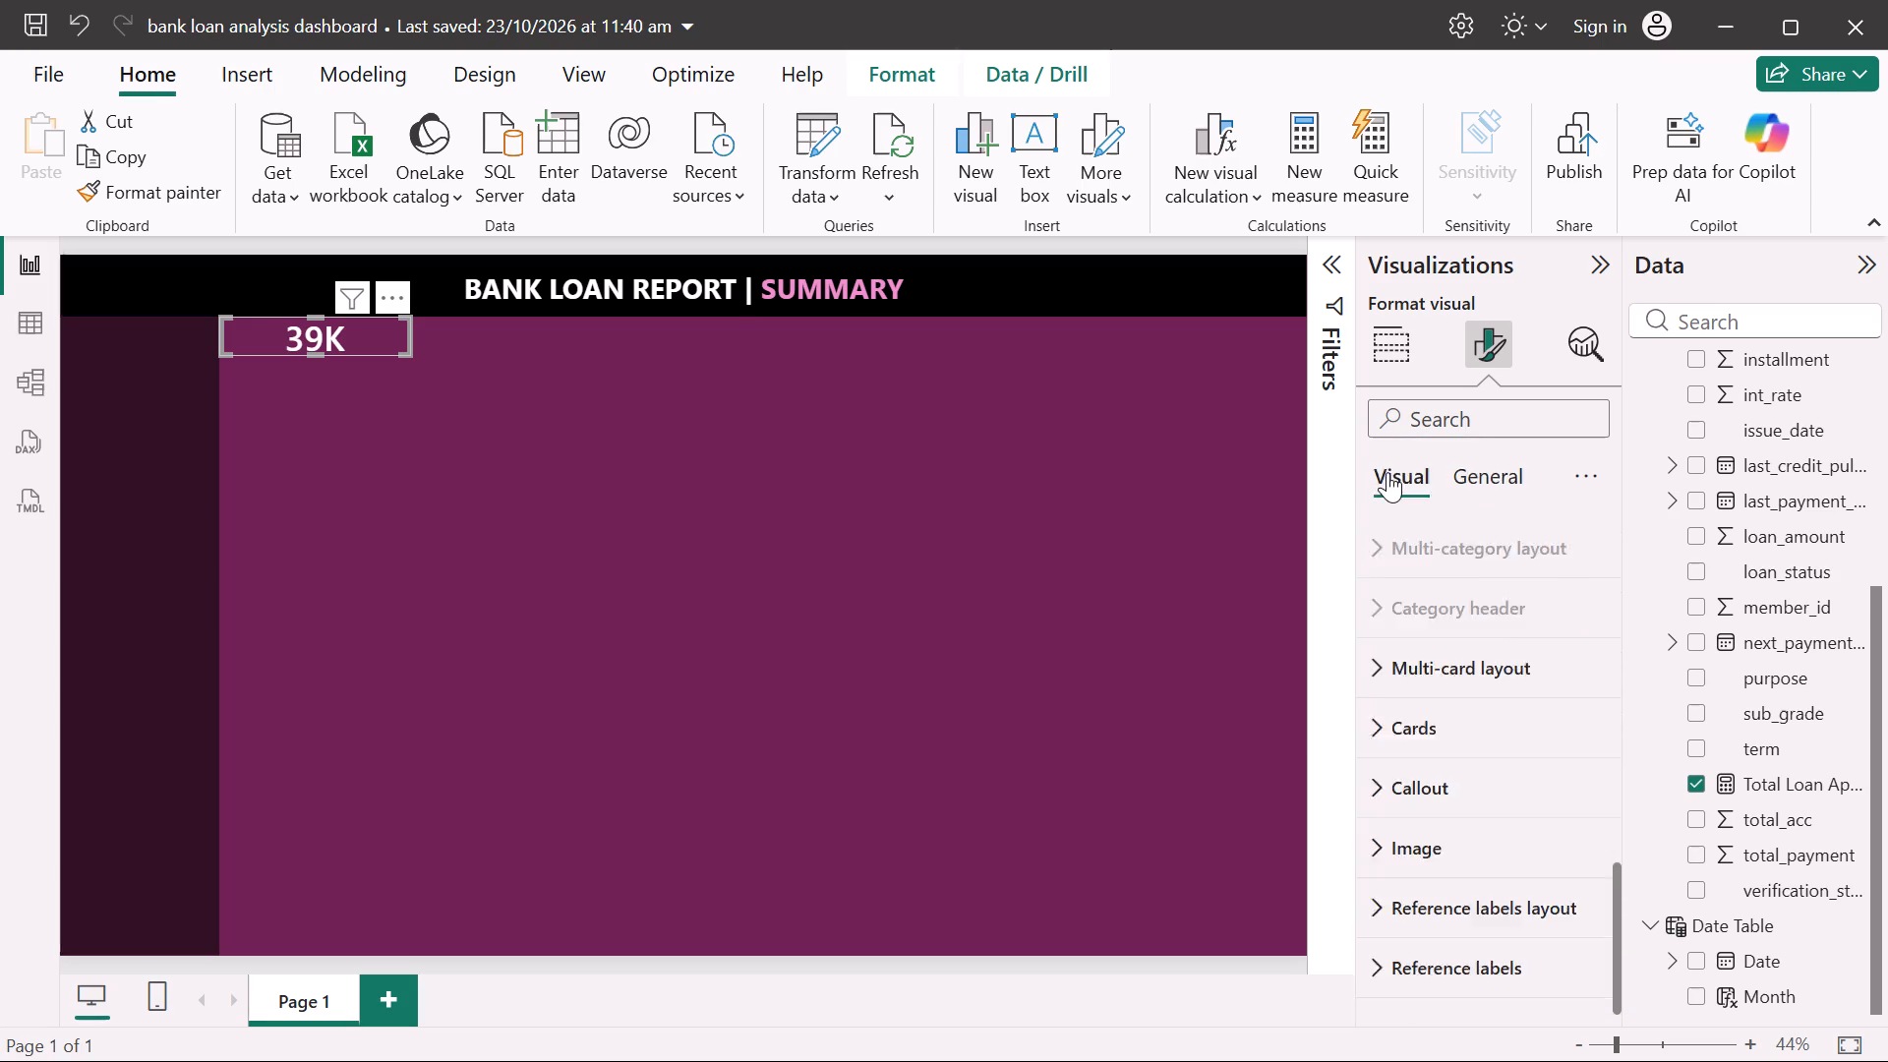
left_click(328, 327)
double_click(328, 327)
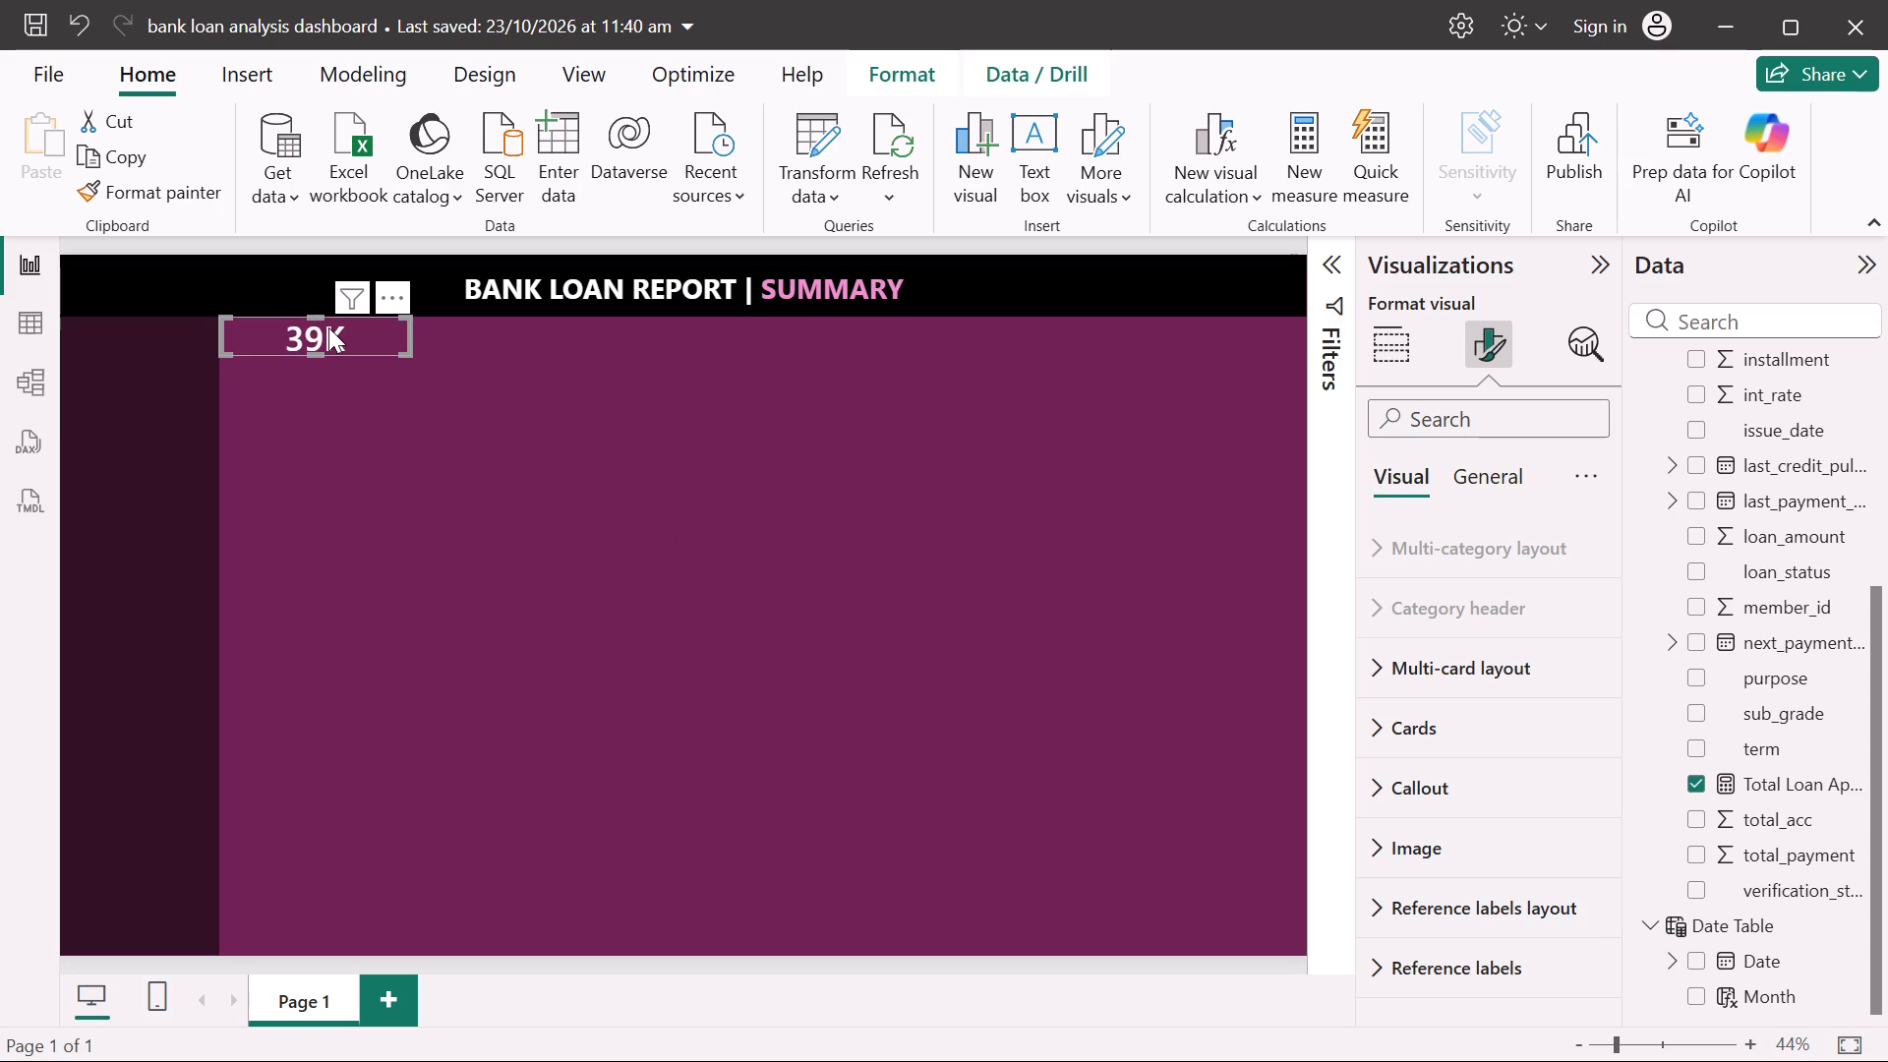
left_click(1450, 471)
scroll(1446, 718, "up", 1)
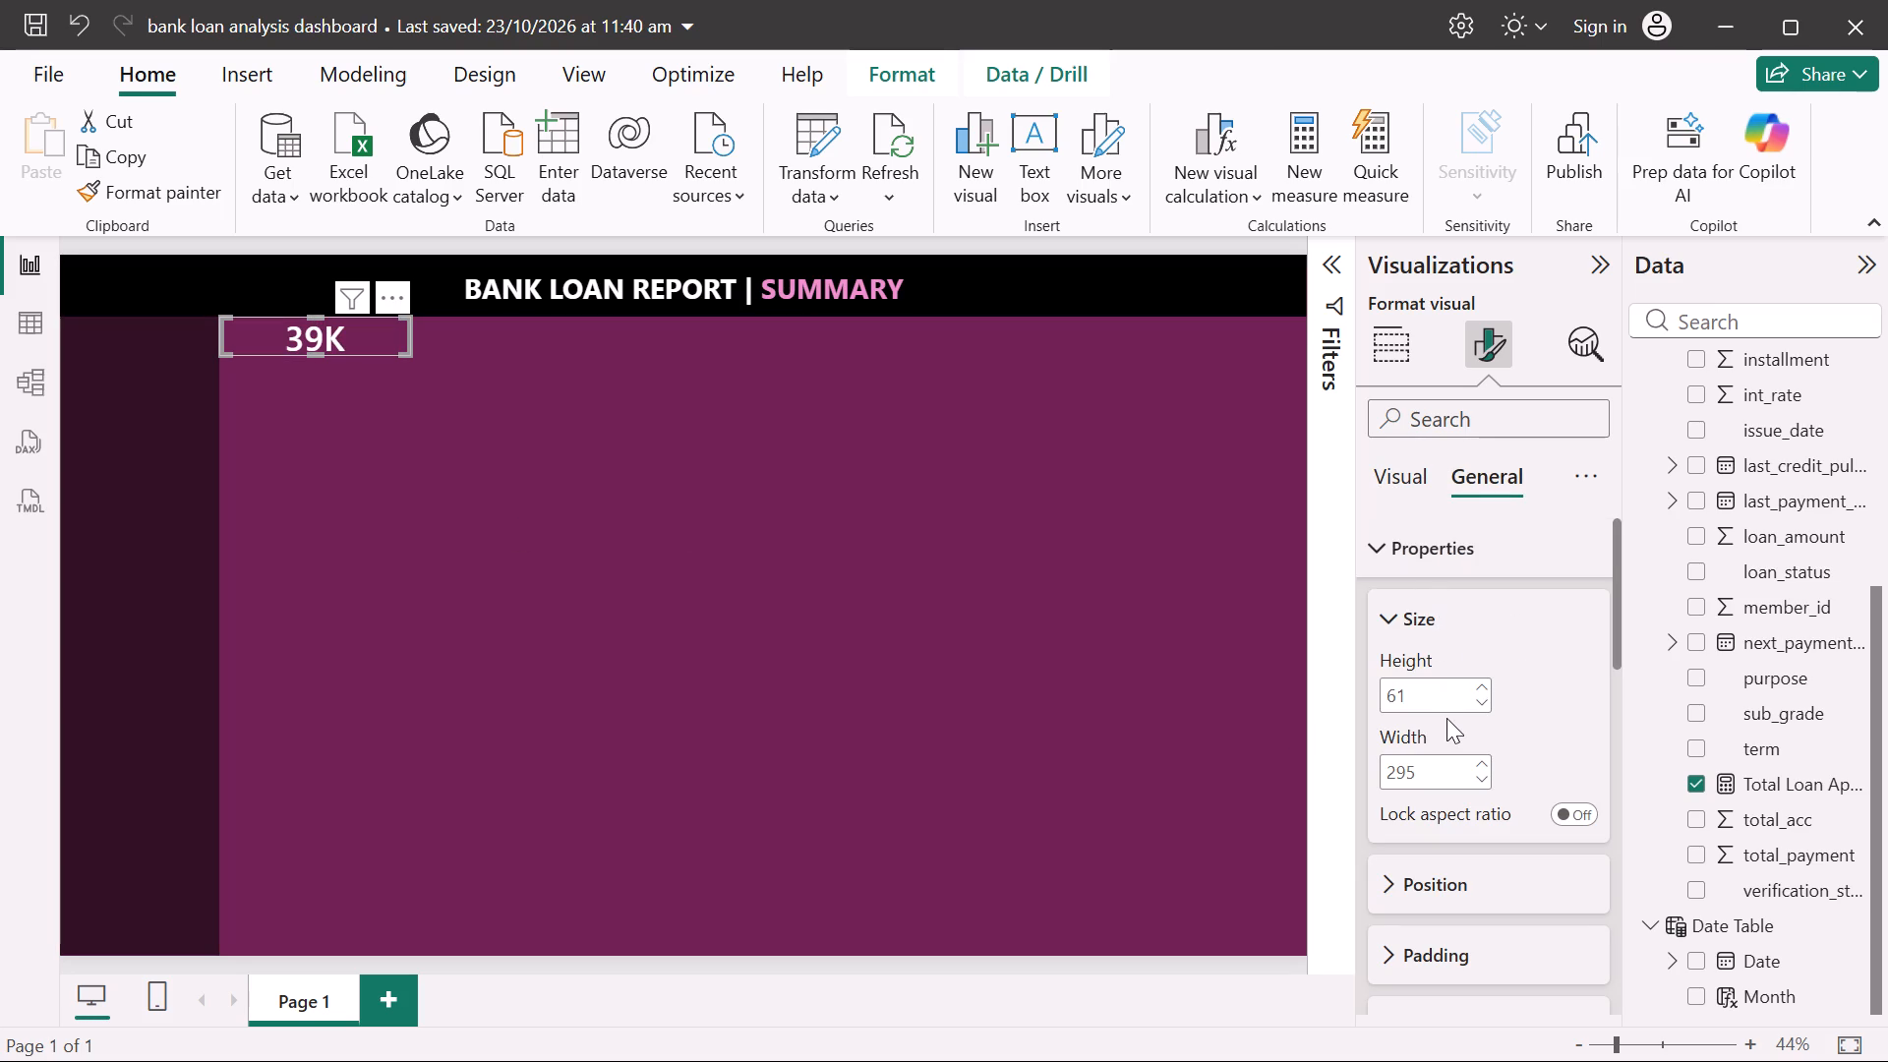
scroll(1446, 718, "up", 2)
left_click(1375, 613)
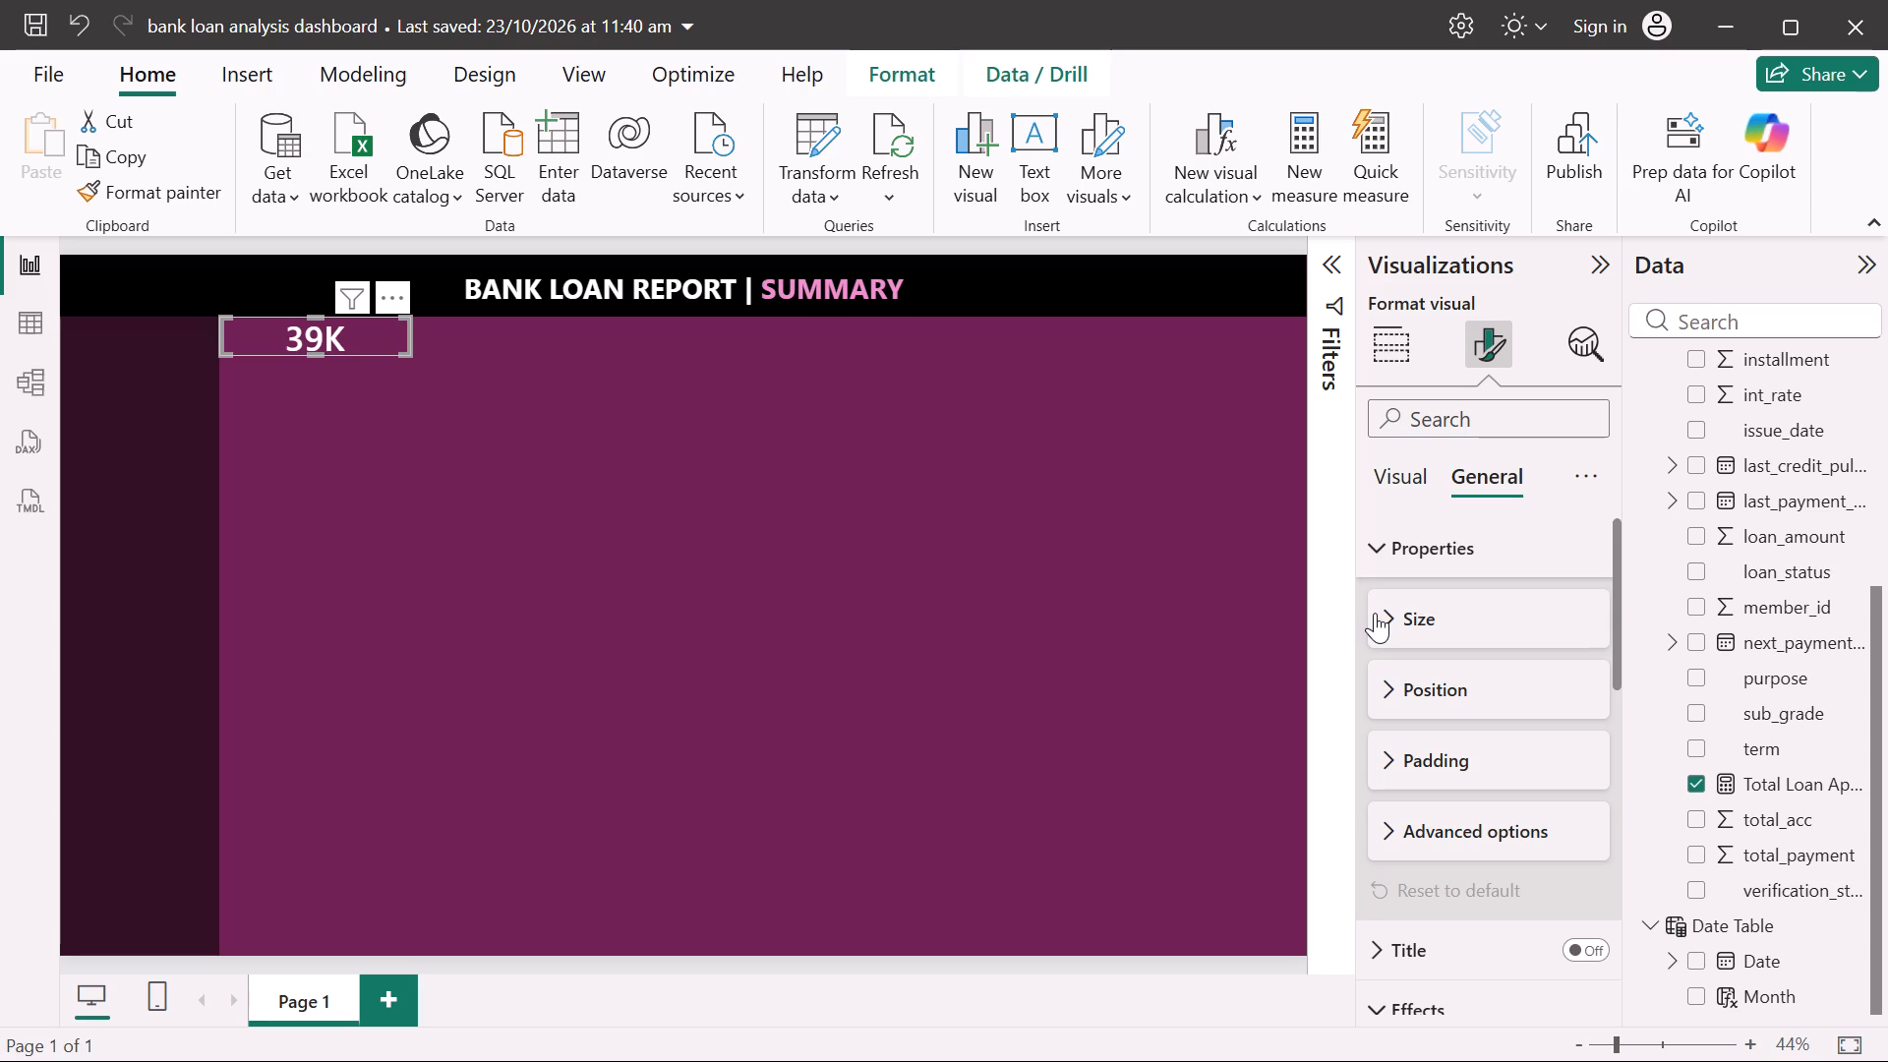
left_click(1398, 495)
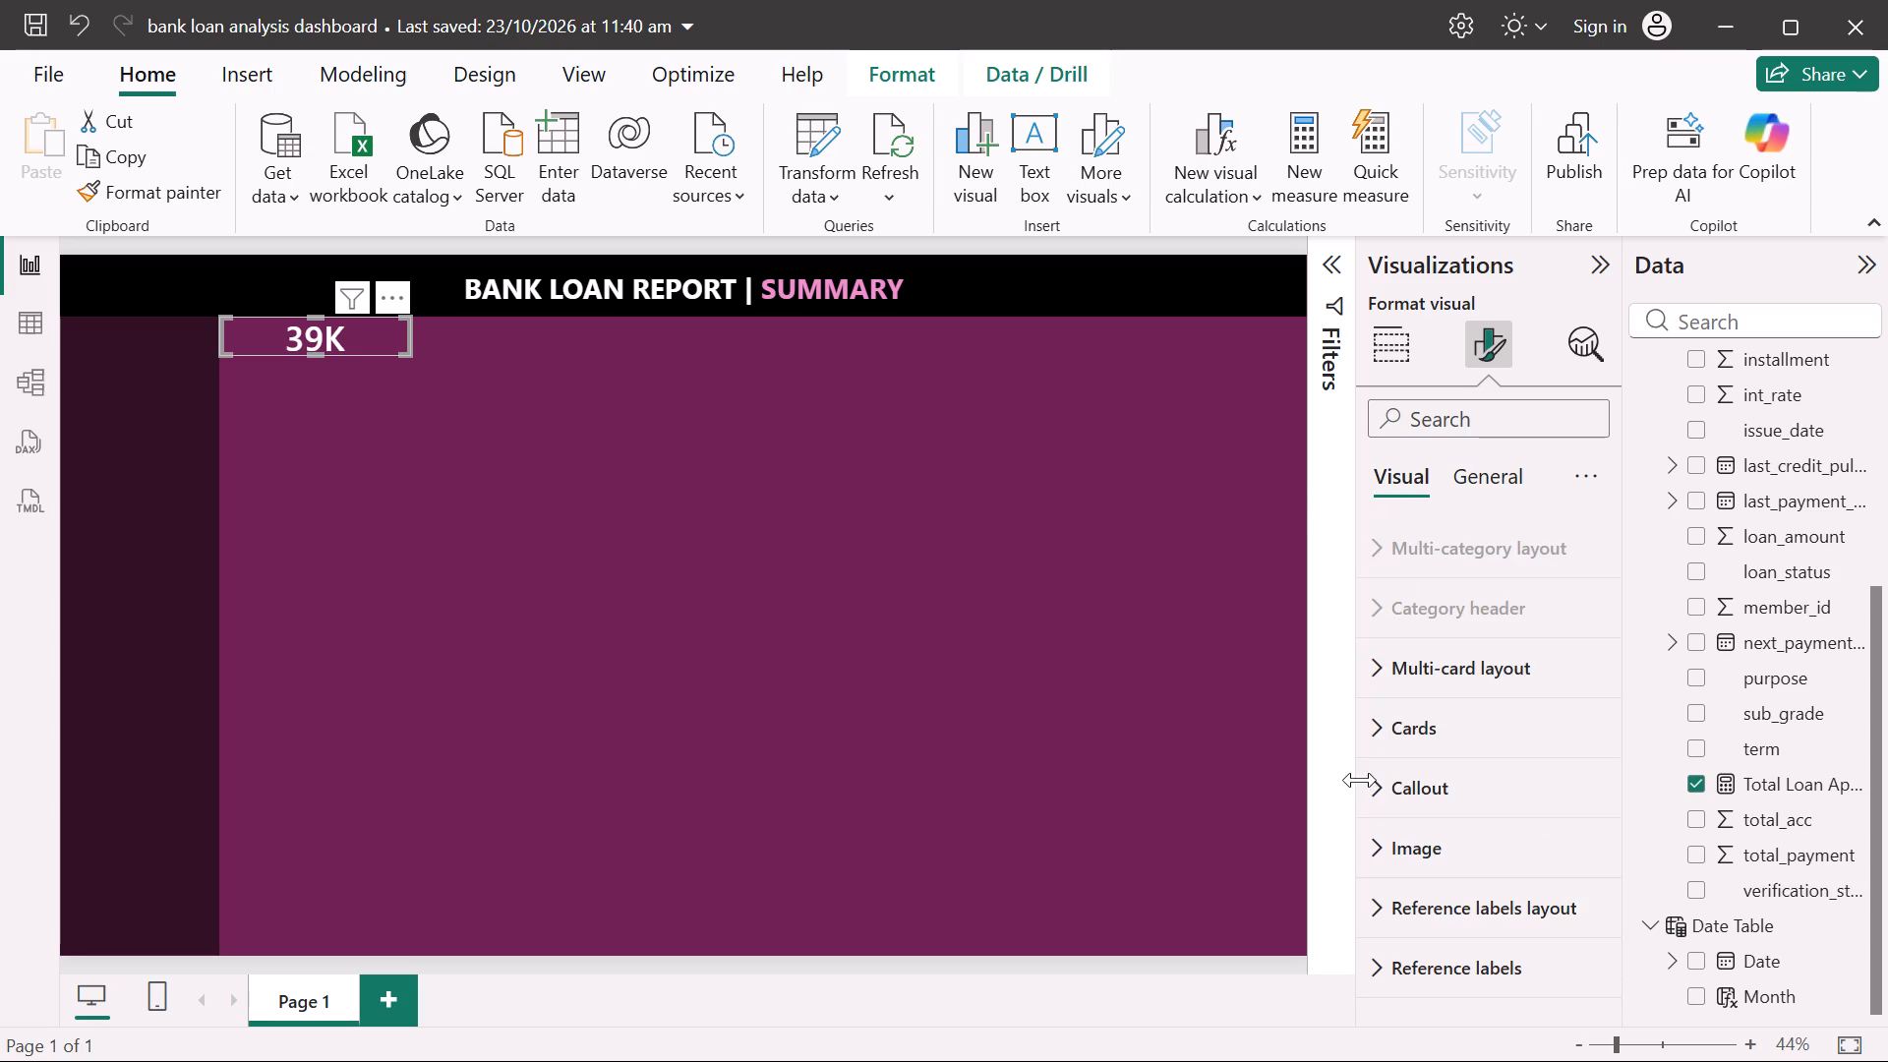
Examine the card's Callout layout and its Multi-card layout options, including padding, gap, border and background.
left_click(1382, 795)
scroll(1382, 795, "down", 2)
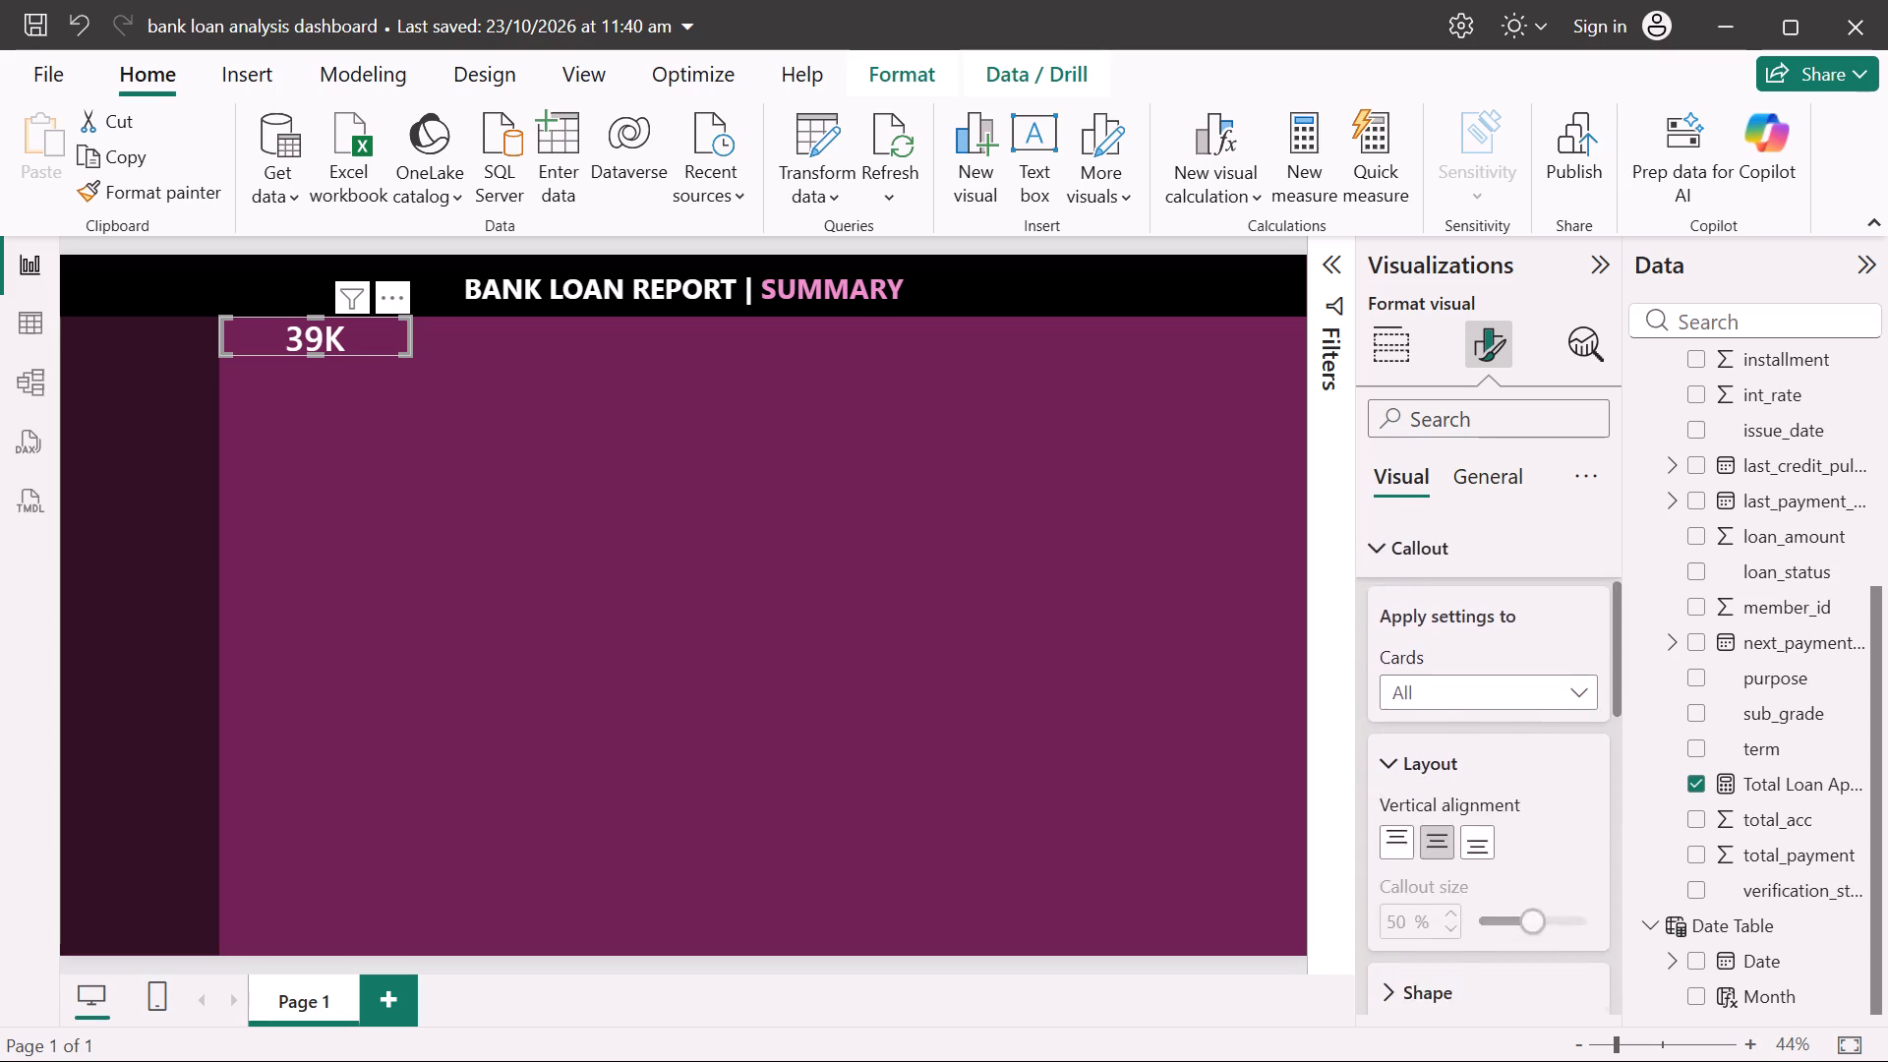
scroll(1382, 795, "down", 2)
scroll(1382, 795, "up", 1)
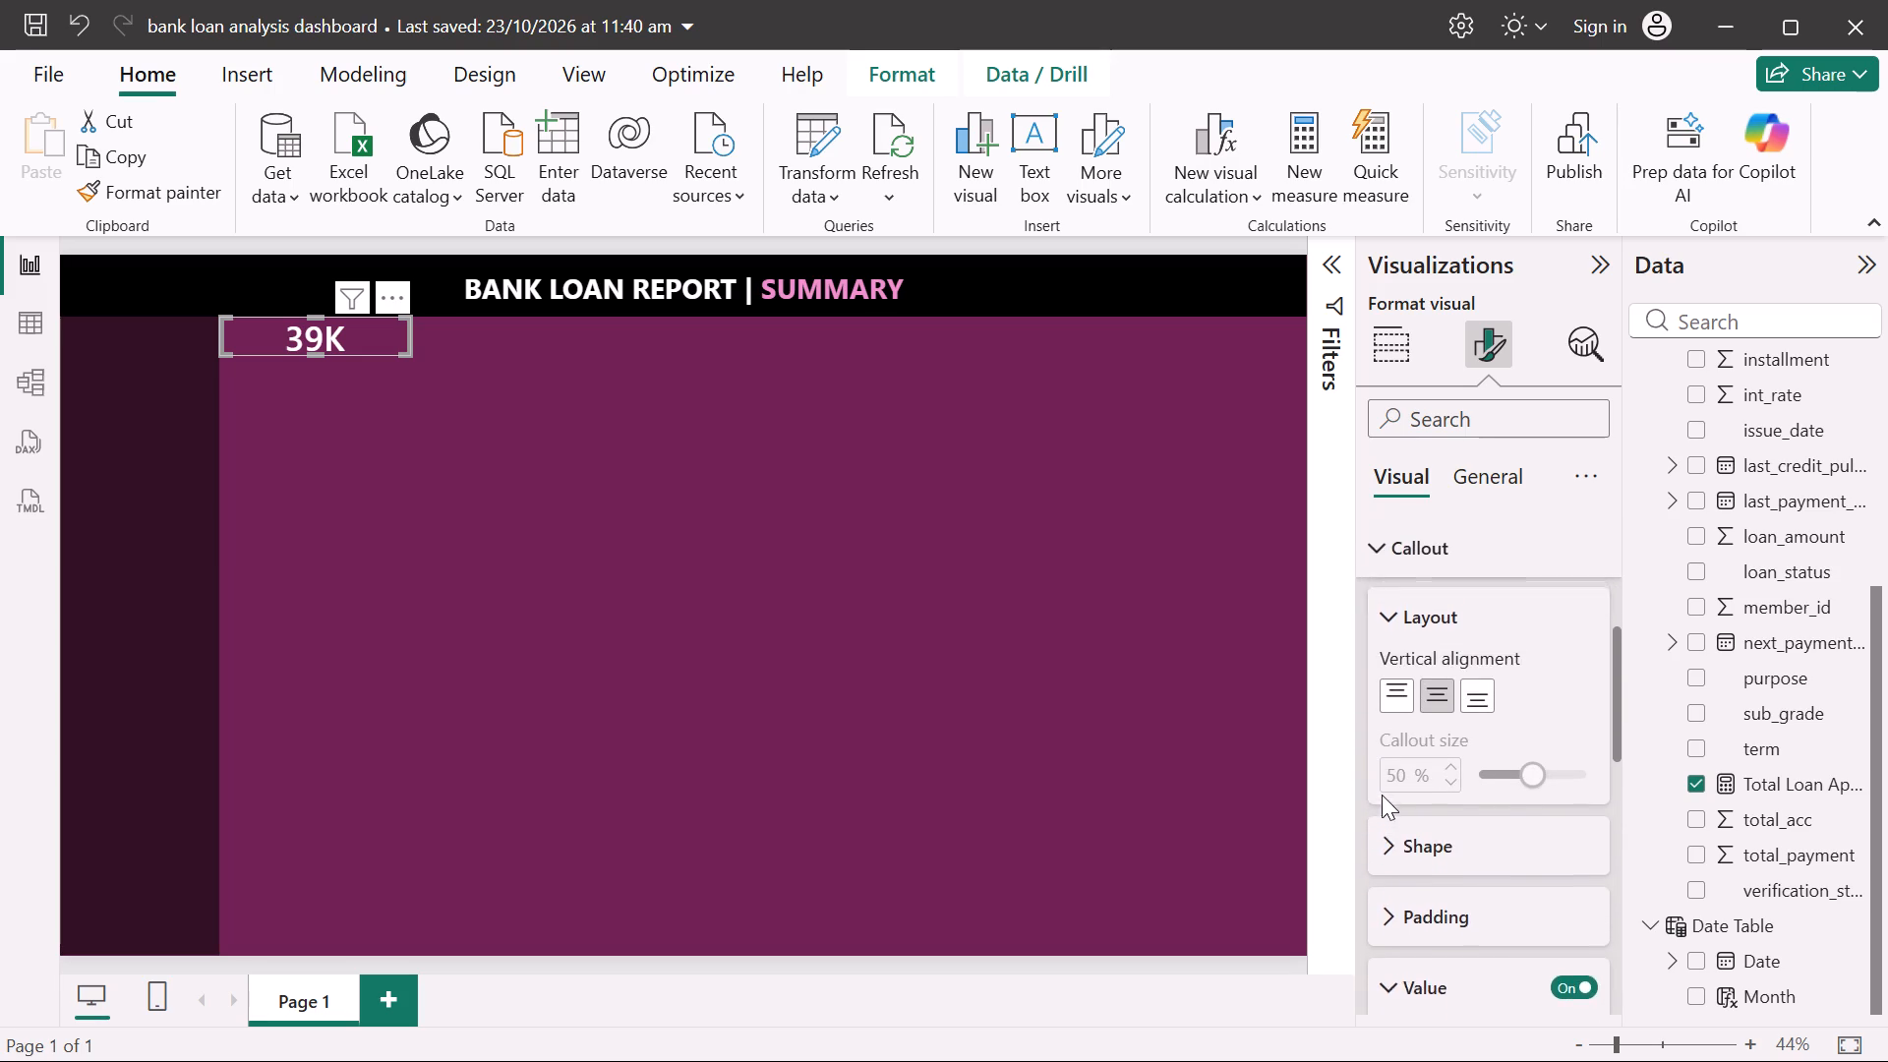
scroll(1382, 795, "up", 1)
left_click(1409, 671)
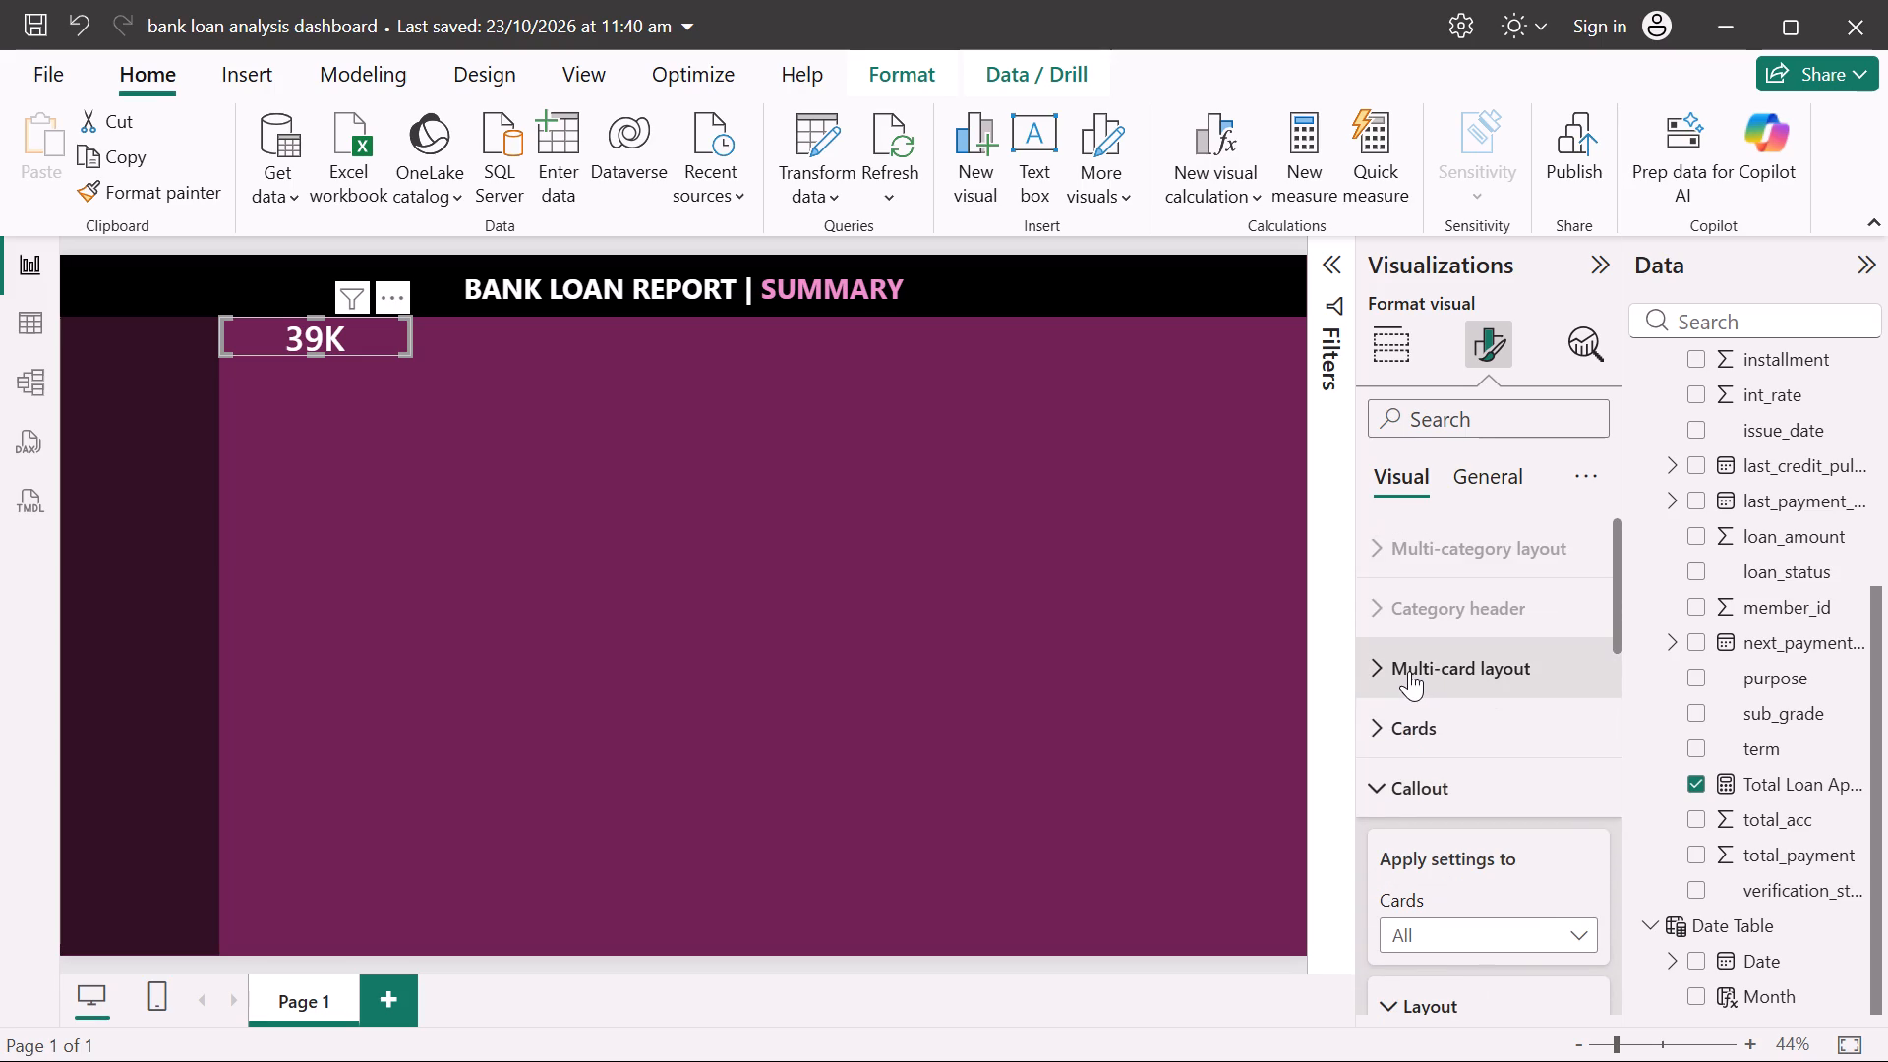
scroll(1409, 671, "down", 3)
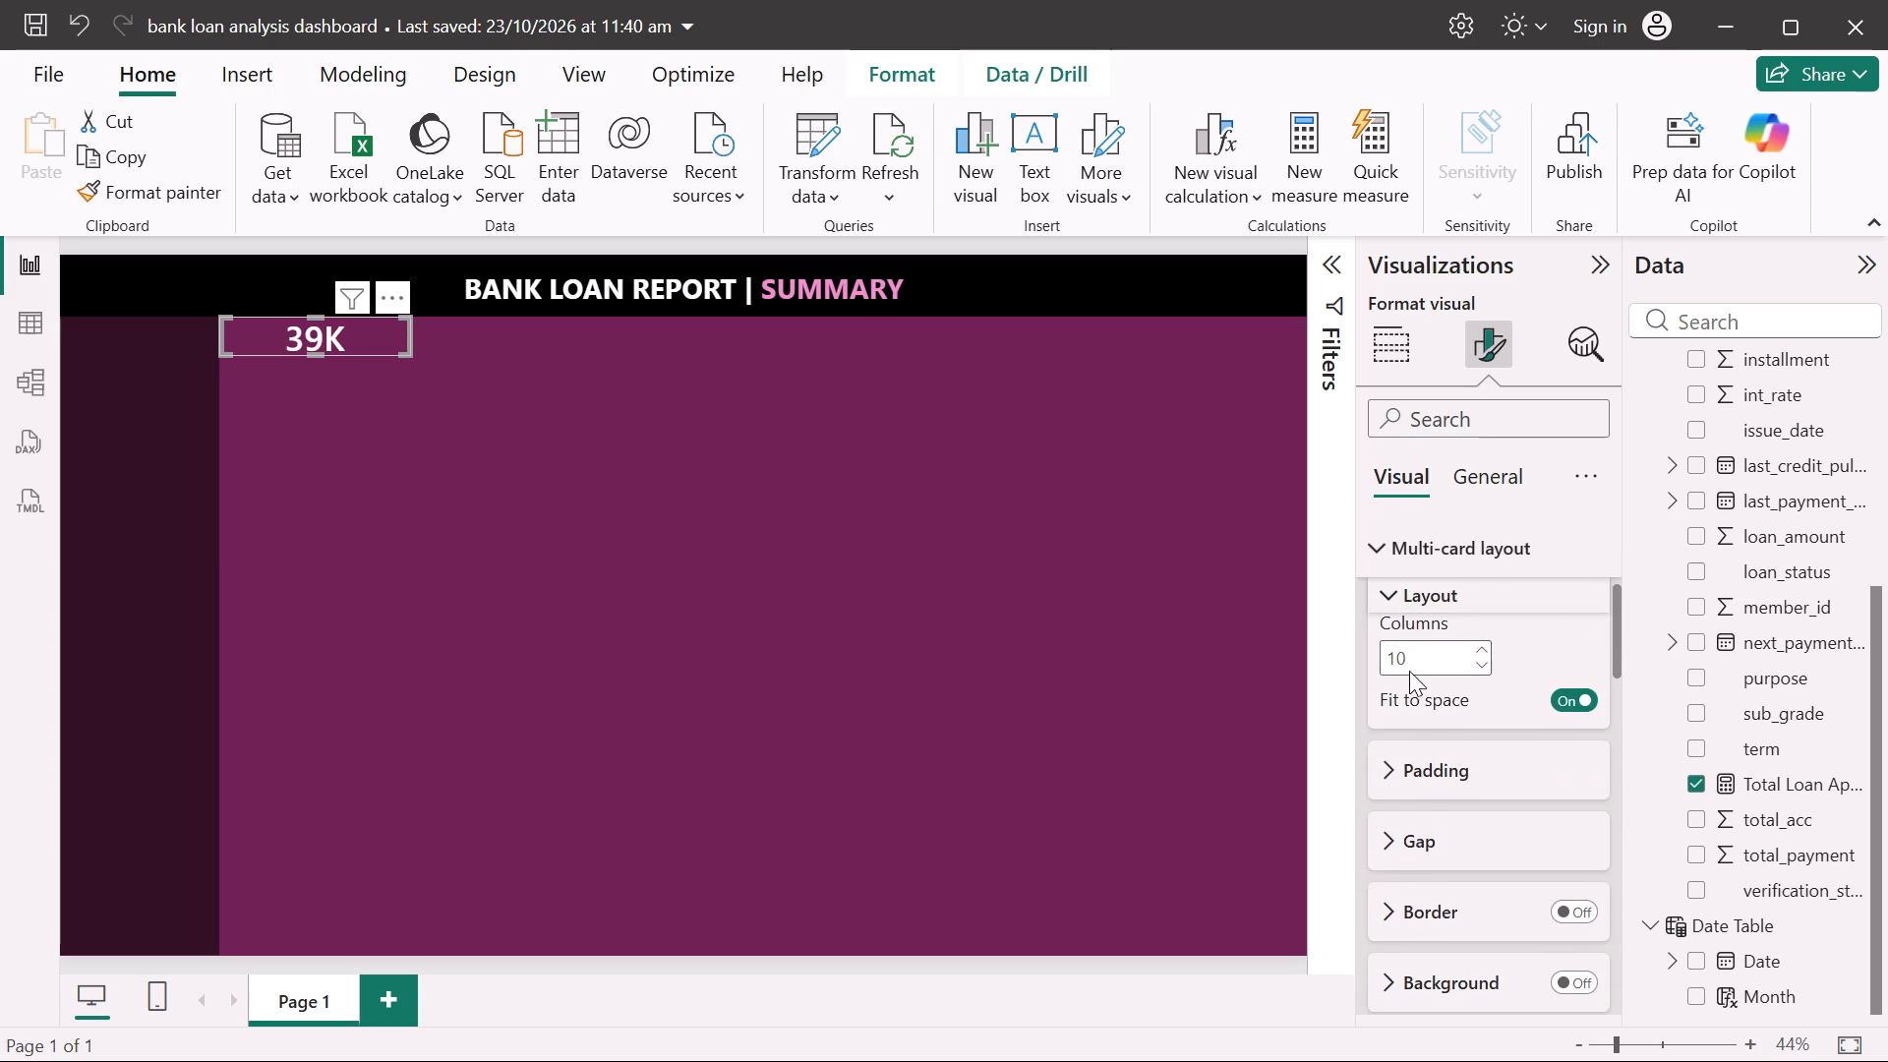
left_click(1388, 753)
scroll(1388, 753, "down", 2)
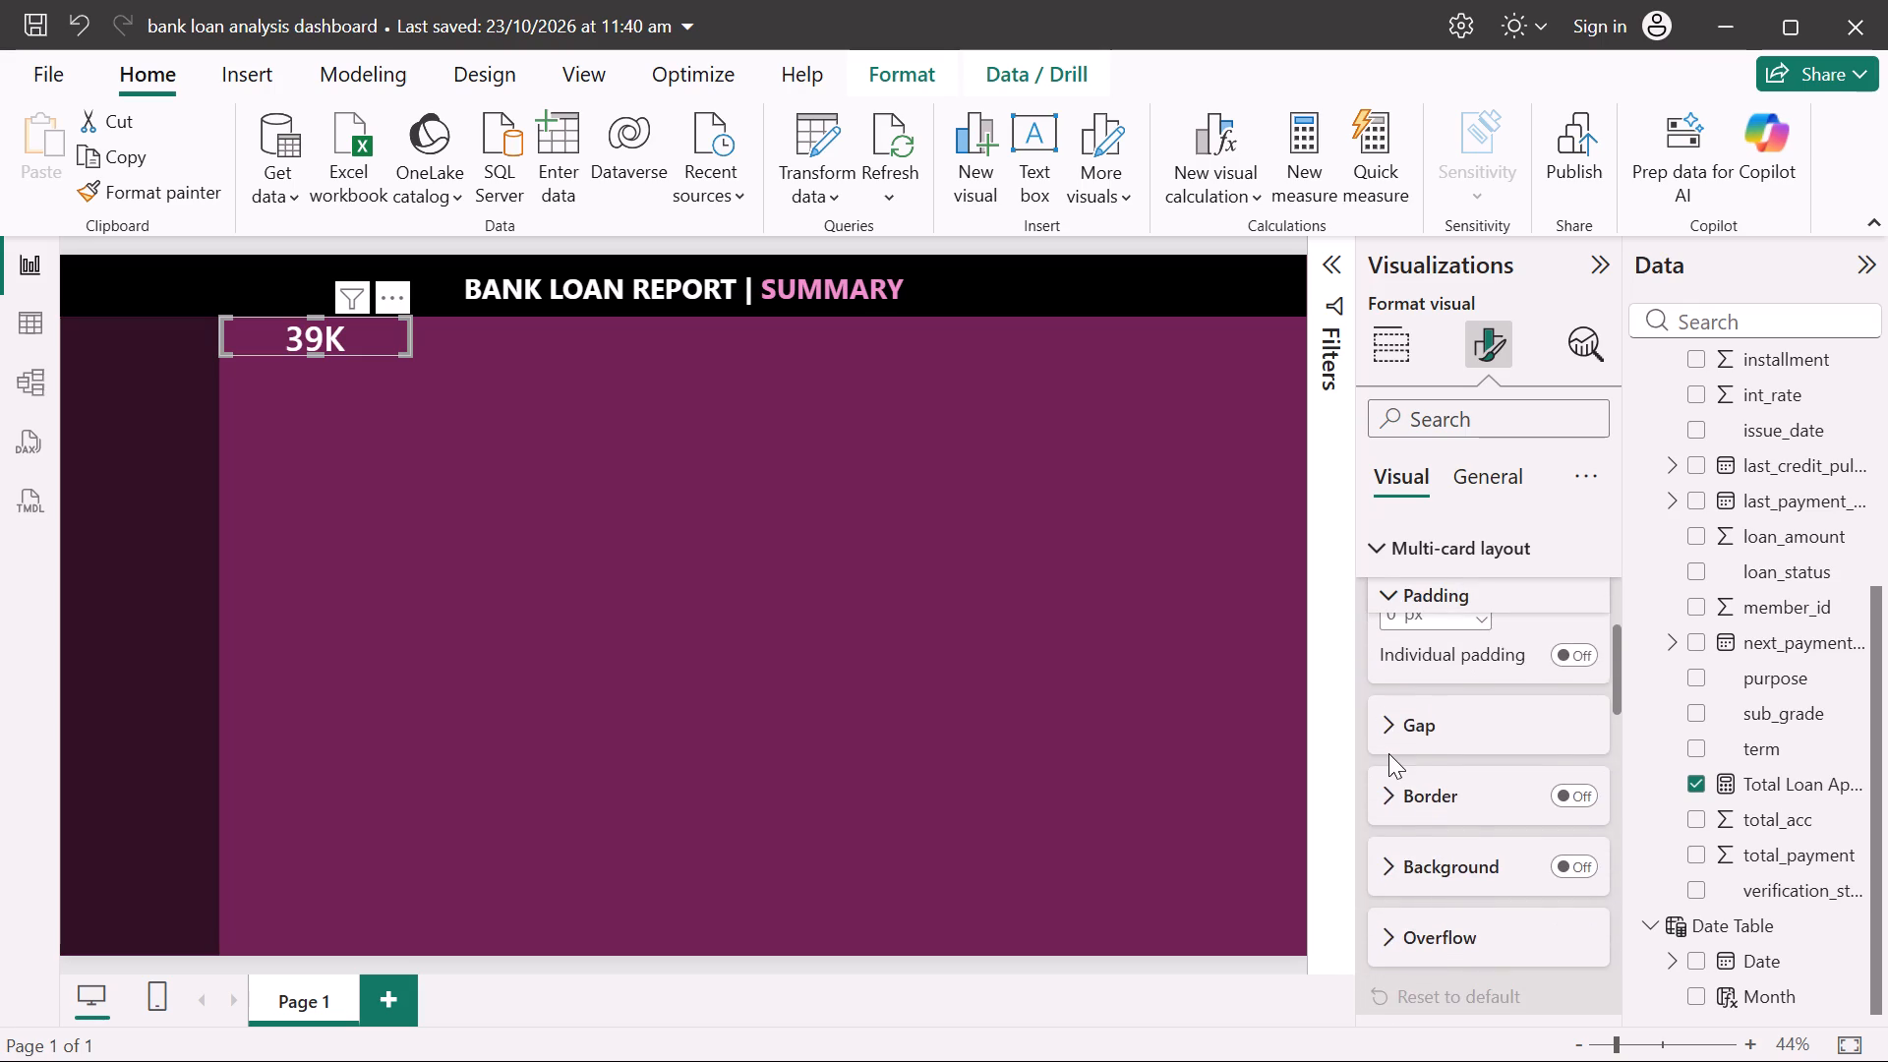
scroll(1388, 753, "down", 4)
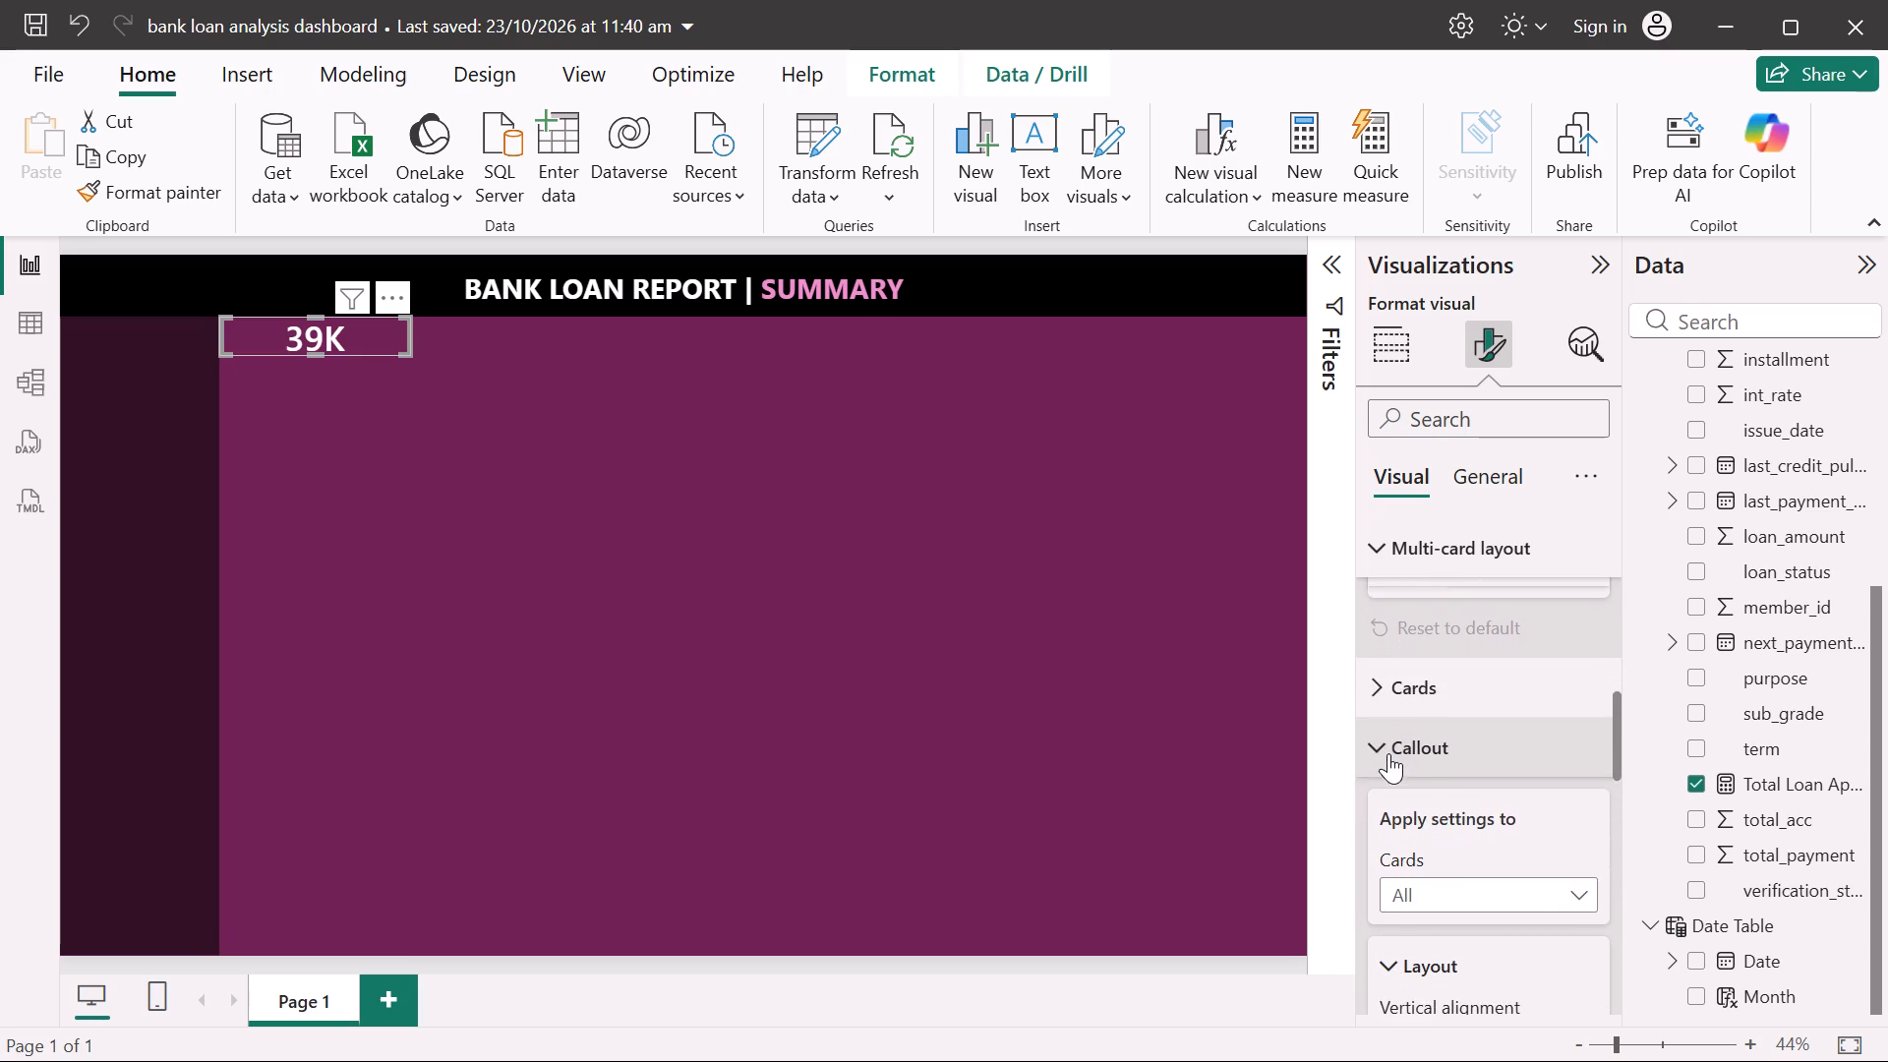
scroll(1388, 753, "down", 1)
Examine the card's Cards settings, including layout, padding, border, divider, background, accent bar, shadow and glow.
left_click(1375, 644)
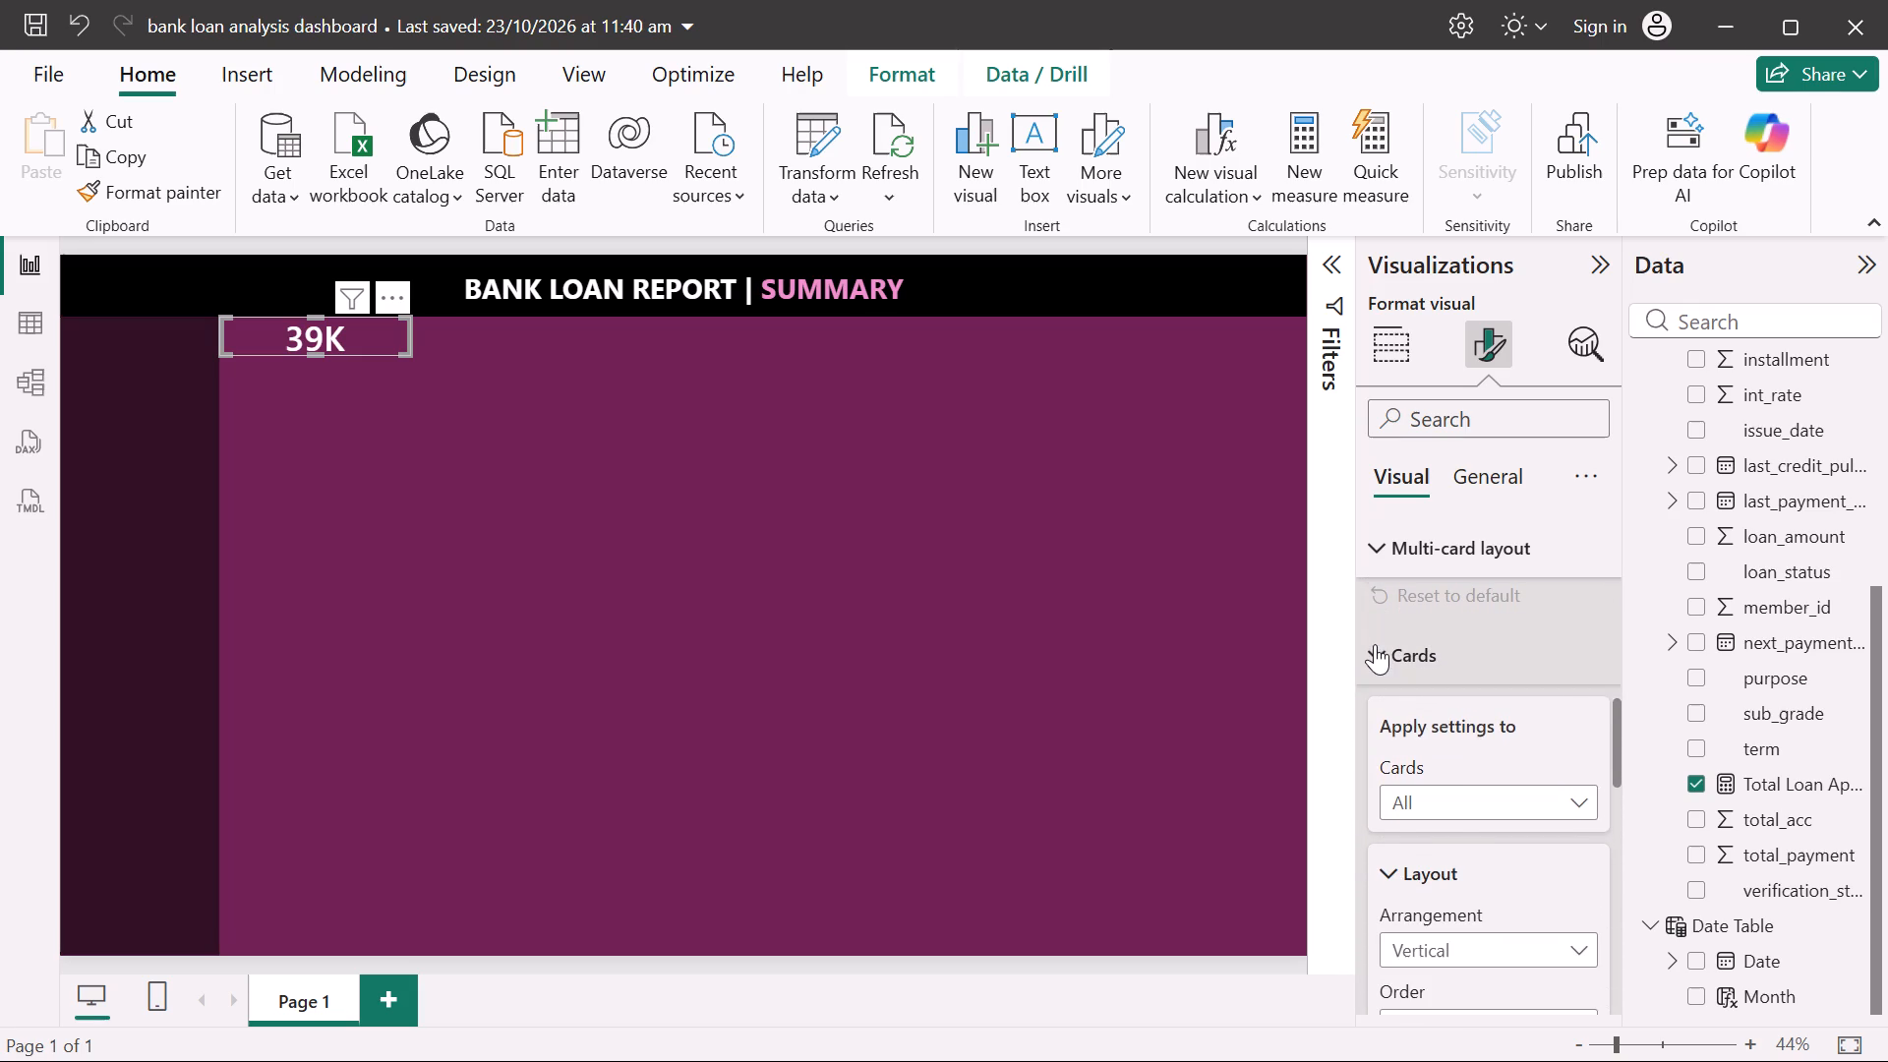
scroll(1375, 644, "down", 4)
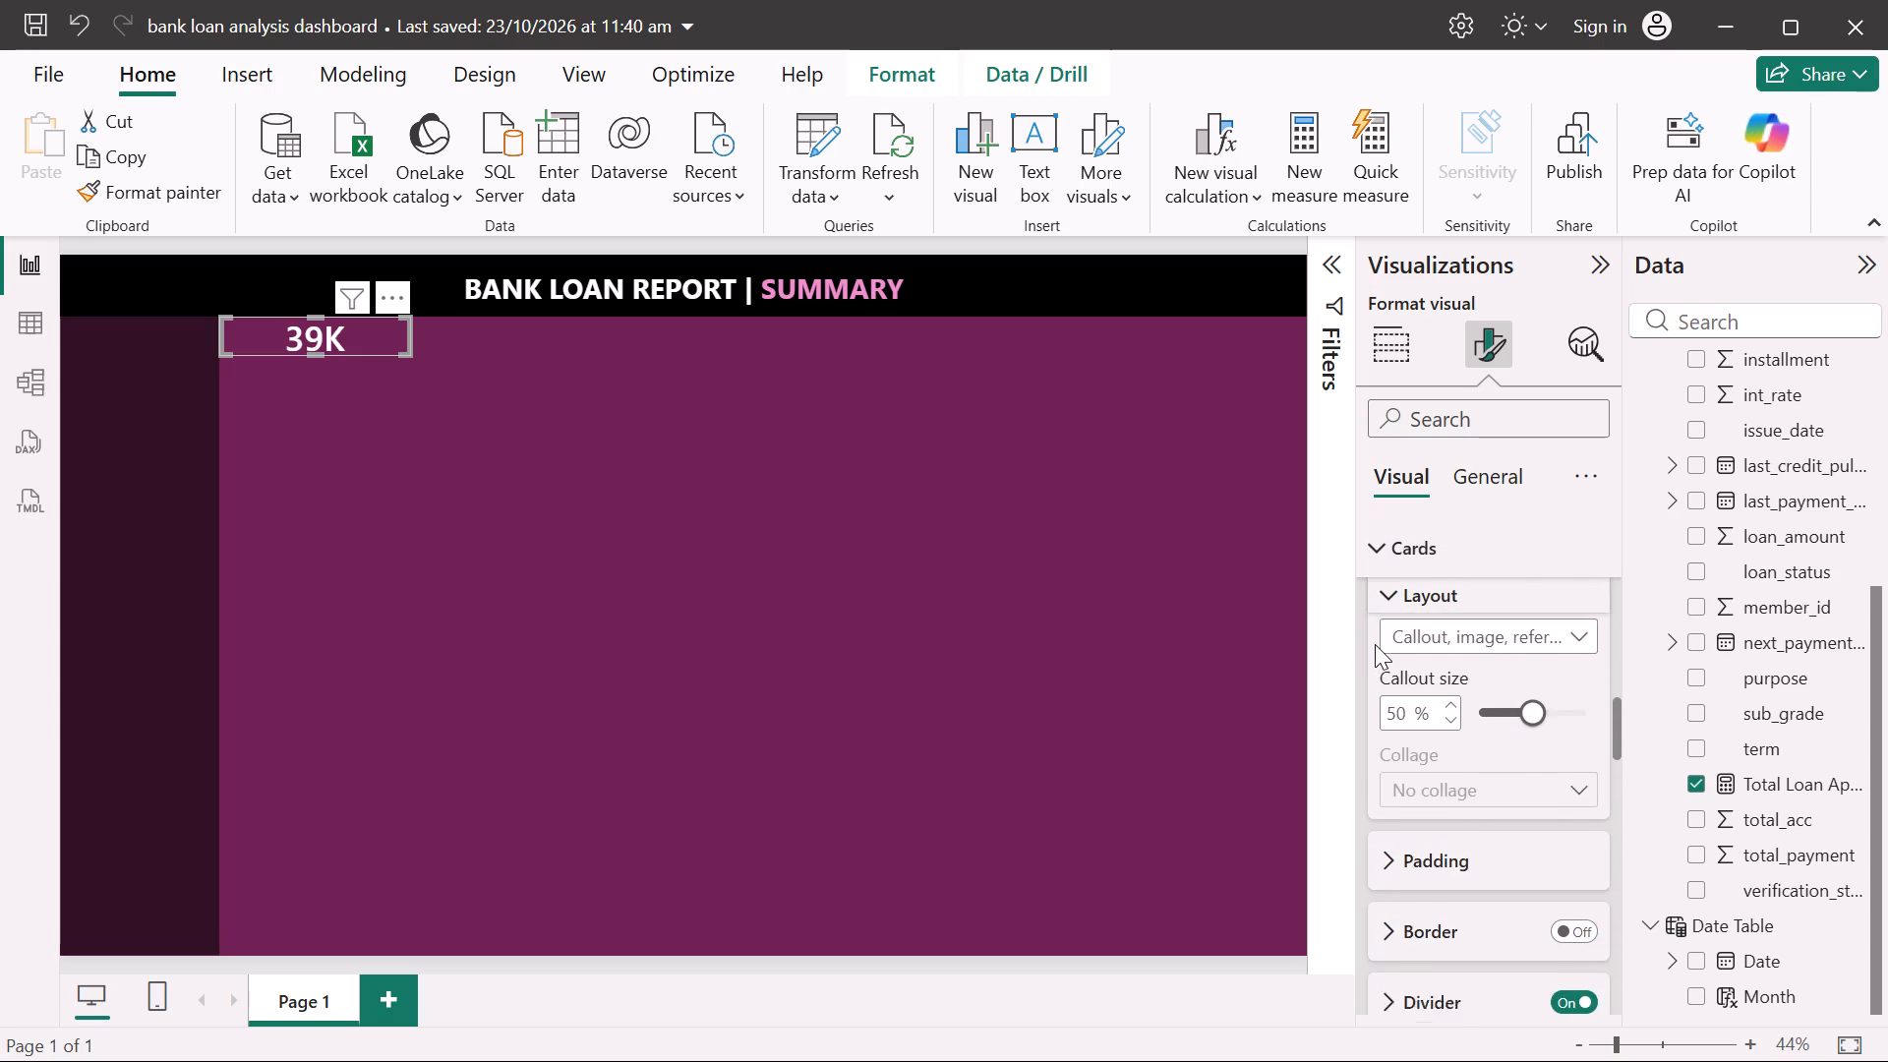
scroll(1375, 644, "down", 3)
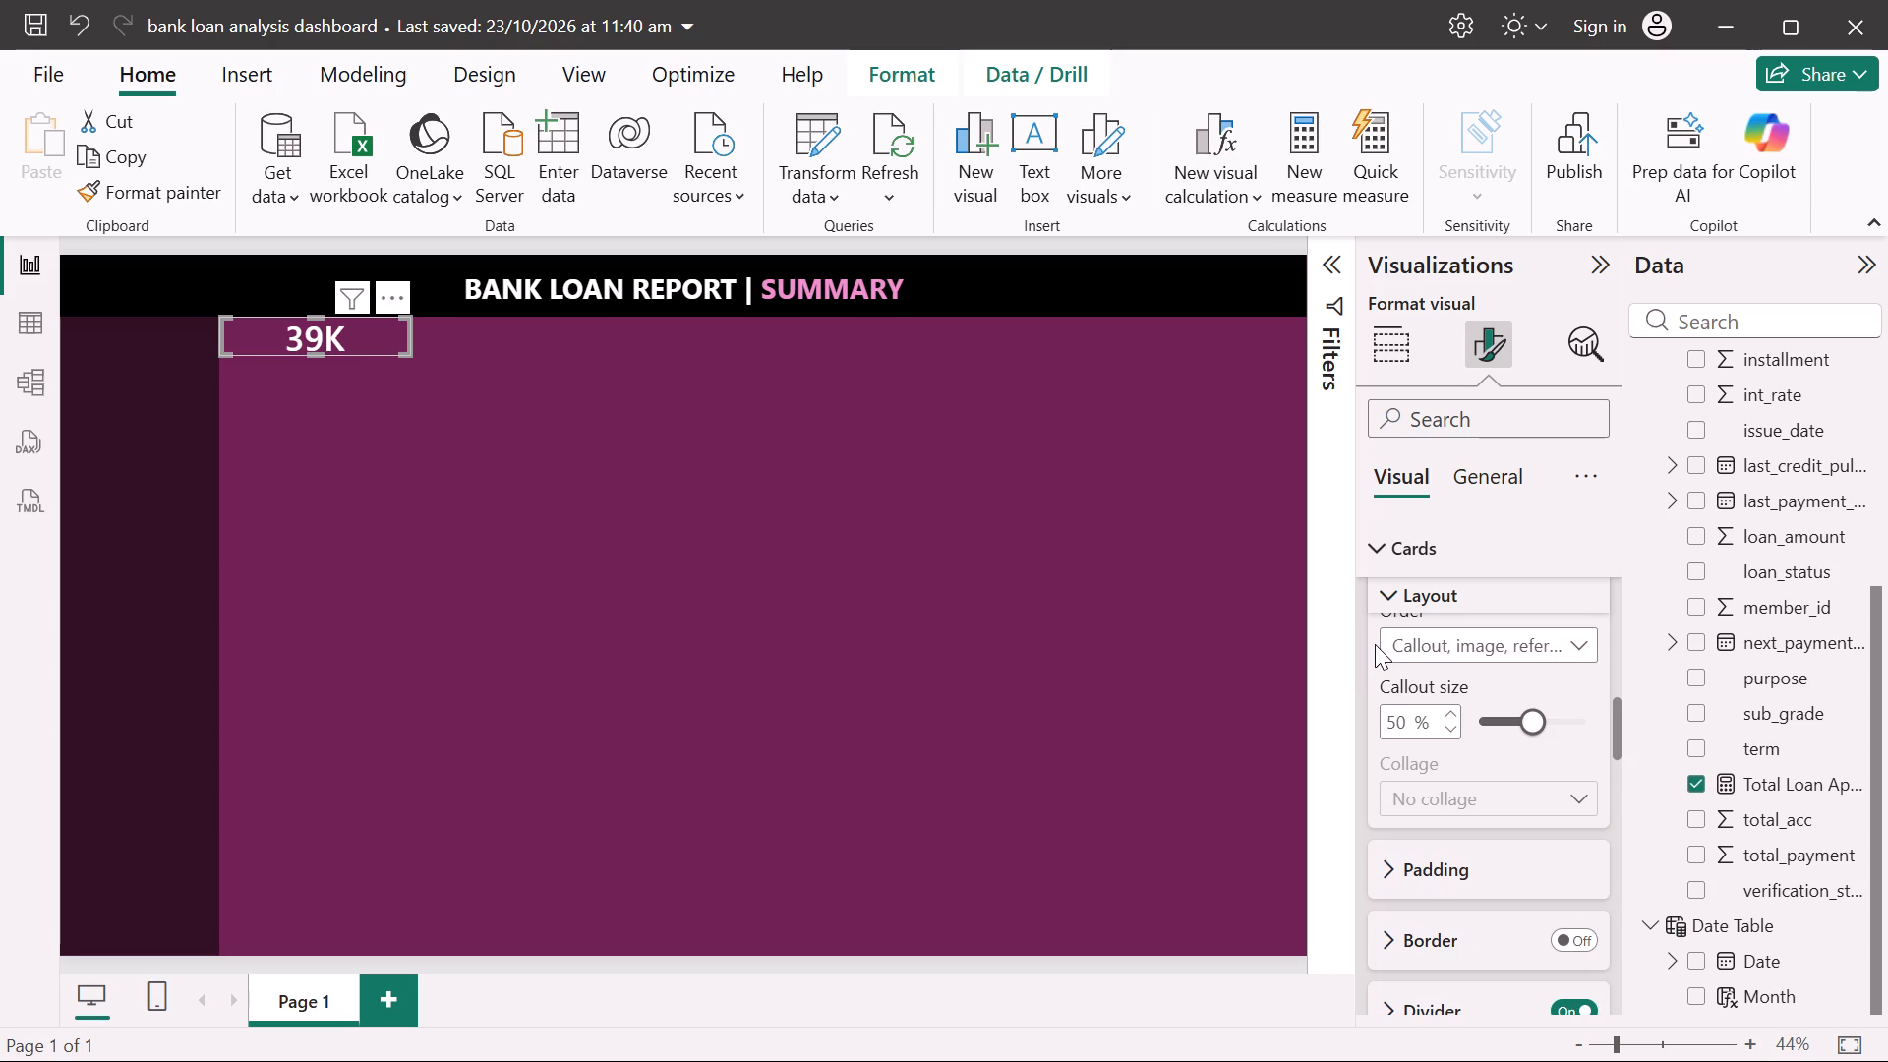
scroll(1375, 644, "down", 2)
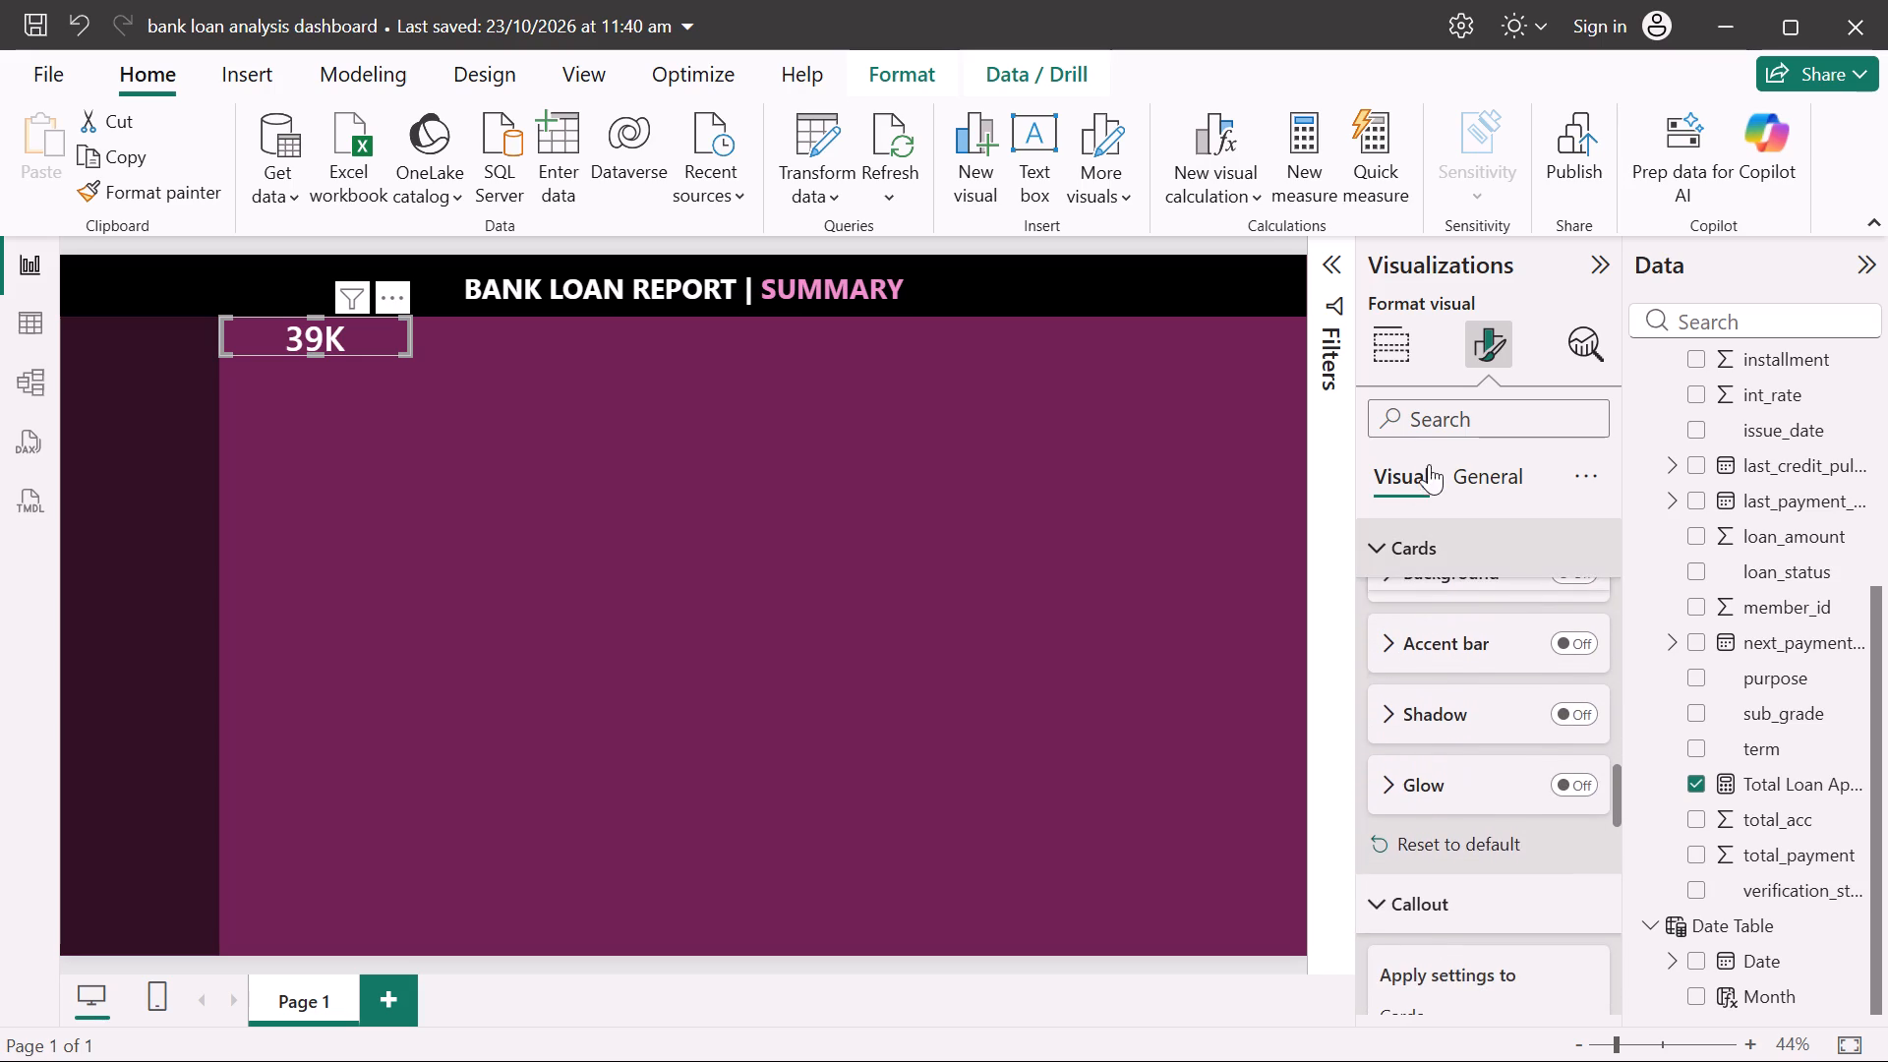
Search the card's formatting options for "decimal".
left_click(1457, 419)
type("ca")
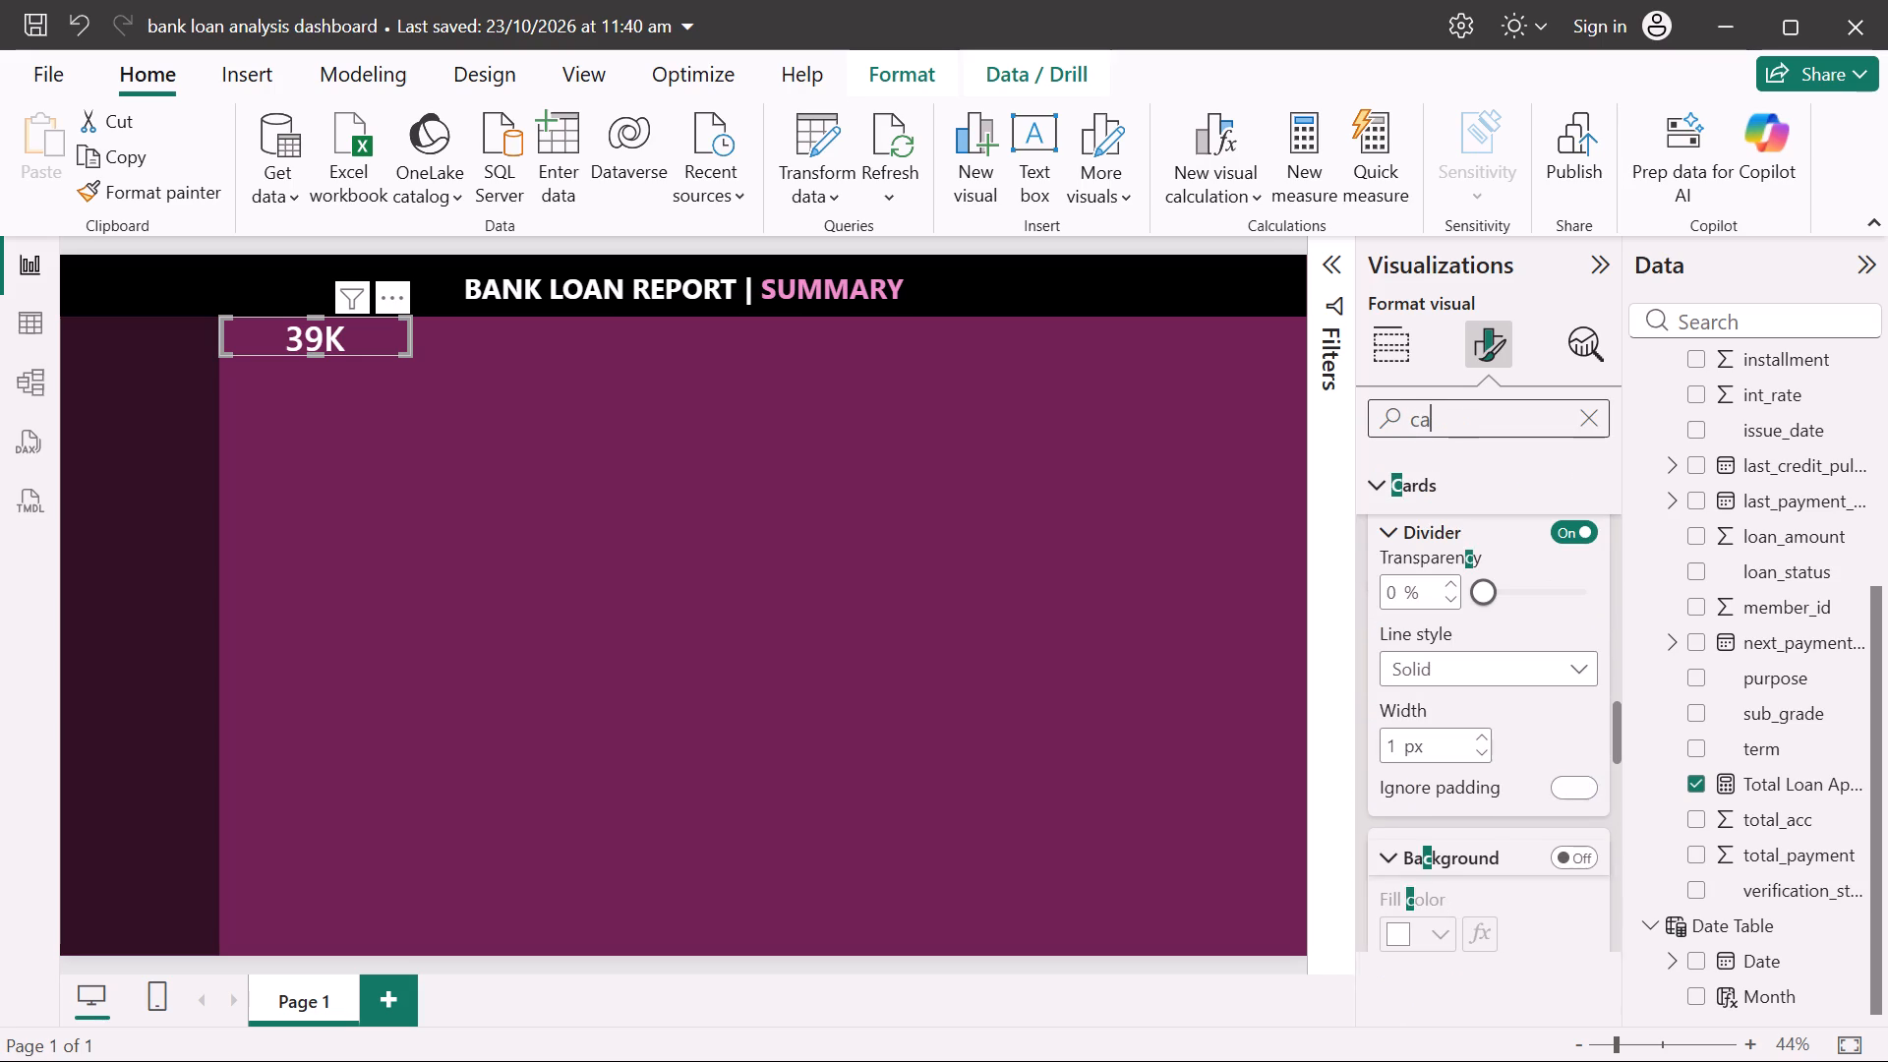
key("BackSpace")
key("BackSpace")
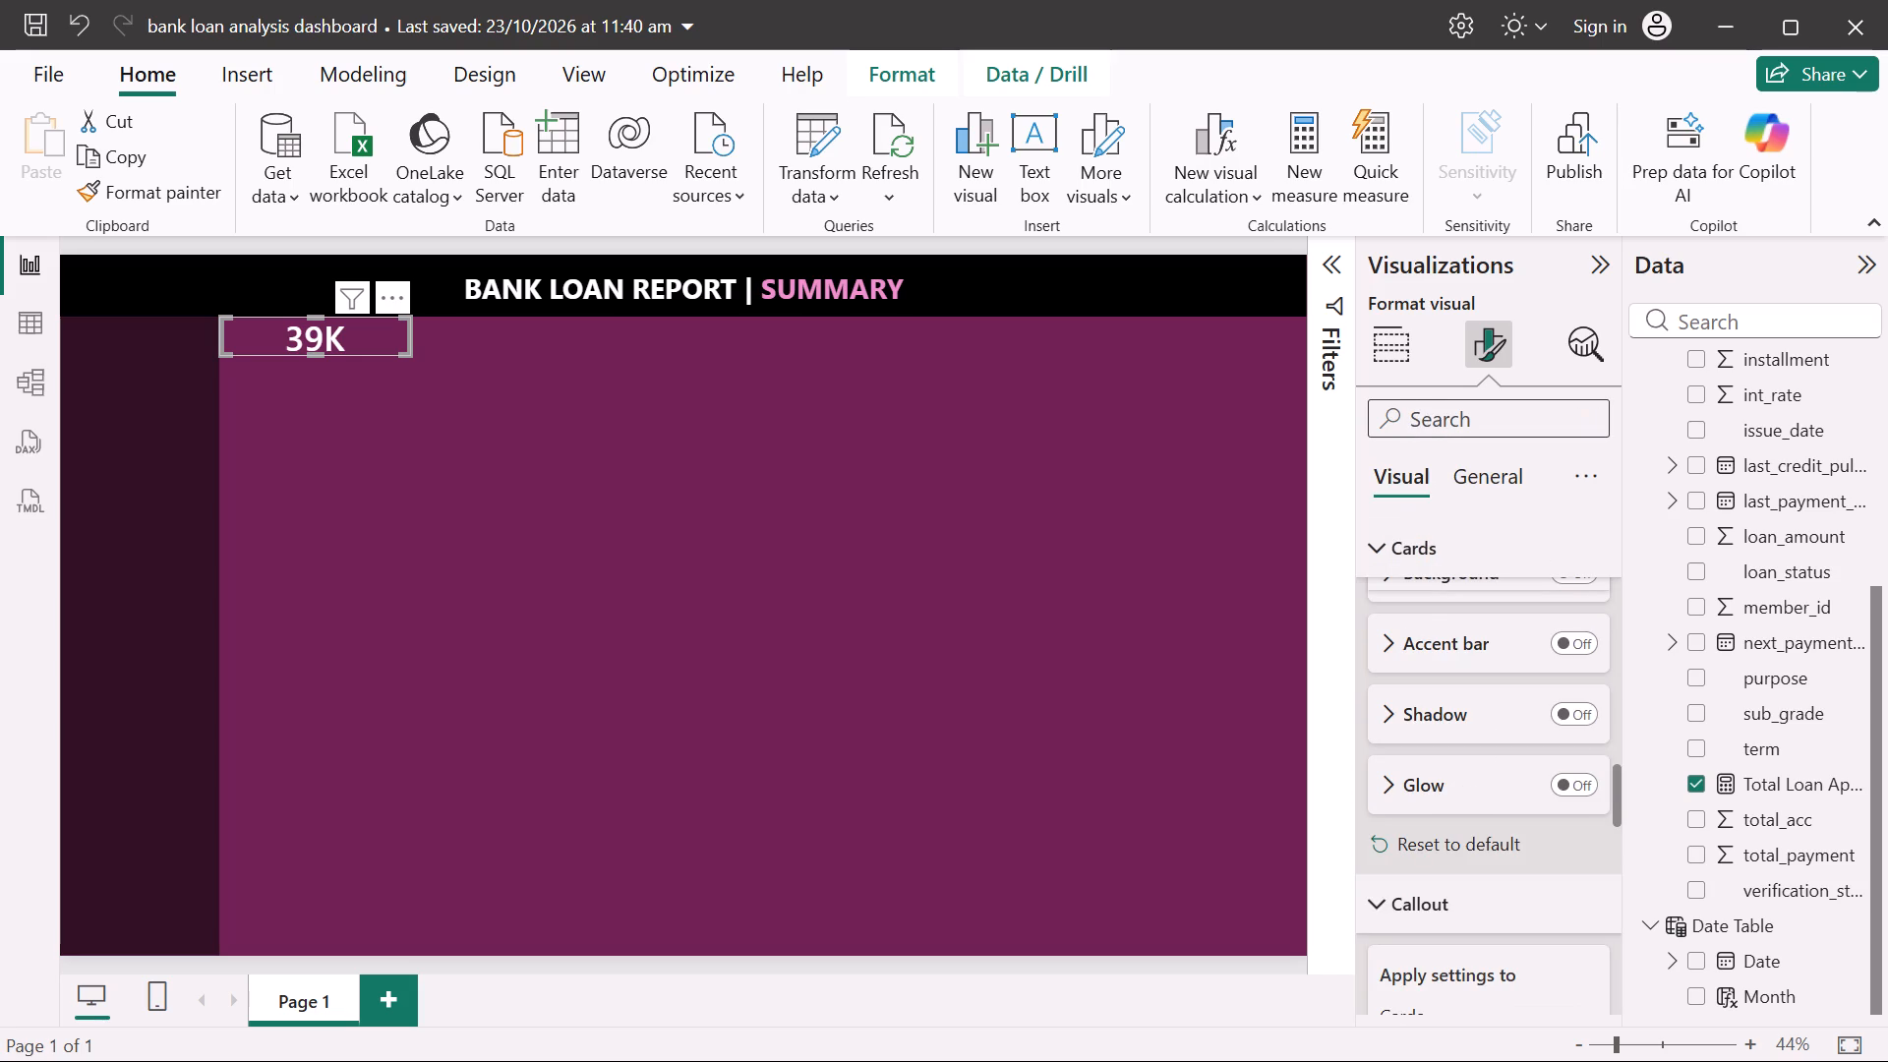
type("decimal")
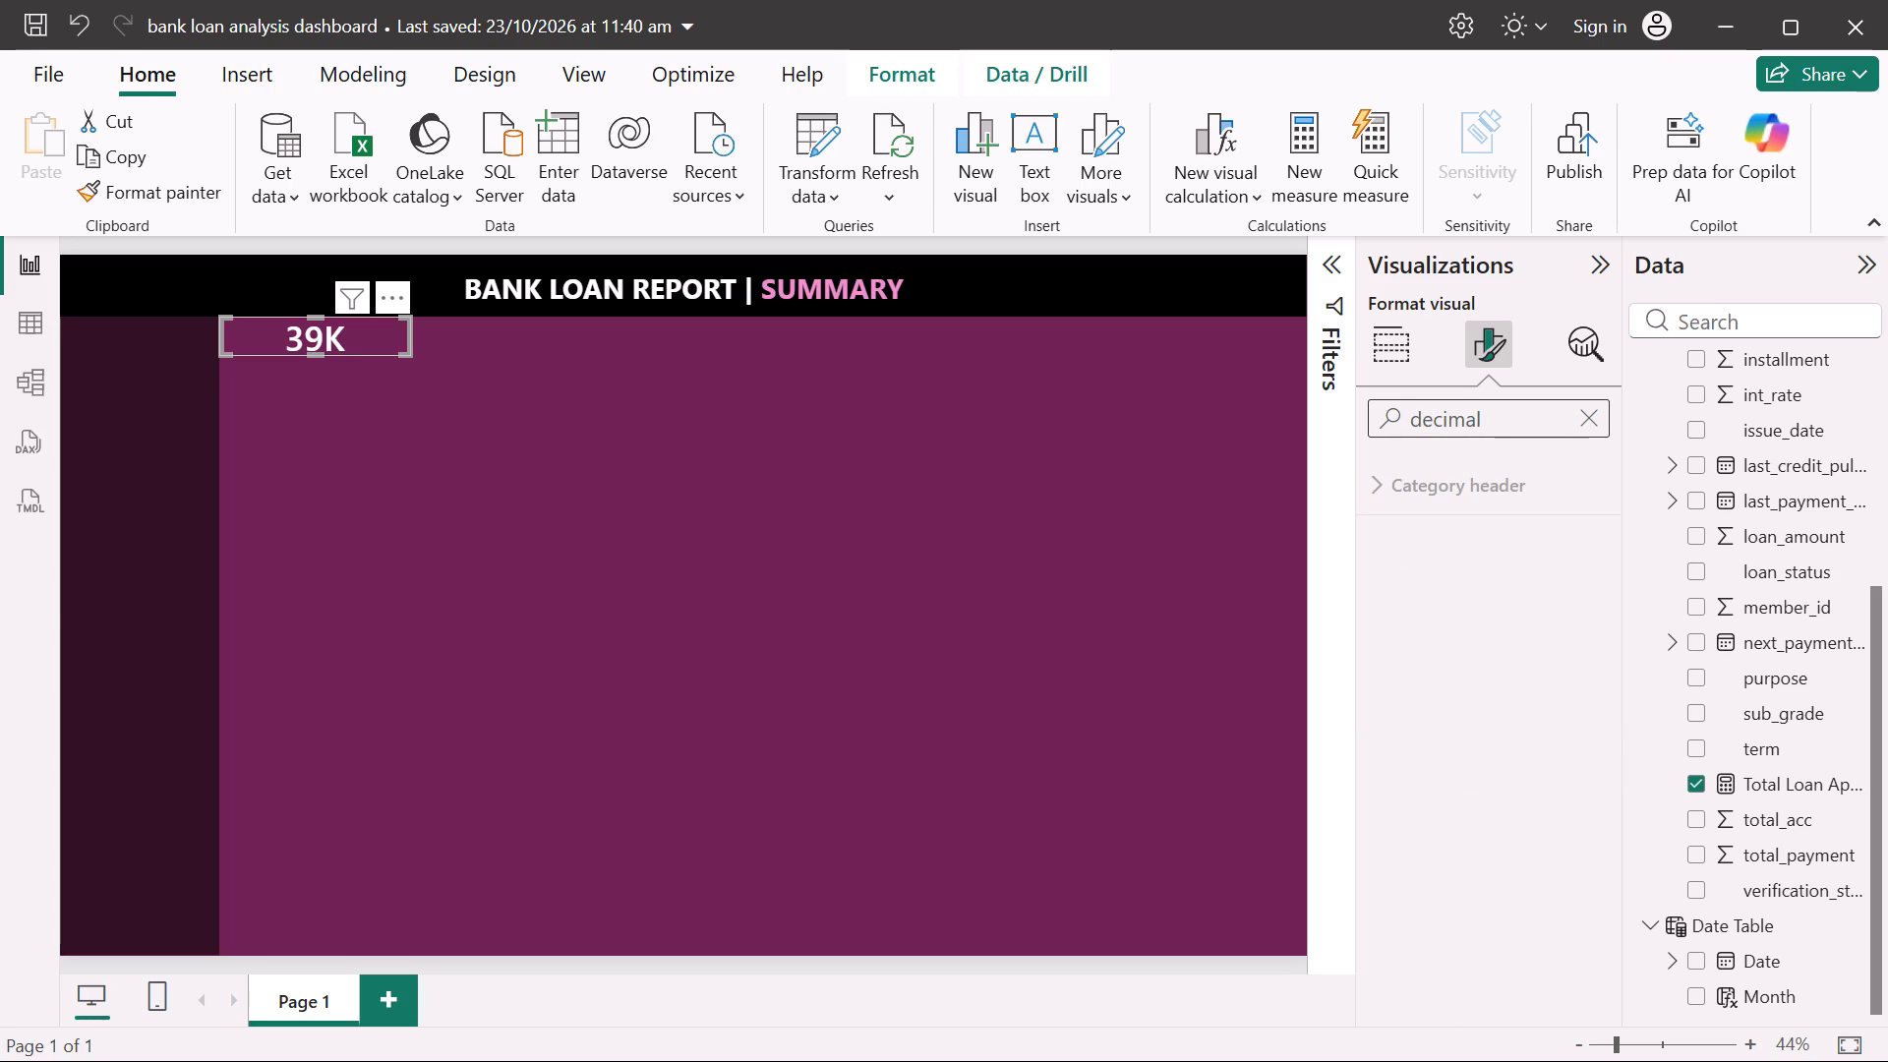
Replace the formatting options search term with "call" to find the callout settings.
key("BackSpace")
key("BackSpace")
key("BackSpace")
key("BackSpace")
key("BackSpace")
key("BackSpace")
key("BackSpace")
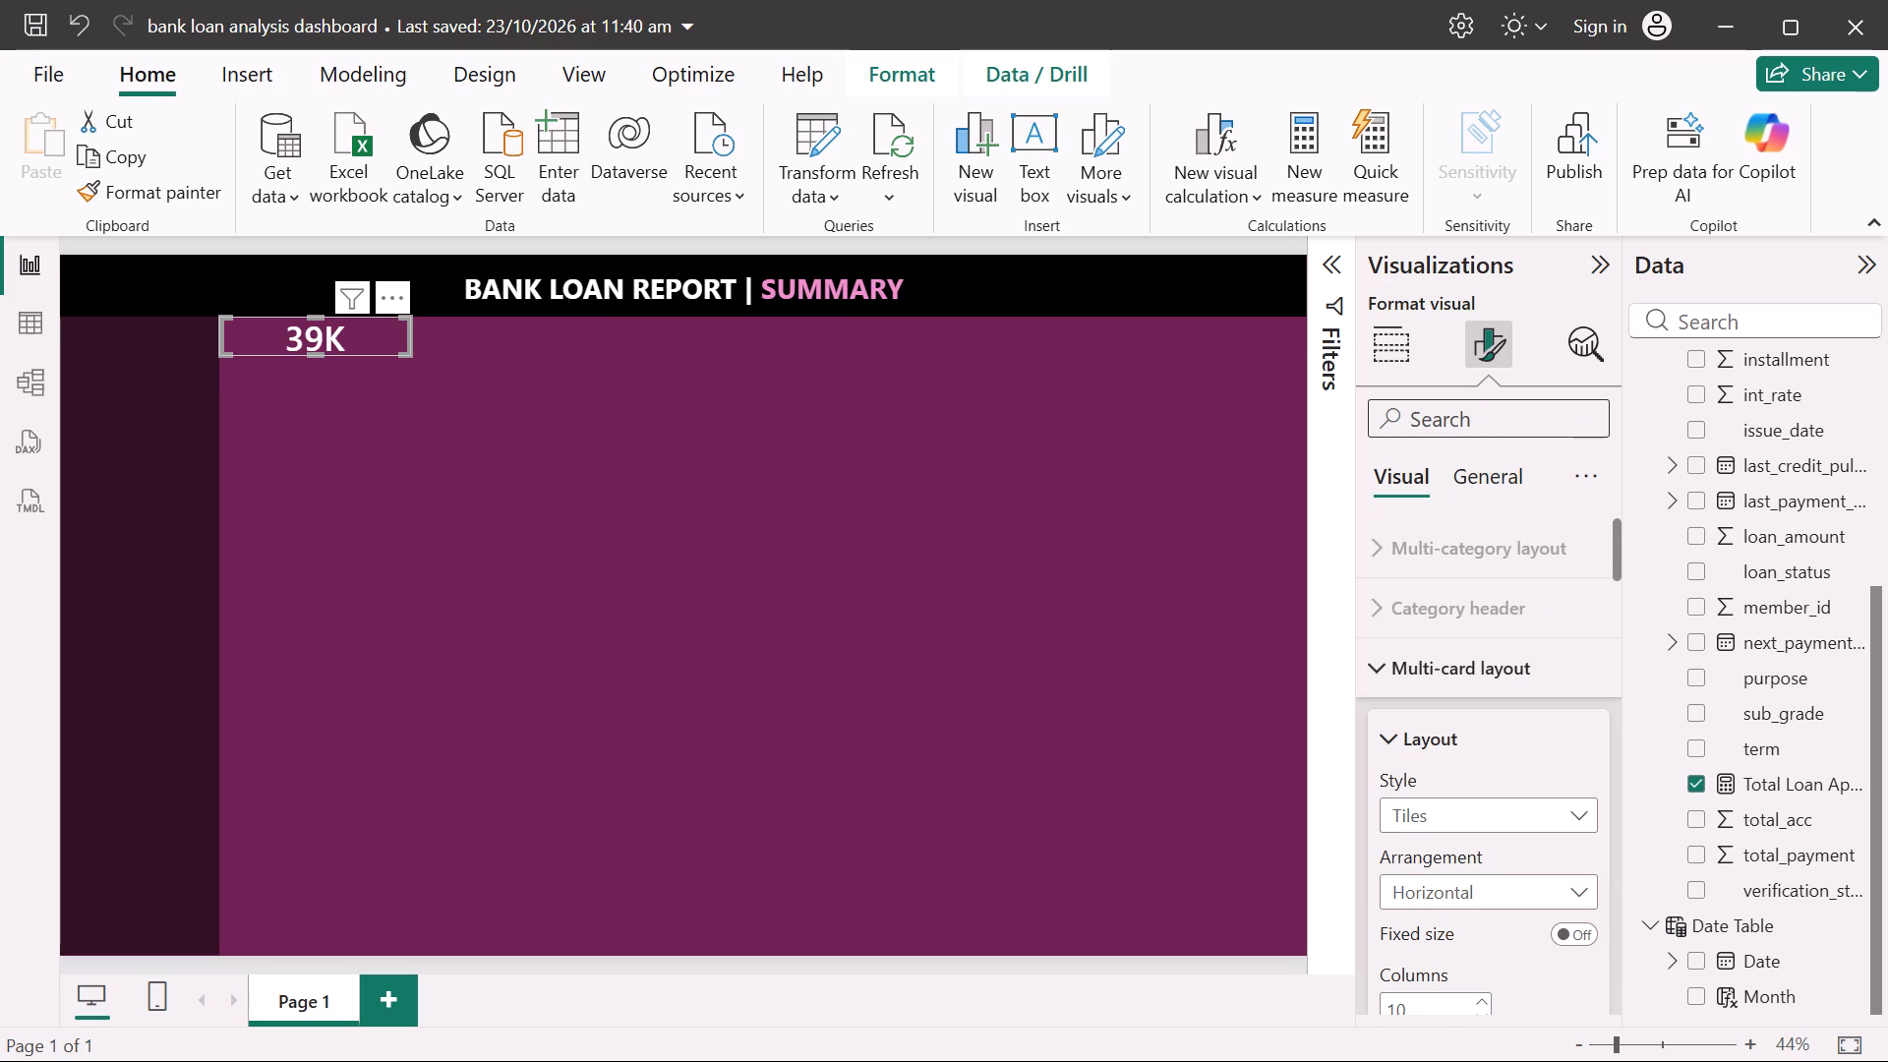
type("call")
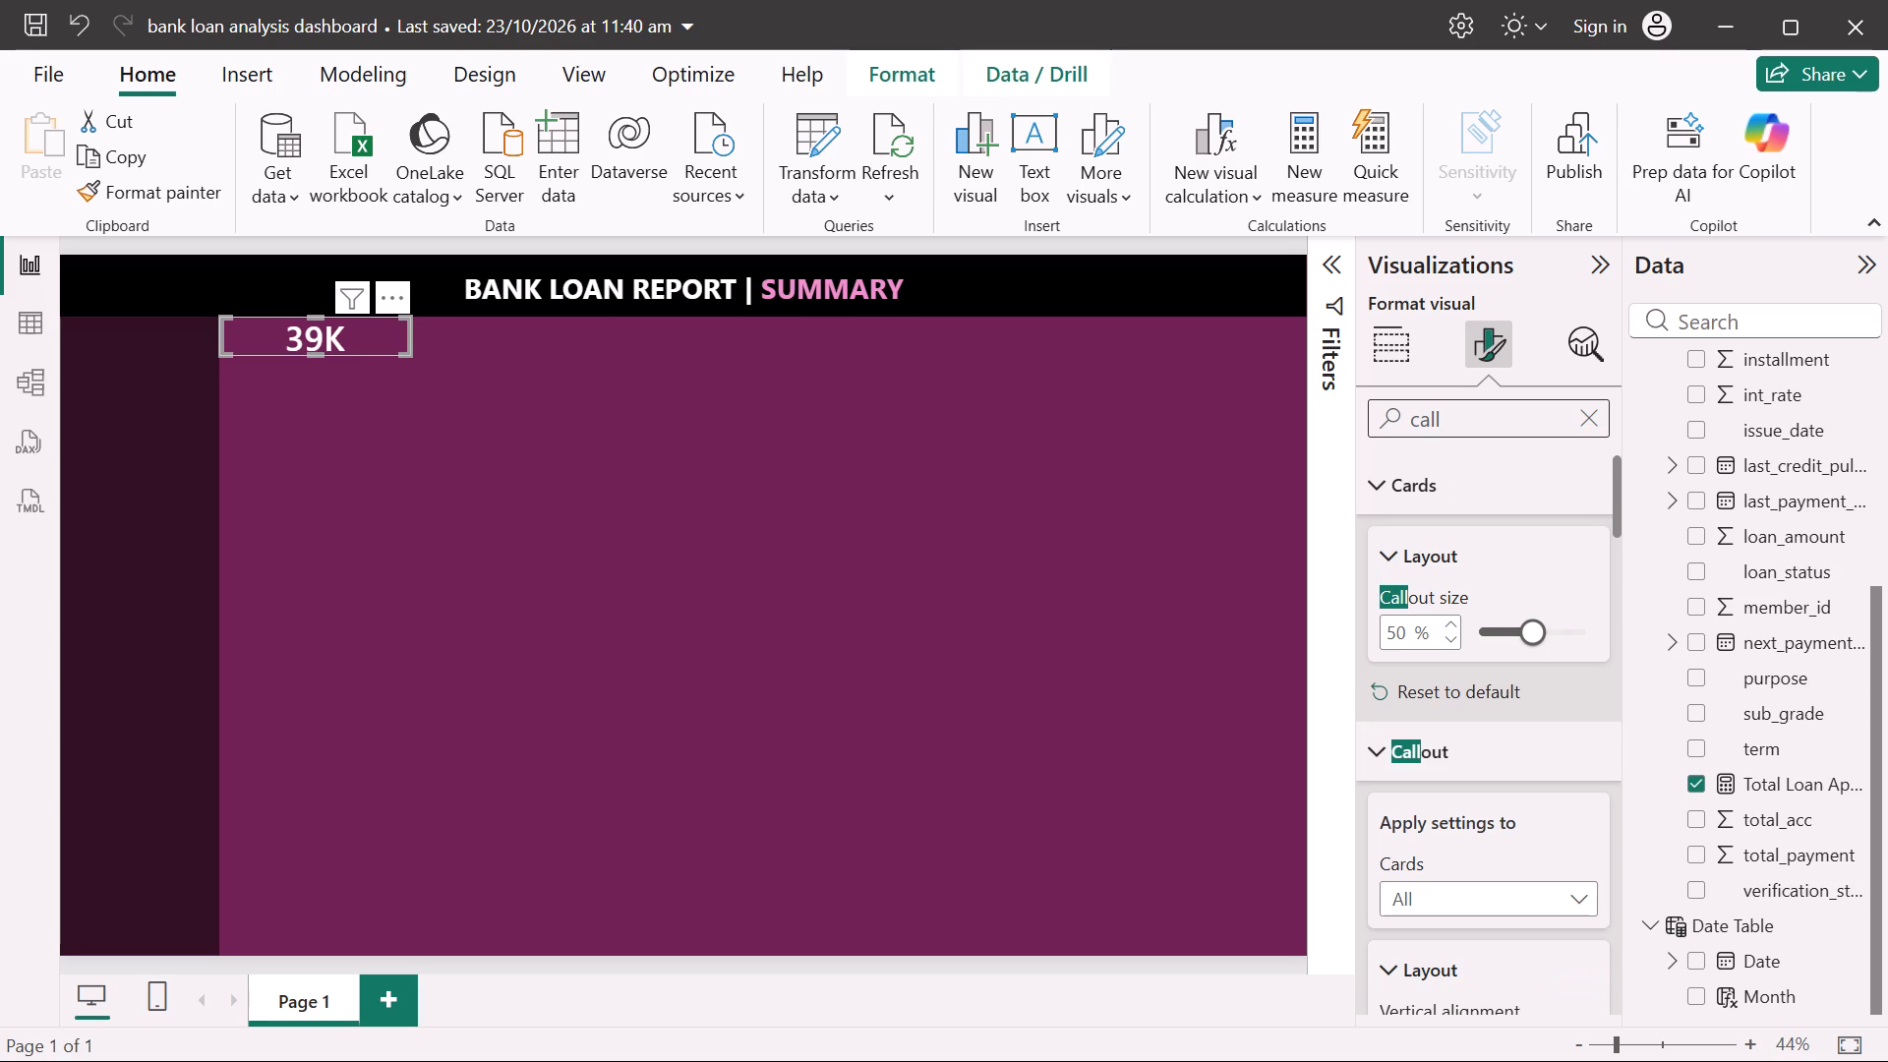
Refine the formatting options search to "callout val" to find the callout value settings.
type("out")
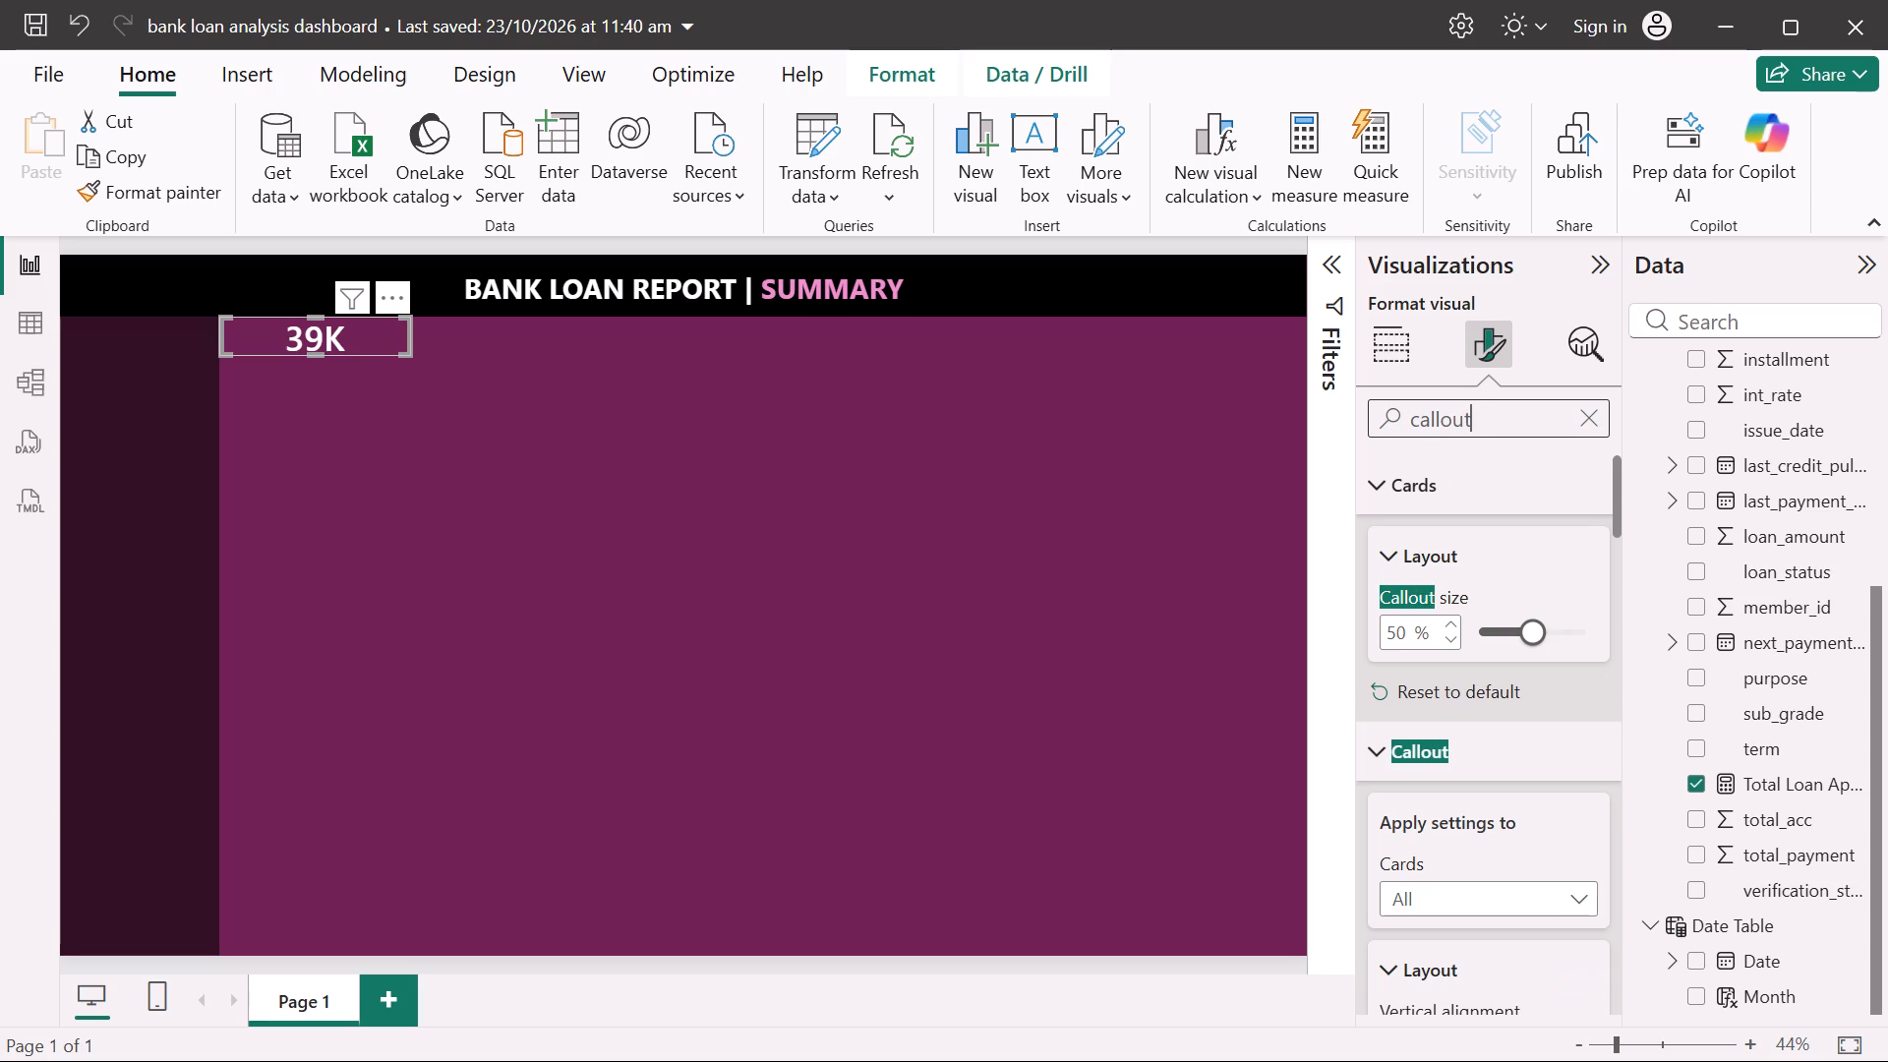
key("space")
type("val")
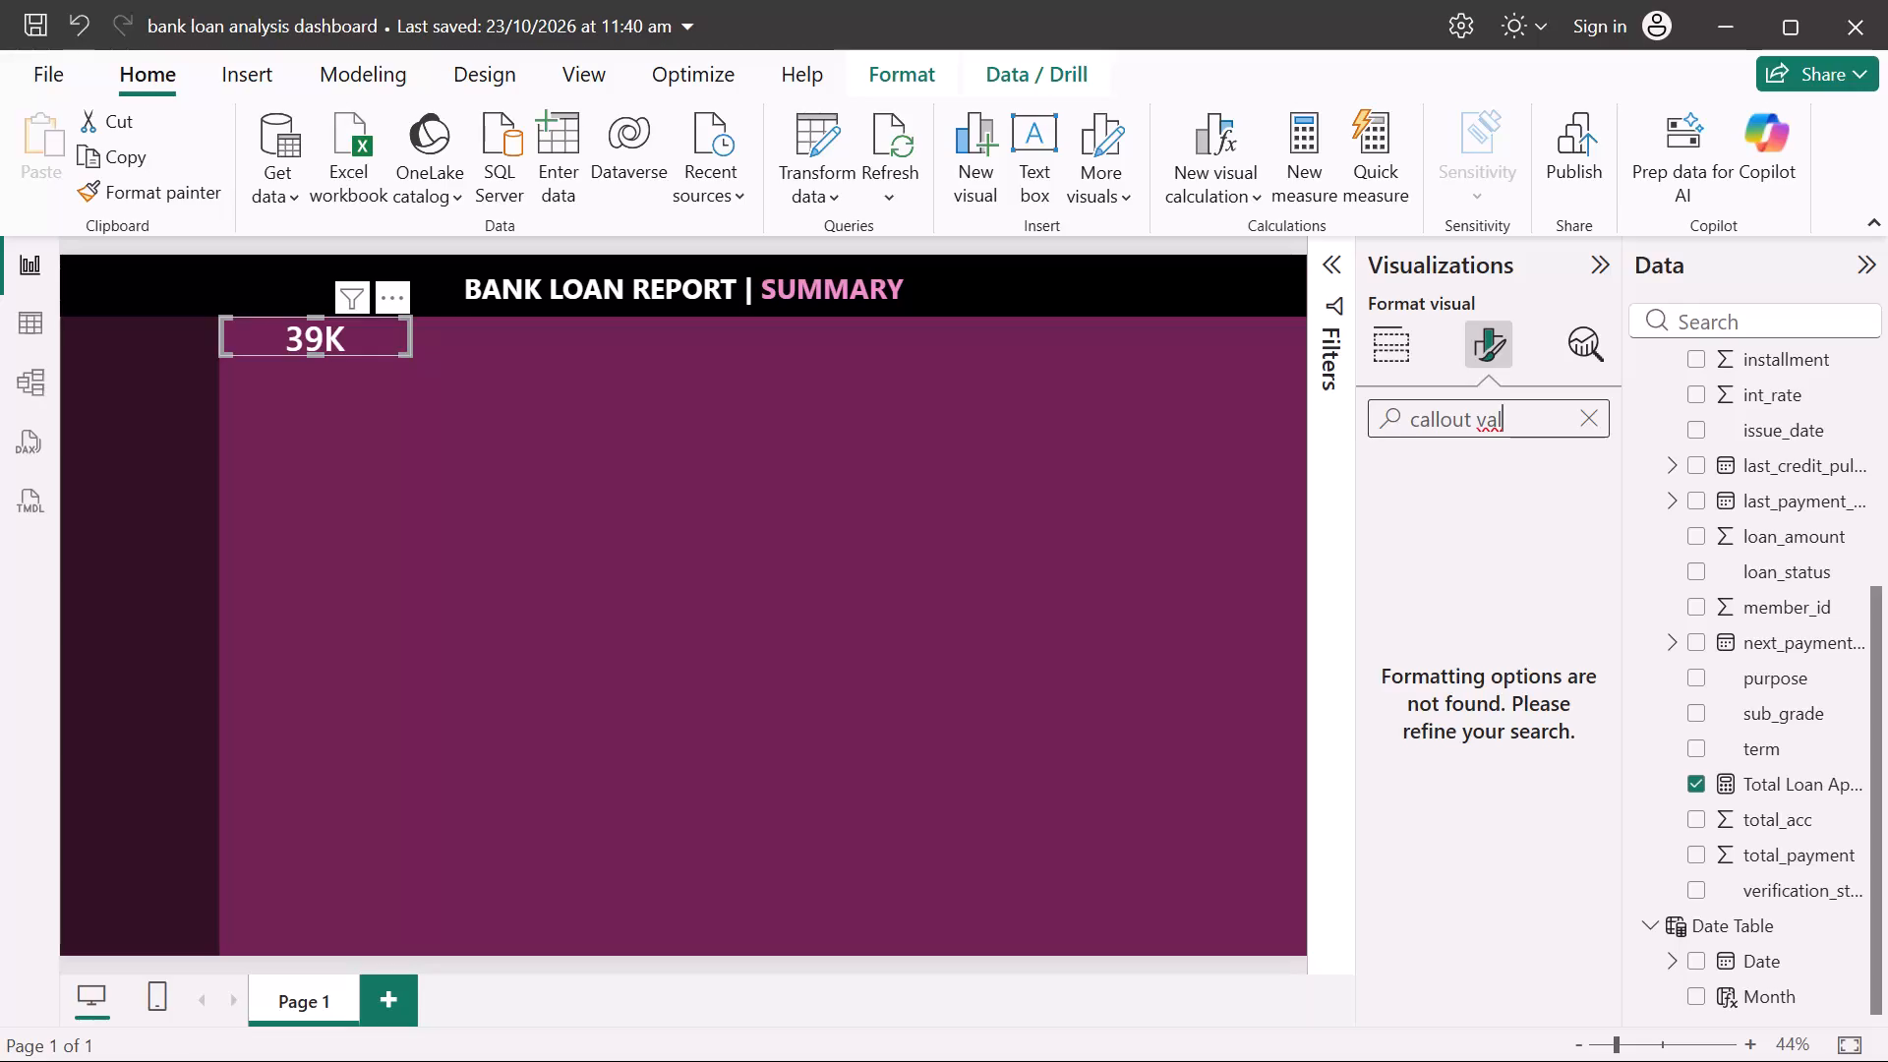
Delete the existing Total Loan Applications card from the report page.
left_click(532, 382)
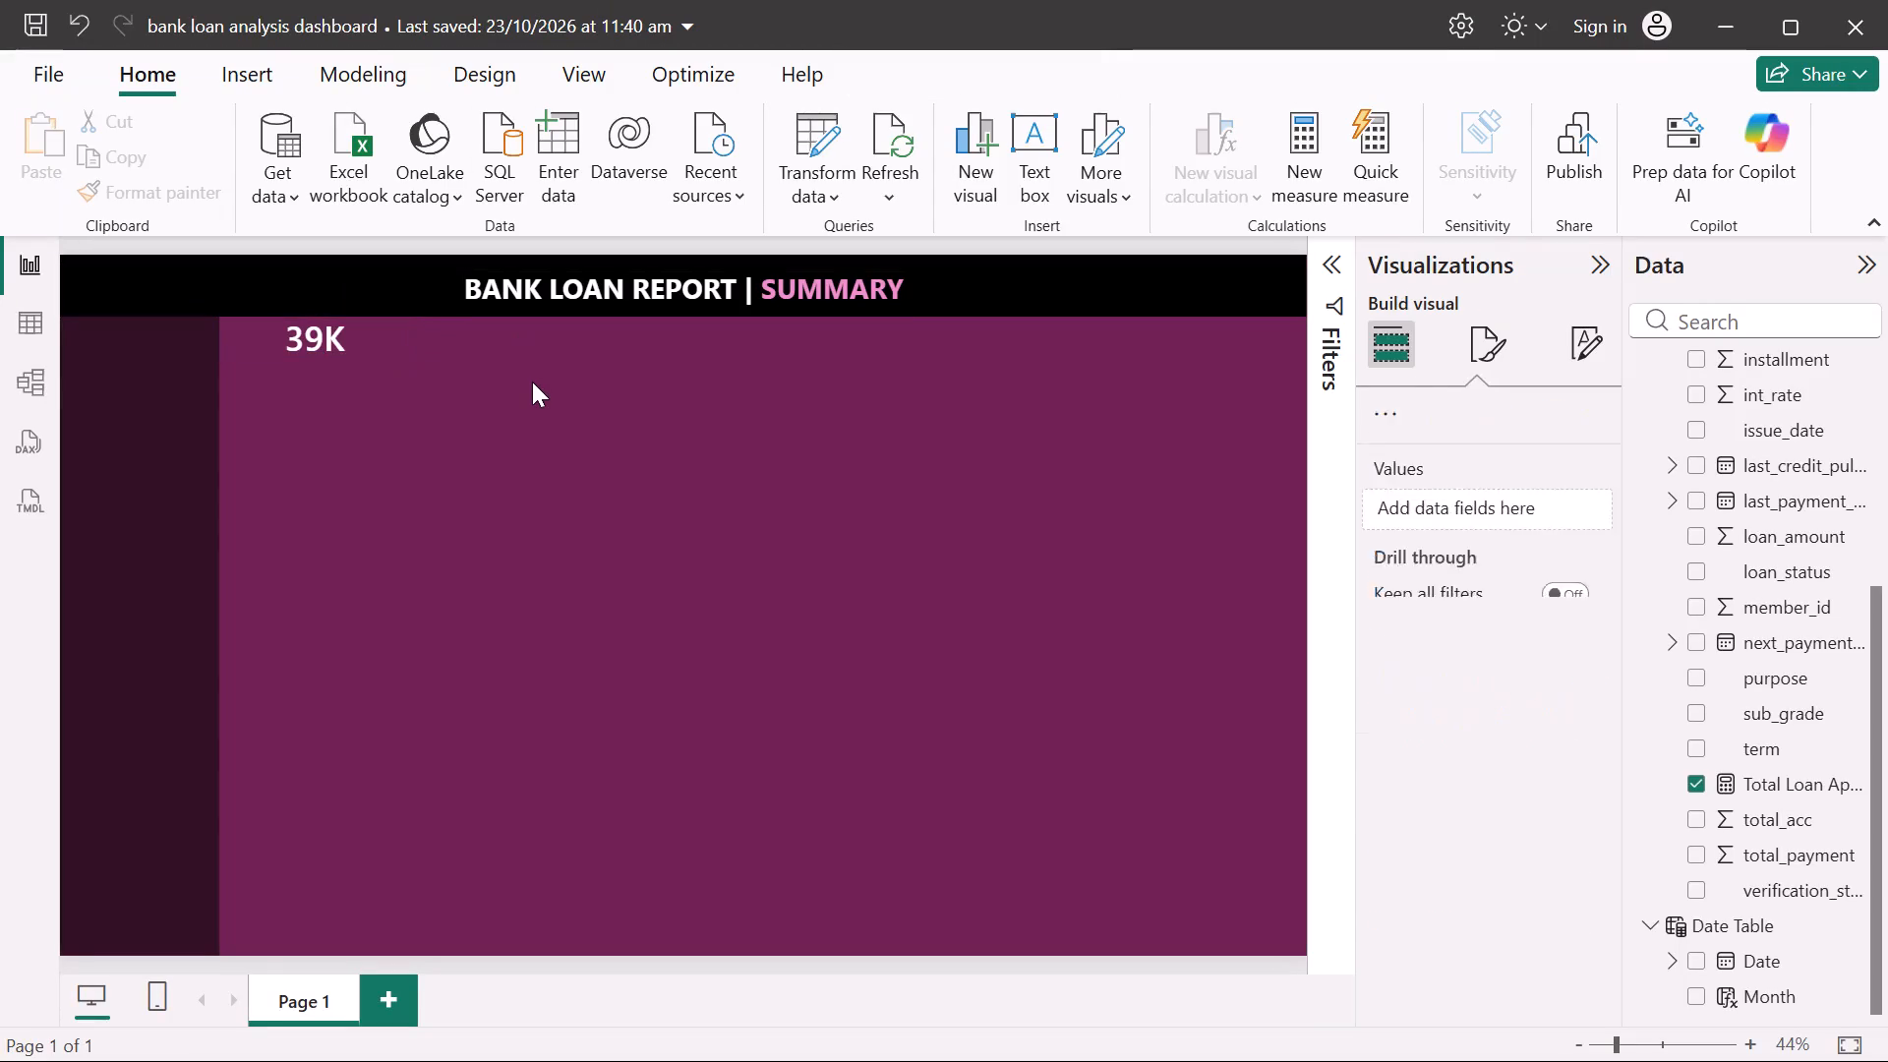
left_click(366, 349)
key("Delete")
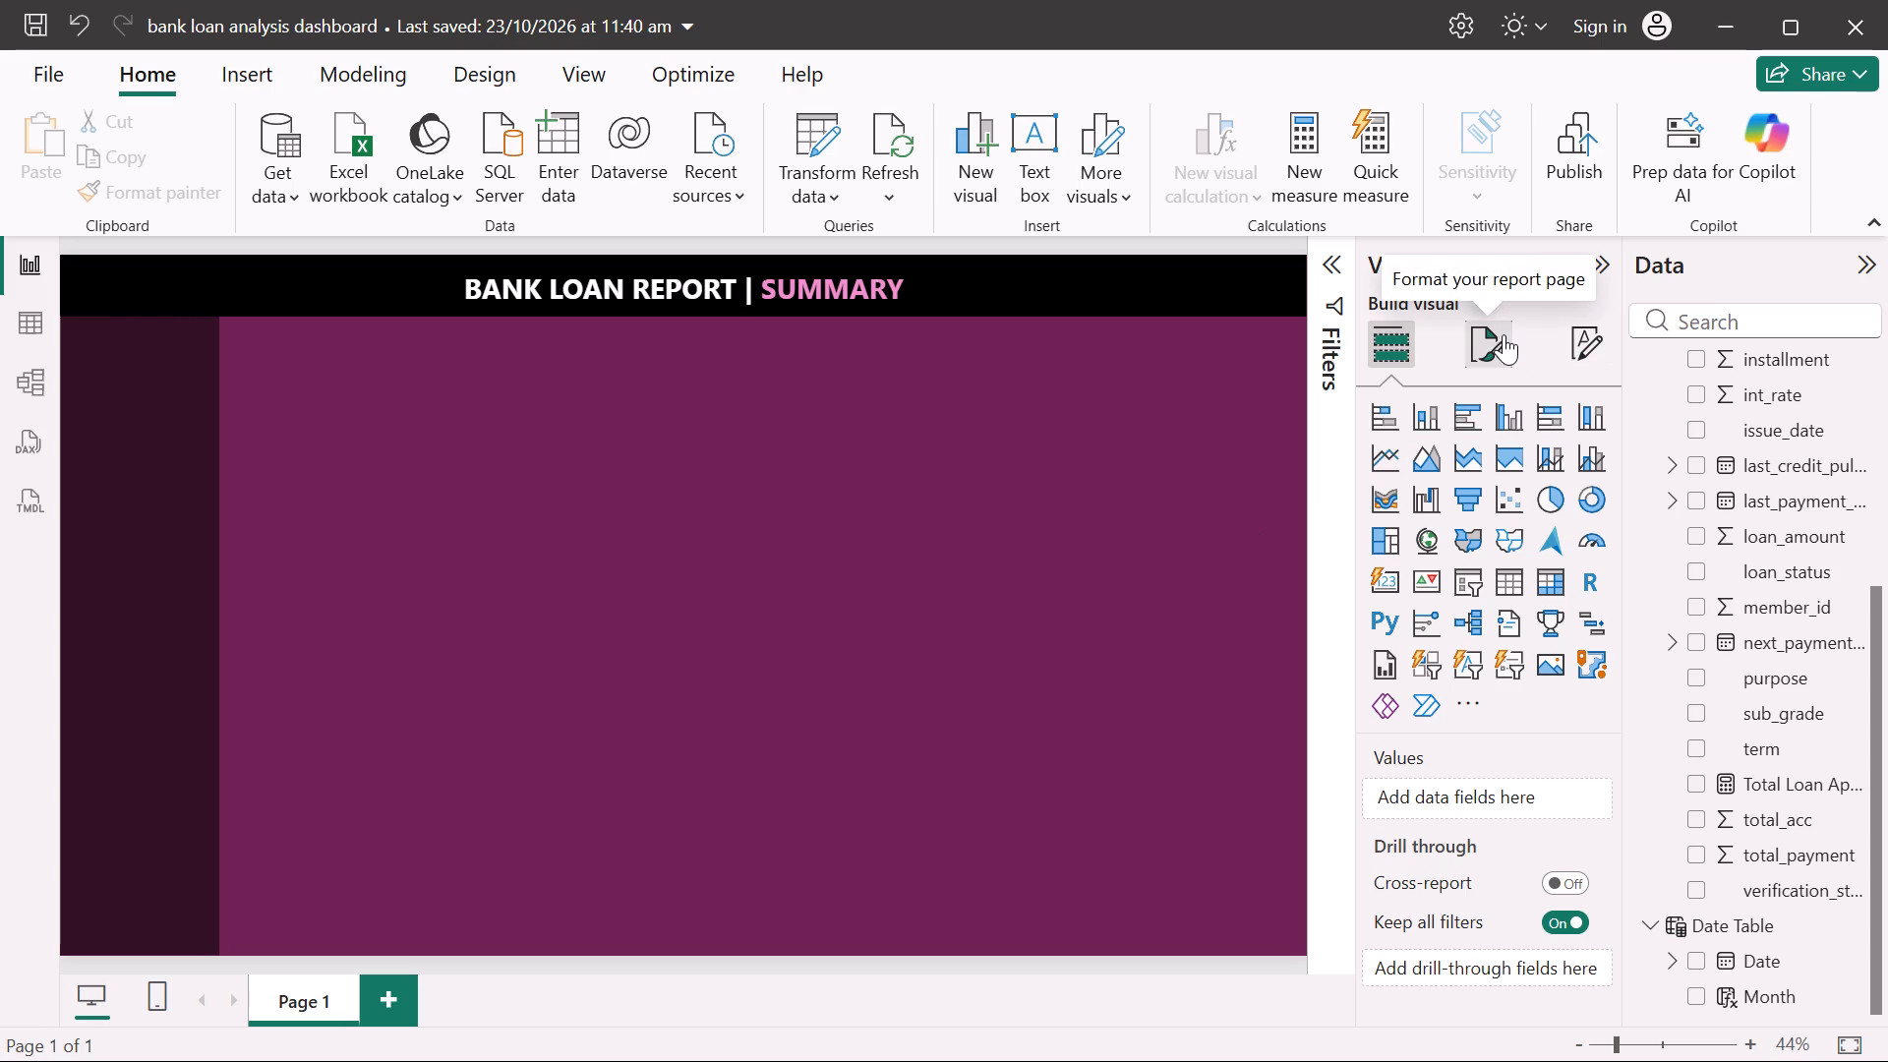
left_click(964, 719)
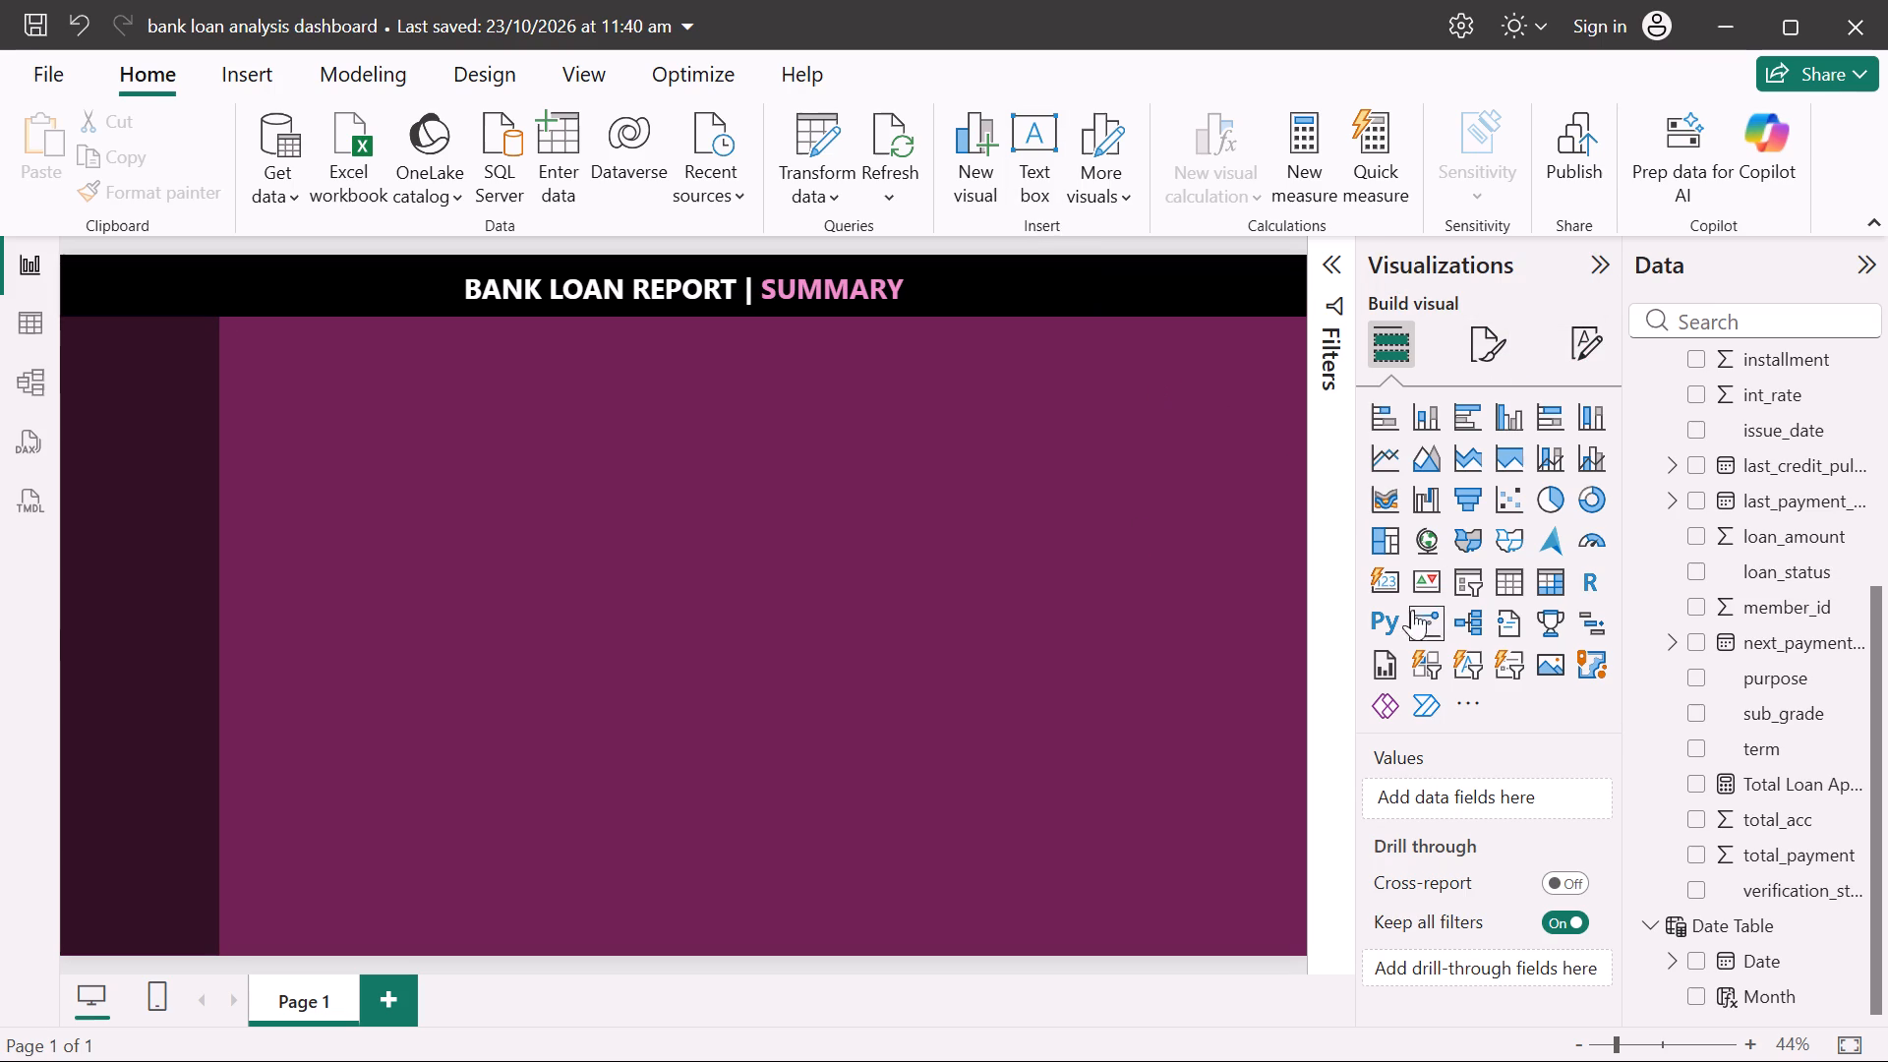
Insert a new card visual, shrink it to a small box under the report header, and assign Total Loan Applications as its value.
left_click(1380, 568)
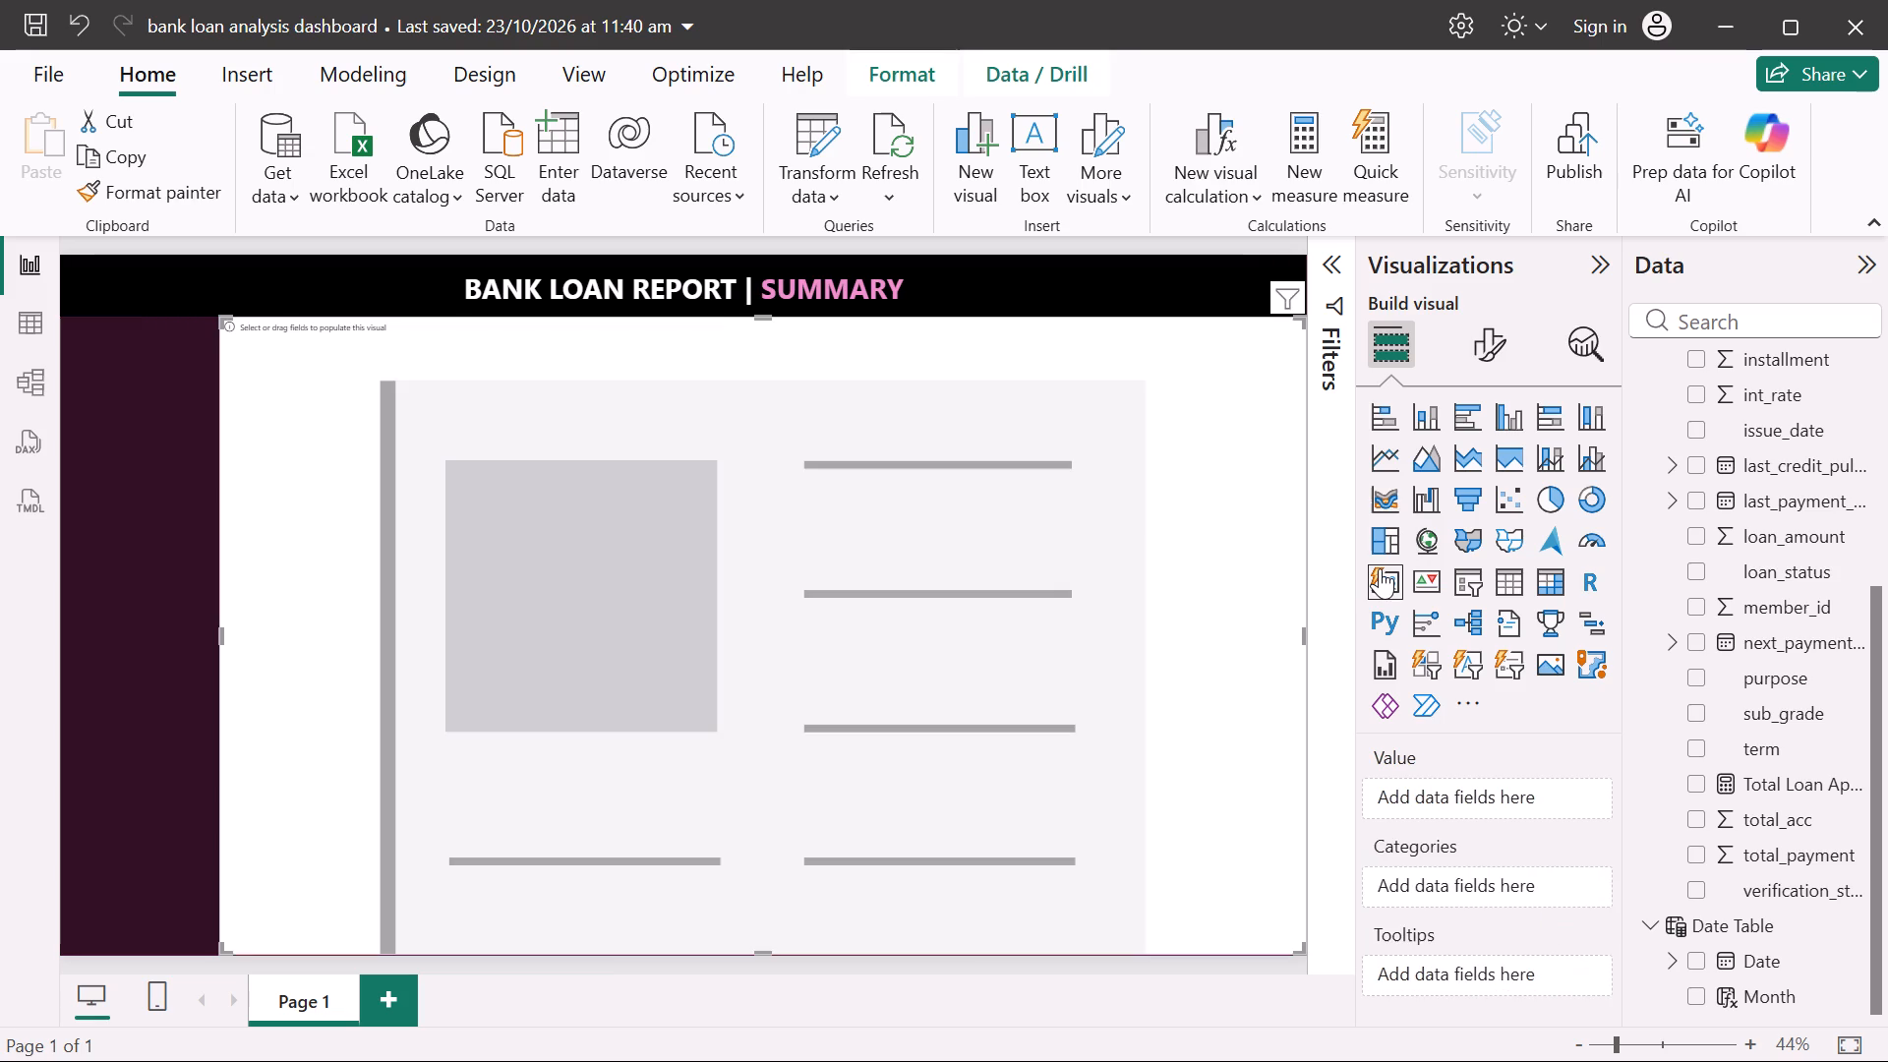
left_click_drag(1306, 946, 1092, 754)
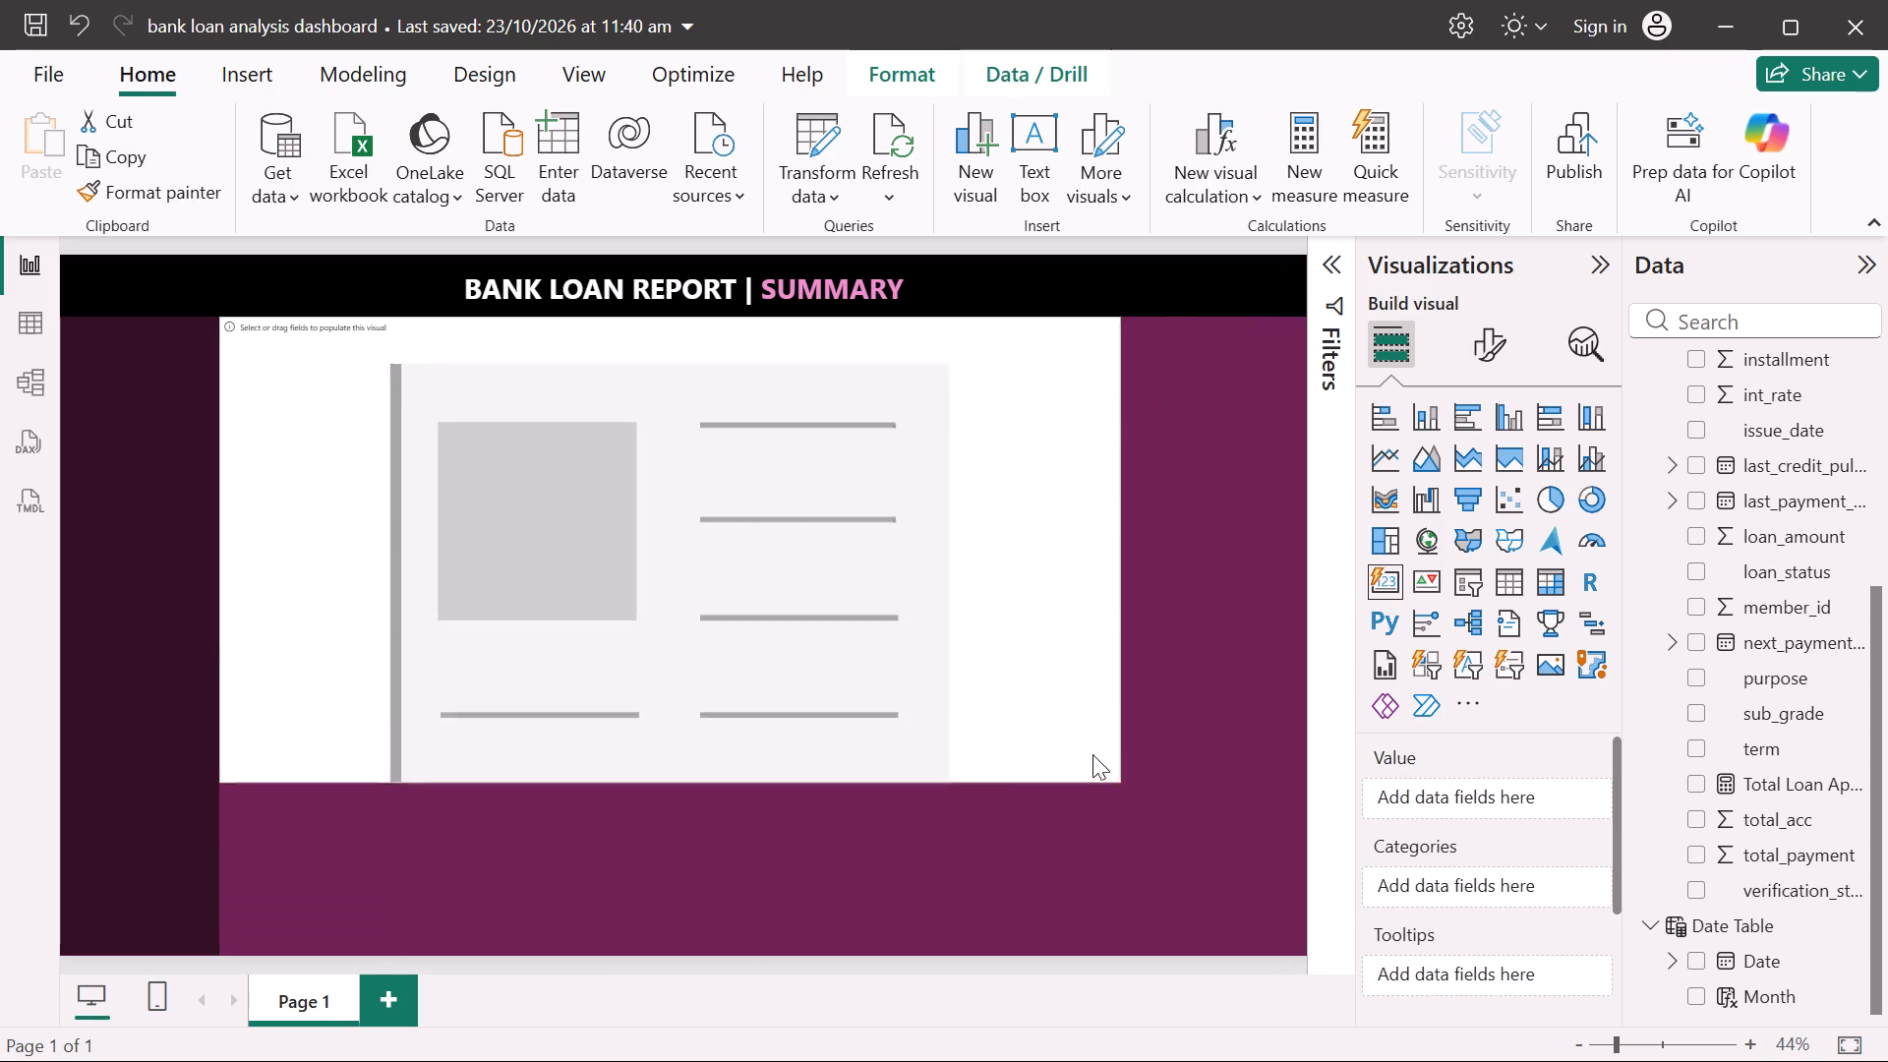
left_click_drag(1092, 754, 554, 404)
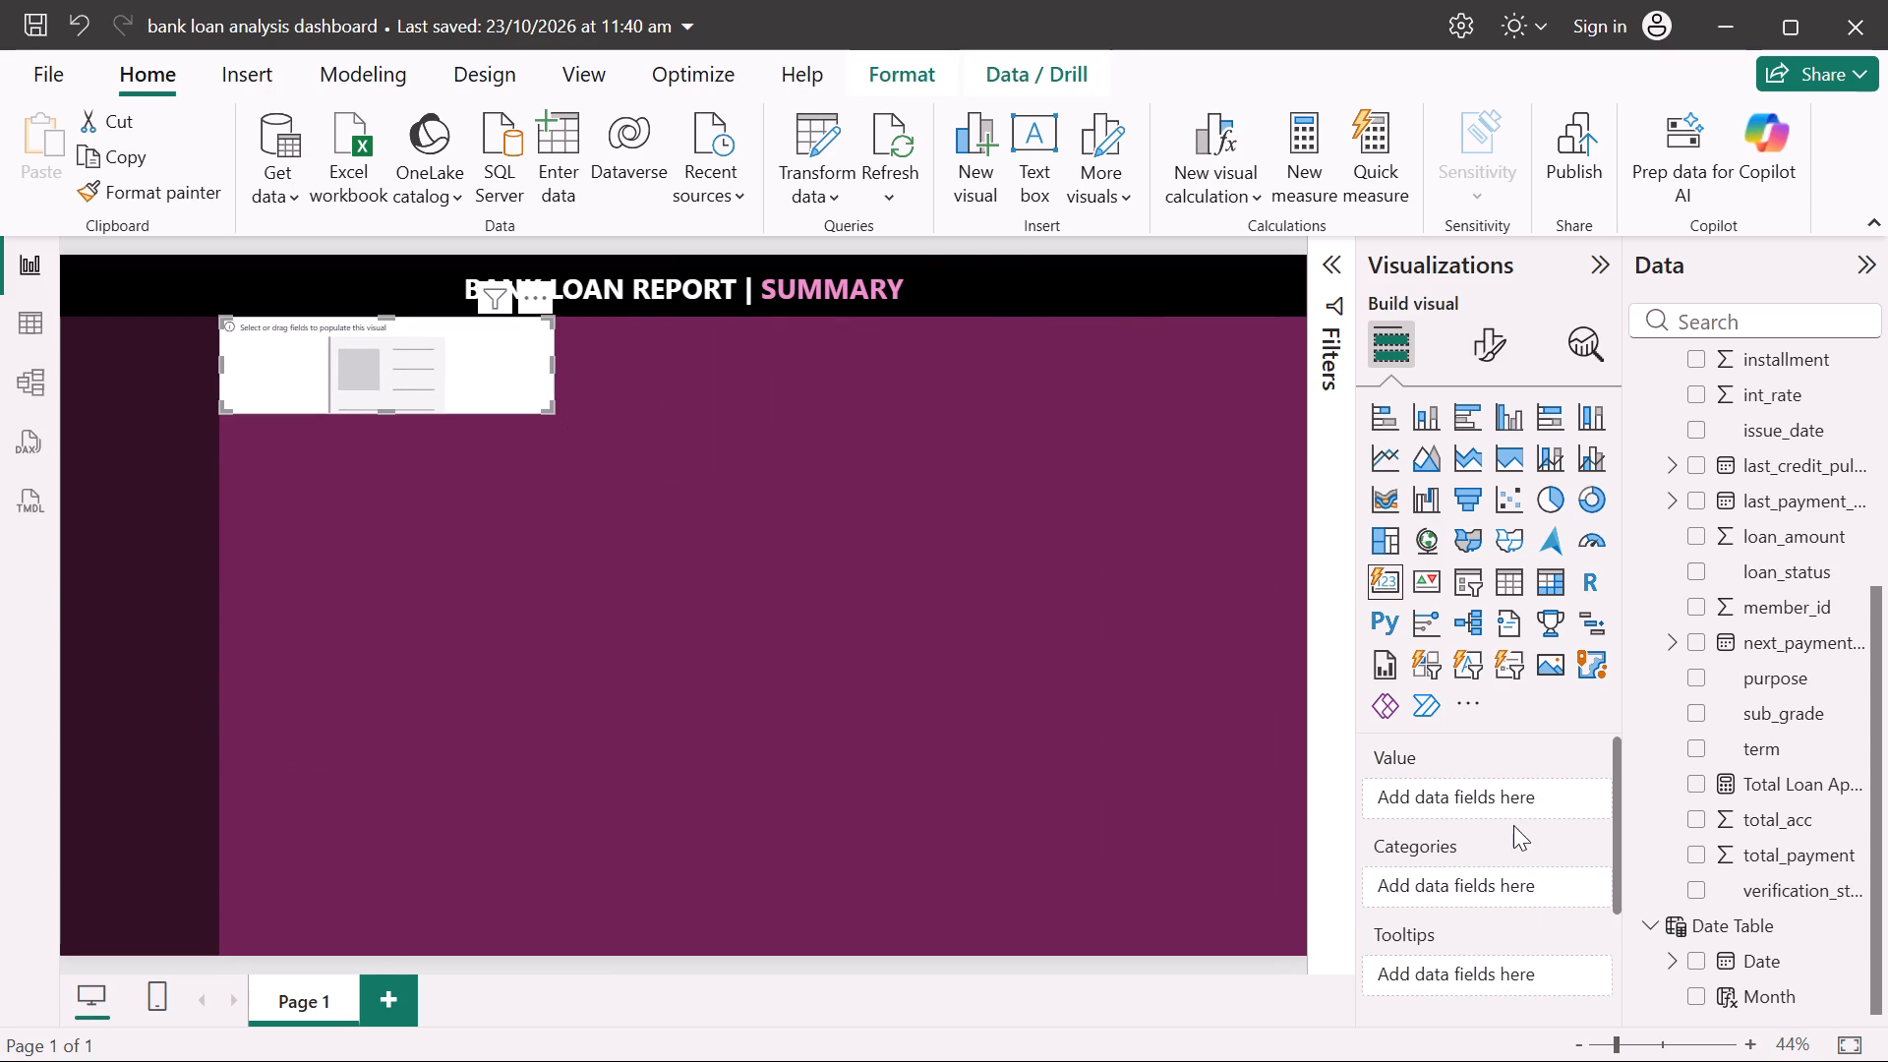
left_click_drag(1799, 779, 1556, 803)
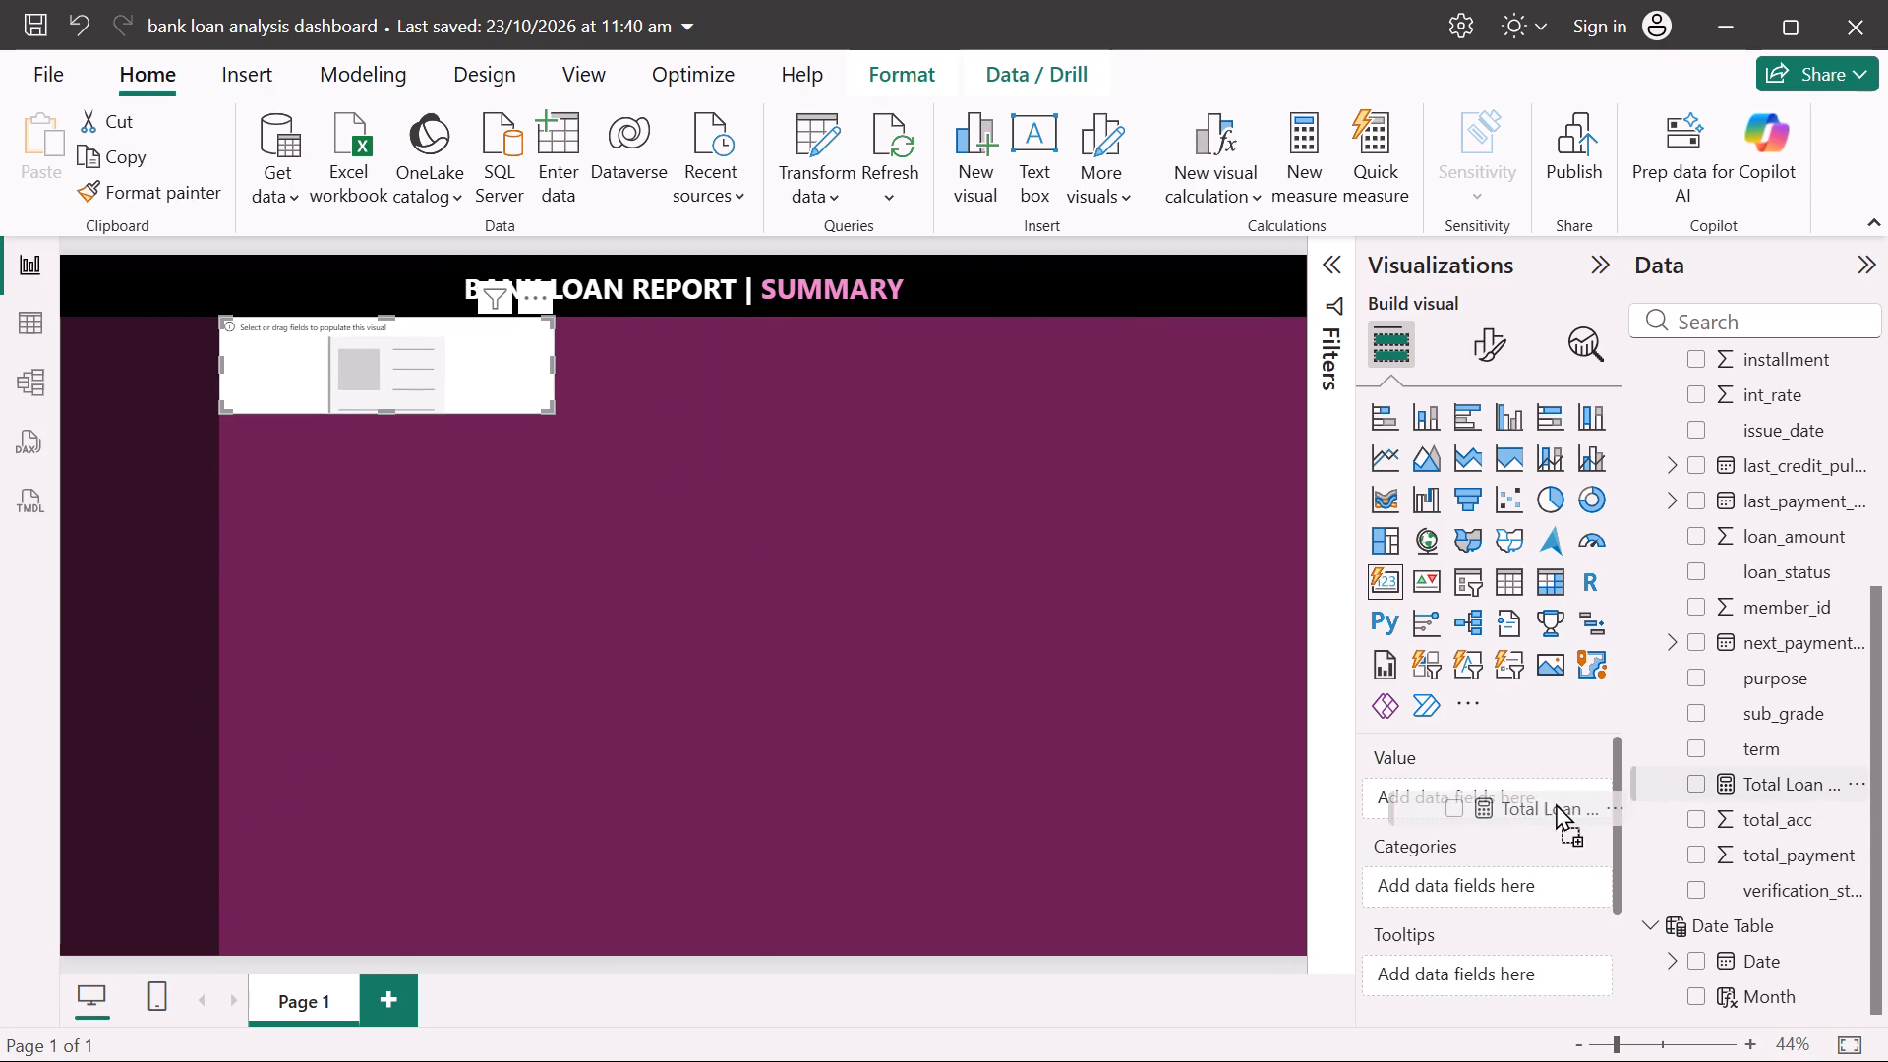
left_click_drag(1556, 803, 1531, 799)
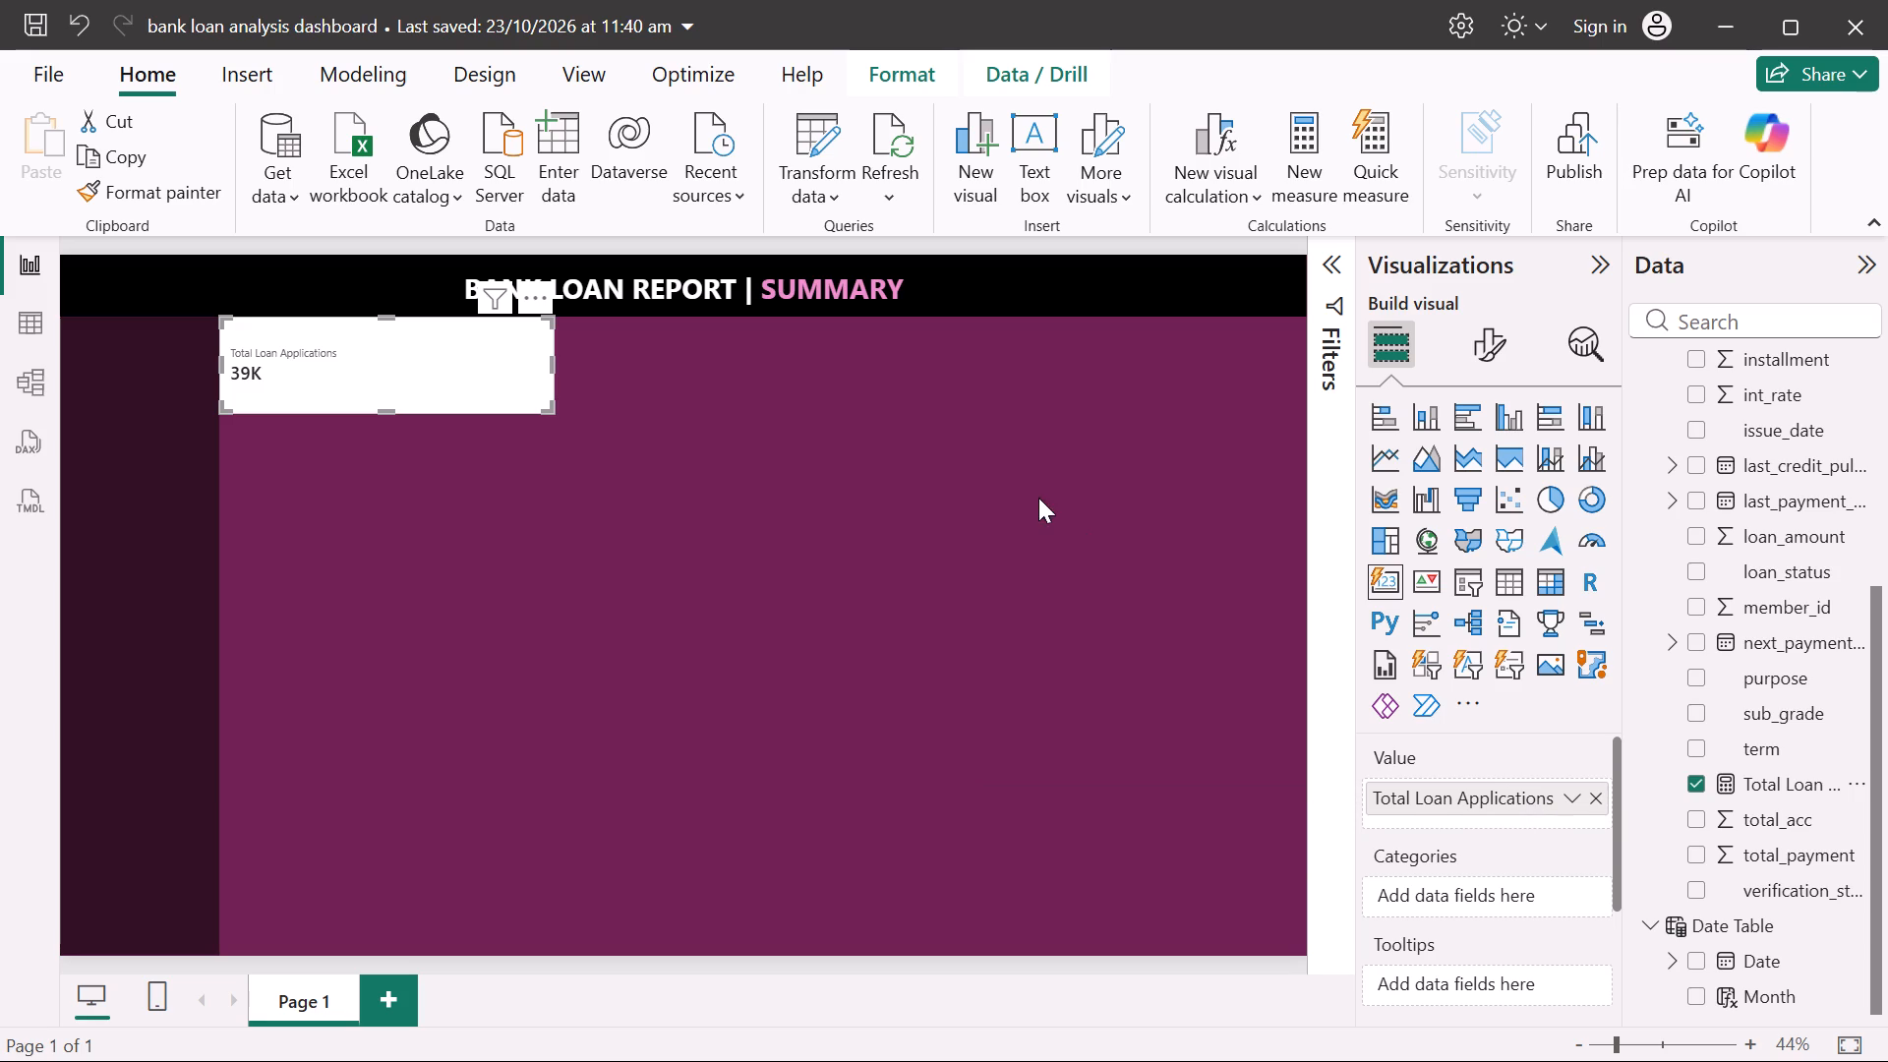
Examine the new card's general formatting settings, including its Effects and Properties options.
left_click(1486, 351)
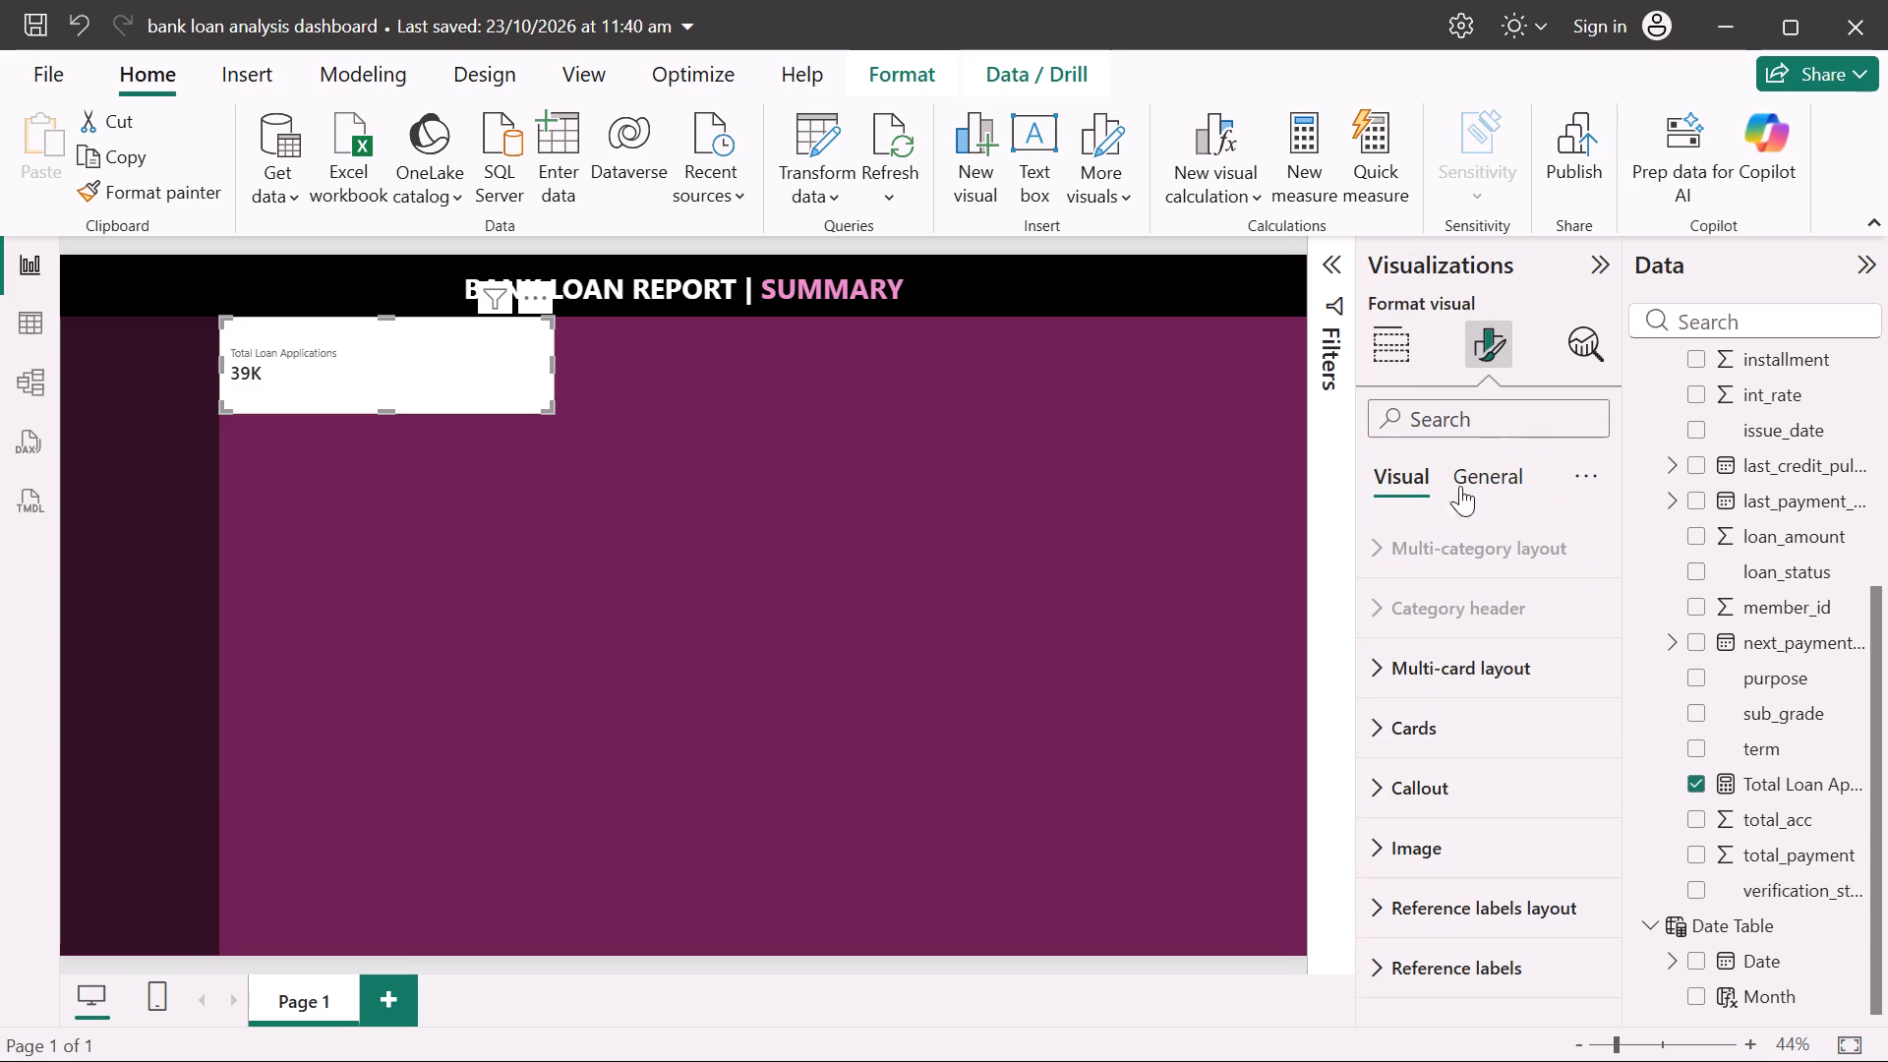
left_click(1478, 492)
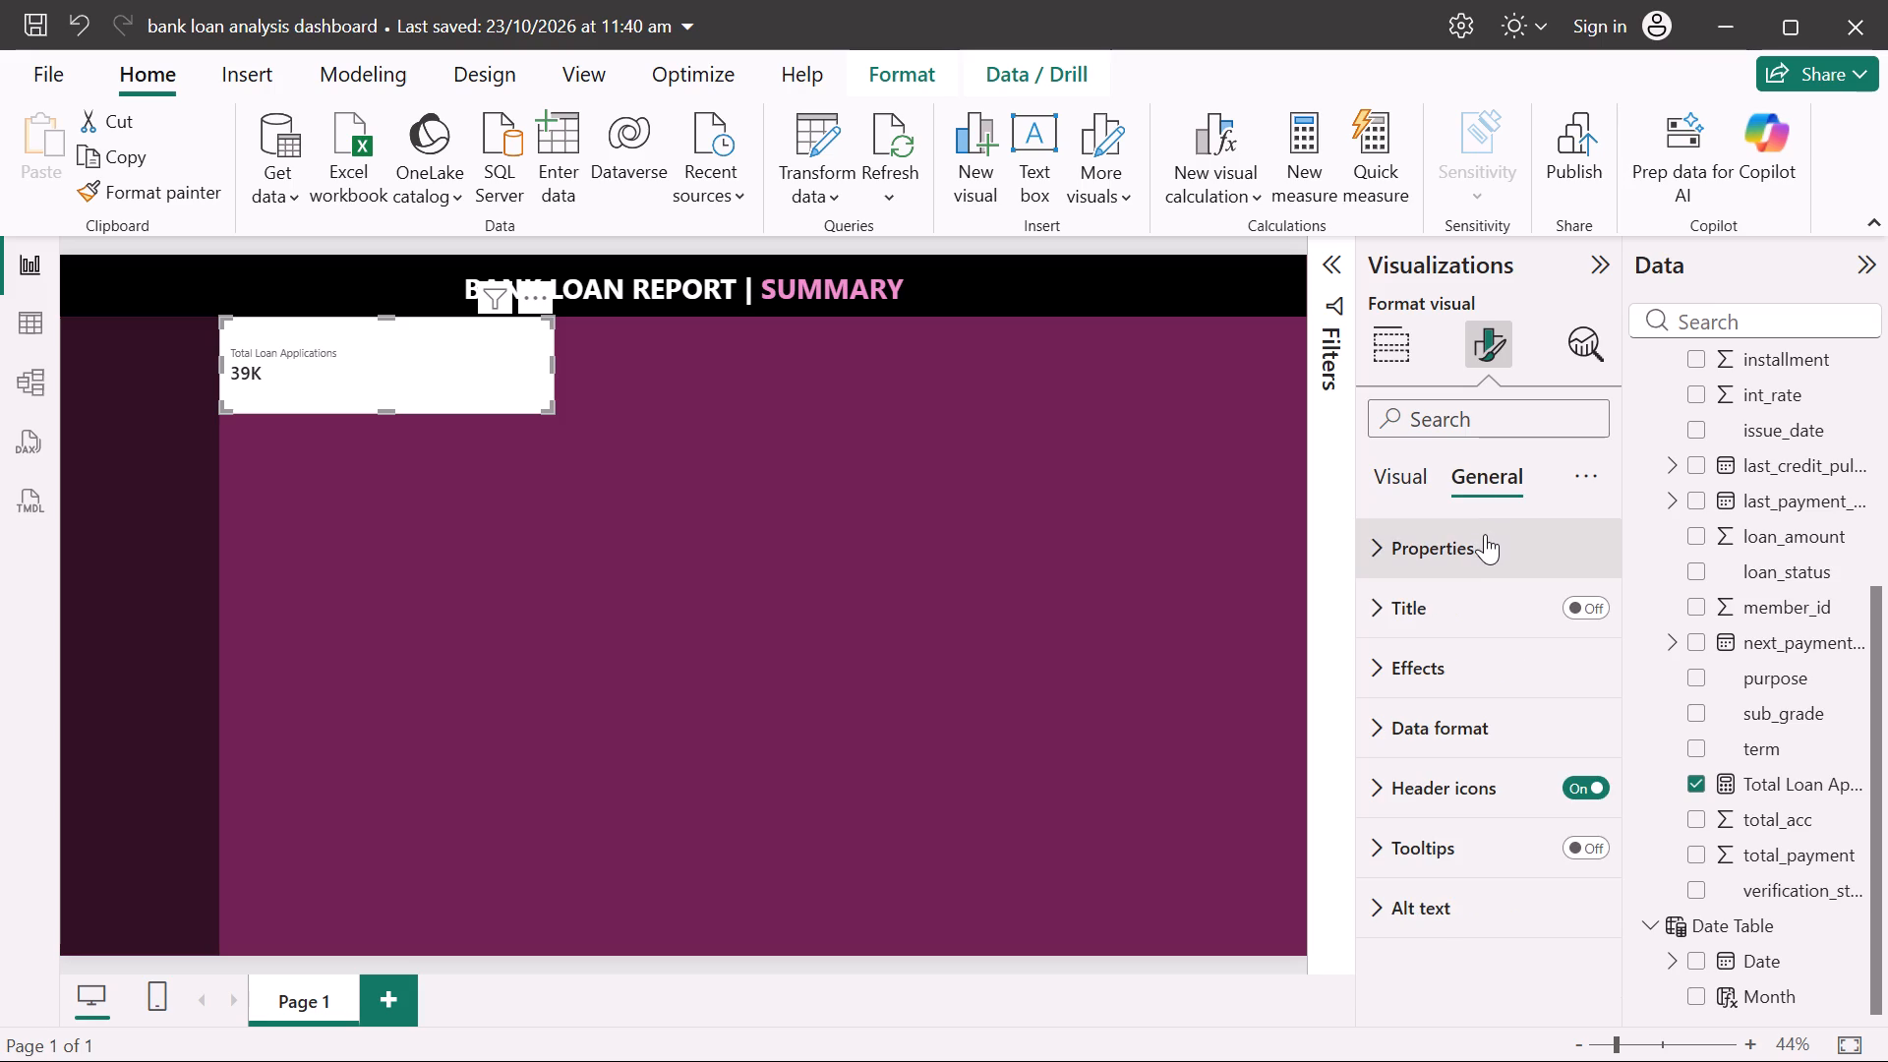
left_click(1386, 666)
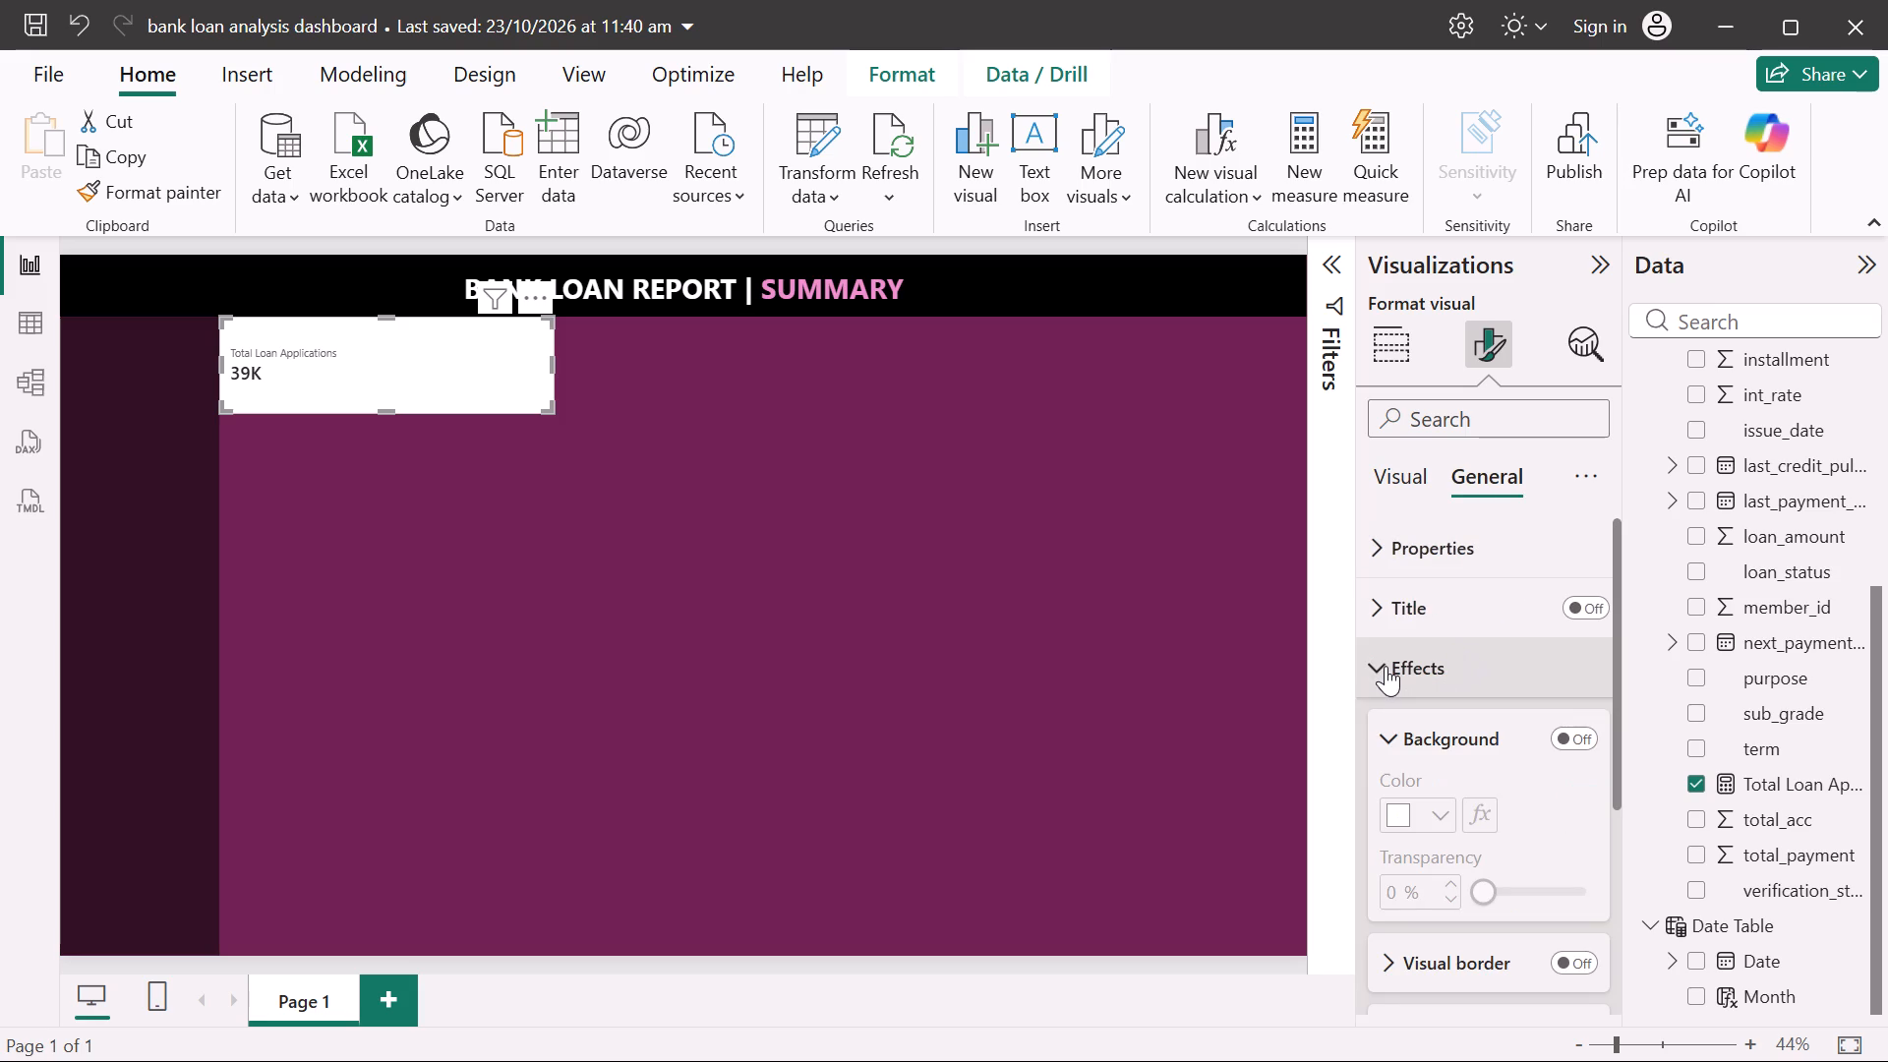
scroll(1439, 829, "down", 2)
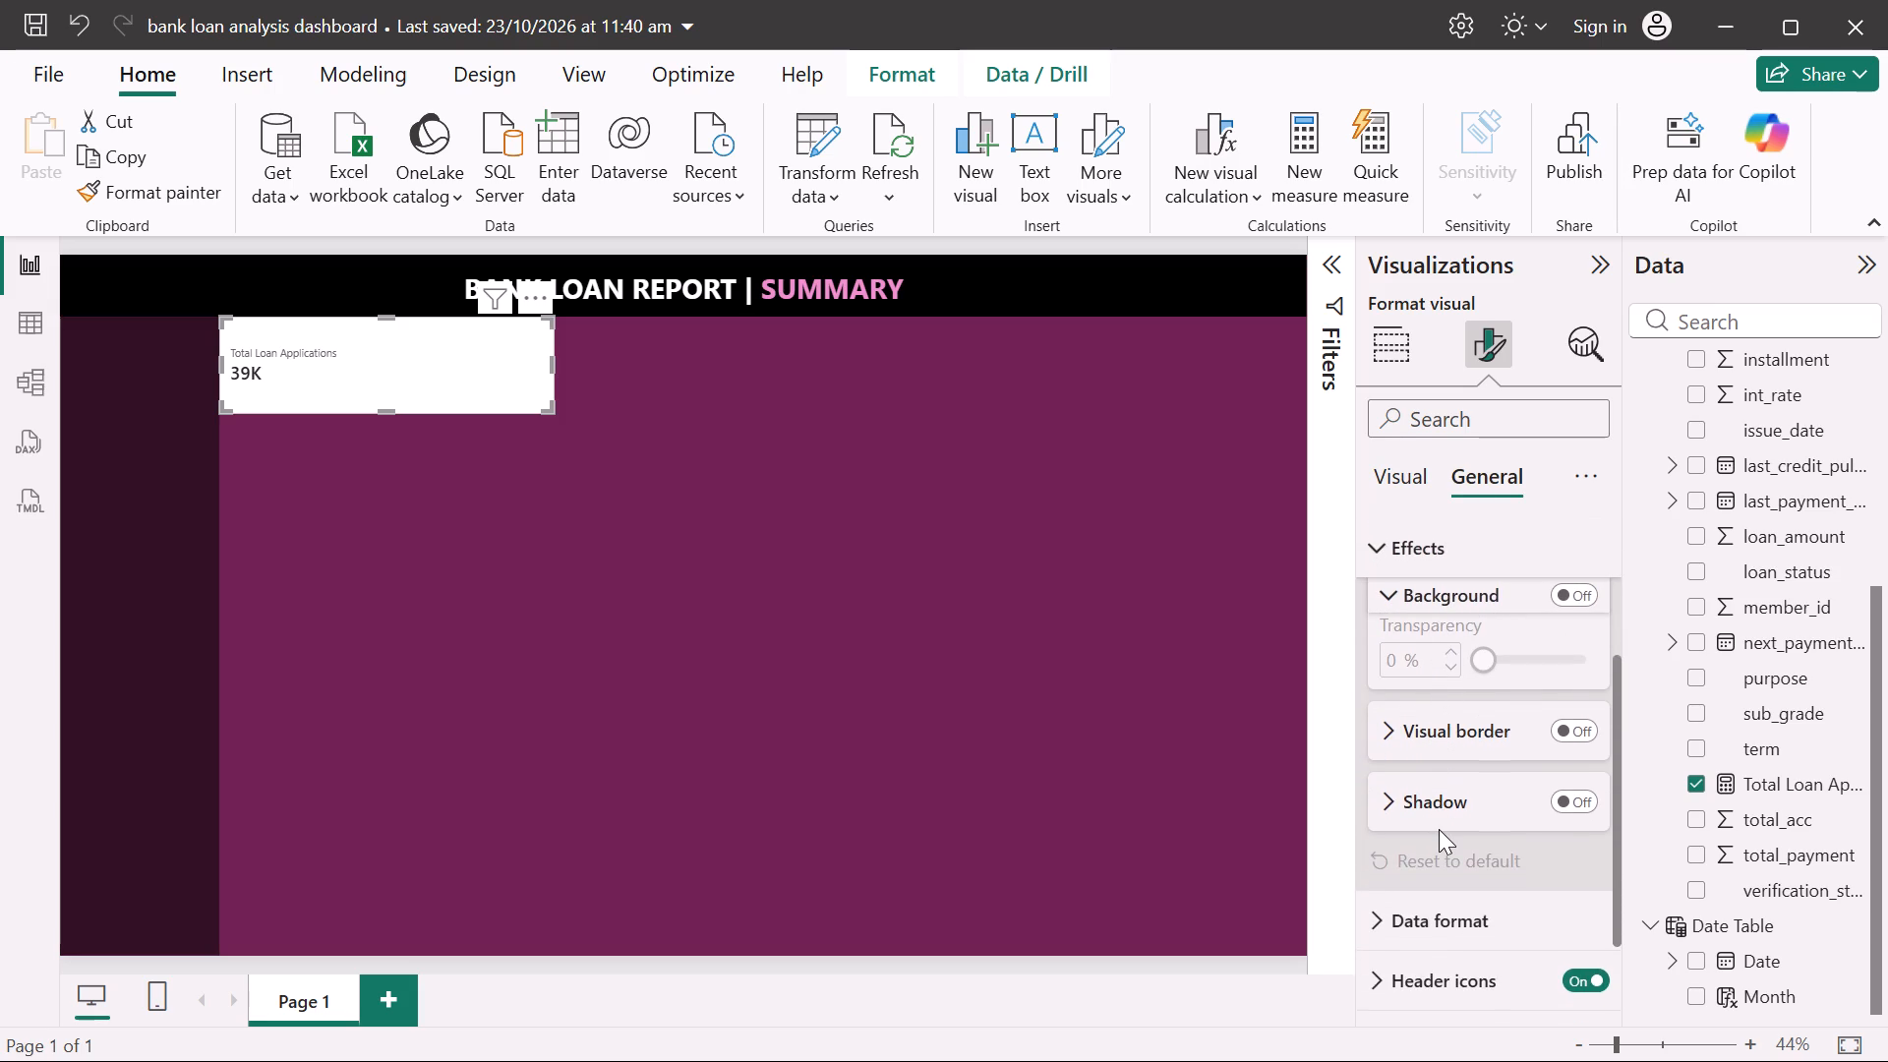
scroll(1439, 829, "down", 4)
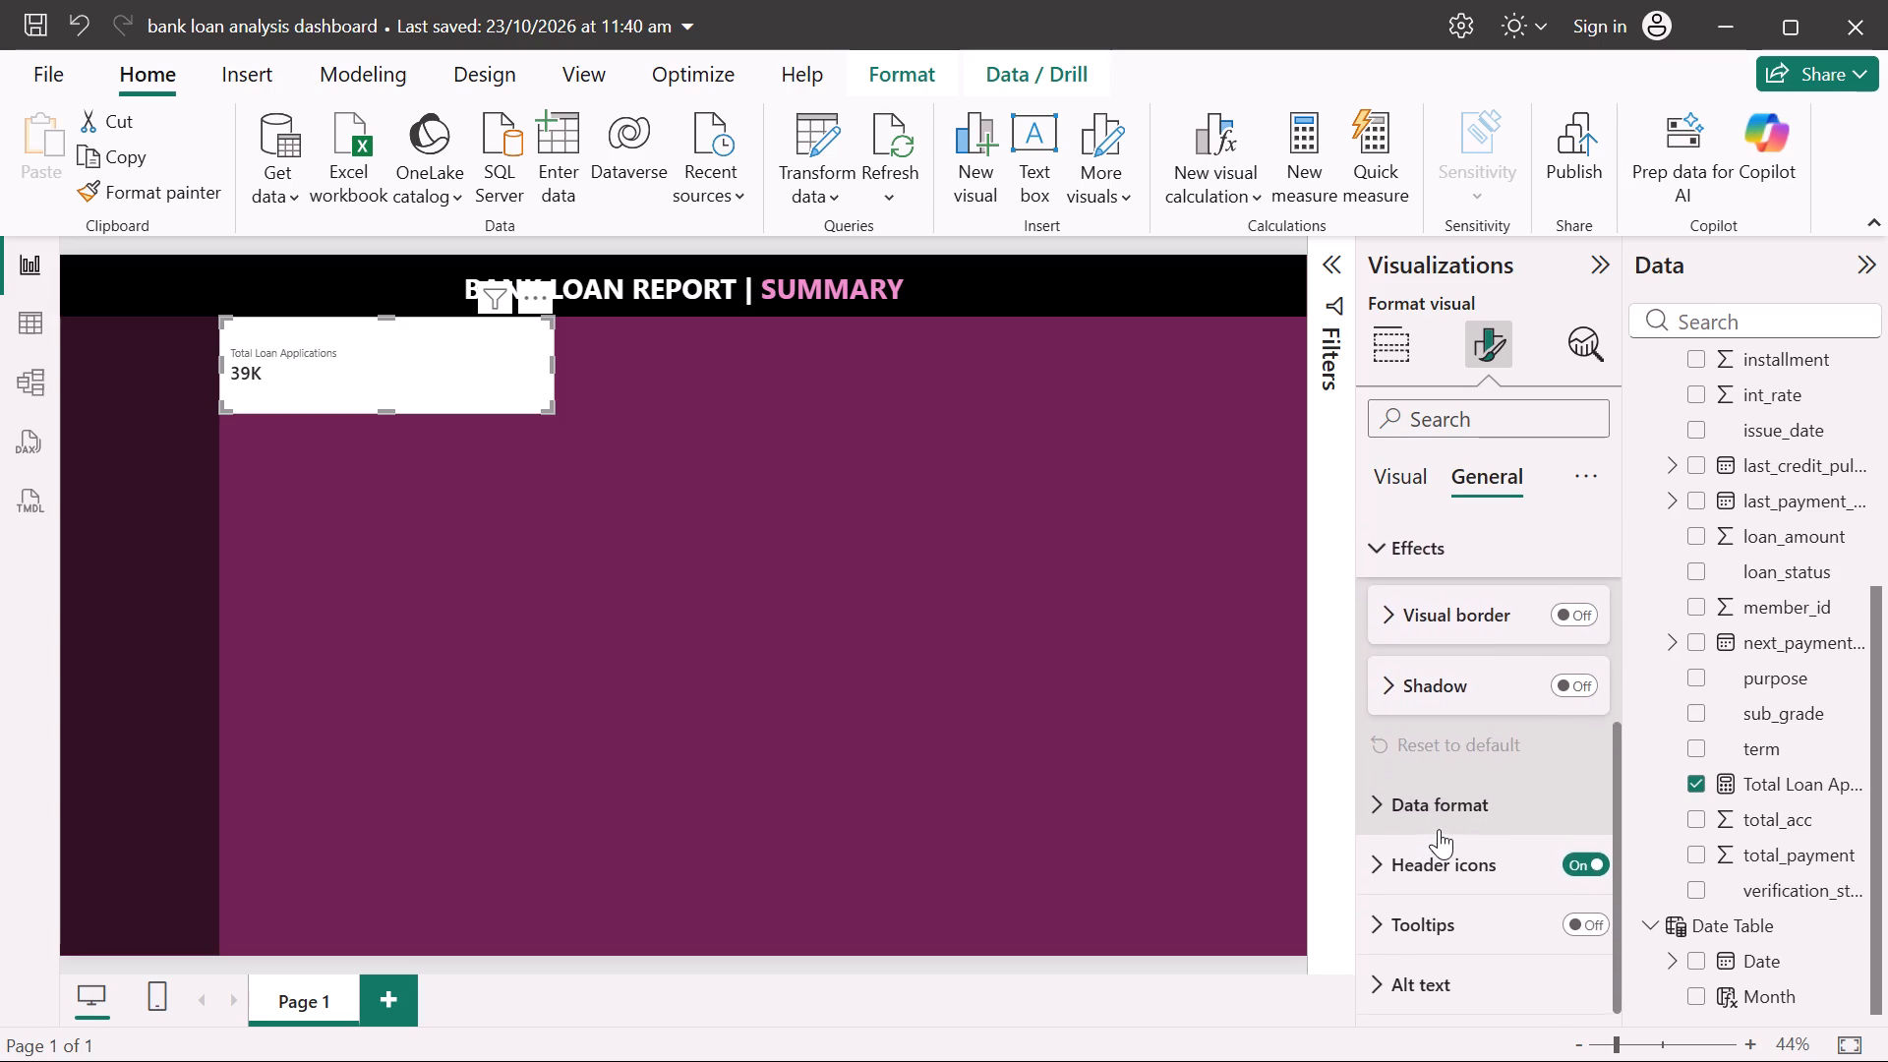
scroll(1439, 829, "up", 2)
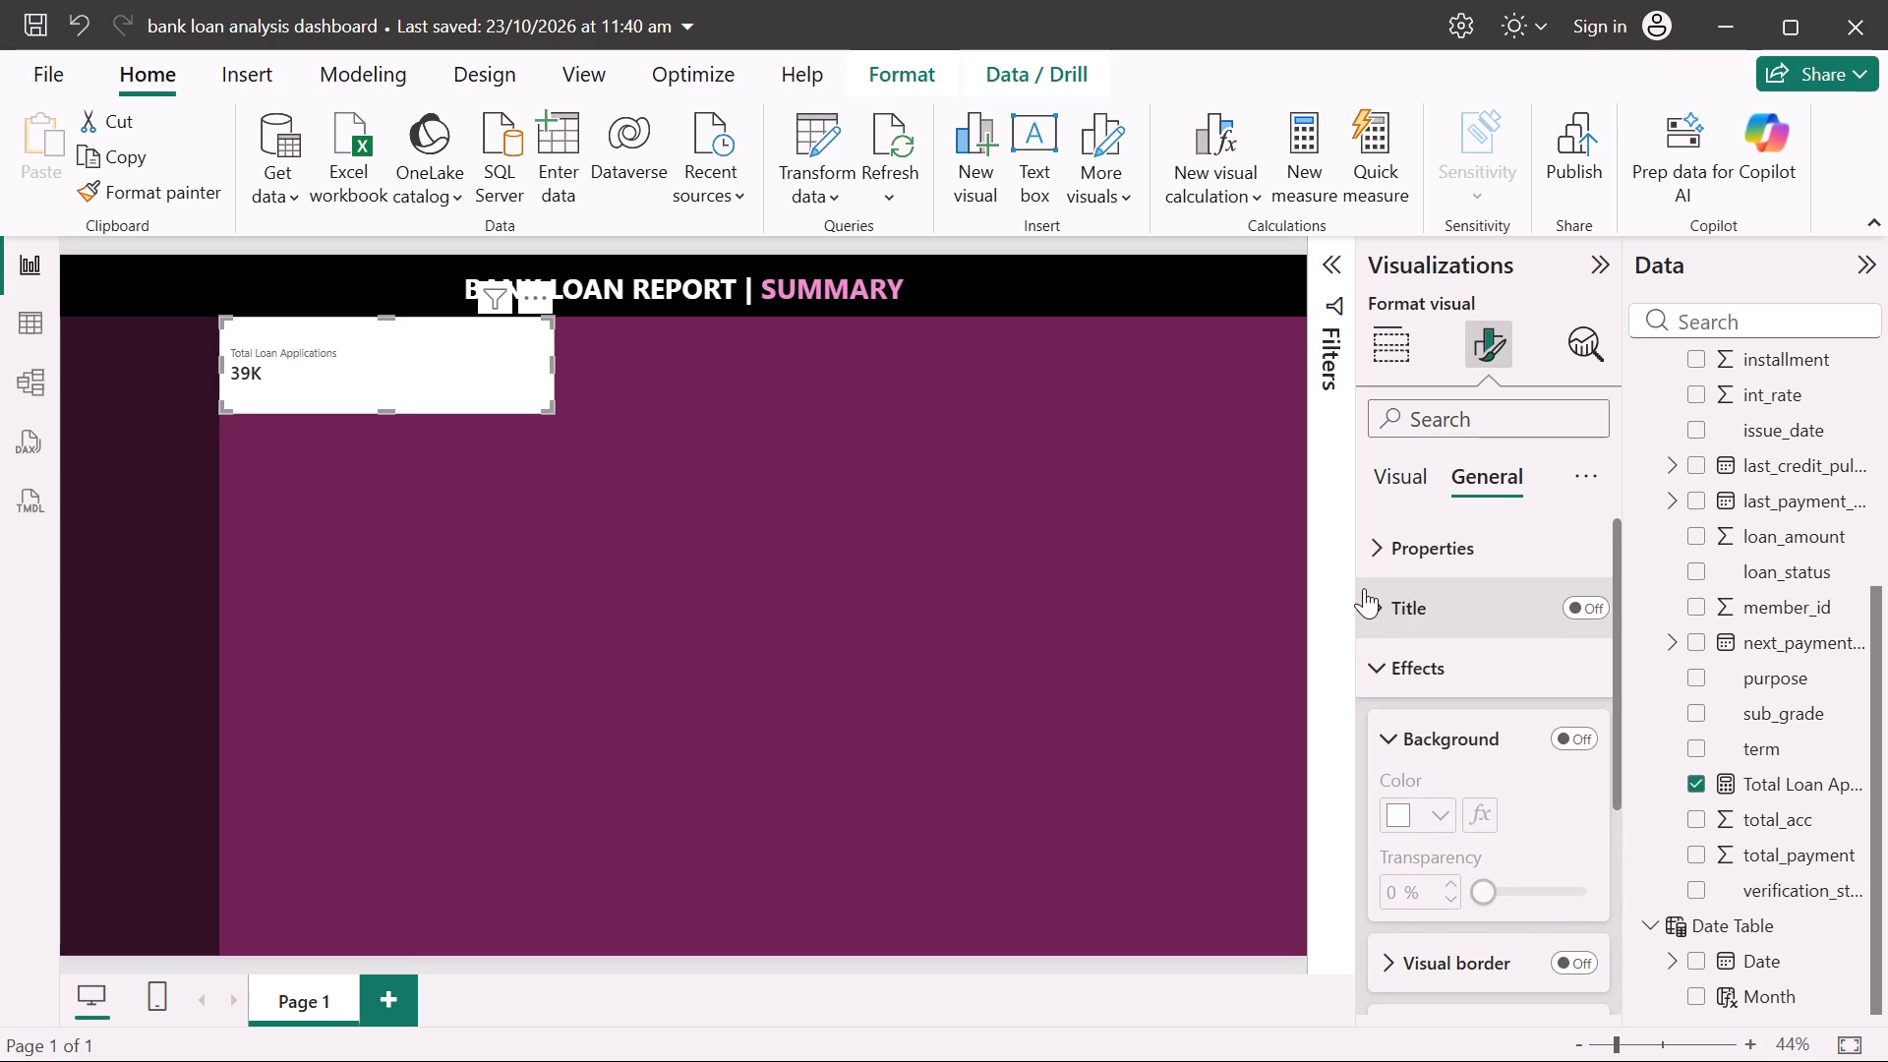
left_click(1370, 551)
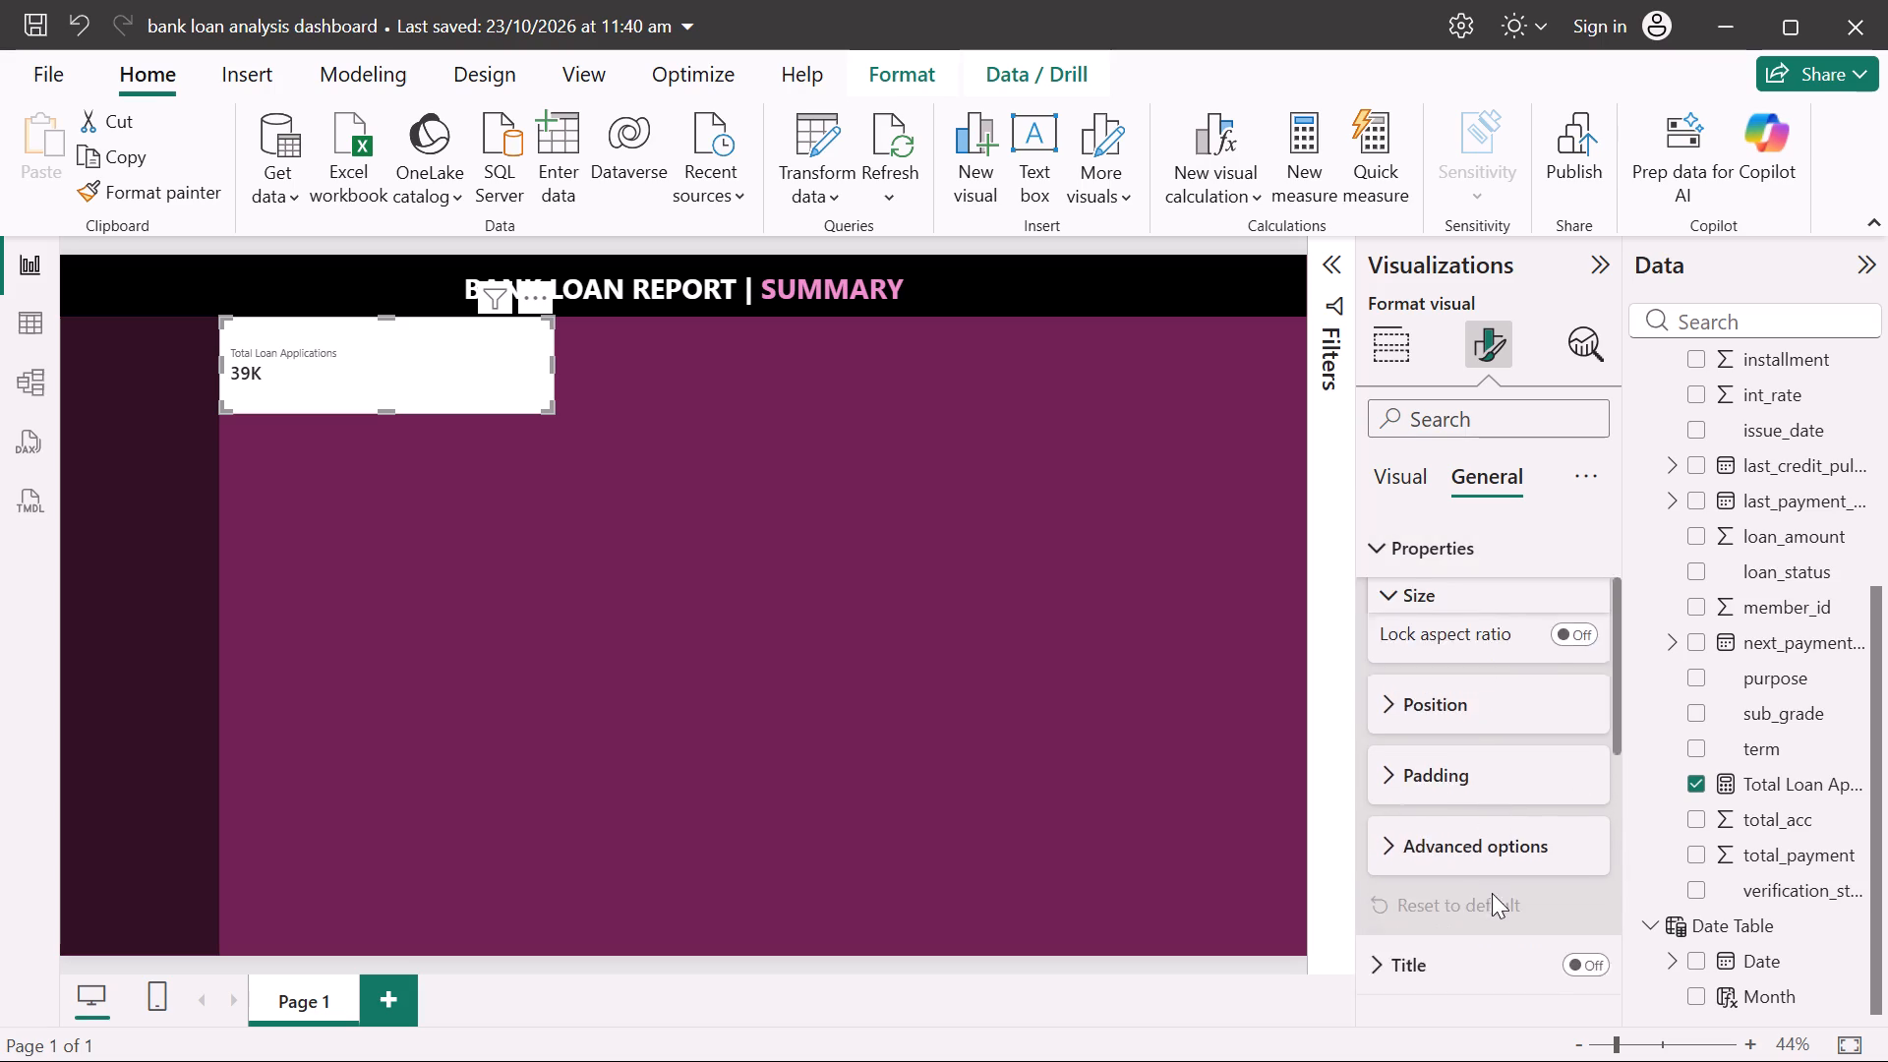
Examine the new card's Cards settings, including which cards they apply to, layout, callout size and shape.
left_click(1394, 473)
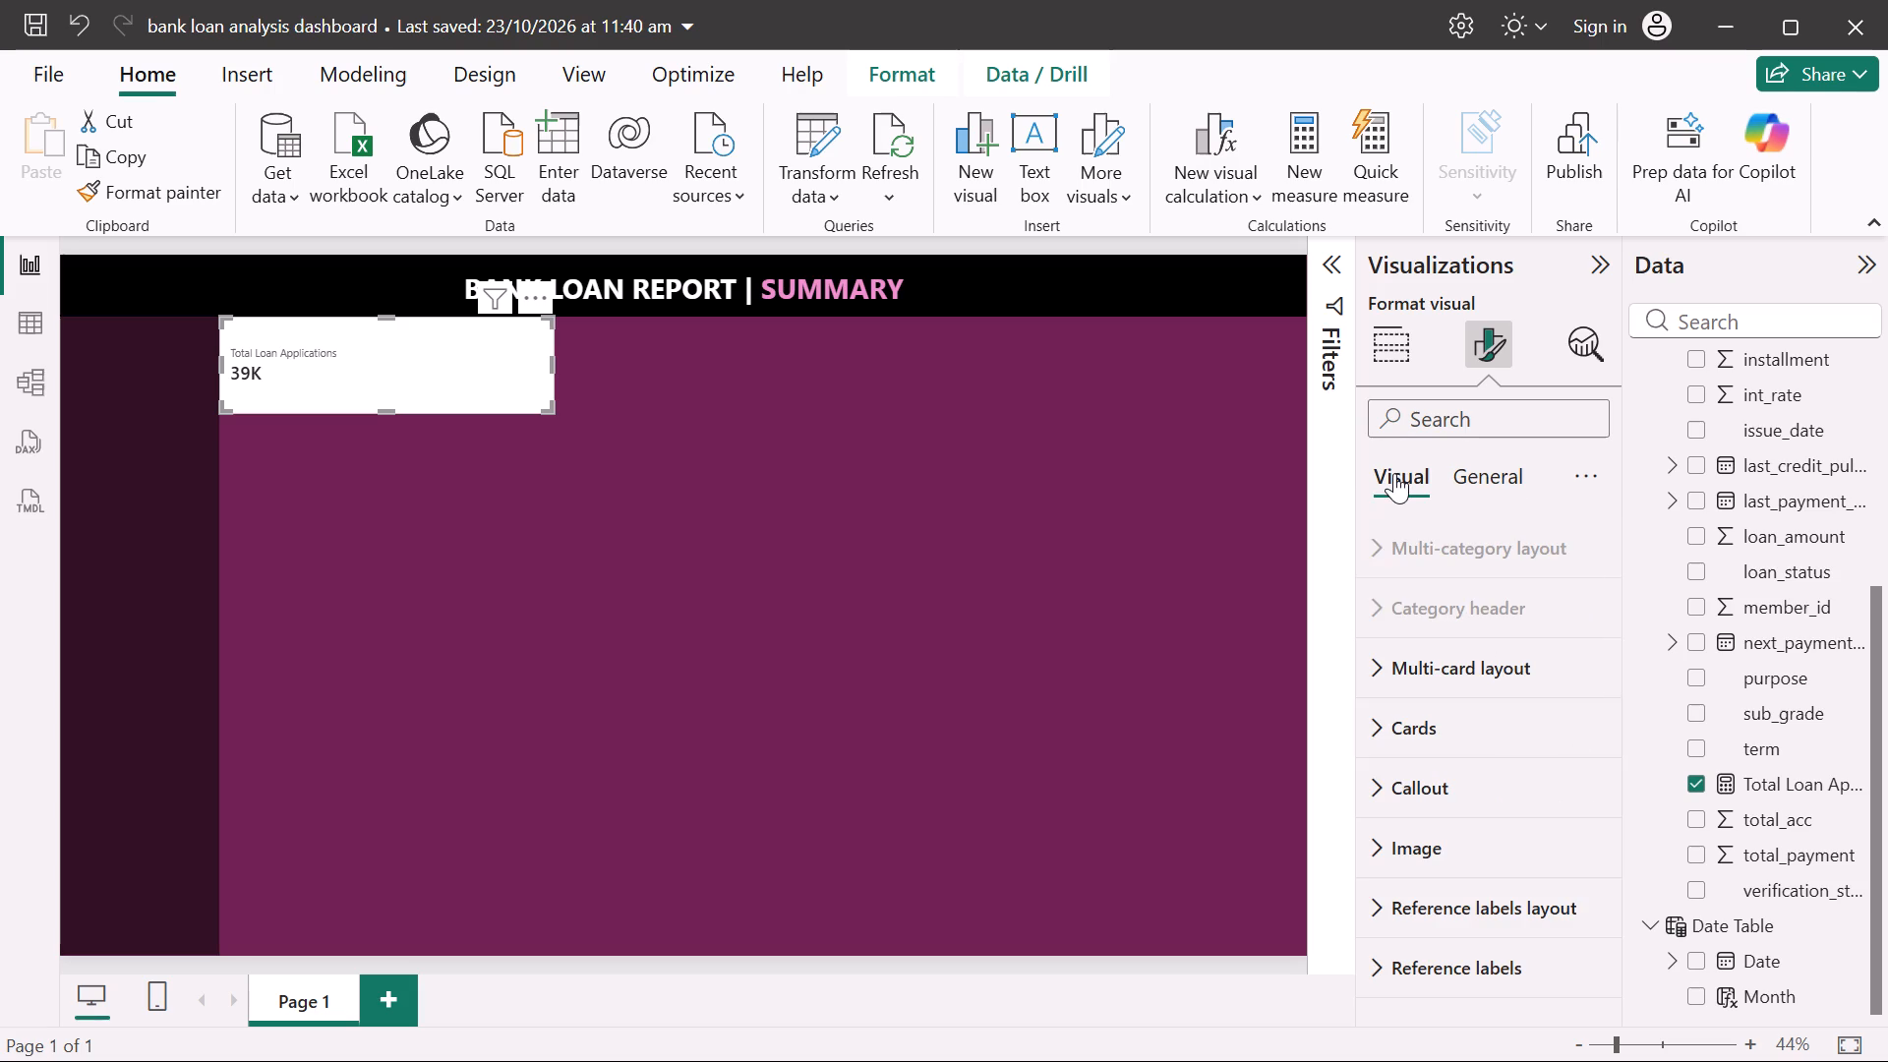
left_click(1412, 713)
scroll(1412, 713, "down", 5)
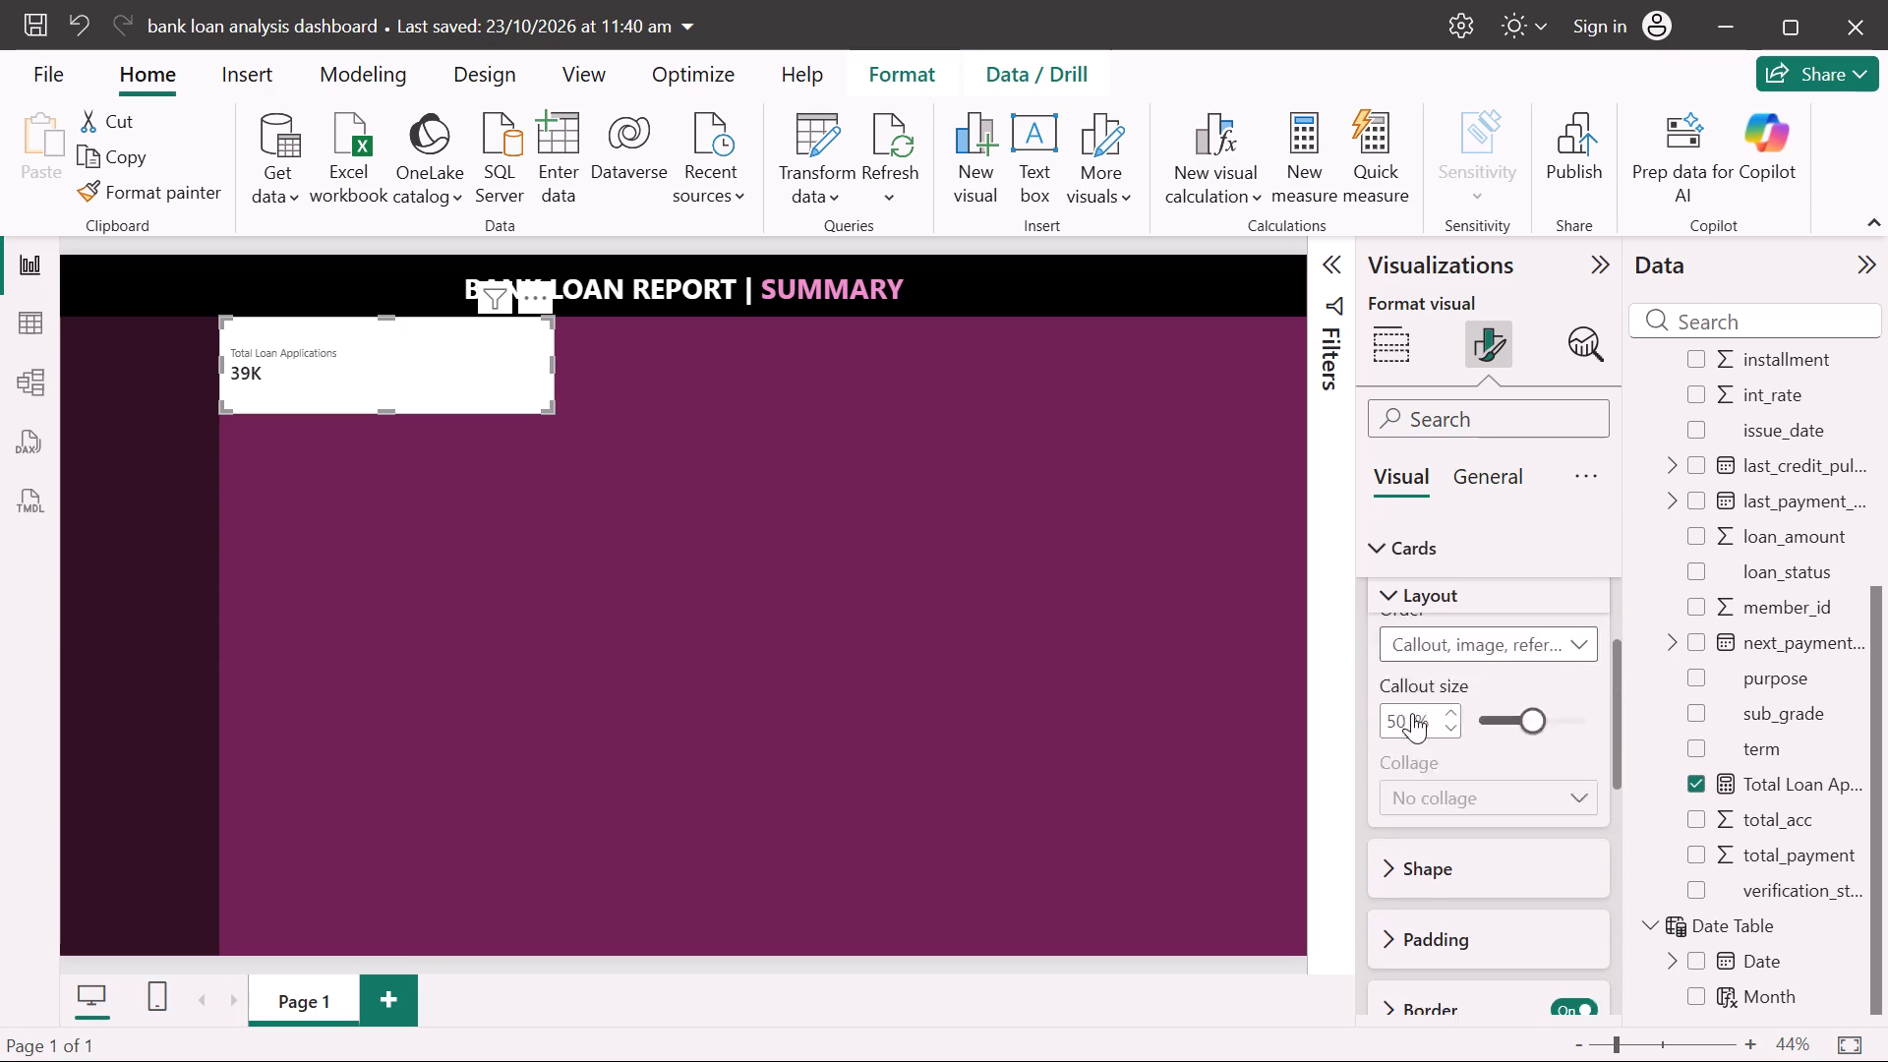
scroll(1412, 713, "down", 1)
scroll(1412, 696, "up", 2)
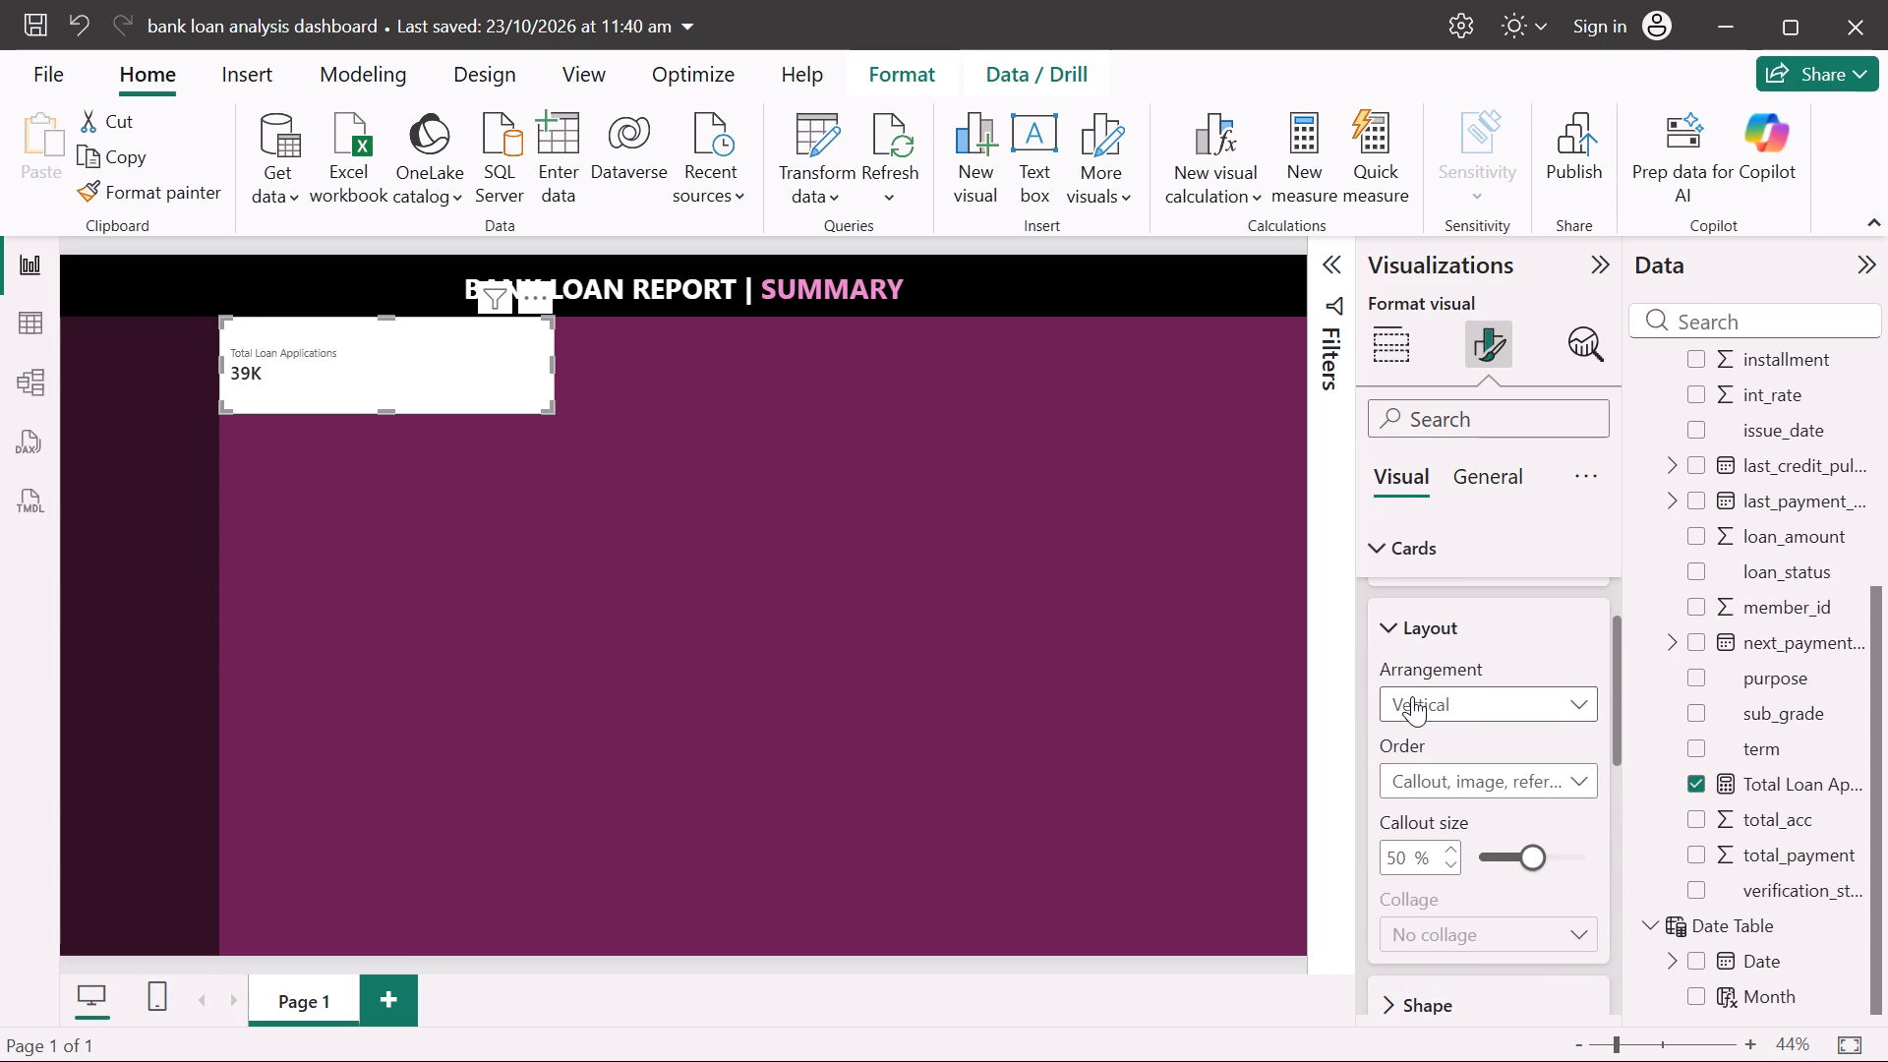
scroll(1412, 696, "up", 1)
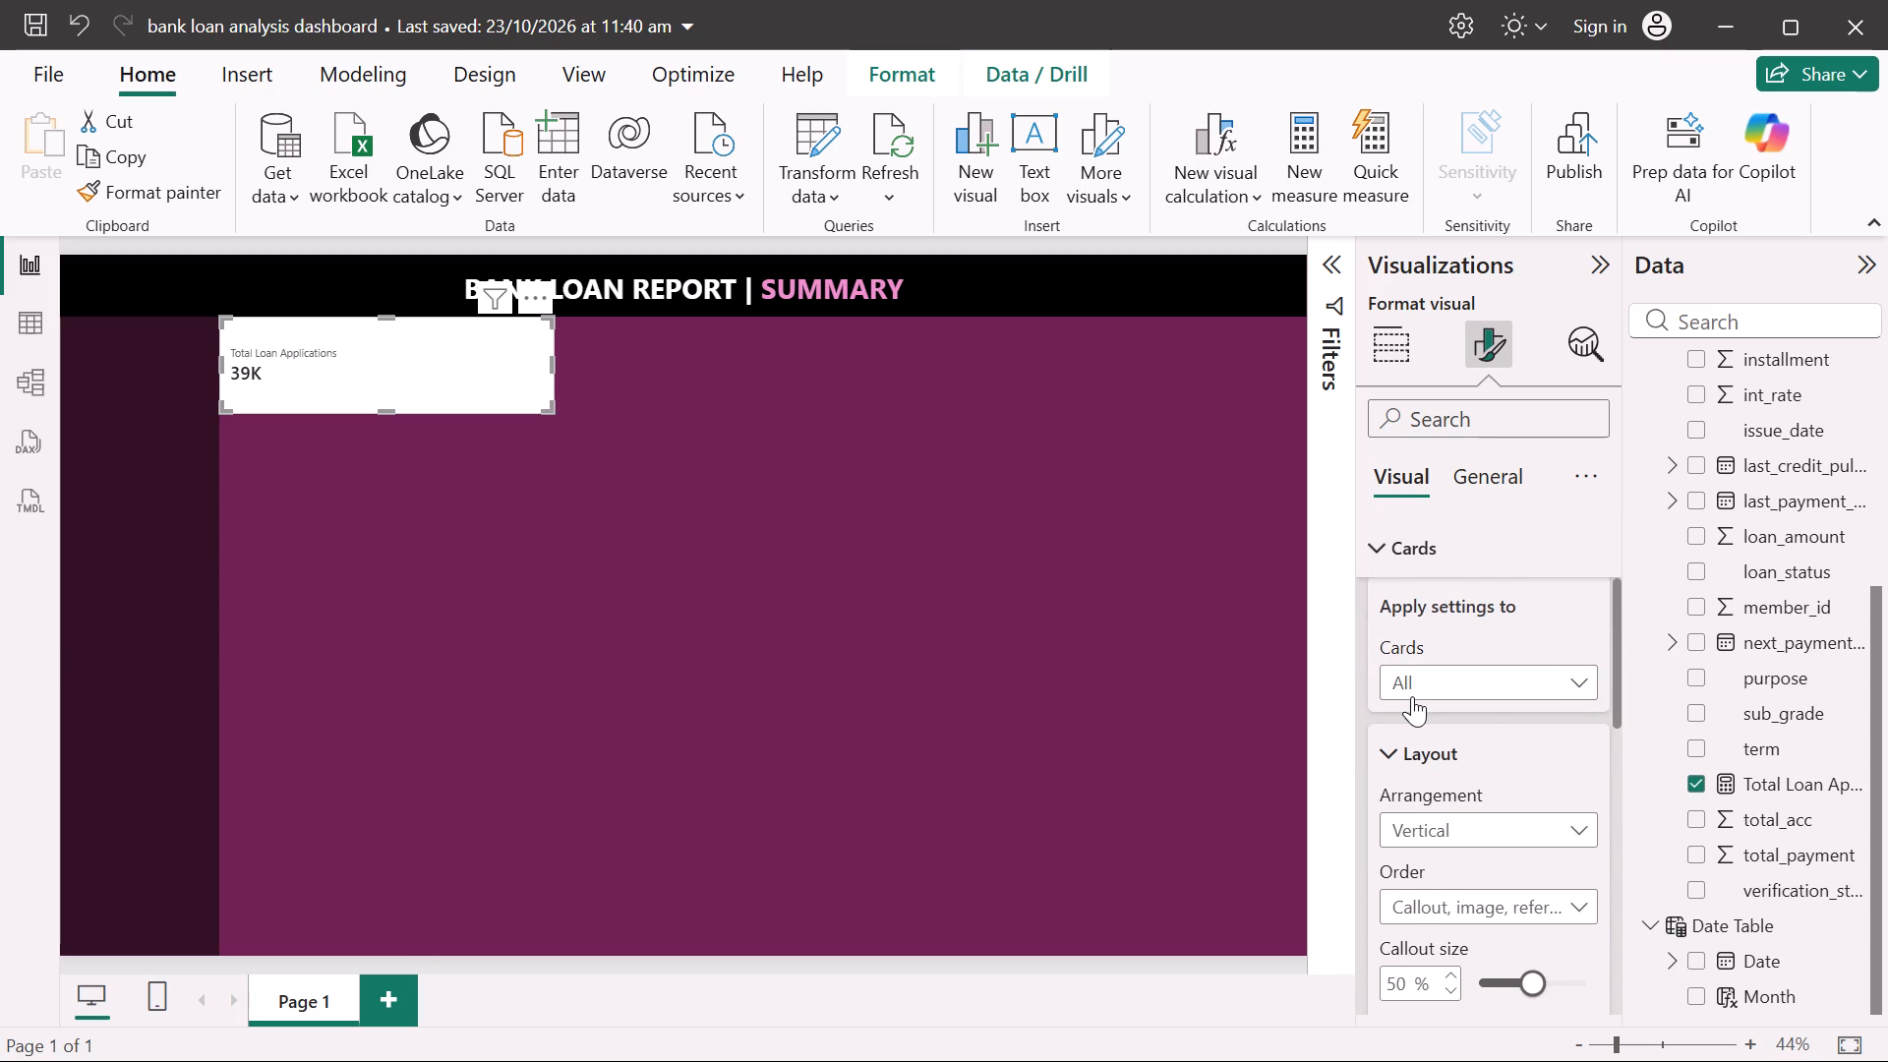
left_click(1482, 697)
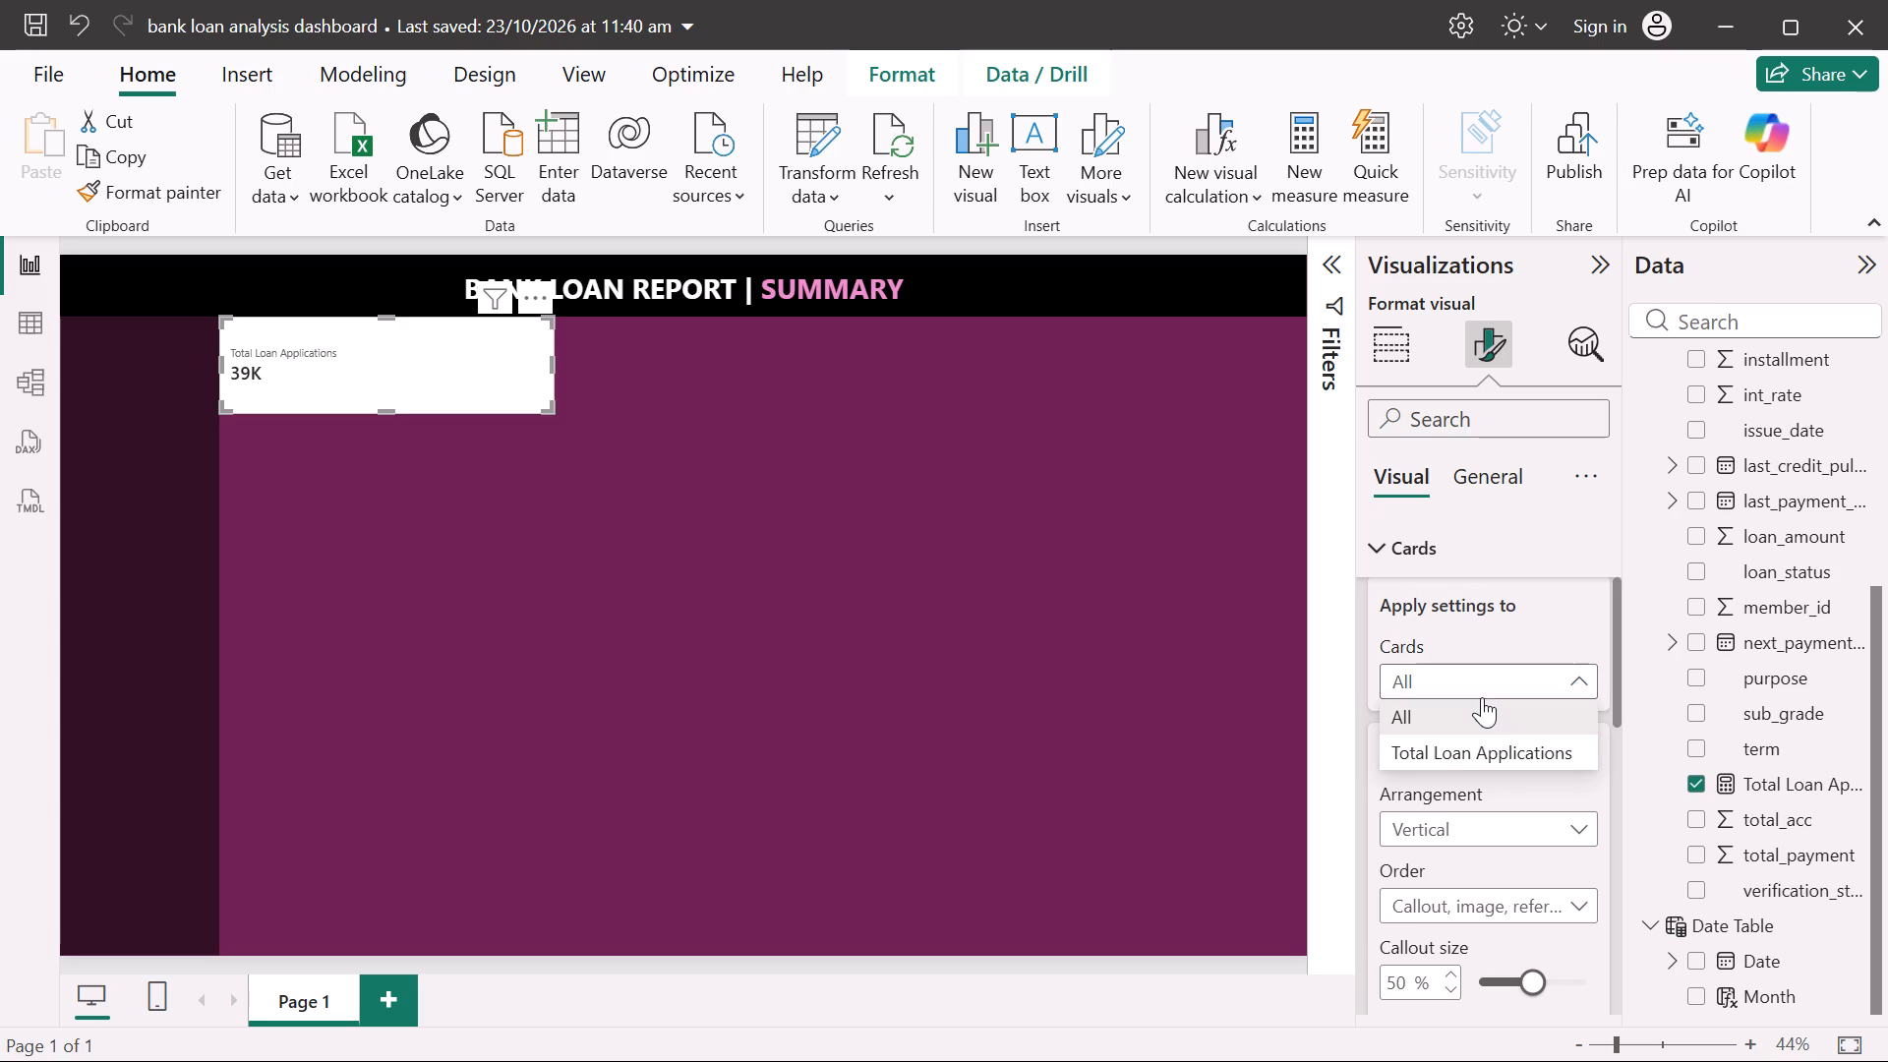
left_click(1482, 697)
scroll(1510, 854, "down", 3)
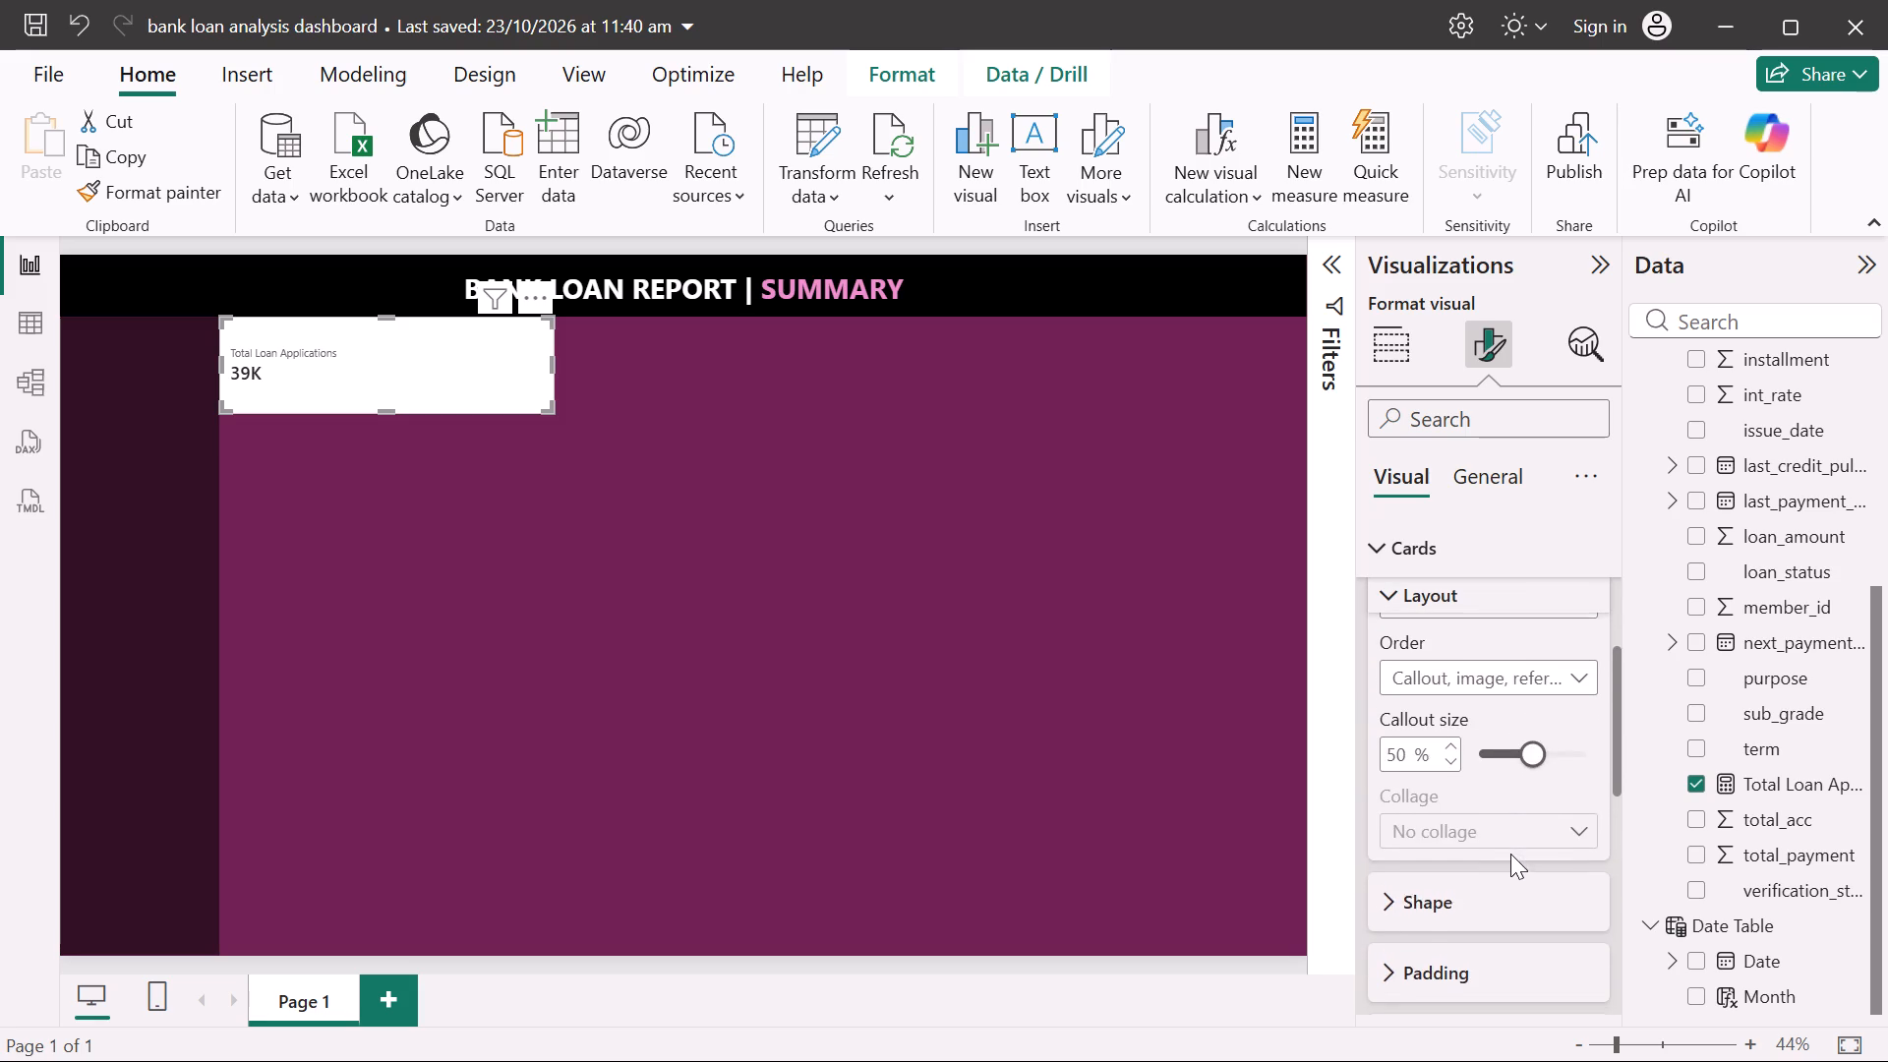
scroll(1510, 854, "down", 1)
left_click(1413, 880)
scroll(1413, 880, "down", 2)
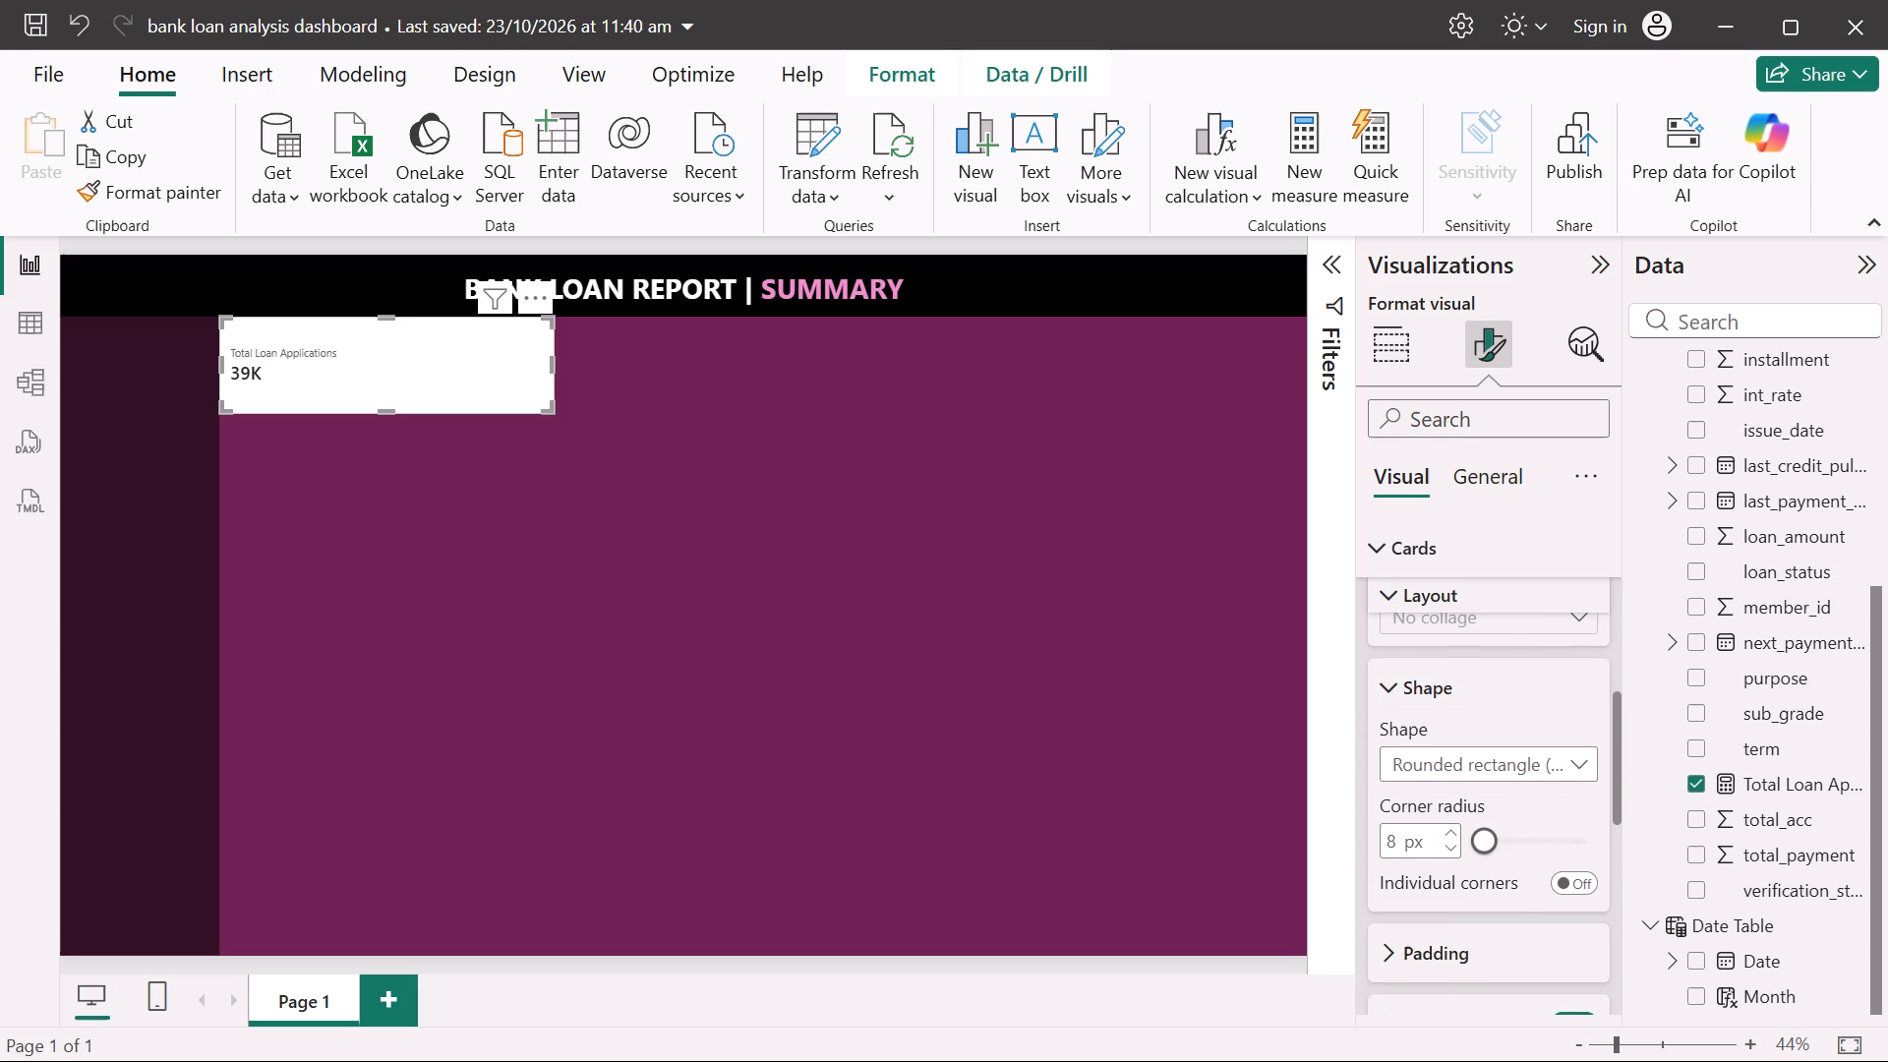
scroll(1413, 880, "down", 2)
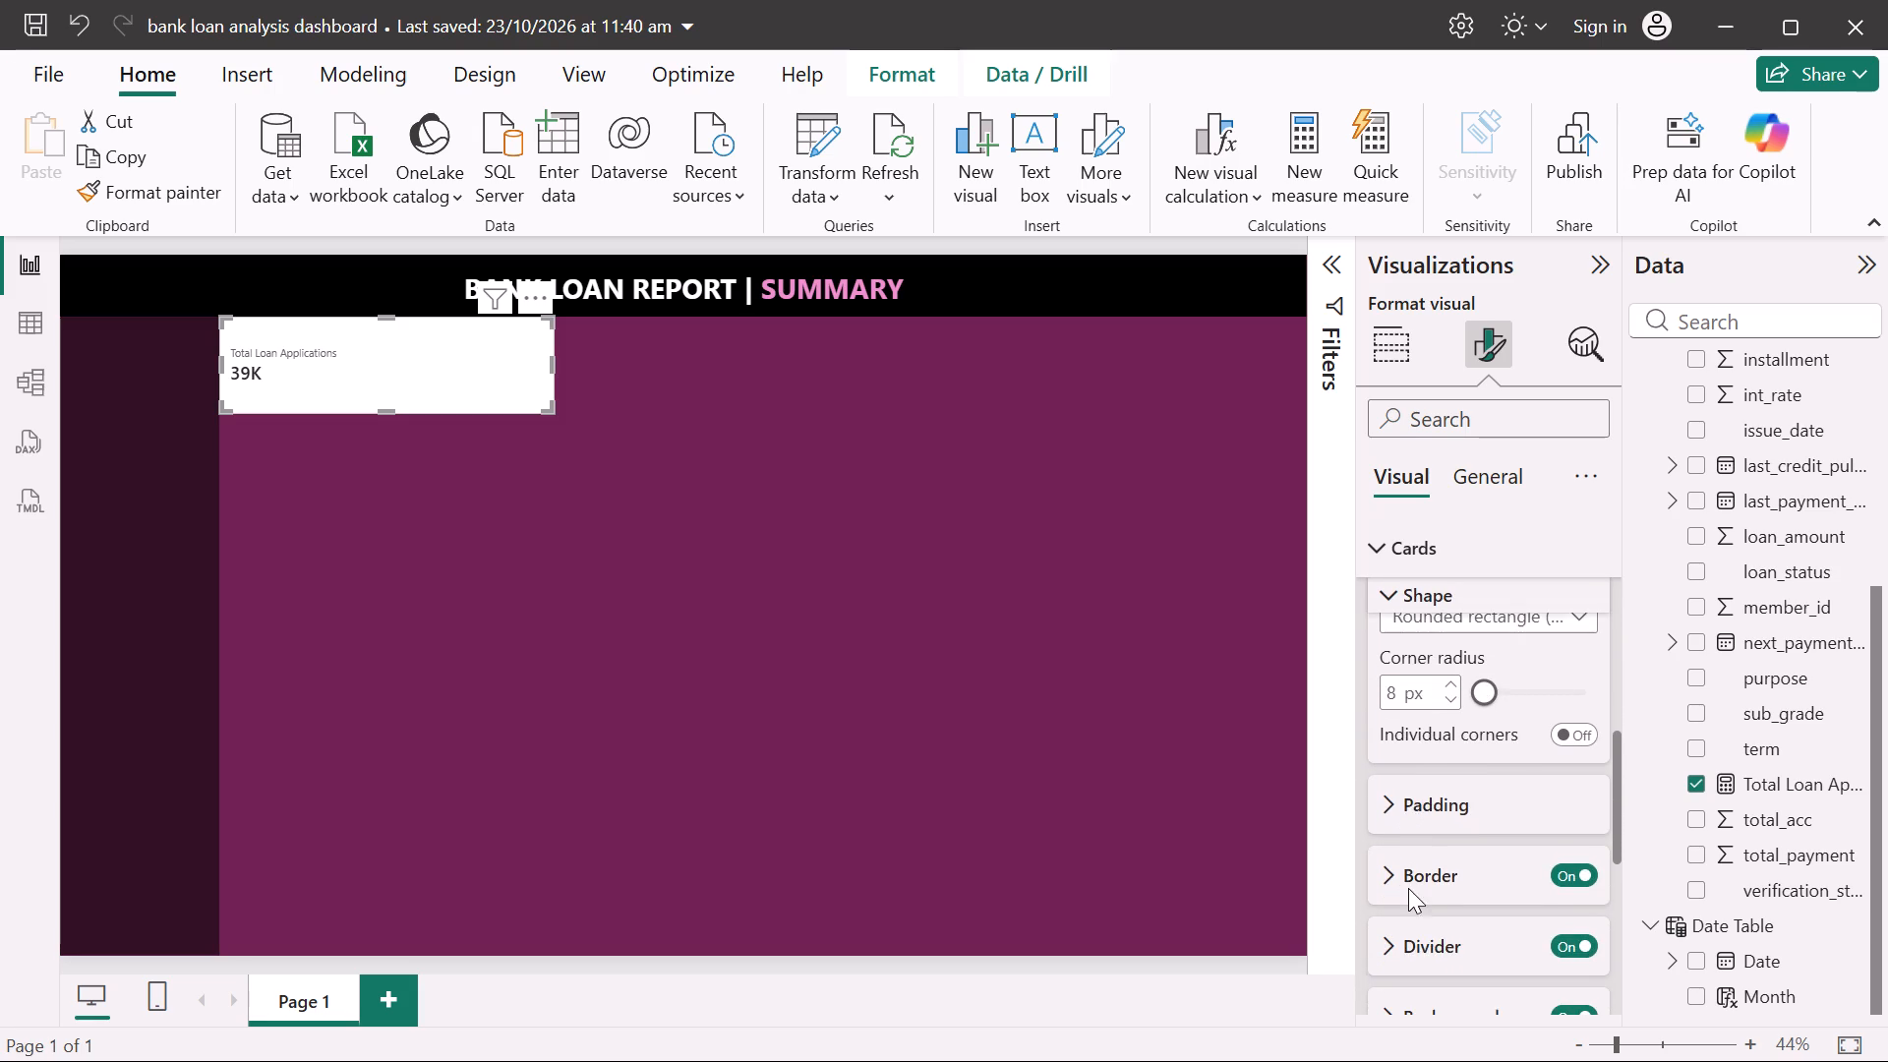
Turn off the background and the border in the new card's Cards settings.
scroll(1408, 888, "down", 1)
left_click(1577, 993)
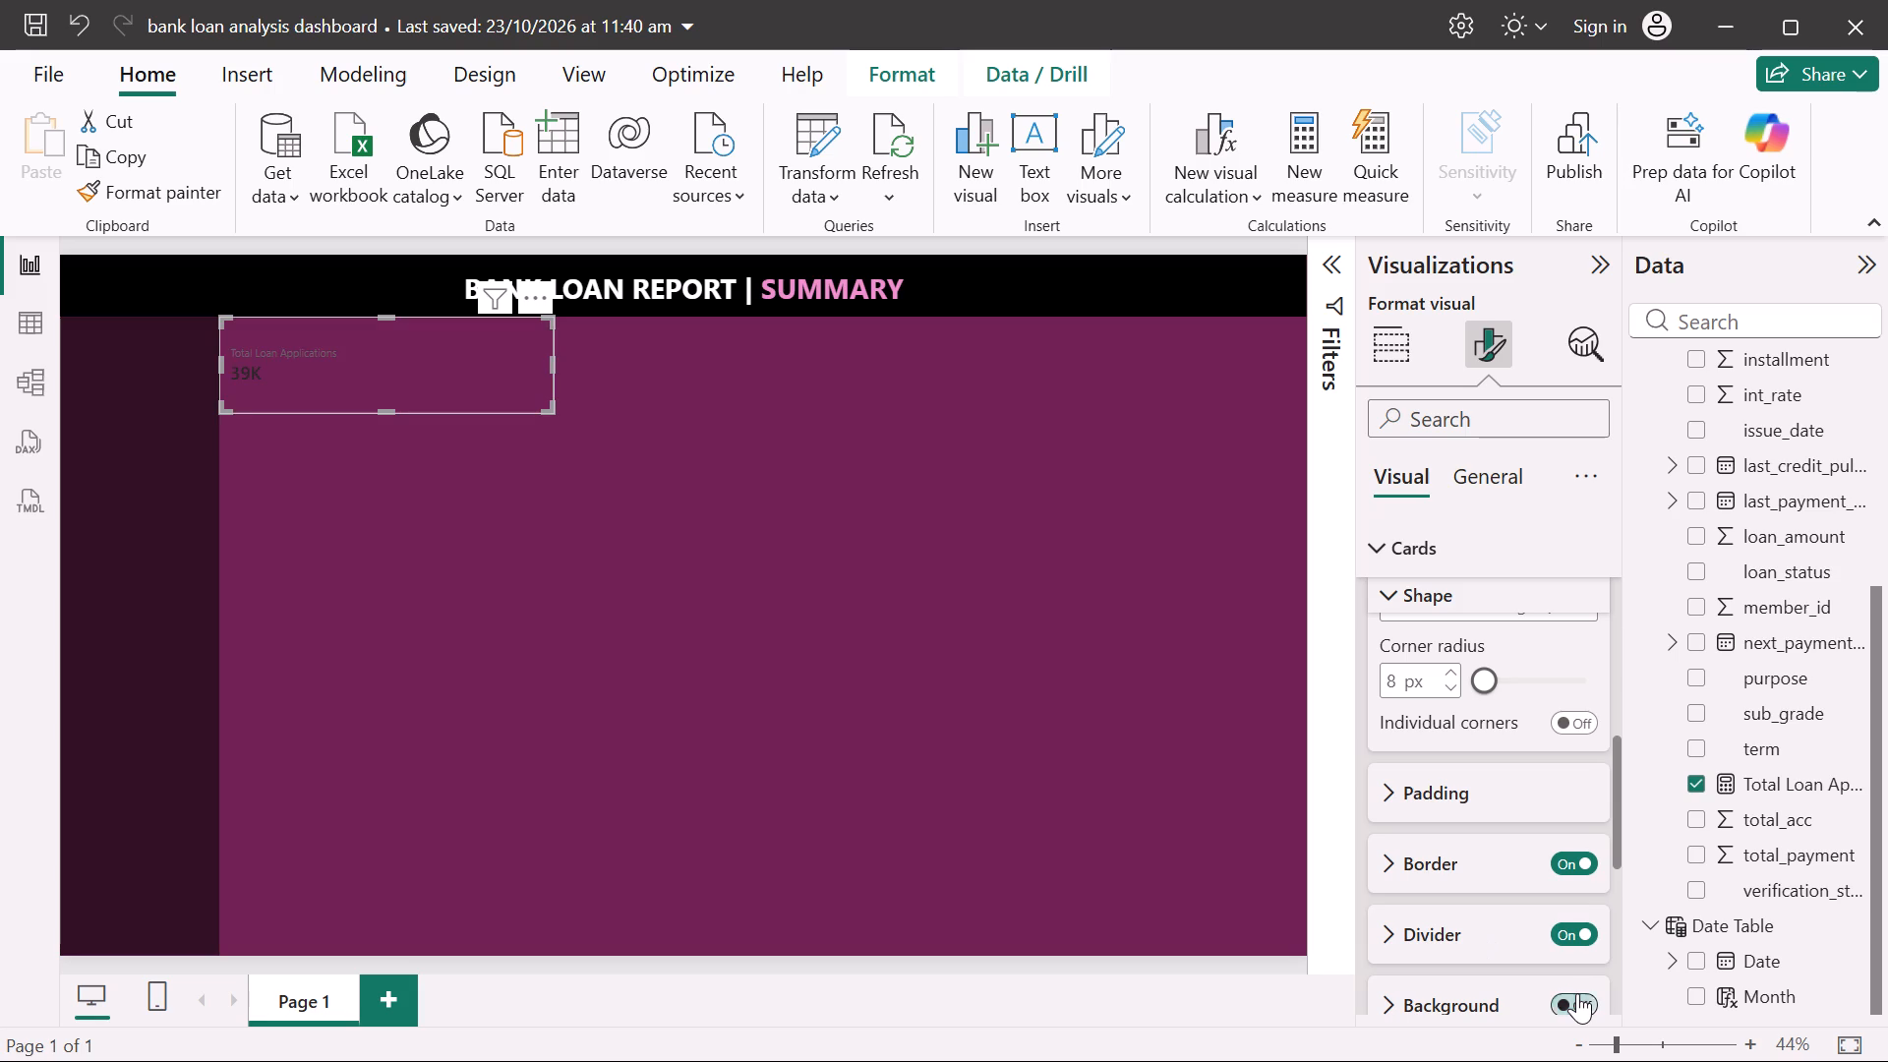
left_click(1562, 849)
scroll(1562, 849, "down", 1)
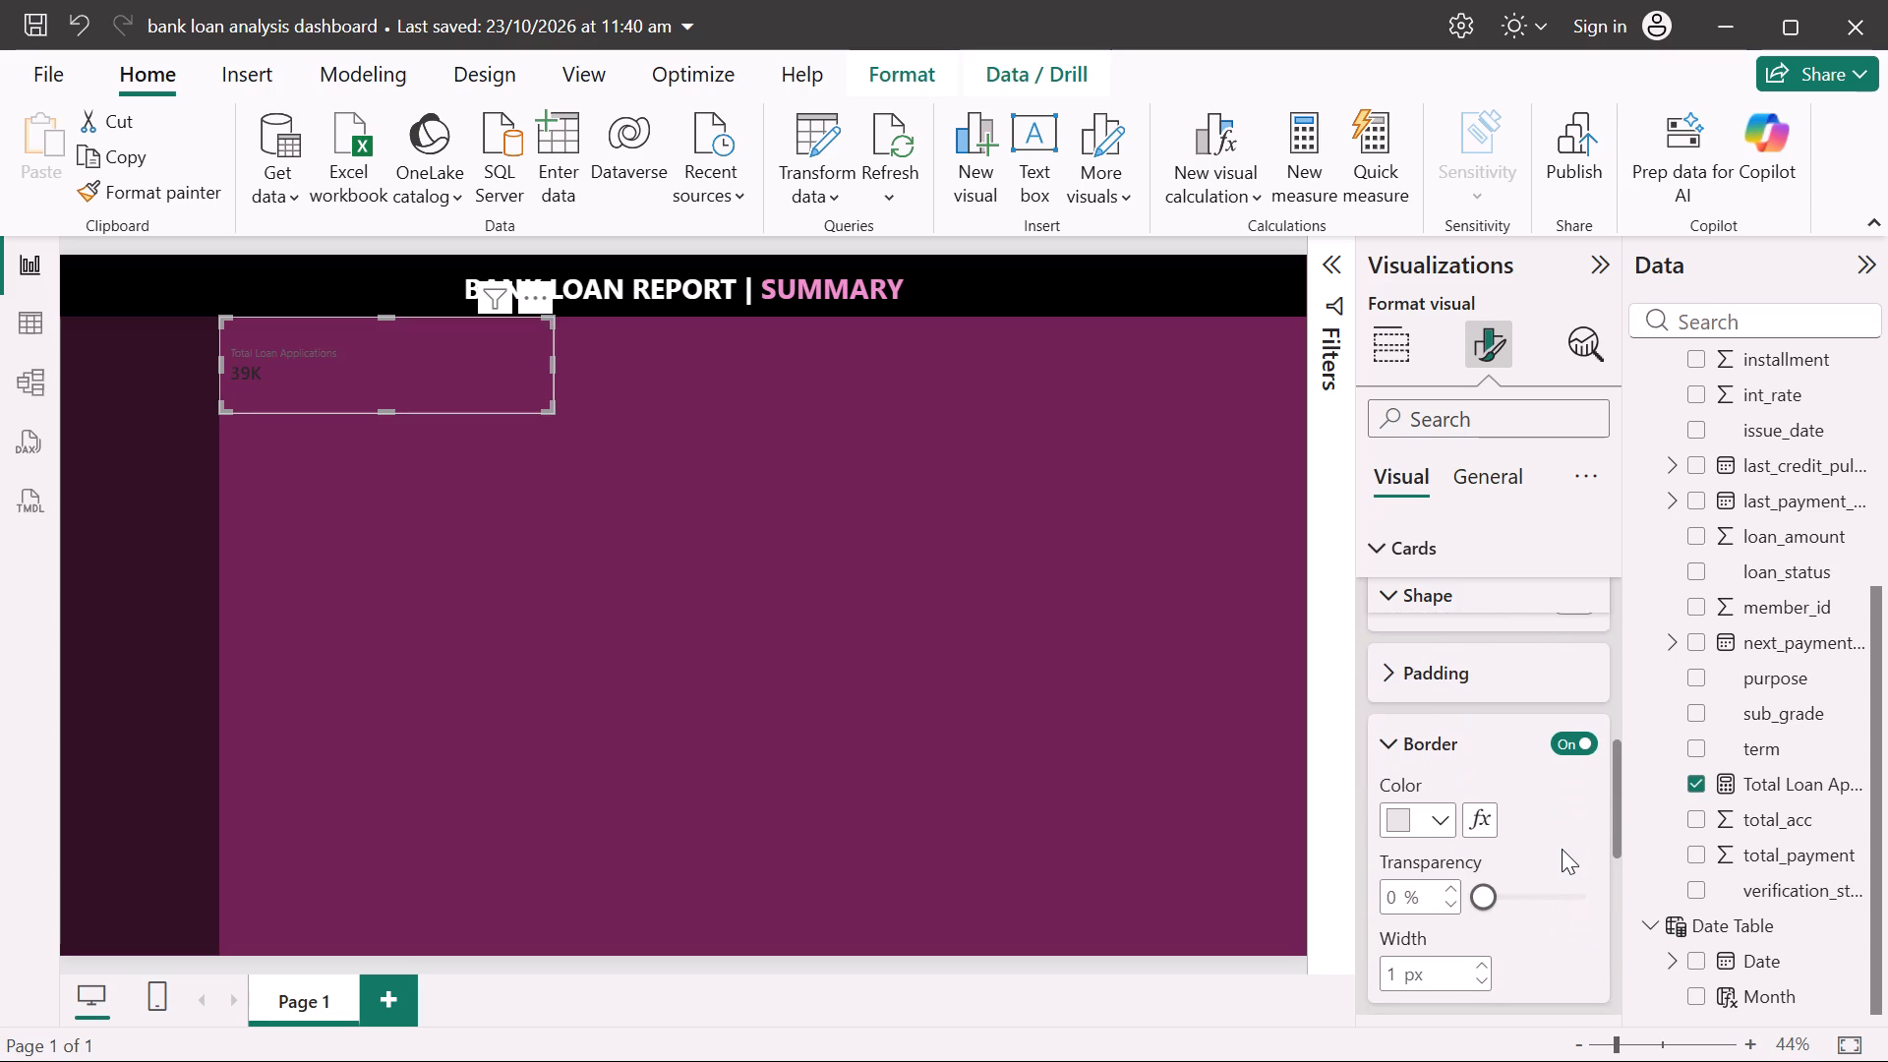
left_click(1583, 745)
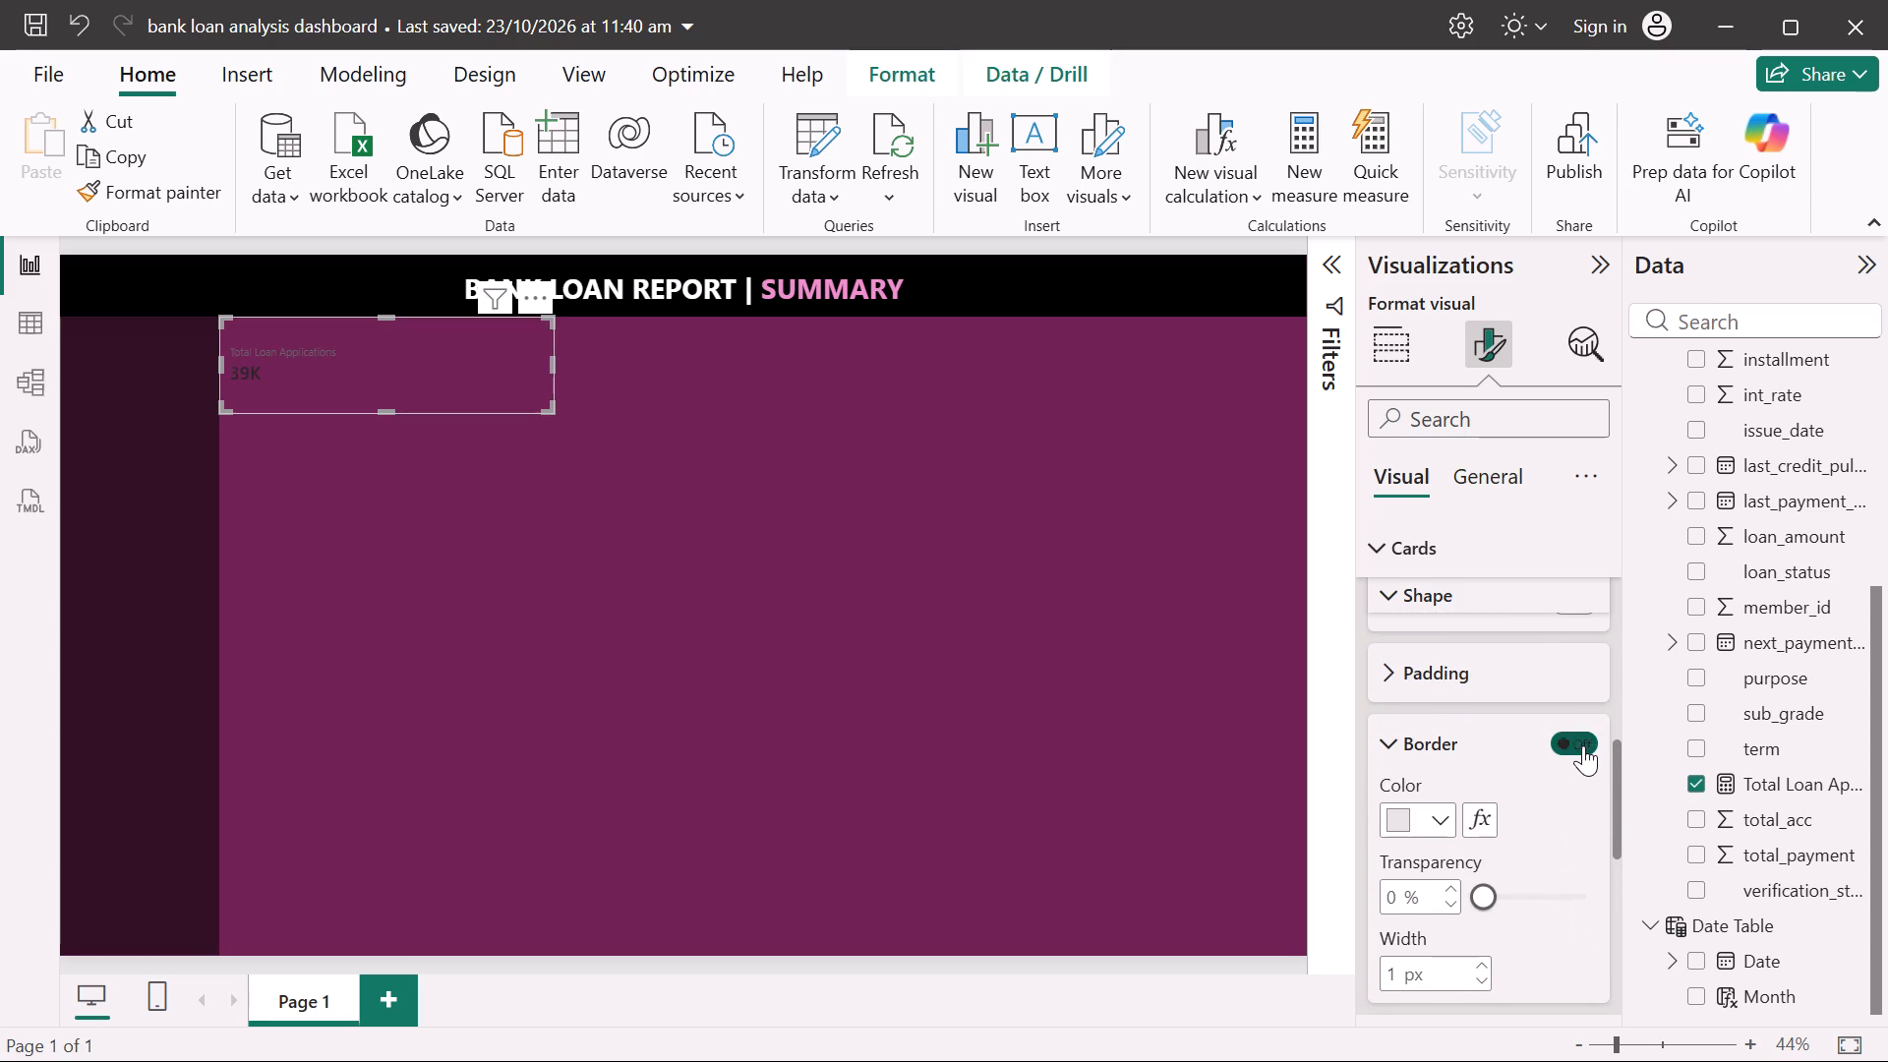
Set the callout value's color to white on the Total Loan Applications card.
scroll(1583, 745, "down", 2)
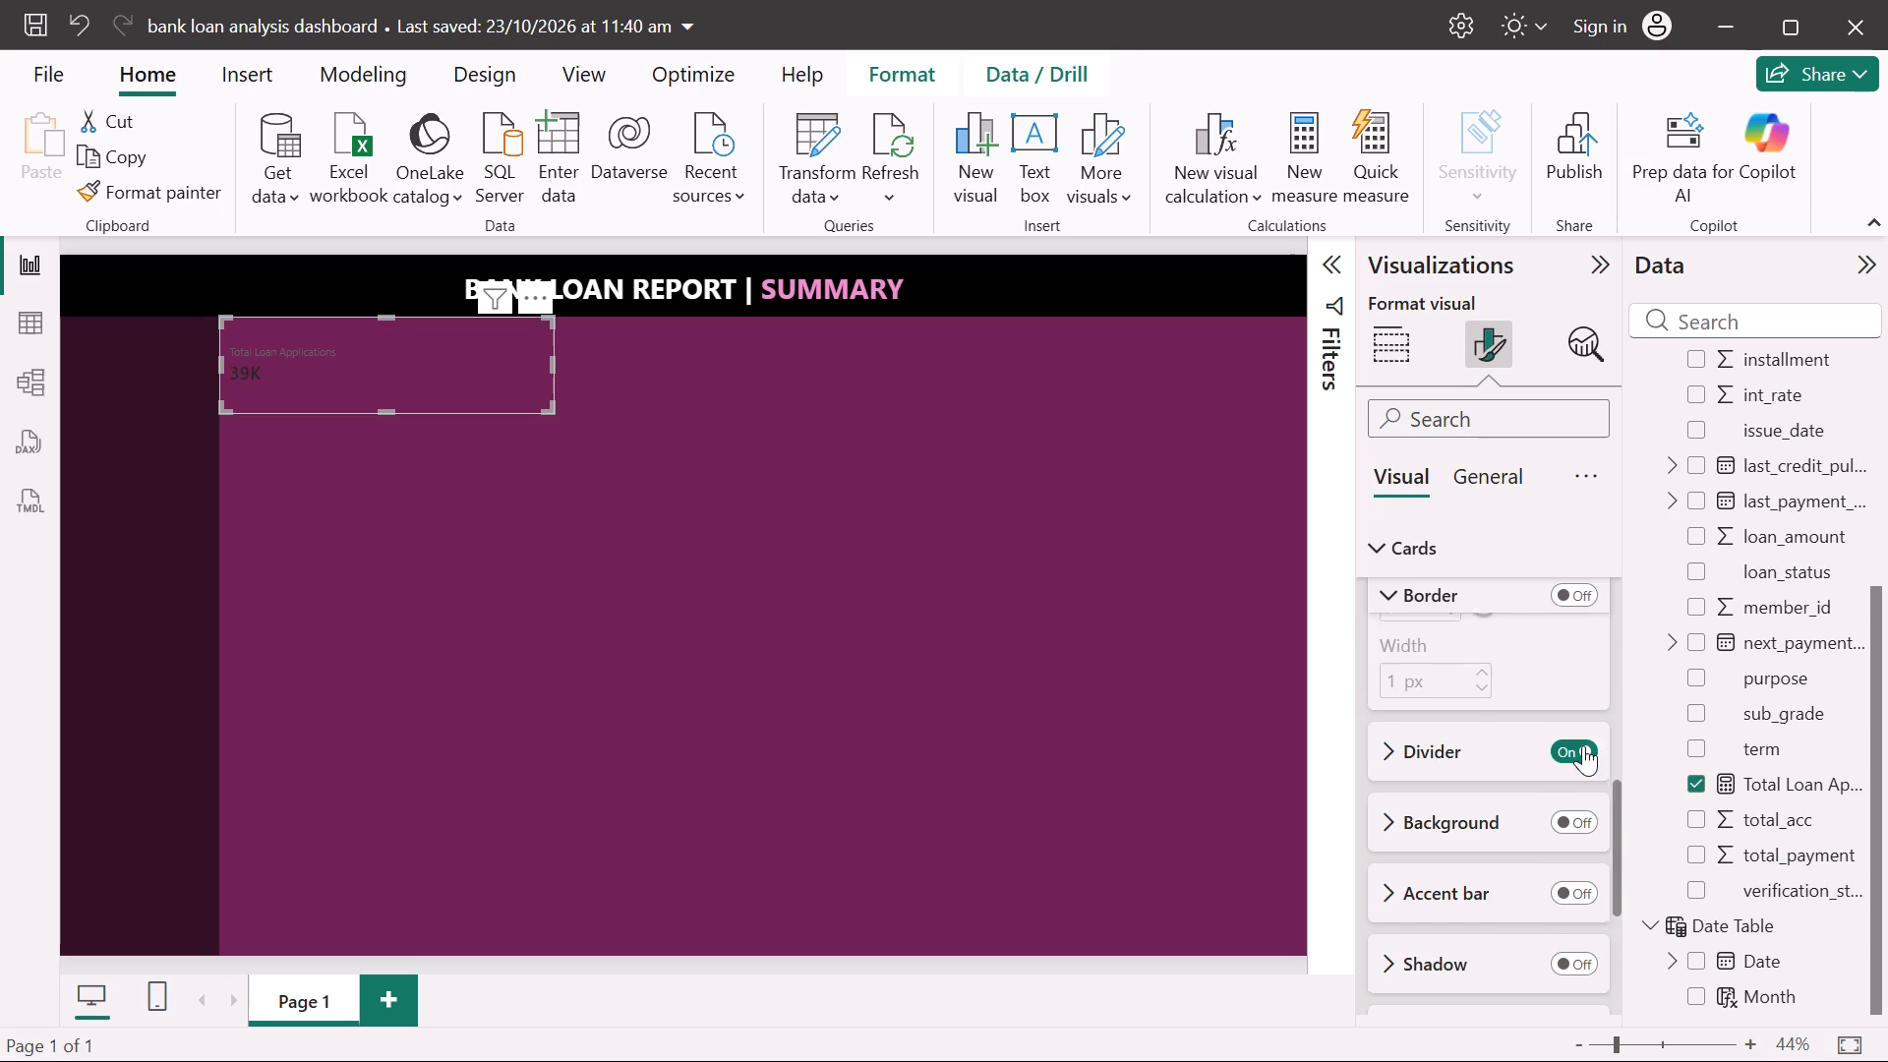
scroll(1583, 745, "down", 2)
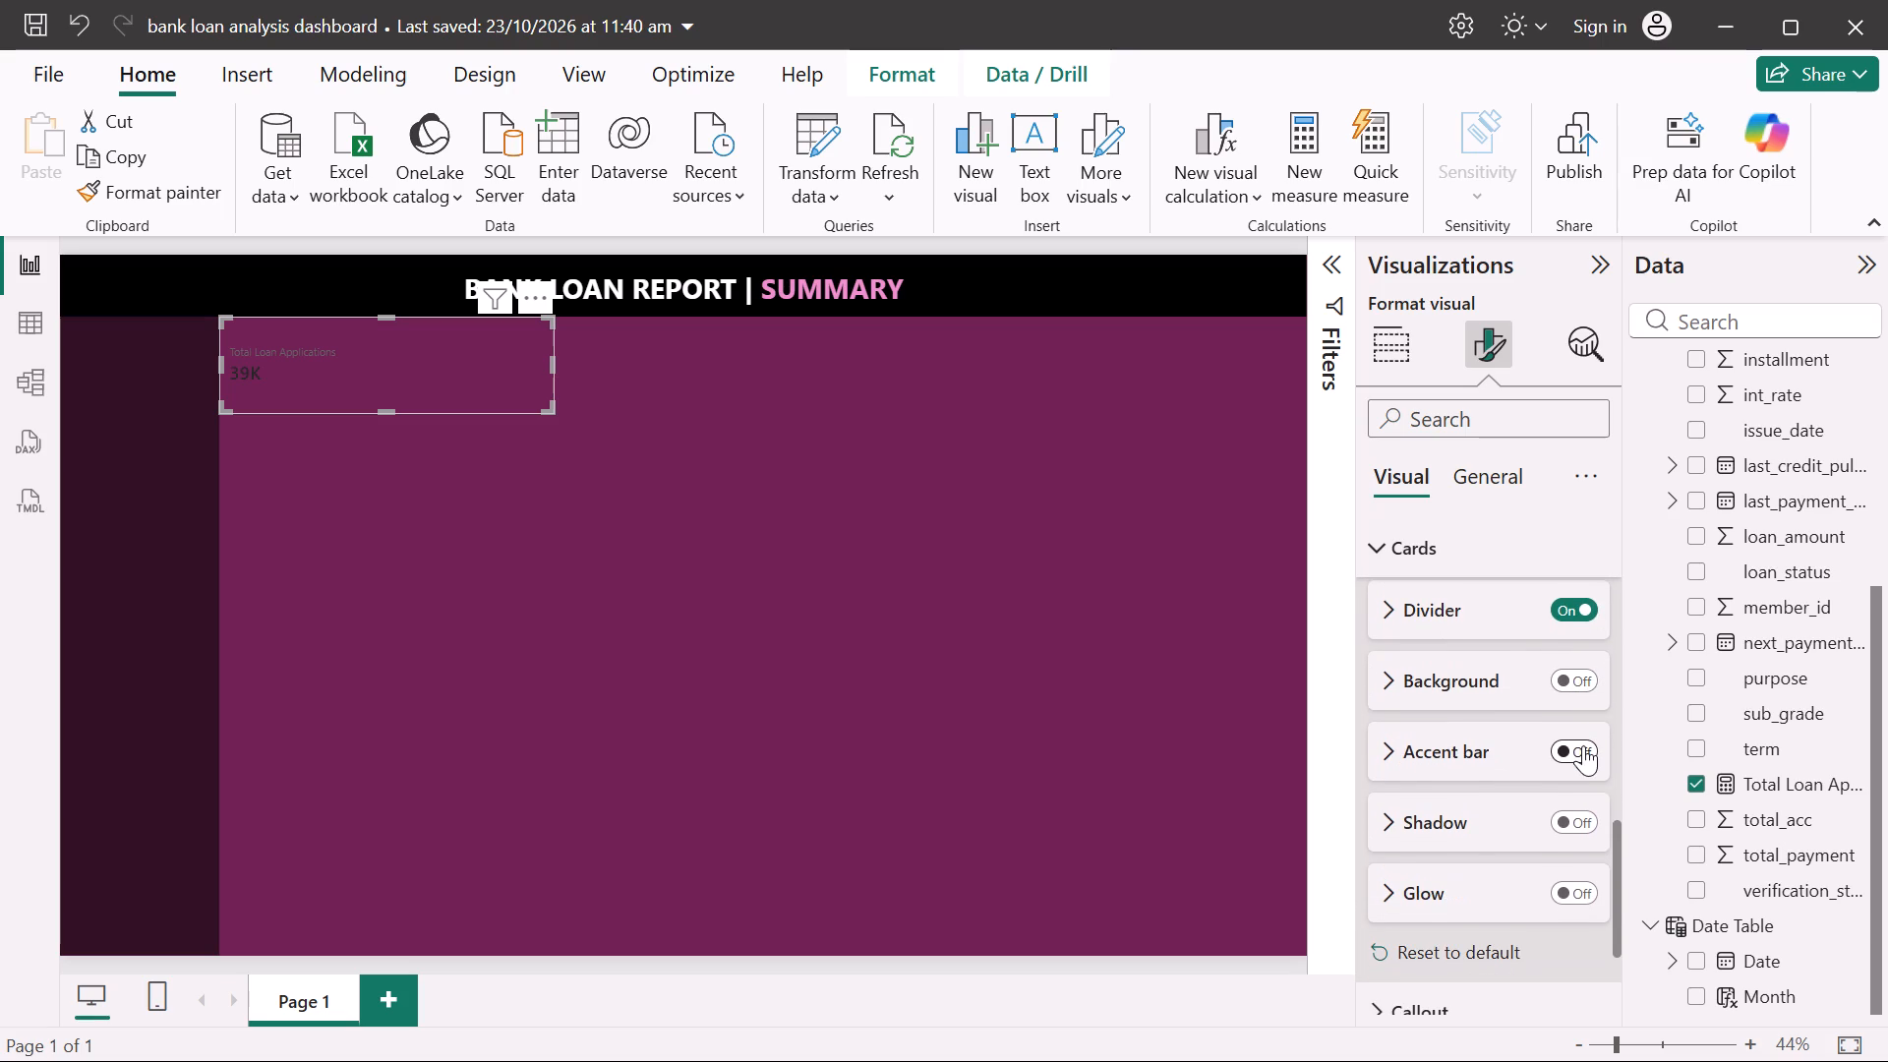
scroll(1583, 745, "down", 2)
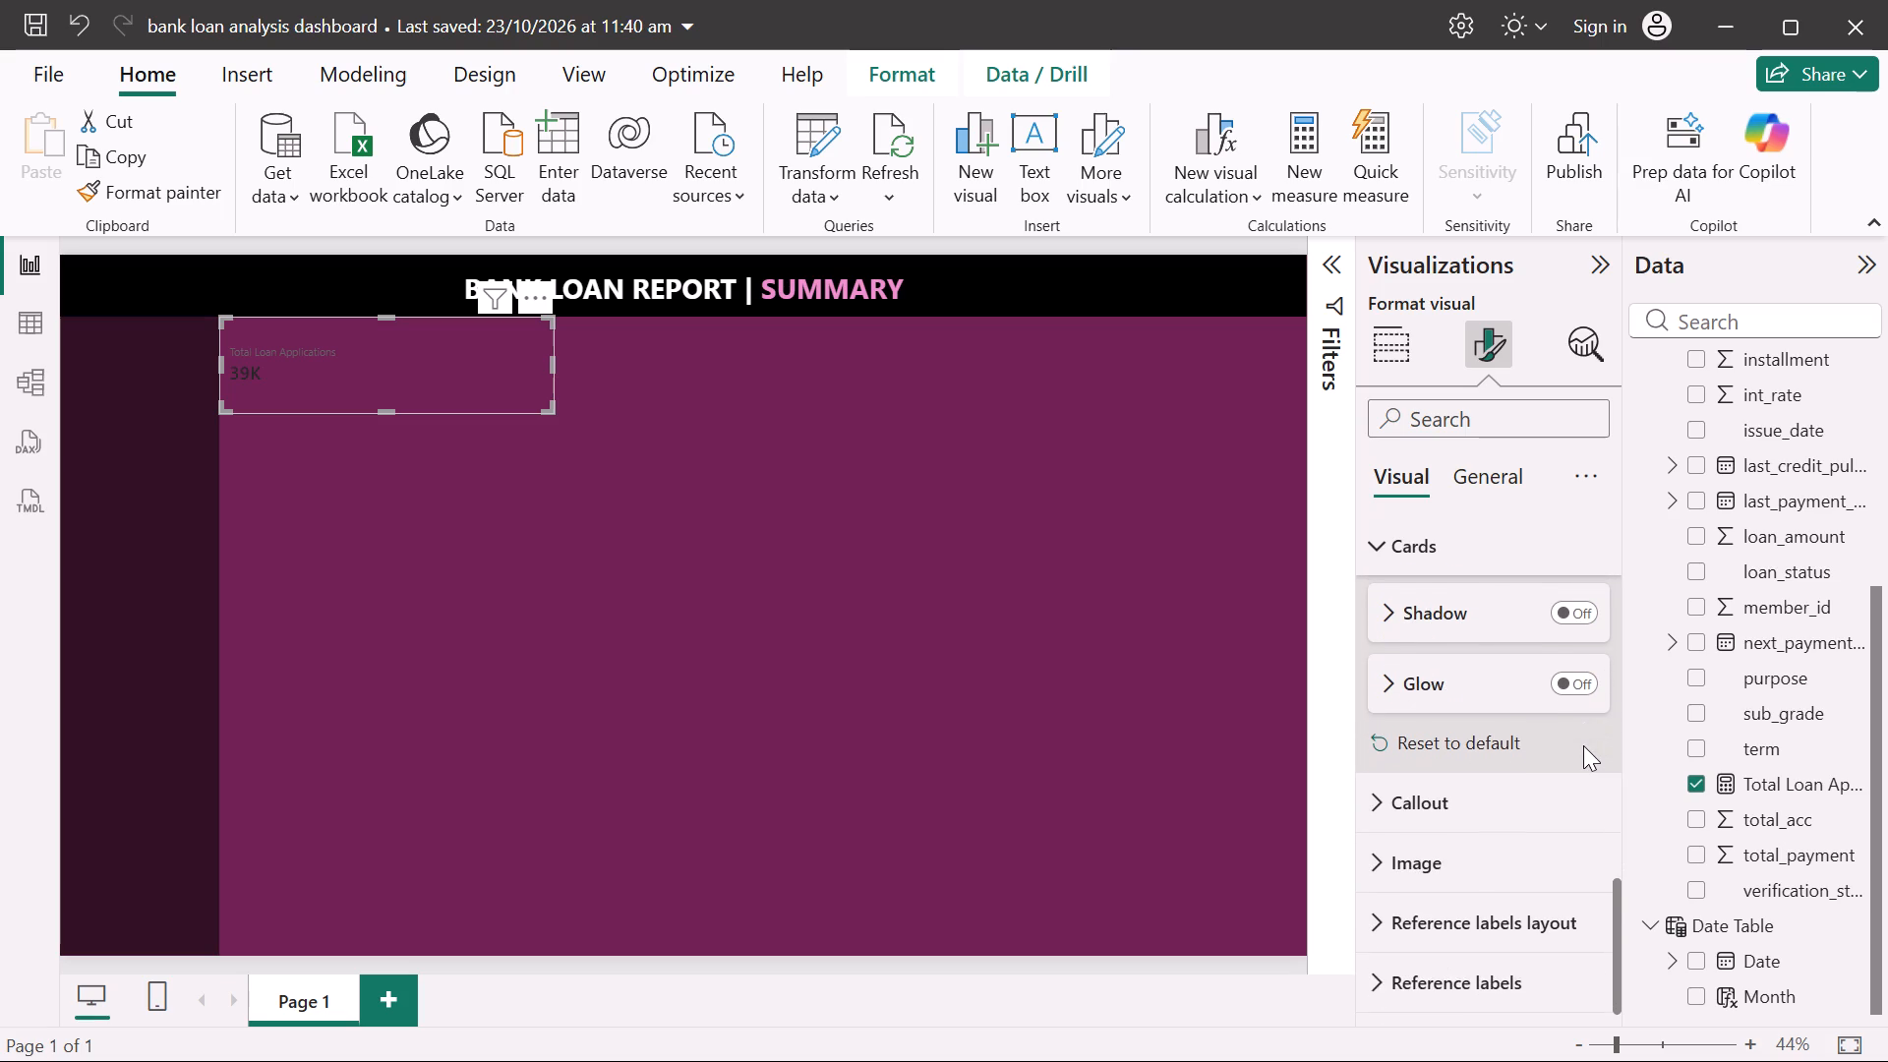
left_click(1415, 785)
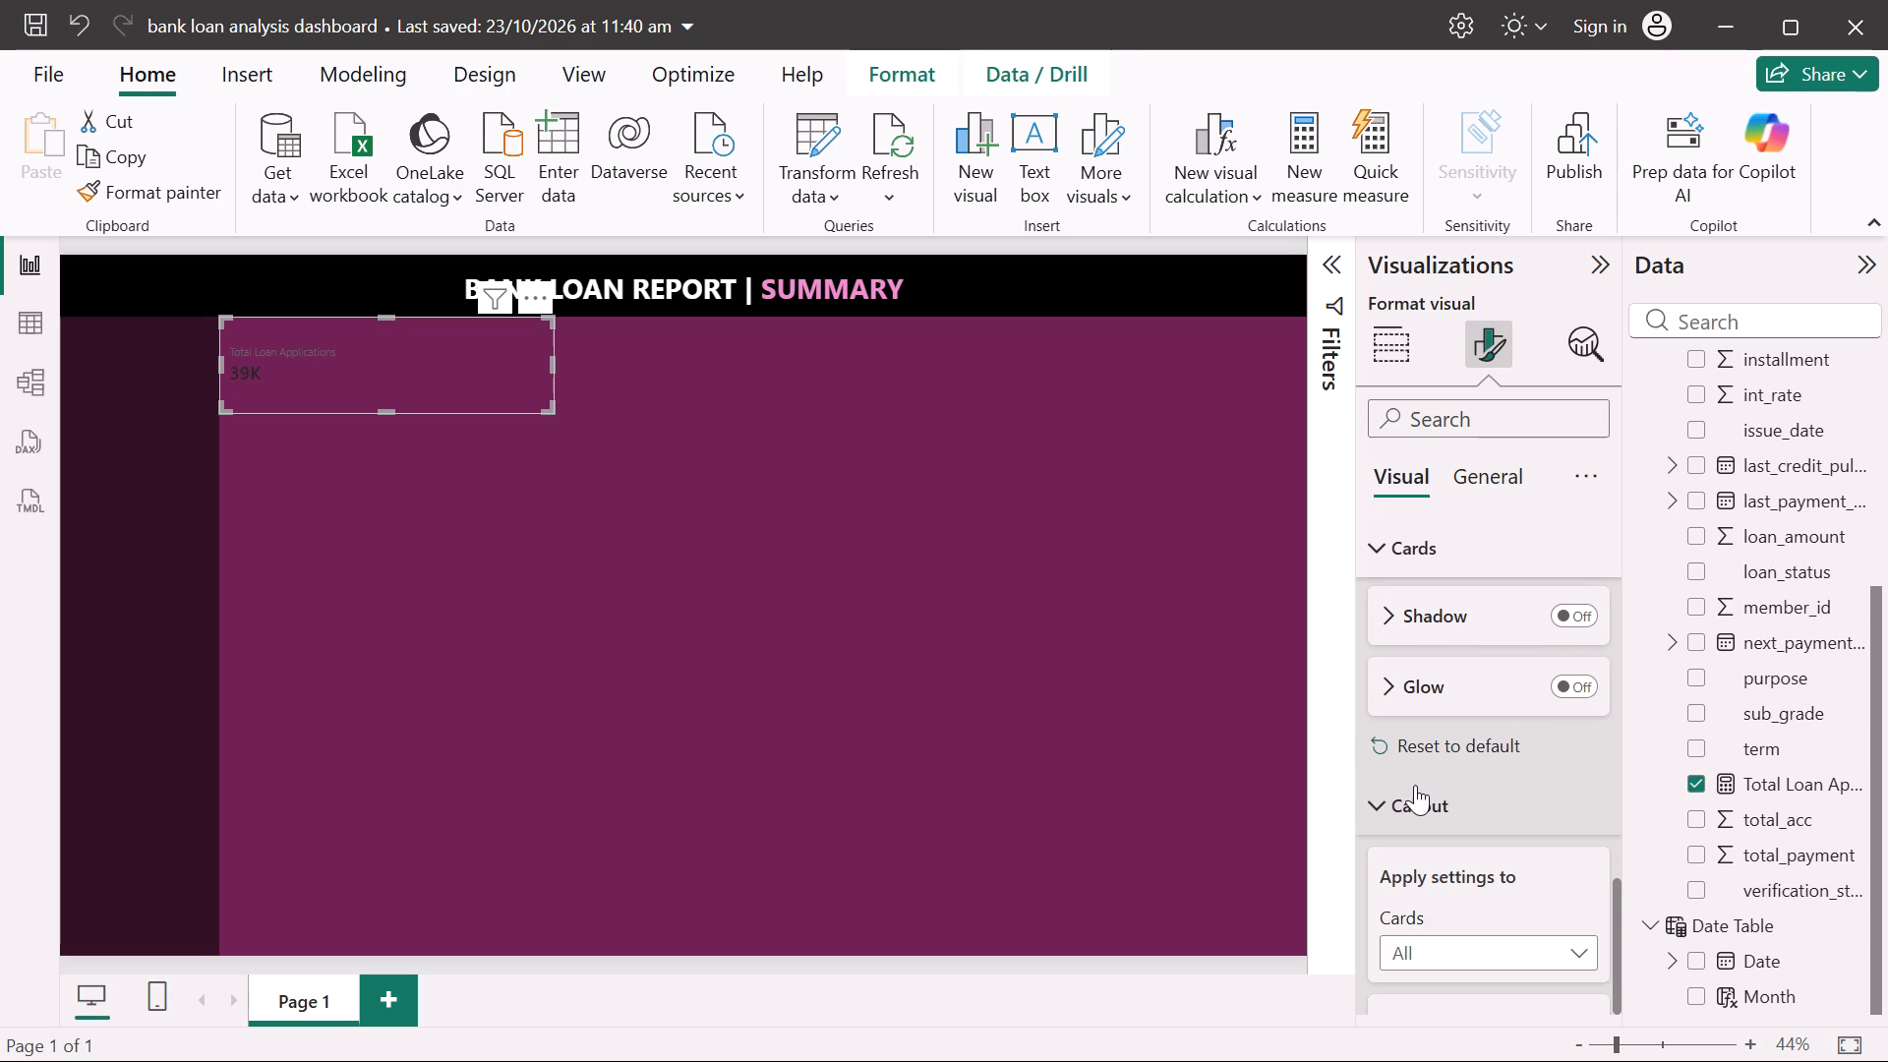
scroll(1450, 622, "down", 2)
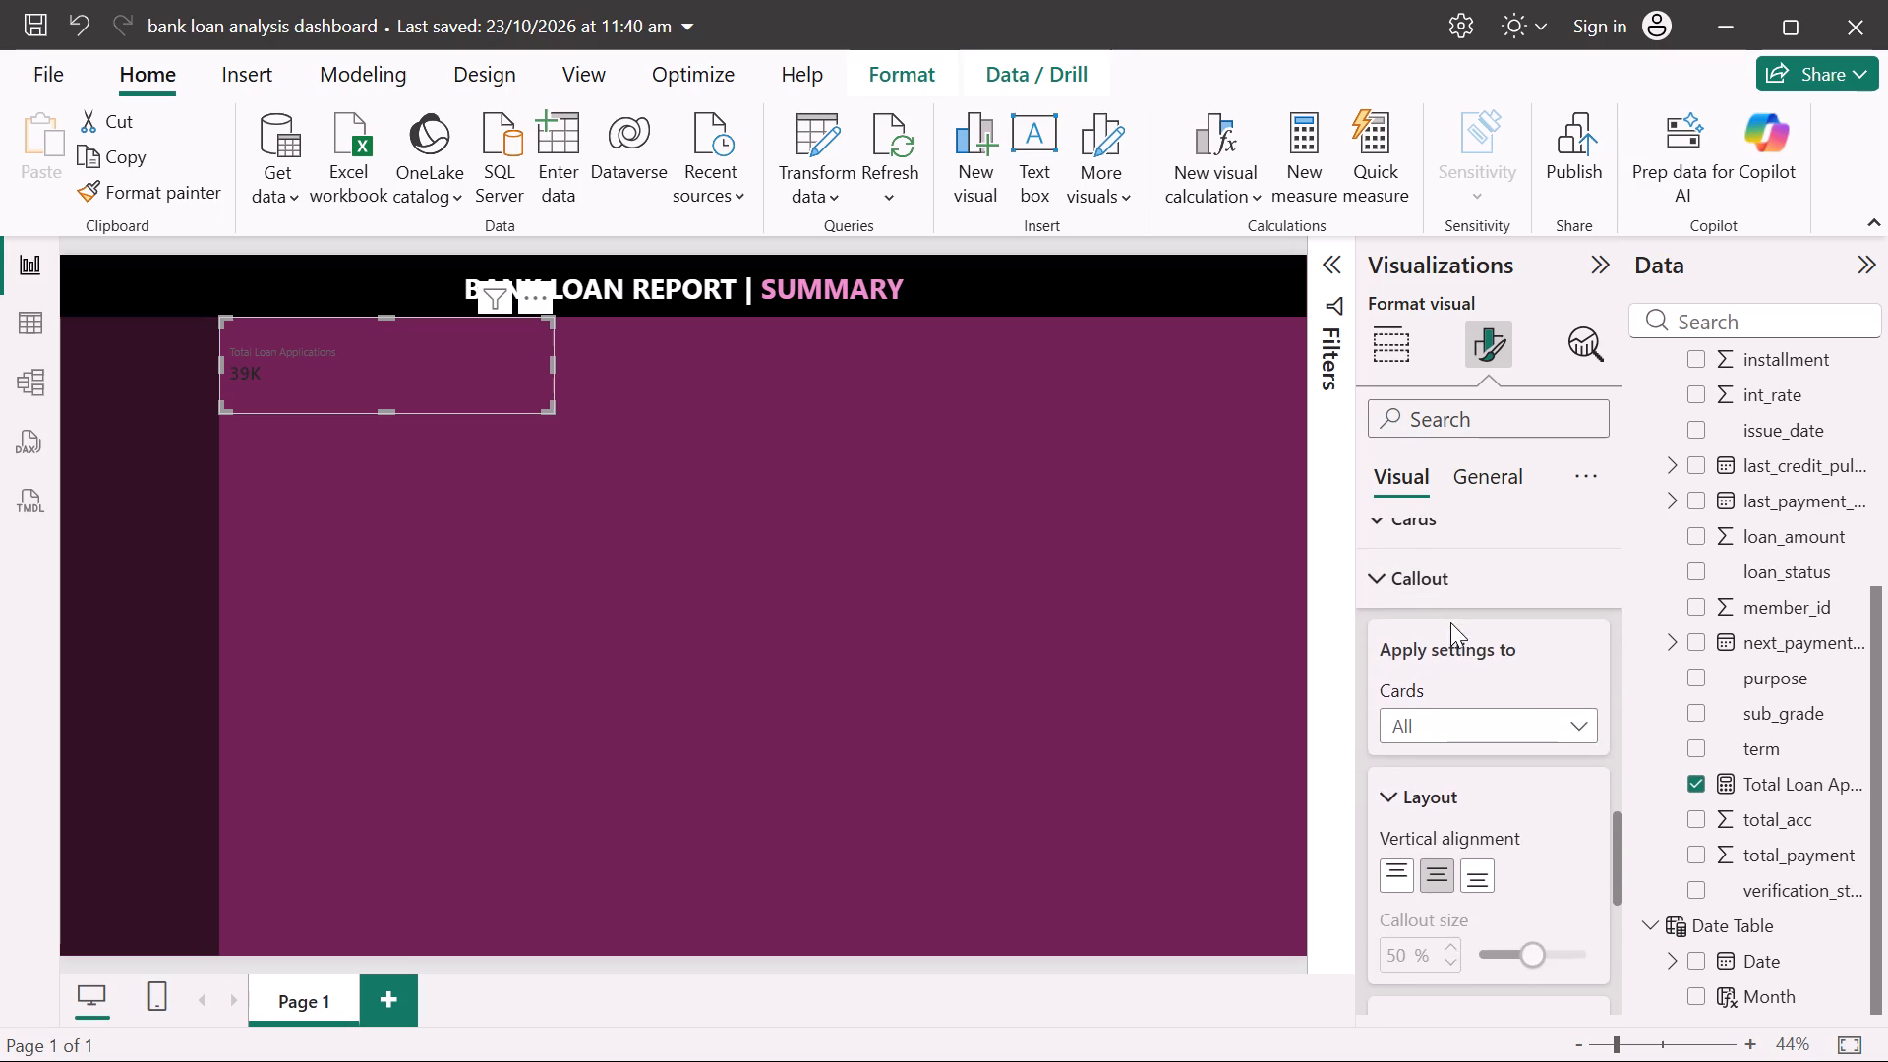
scroll(1450, 622, "down", 2)
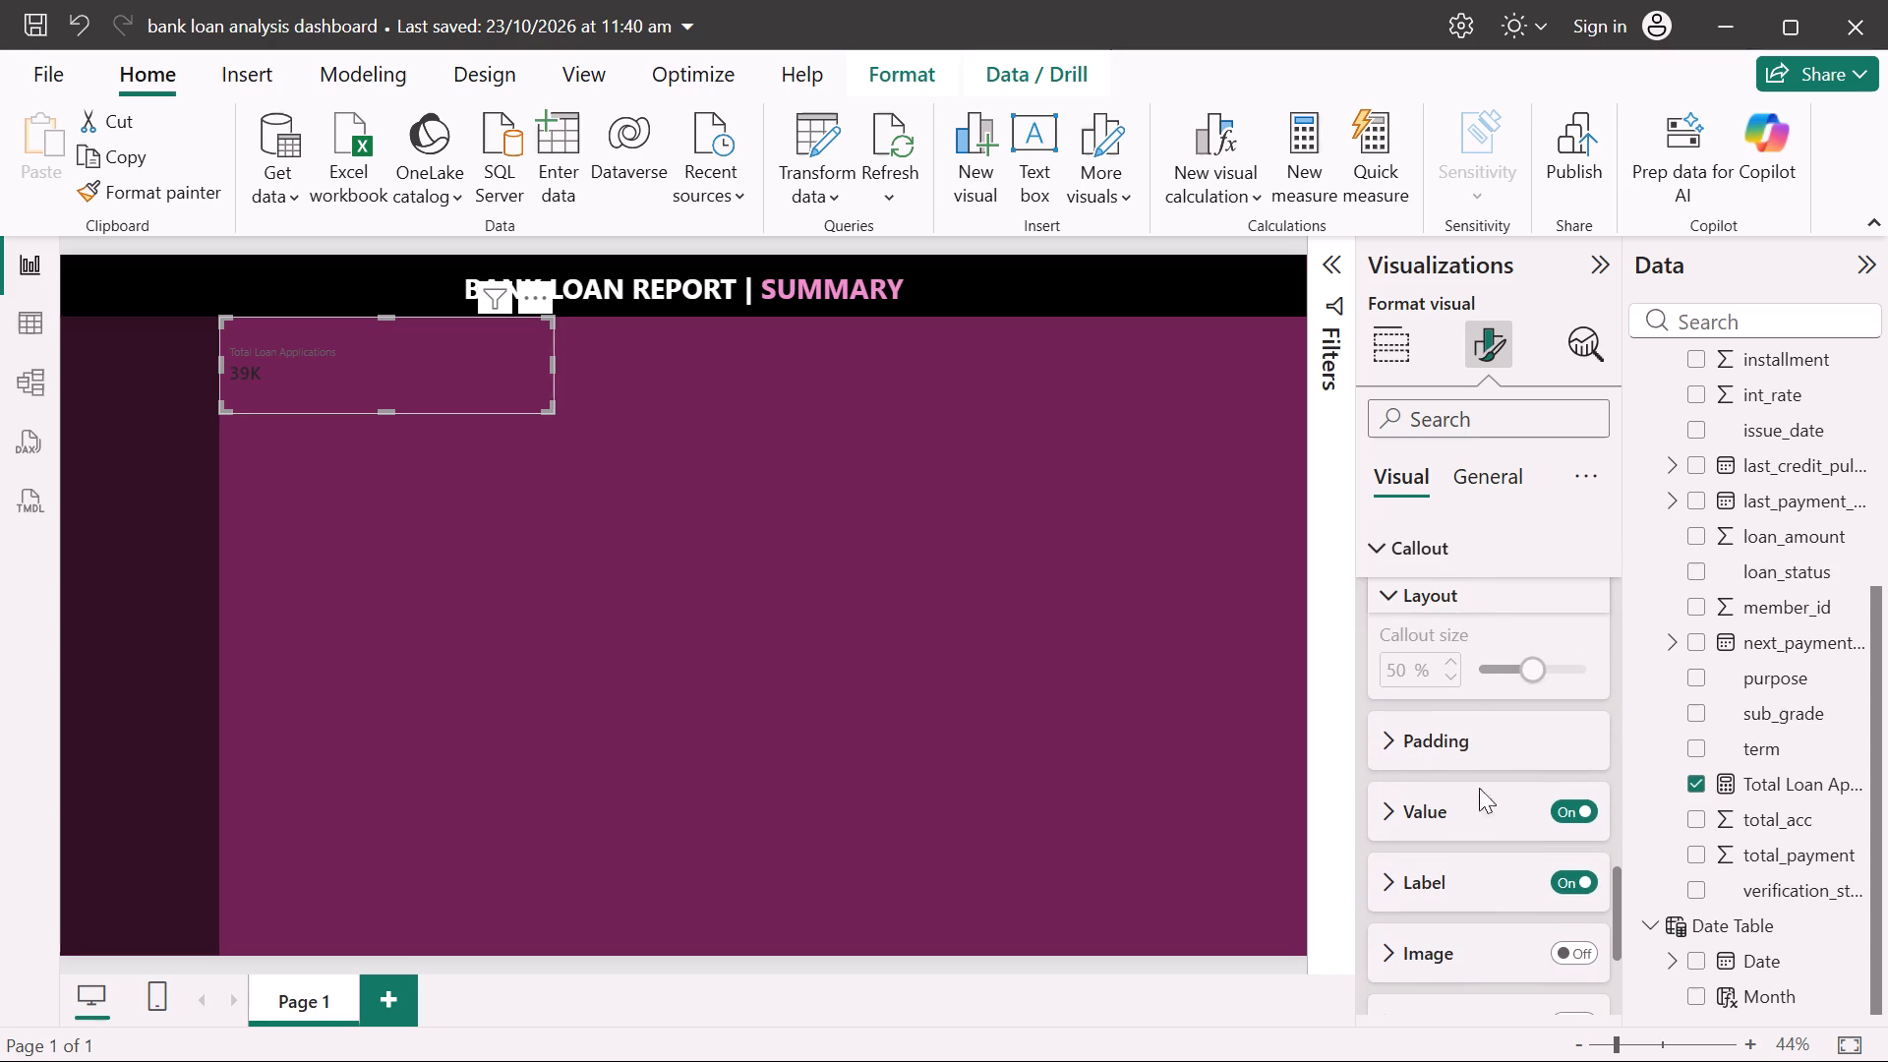
left_click(1450, 817)
scroll(1450, 817, "down", 1)
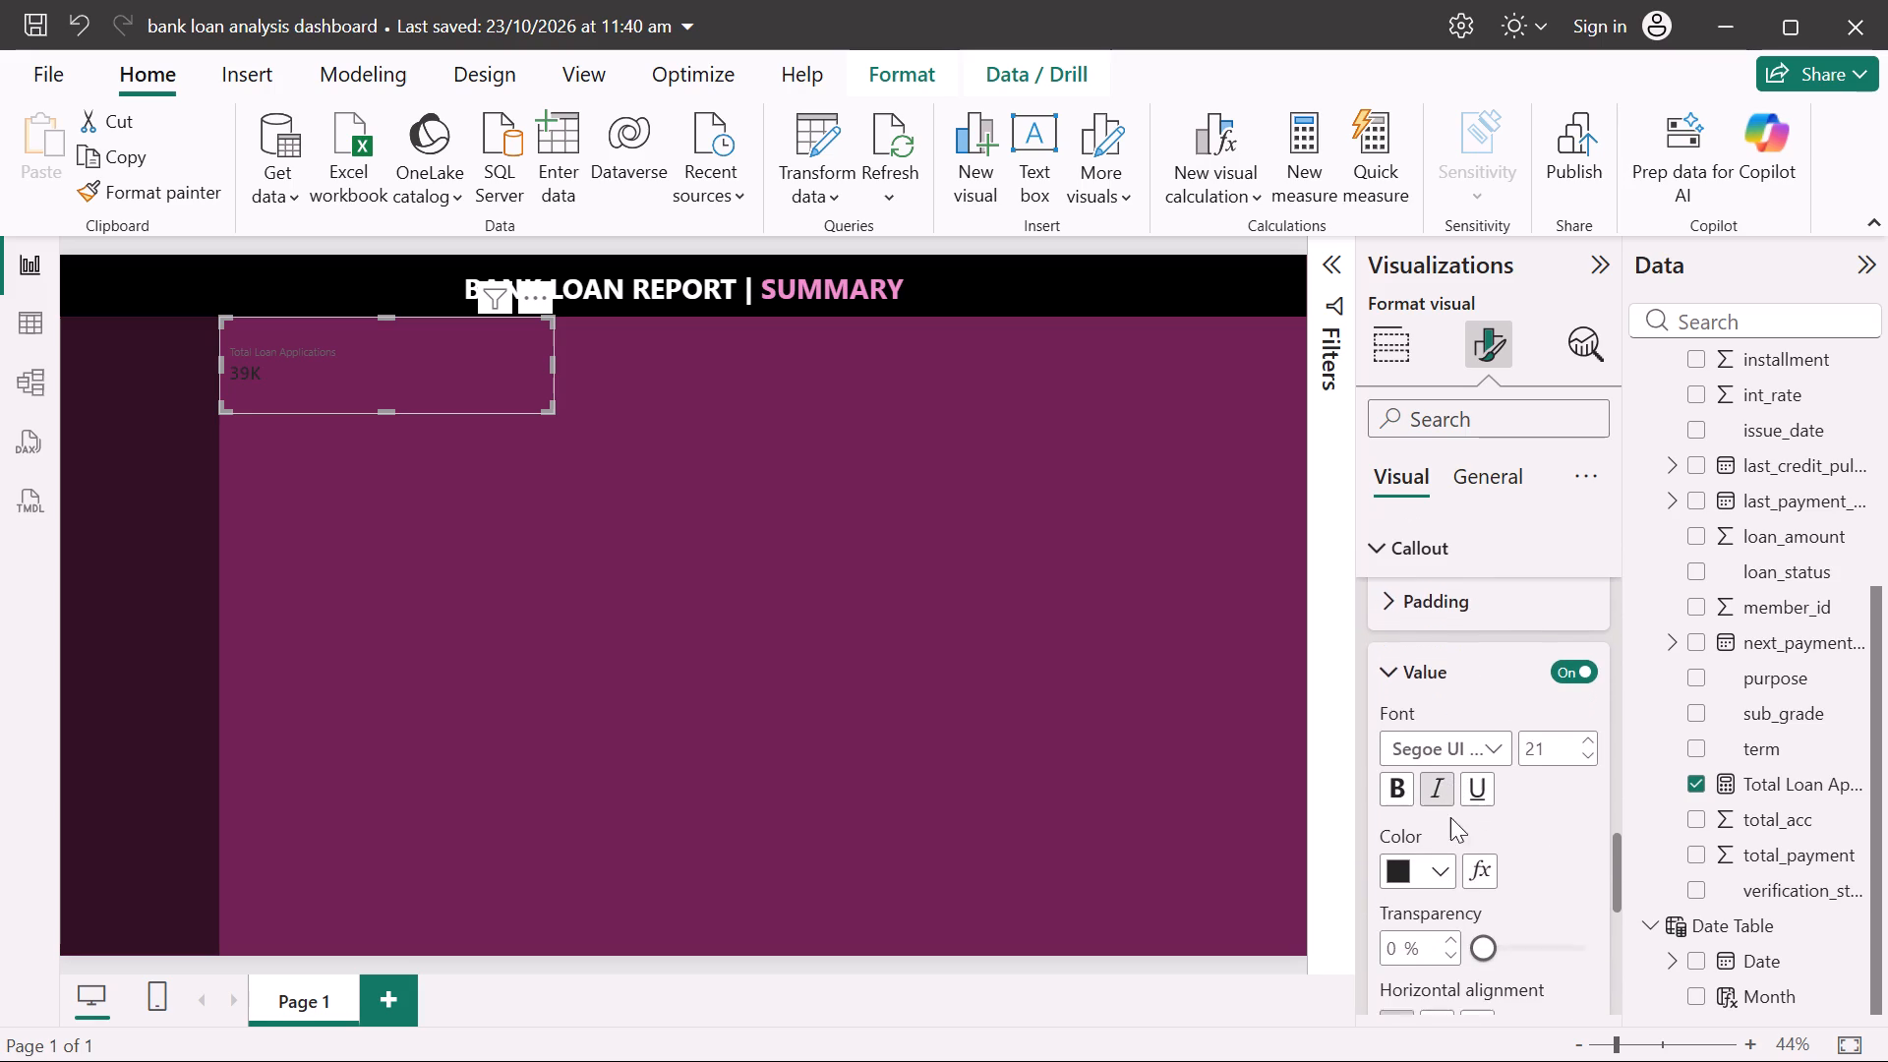
scroll(1450, 817, "down", 2)
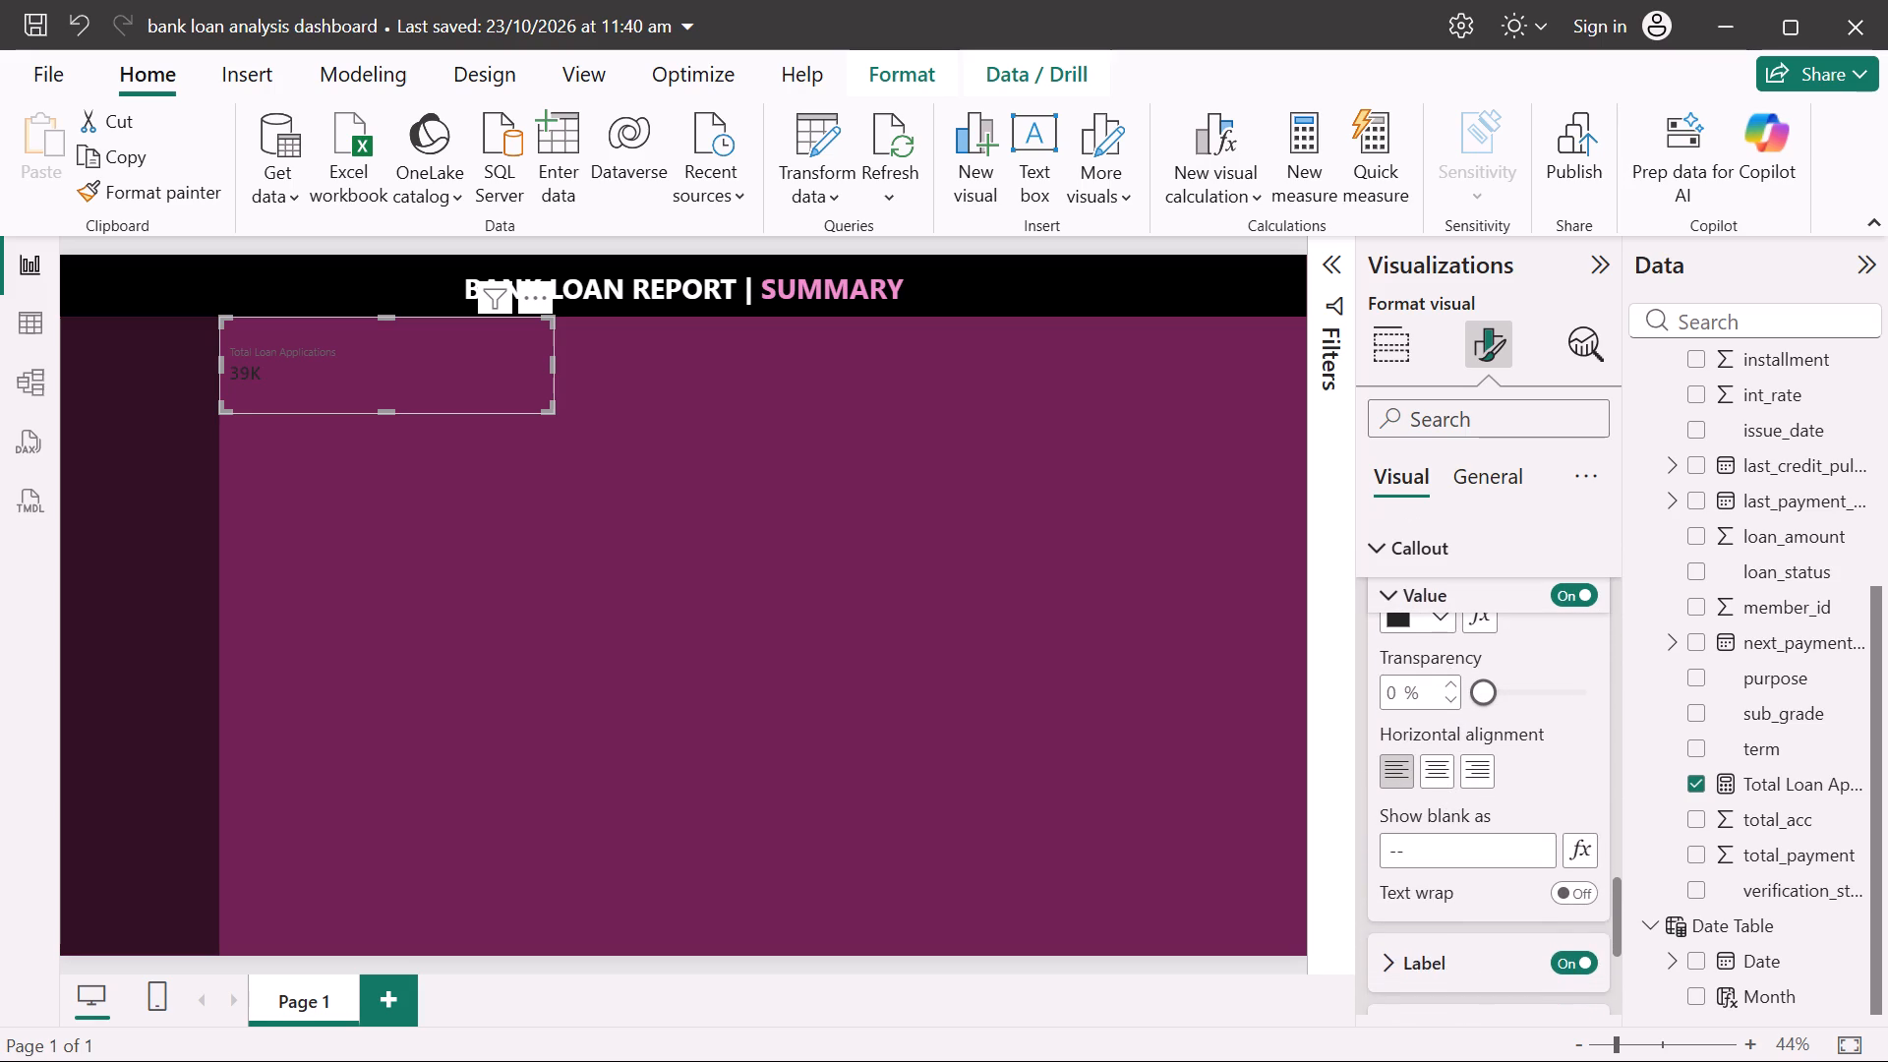
scroll(1450, 817, "down", 1)
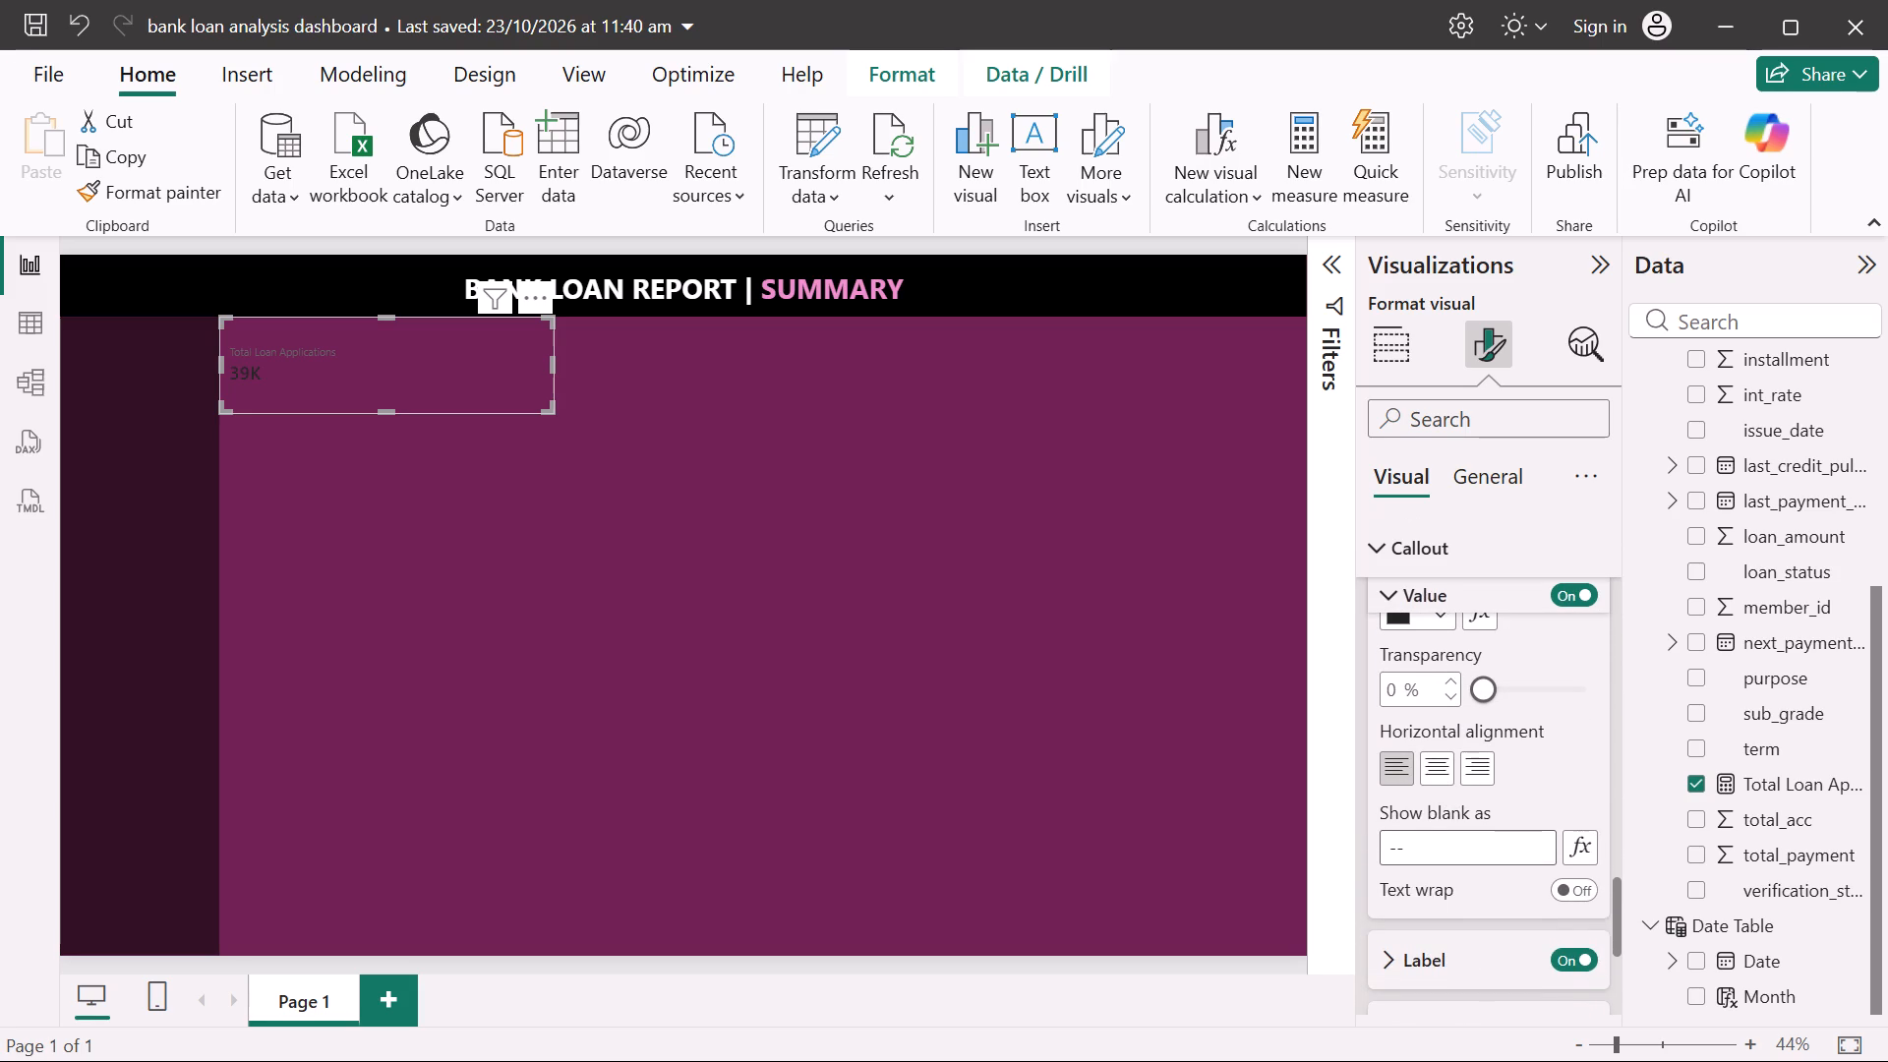
scroll(1476, 844, "up", 2)
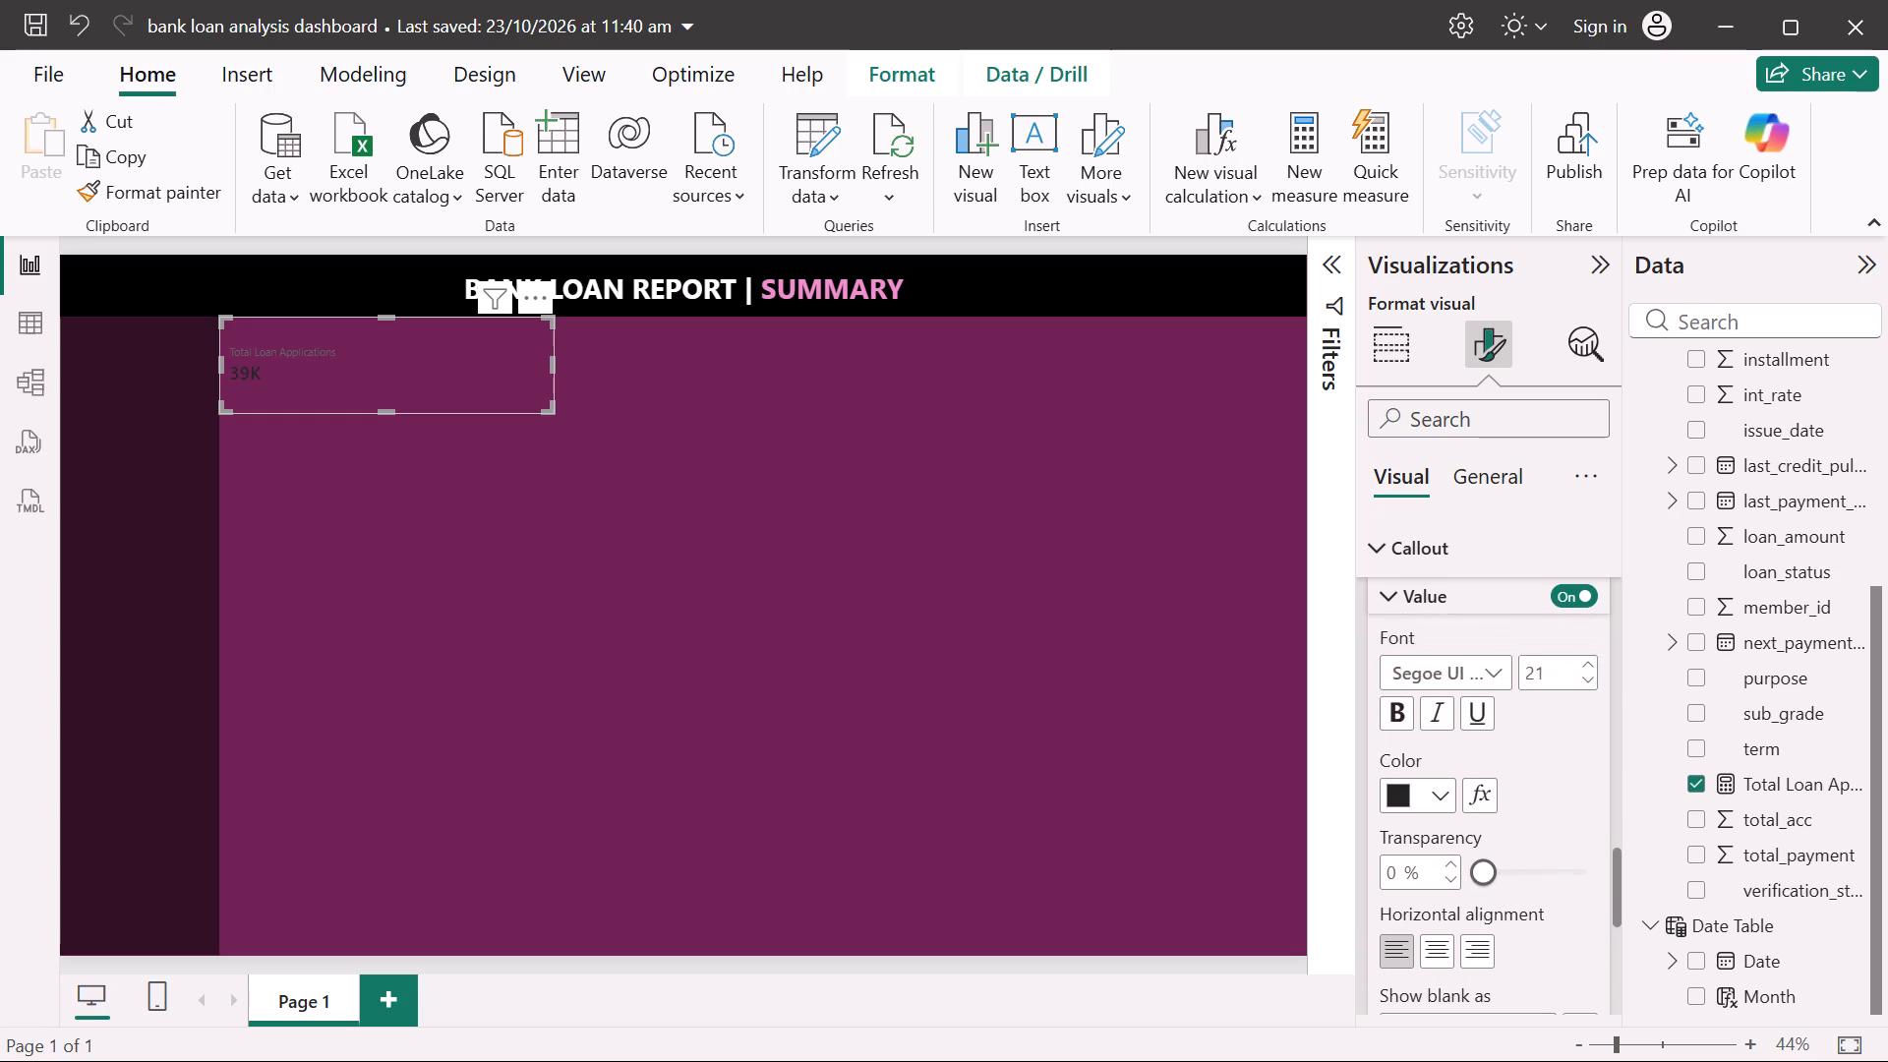
scroll(1476, 844, "up", 1)
scroll(1466, 799, "down", 2)
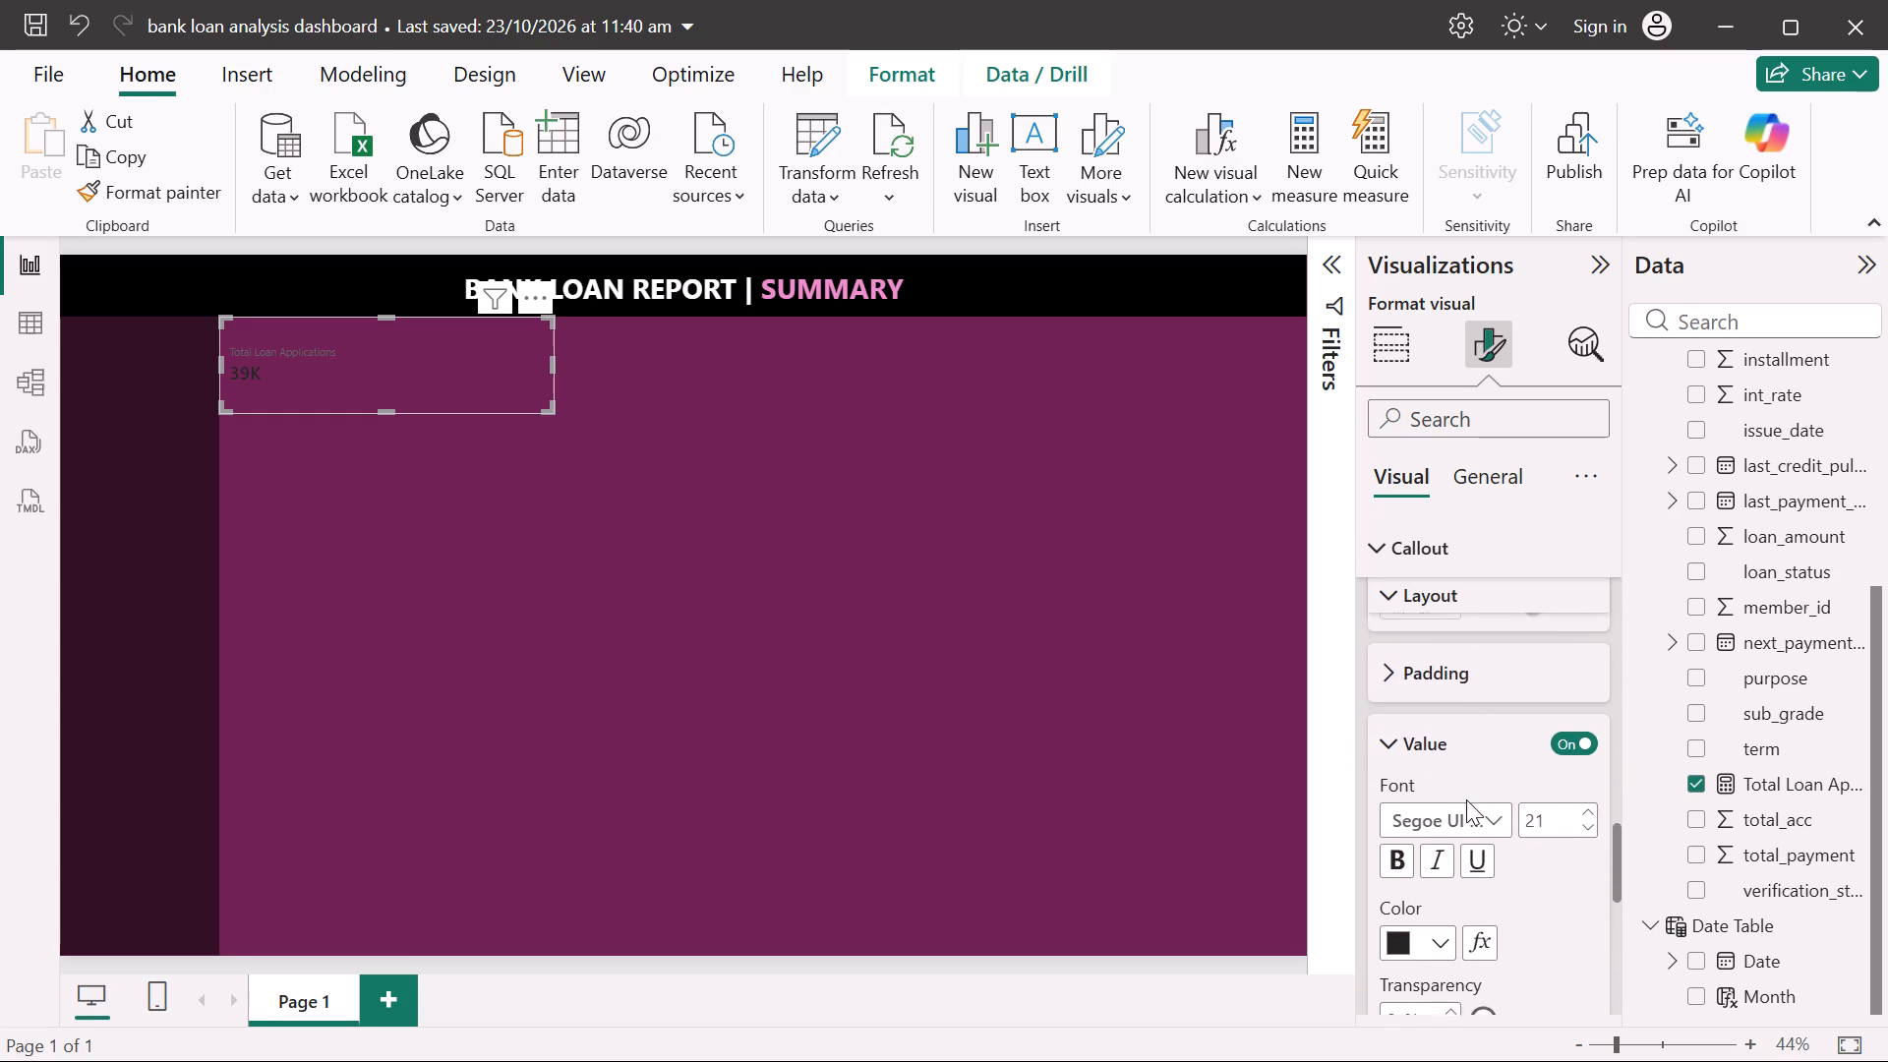
scroll(1466, 799, "down", 1)
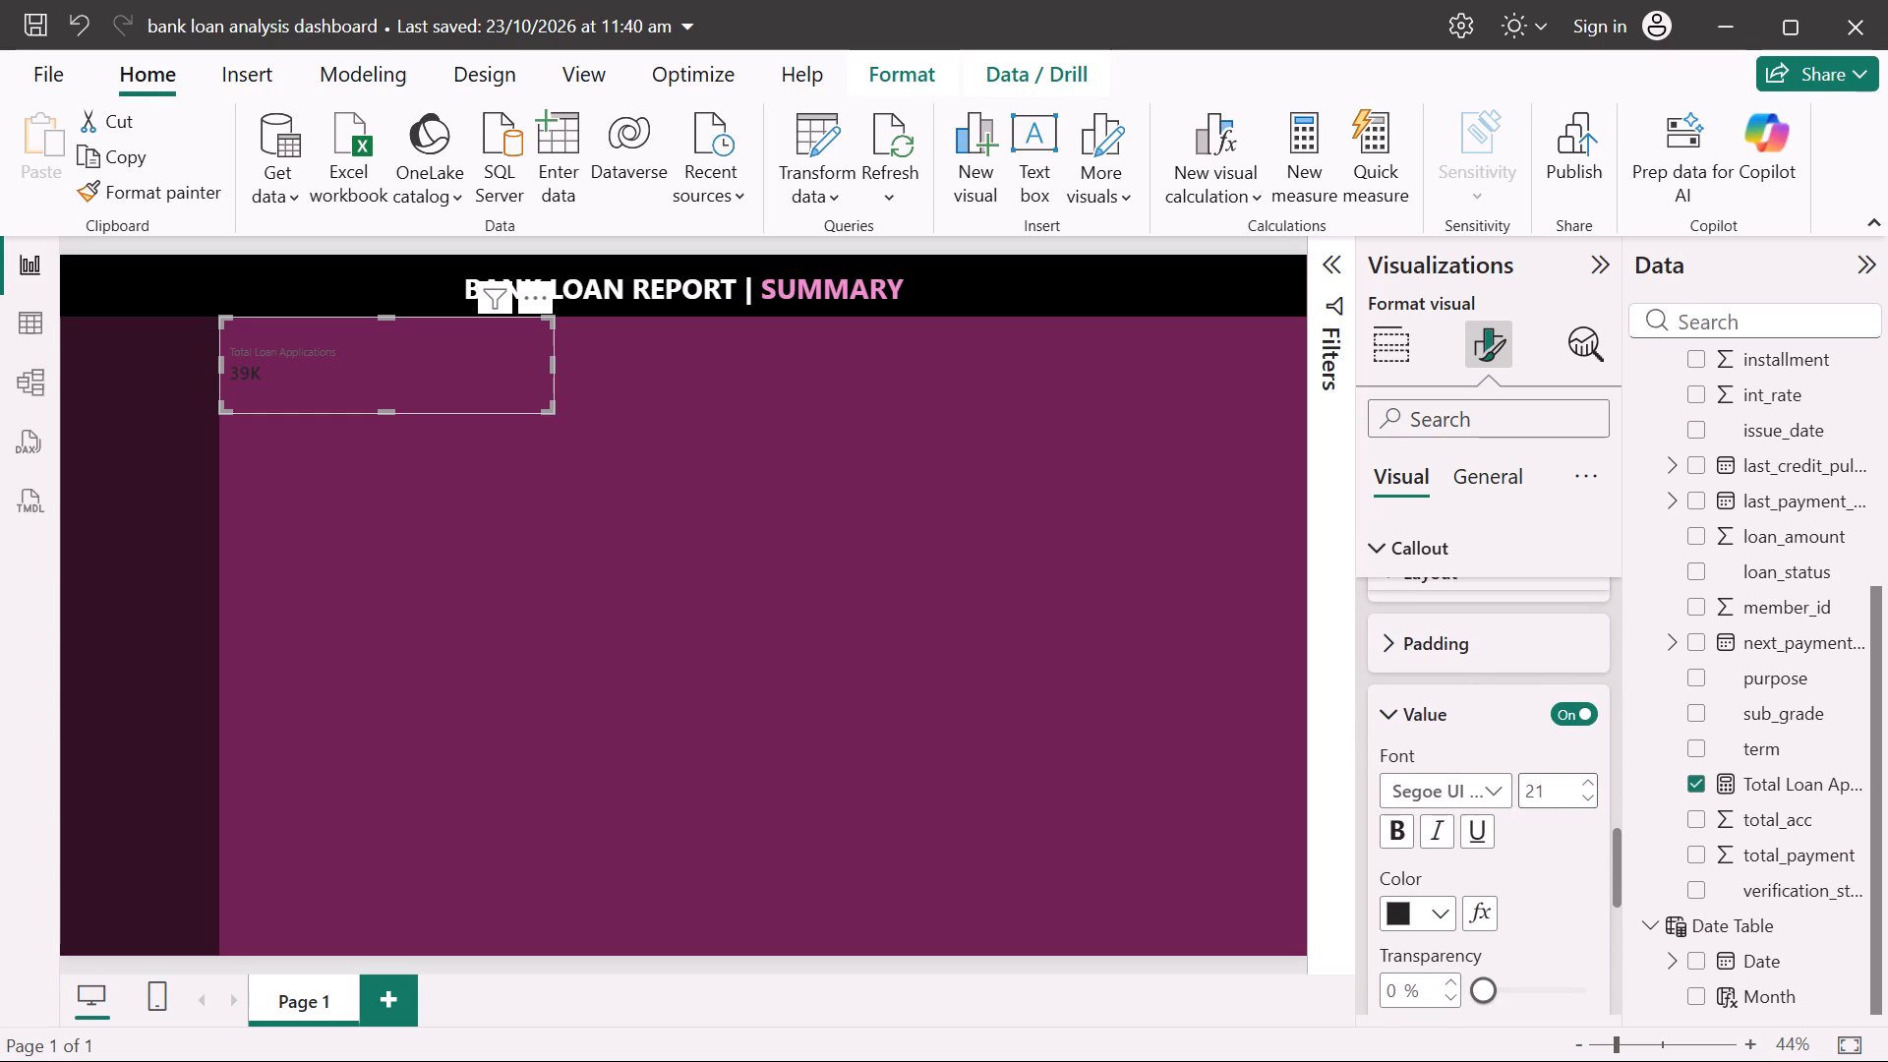
left_click(1386, 900)
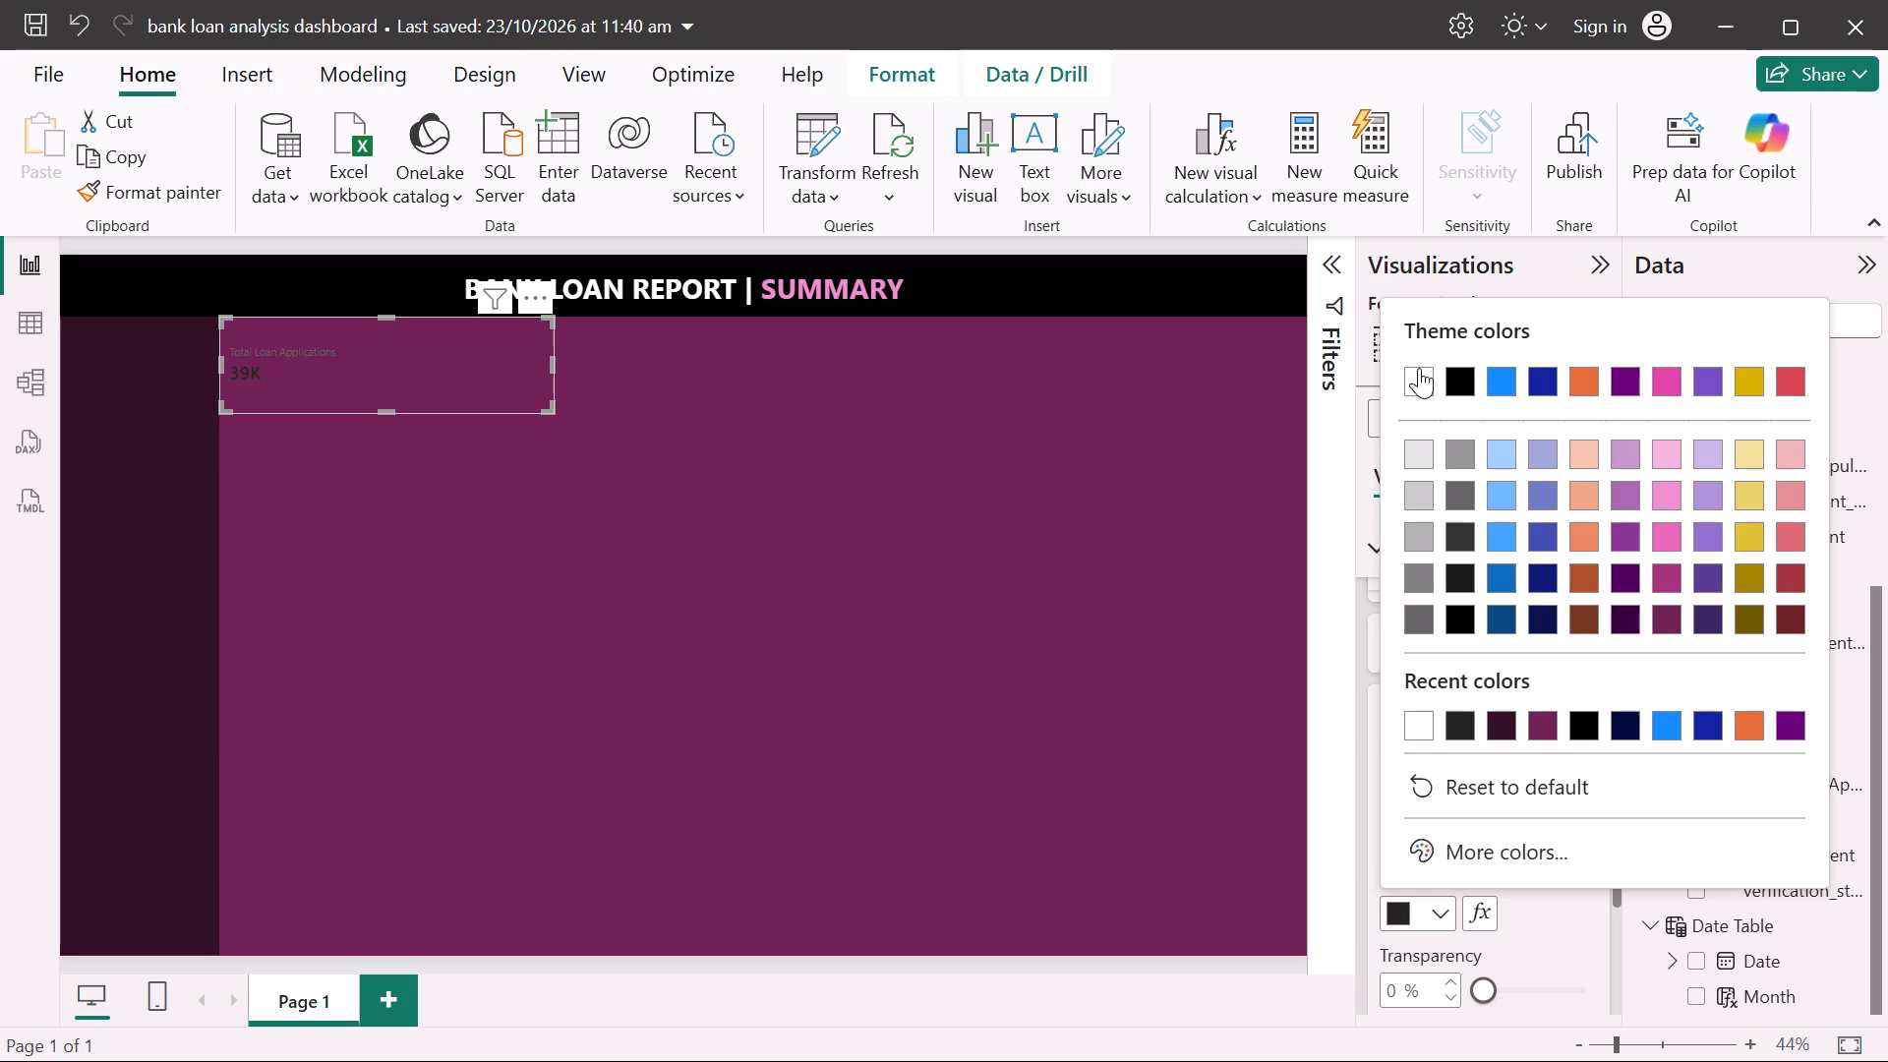
left_click(1419, 368)
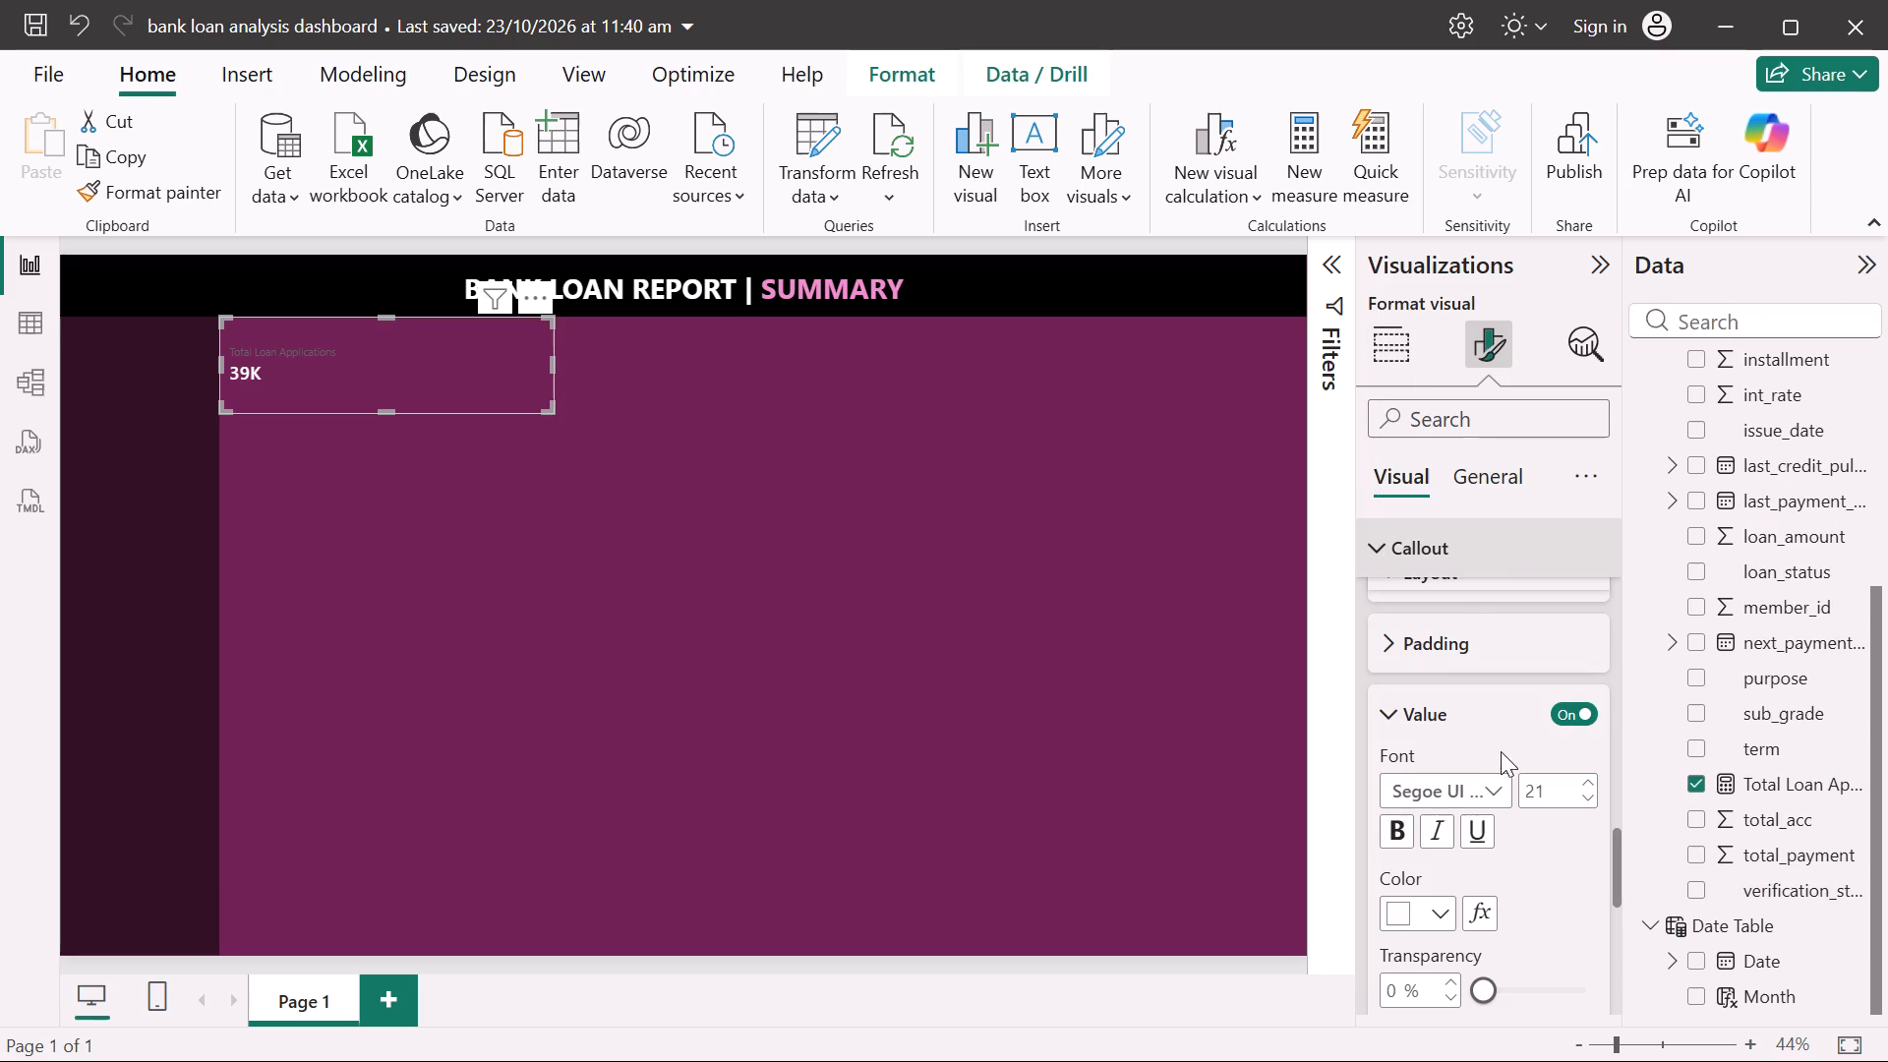
Set the callout value's font size to 40.
left_click(1561, 797)
type("40")
key("Return")
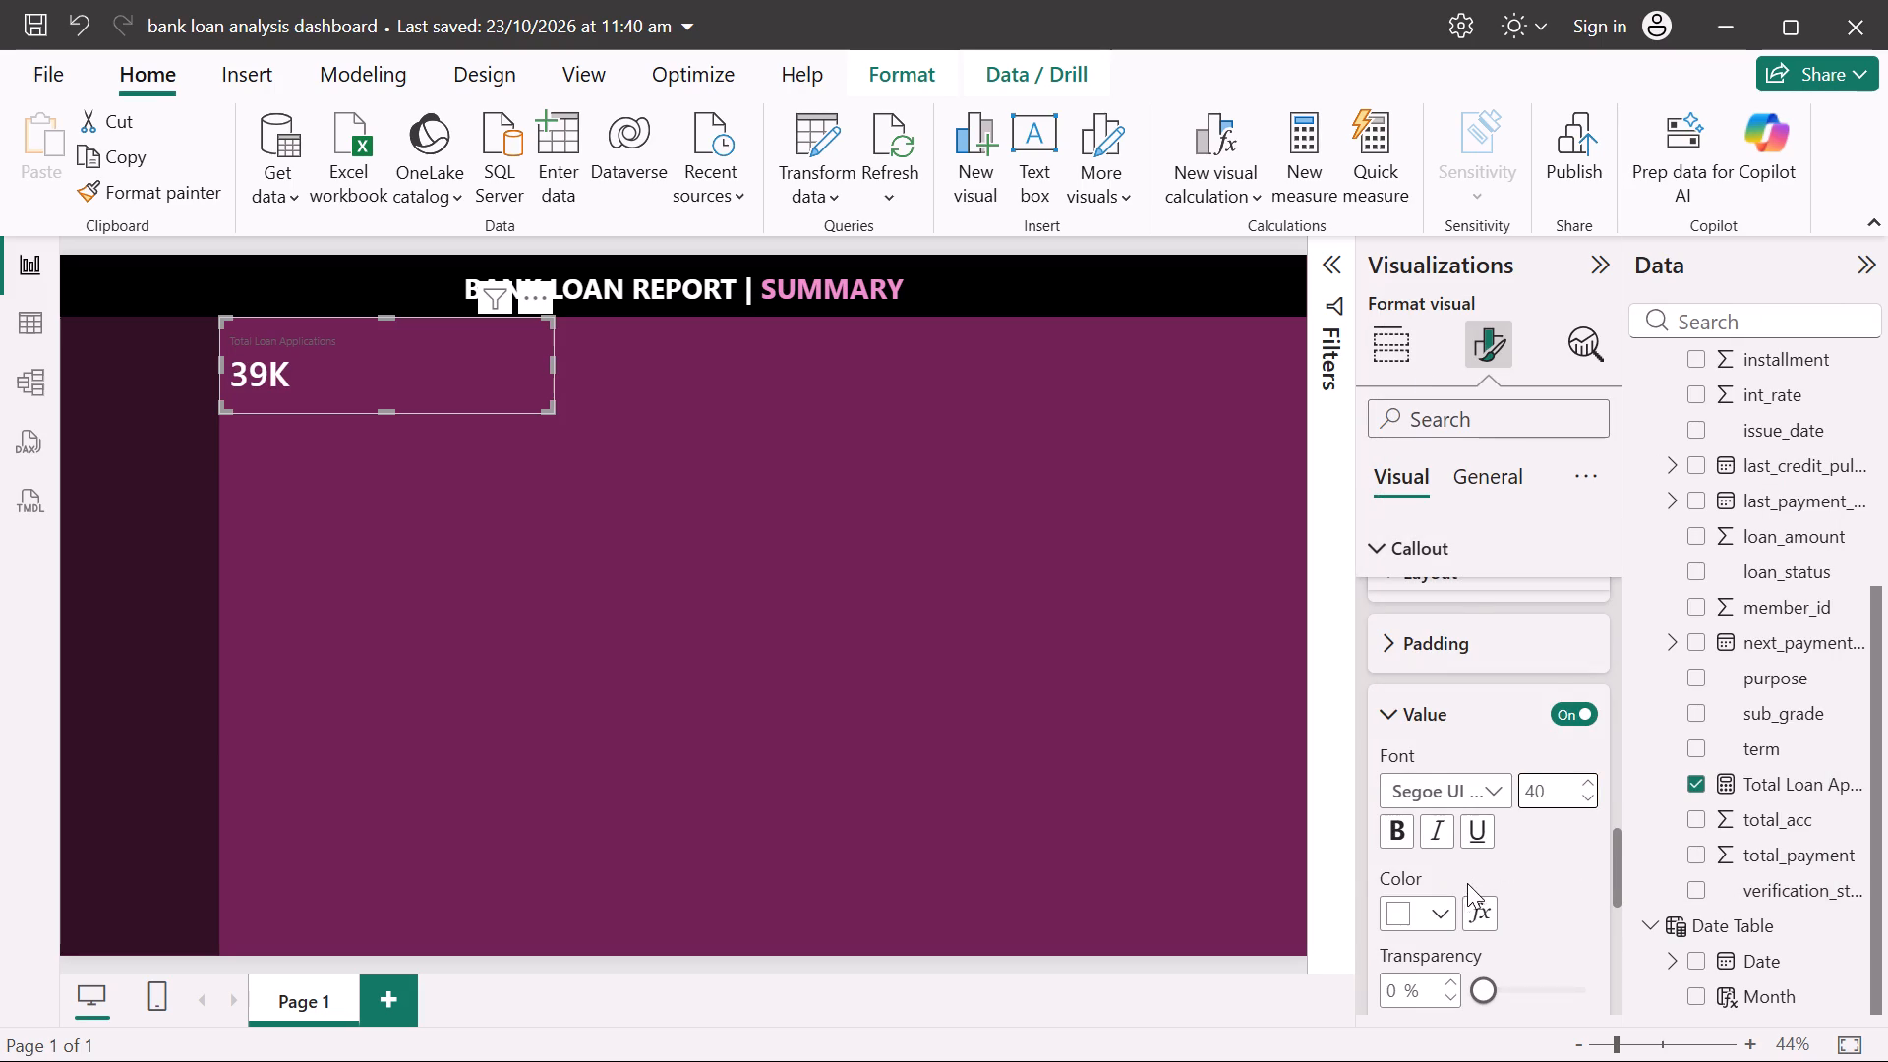
Turn off the callout label on the Total Loan Applications card.
scroll(1464, 886, "down", 3)
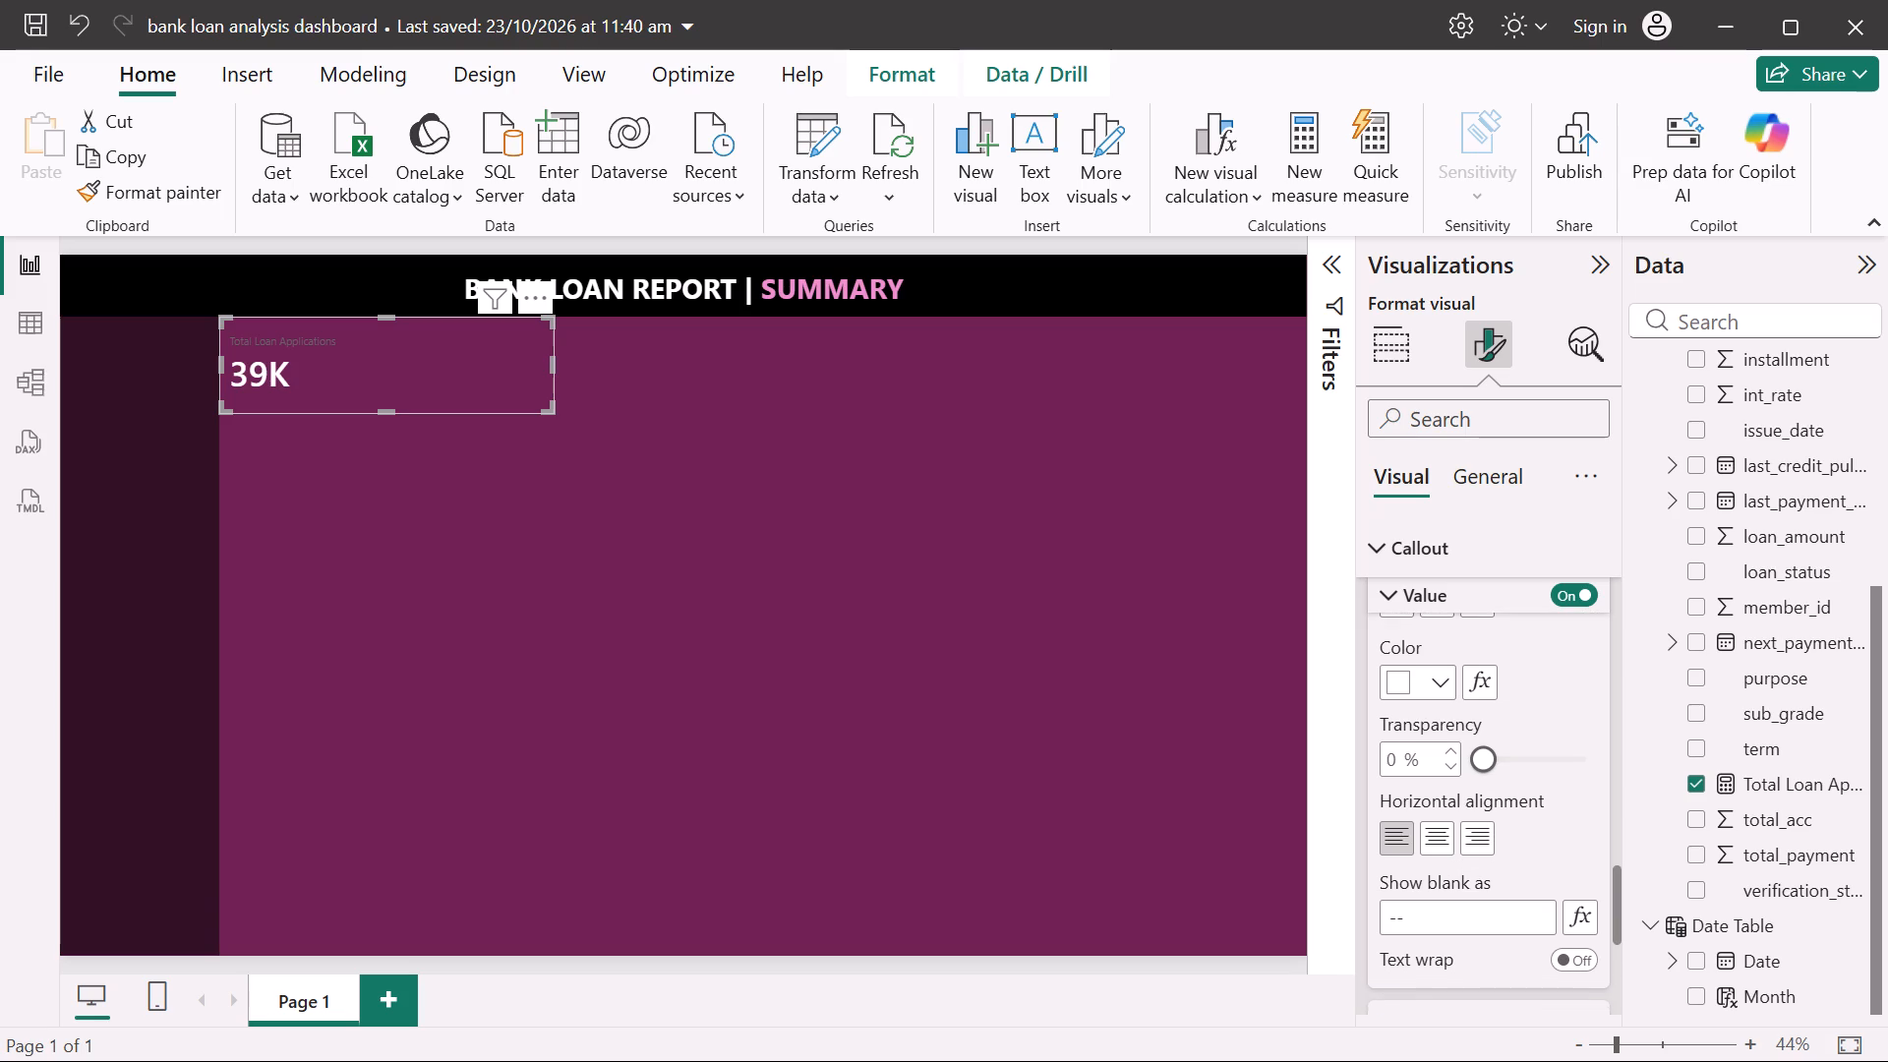
scroll(1464, 886, "down", 3)
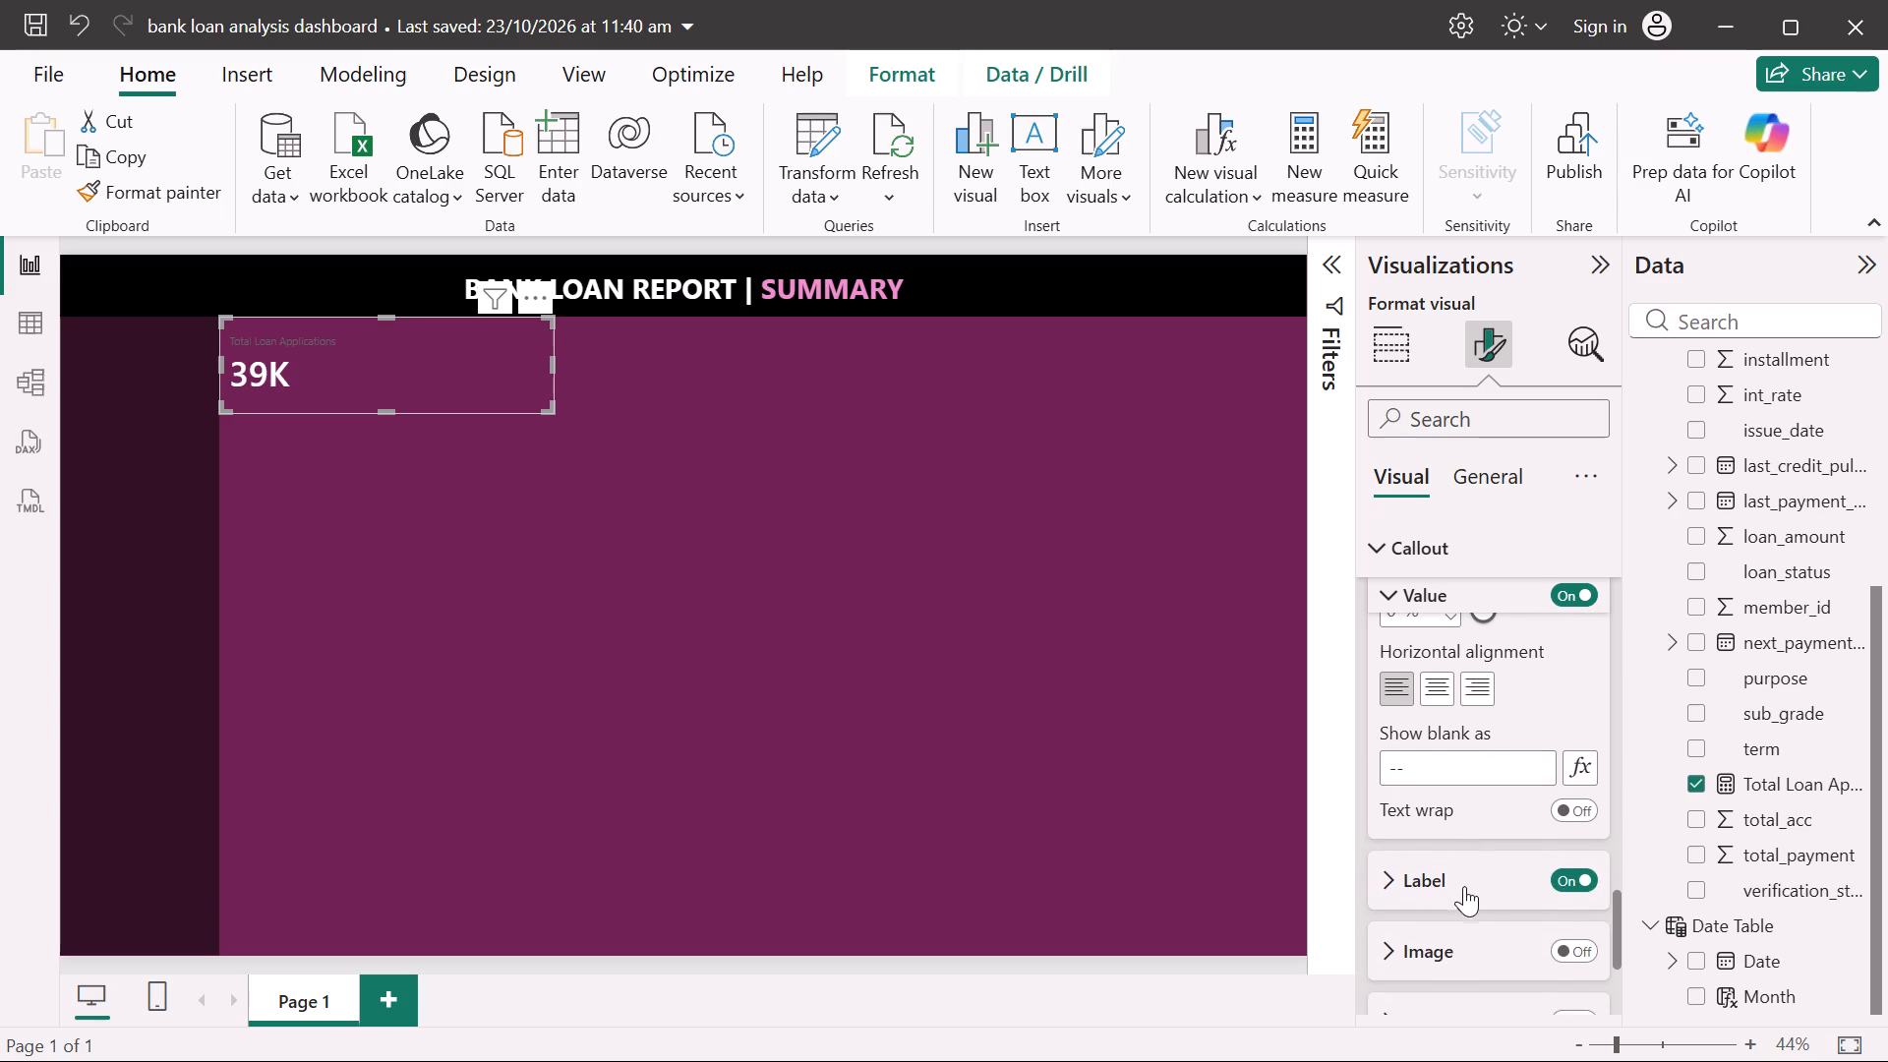
scroll(1464, 886, "down", 1)
left_click(1568, 881)
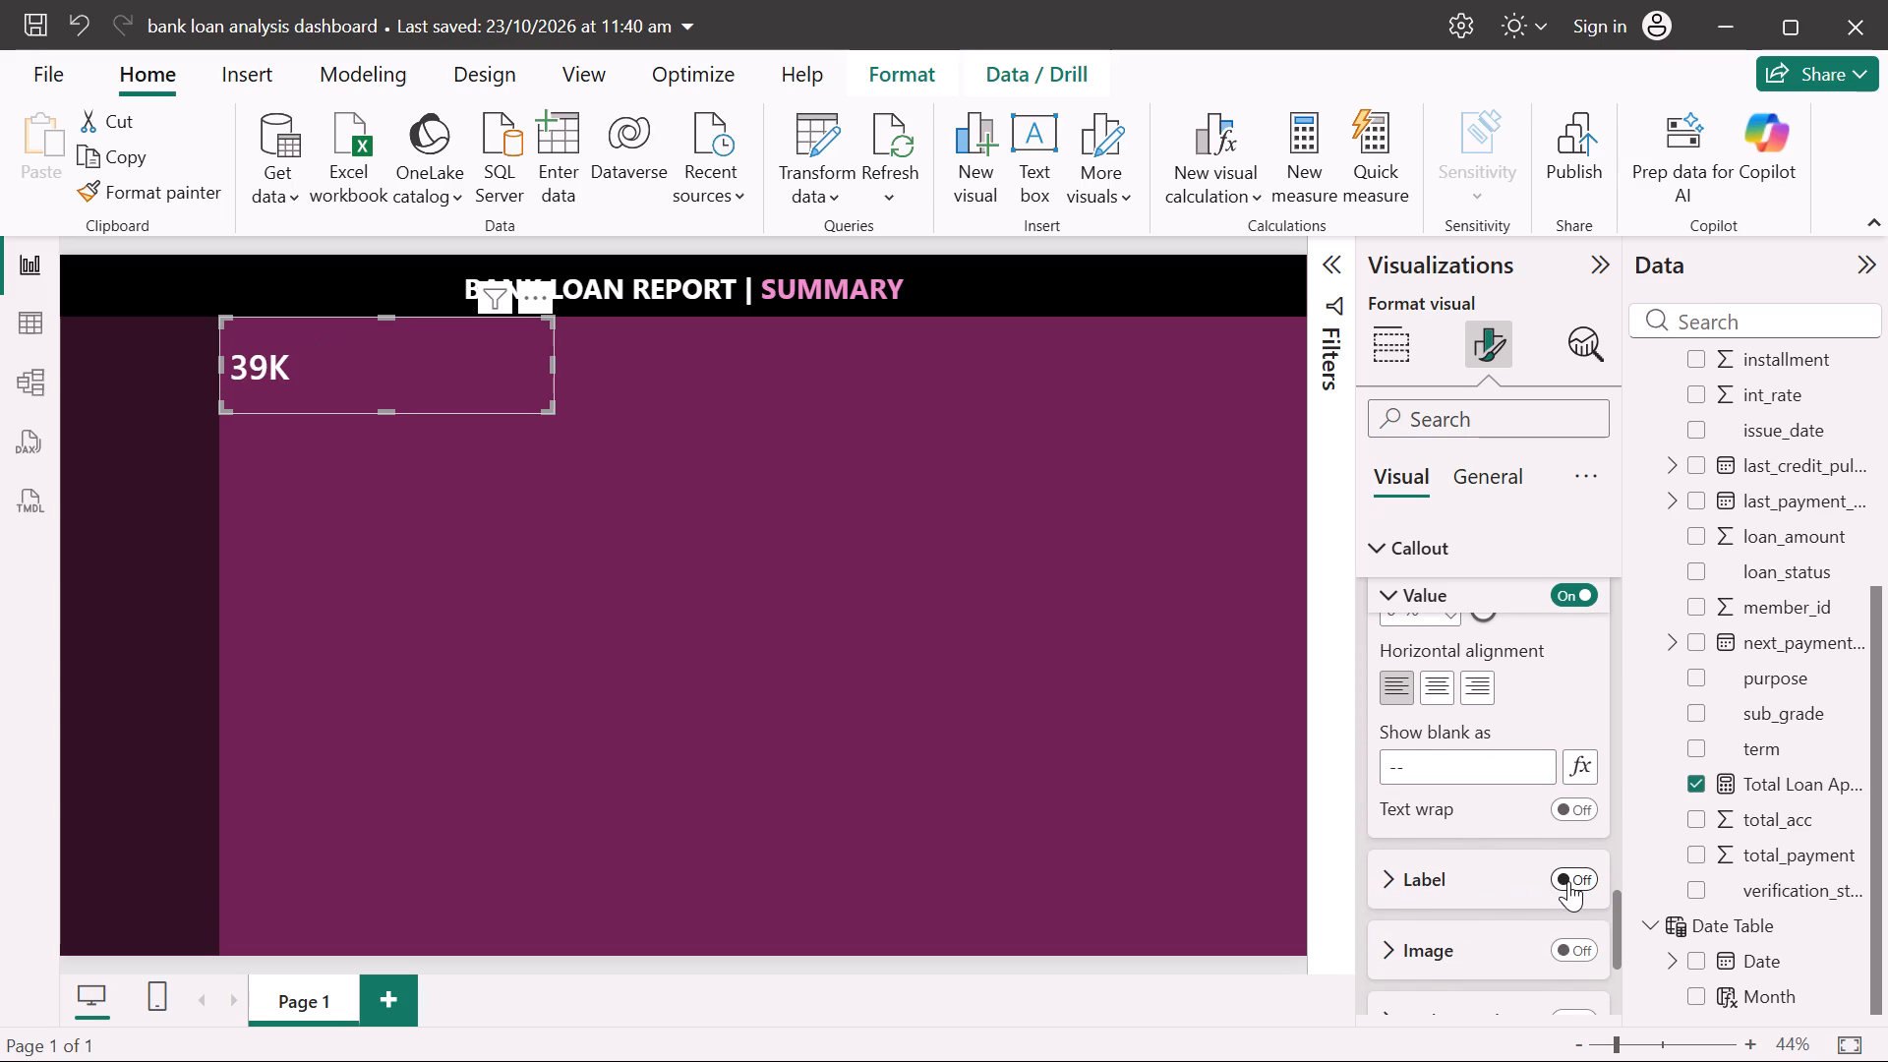
Center the callout value horizontally within the card.
scroll(1568, 881, "up", 1)
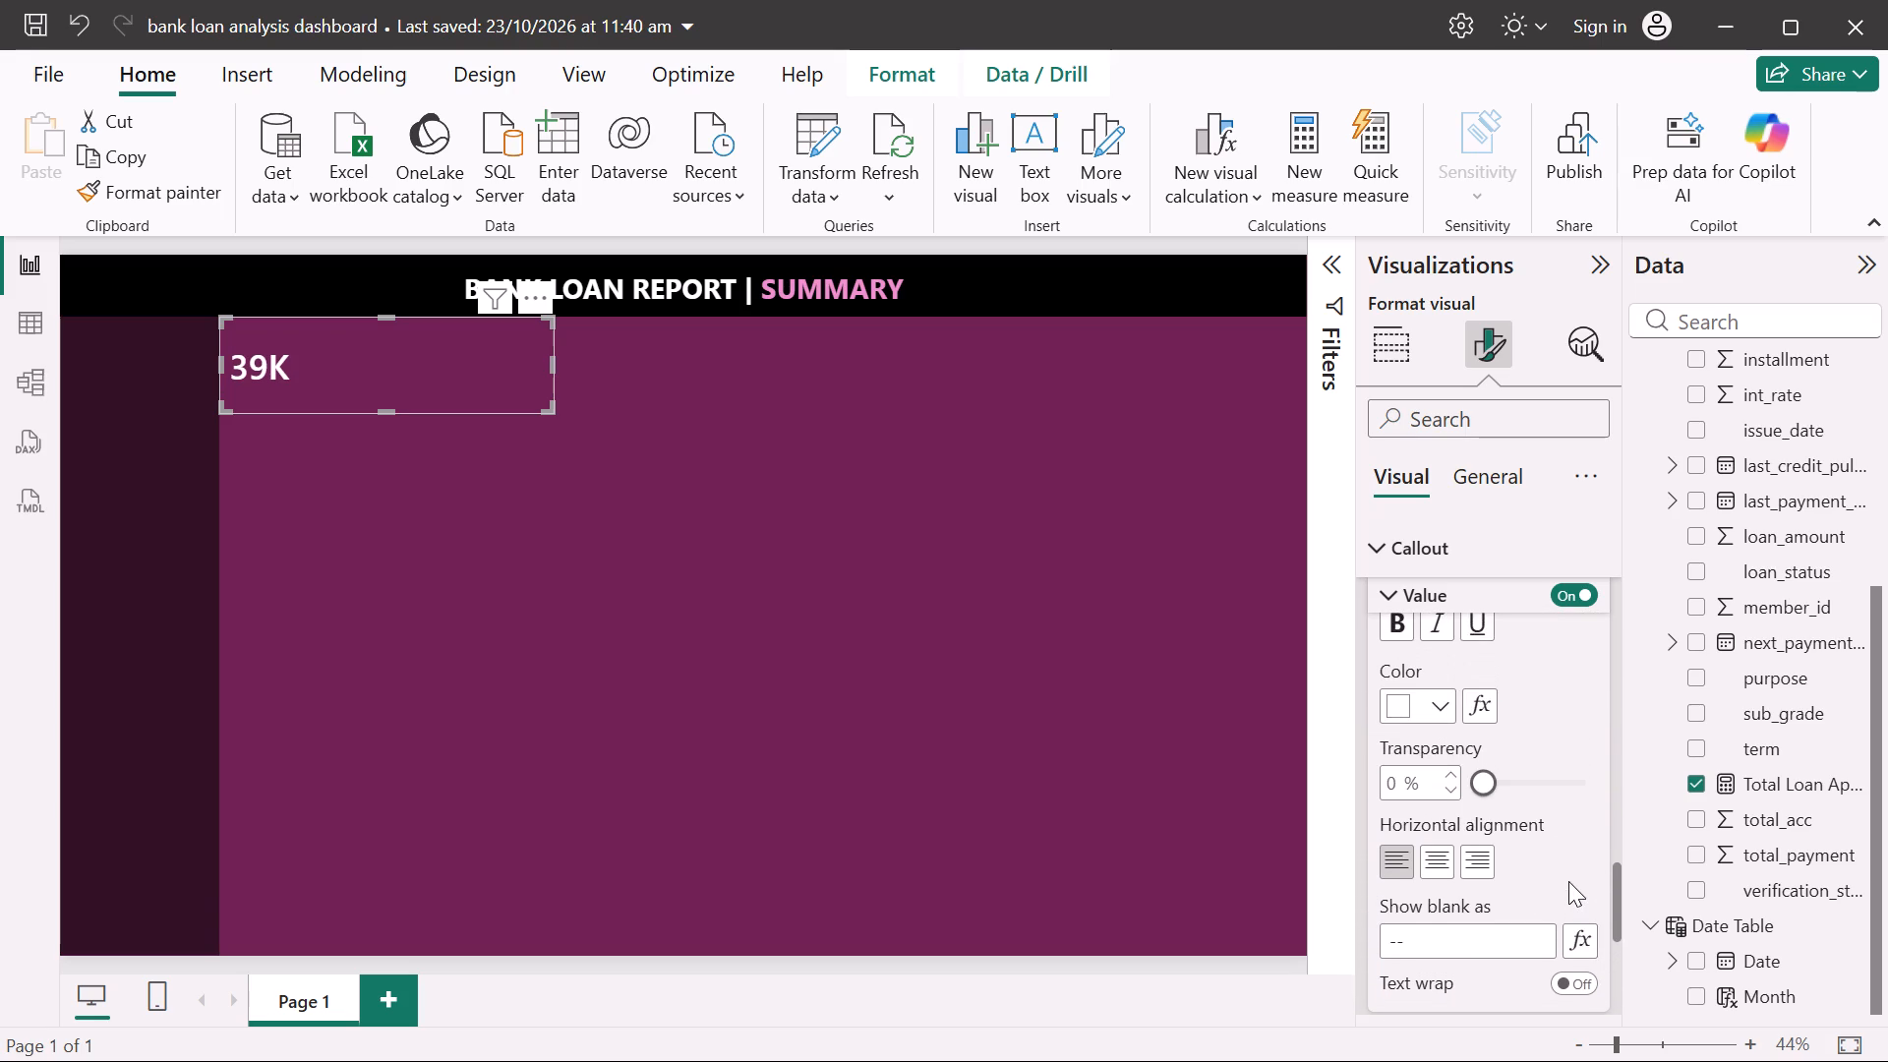
left_click(1437, 861)
Examine the card's Callout and Cards settings, including layout, border, divider and value options.
scroll(1437, 861, "up", 3)
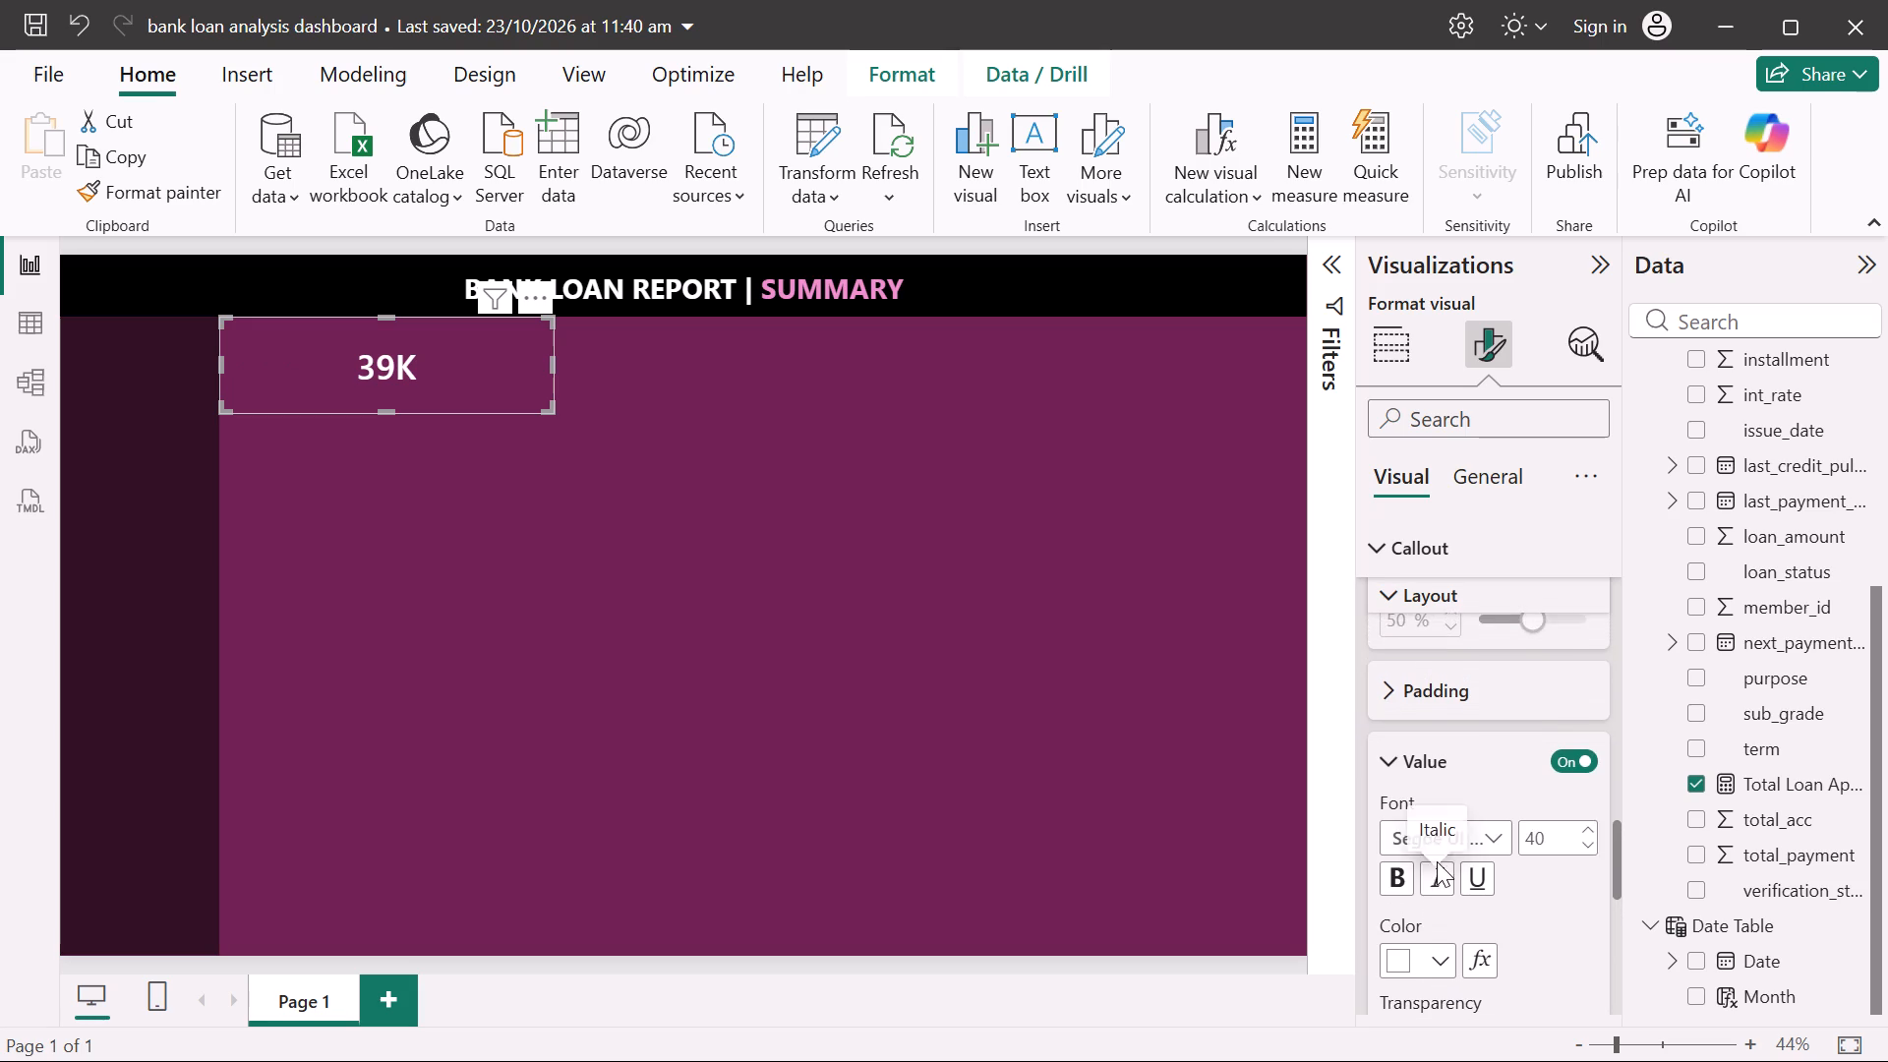
scroll(1437, 861, "up", 1)
scroll(1437, 861, "down", 1)
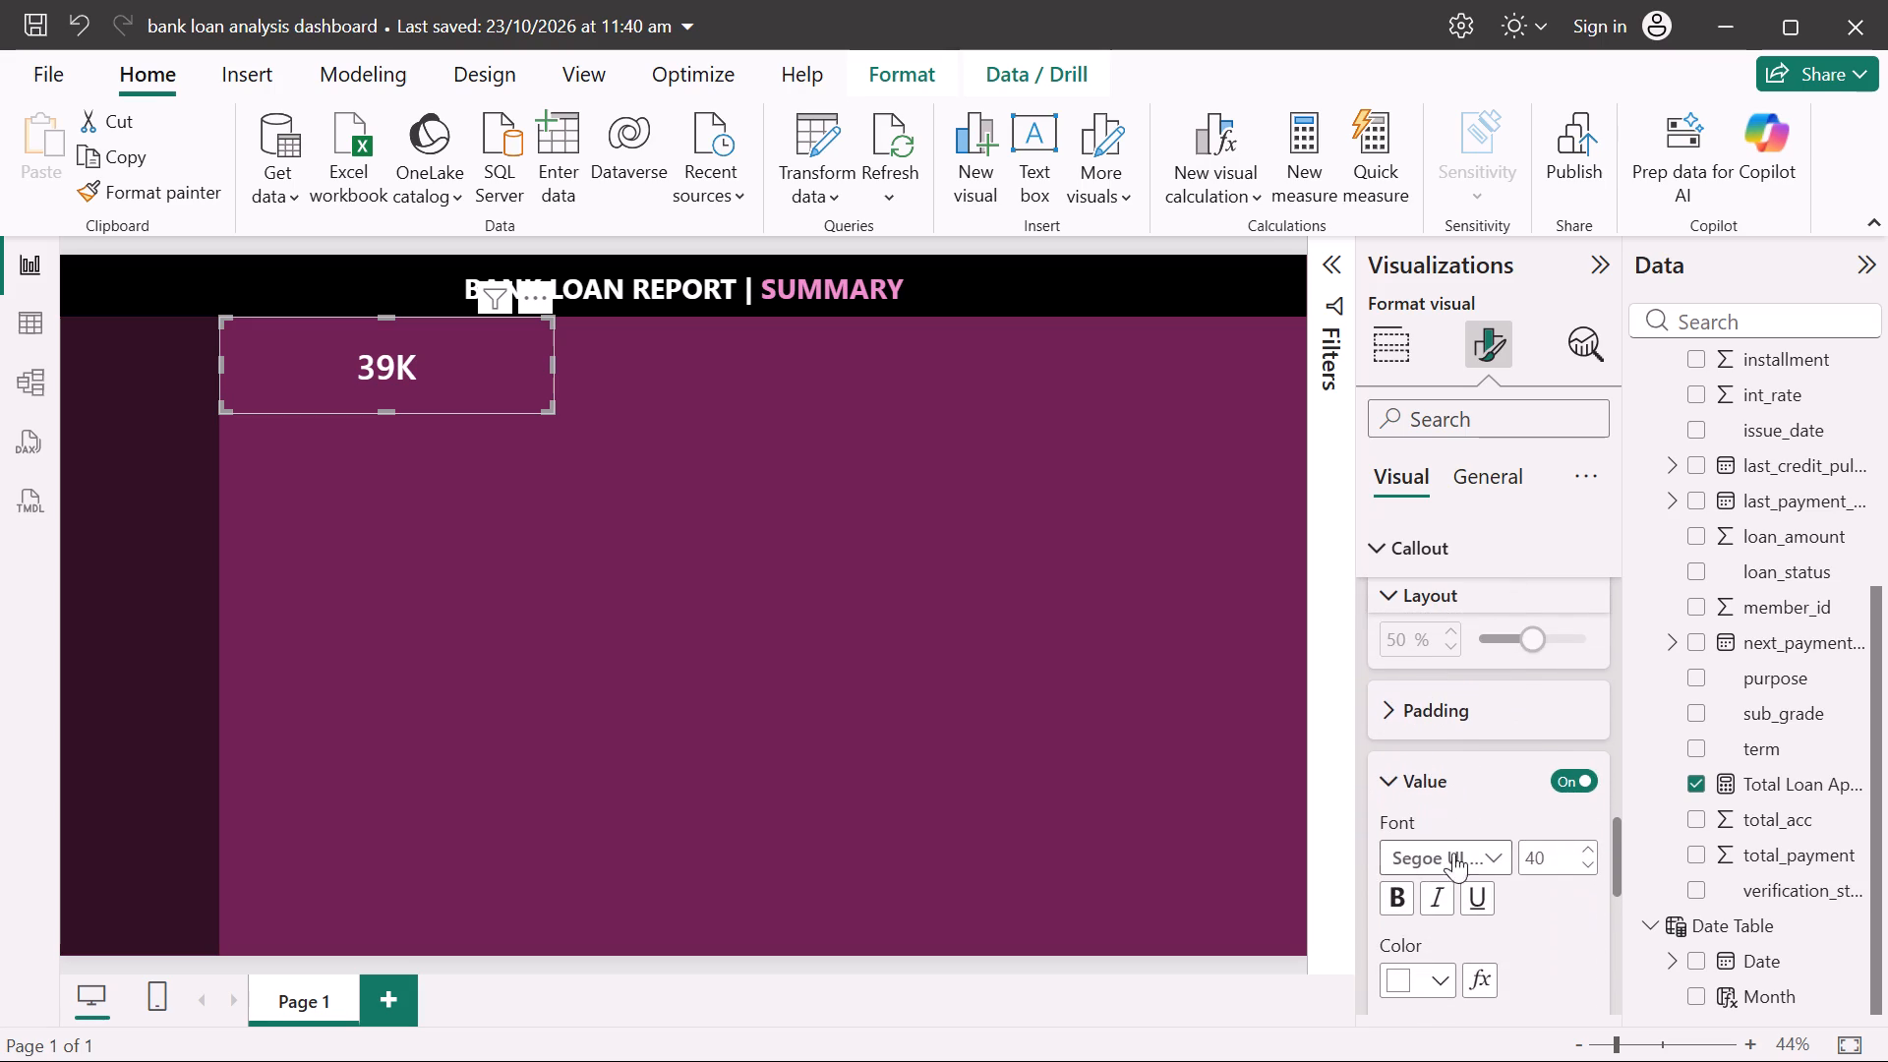
scroll(1458, 749, "up", 1)
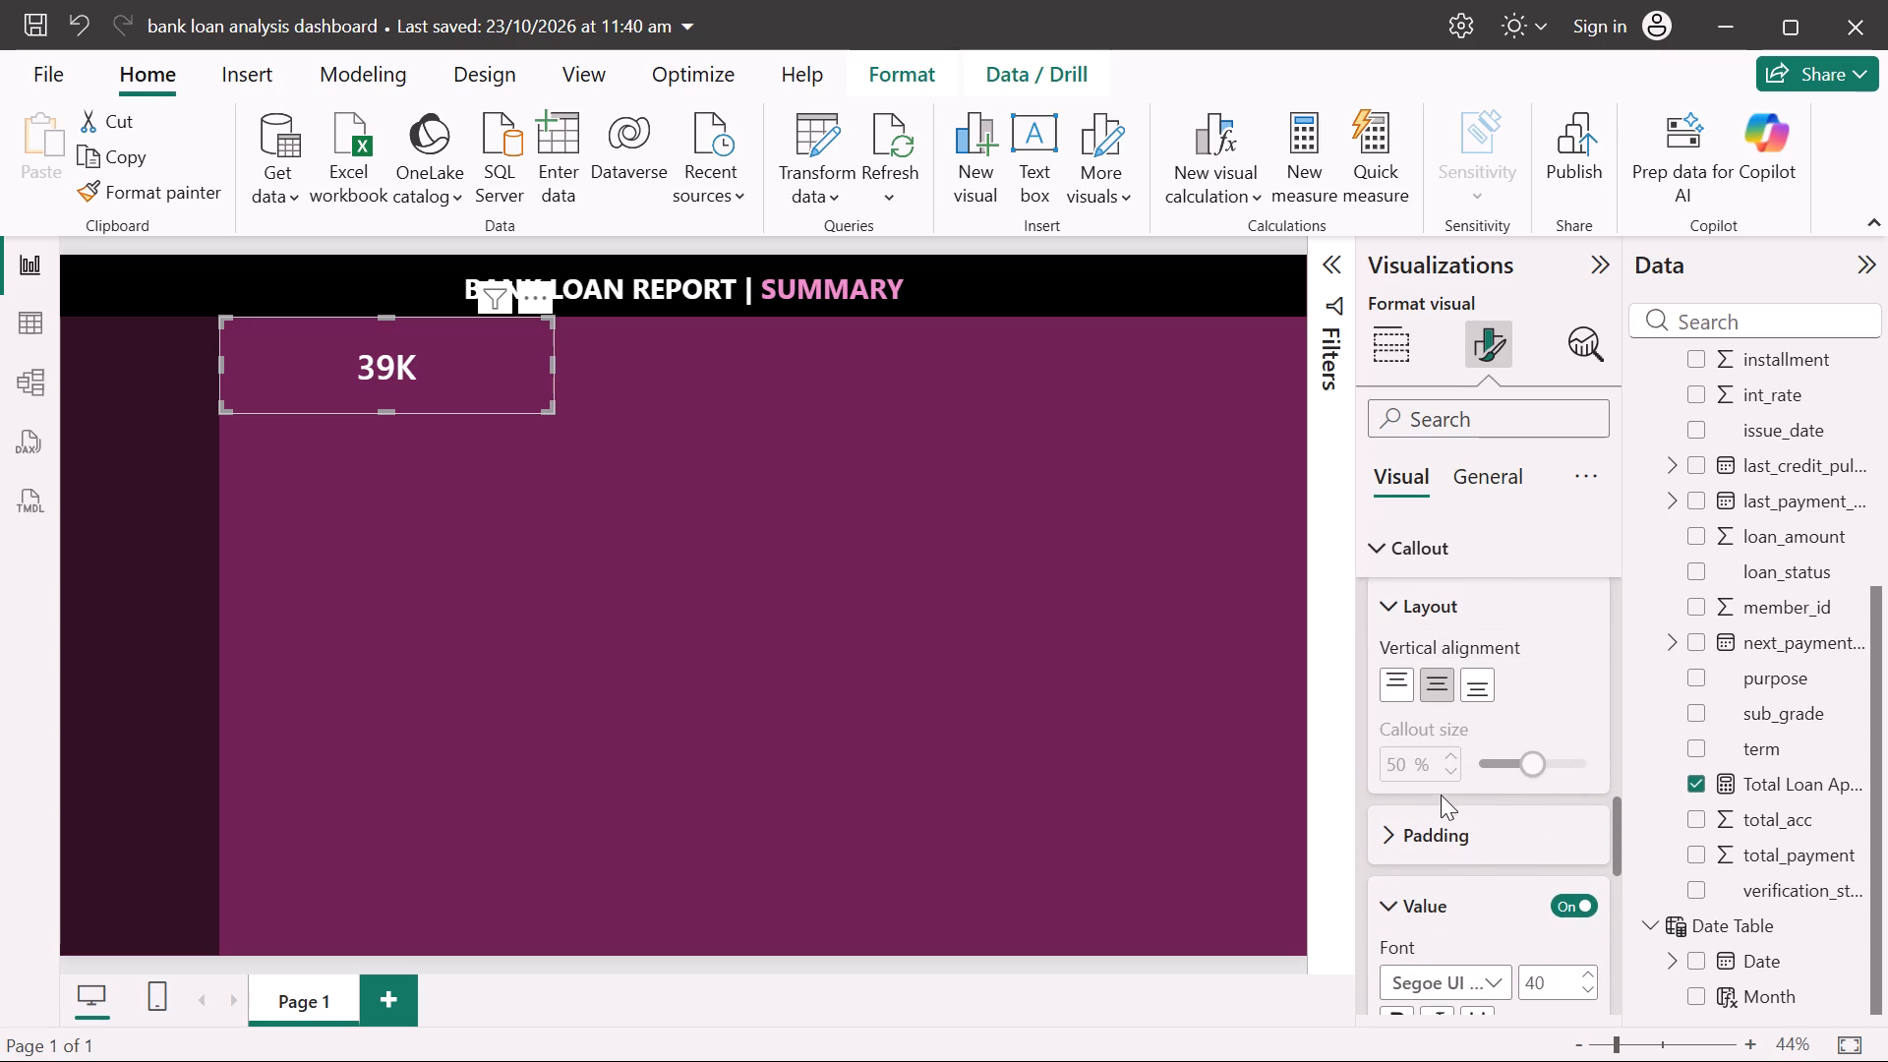
scroll(1465, 653, "up", 5)
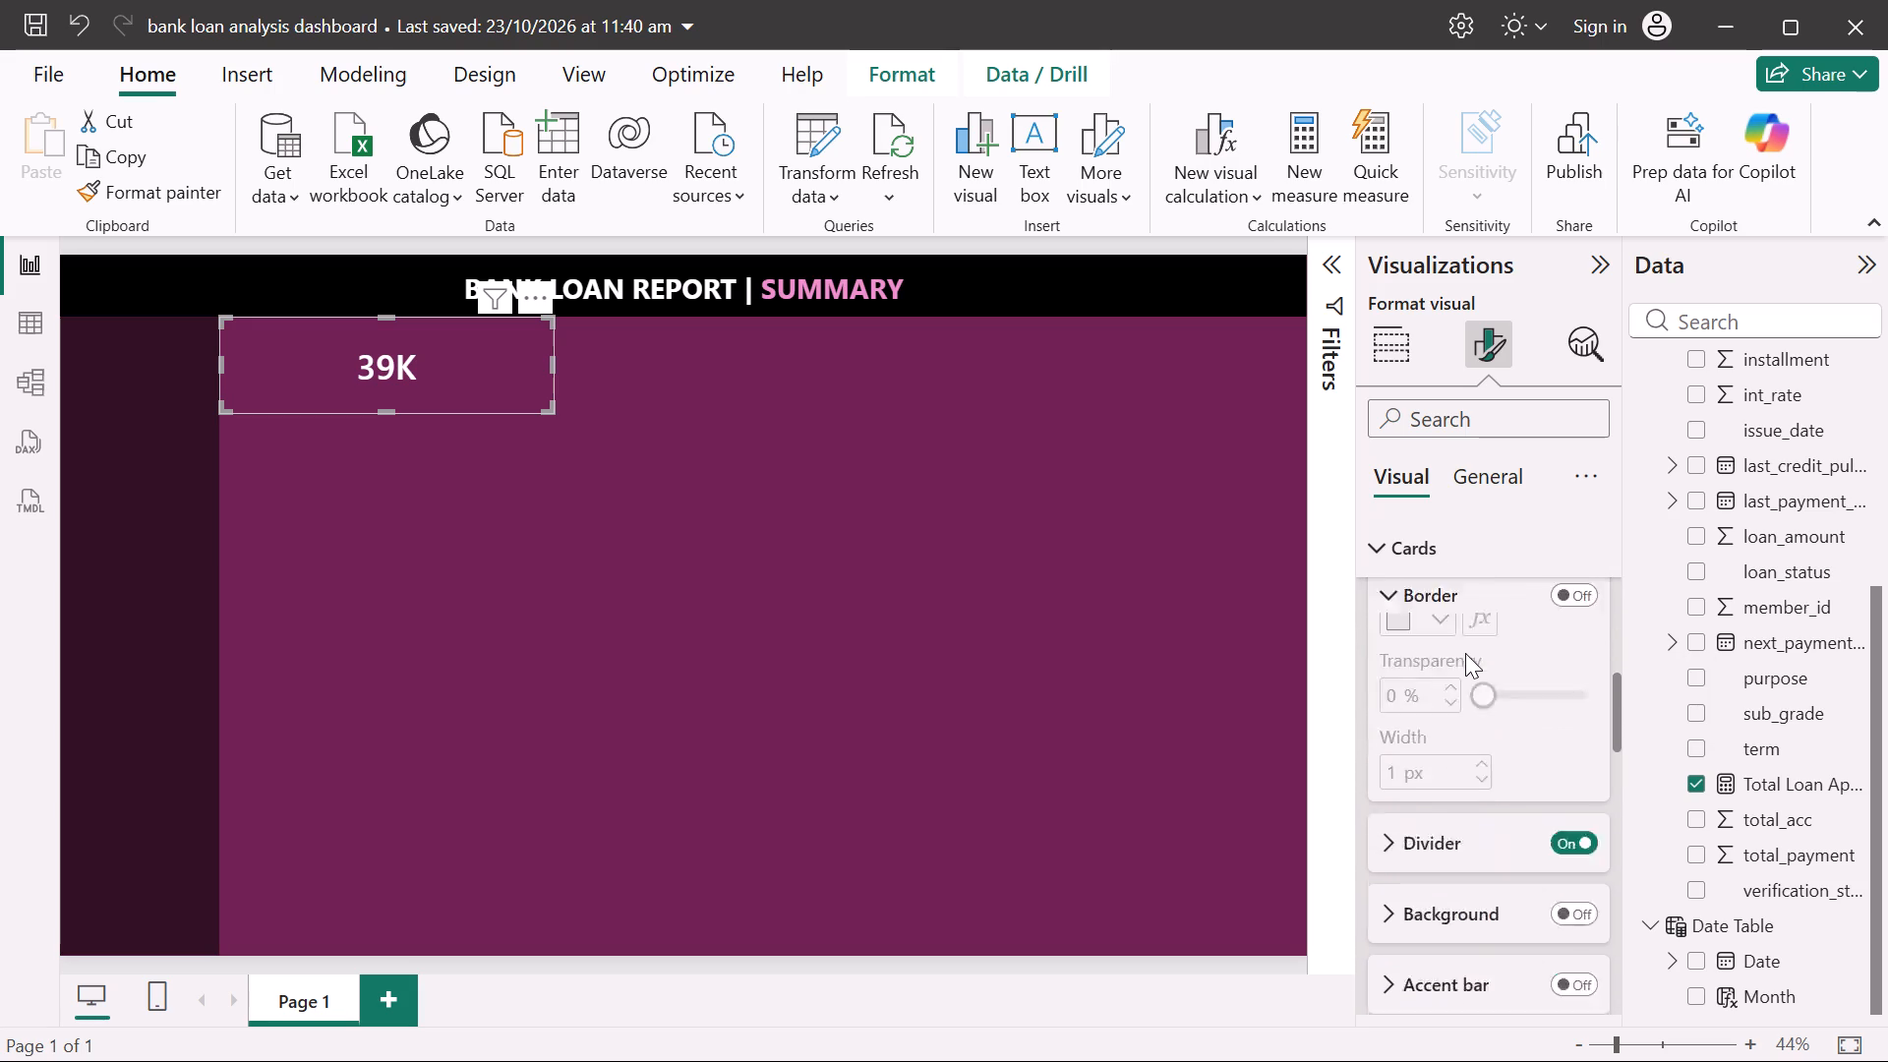
scroll(1465, 653, "up", 1)
scroll(1411, 771, "up", 1)
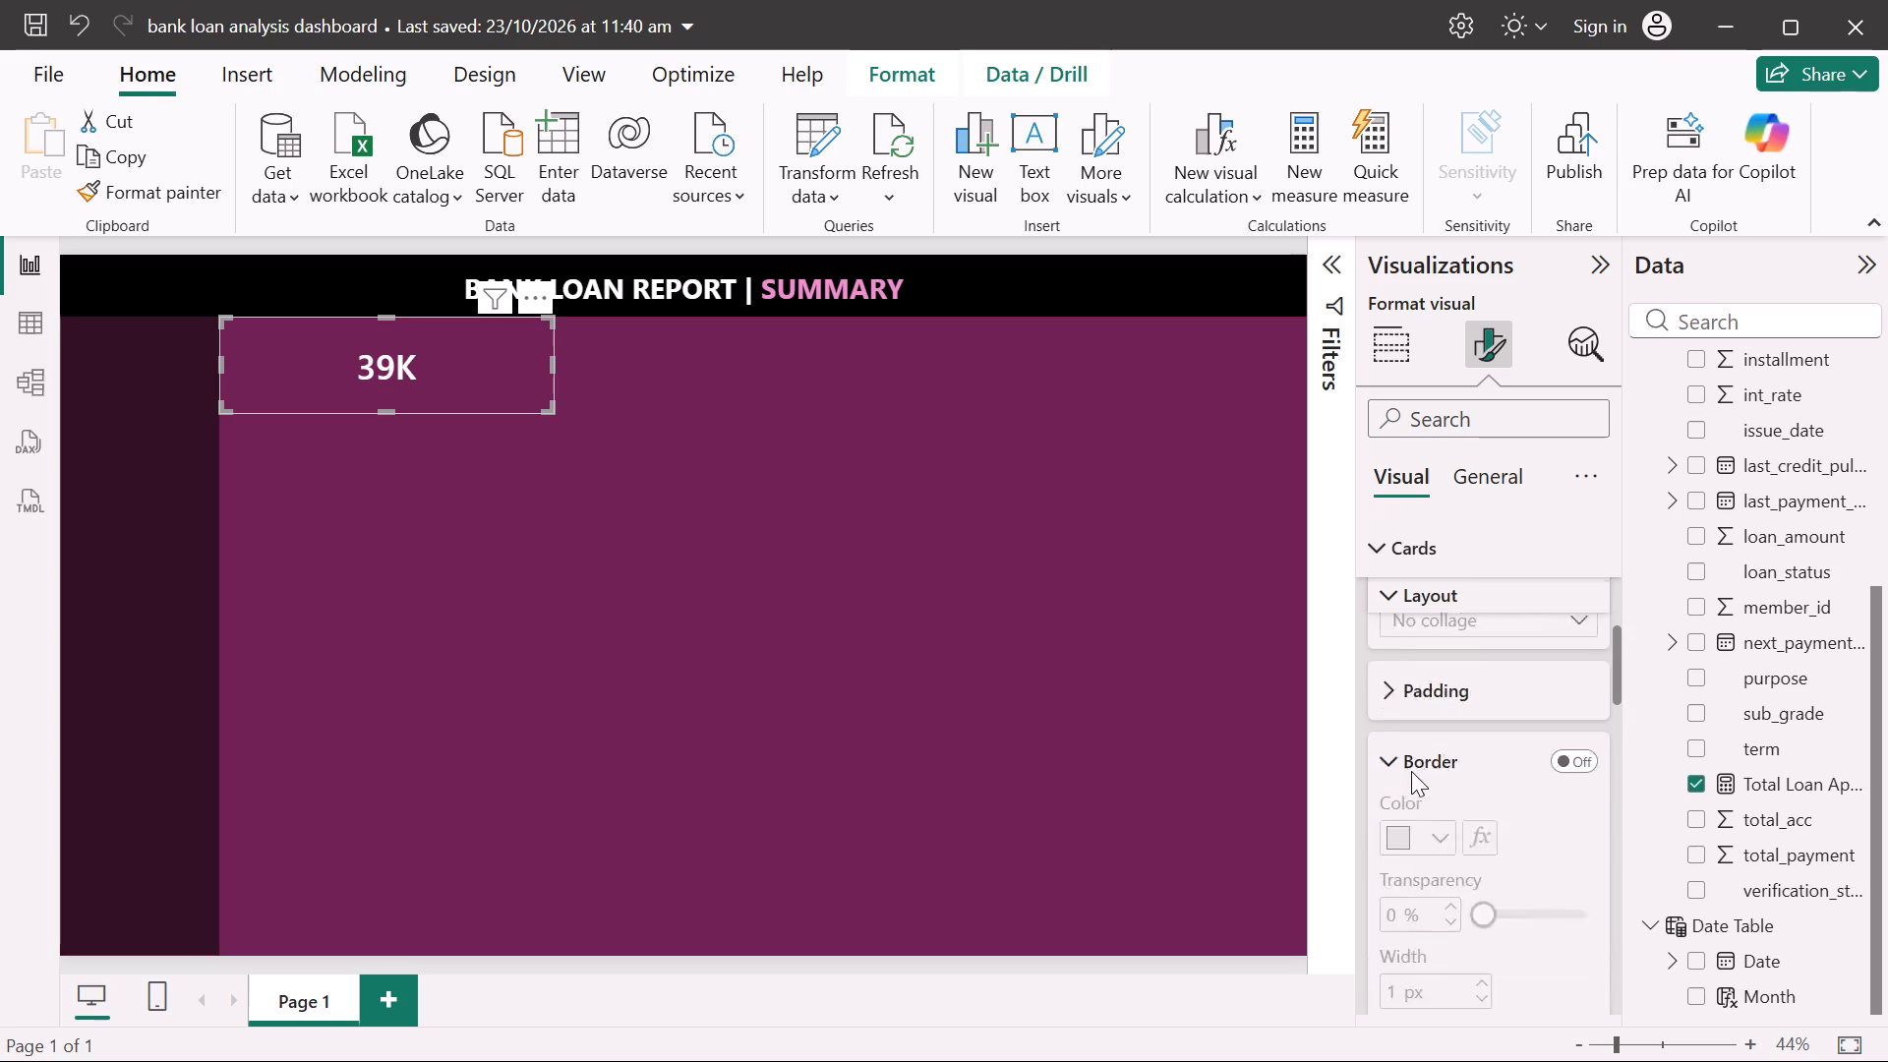
scroll(1411, 771, "up", 5)
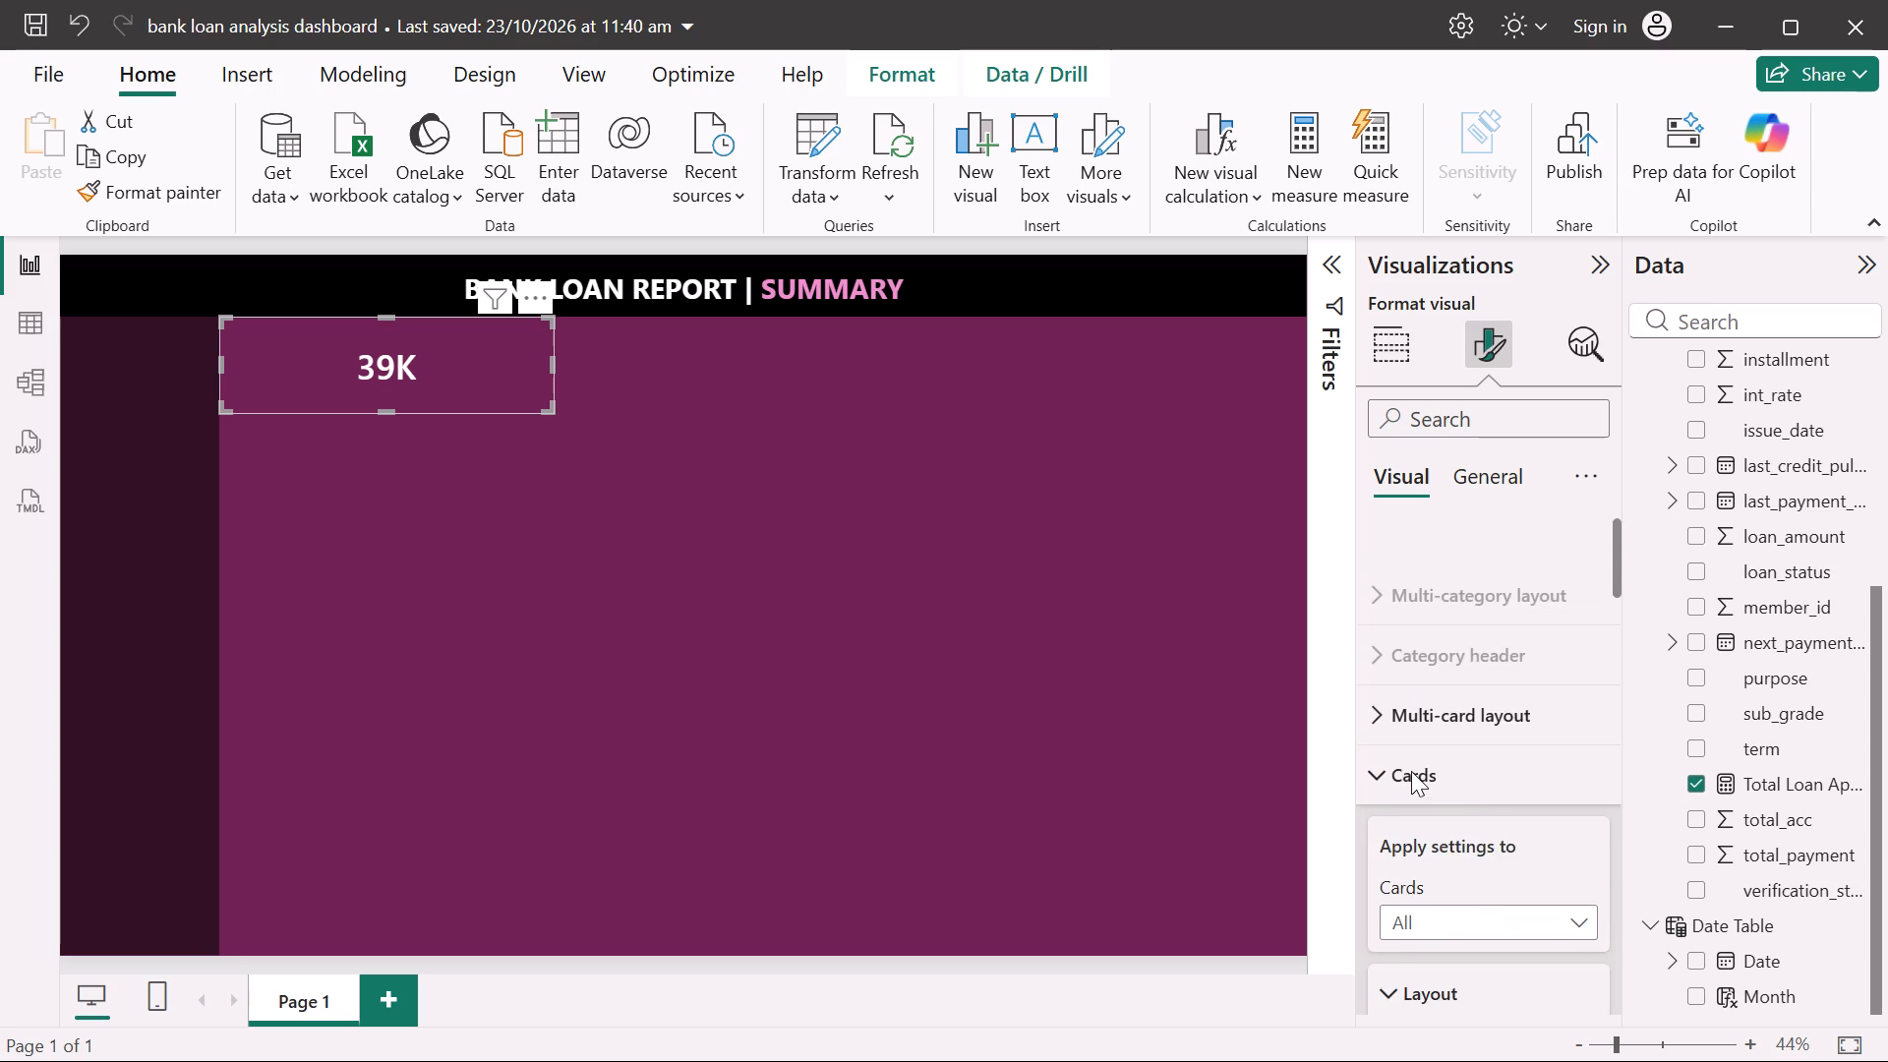
scroll(1411, 771, "down", 7)
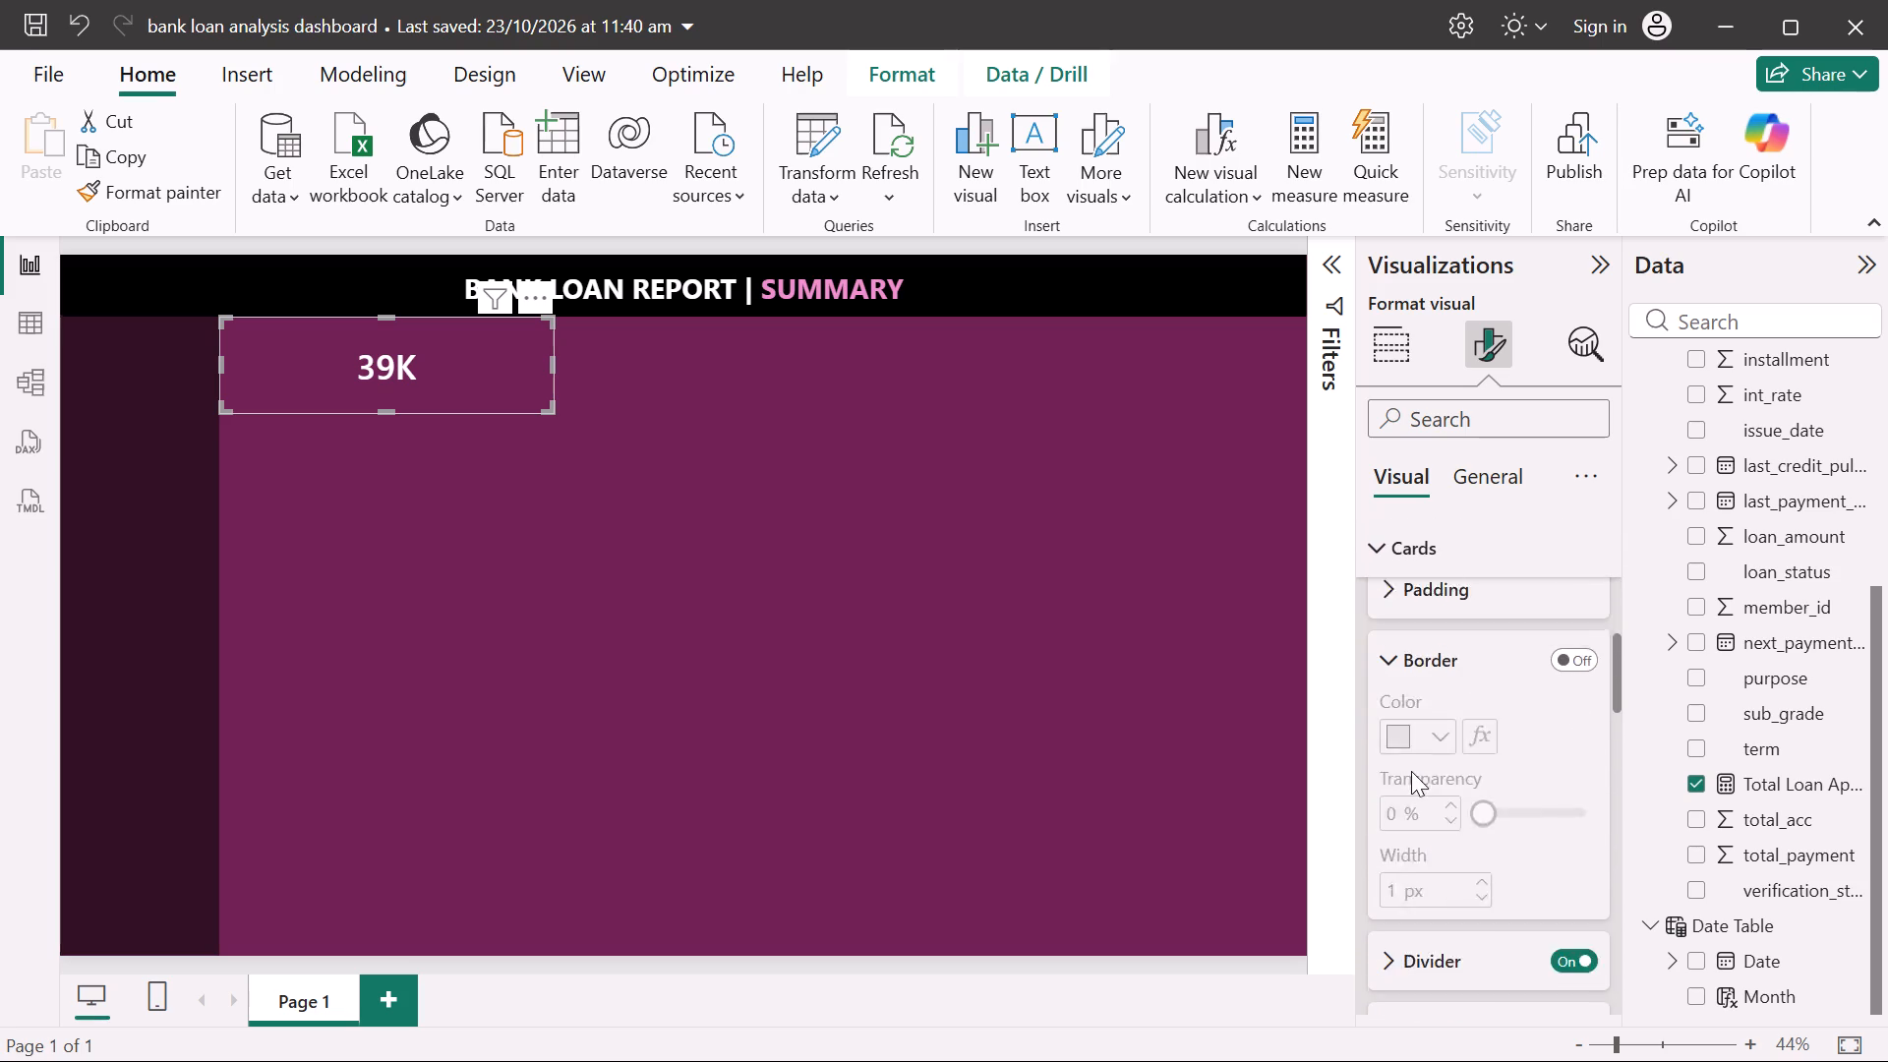
scroll(1411, 771, "down", 3)
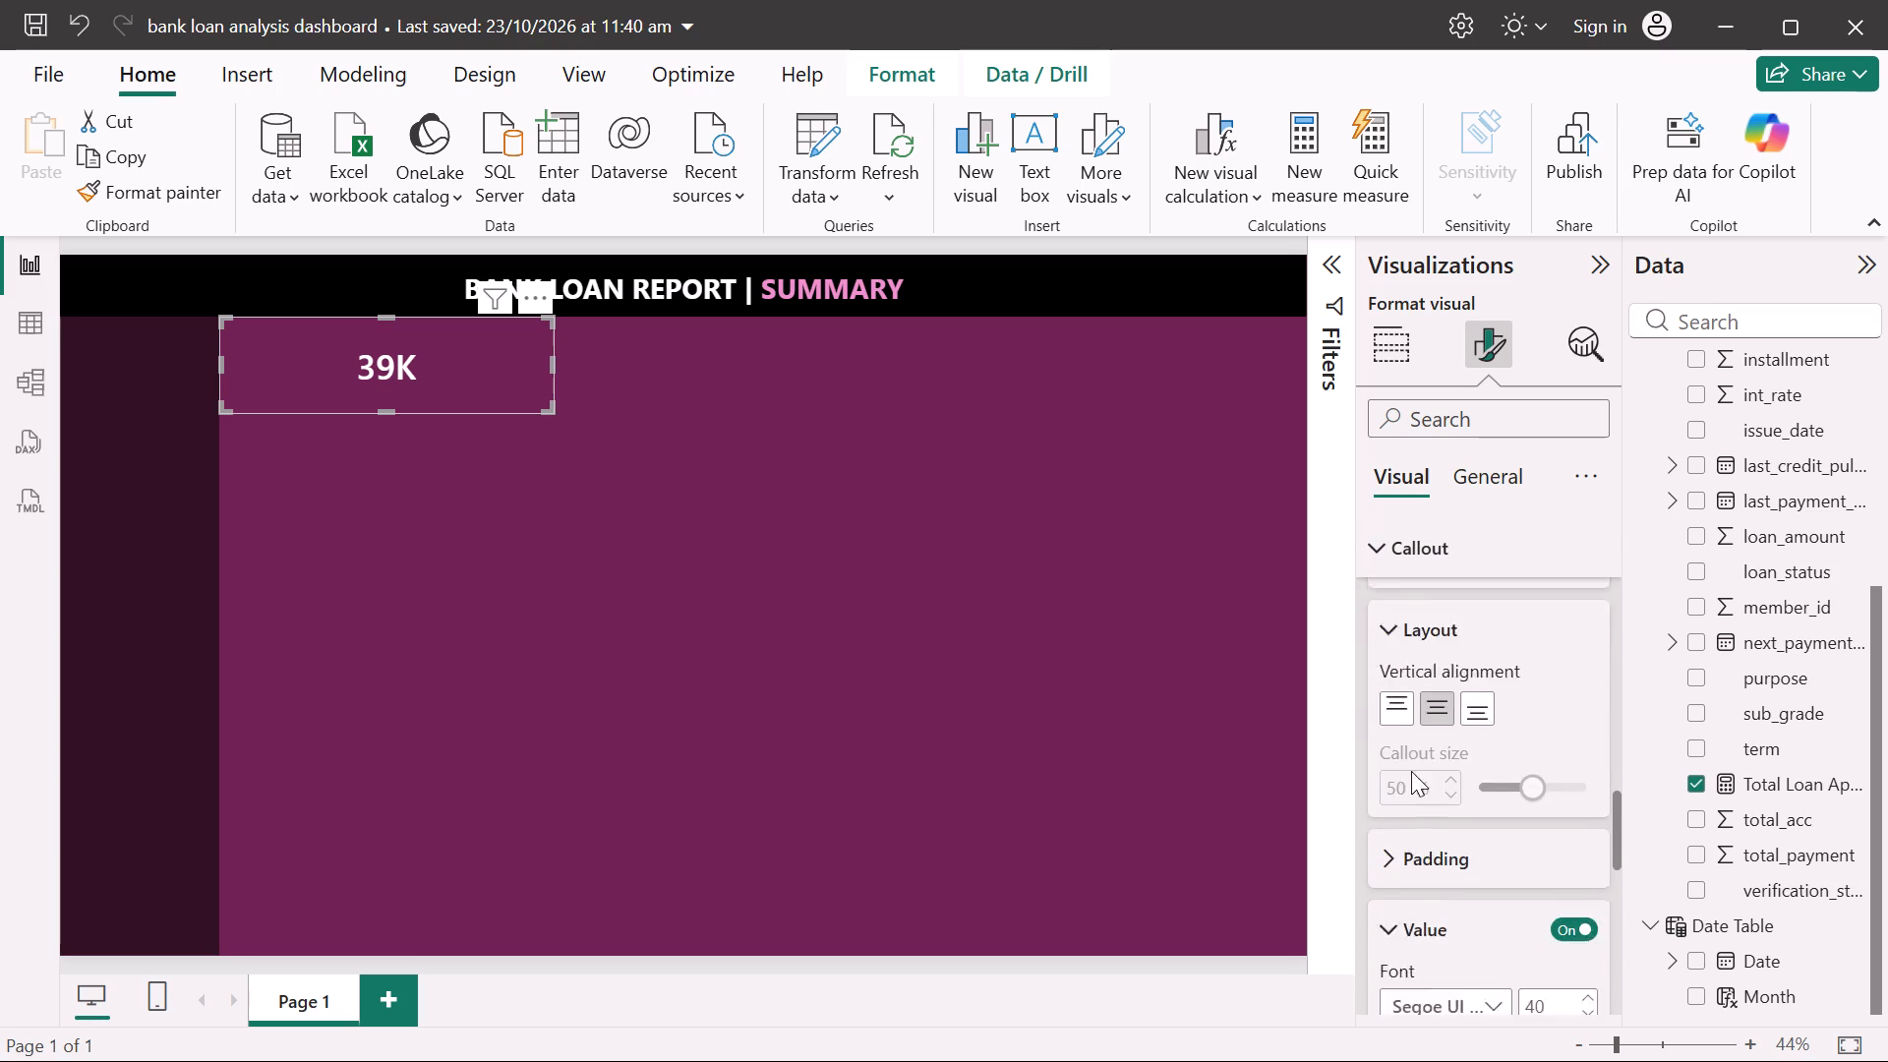
scroll(1411, 771, "down", 2)
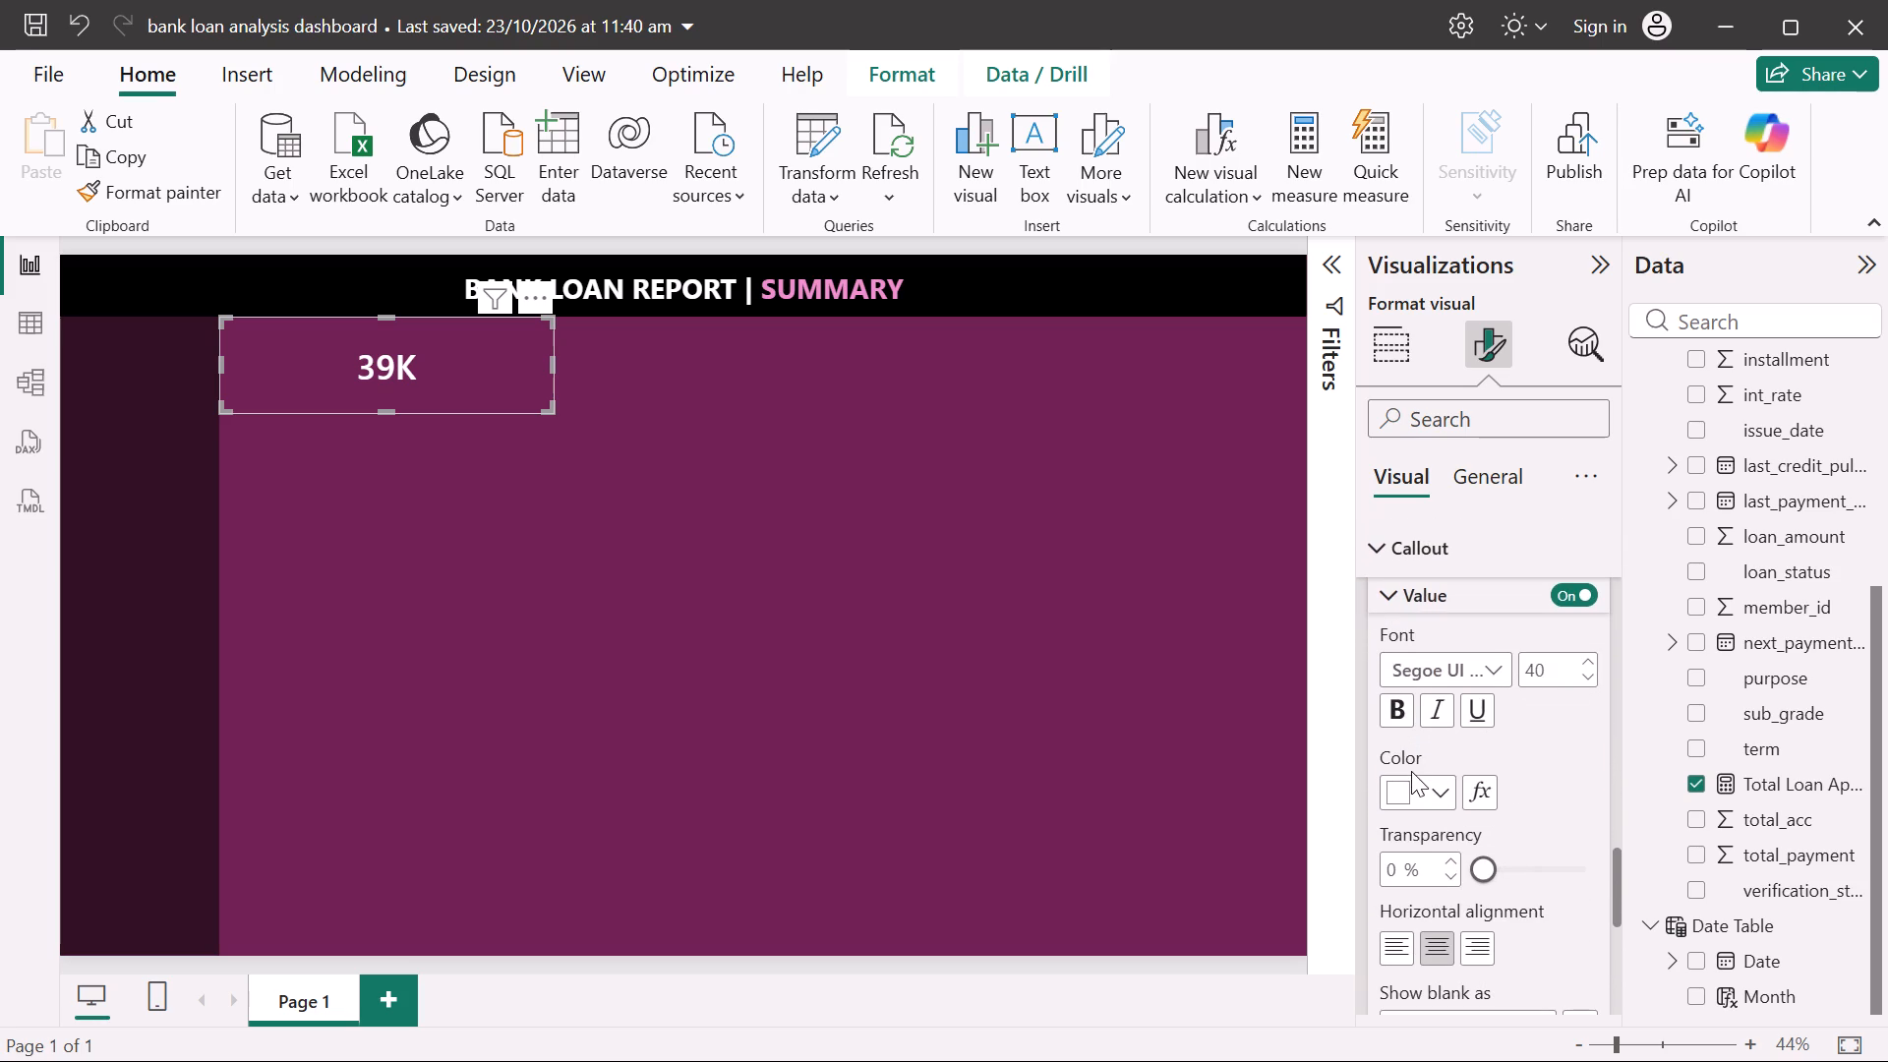
Examine the conditional formatting options for the callout value's color and the remaining Callout settings.
left_click(1475, 781)
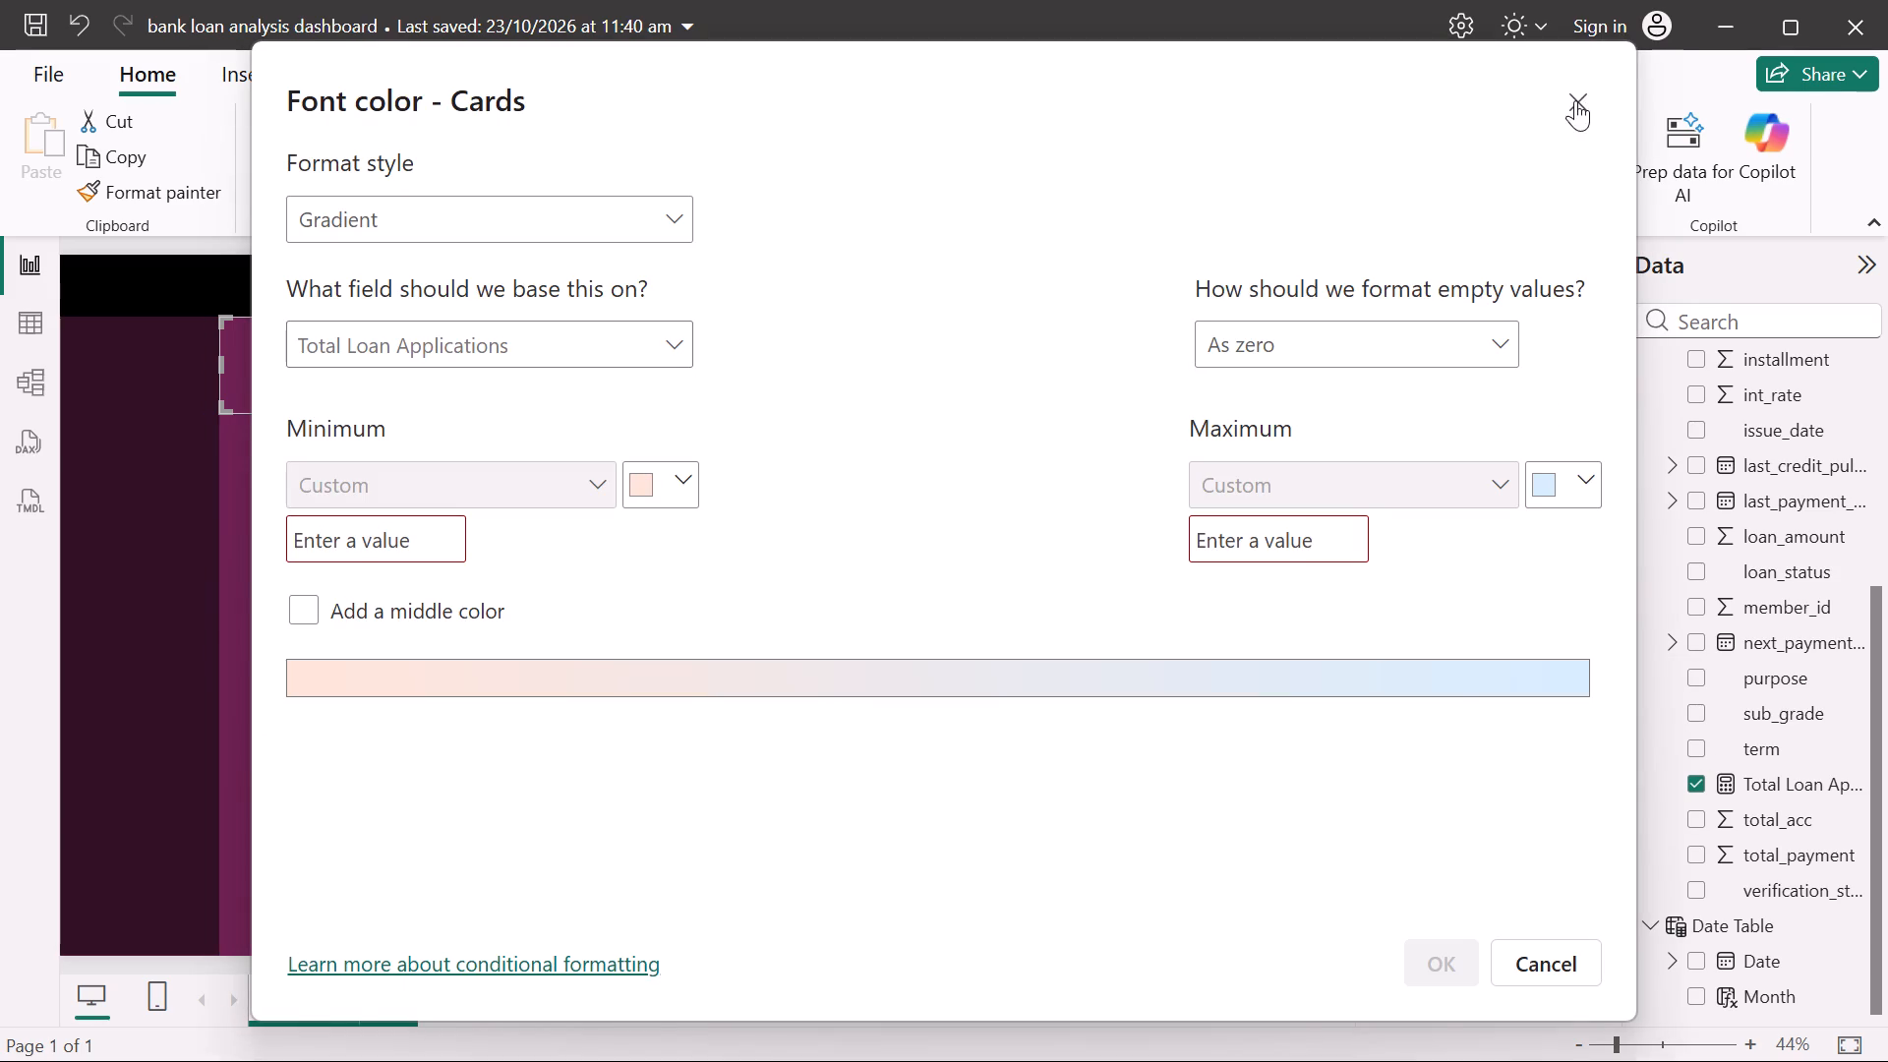
left_click(1575, 100)
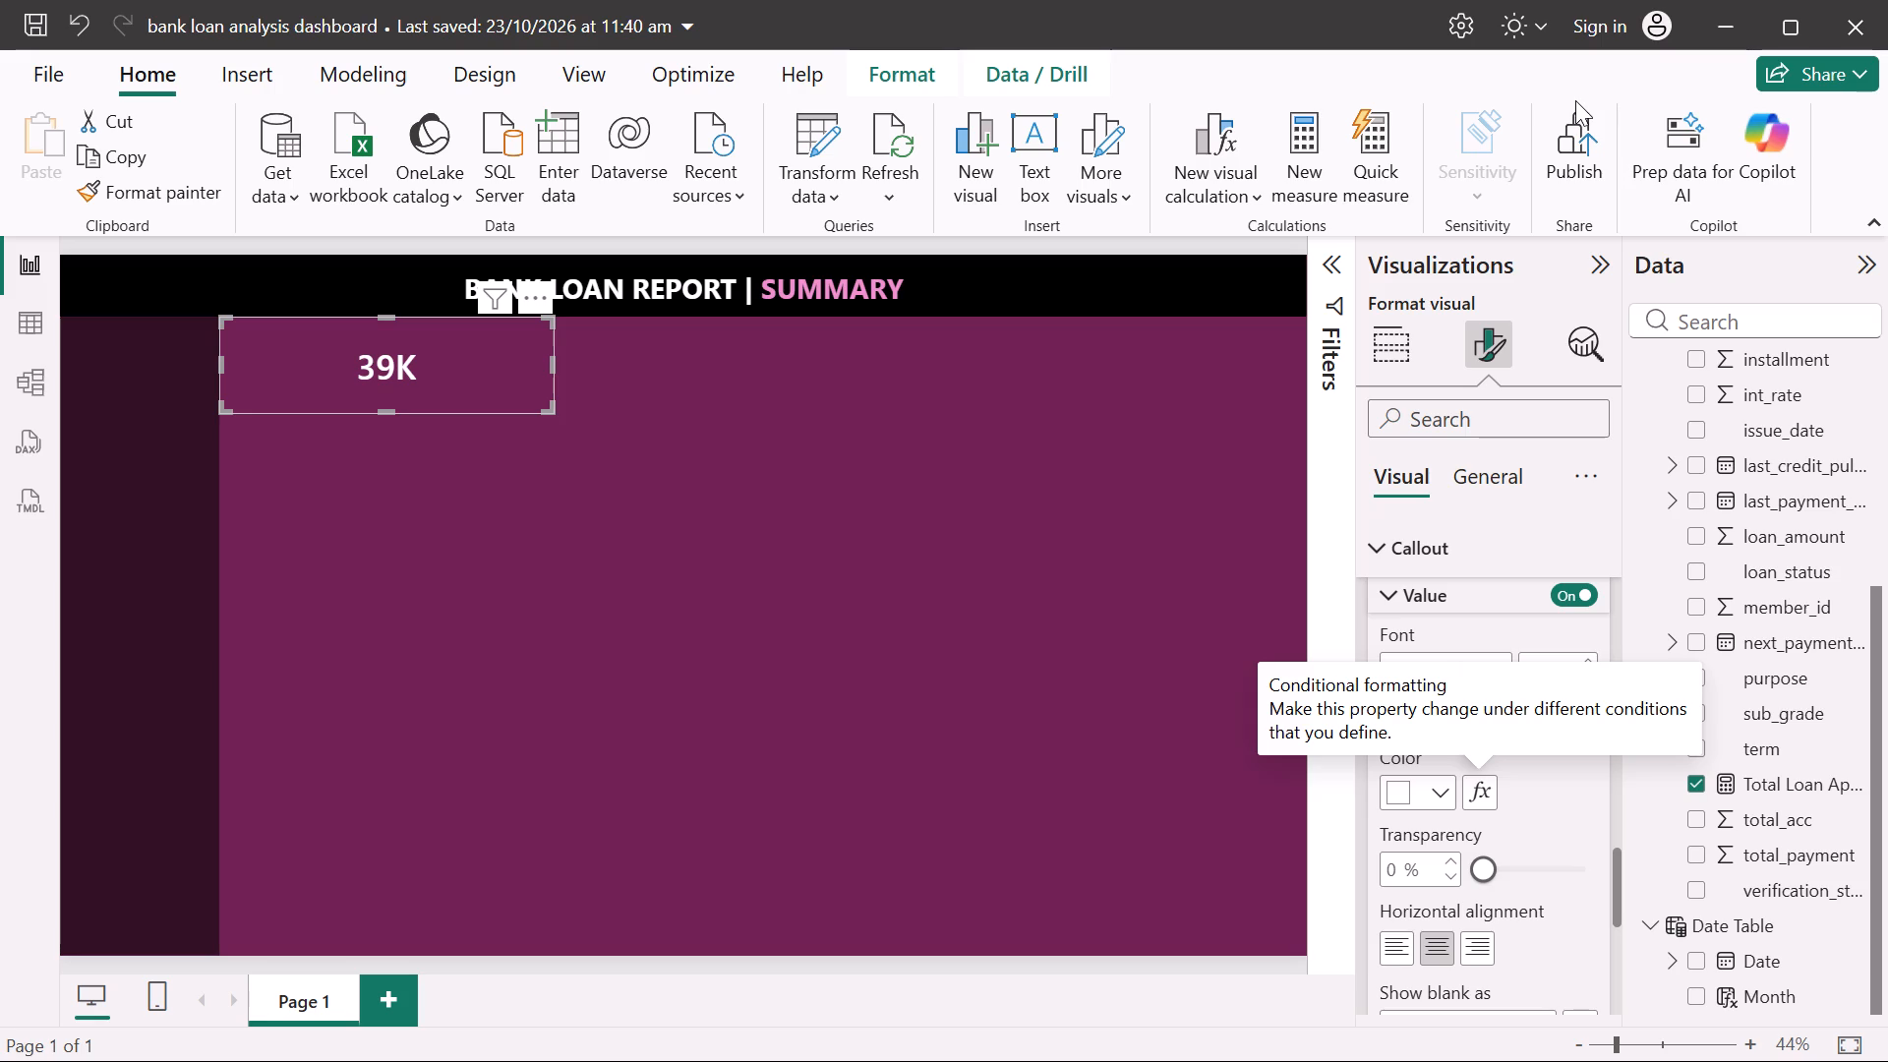
scroll(1437, 798, "down", 1)
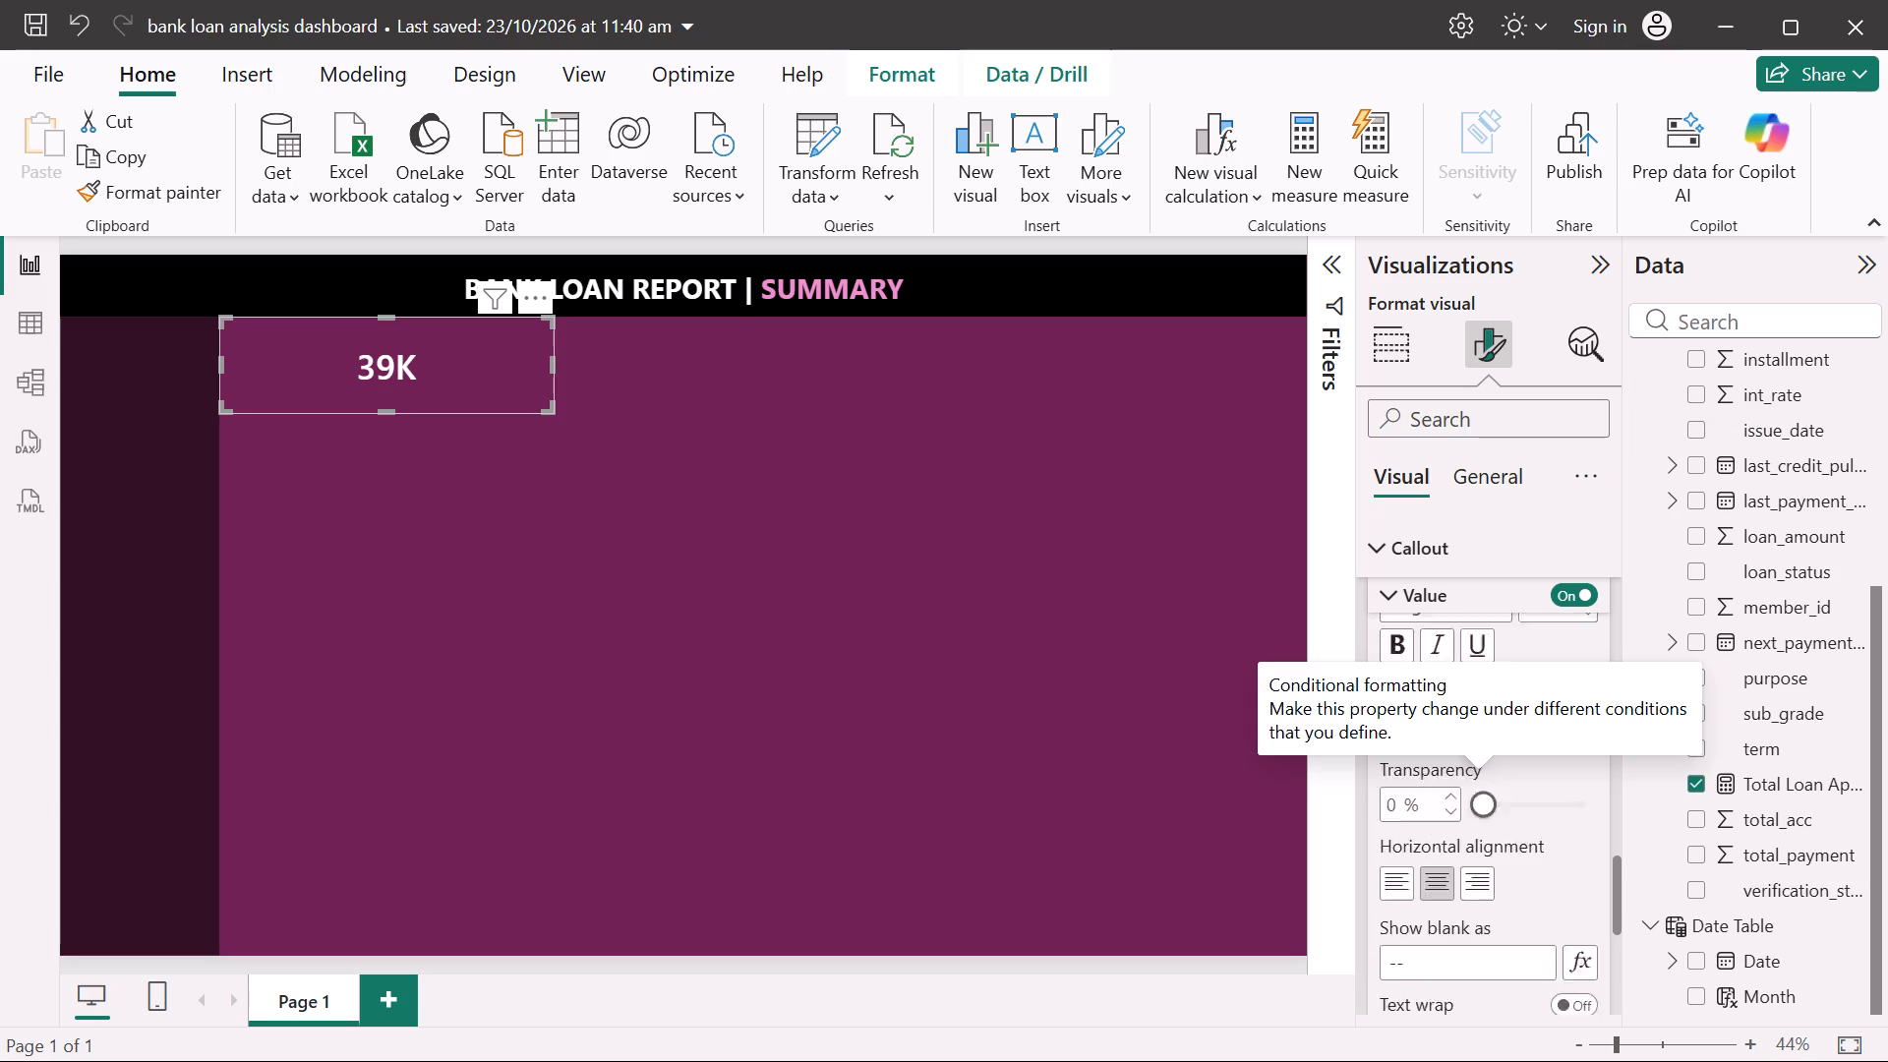
scroll(1437, 798, "down", 5)
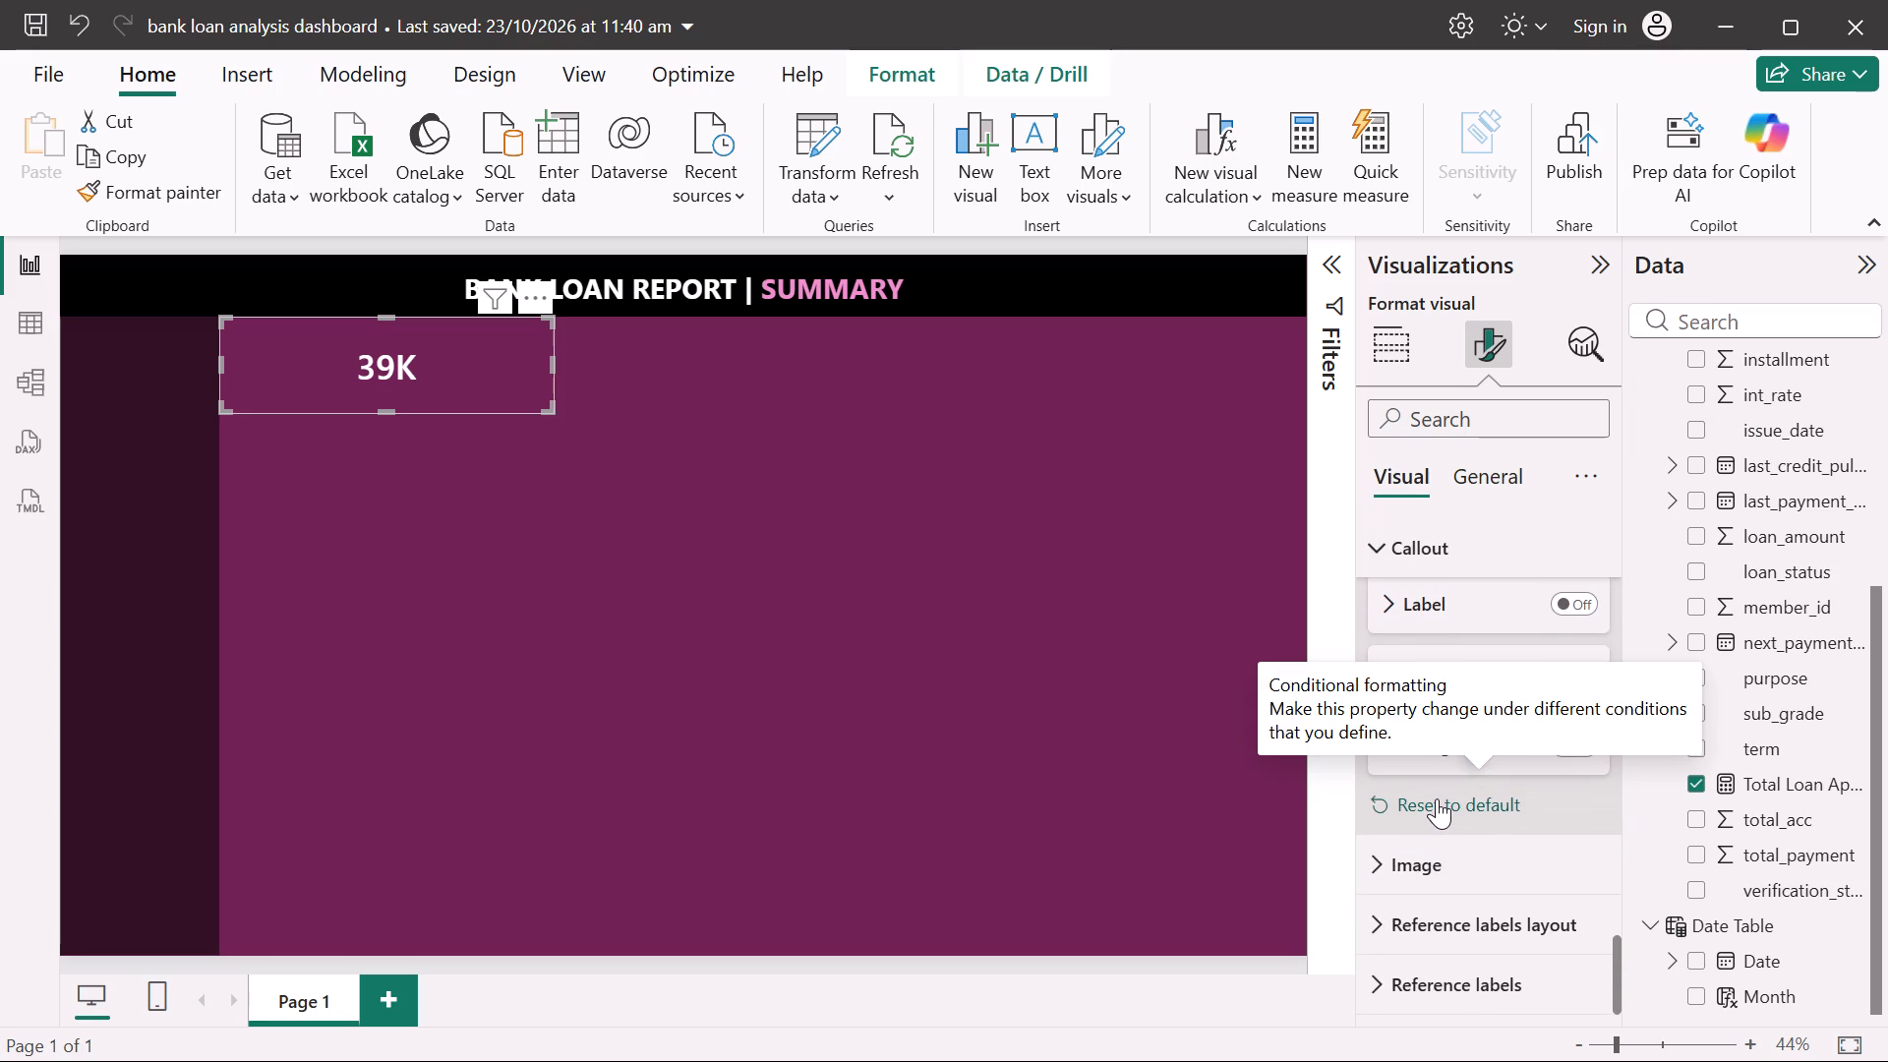
scroll(1437, 798, "down", 1)
scroll(1437, 798, "up", 4)
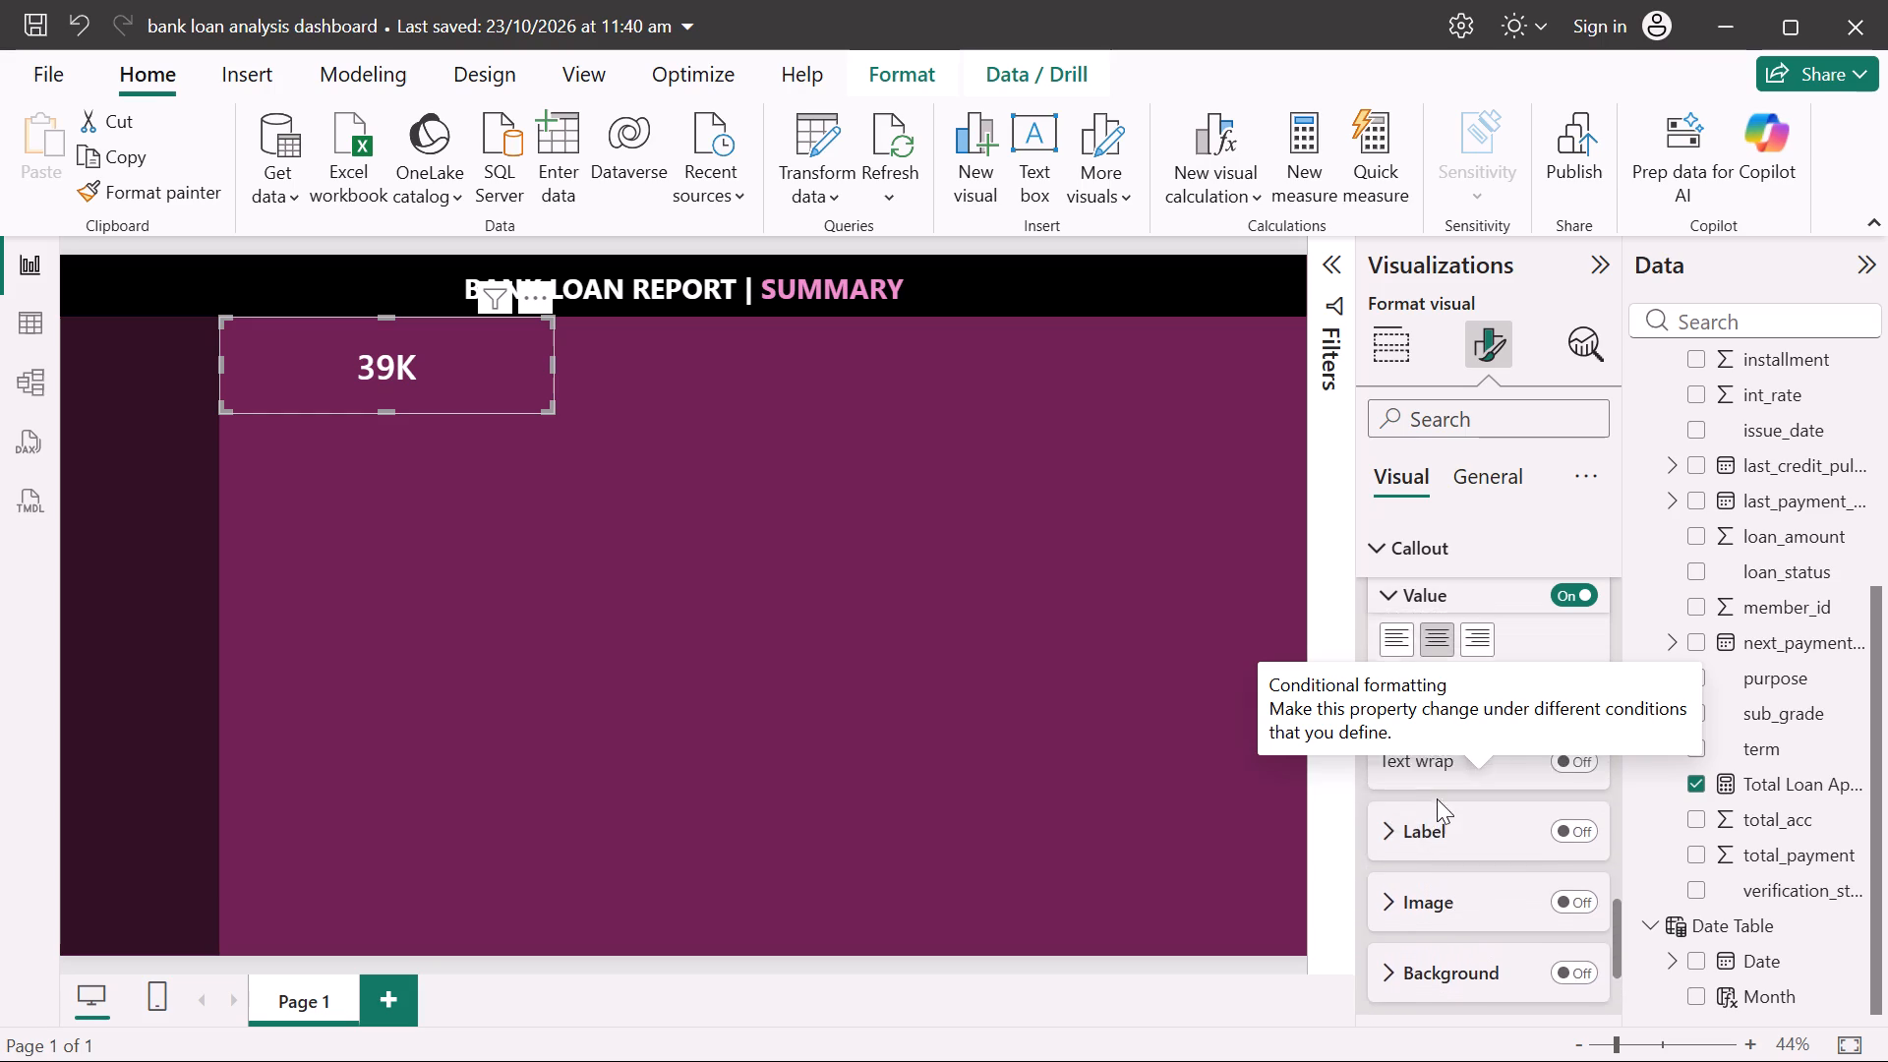
scroll(1437, 798, "up", 2)
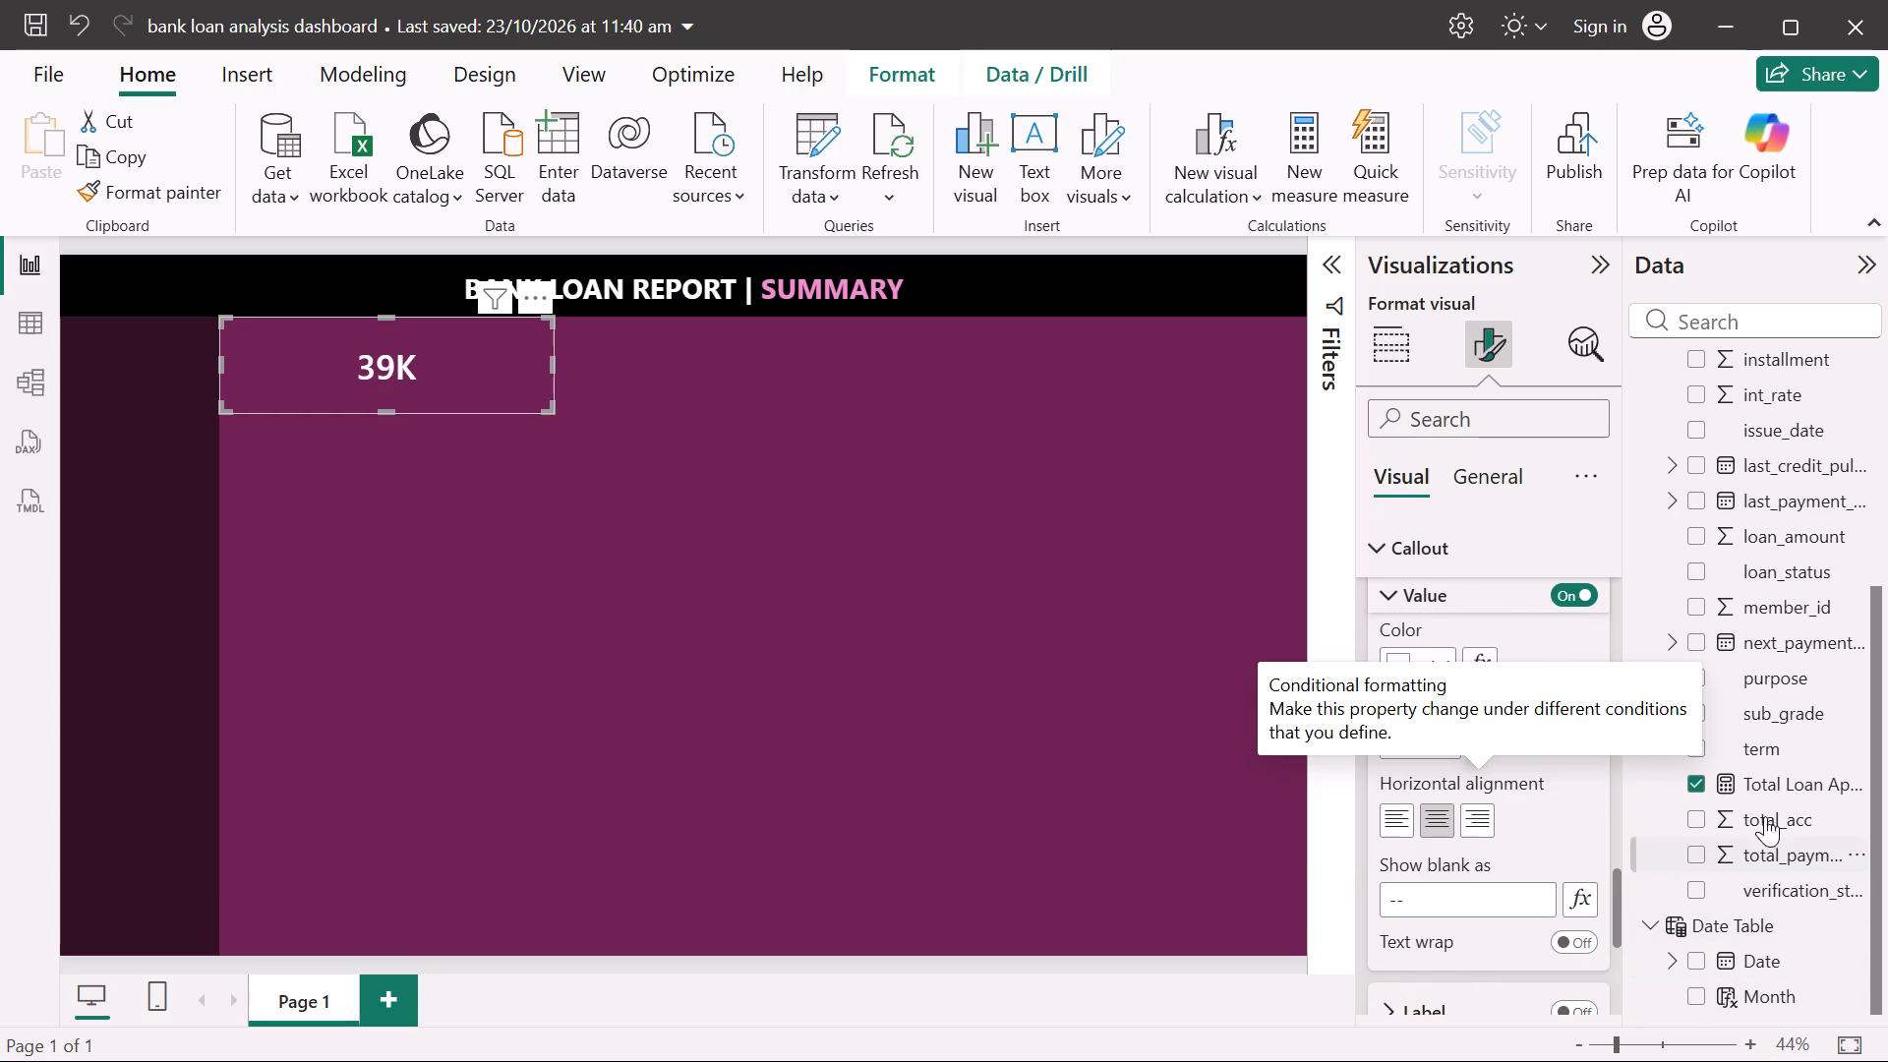
Change the number format of the Total Loan Applications measure to Decimal number.
left_click(1786, 785)
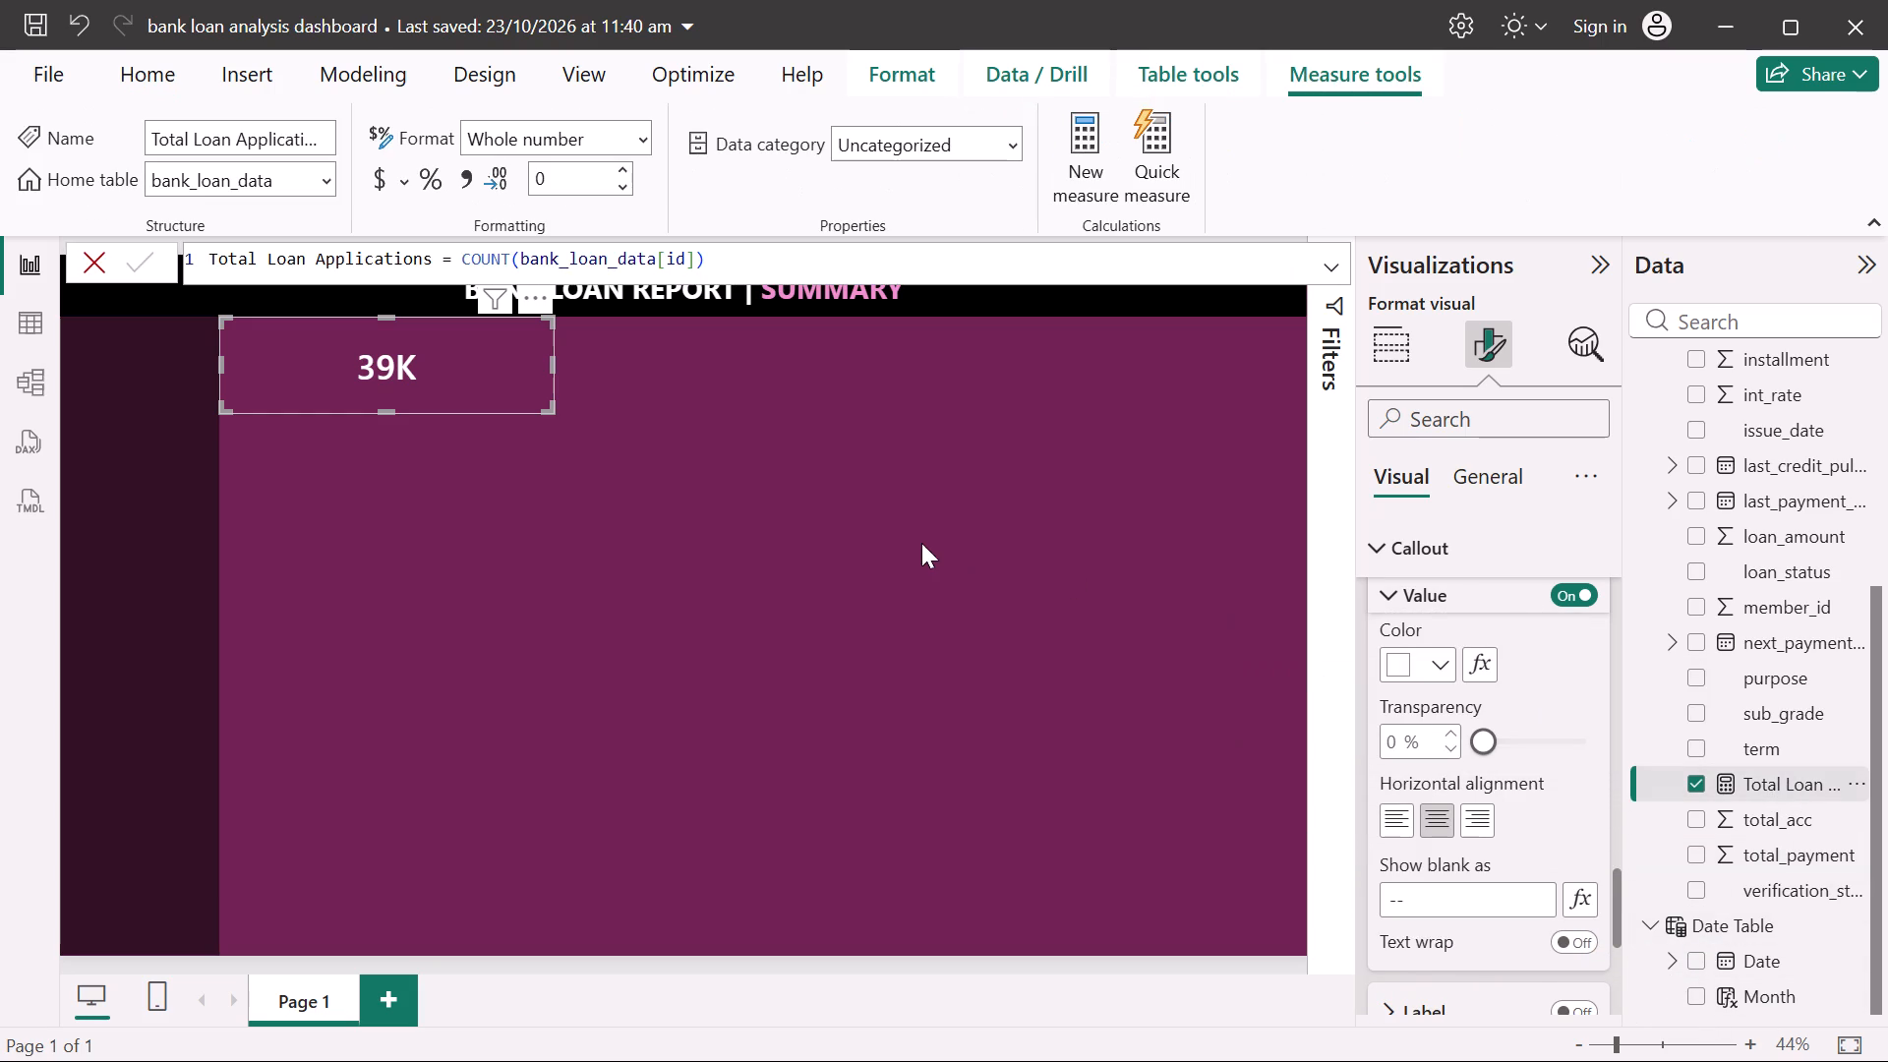
left_click(637, 146)
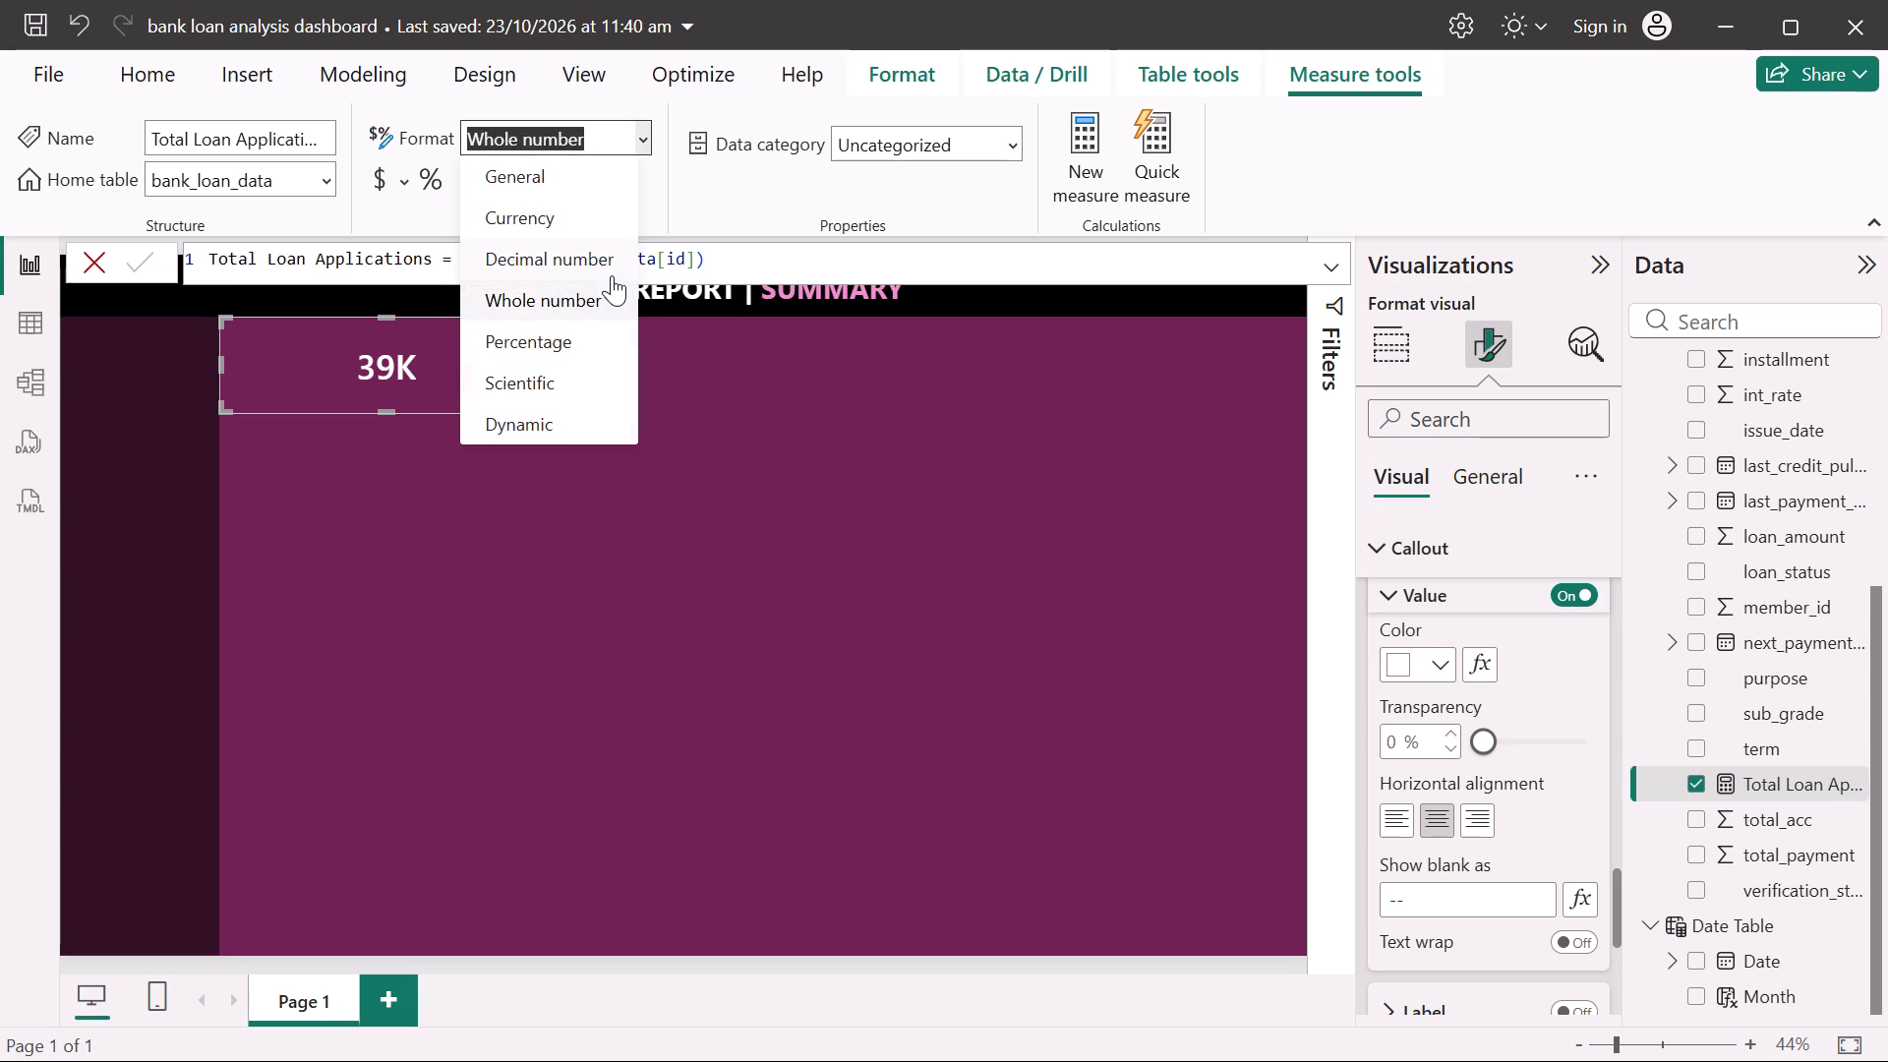
left_click(612, 275)
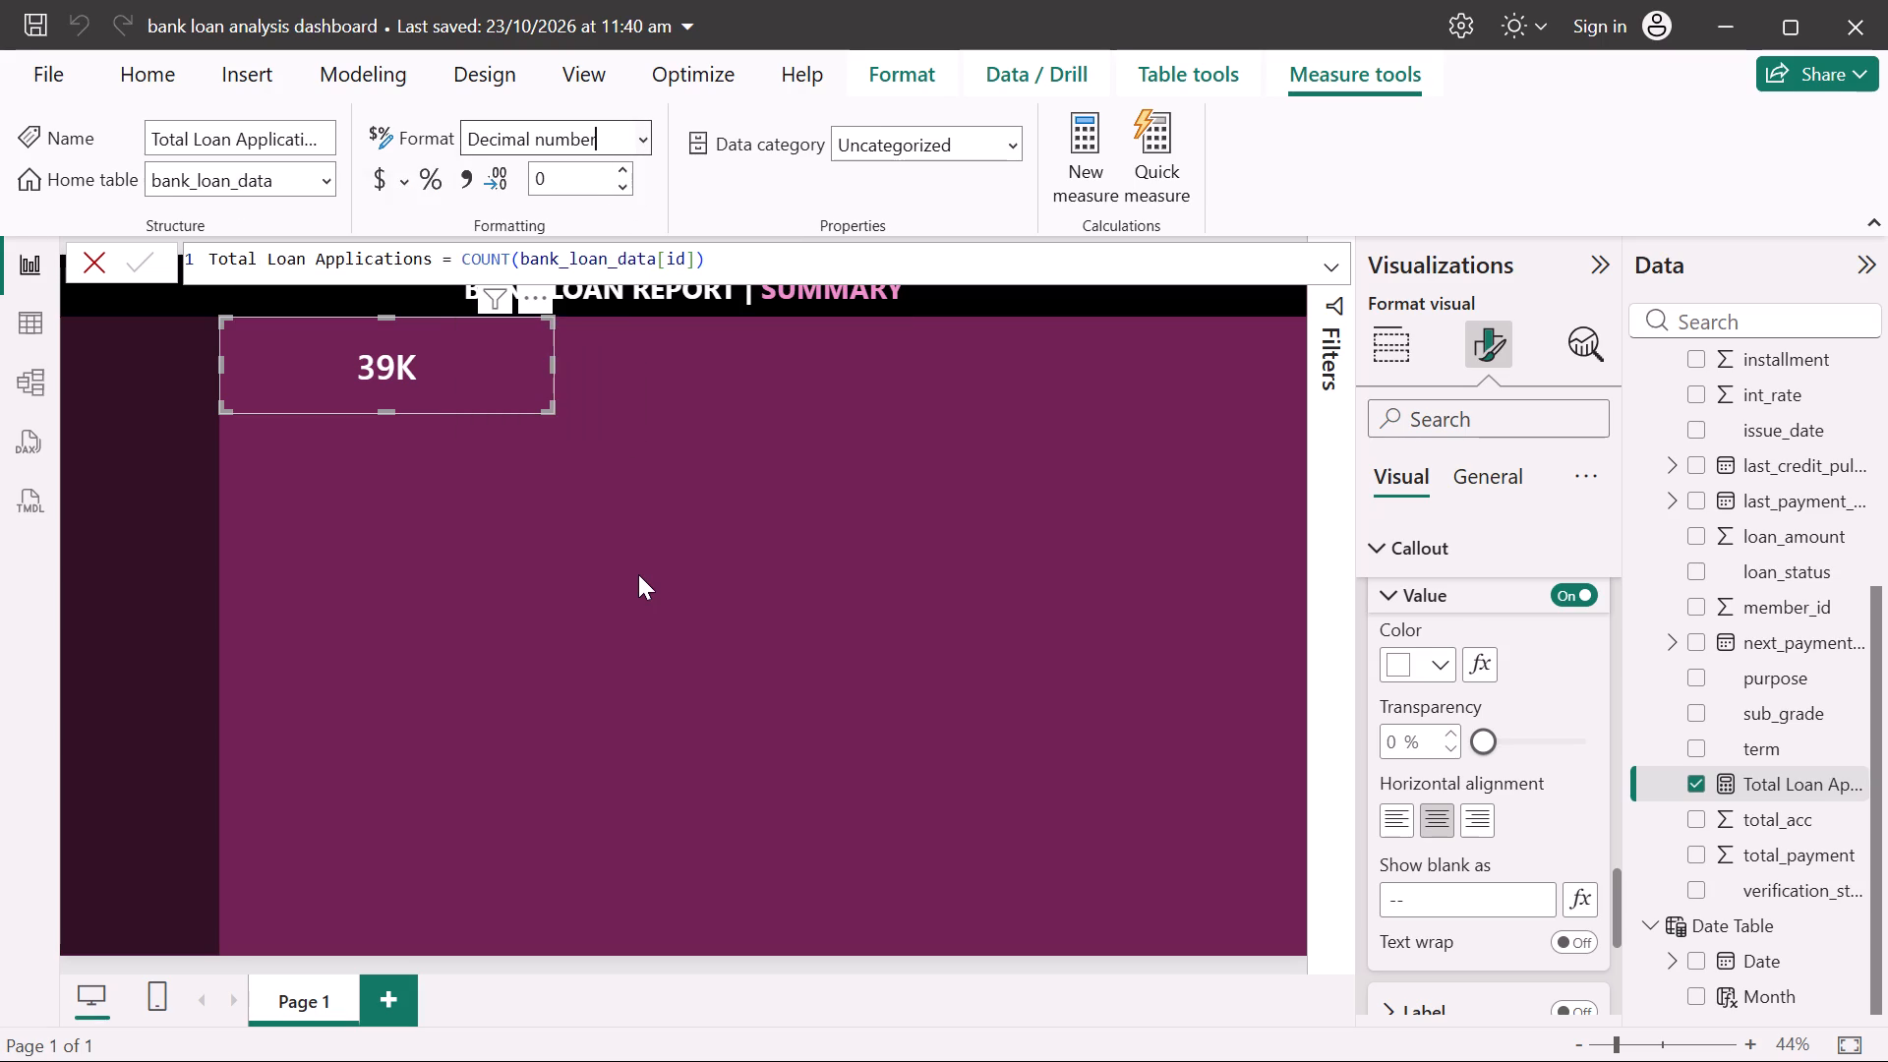
left_click(638, 574)
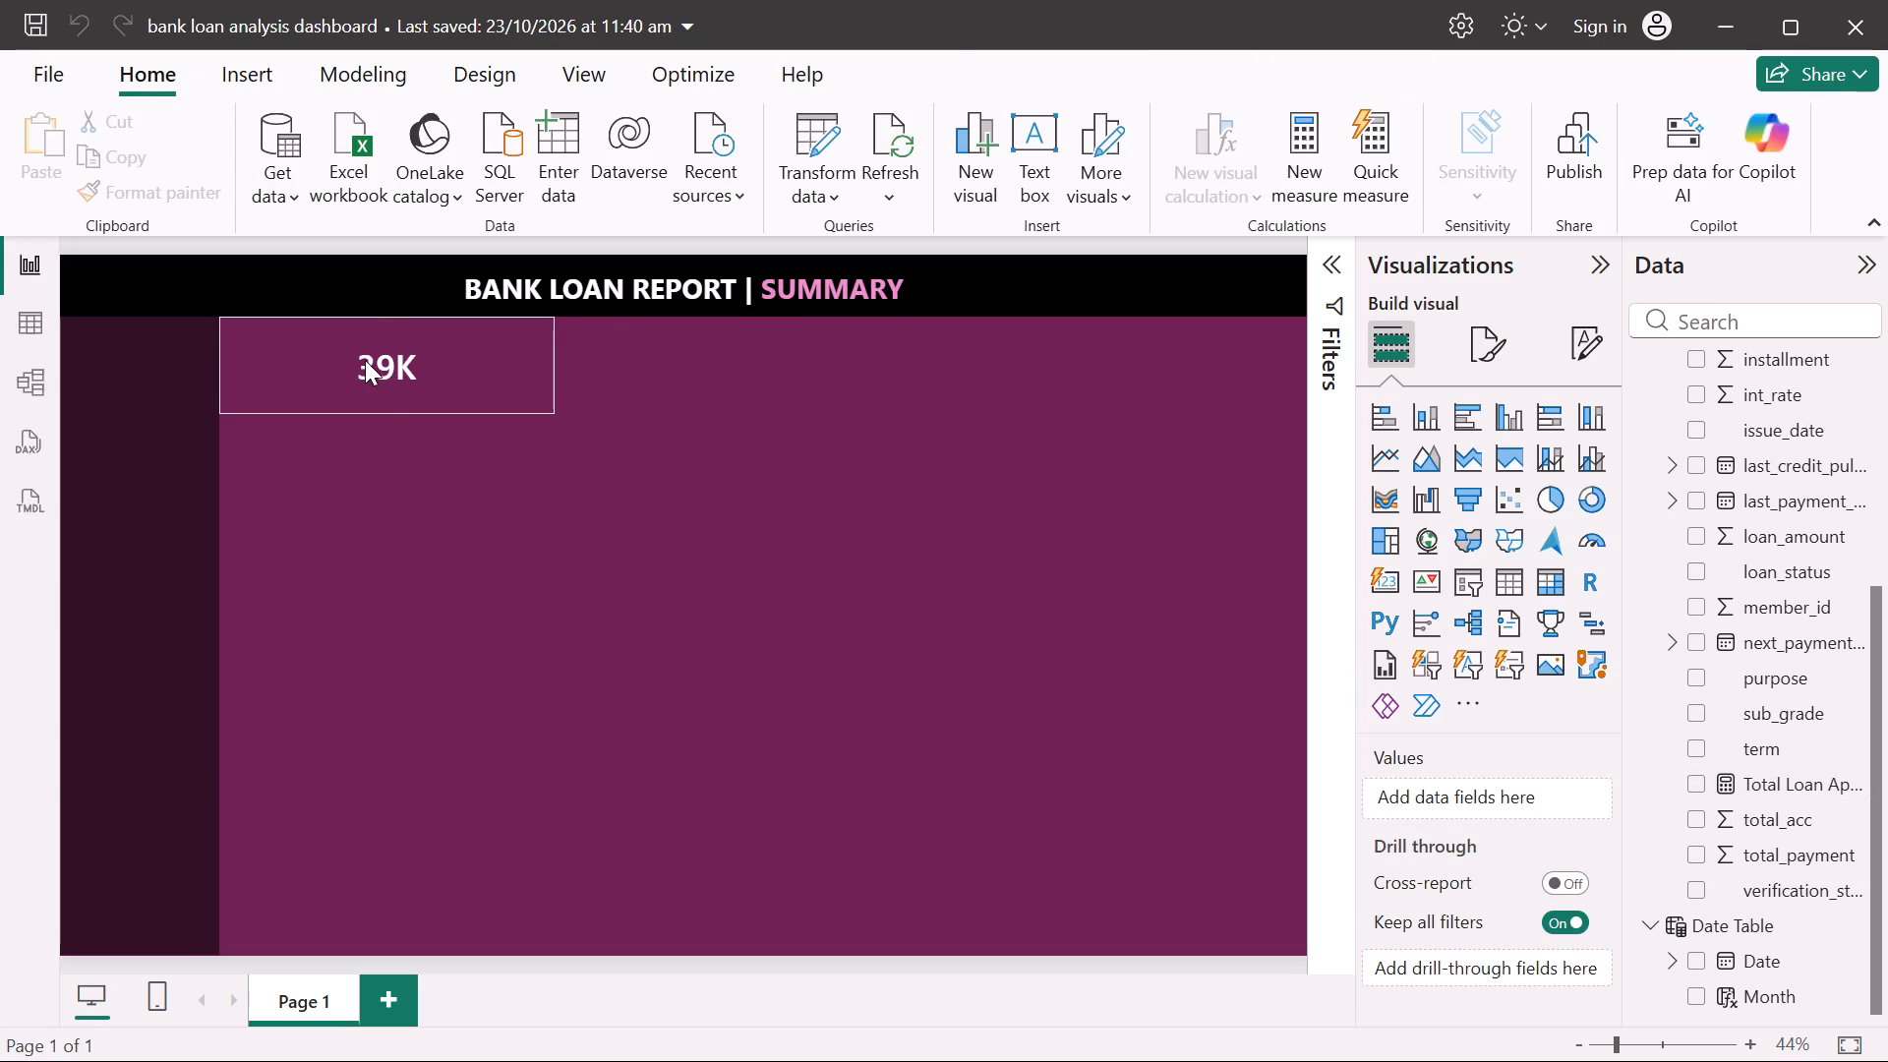
Examine the Total Loan Applications card's Callout settings for number display options, including the Value and Label groups.
left_click(365, 360)
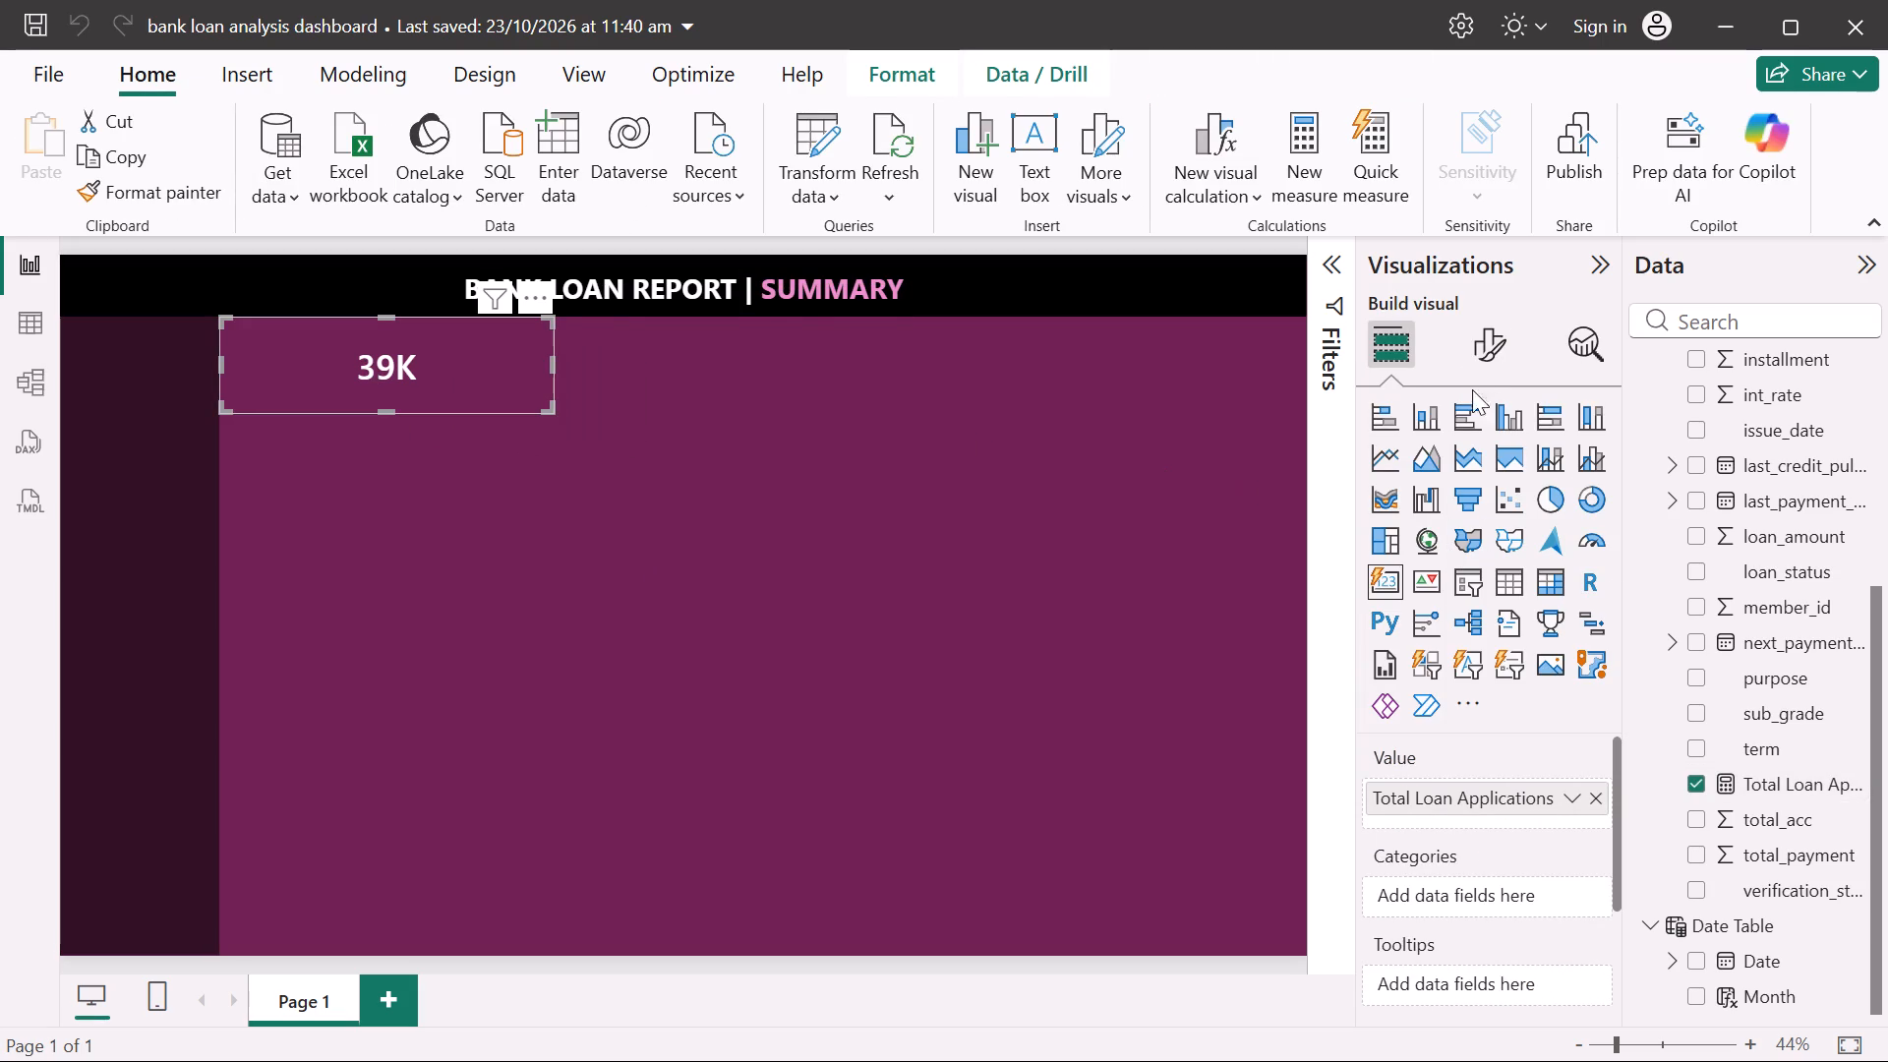
left_click(1490, 337)
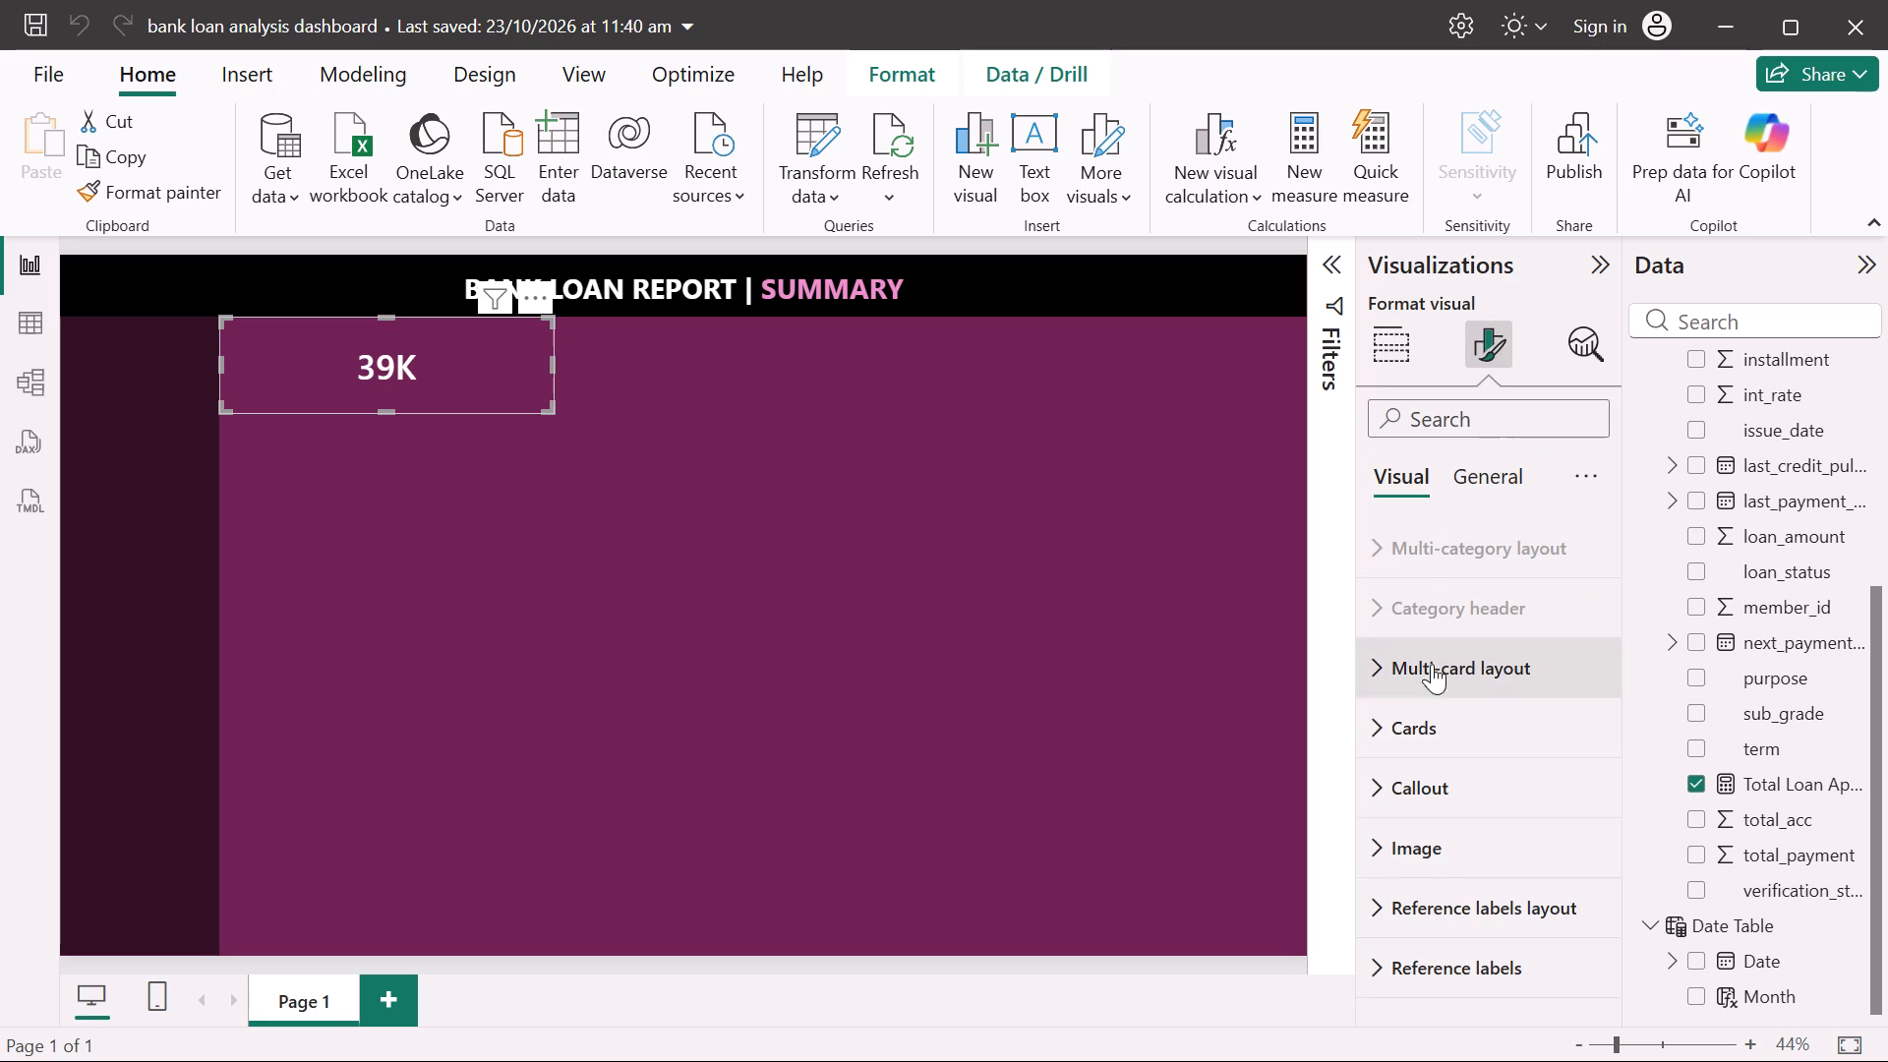
left_click(1413, 777)
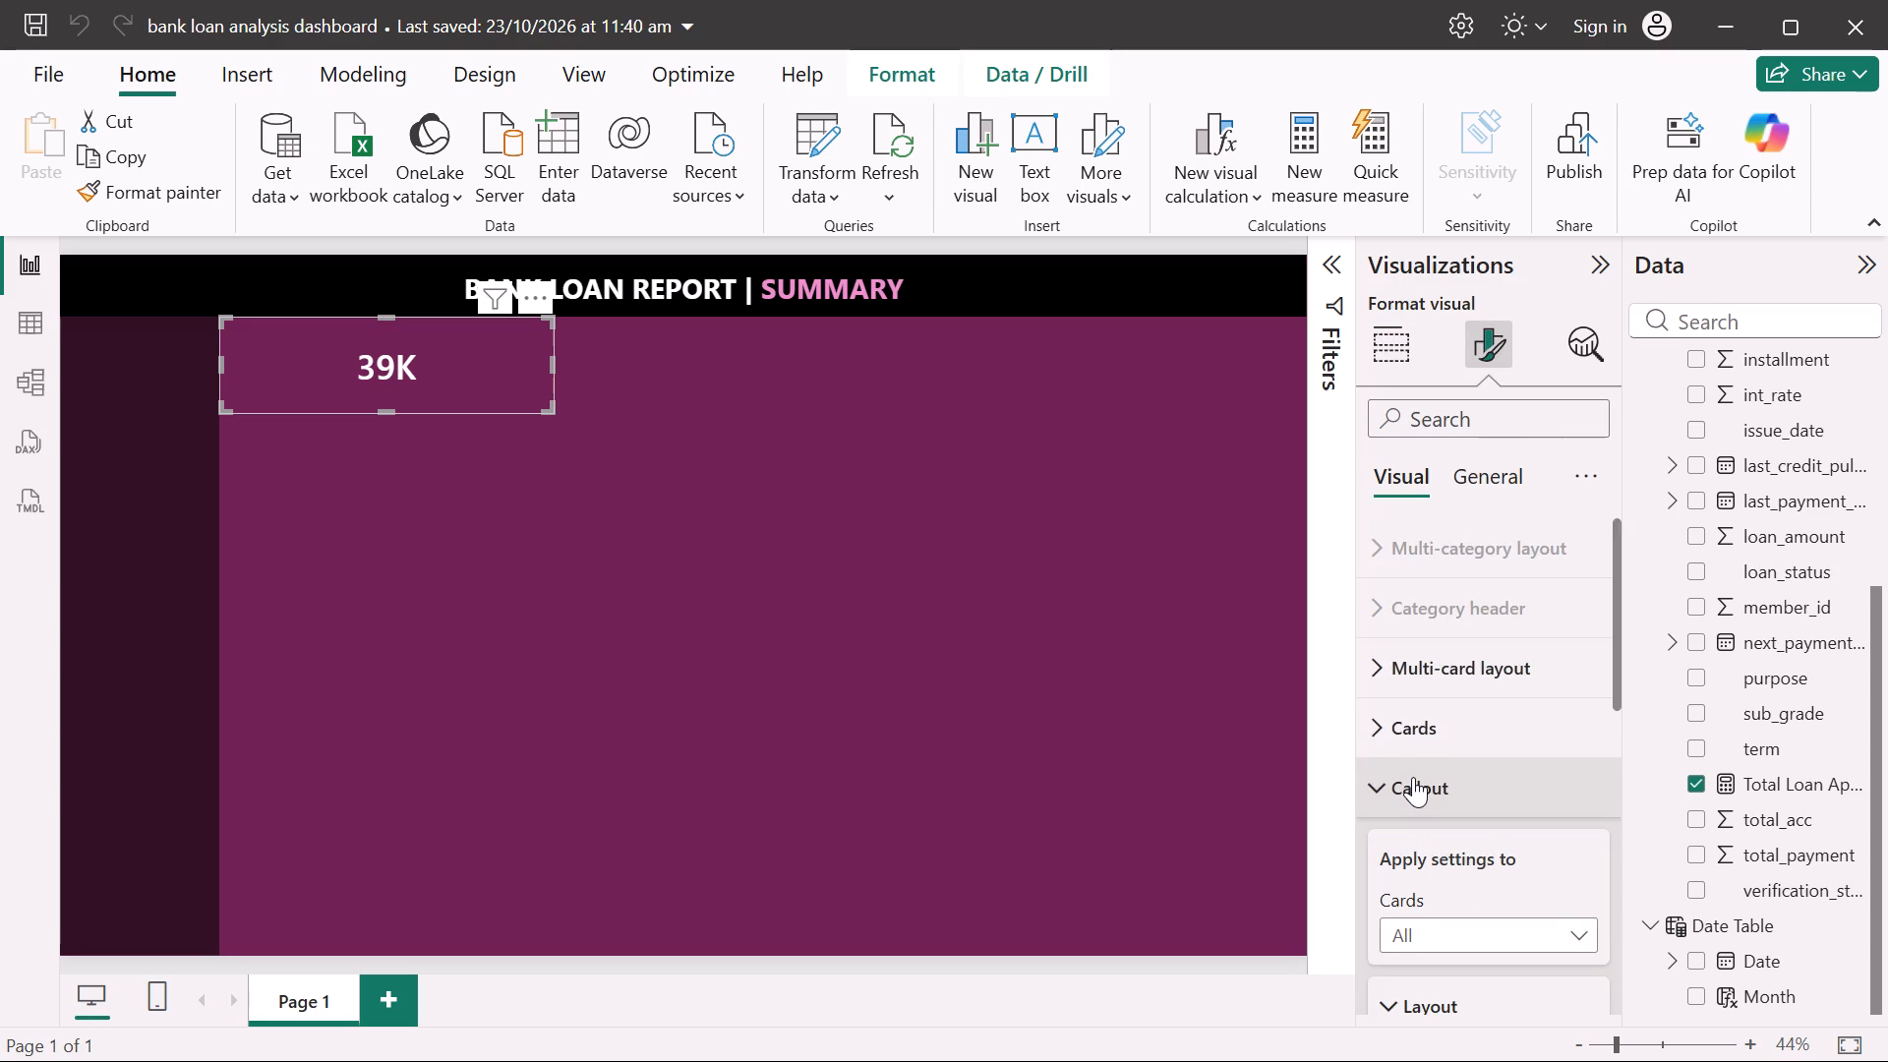
scroll(1413, 777, "down", 5)
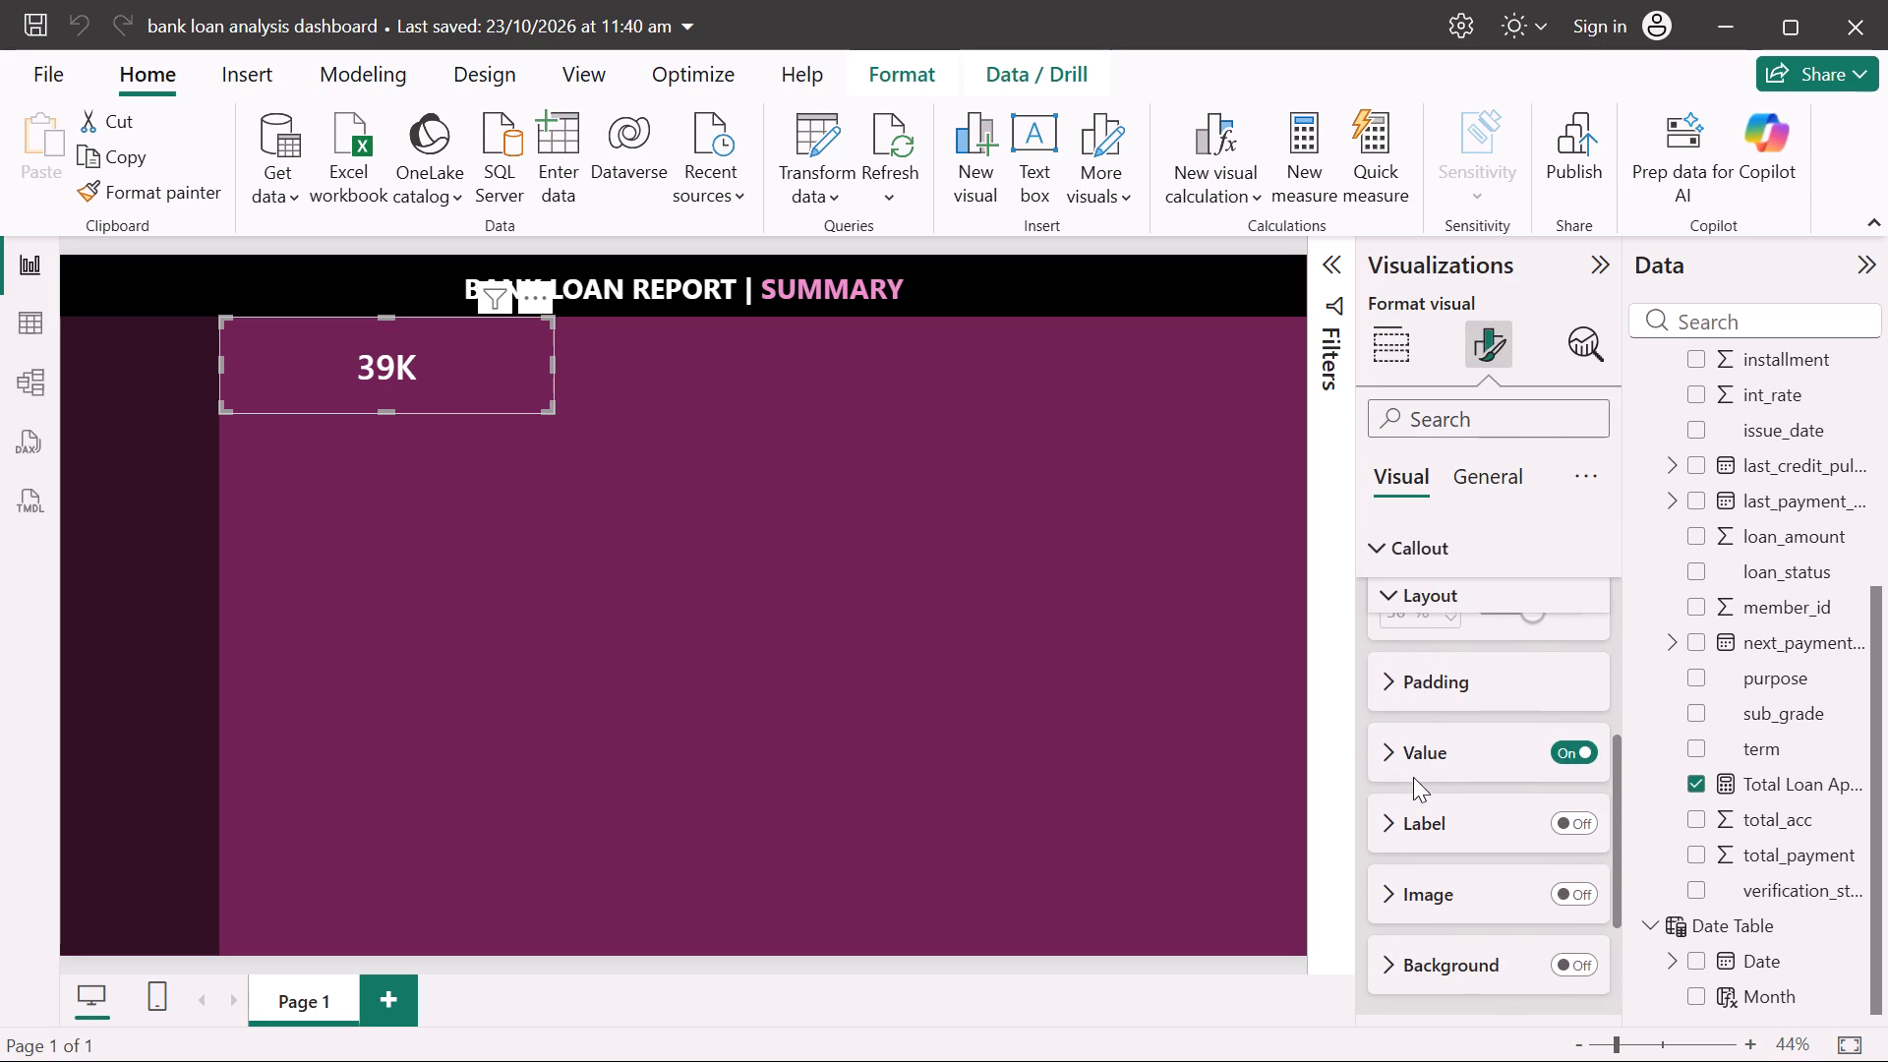
scroll(1413, 777, "down", 1)
left_click(1407, 753)
scroll(1407, 753, "down", 1)
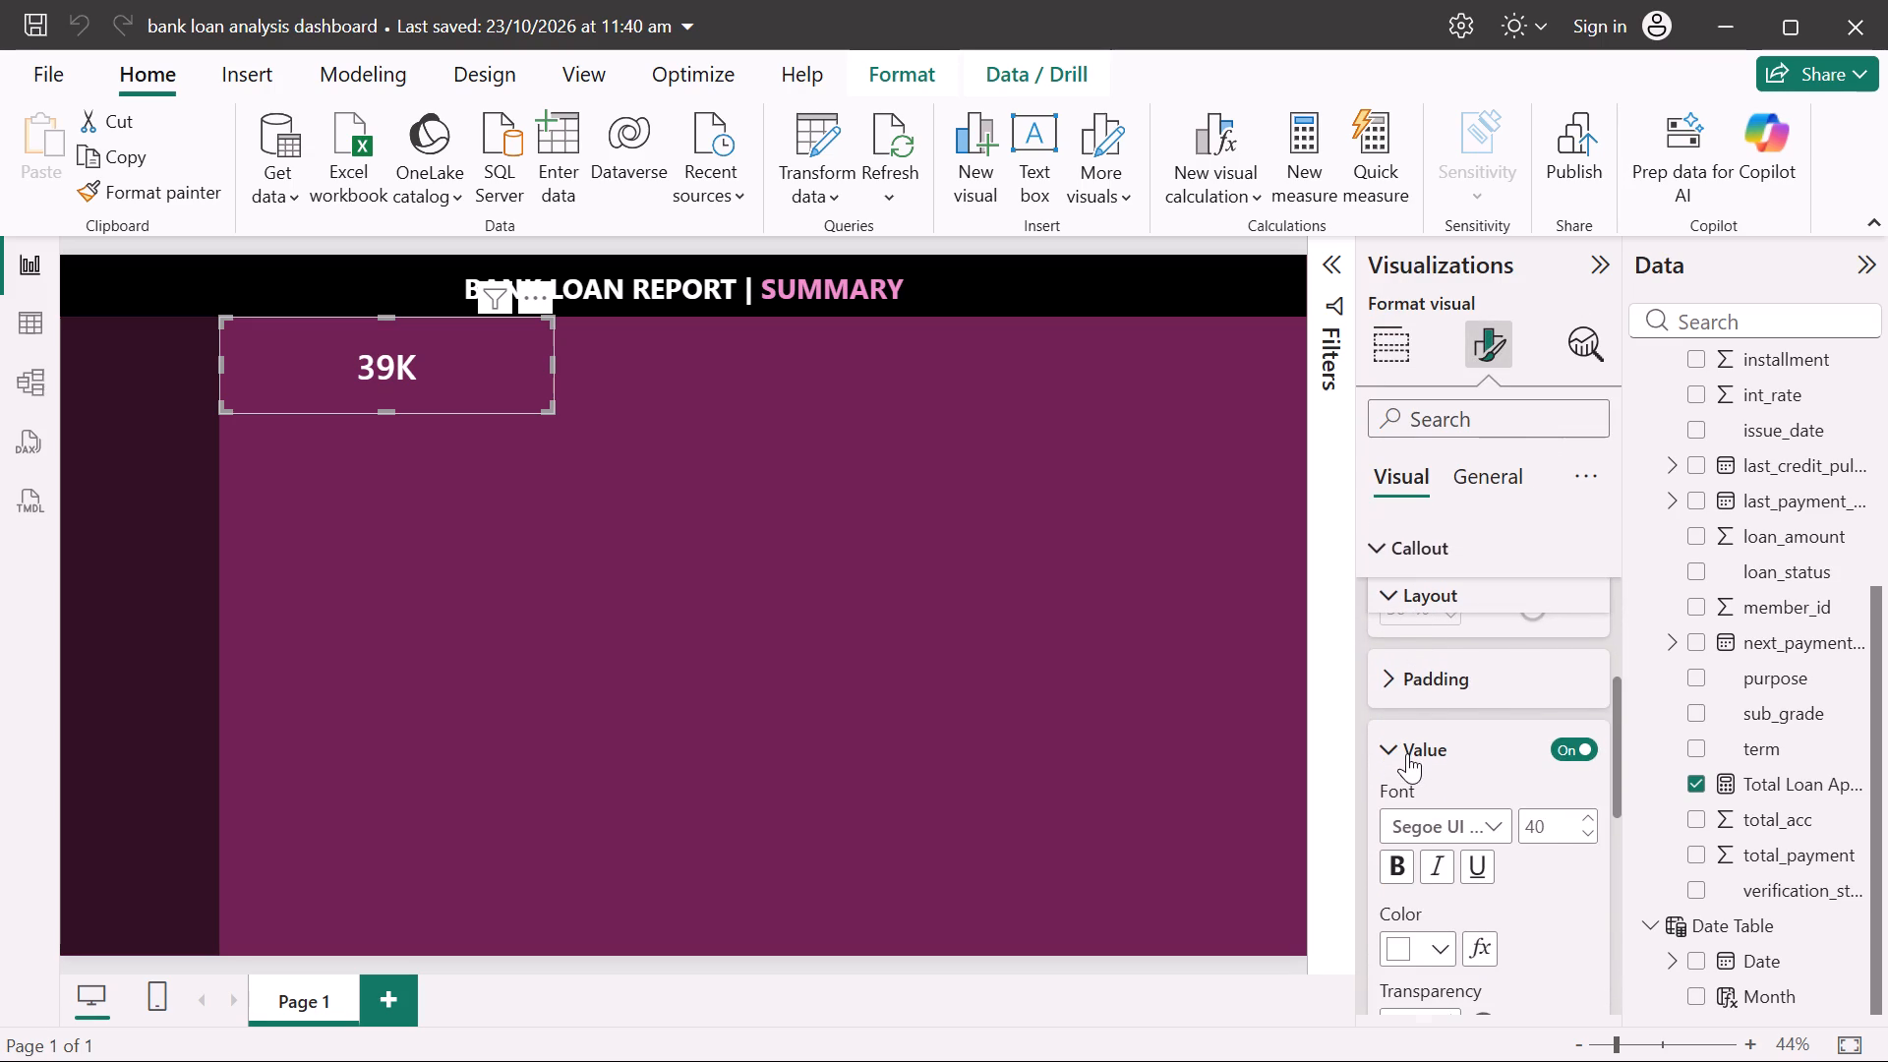
scroll(1407, 753, "down", 4)
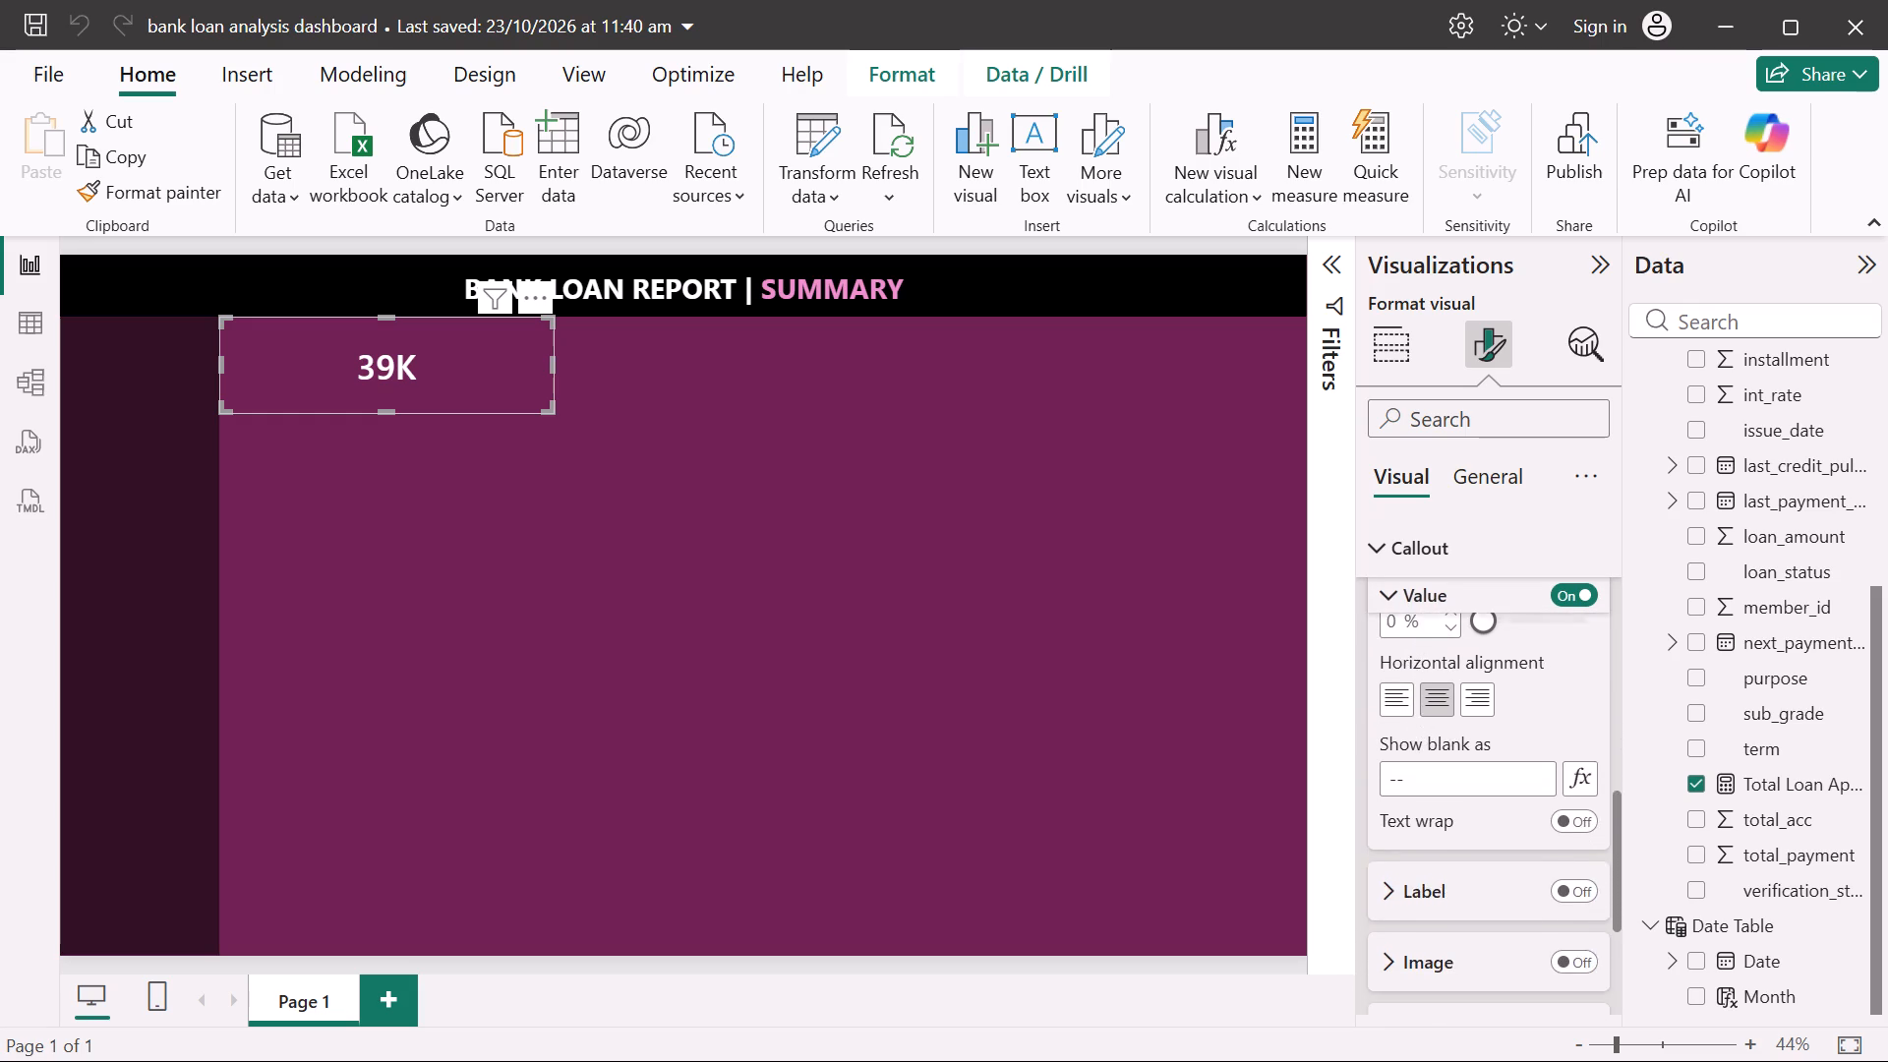
scroll(1407, 753, "down", 2)
left_click(1407, 753)
scroll(1407, 753, "down", 1)
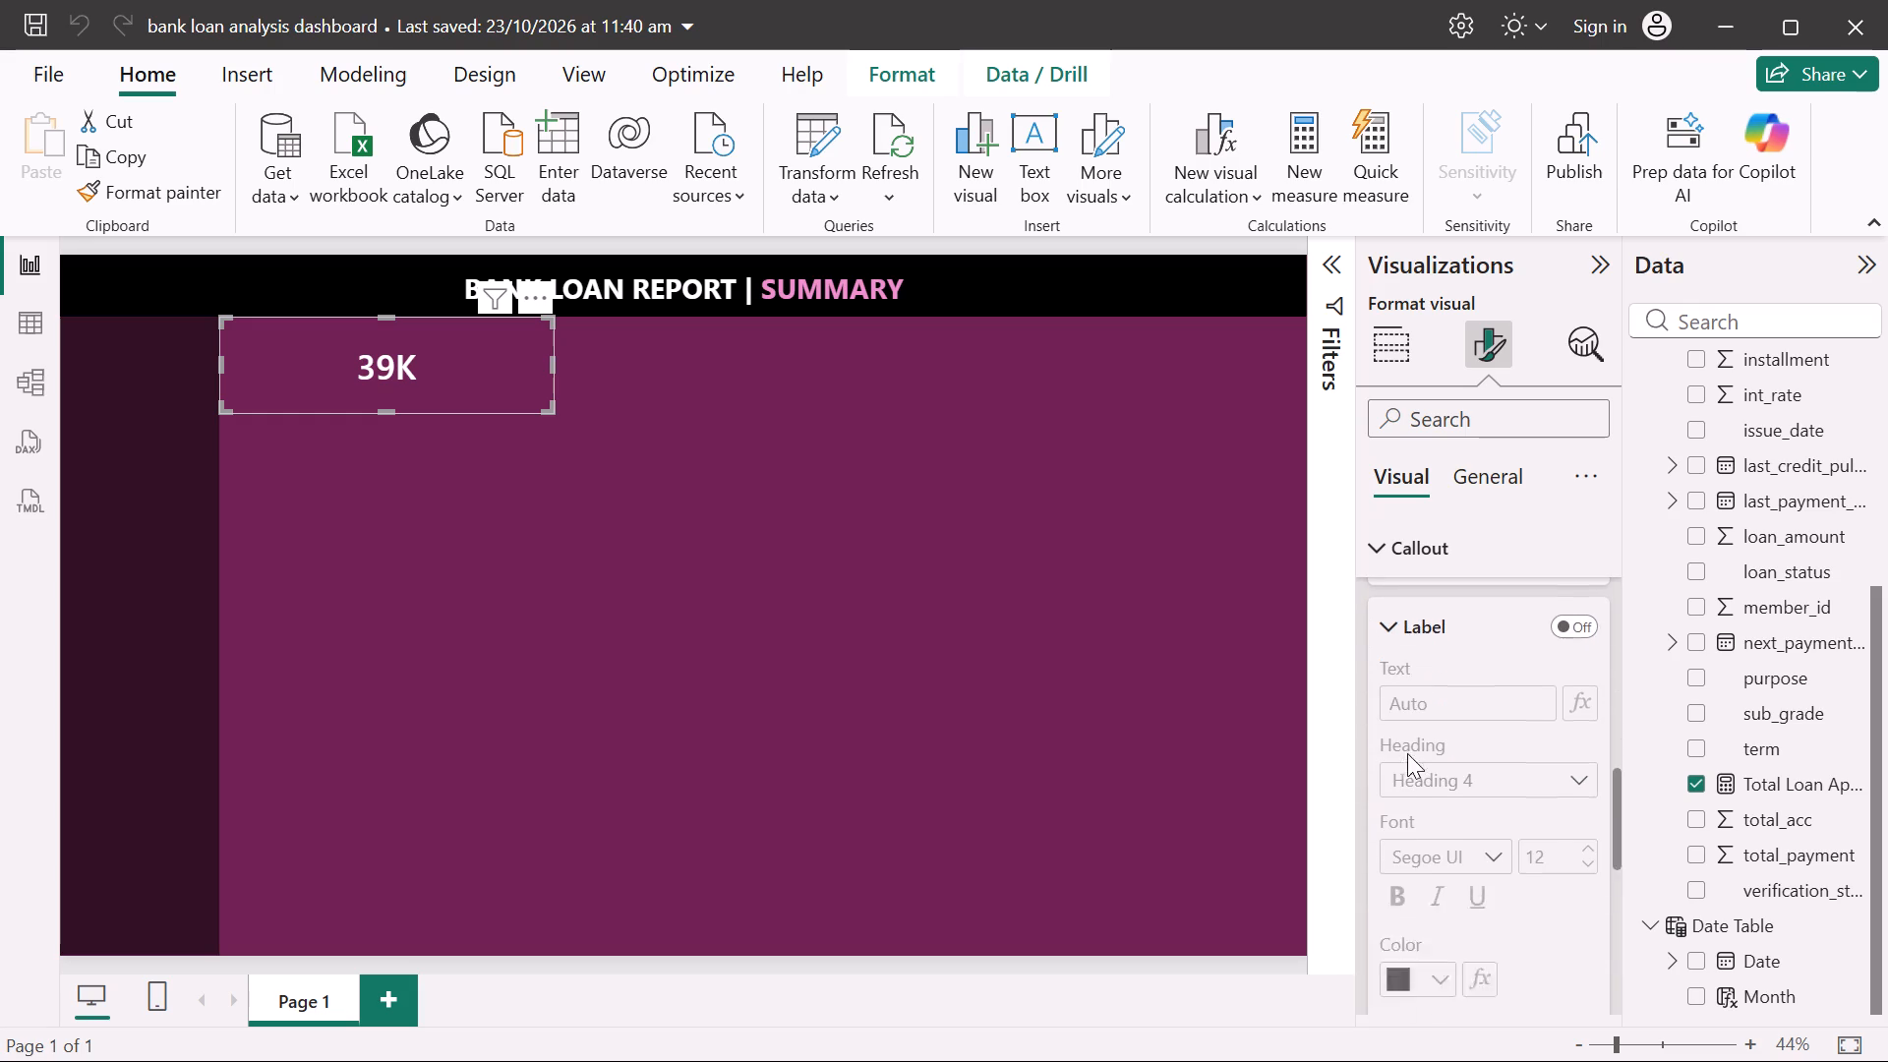
scroll(1407, 753, "down", 2)
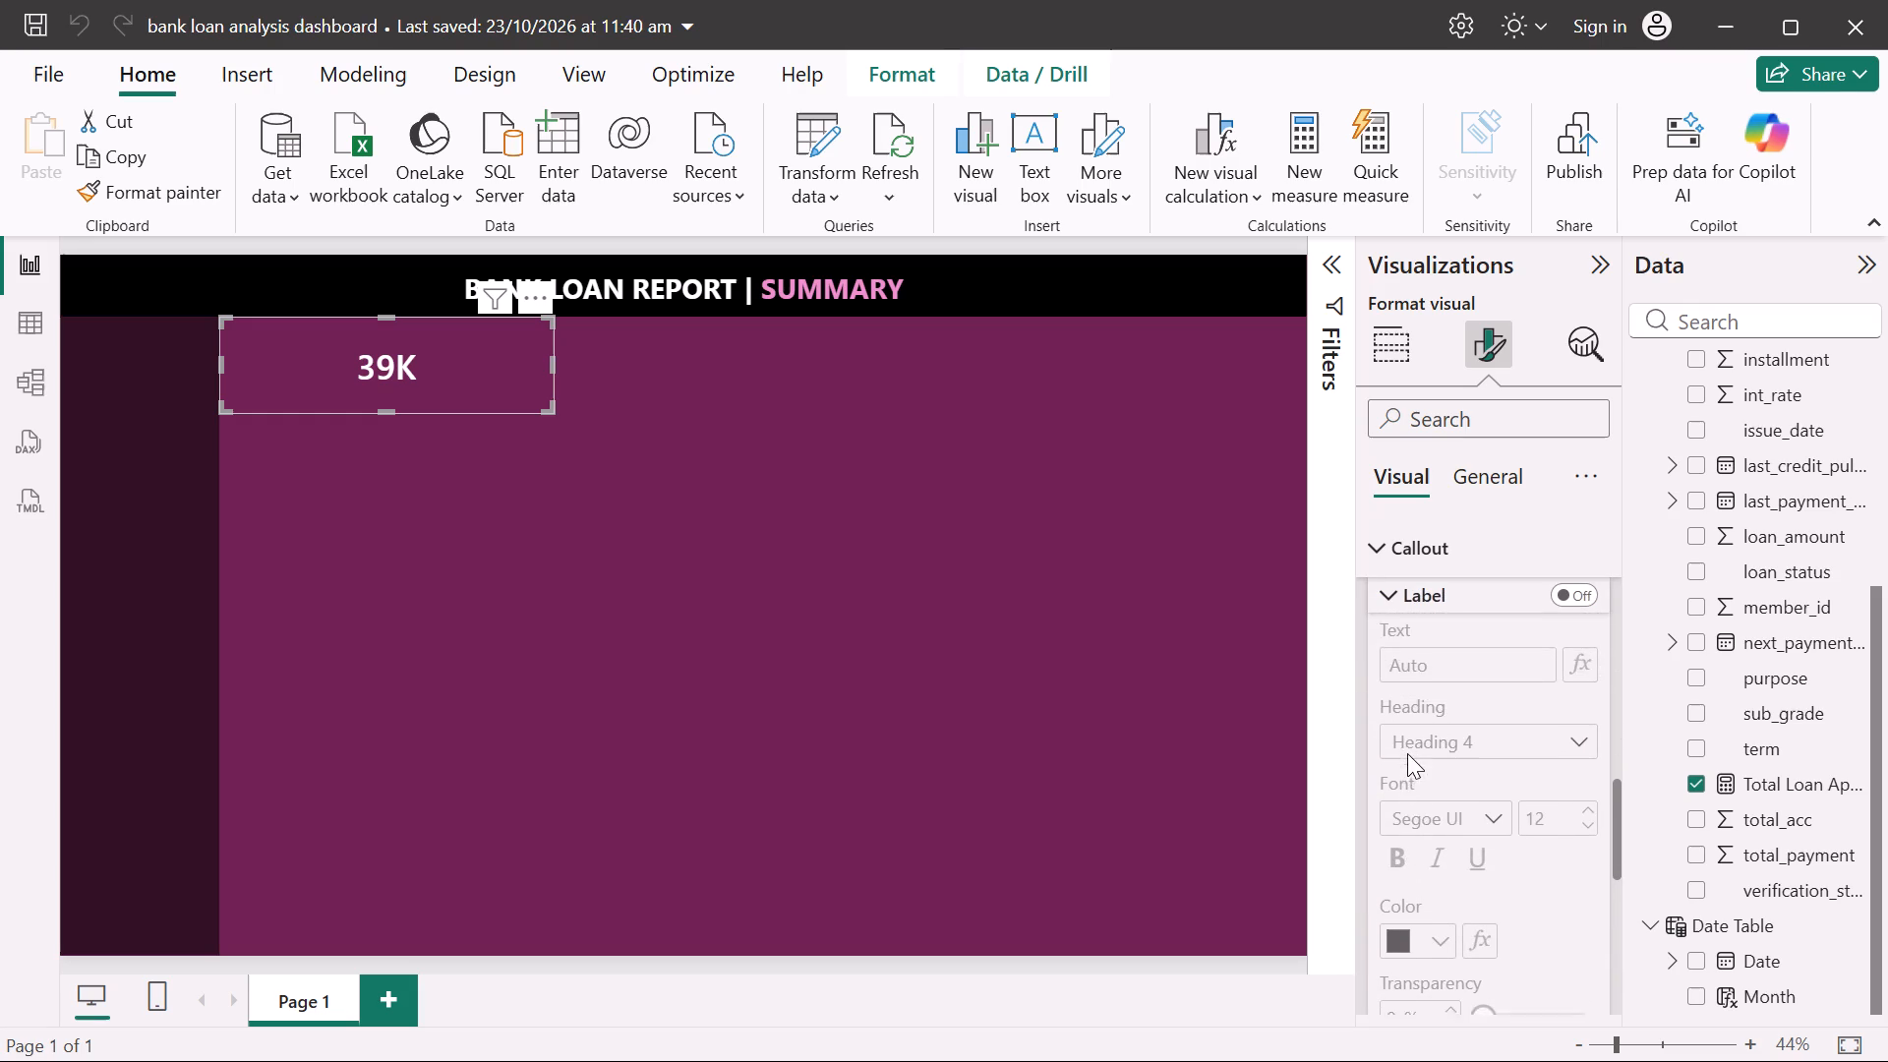
scroll(1407, 753, "down", 3)
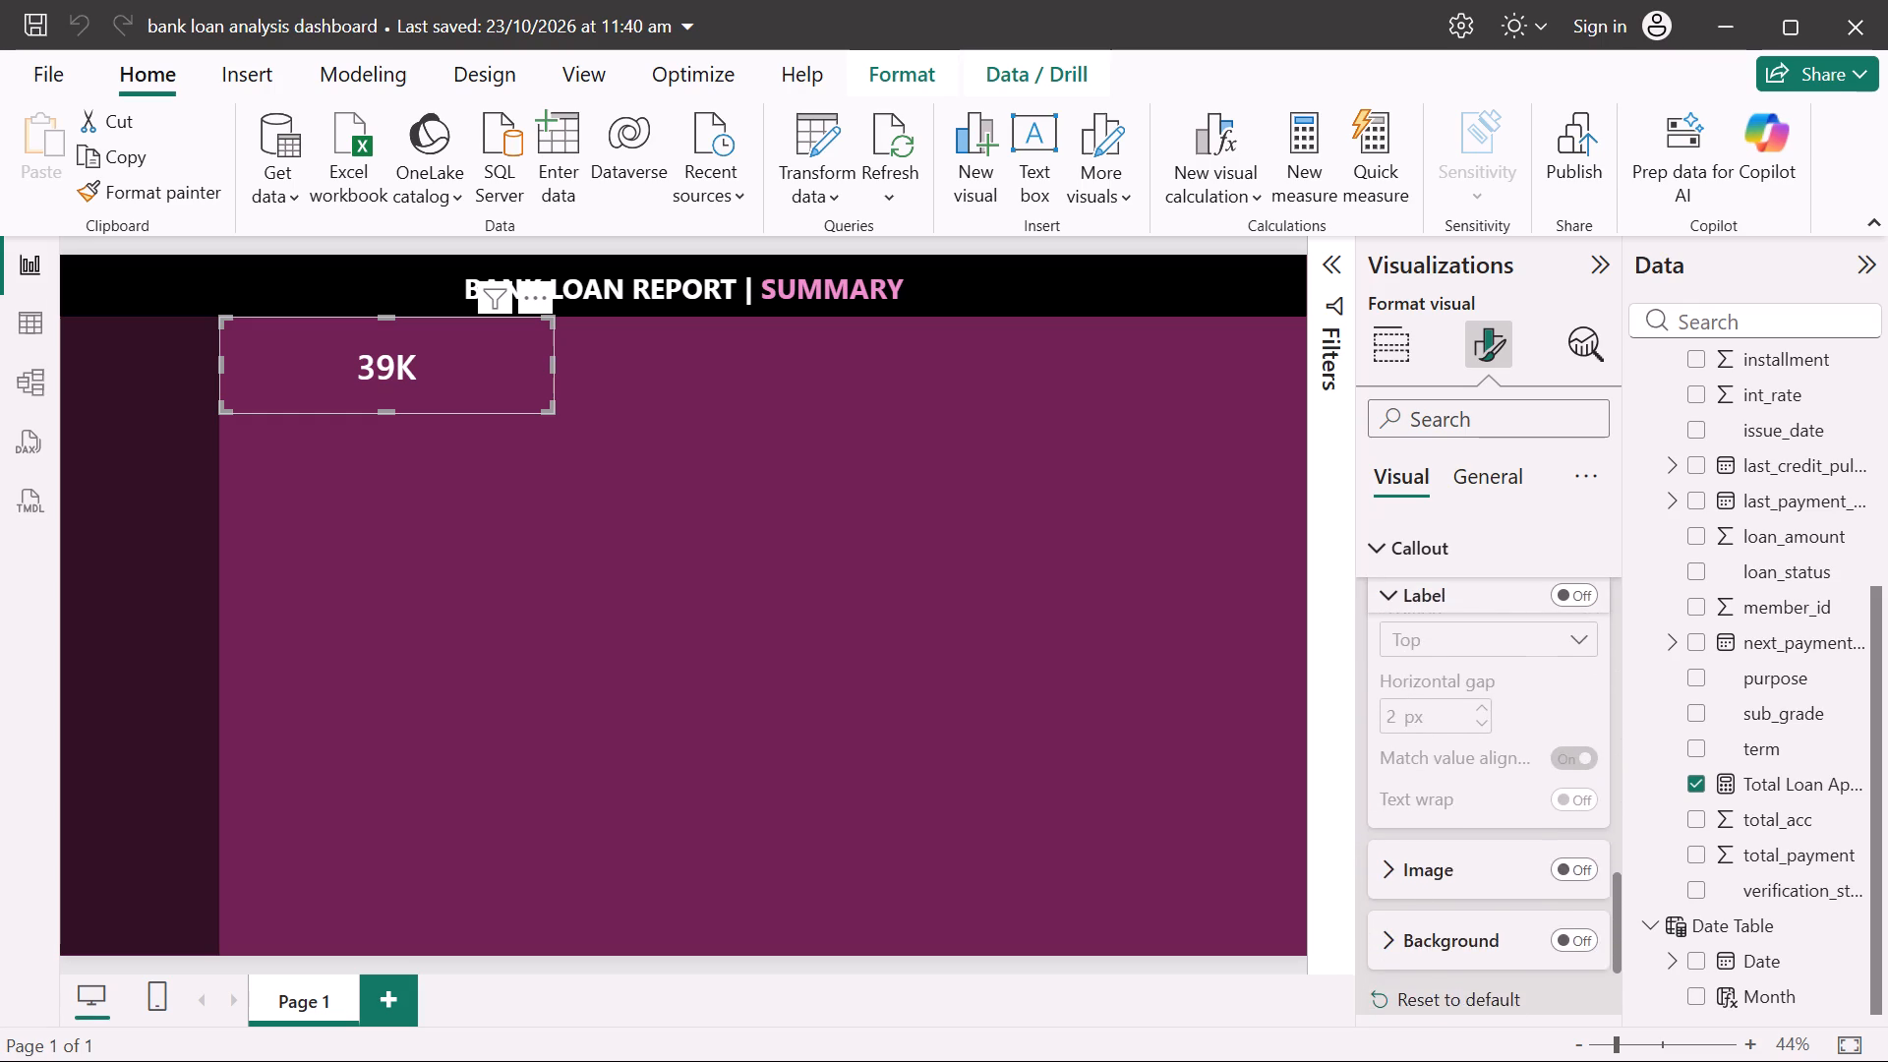
scroll(1407, 753, "down", 2)
left_click(1407, 753)
scroll(1407, 753, "down", 4)
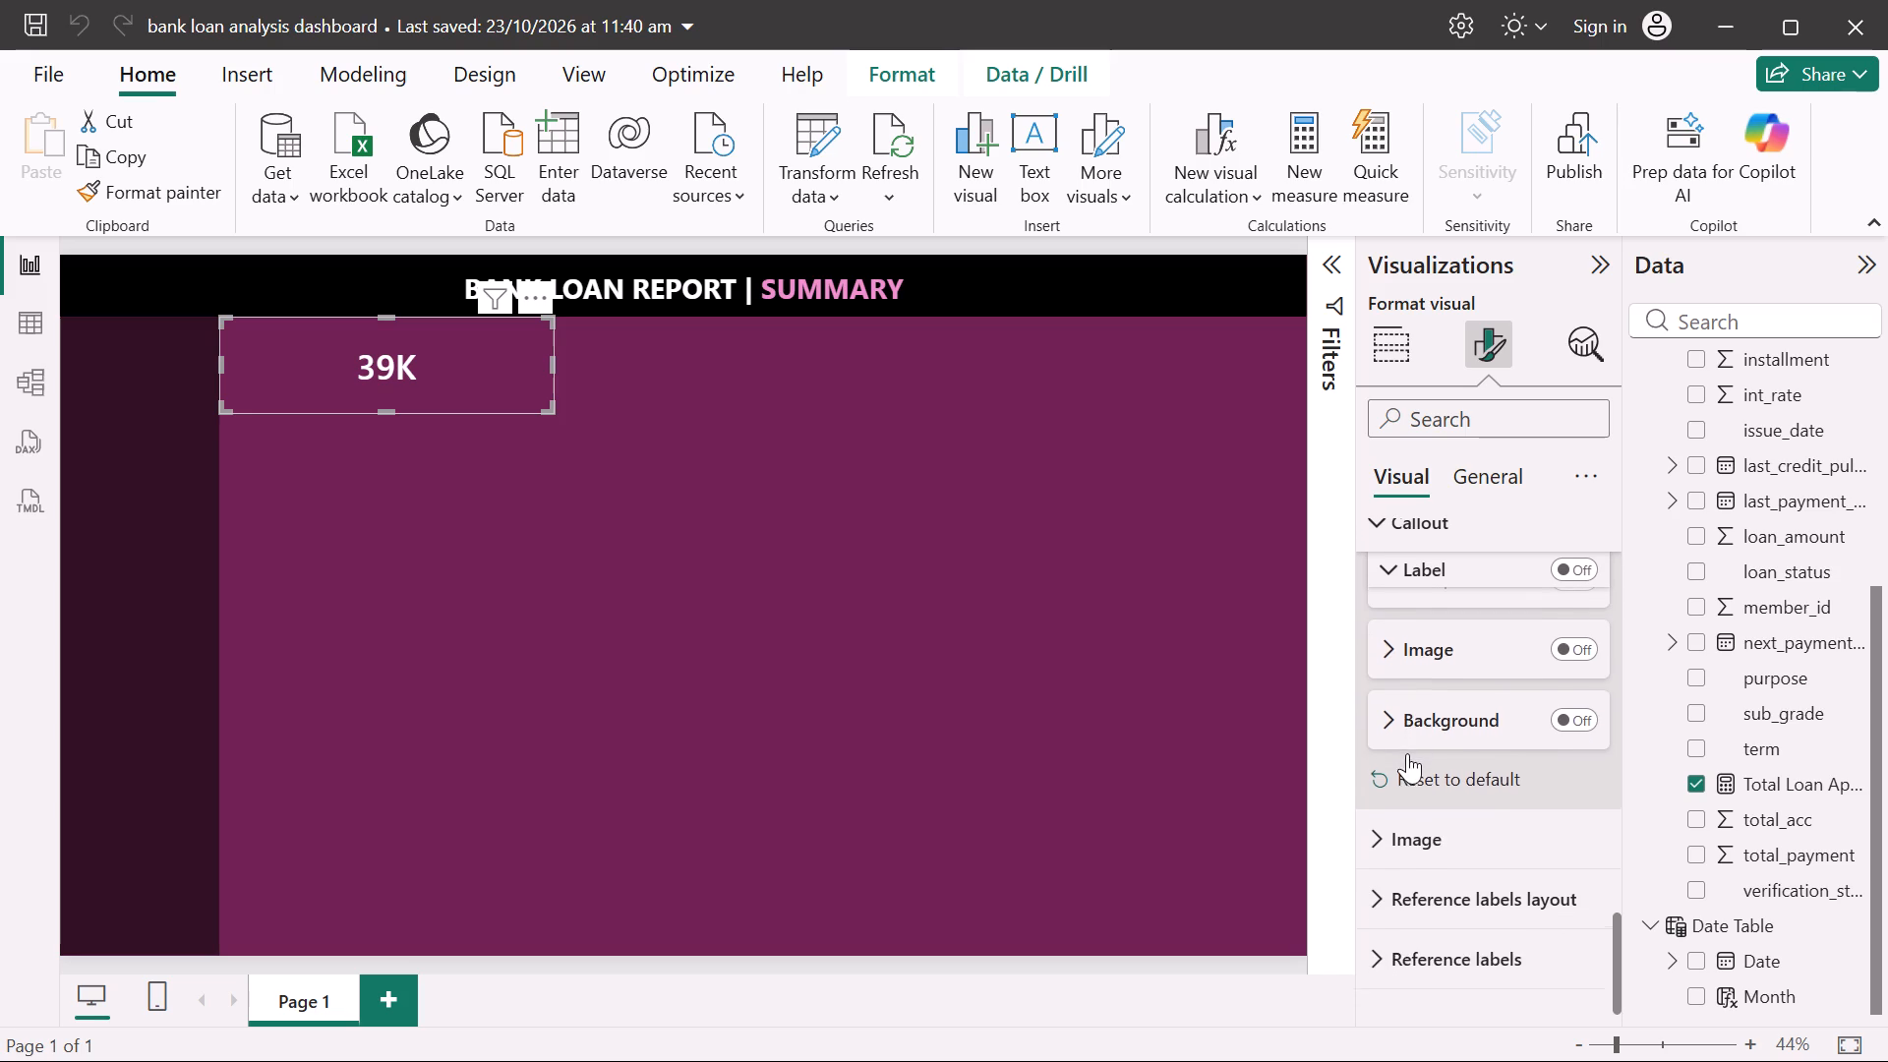
scroll(1407, 753, "down", 1)
Review the card's callout value and layout settings again and collapse the Value, Label and Callout groups.
scroll(1407, 753, "up", 6)
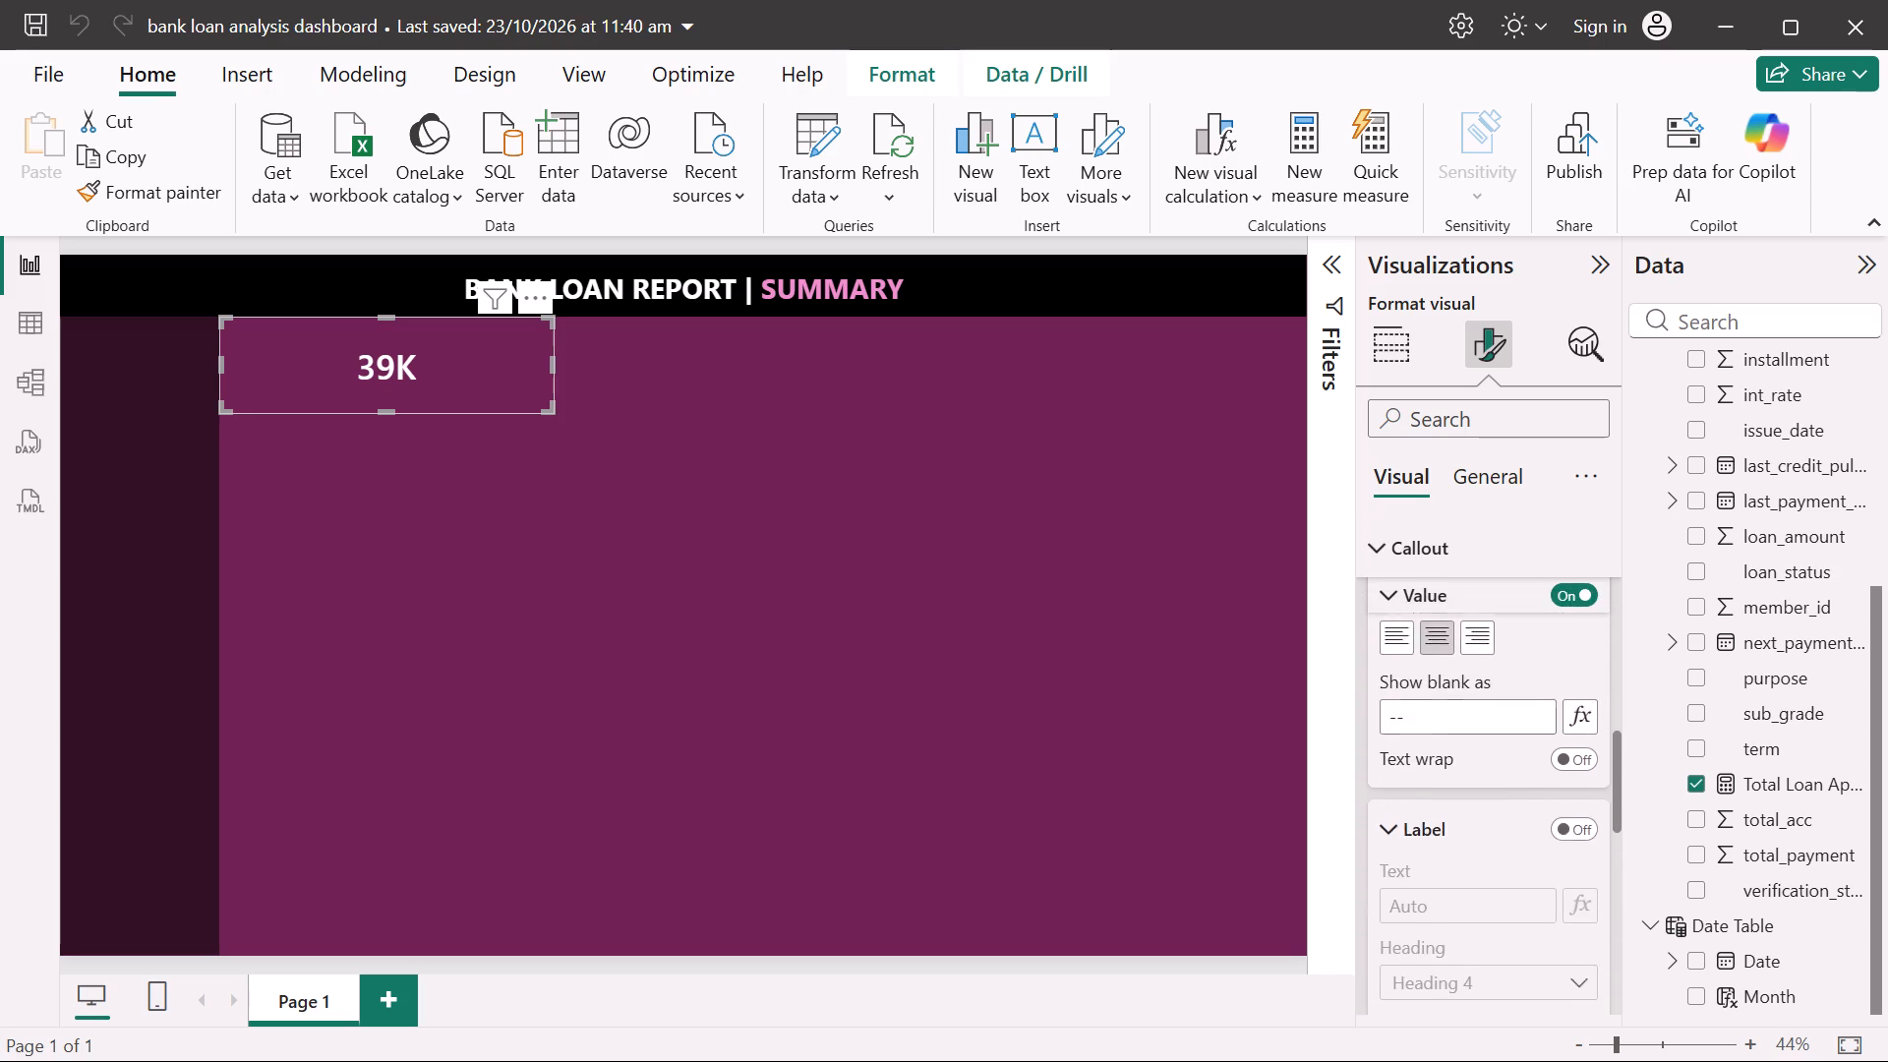
scroll(1407, 753, "up", 3)
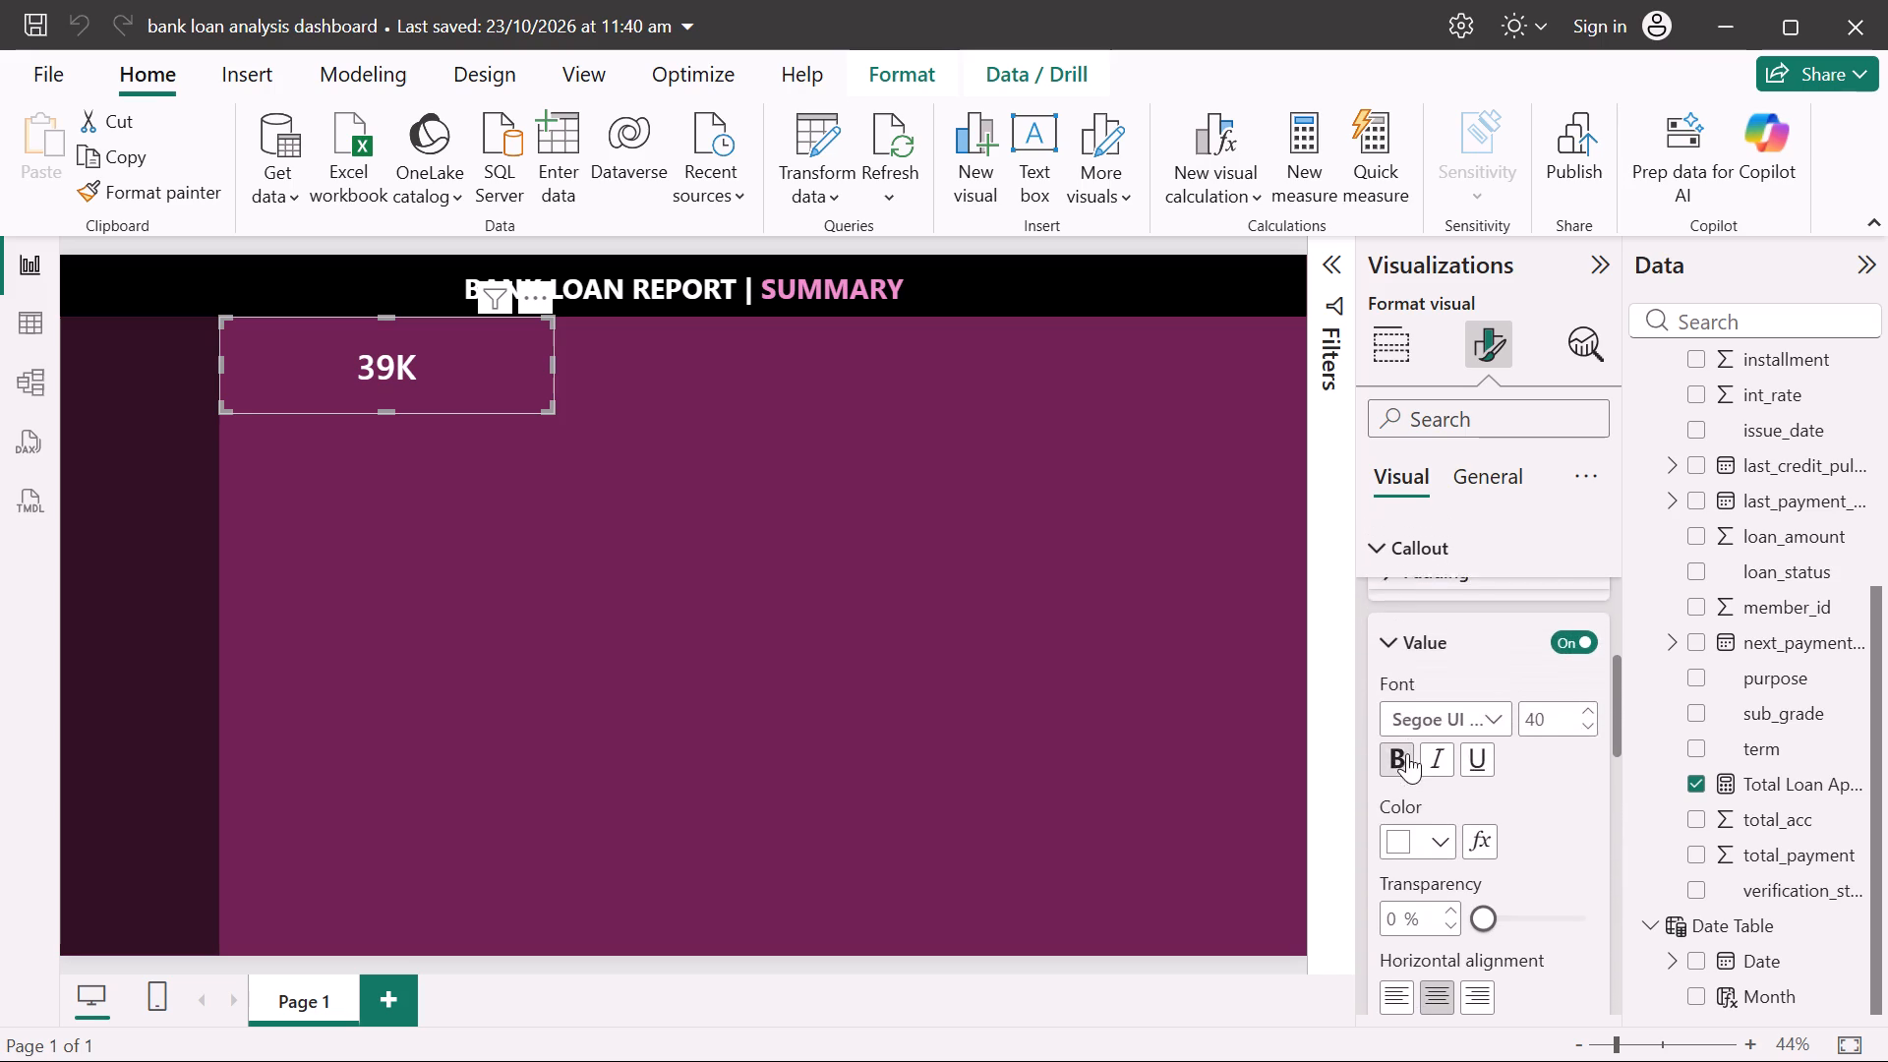
scroll(1407, 753, "up", 1)
left_click(1393, 813)
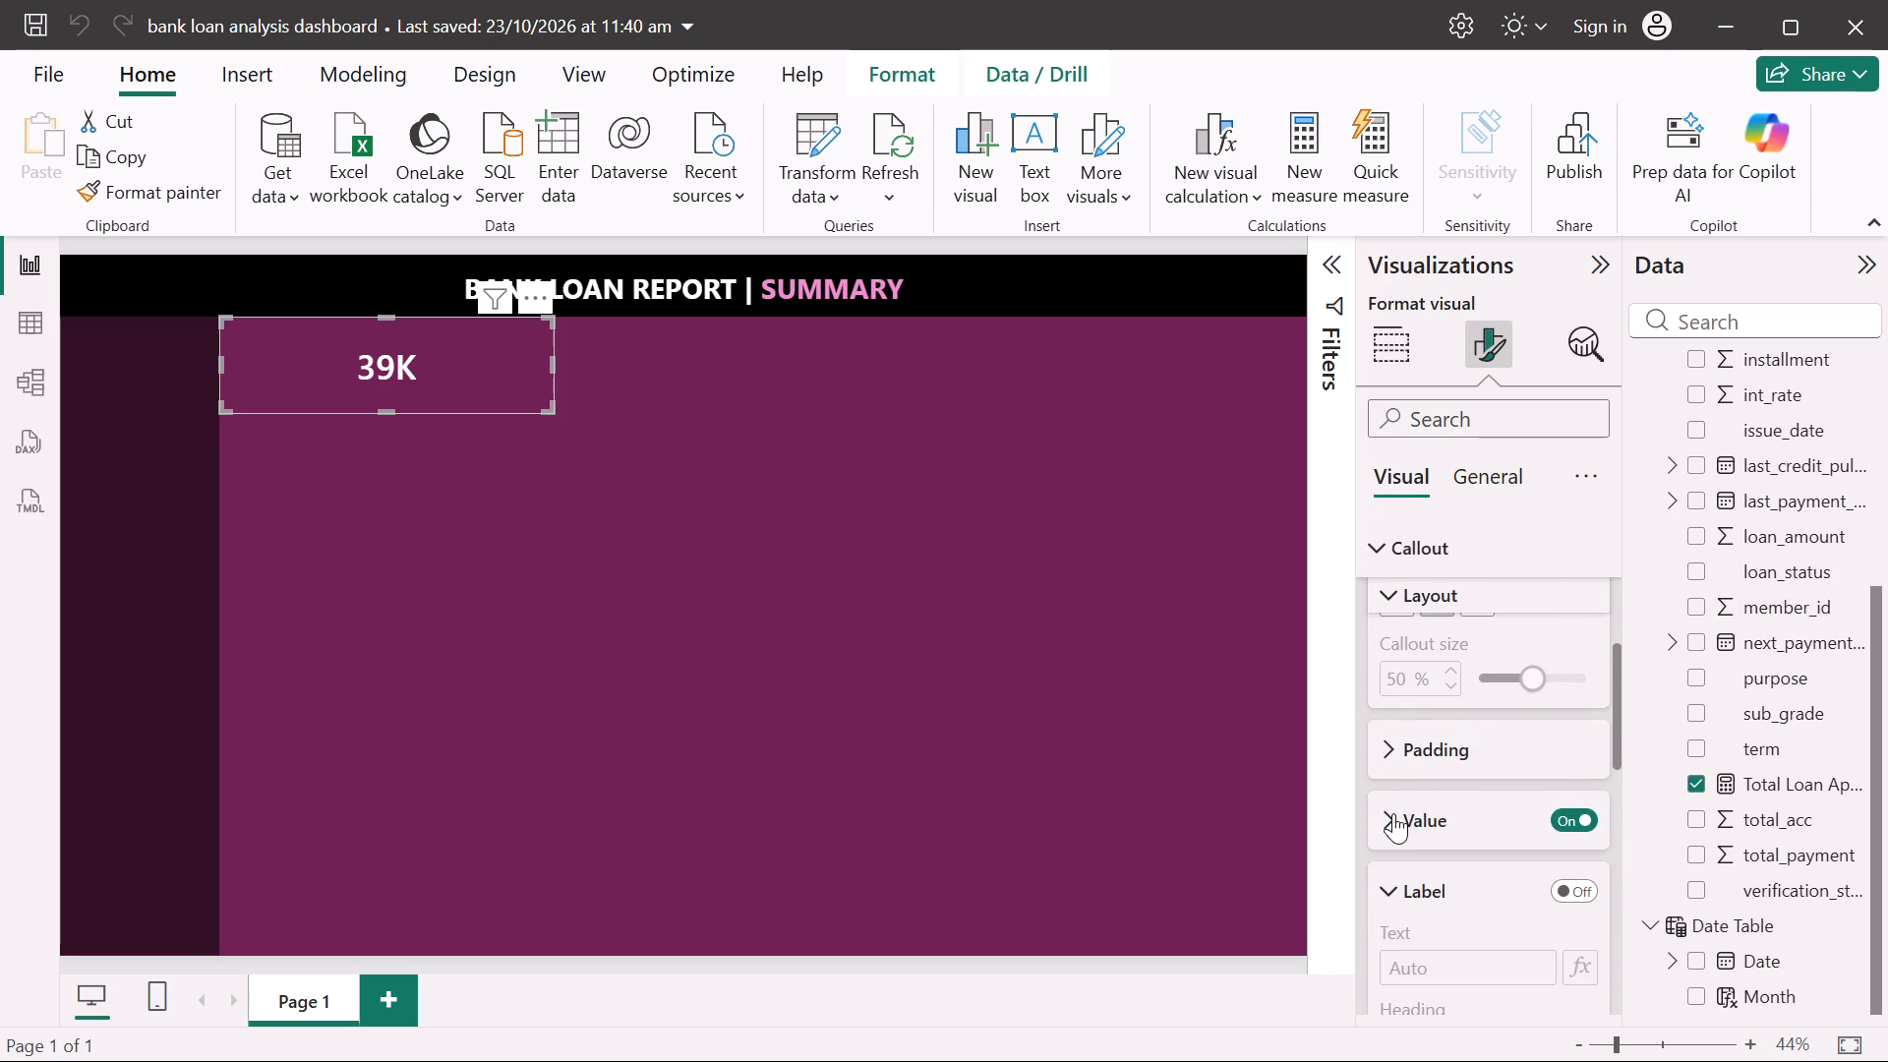
scroll(1393, 813, "down", 1)
left_click(1382, 745)
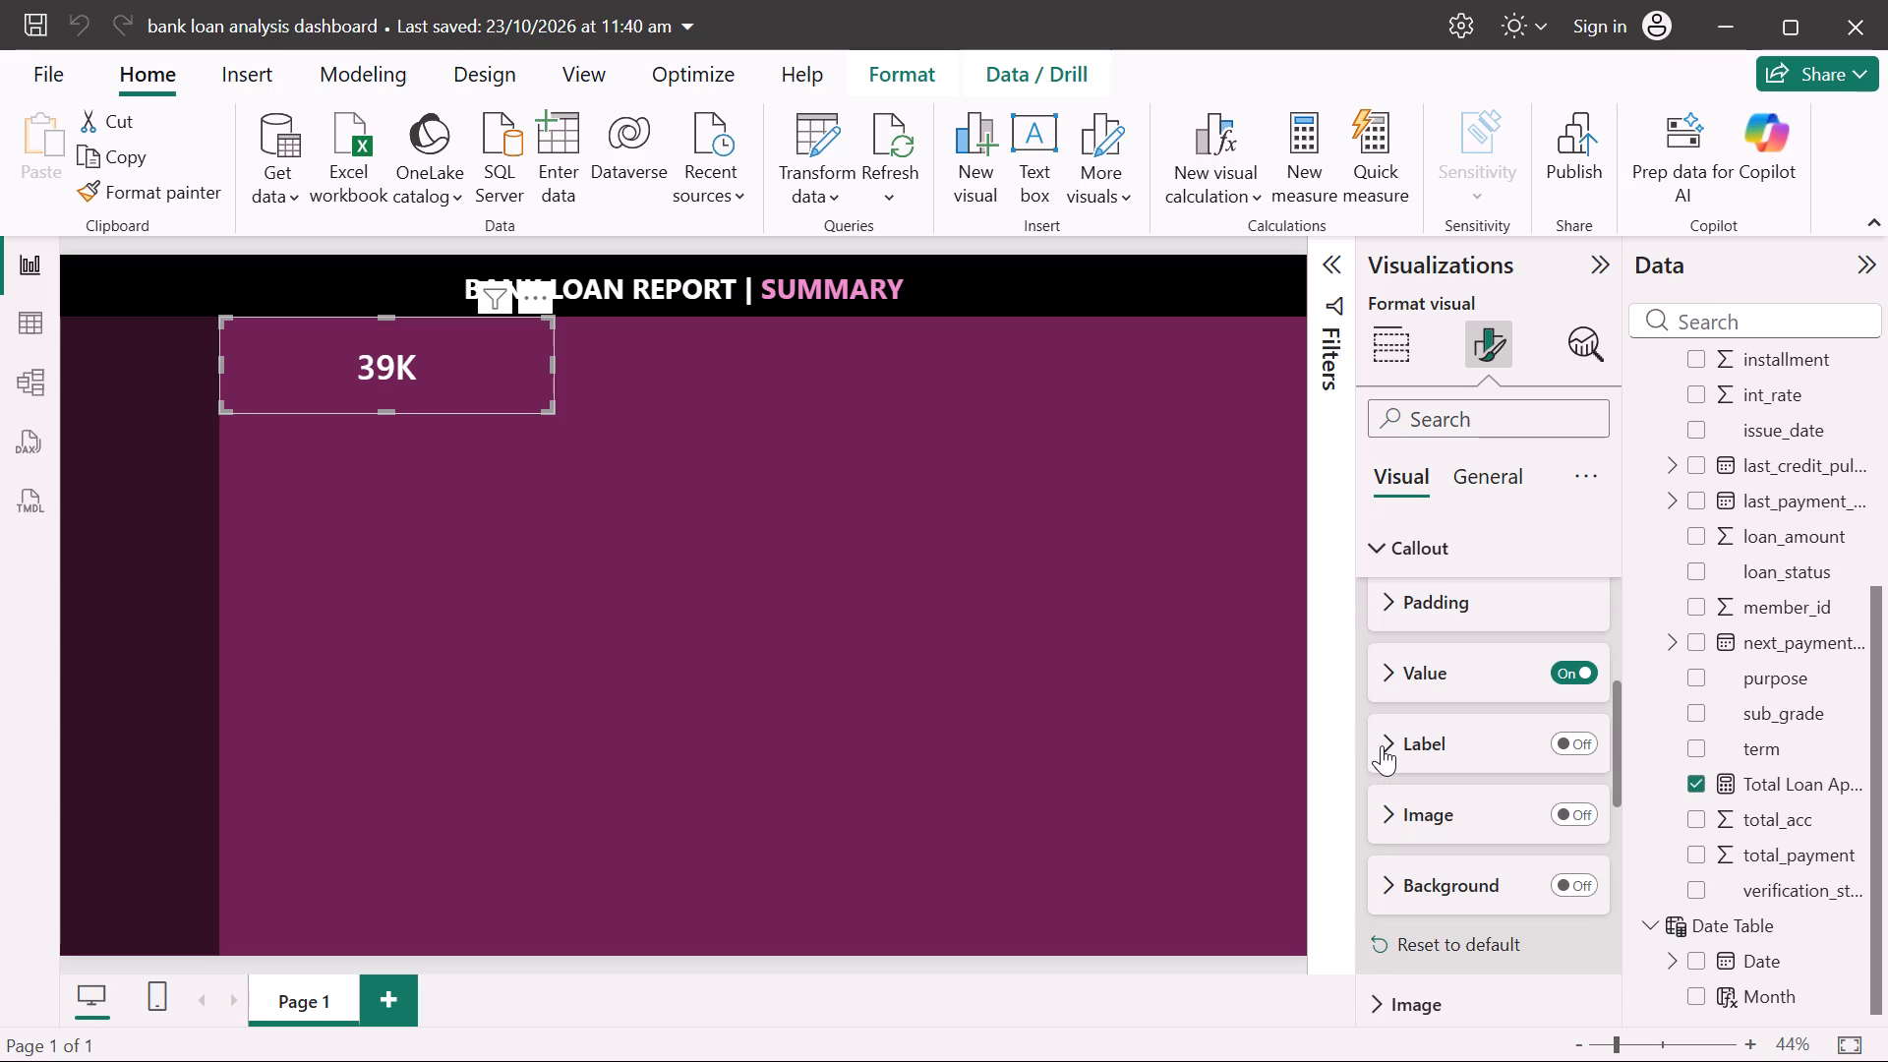
scroll(1382, 745, "up", 2)
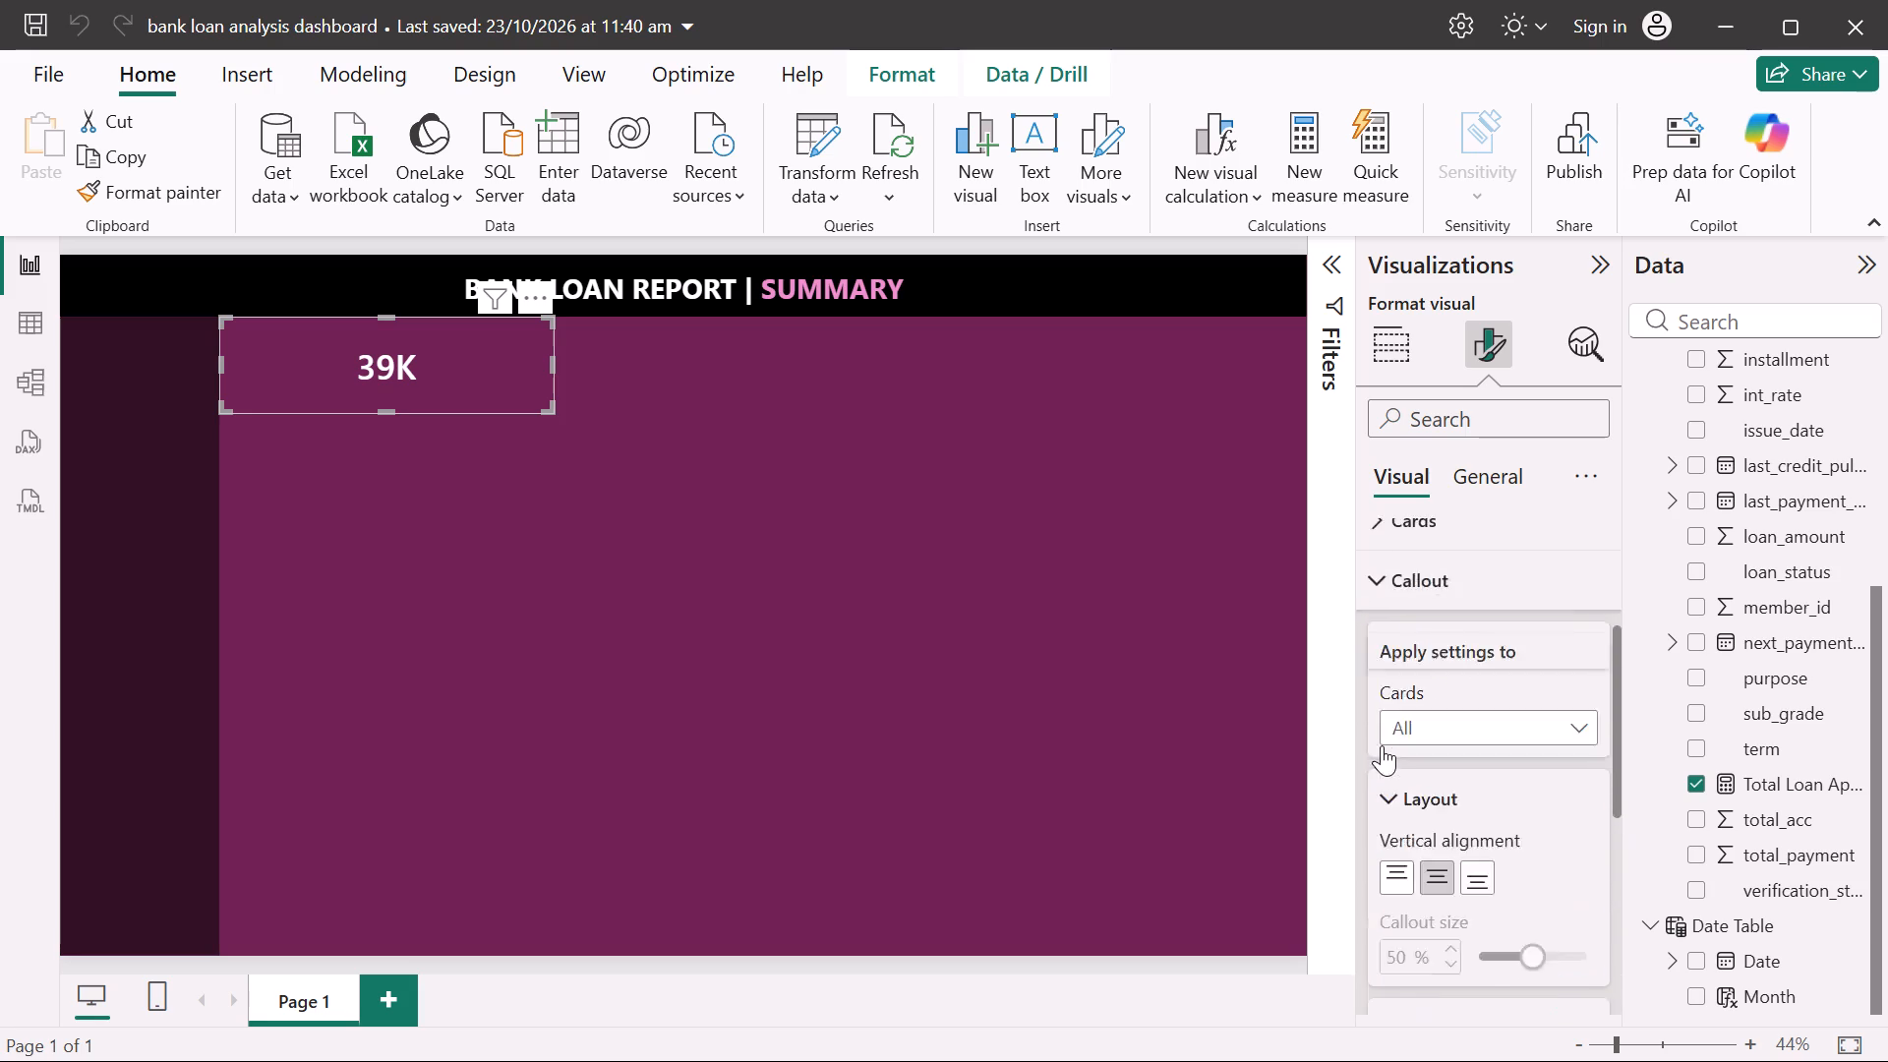
scroll(1382, 745, "up", 1)
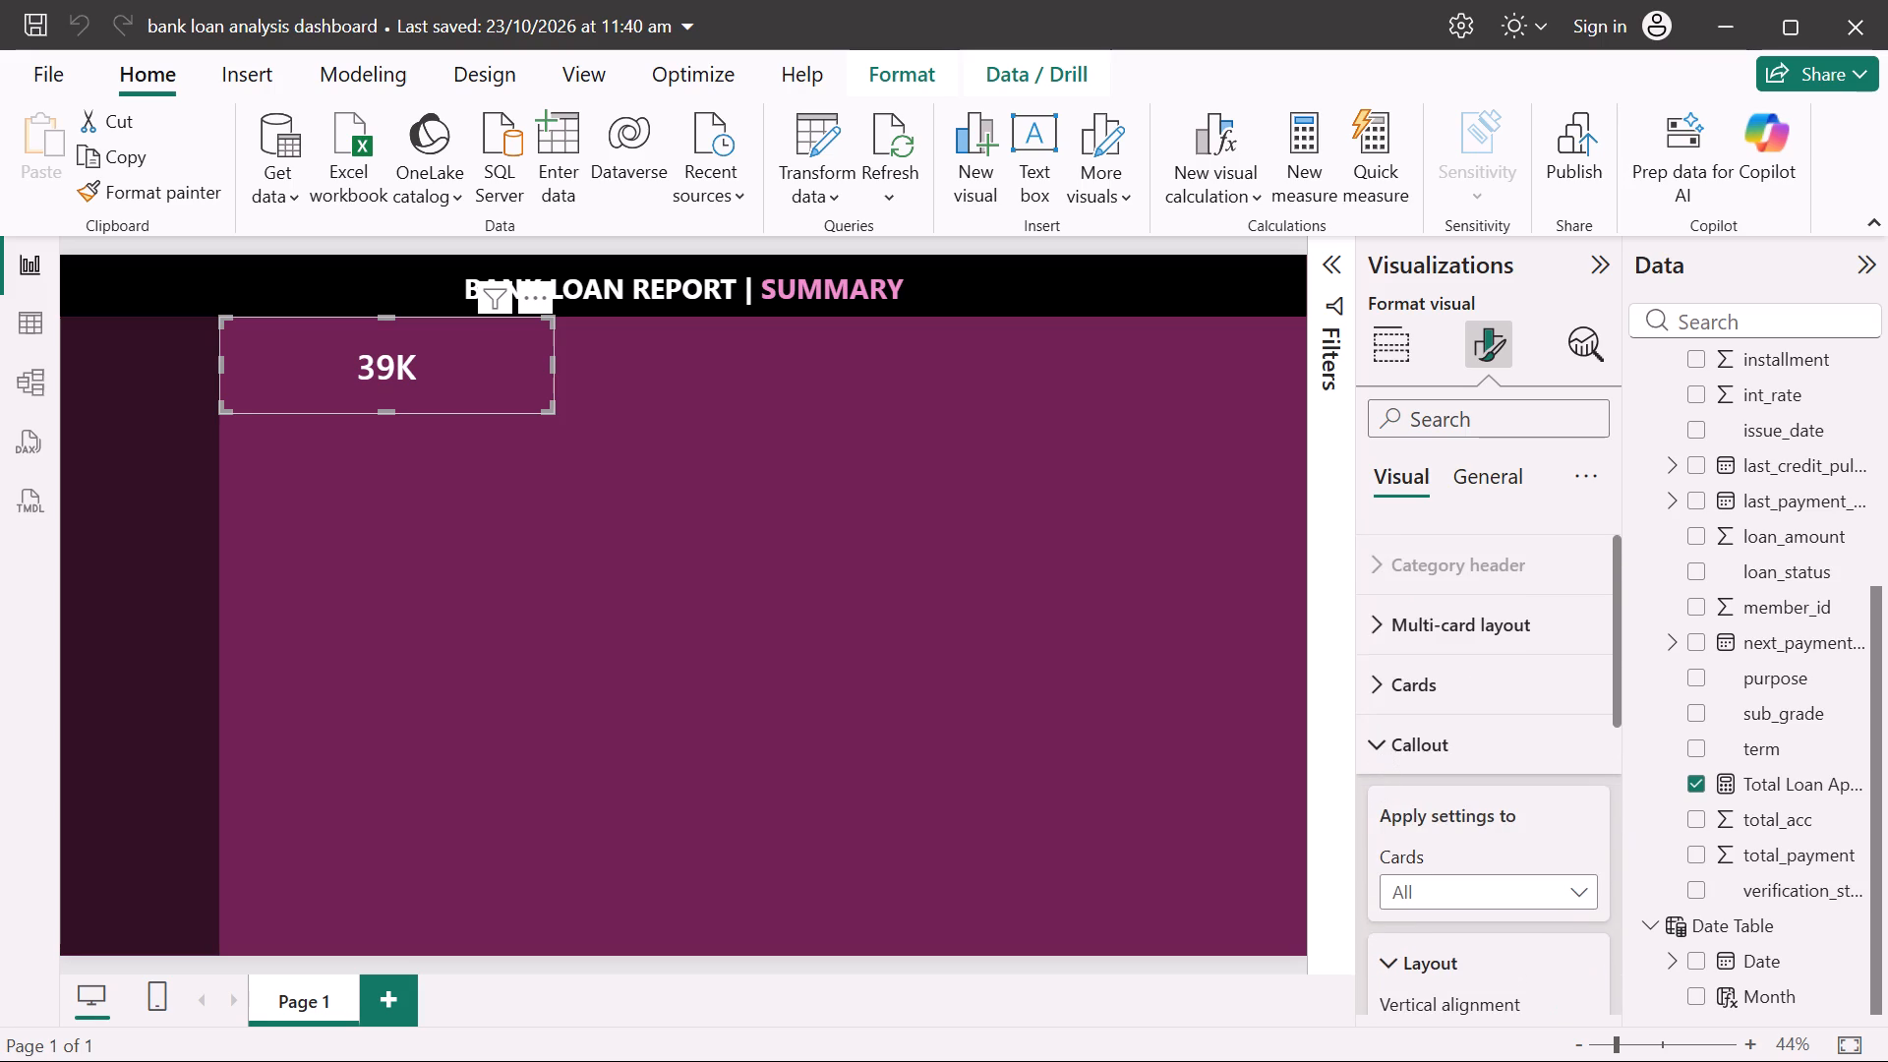
left_click(1379, 745)
scroll(1379, 745, "down", 1)
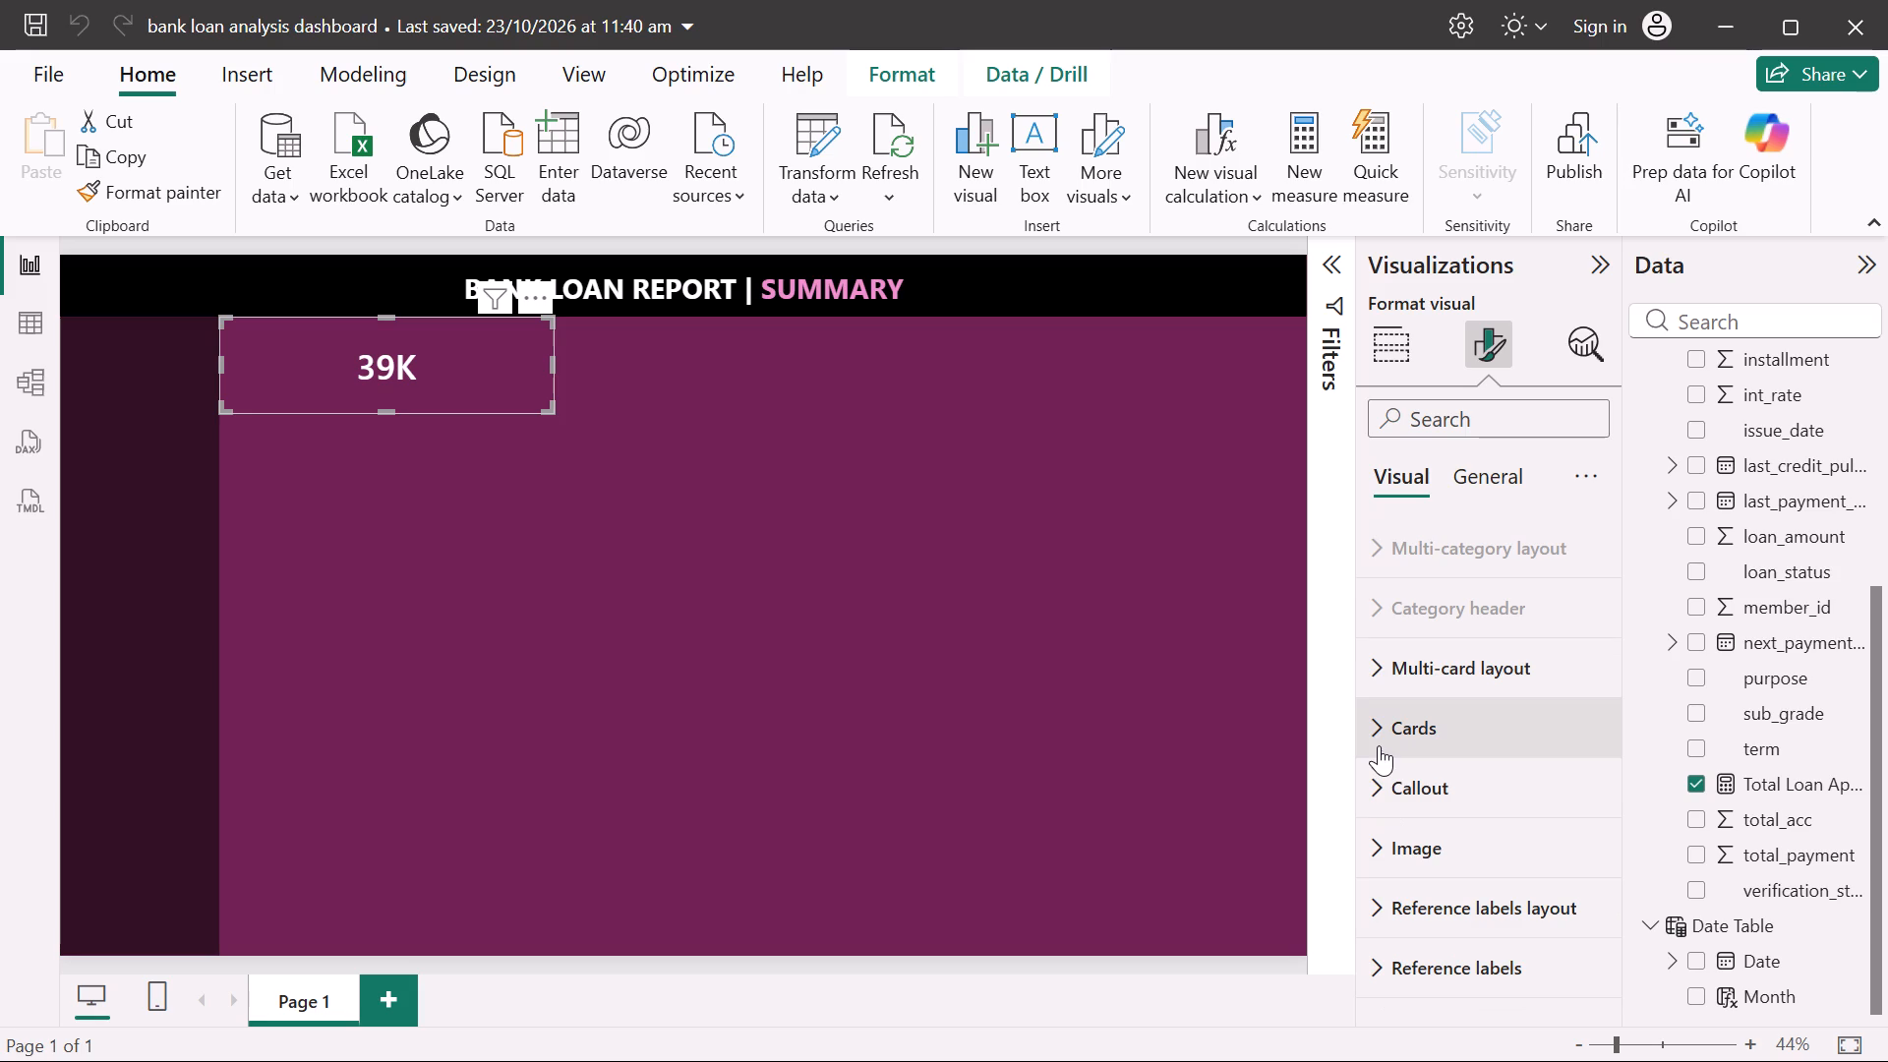
scroll(1379, 745, "down", 1)
Set the card's data format for Total Loan Applications to Decimal number with 1 decimal place.
left_click(1469, 473)
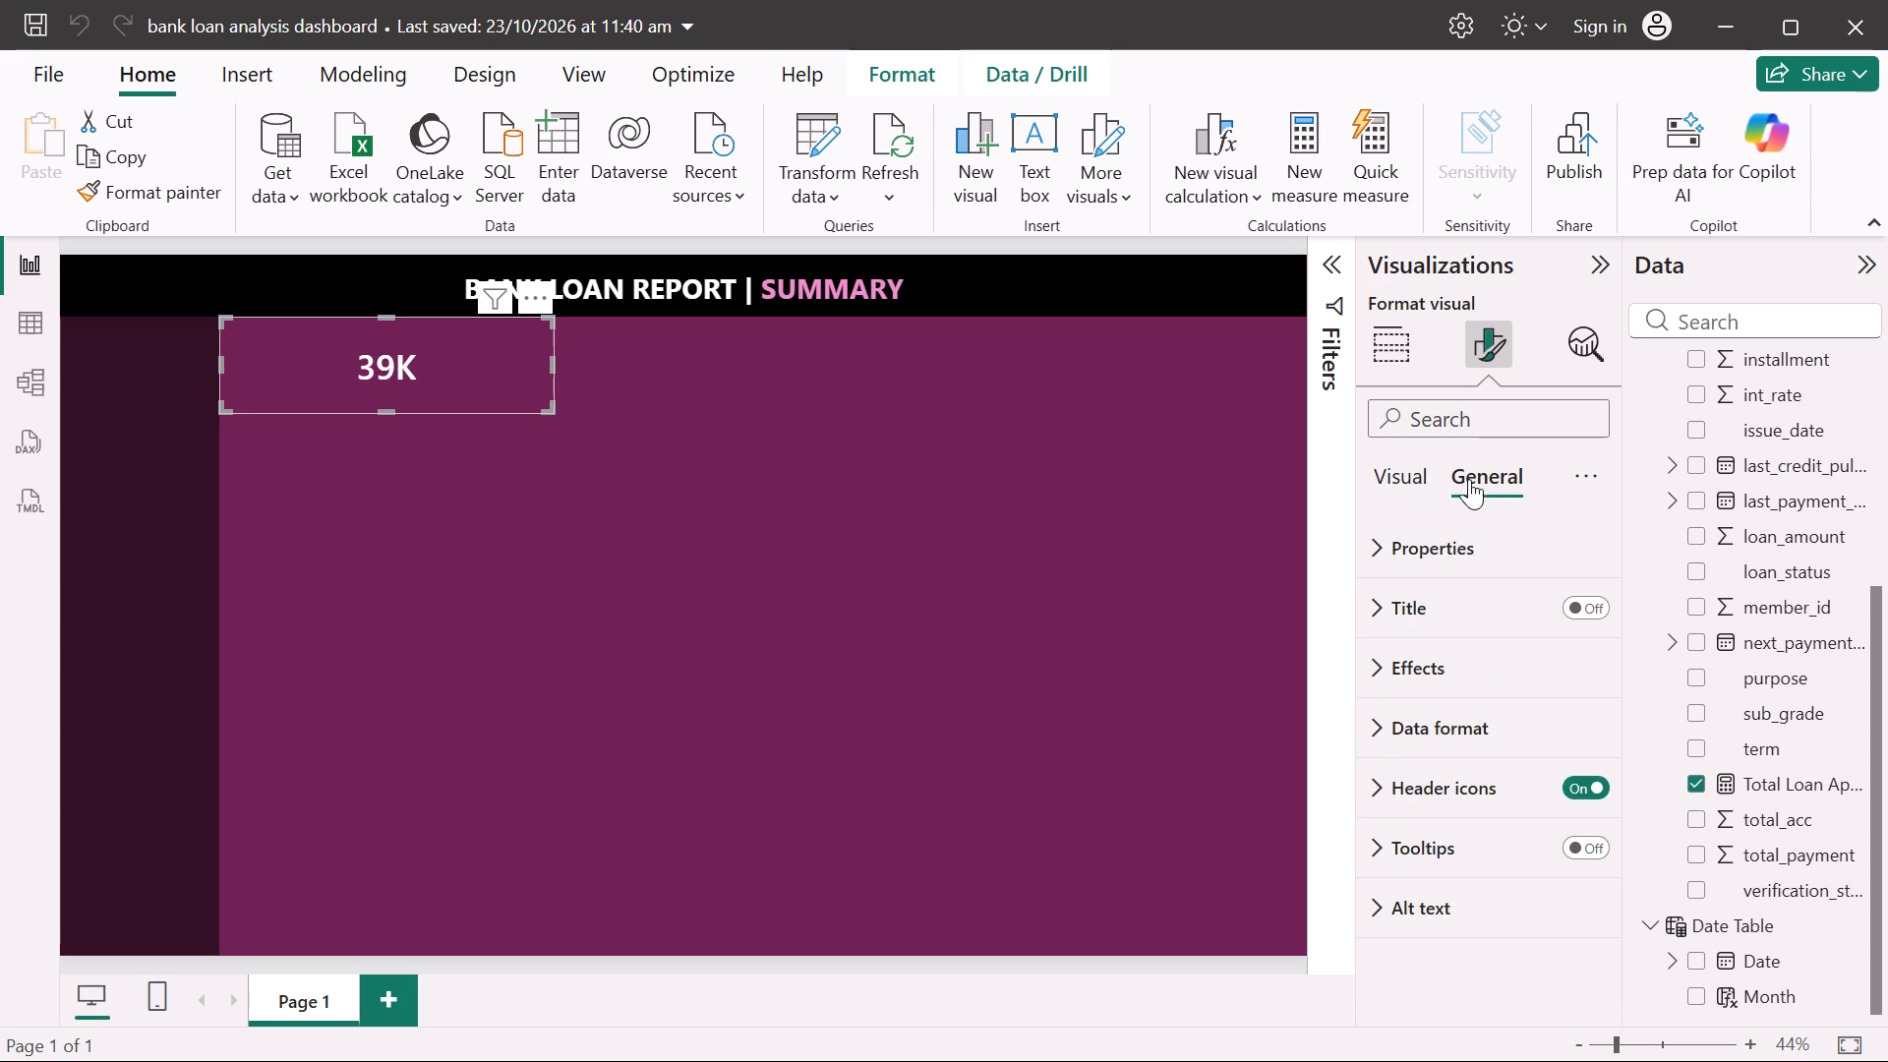
left_click(1386, 717)
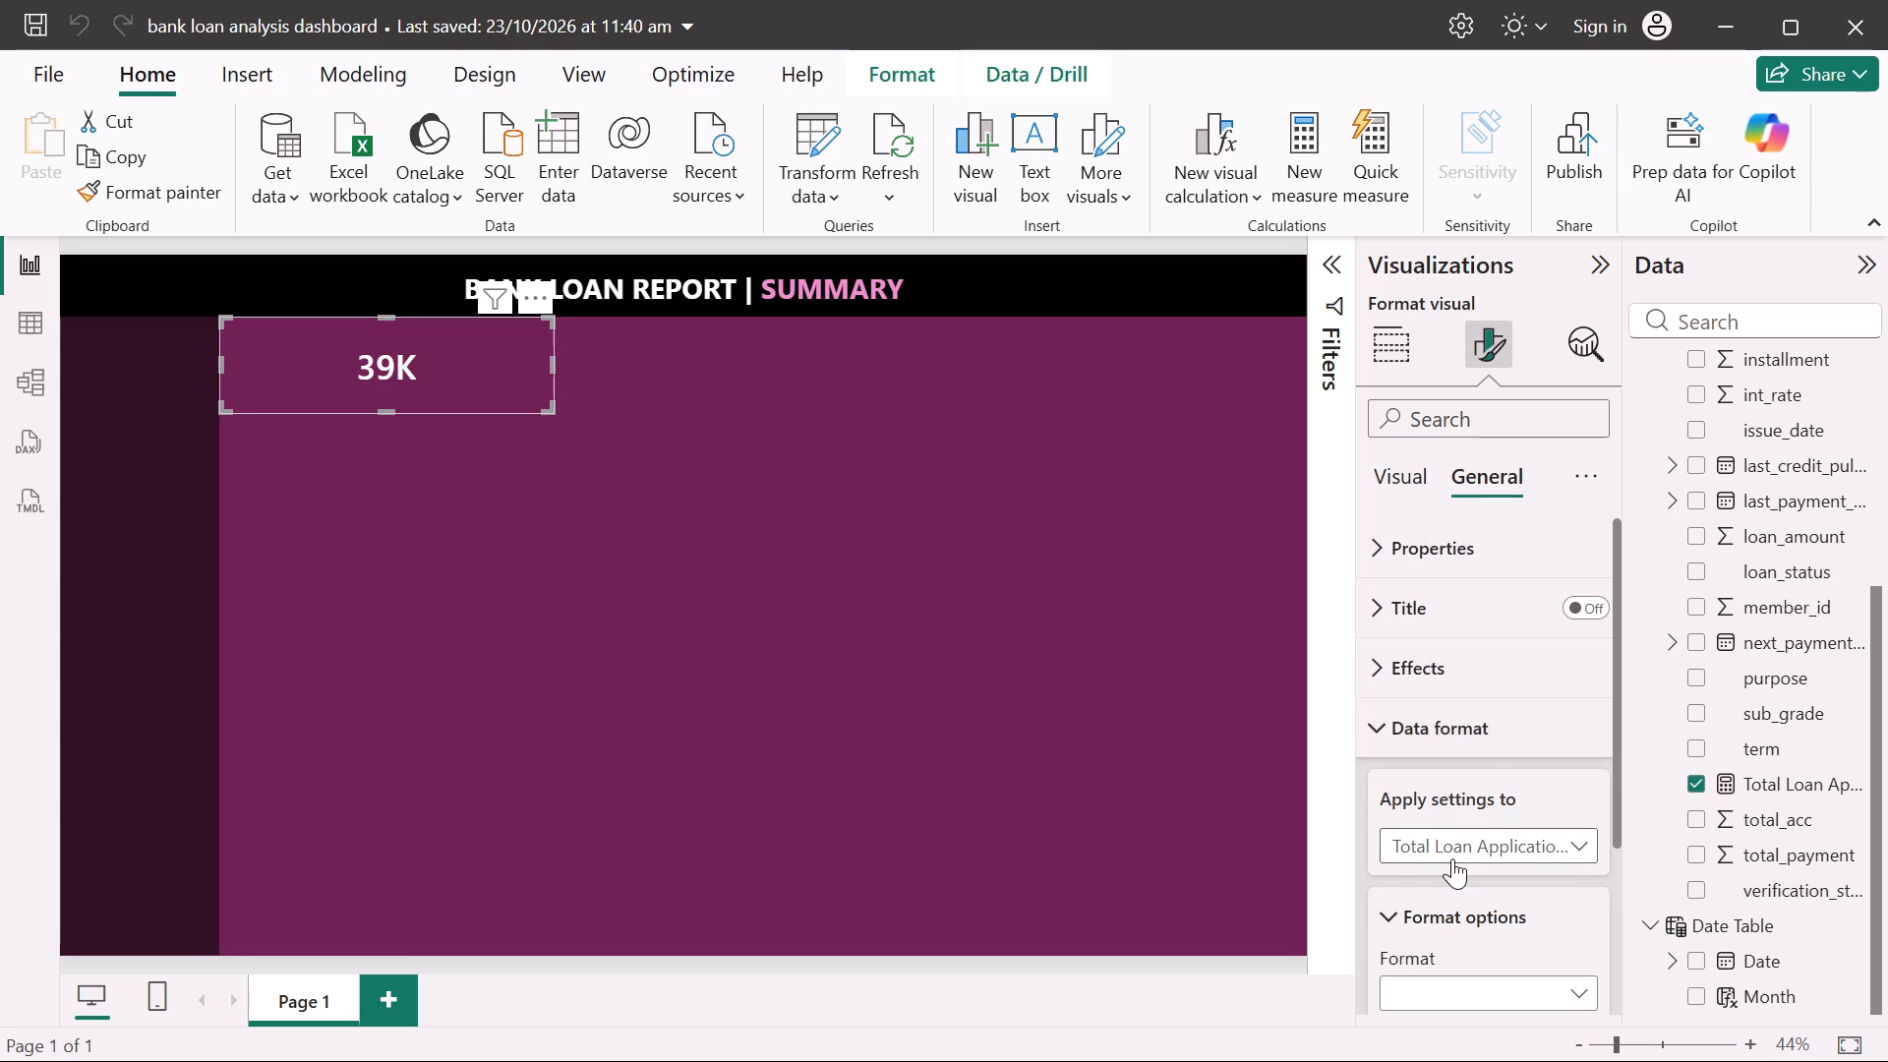
scroll(1452, 858, "down", 1)
left_click(1503, 806)
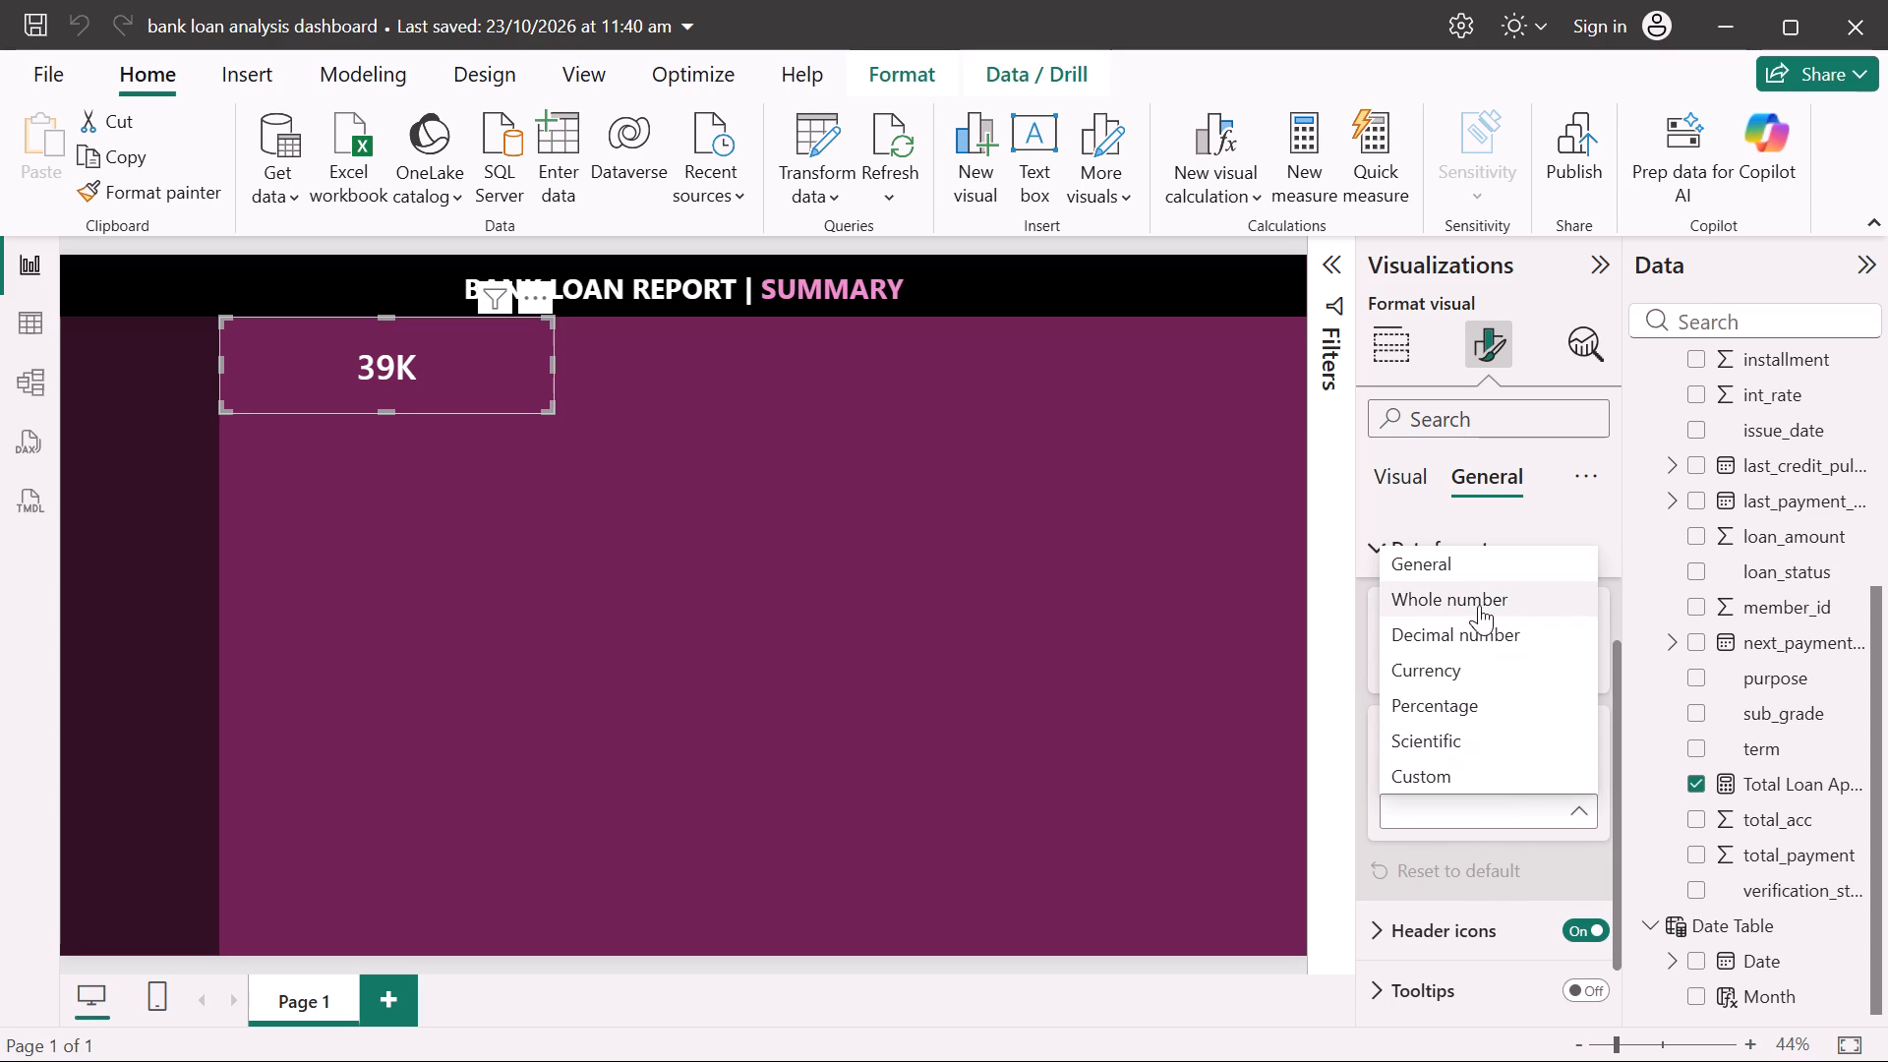
left_click(1497, 650)
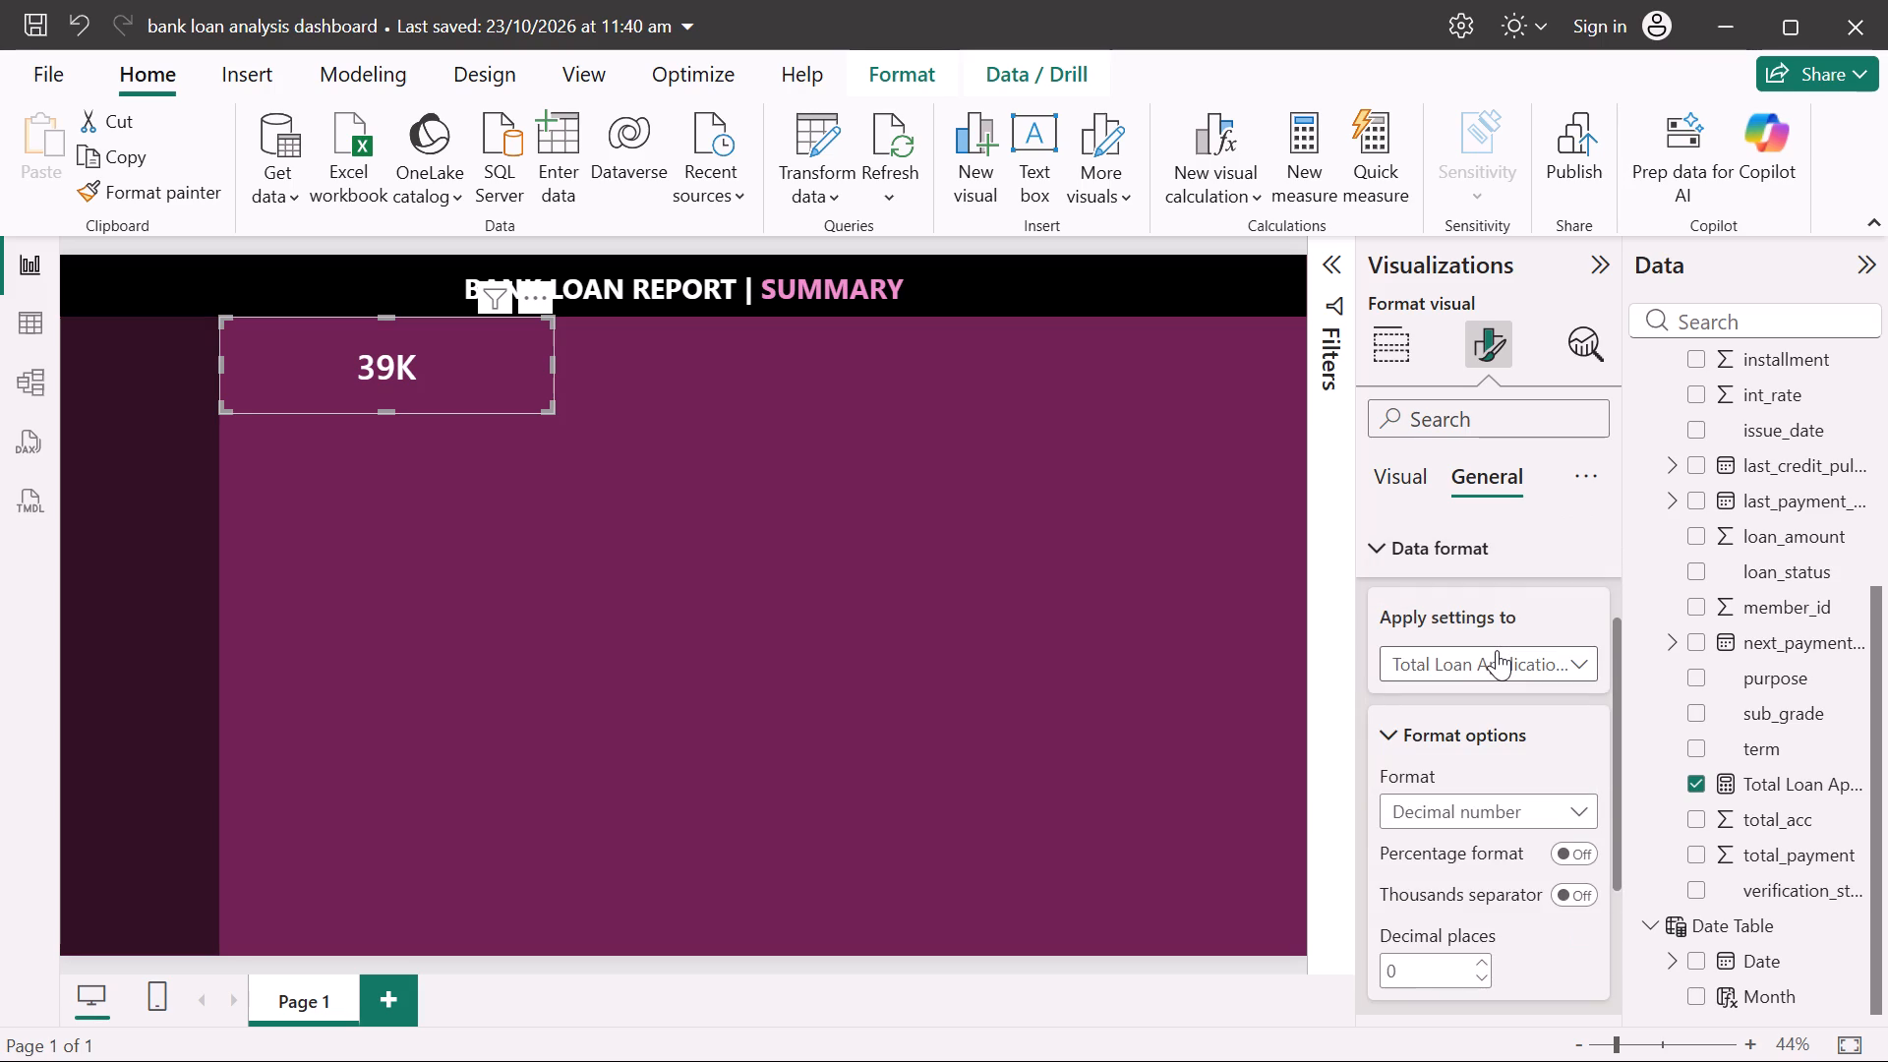
scroll(1503, 867, "down", 1)
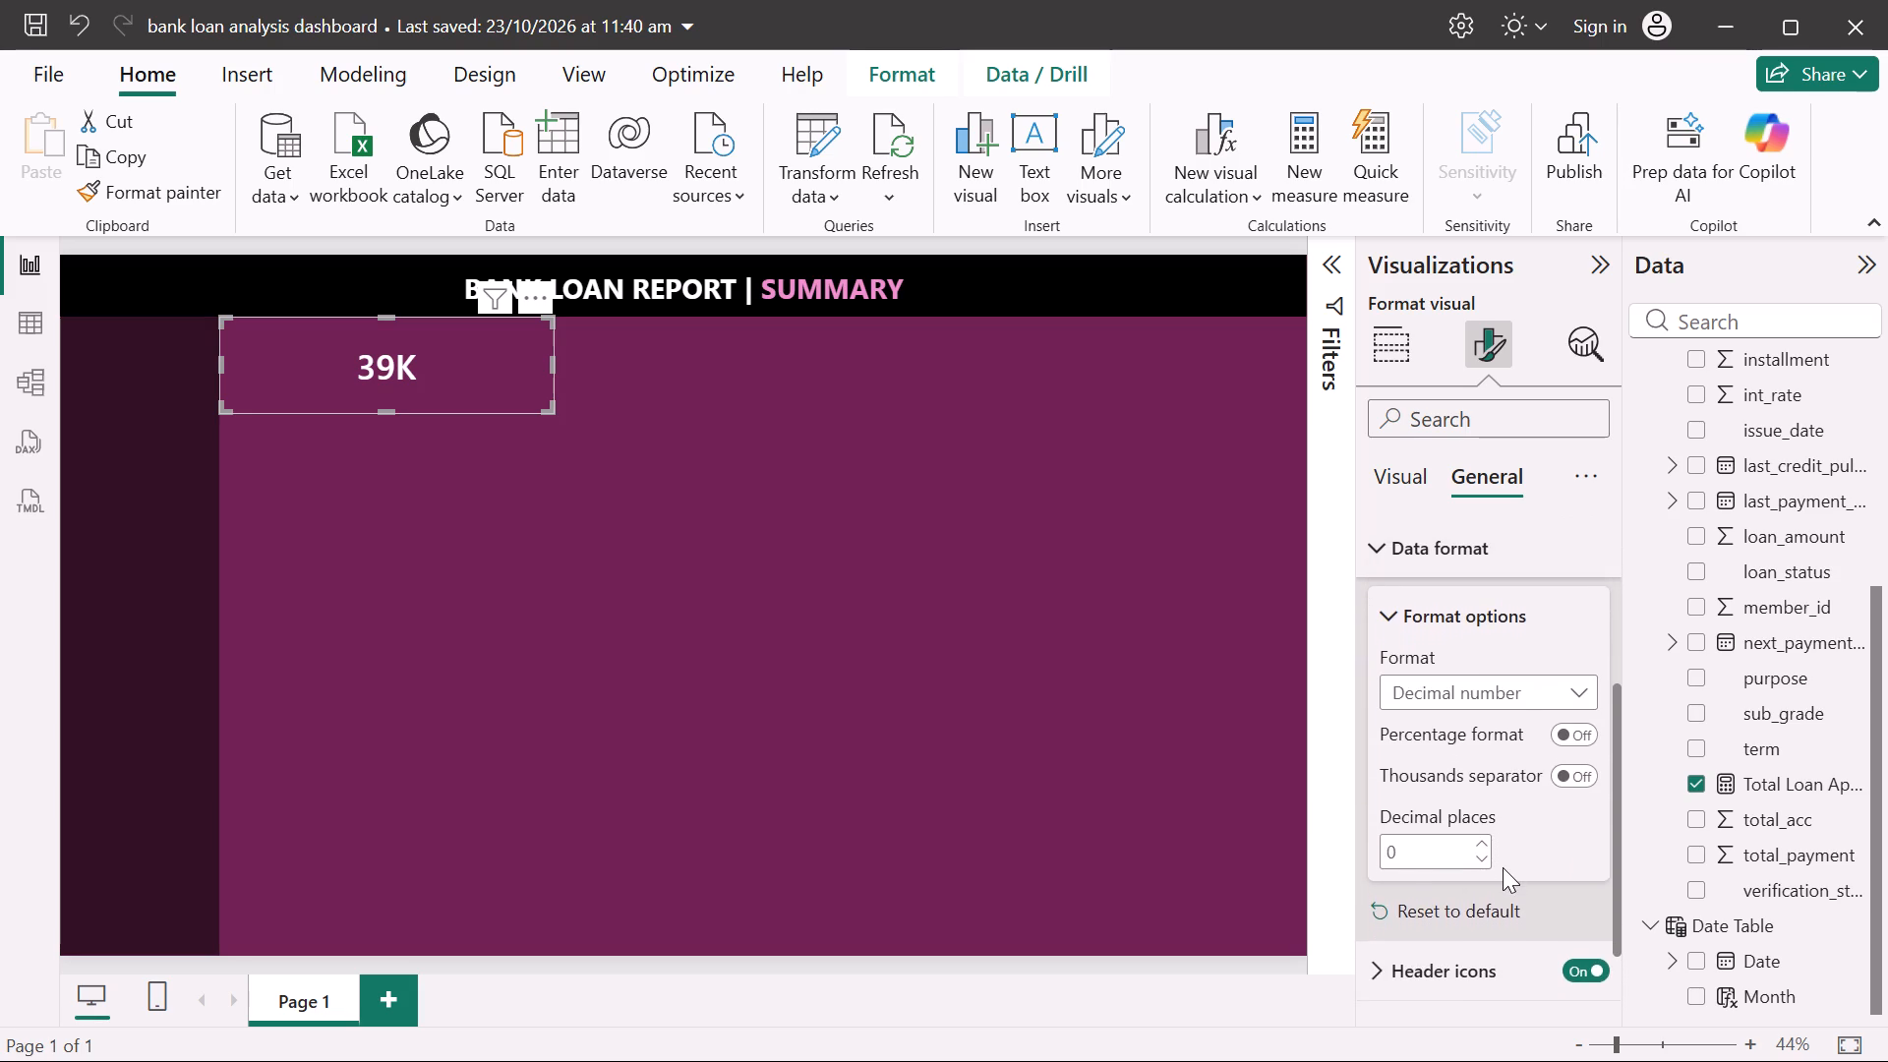
scroll(1503, 867, "down", 1)
left_click(1424, 852)
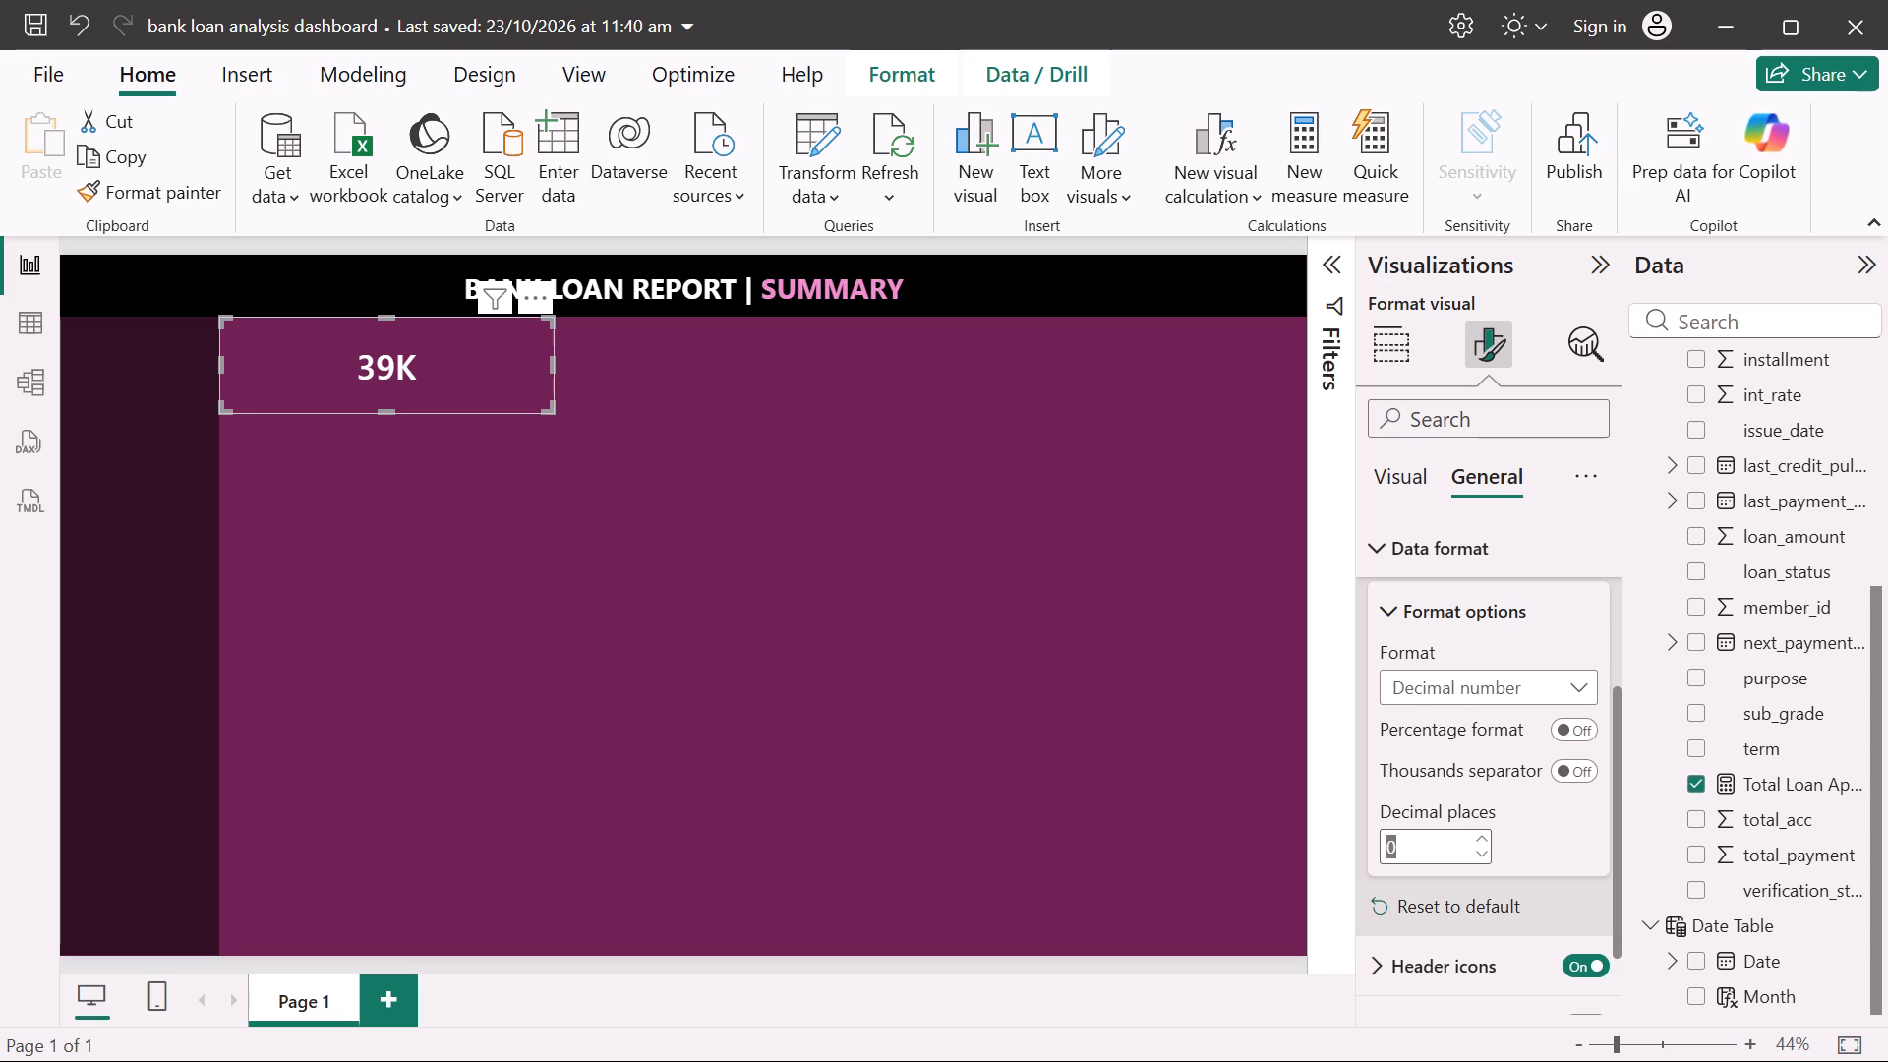
key("BackSpace")
key("1")
key("Return")
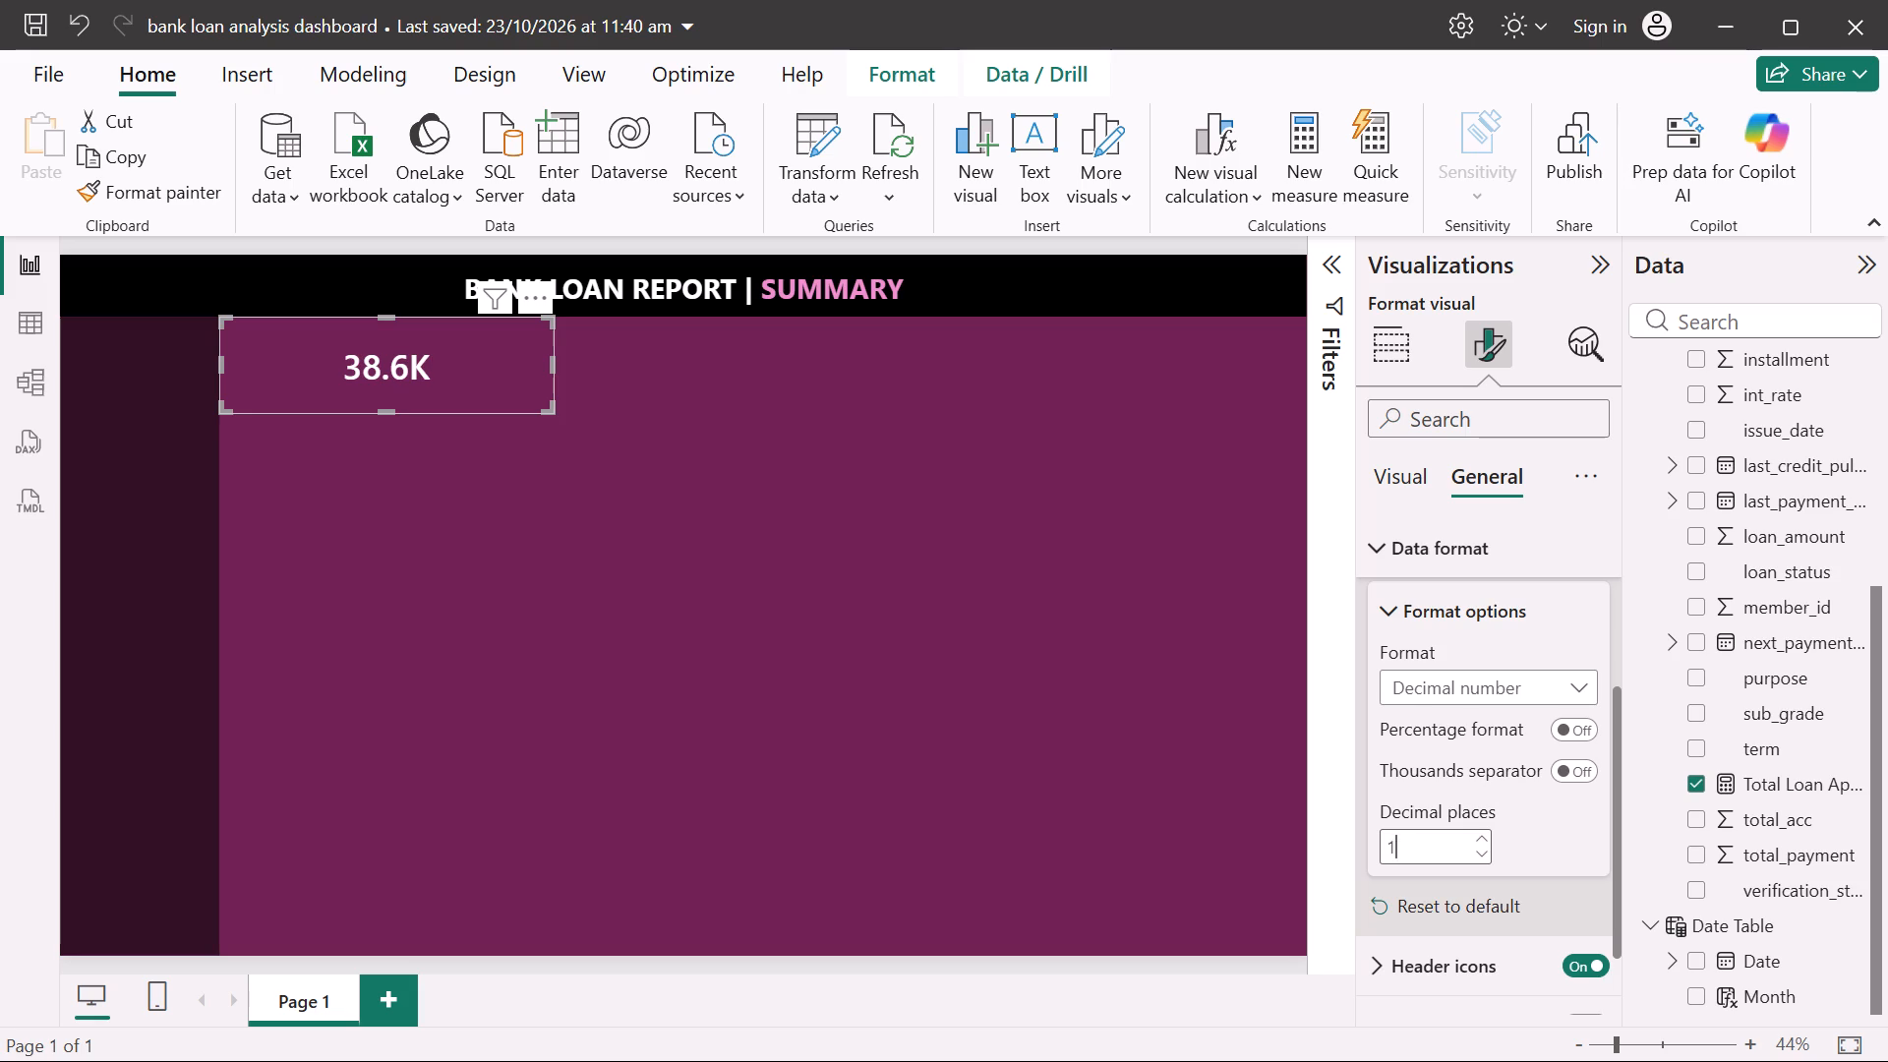
left_click(1083, 824)
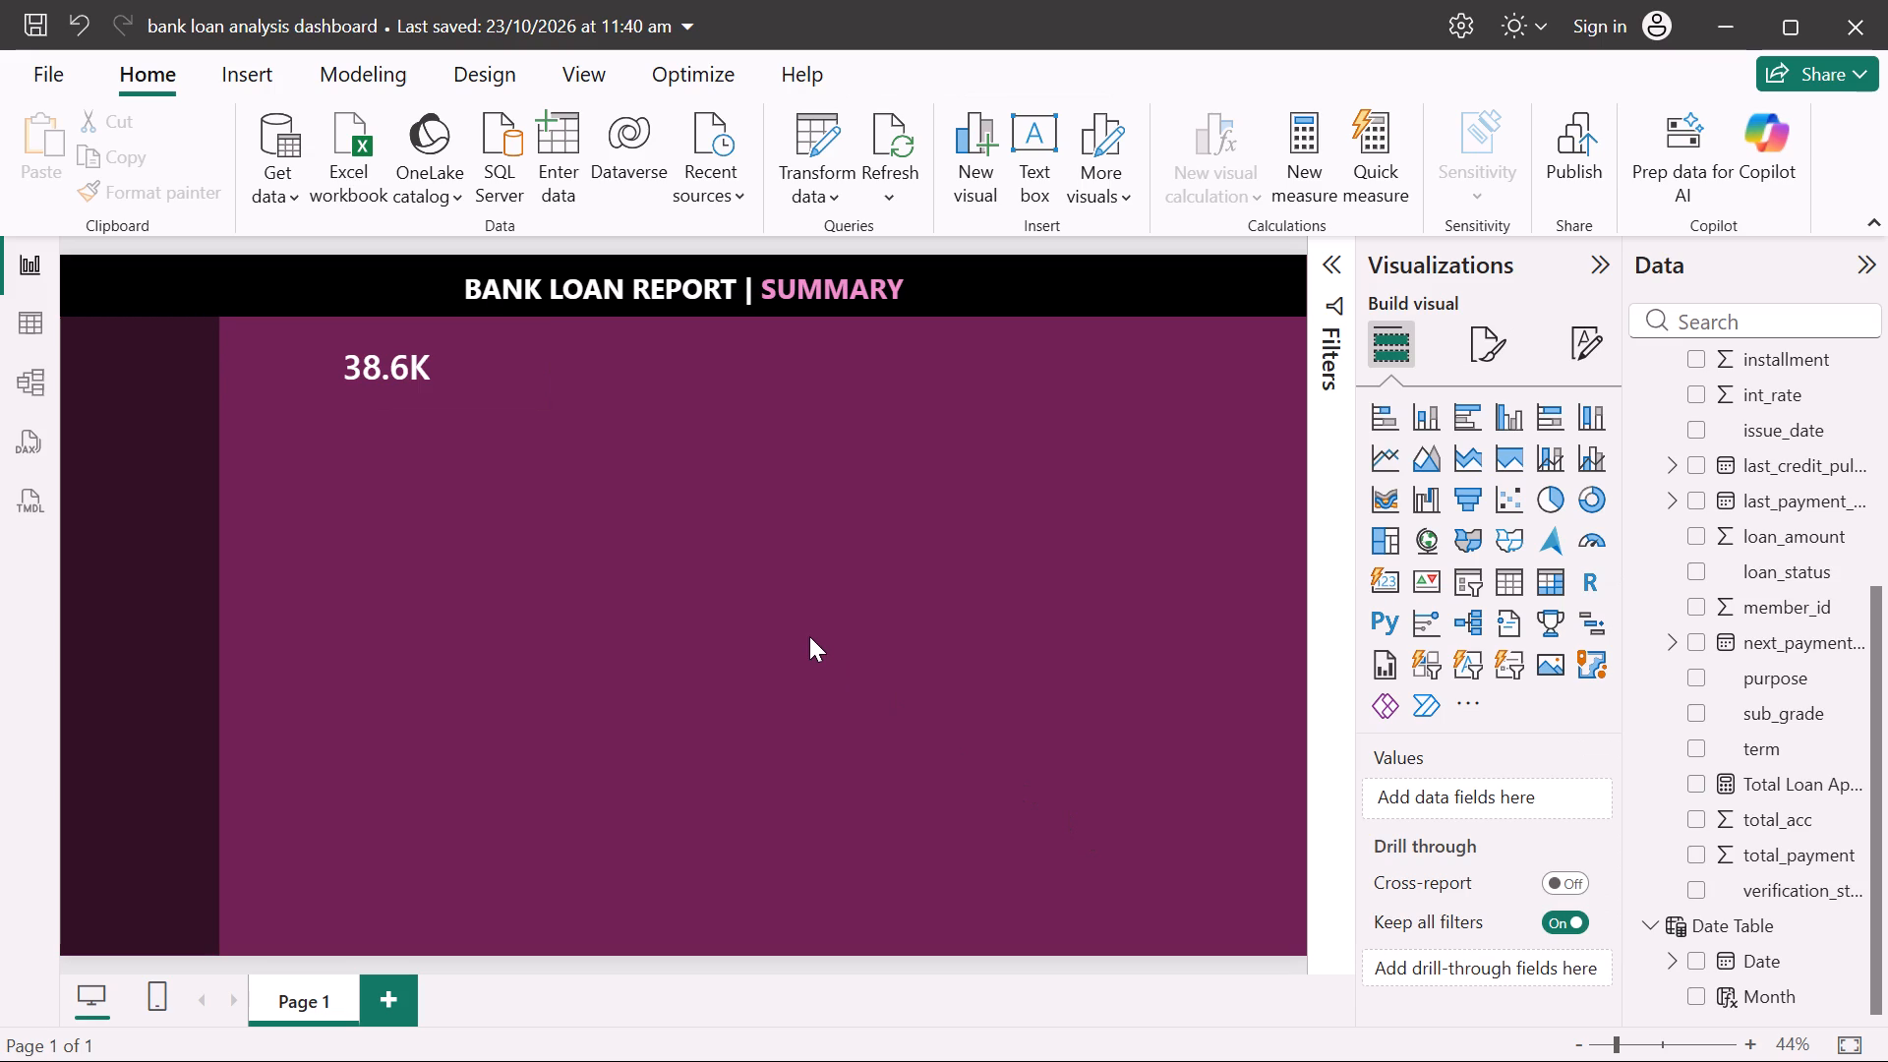
left_click(633, 467)
Insert a rectangle directly below the Total Loan Applications card and shorten it from the bottom to roughly half its height.
left_click(236, 73)
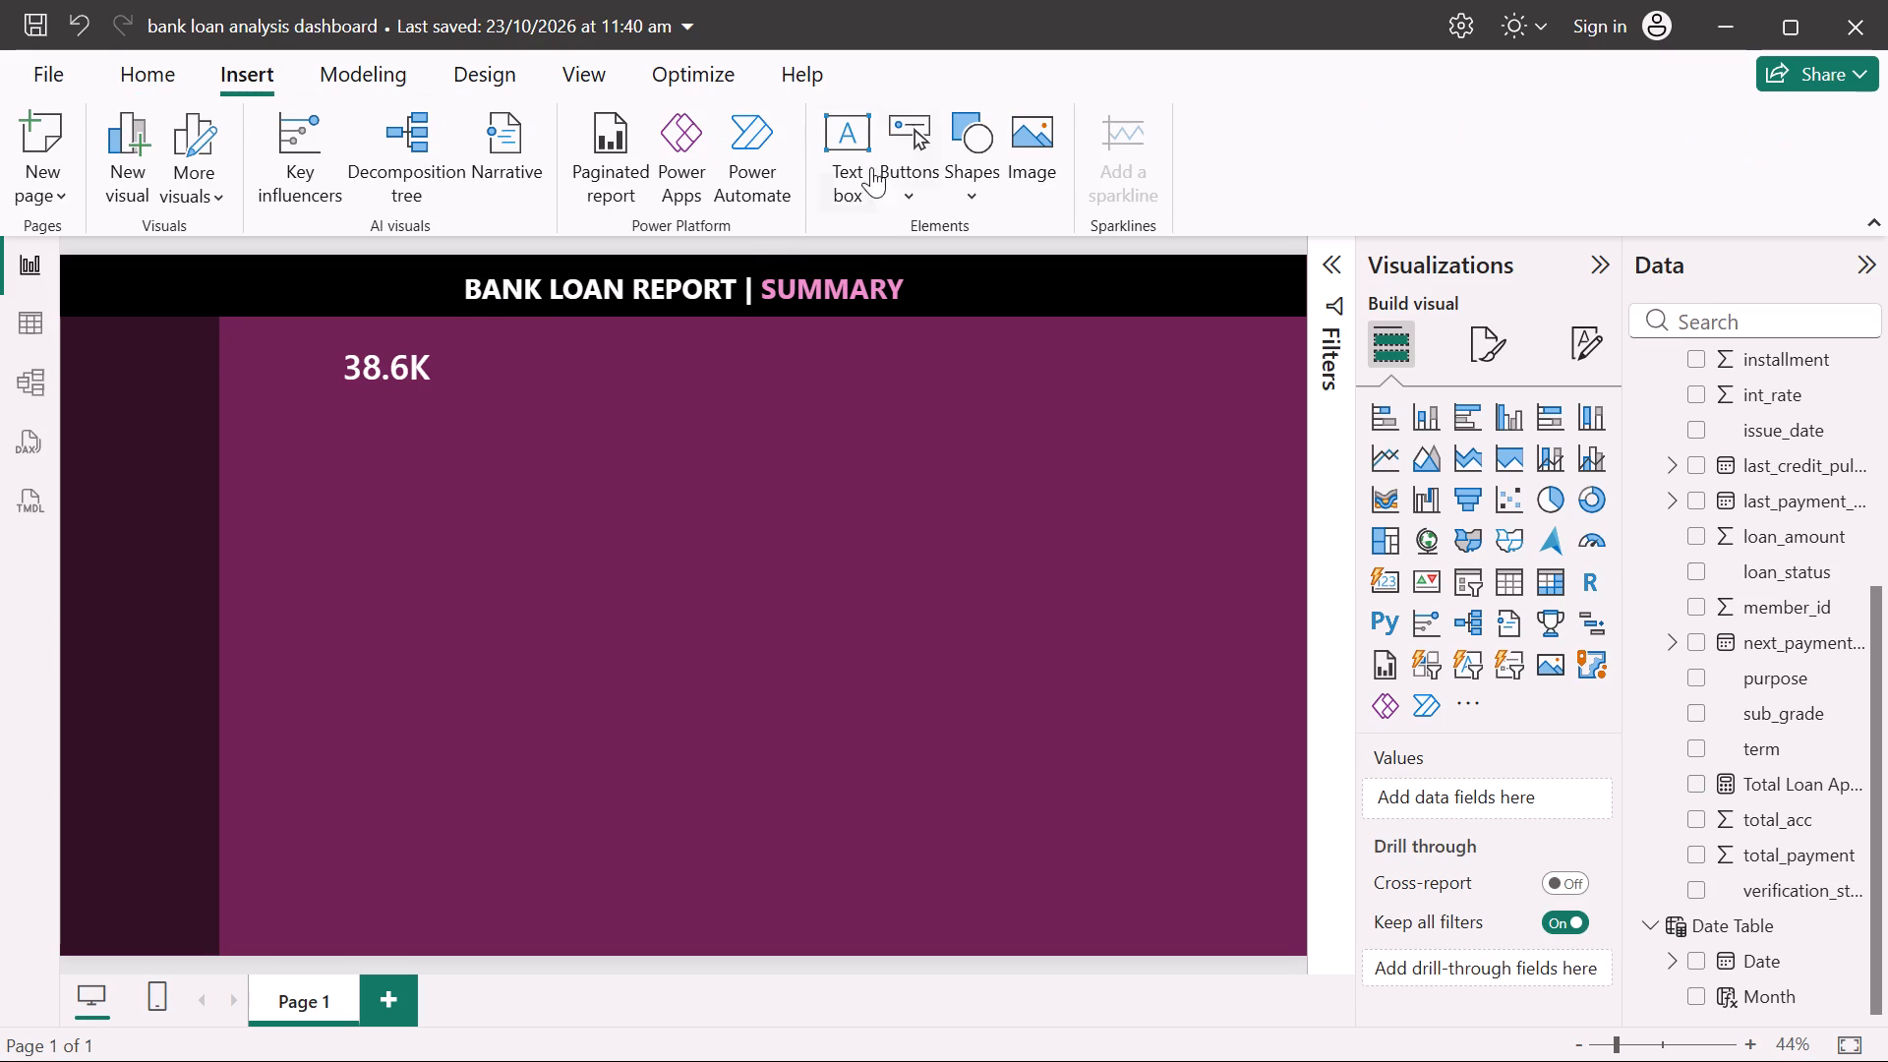
left_click(972, 141)
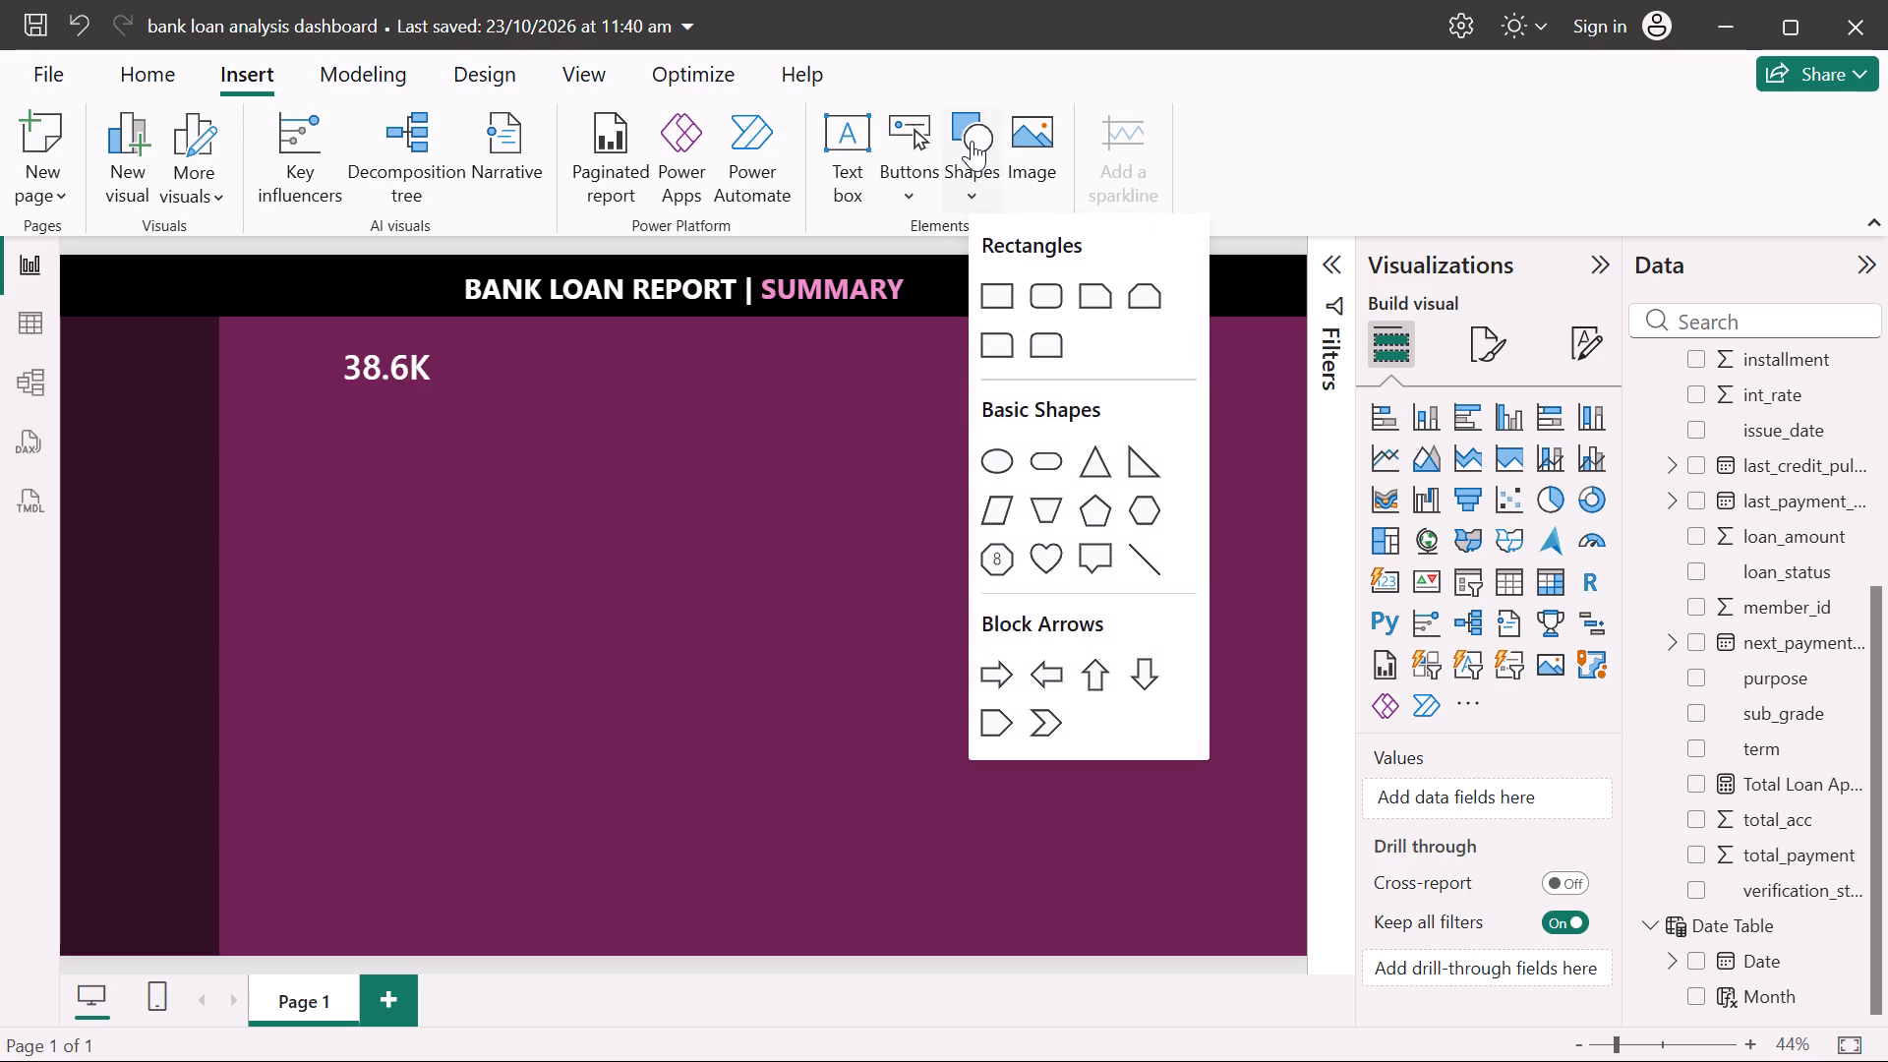
left_click(1001, 293)
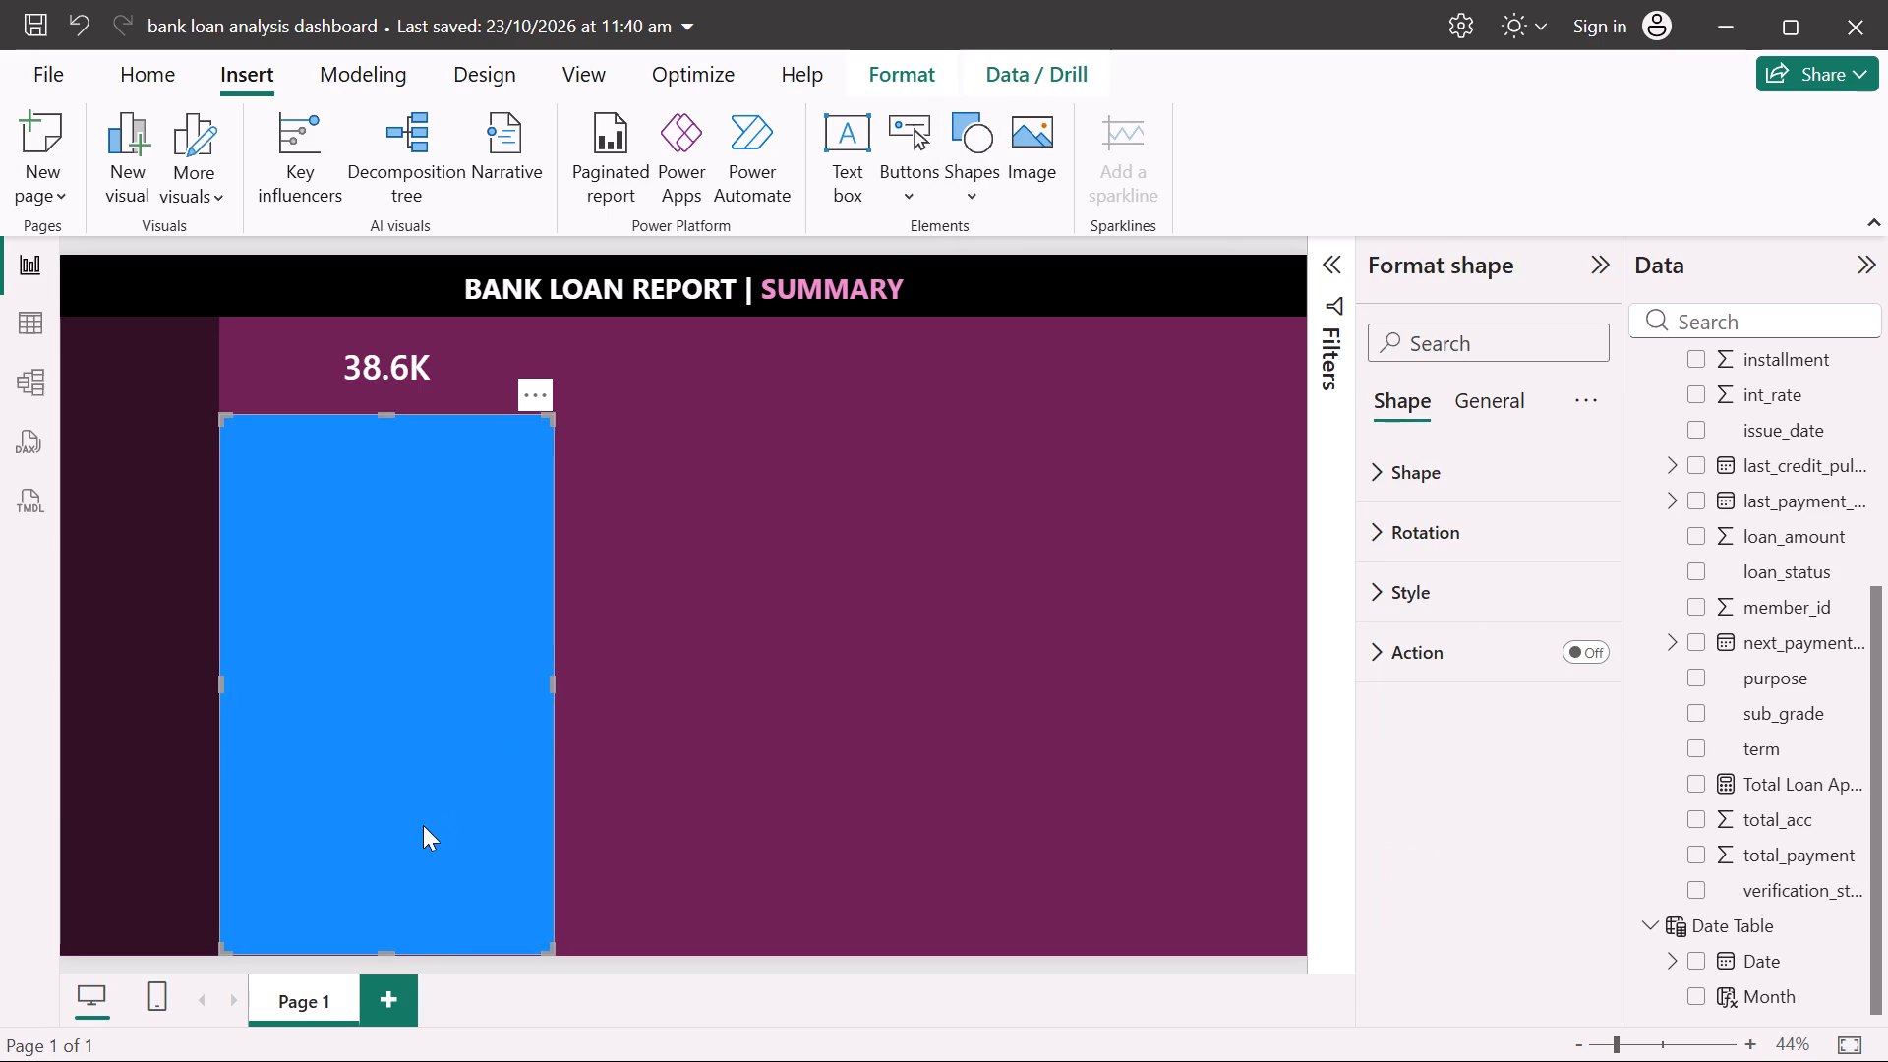
left_click_drag(385, 948, 395, 693)
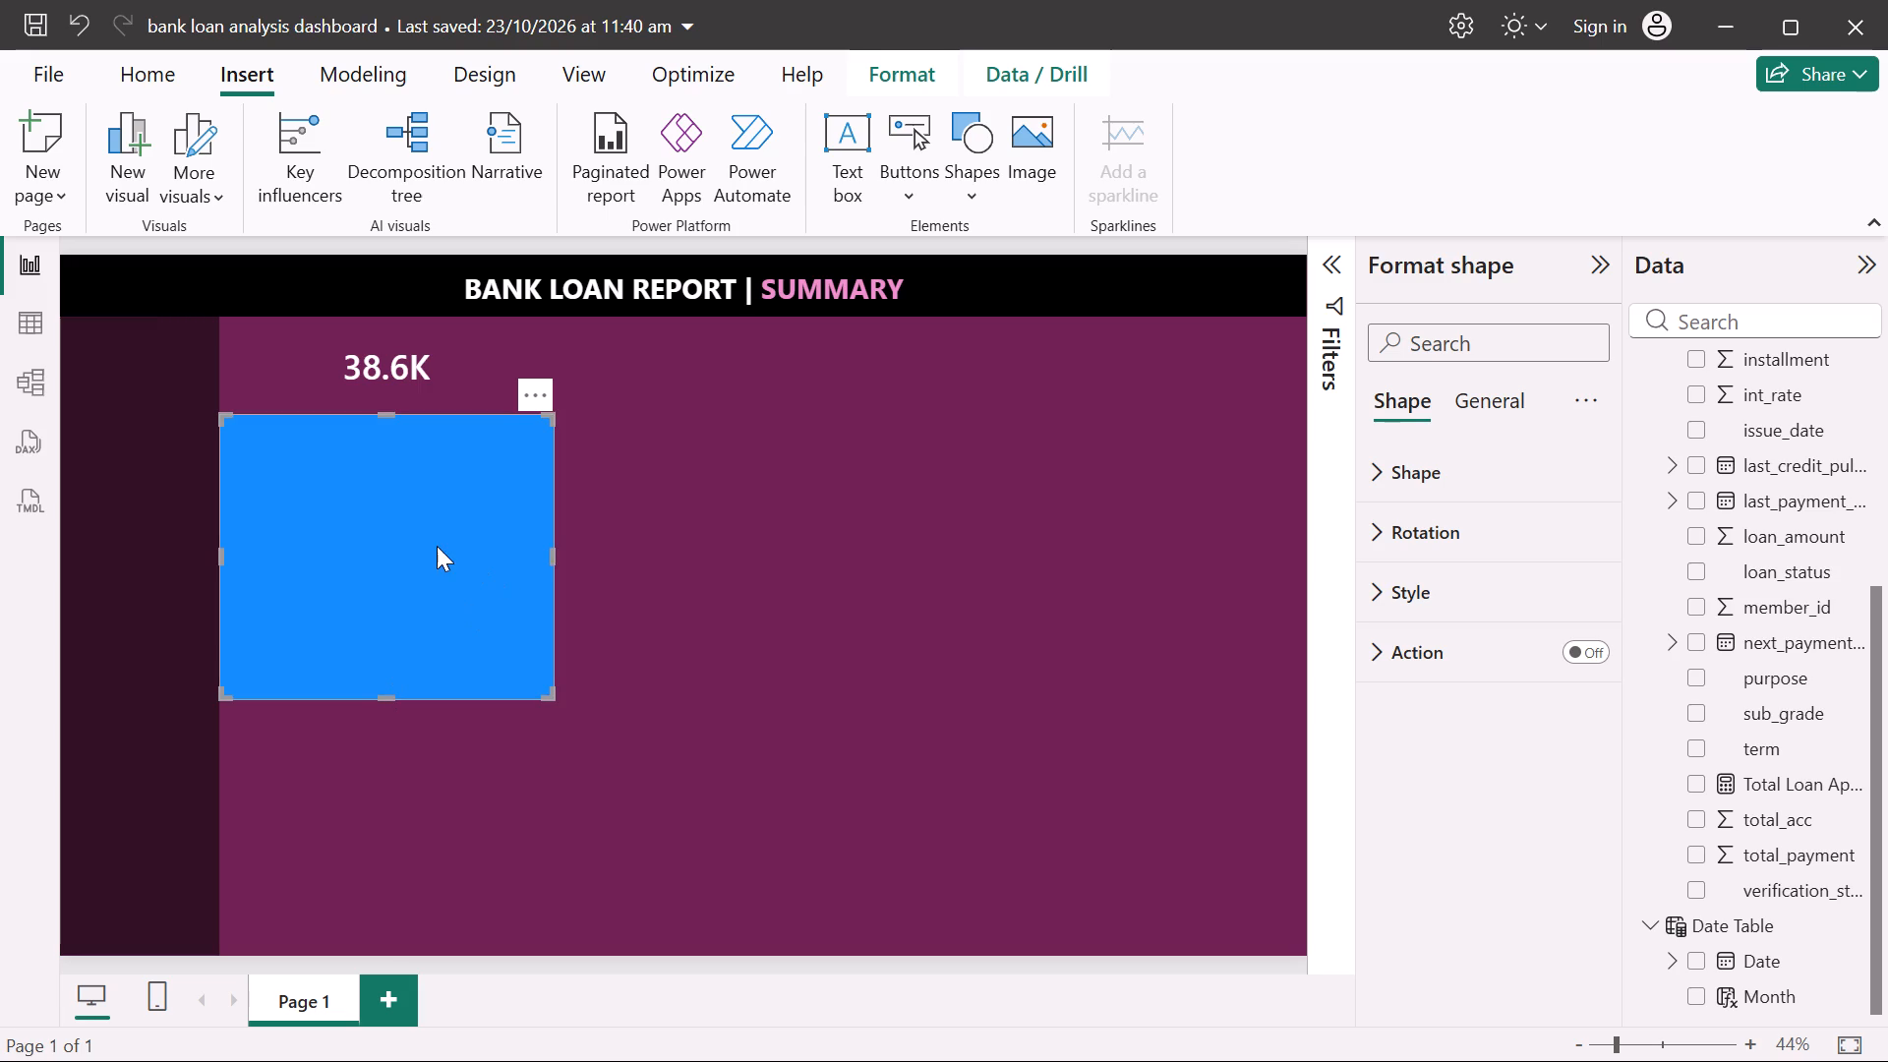
Set the rectangle's fill to the light purple tint of theme color 4.
left_click(1422, 570)
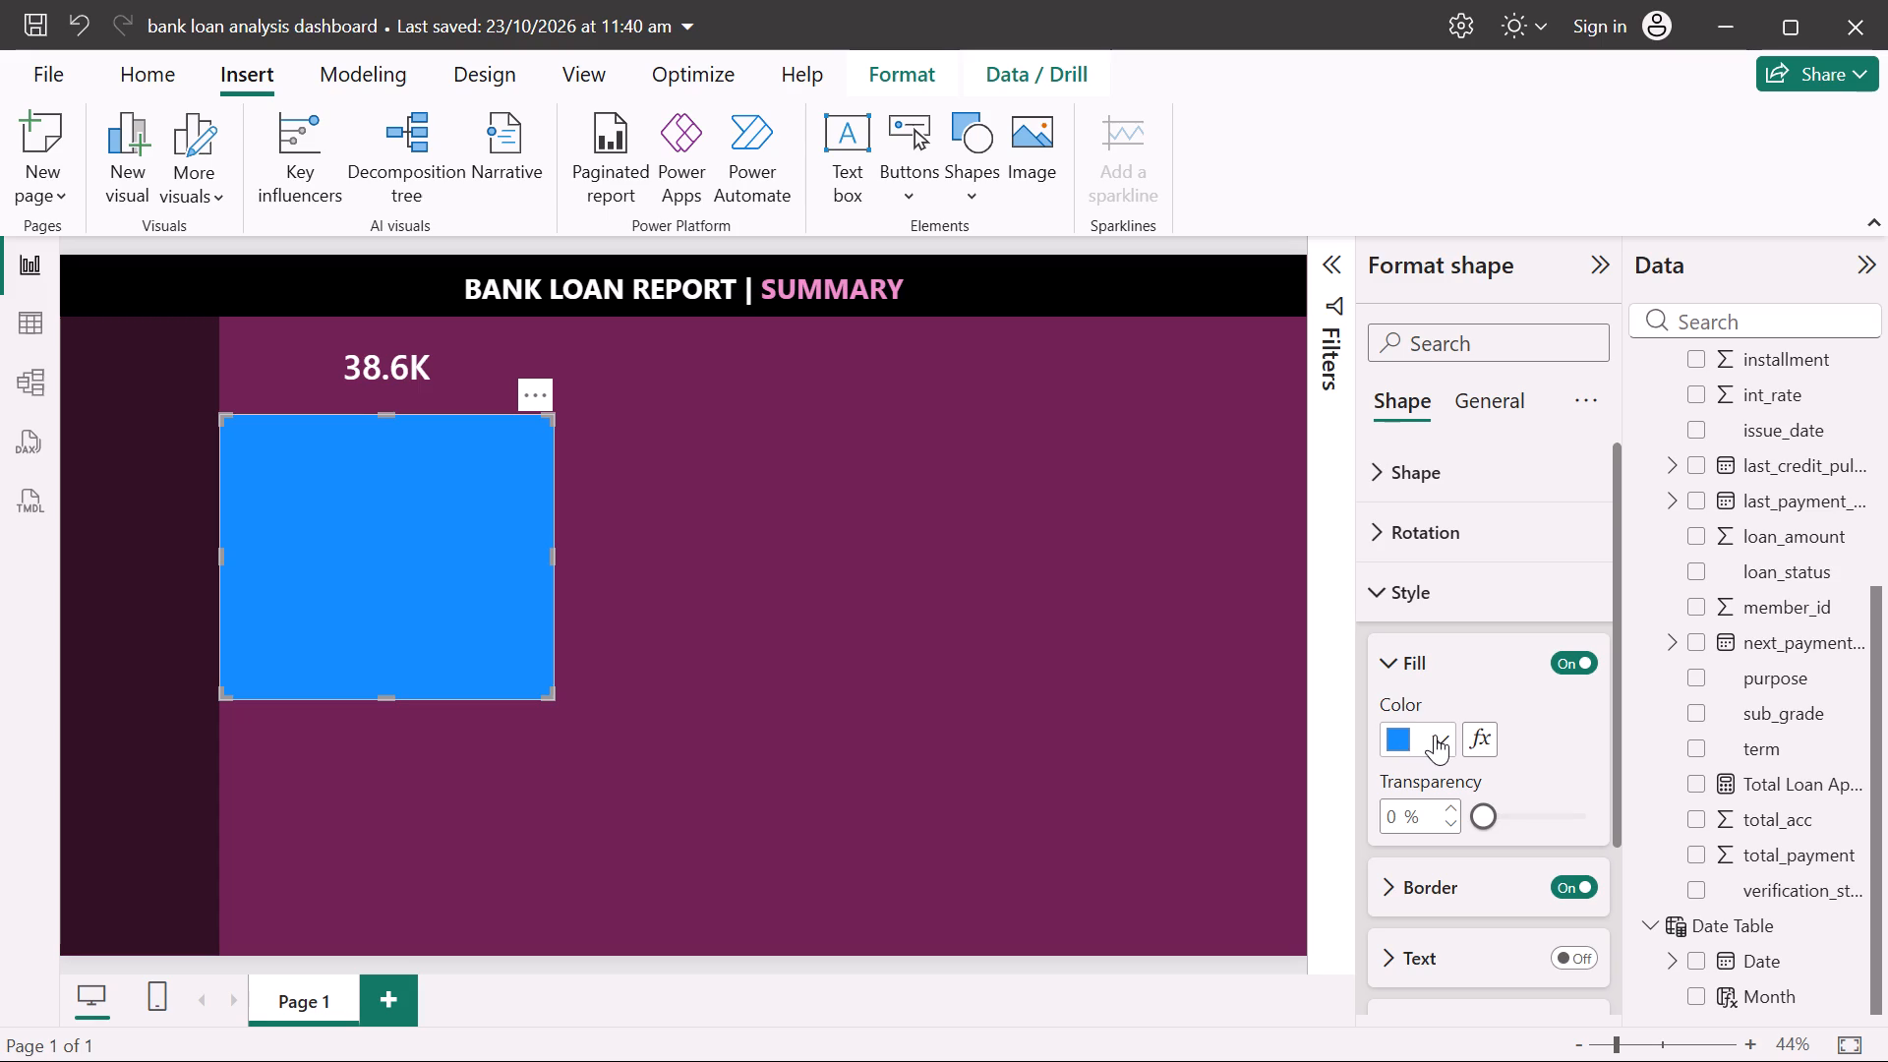
left_click(1447, 737)
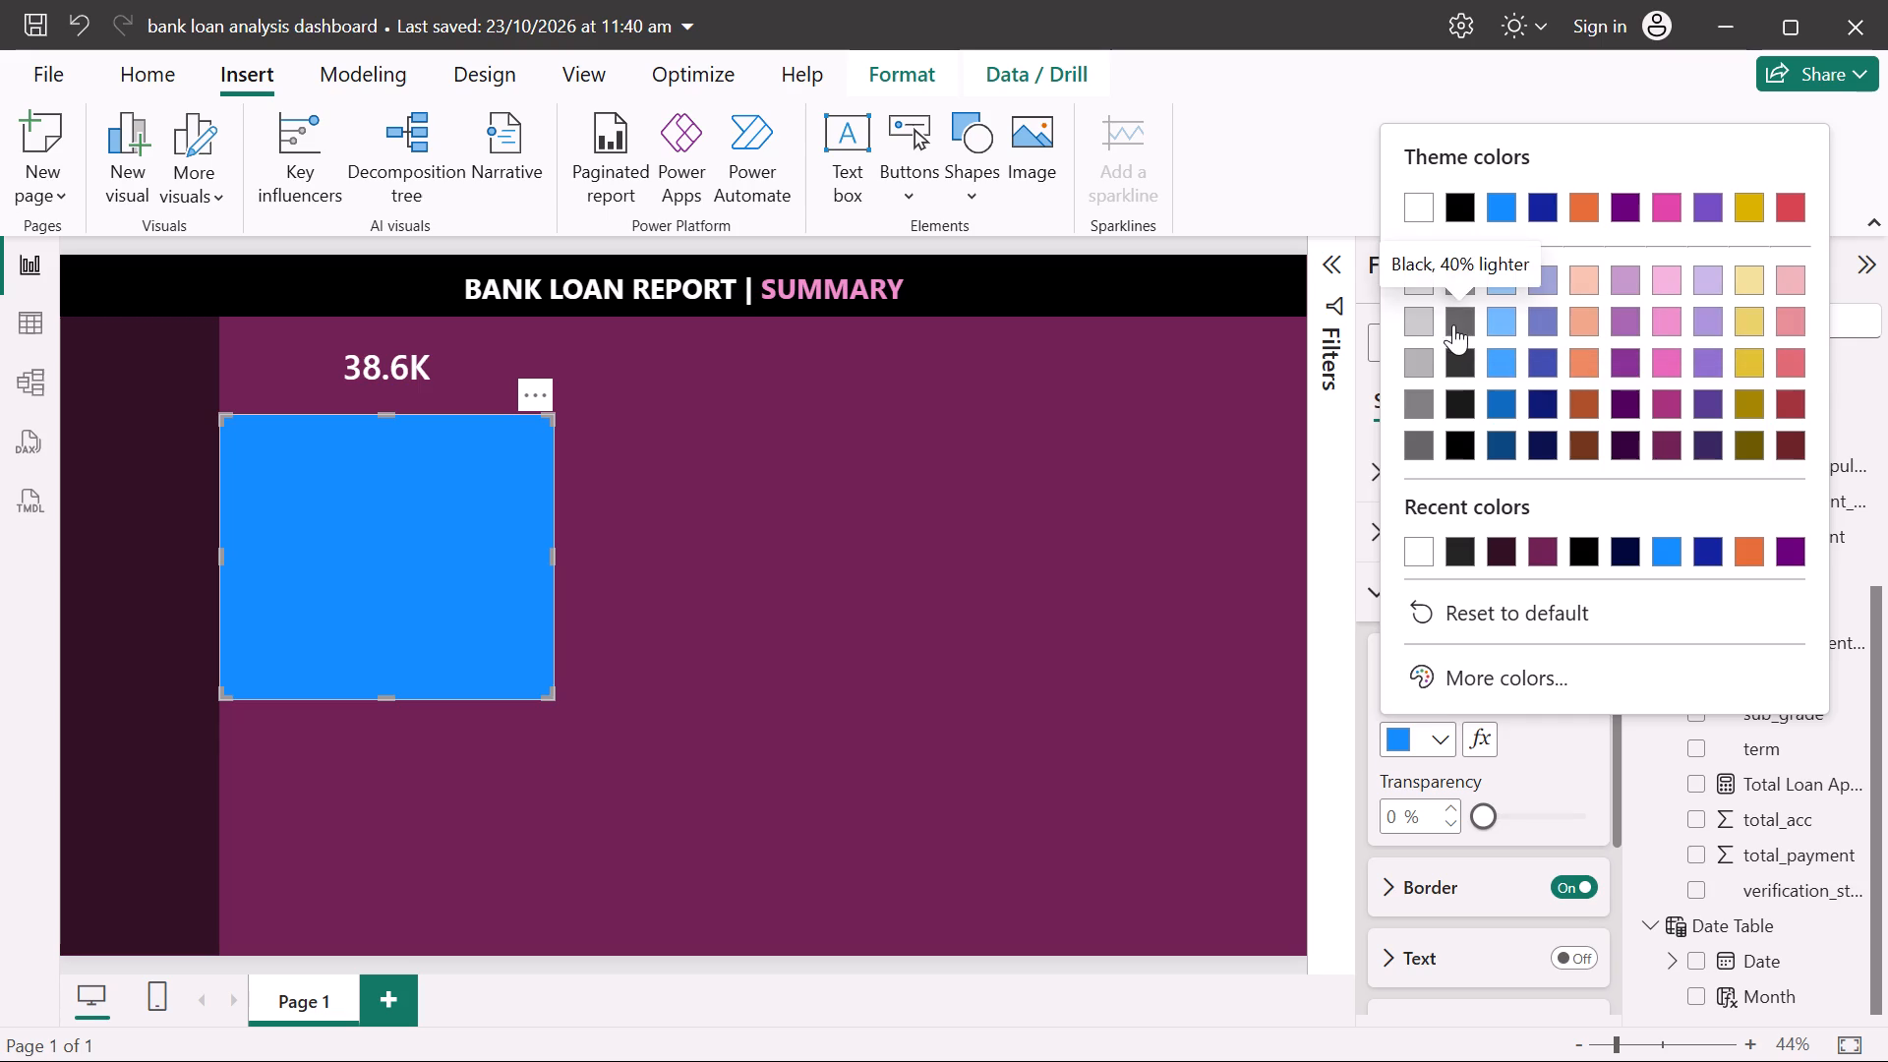
left_click(1507, 322)
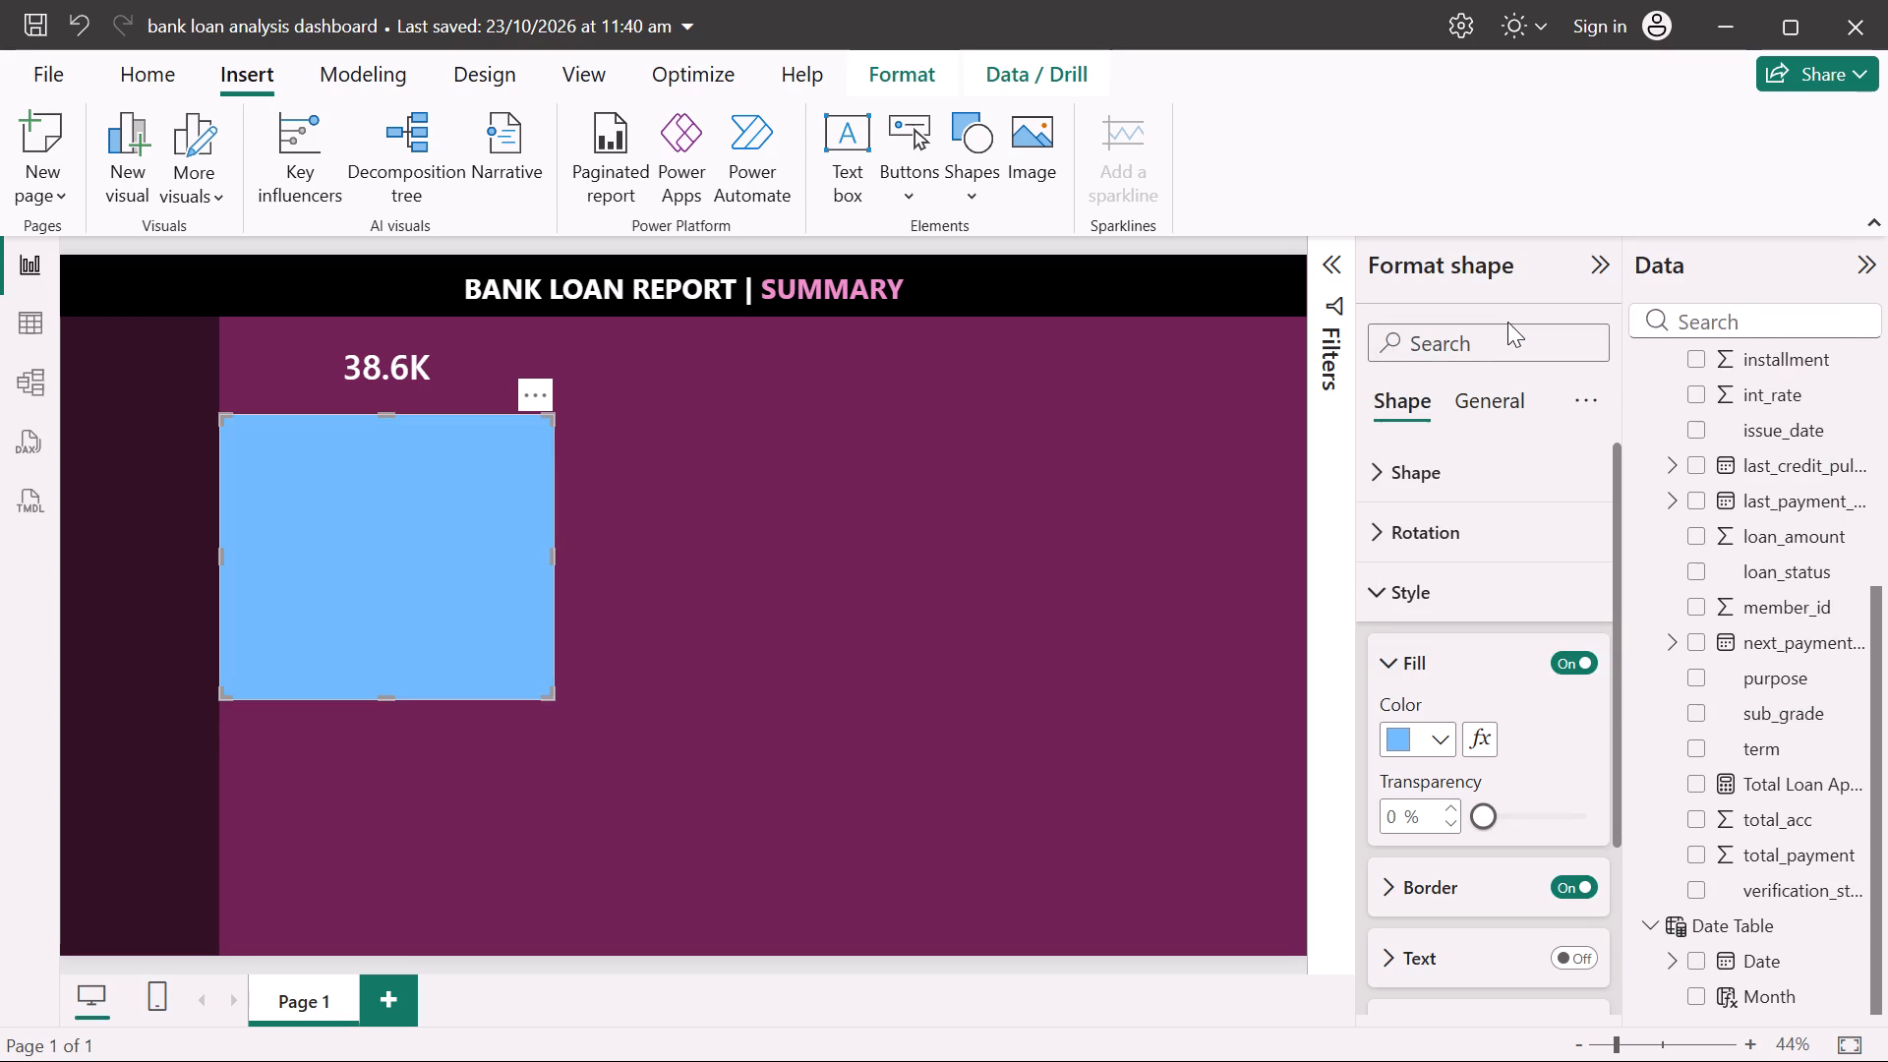
left_click(1402, 737)
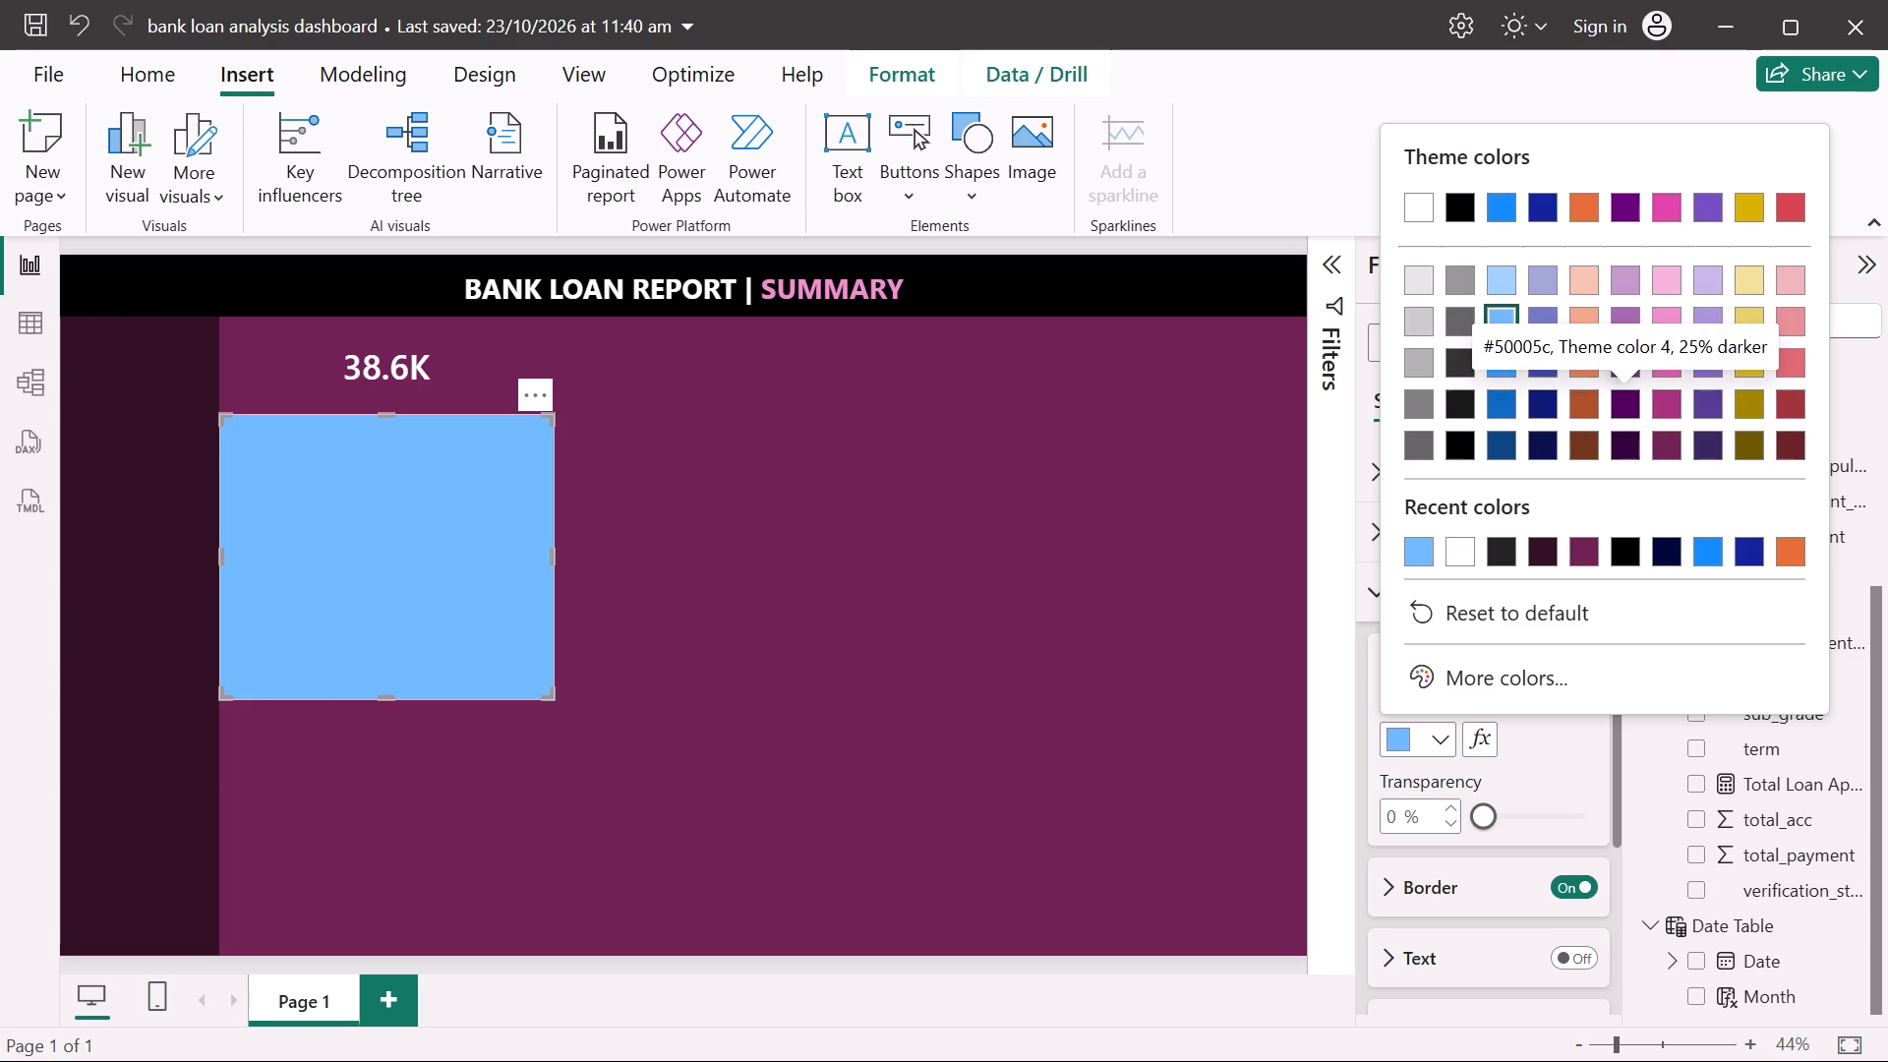
left_click(1630, 317)
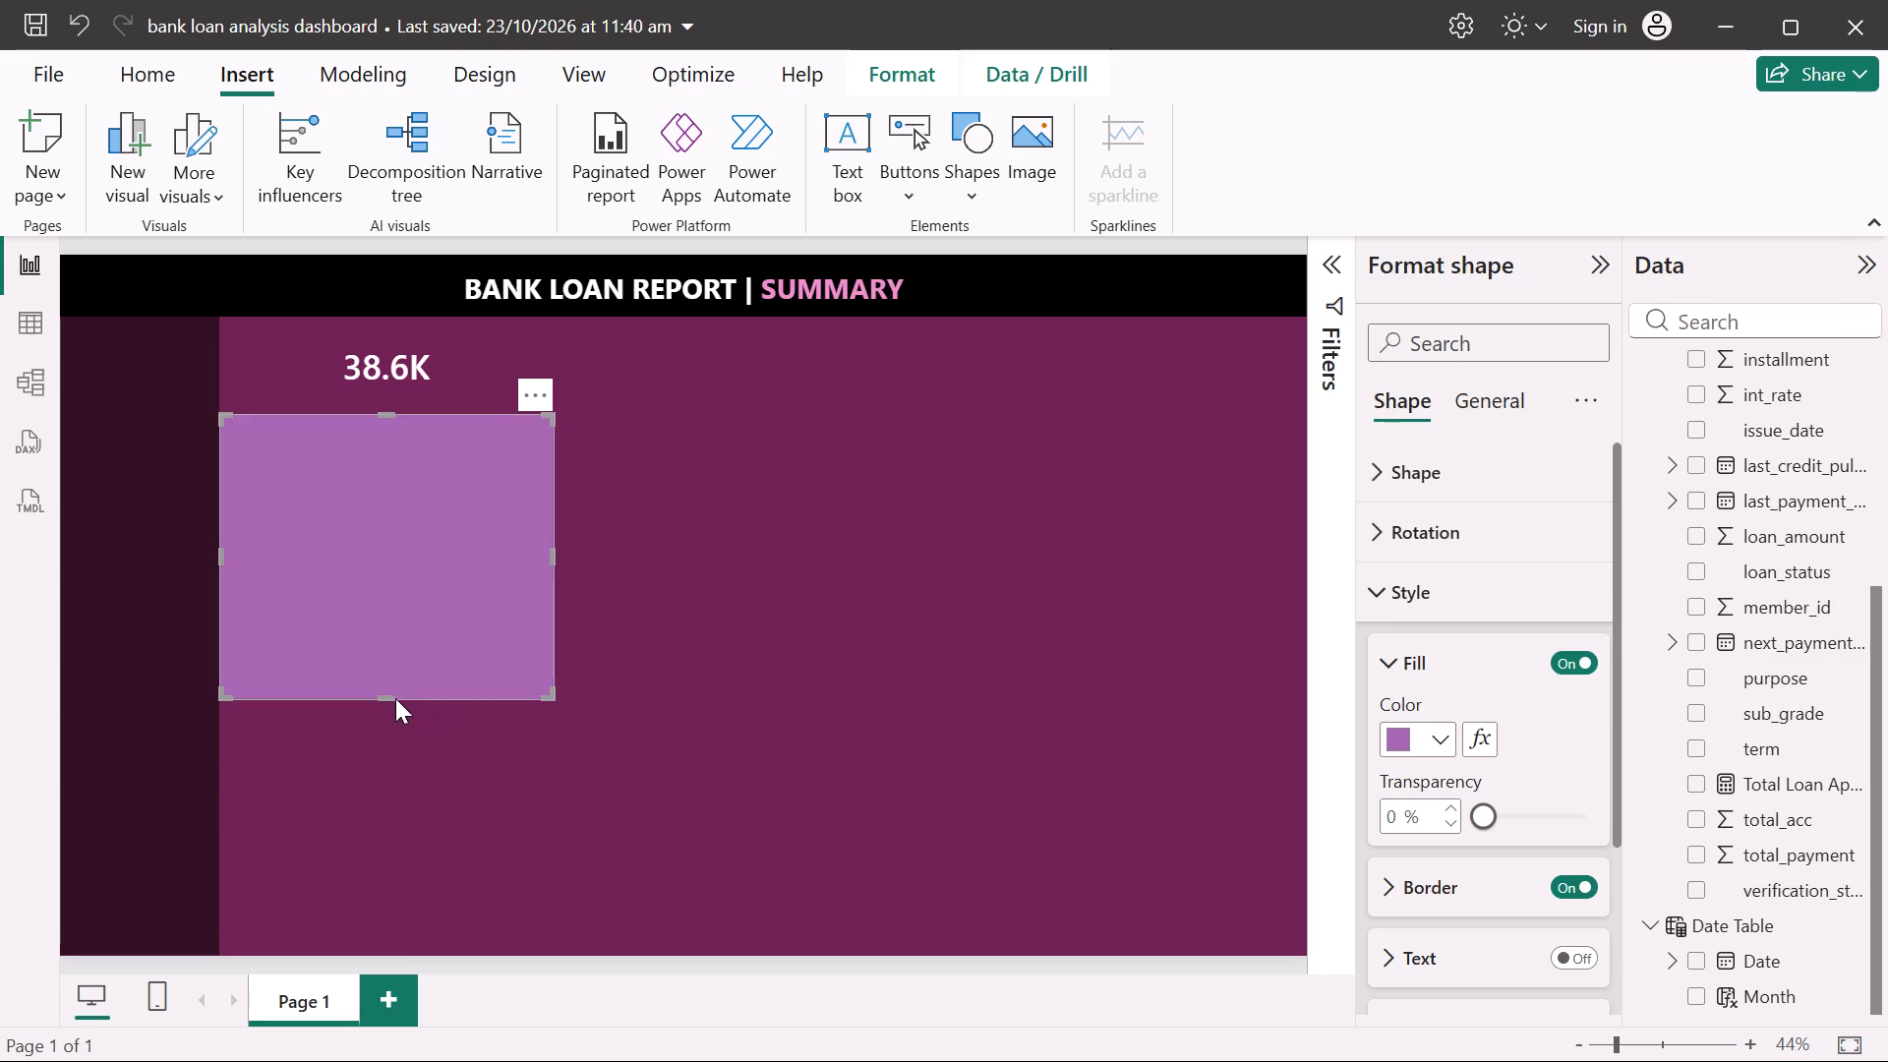
Move the card aside onto the empty canvas and place the rectangle in the corner below the header and beside the dark sidebar.
left_click_drag(417, 607, 422, 553)
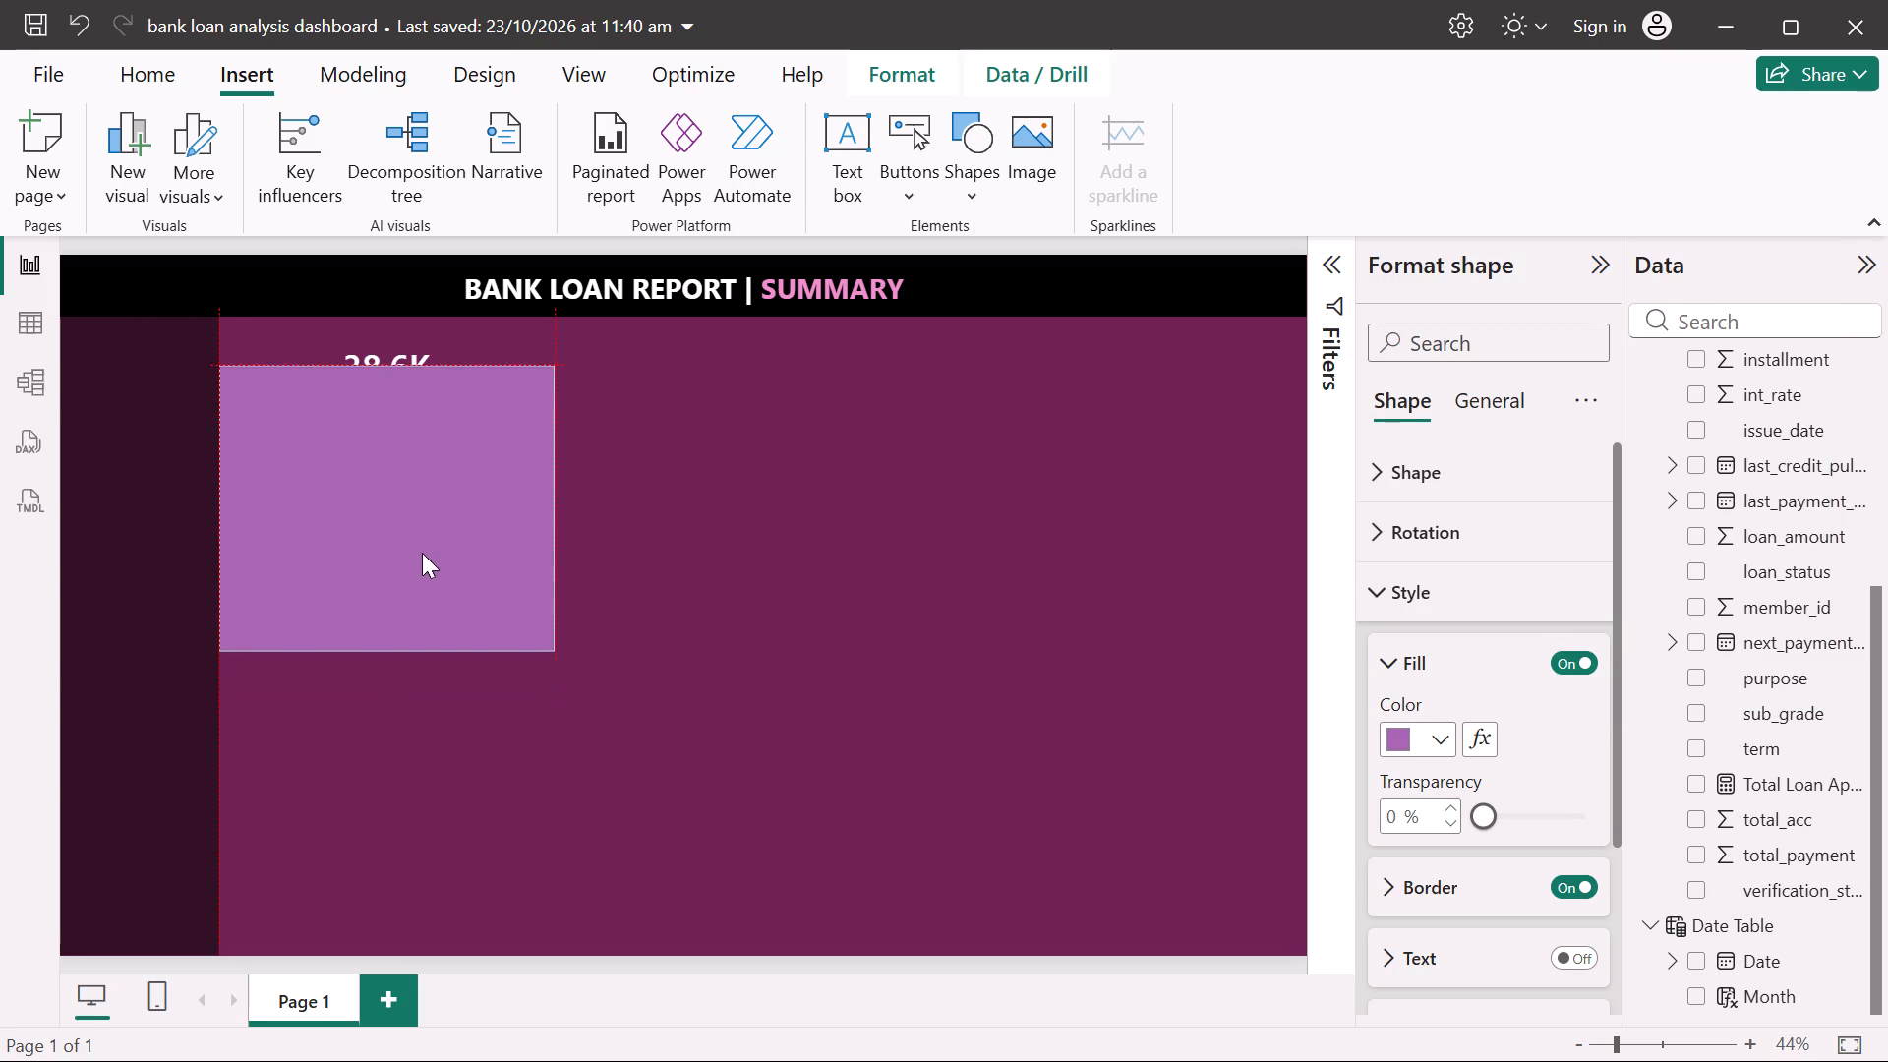
left_click_drag(422, 553, 420, 513)
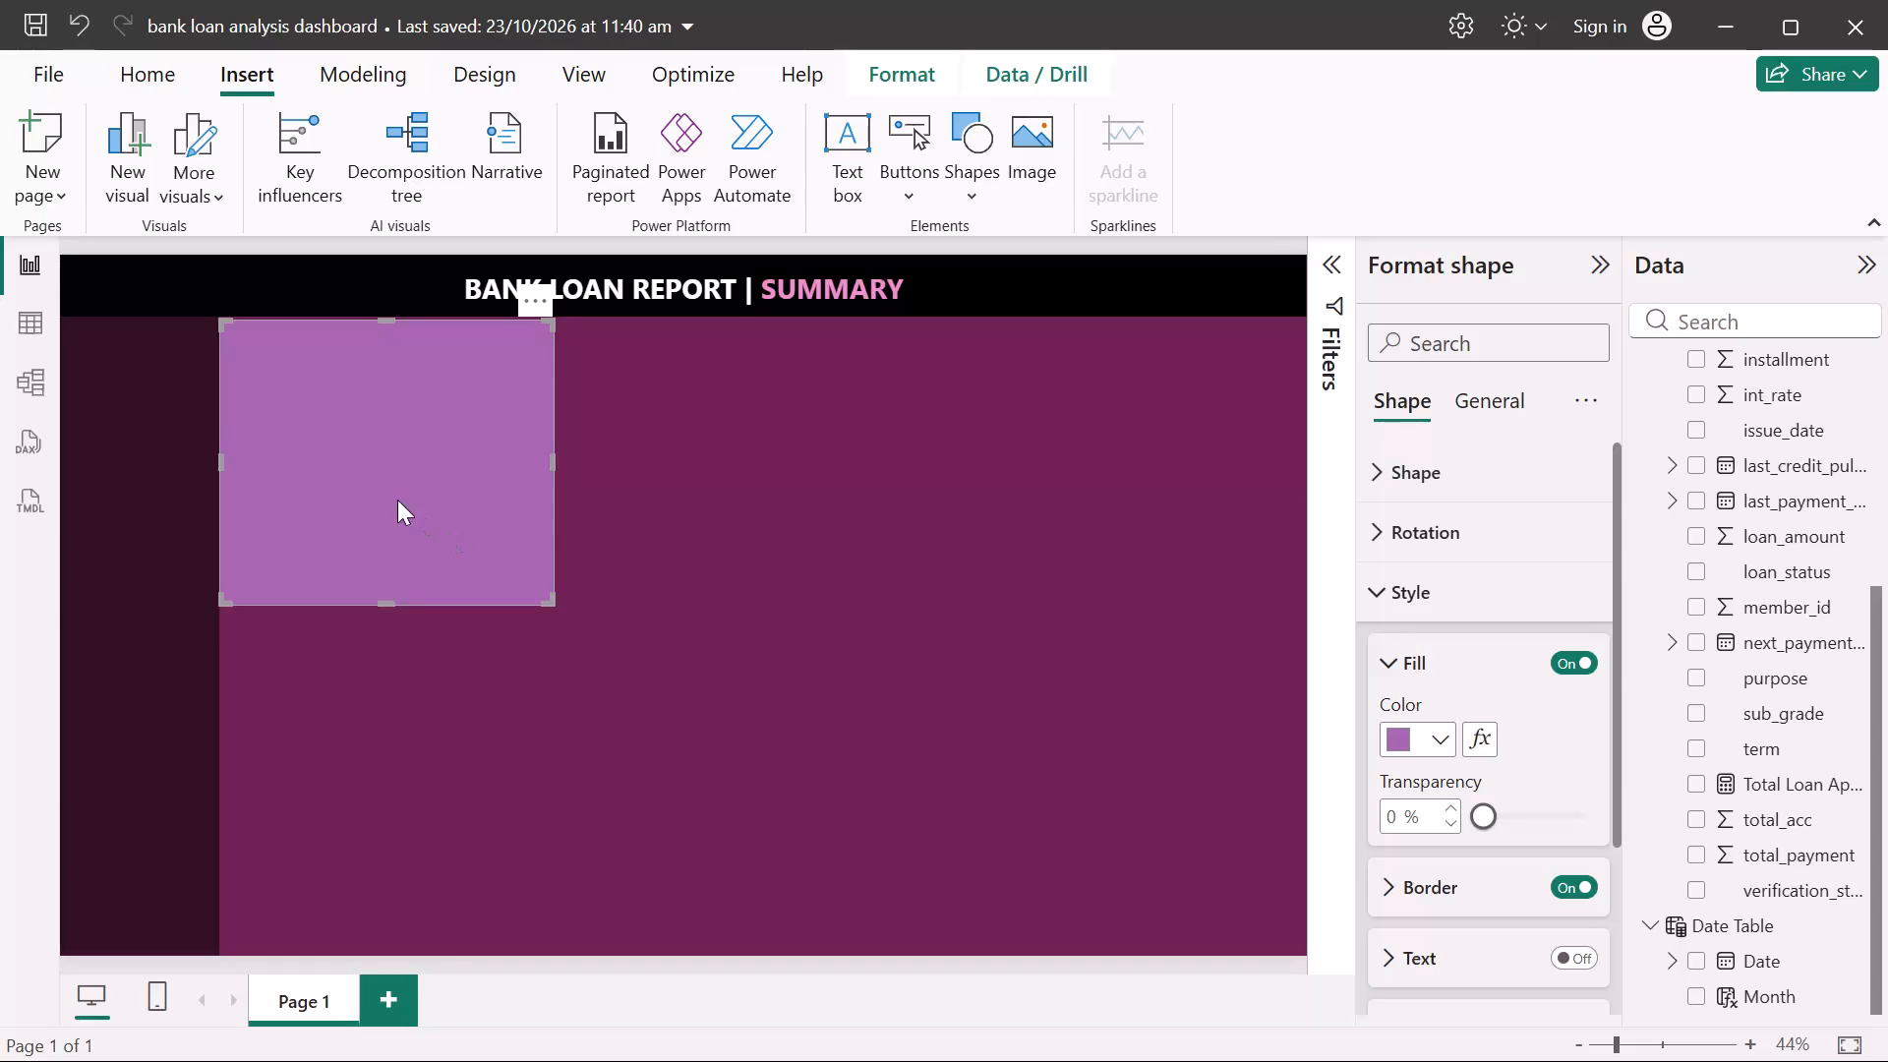
left_click_drag(397, 500, 442, 740)
left_click_drag(392, 387, 762, 495)
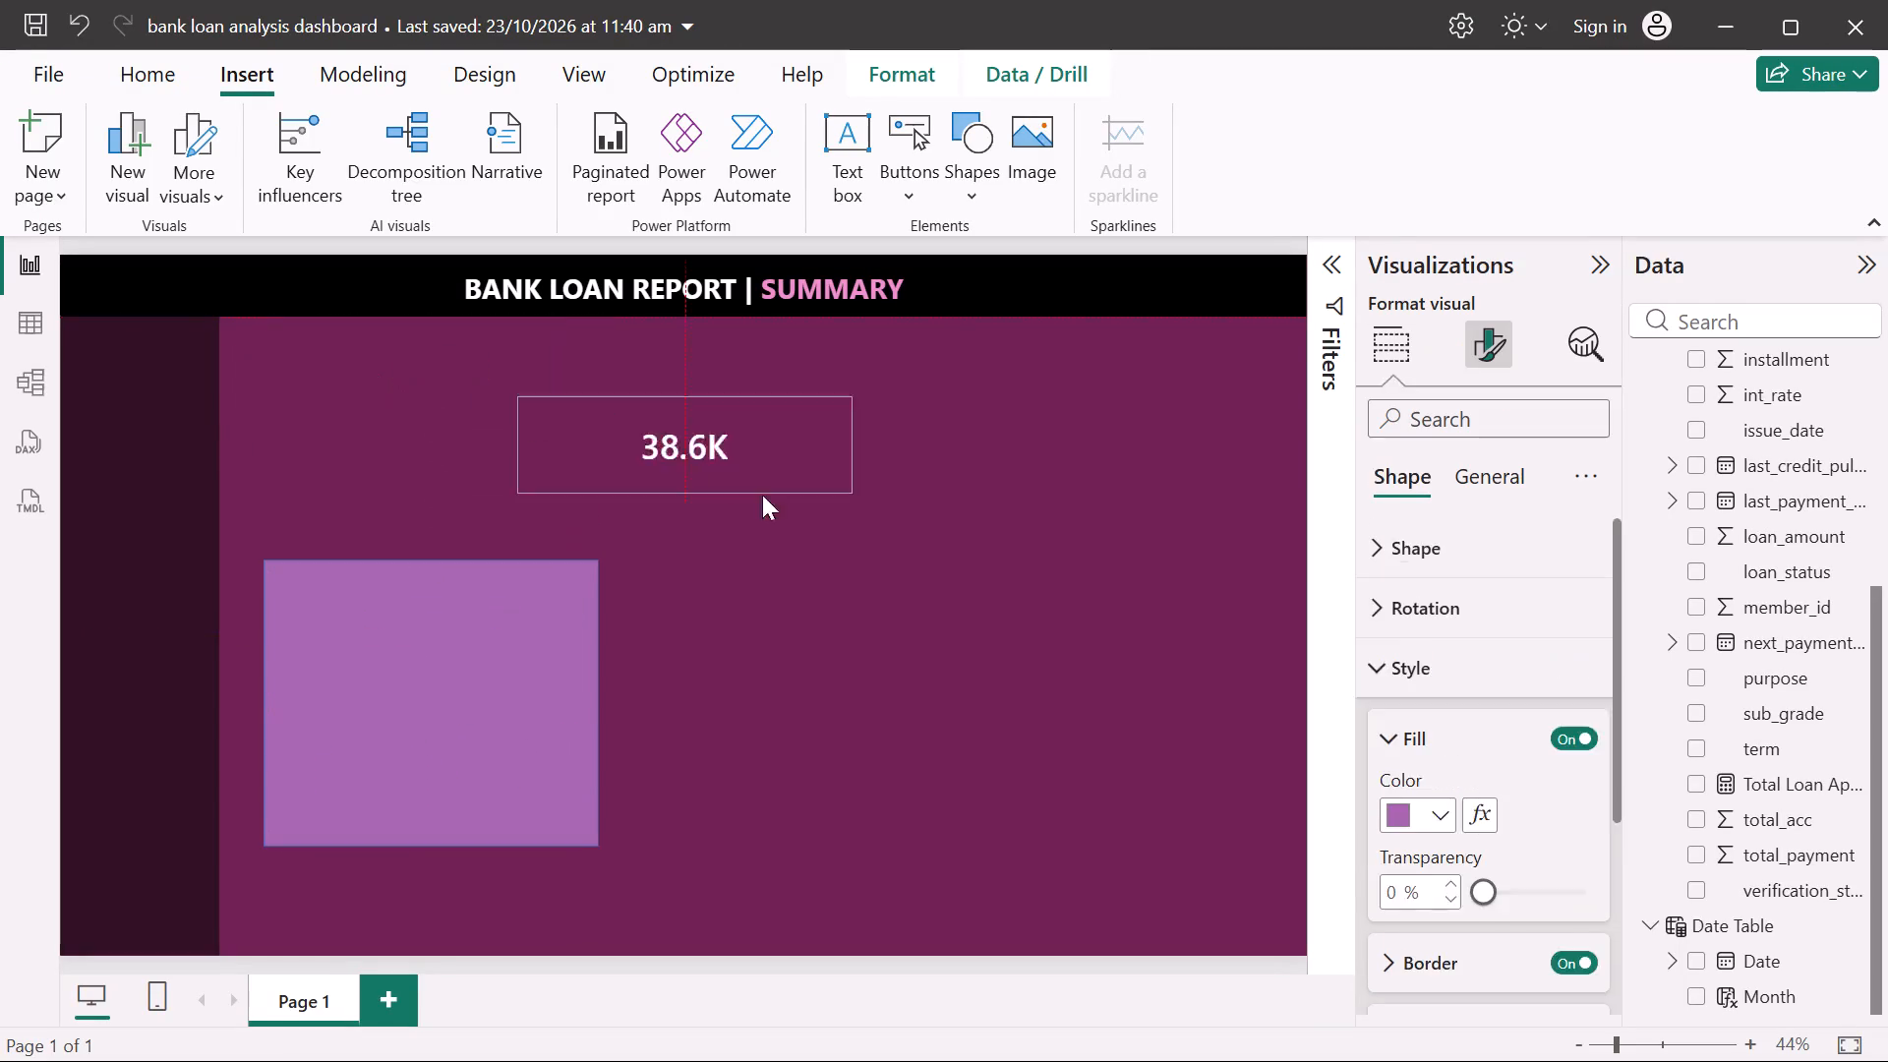
left_click_drag(762, 495, 923, 688)
left_click_drag(469, 698, 408, 449)
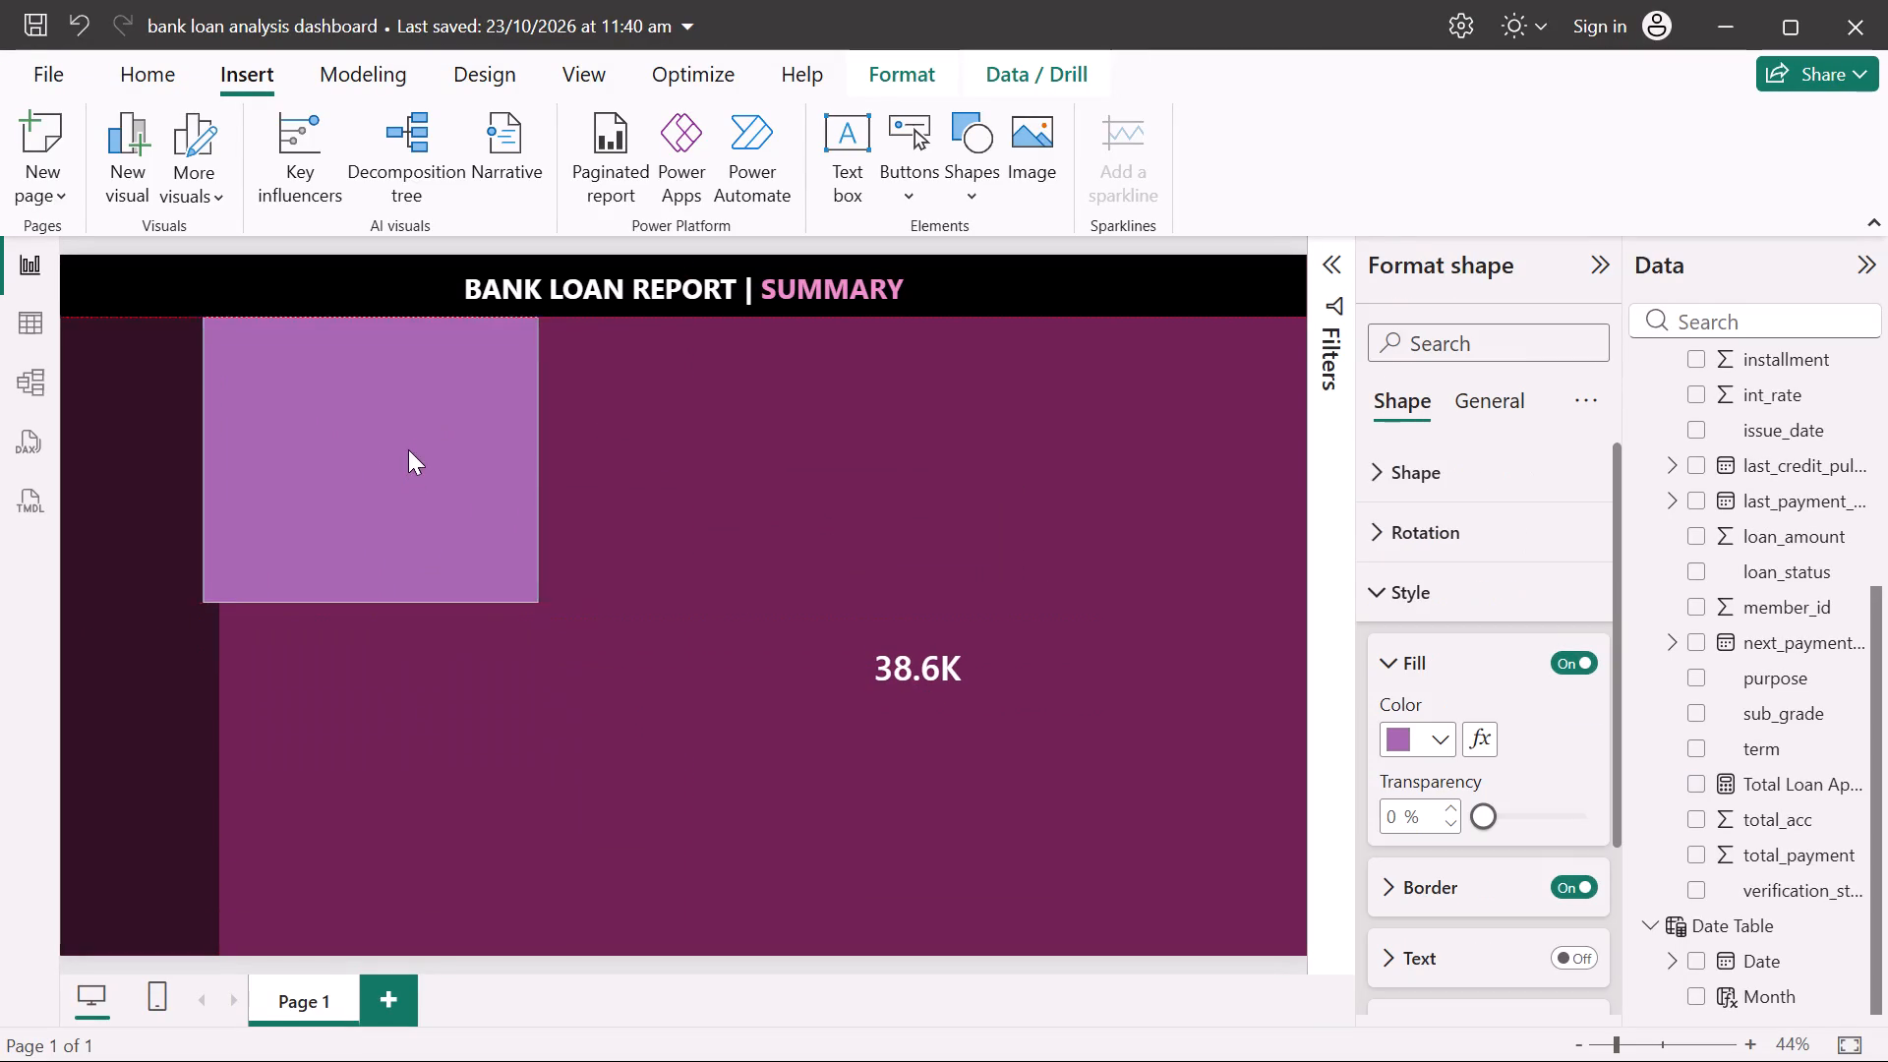
left_click_drag(408, 449, 428, 455)
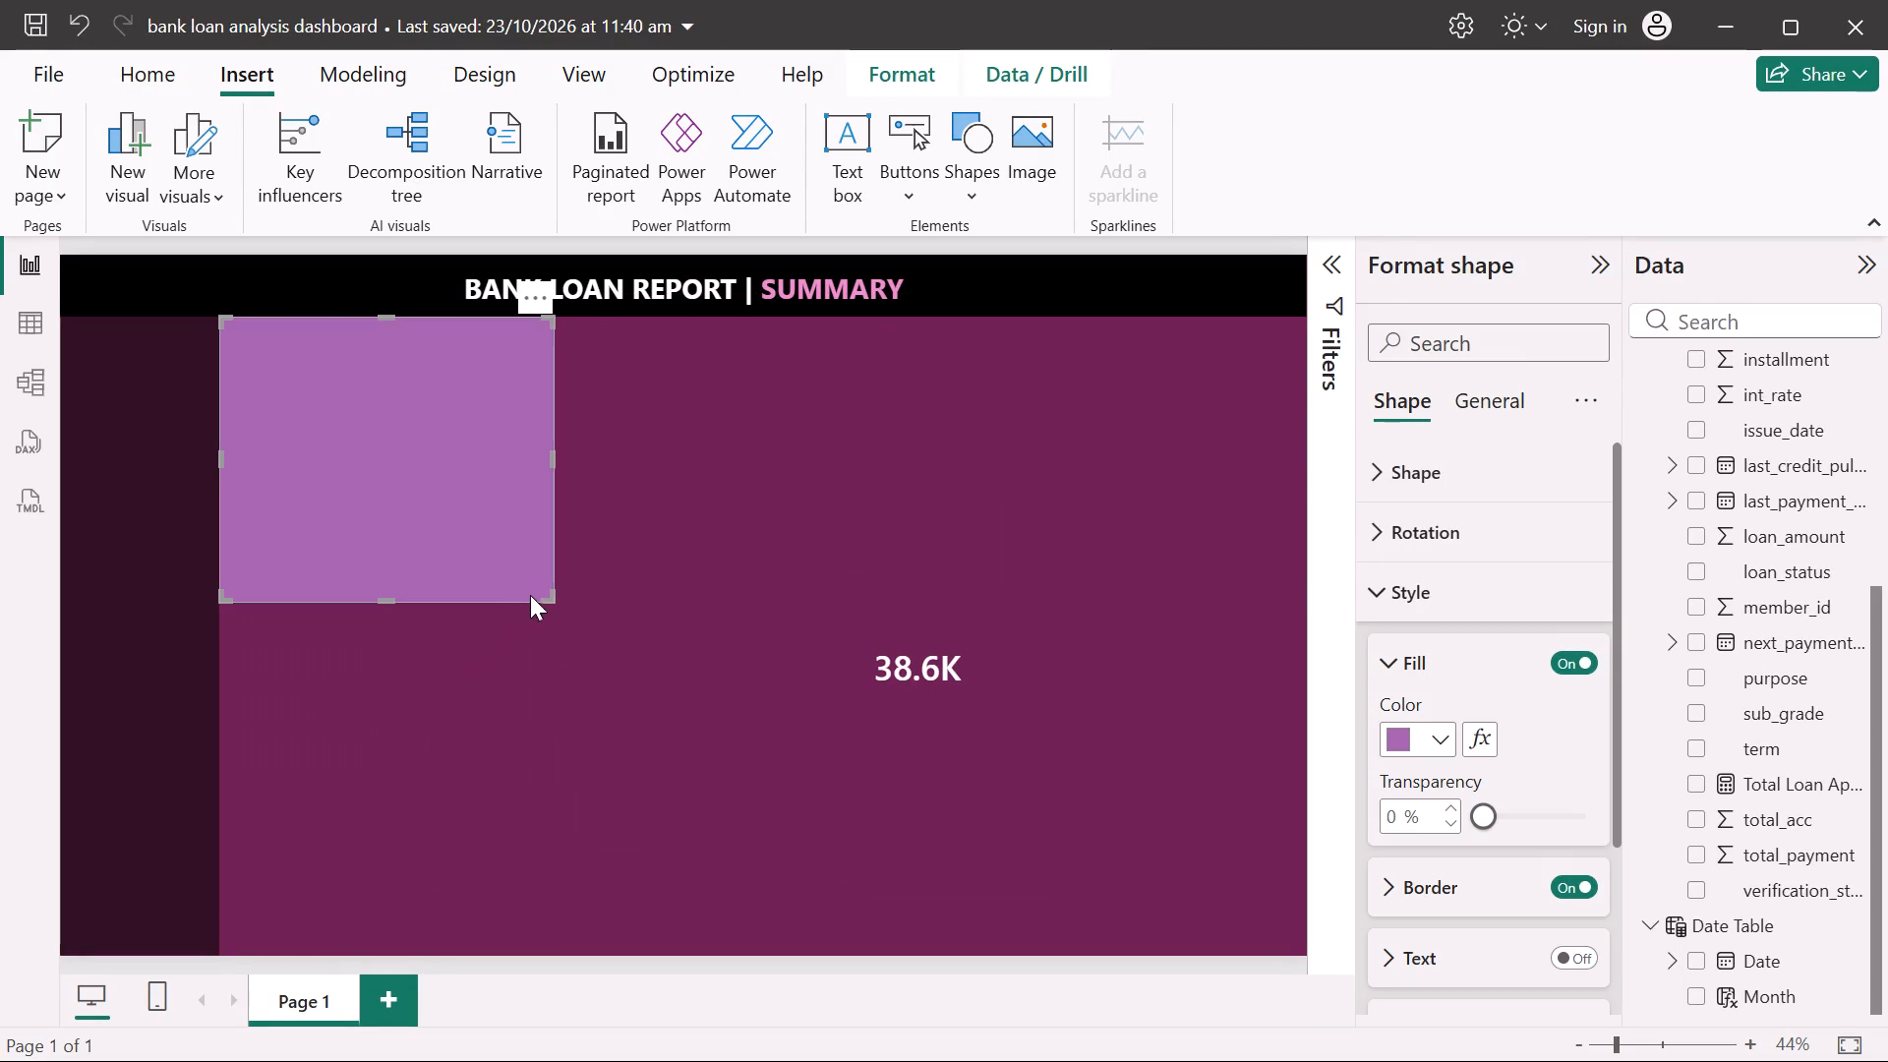
Make the purple rectangle slightly narrower and reduce it to about two-thirds of its height, keeping its upper corner anchored.
left_click_drag(552, 596, 515, 495)
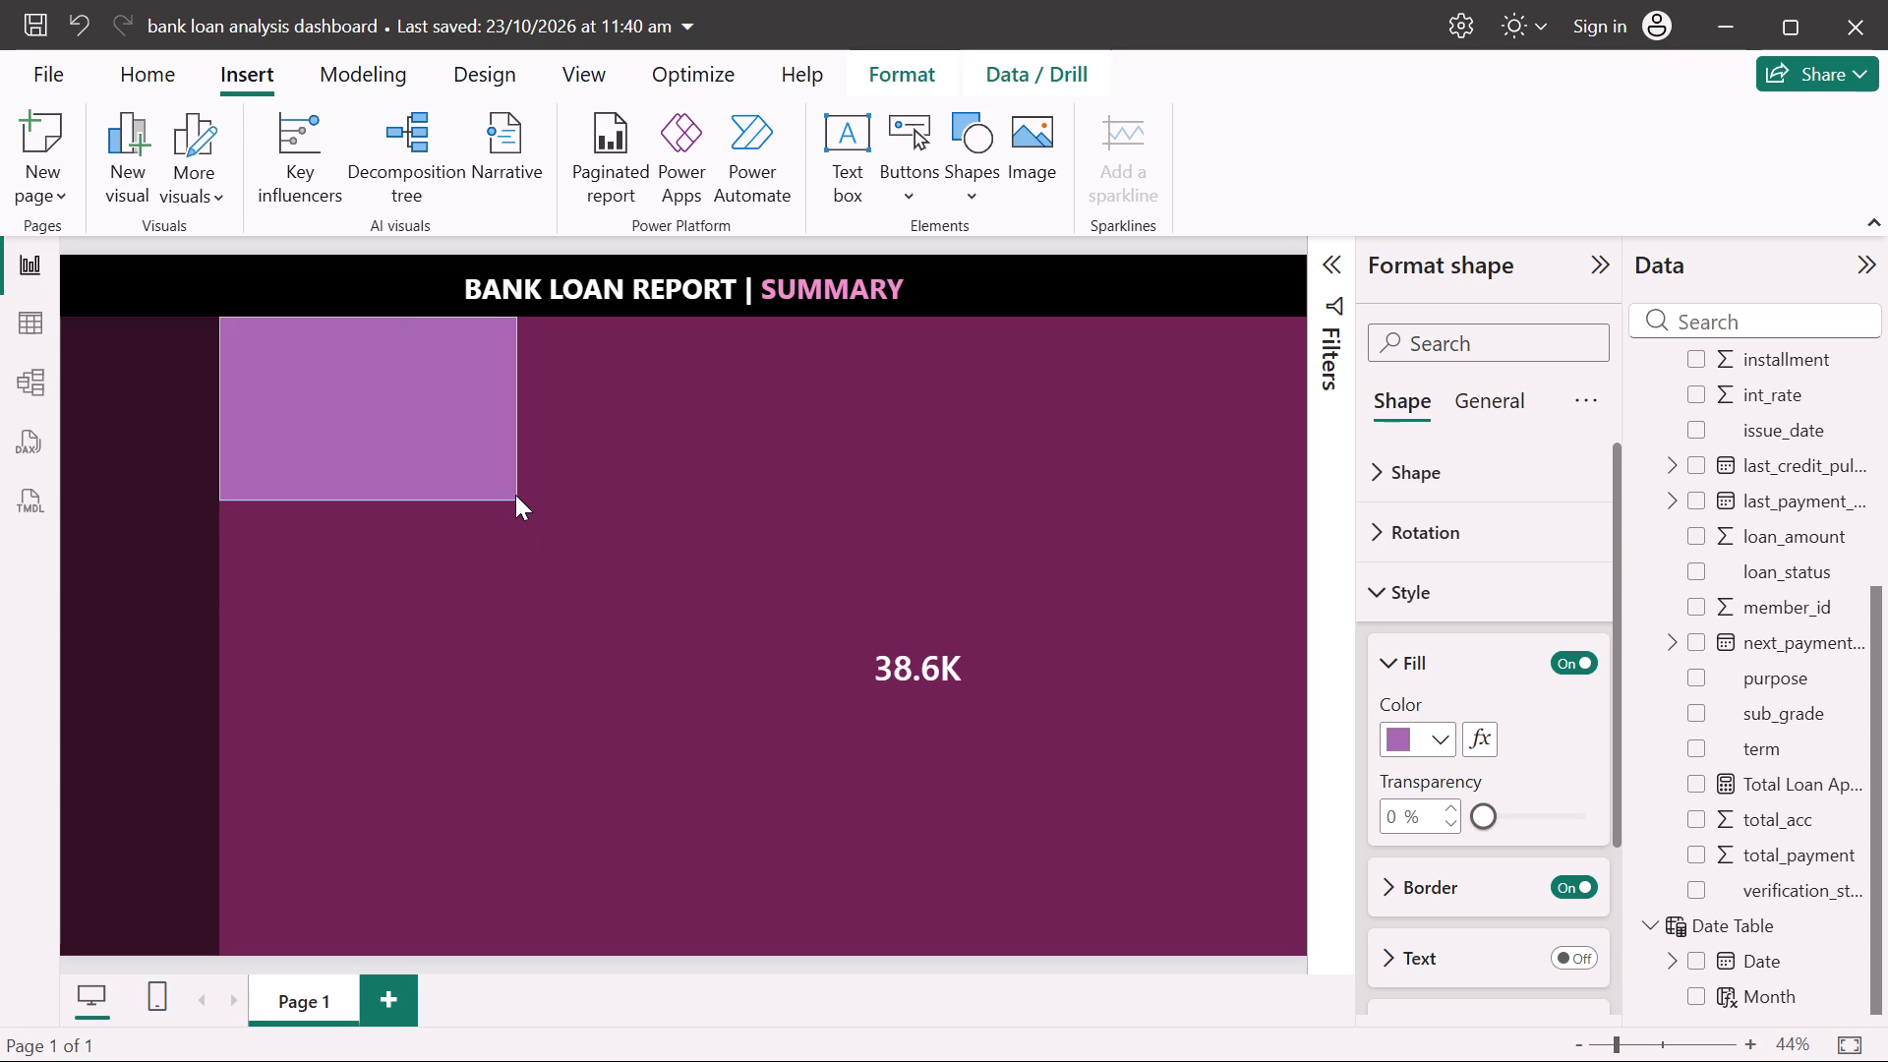
left_click_drag(515, 495, 515, 496)
left_click(892, 657)
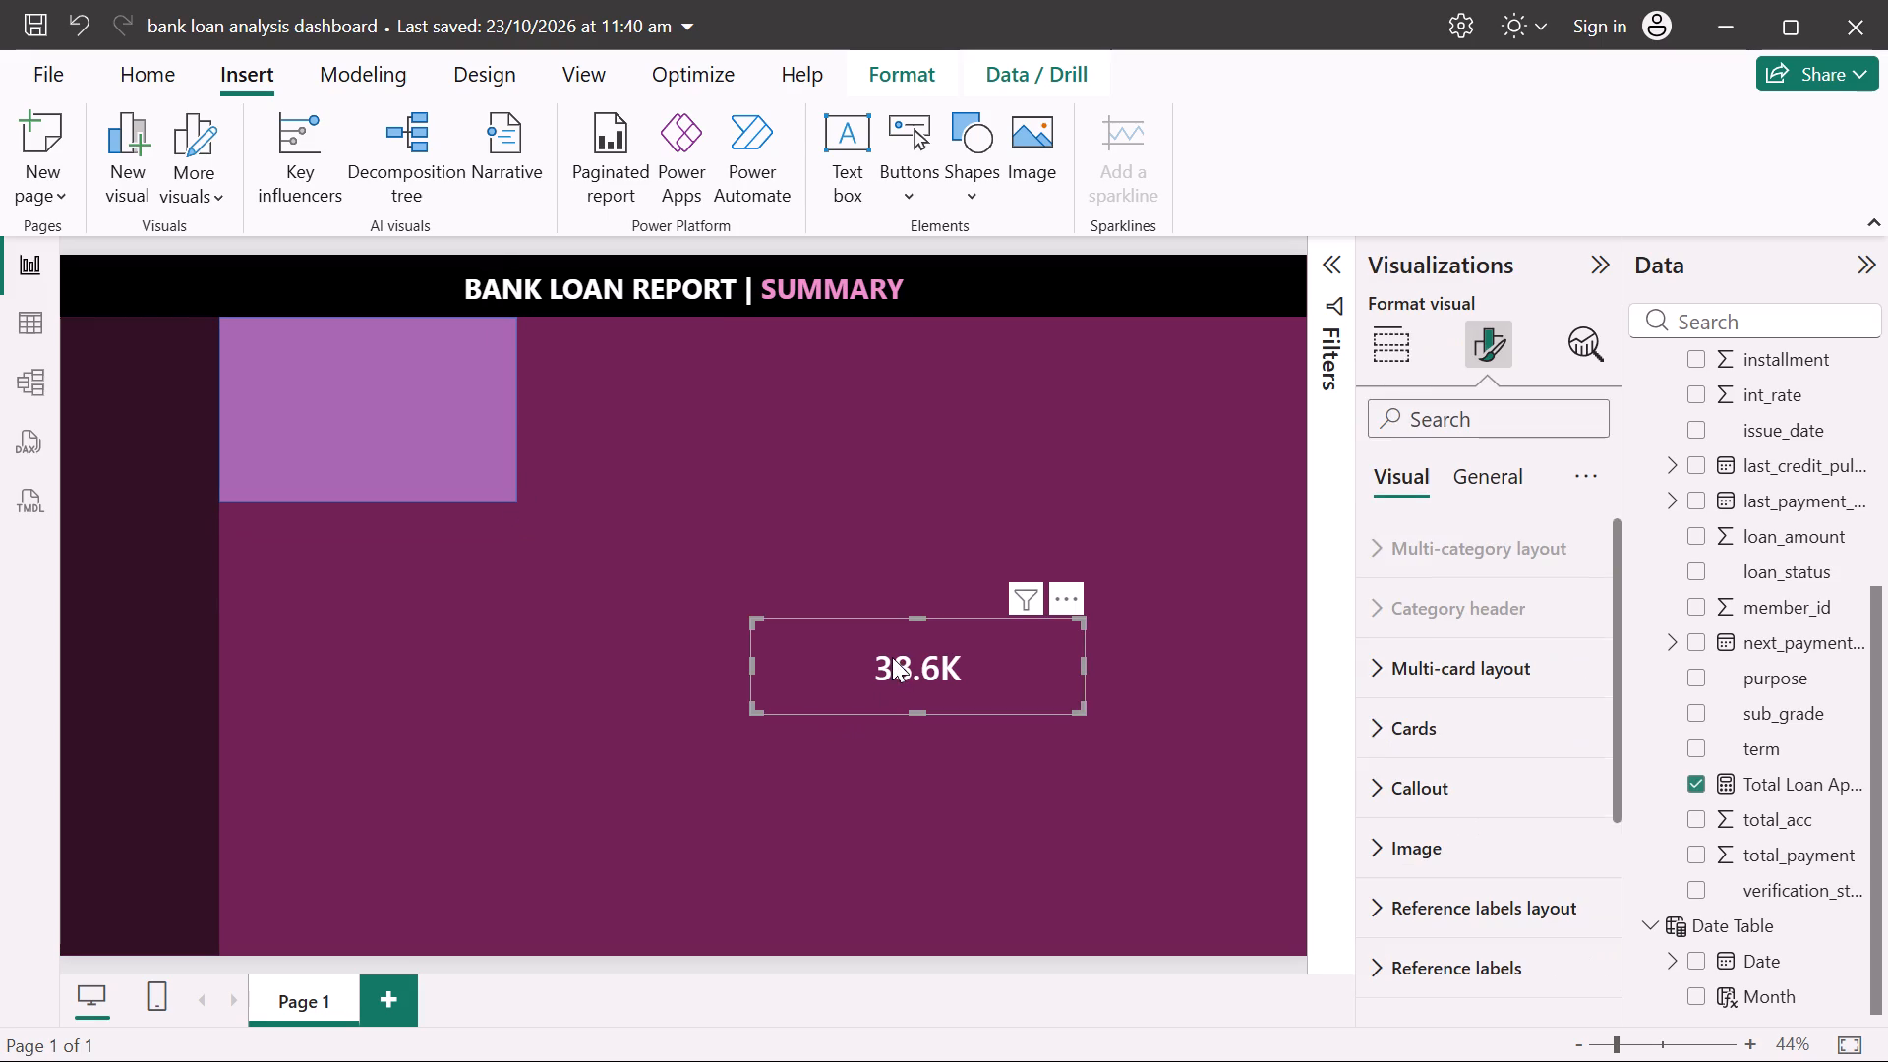
Turn off the purple rectangle's border and set its fill transparency to 51%.
left_click(489, 440)
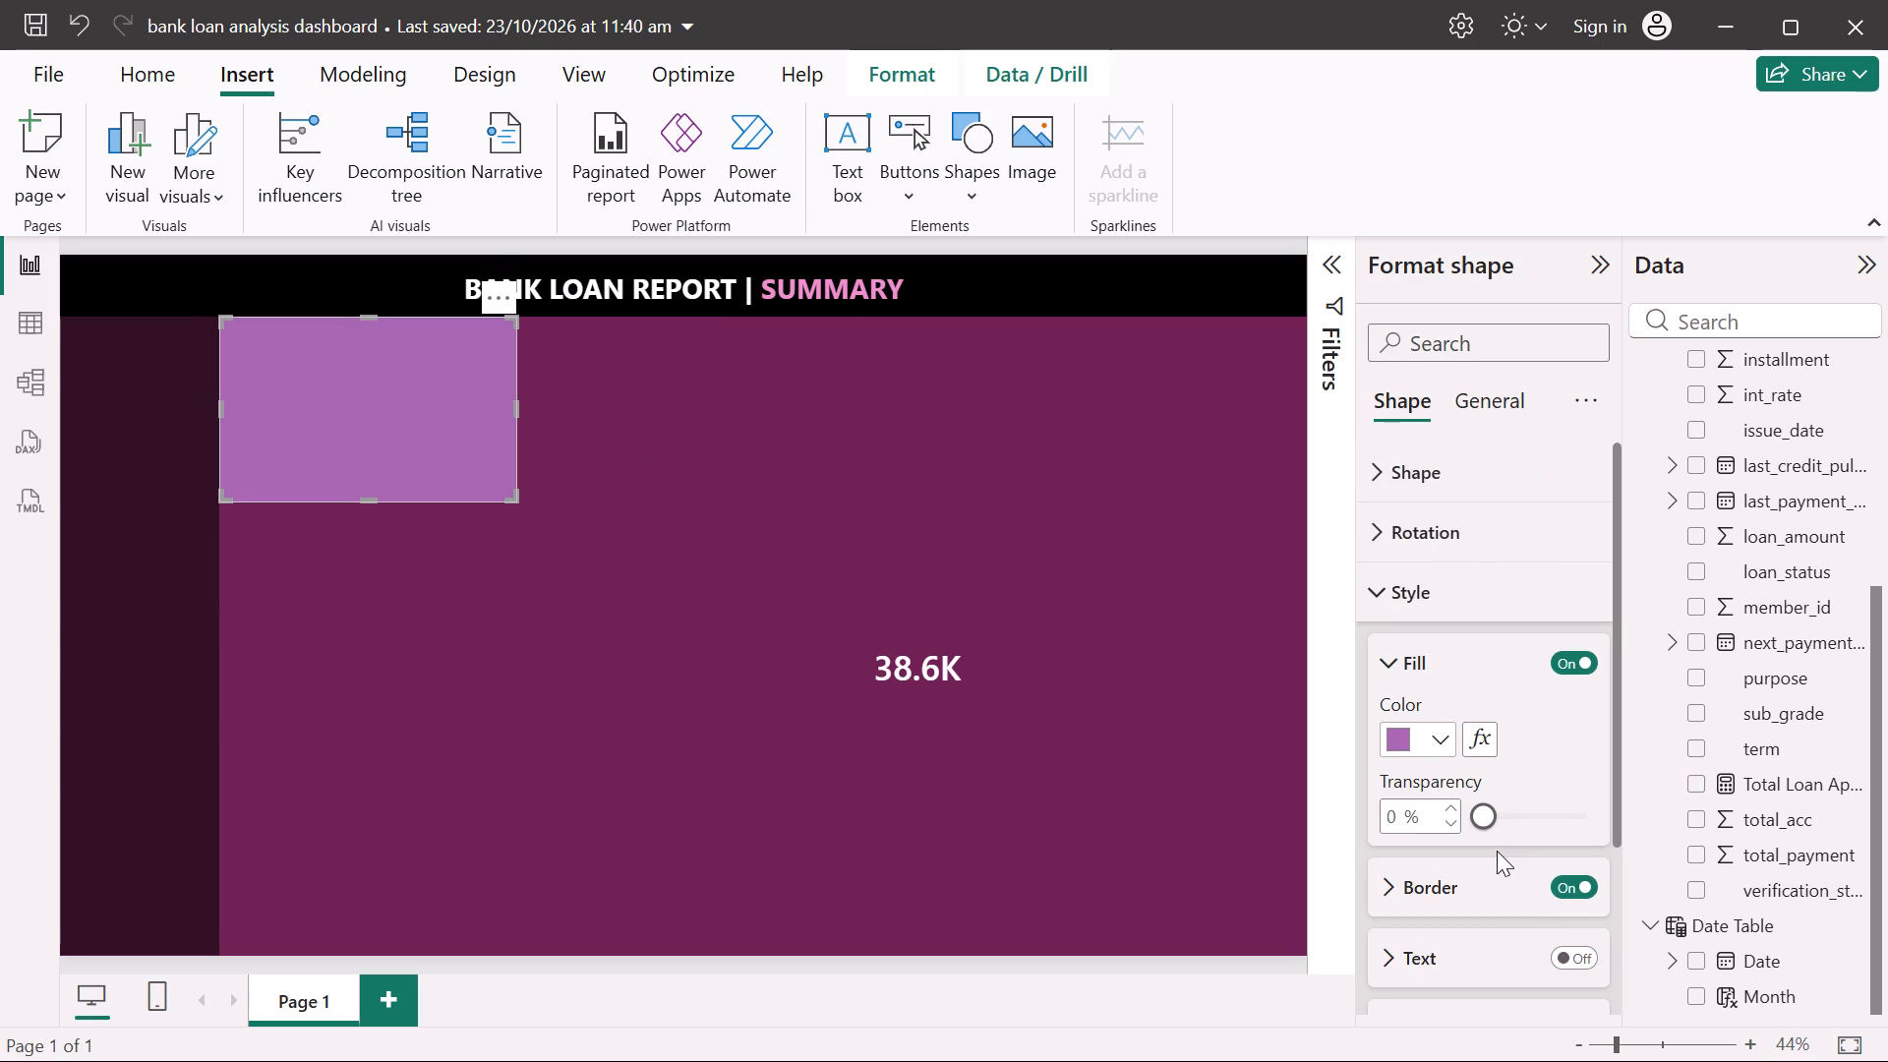
left_click(1587, 883)
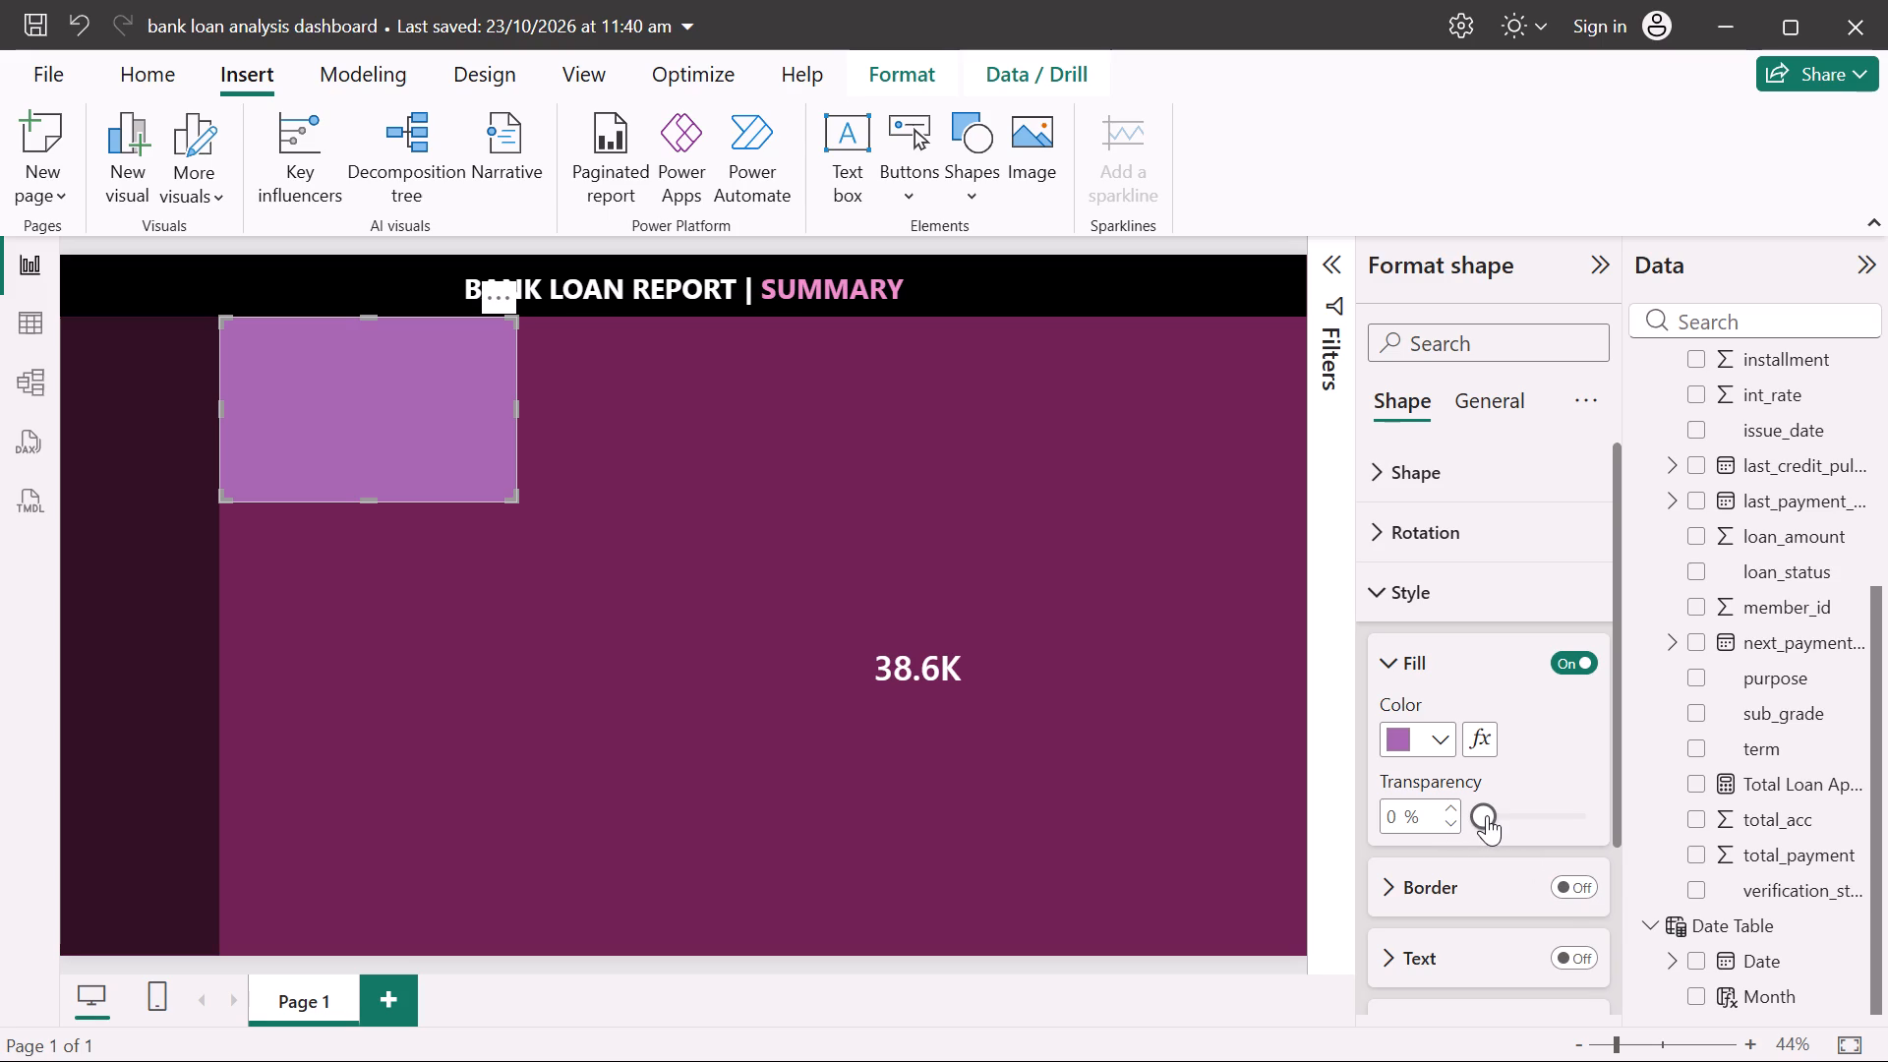
left_click_drag(1487, 815, 1534, 816)
left_click_drag(1534, 816, 1532, 817)
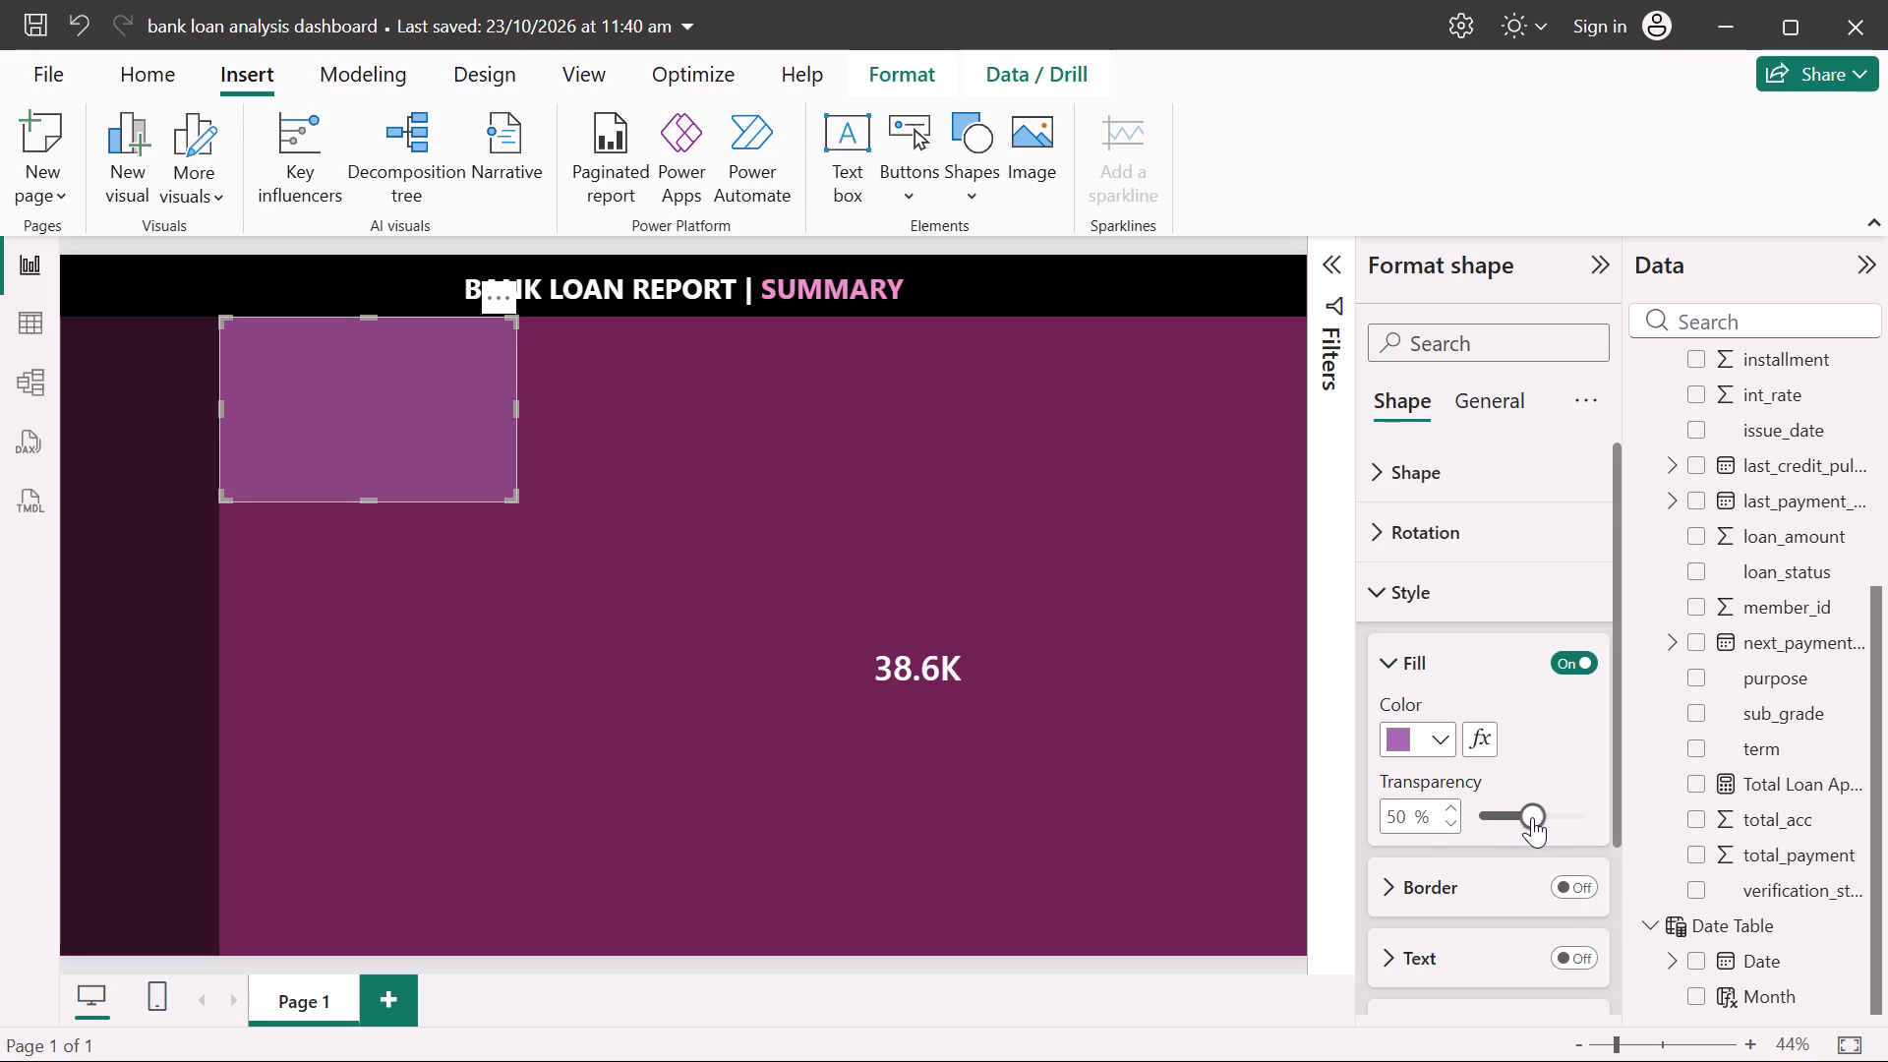
left_click_drag(1532, 817, 1533, 818)
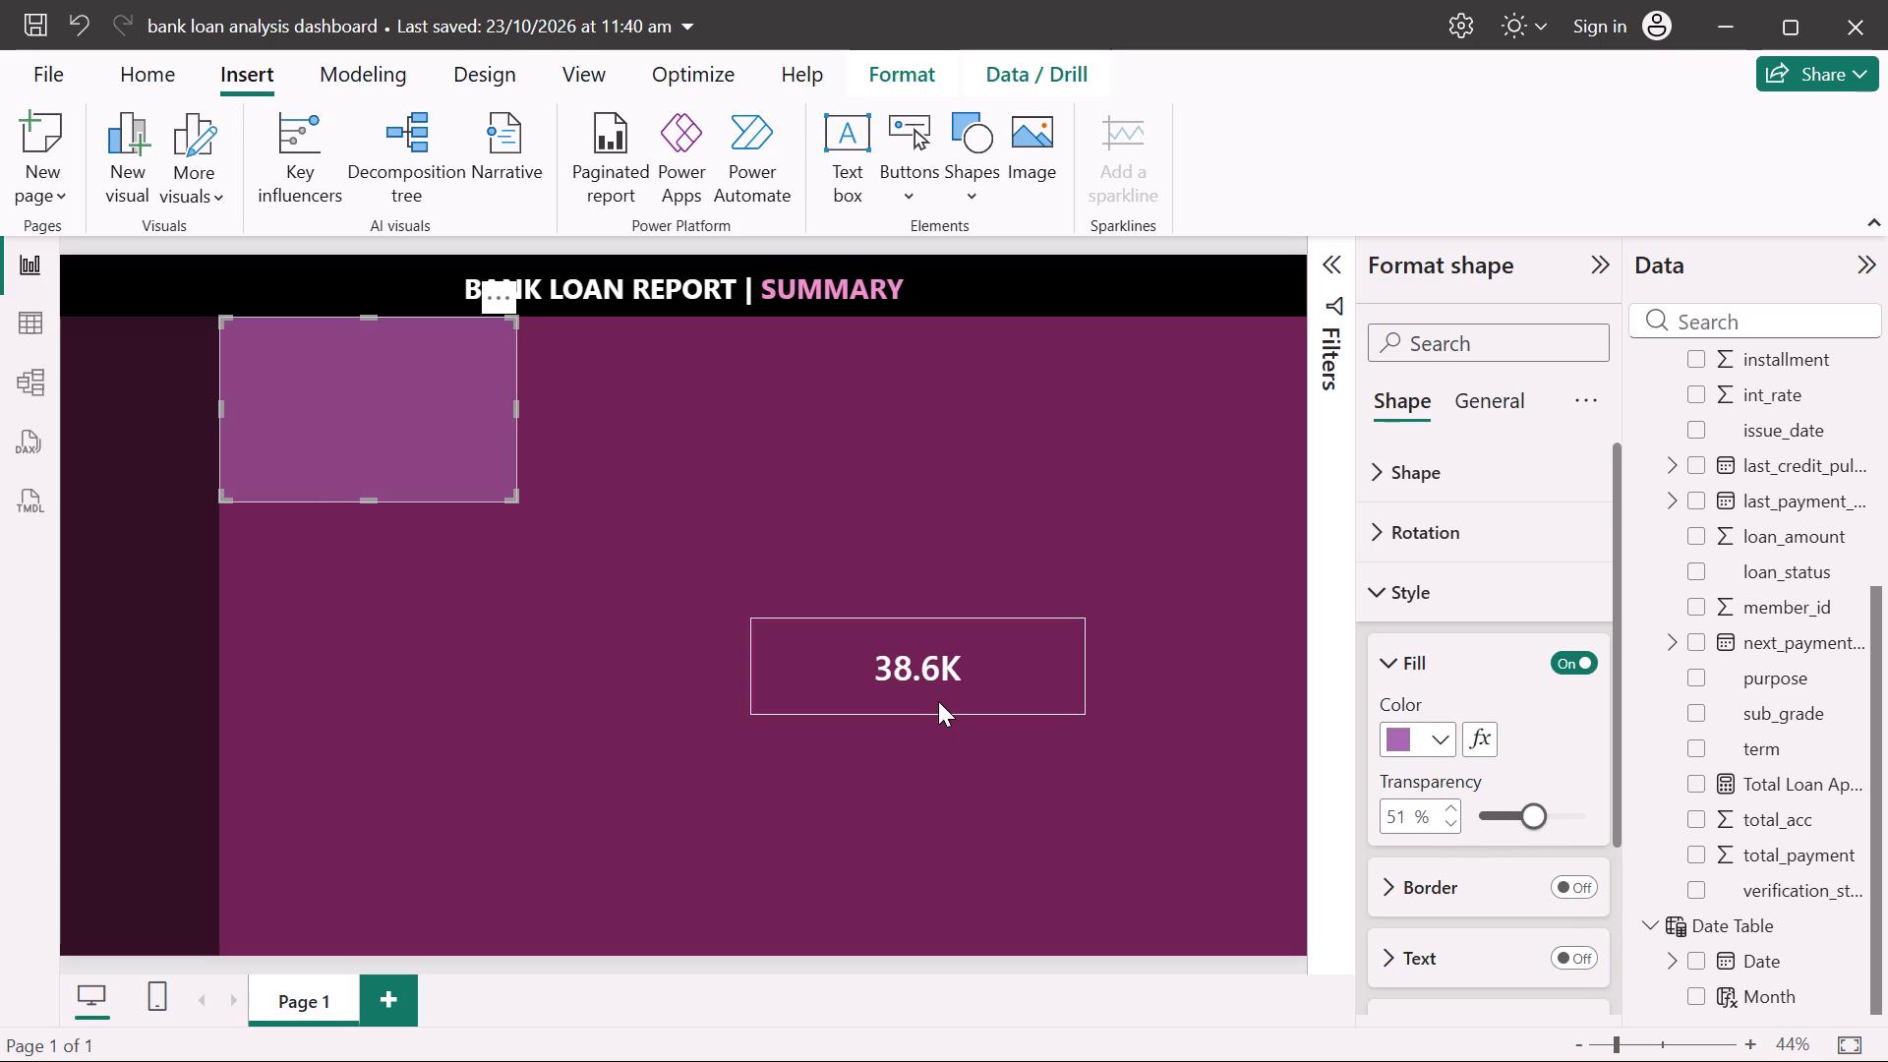
left_click(672, 763)
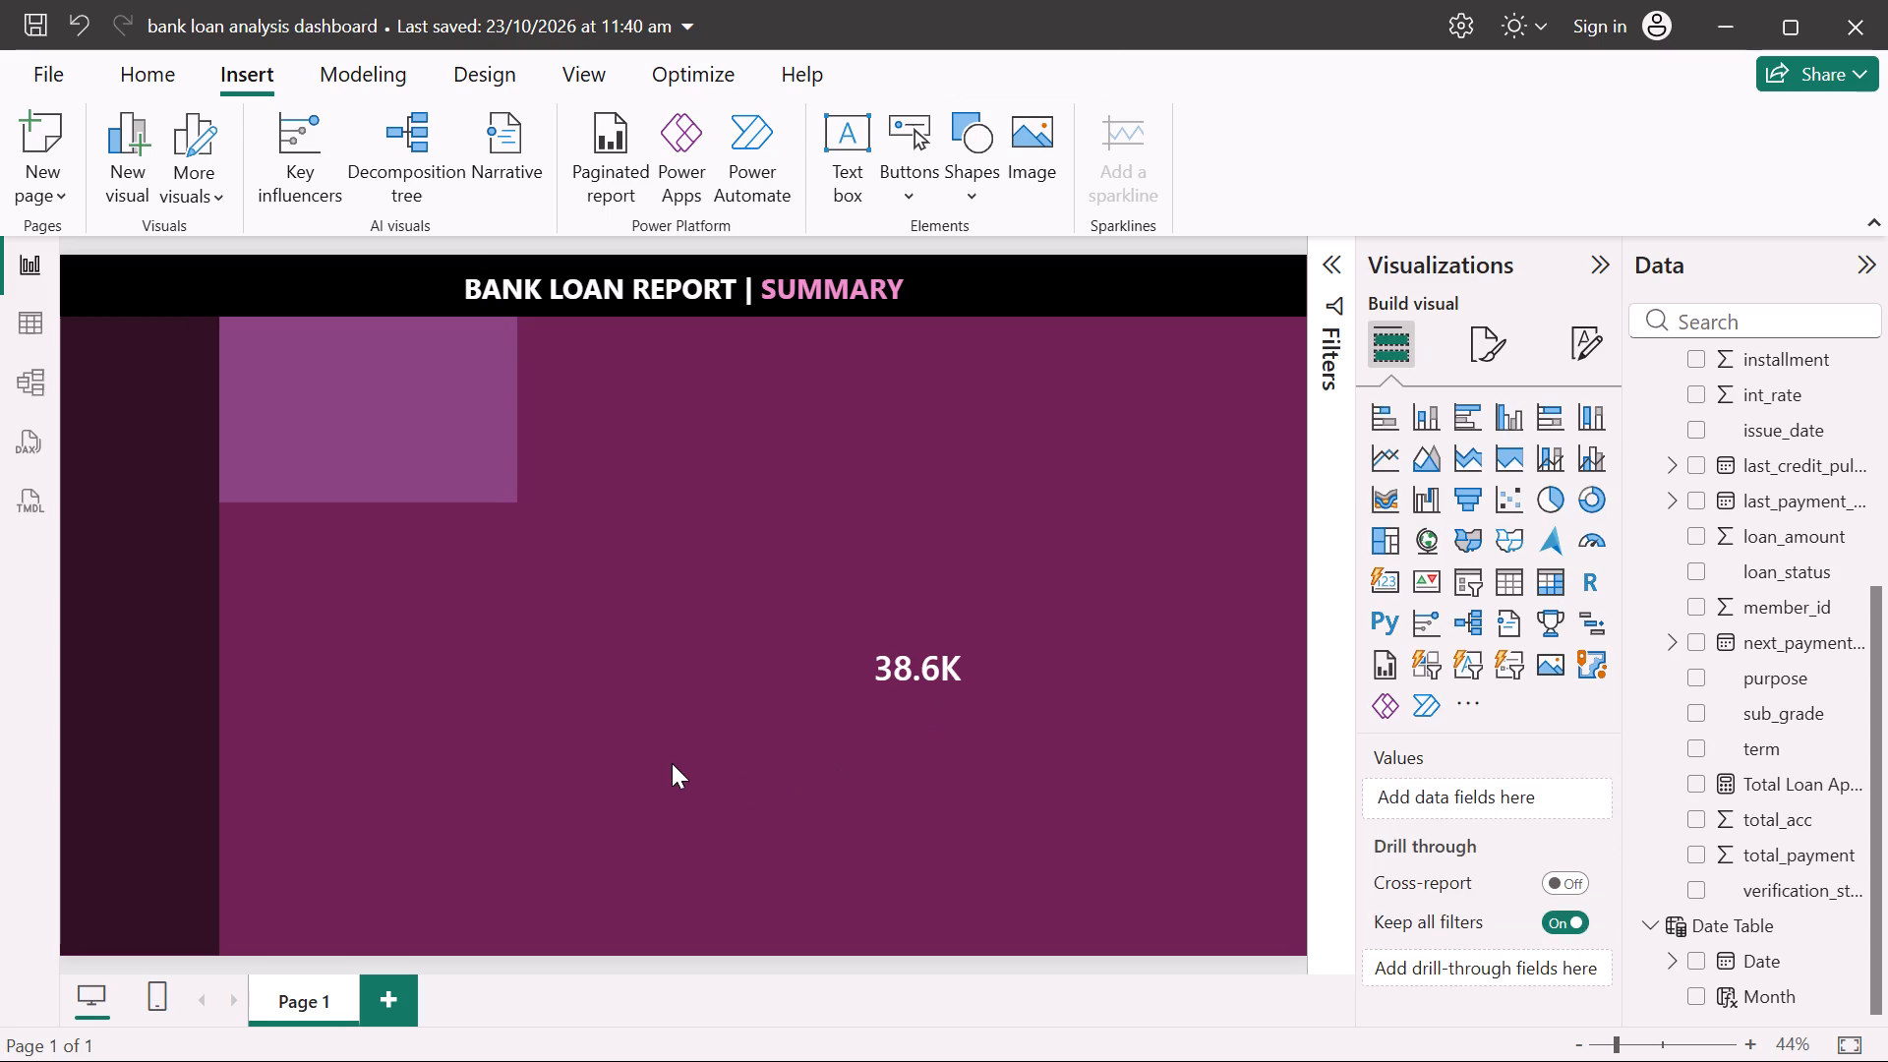
Place the Total Loan Applications card on the rectangle, shrink it to about half its width, and center it along the rectangle's top edge.
left_click_drag(932, 658, 392, 380)
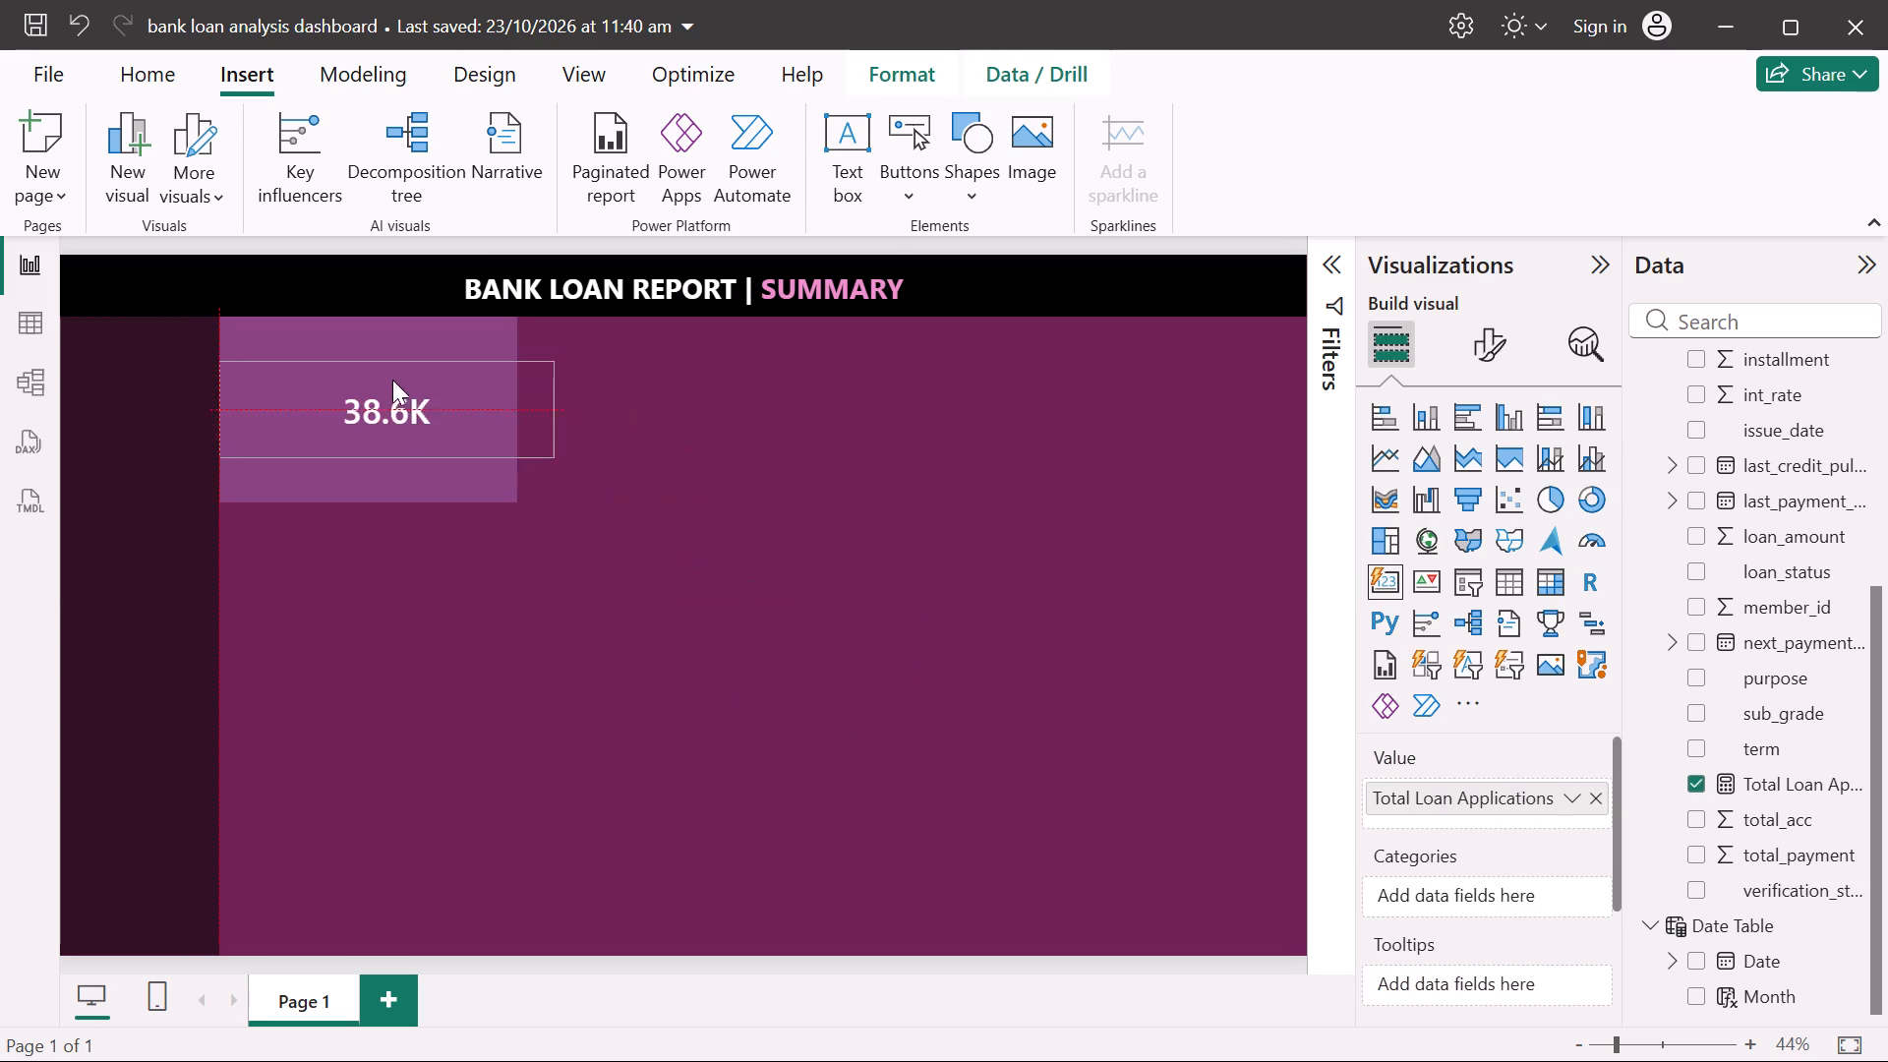
left_click_drag(392, 380, 403, 358)
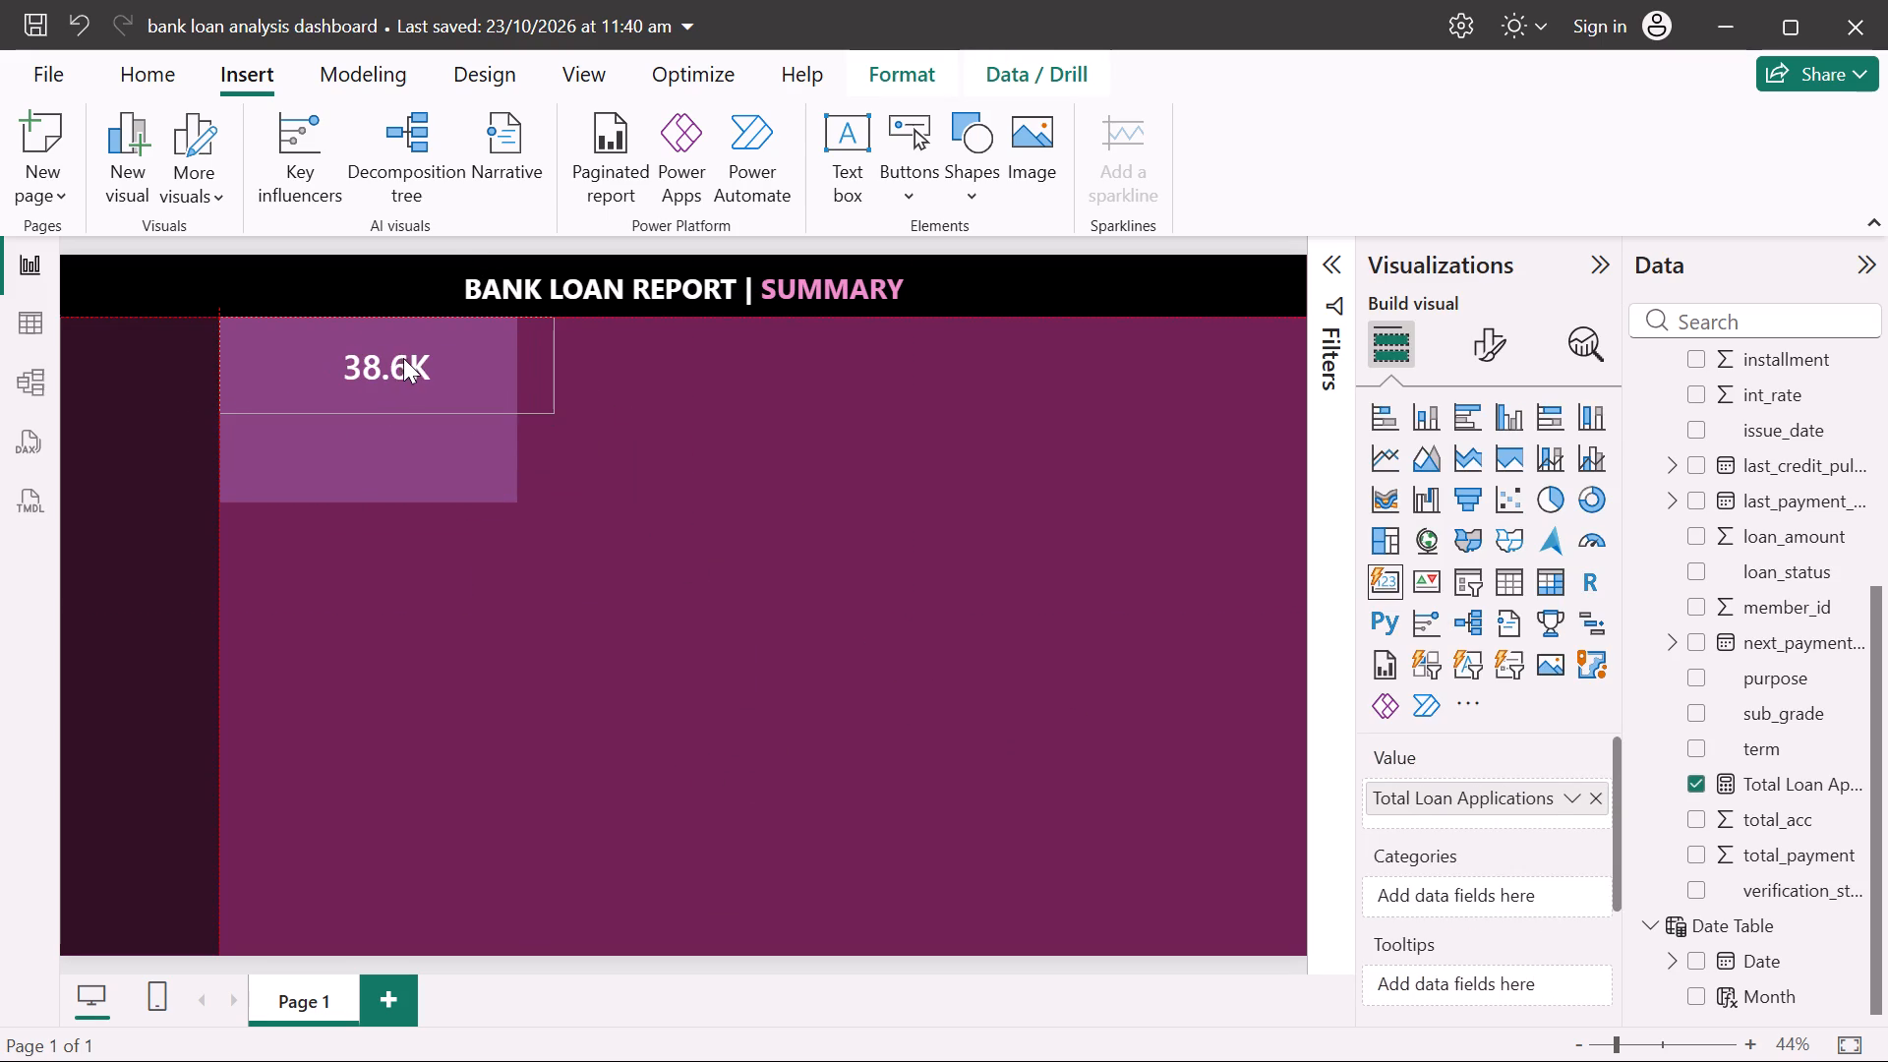
left_click_drag(403, 358, 403, 365)
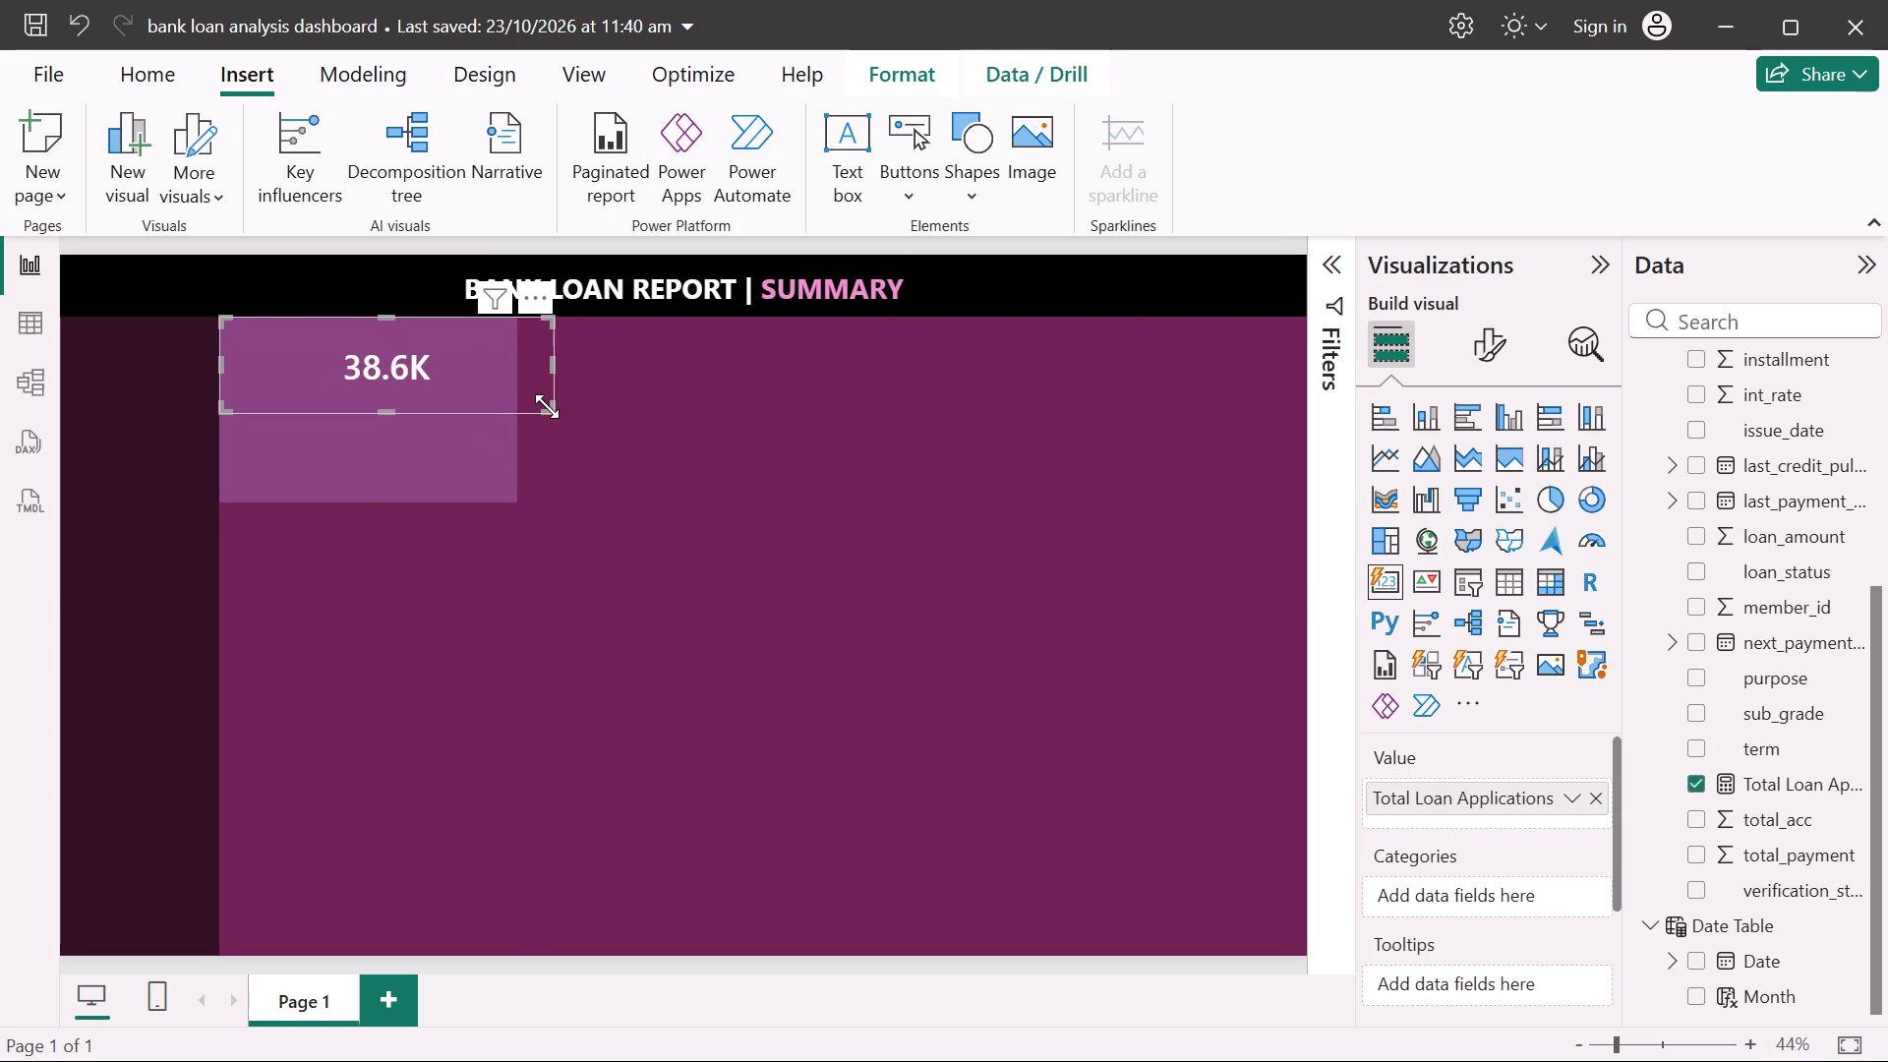
left_click_drag(547, 406, 392, 372)
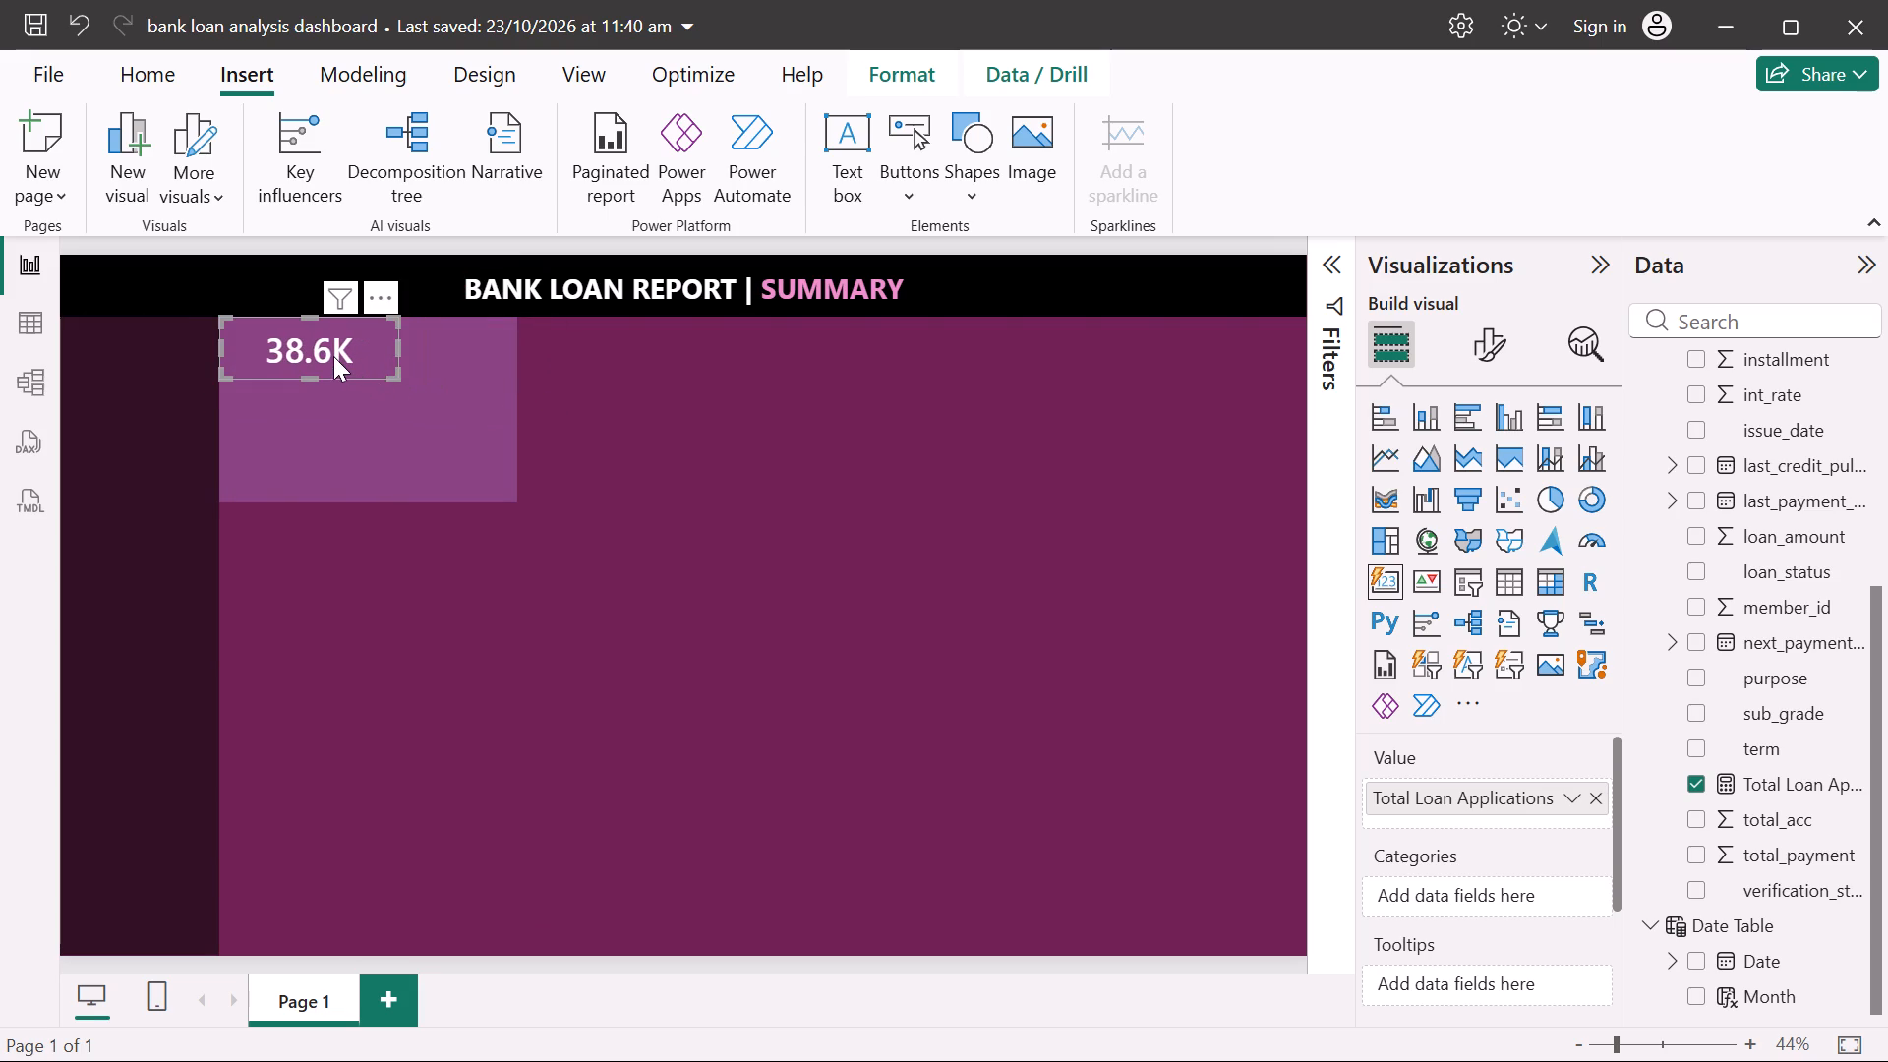
left_click_drag(333, 356, 391, 399)
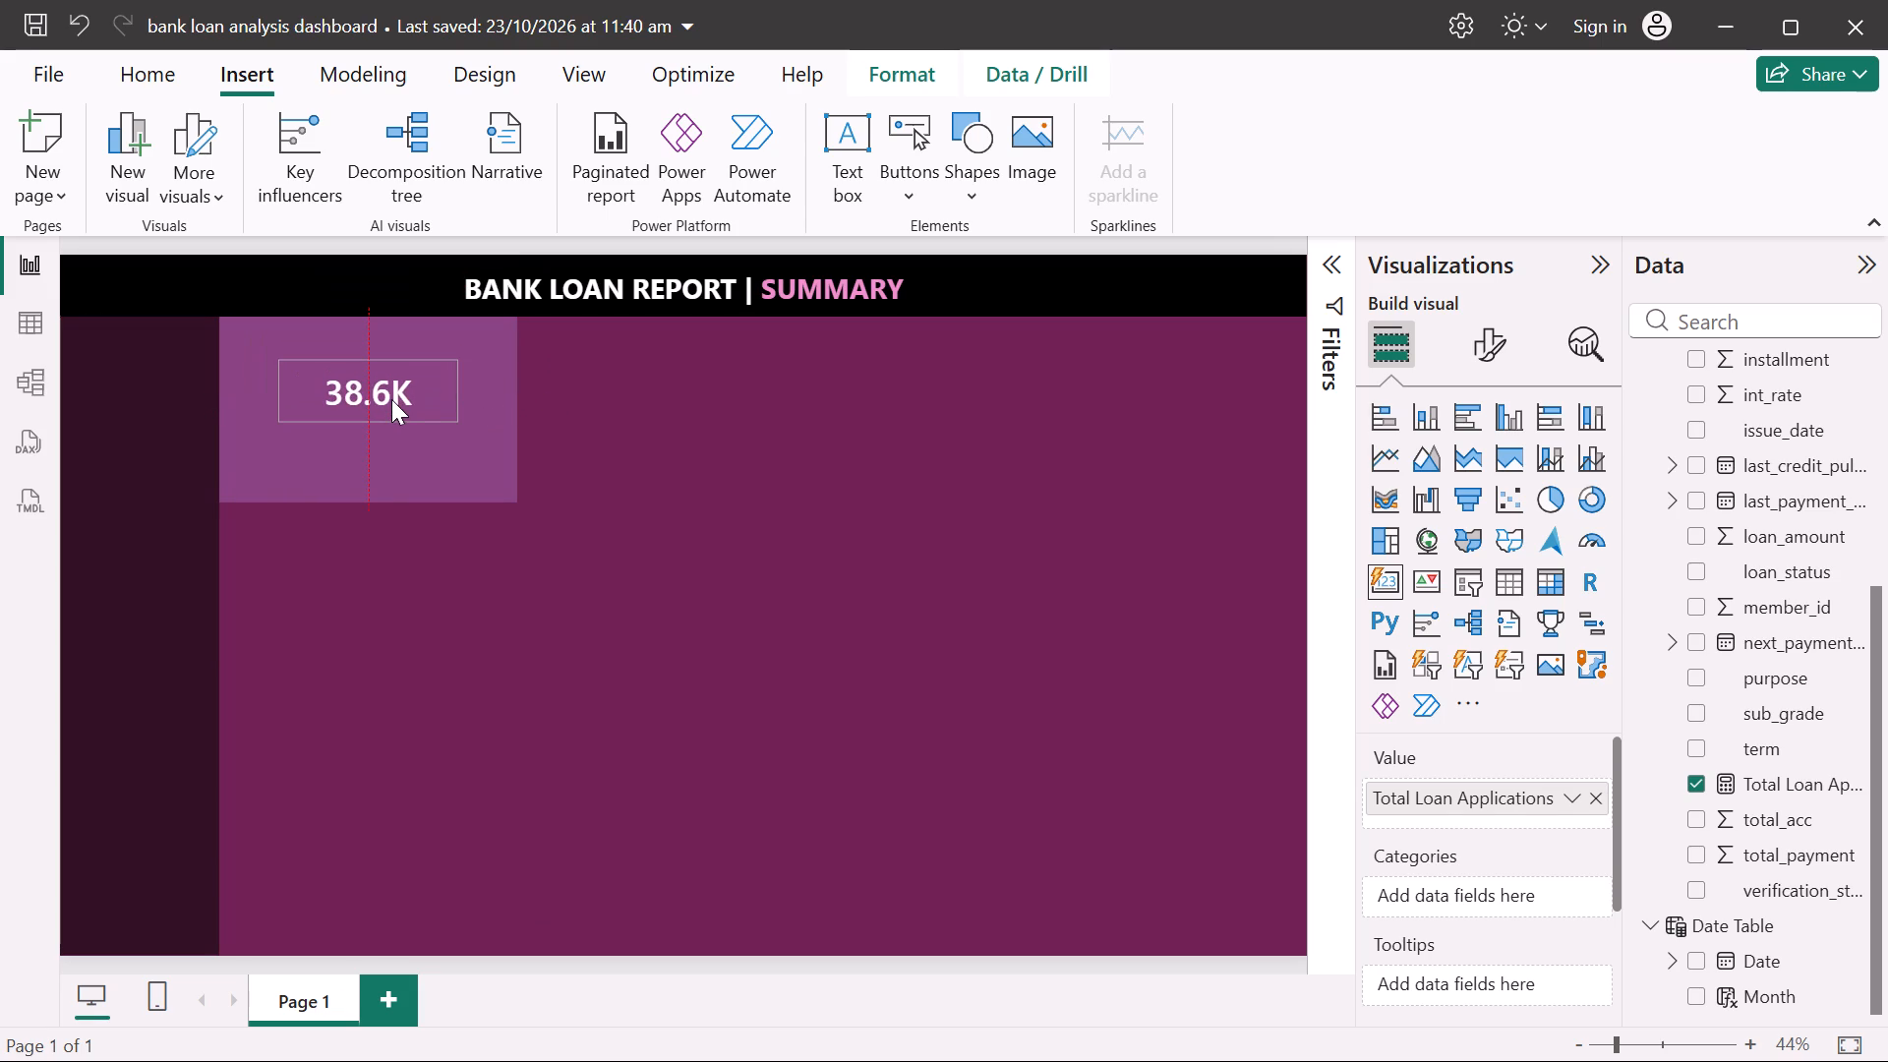
left_click_drag(391, 399, 396, 382)
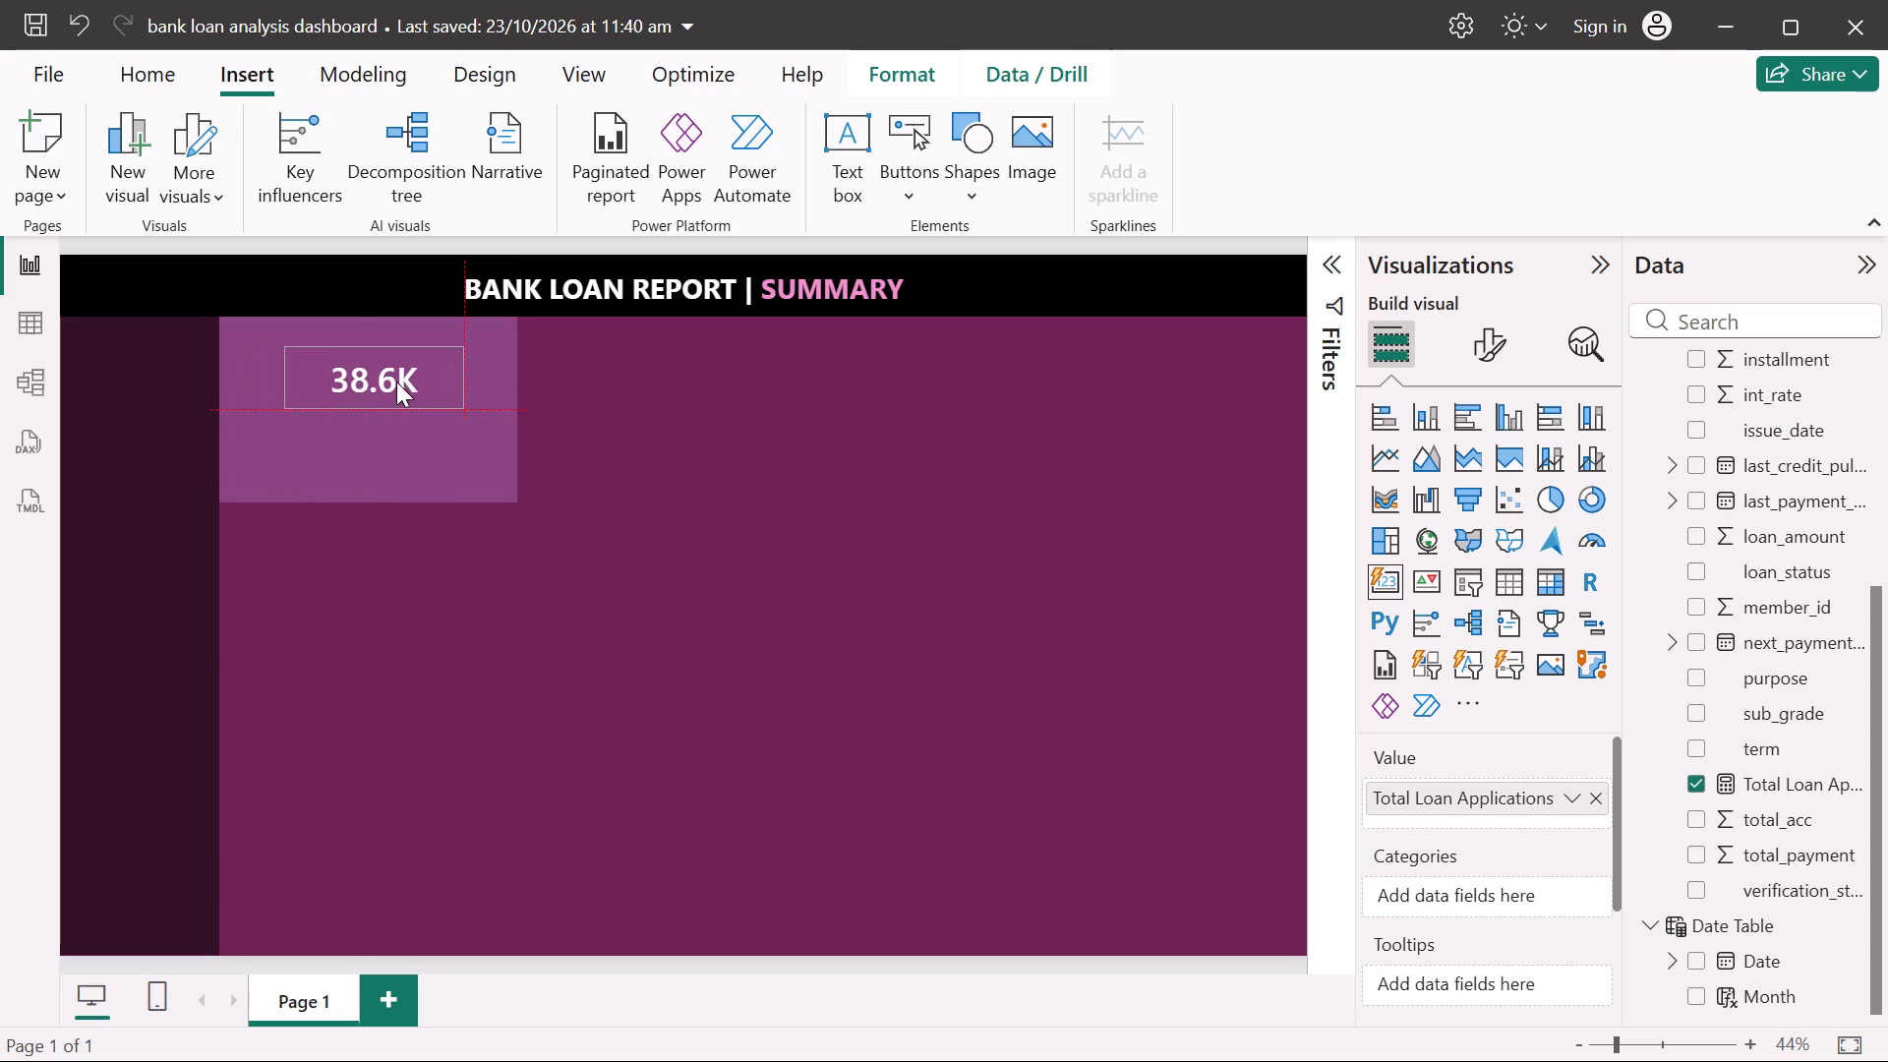
left_click_drag(396, 382, 388, 363)
left_click(786, 614)
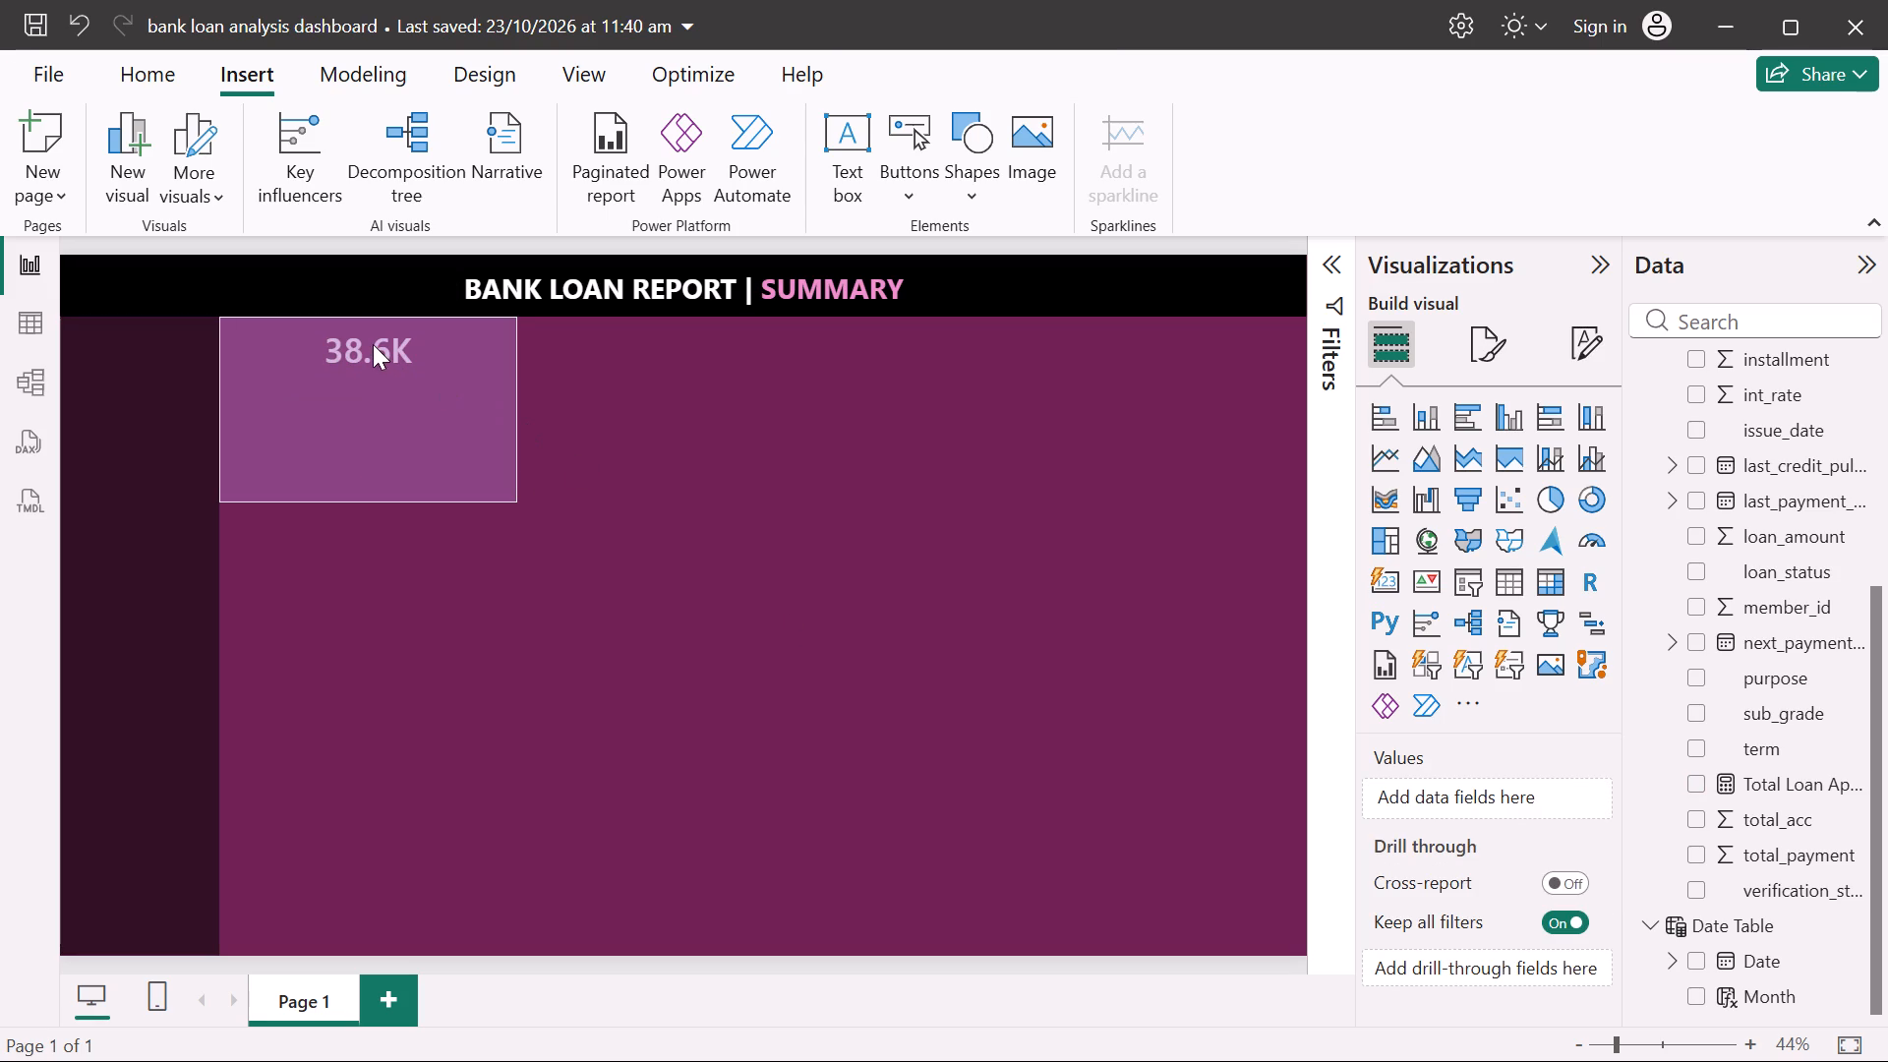
Send the purple rectangle backward, behind the Total Loan Applications card.
left_click(437, 430)
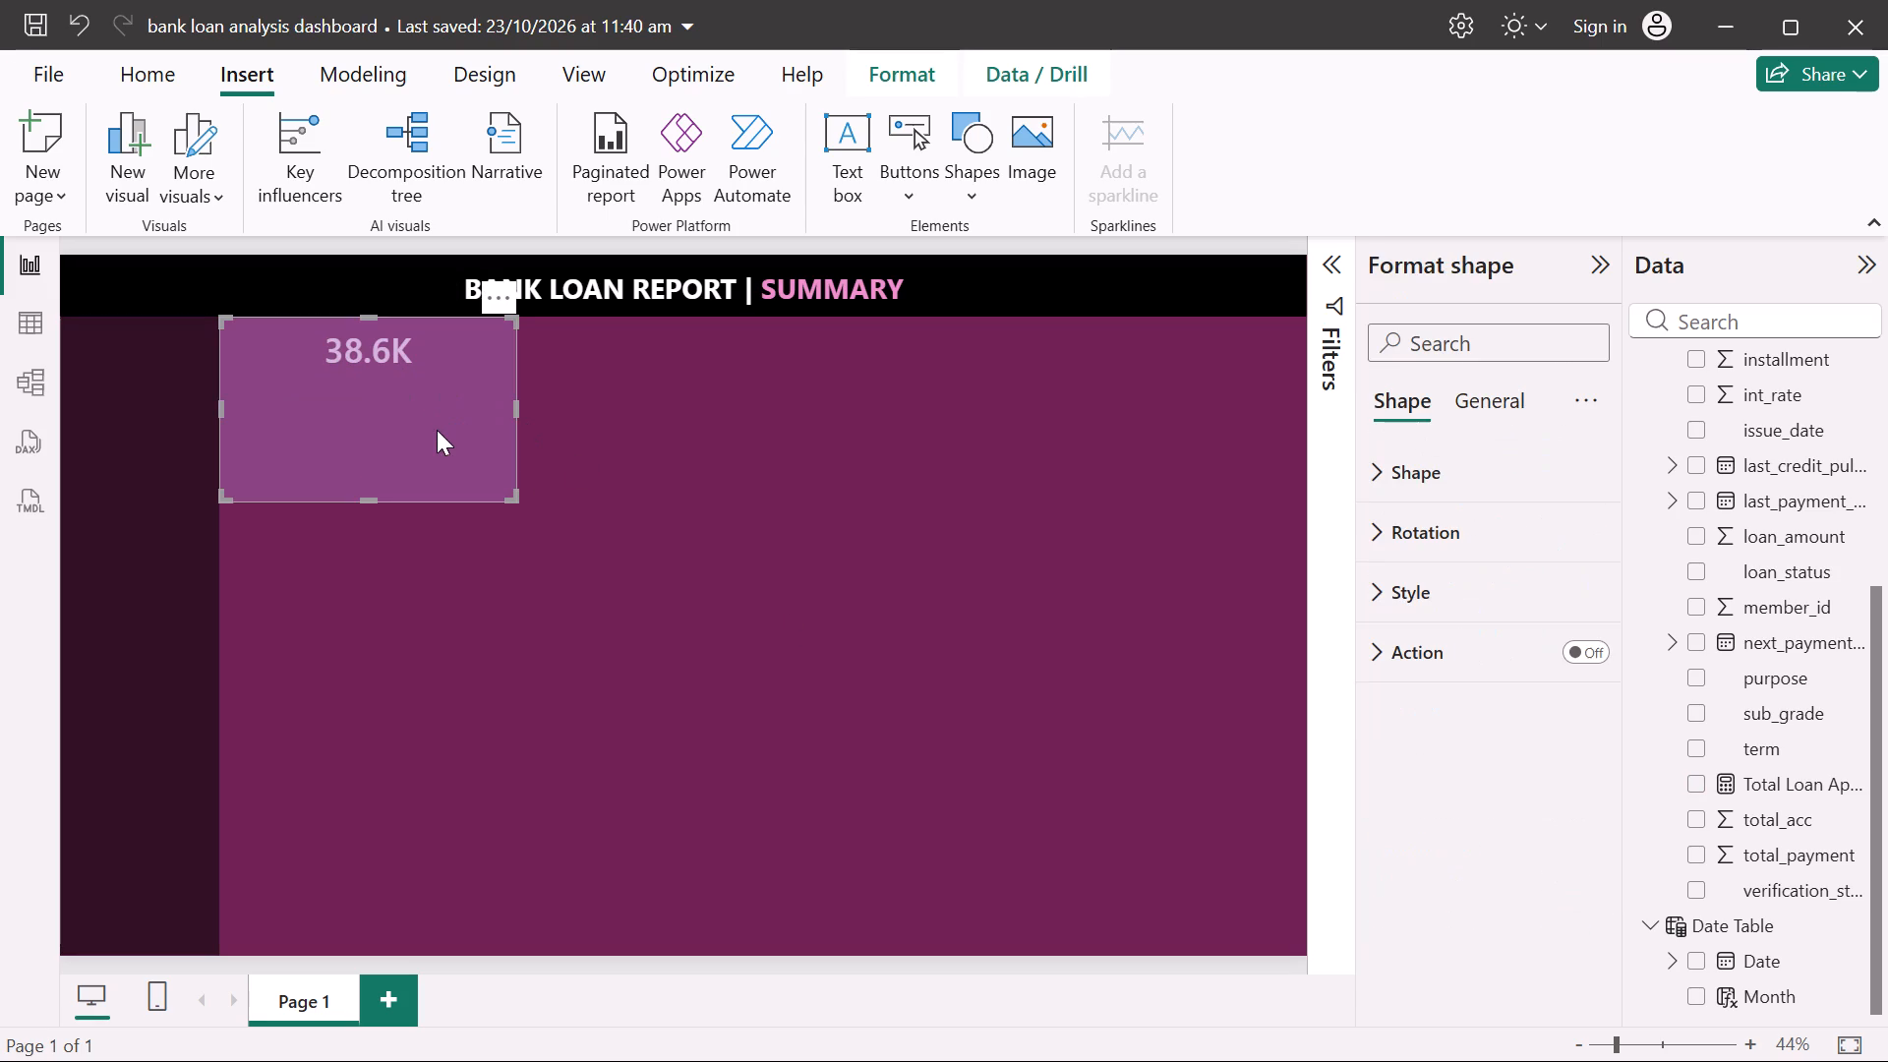
key("ctrl+bracketleft")
key("ctrl+bracketleft")
key("ctrl+bracketleft")
key("ctrl+bracketleft")
key("ctrl+bracketleft")
key("ctrl+bracketleft")
key("ctrl+bracketleft")
key("ctrl+bracketleft")
key("ctrl+bracketleft")
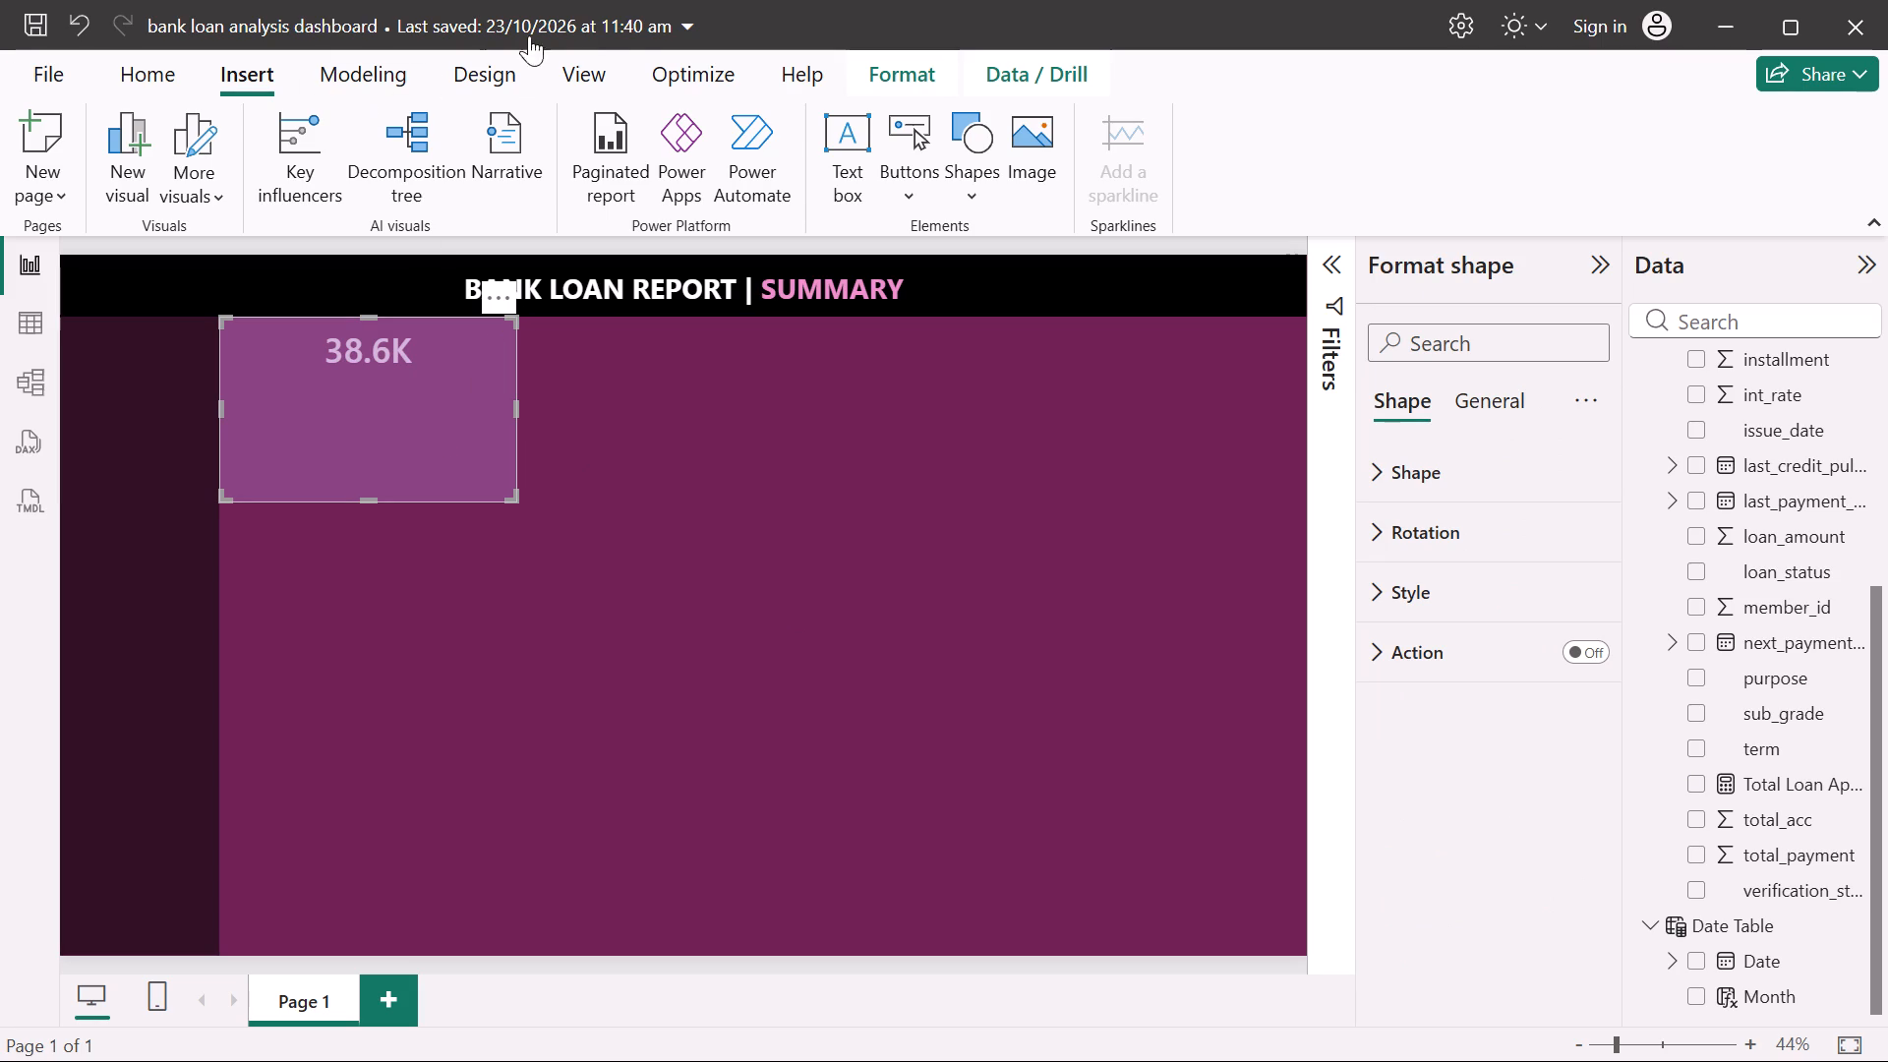
left_click(918, 60)
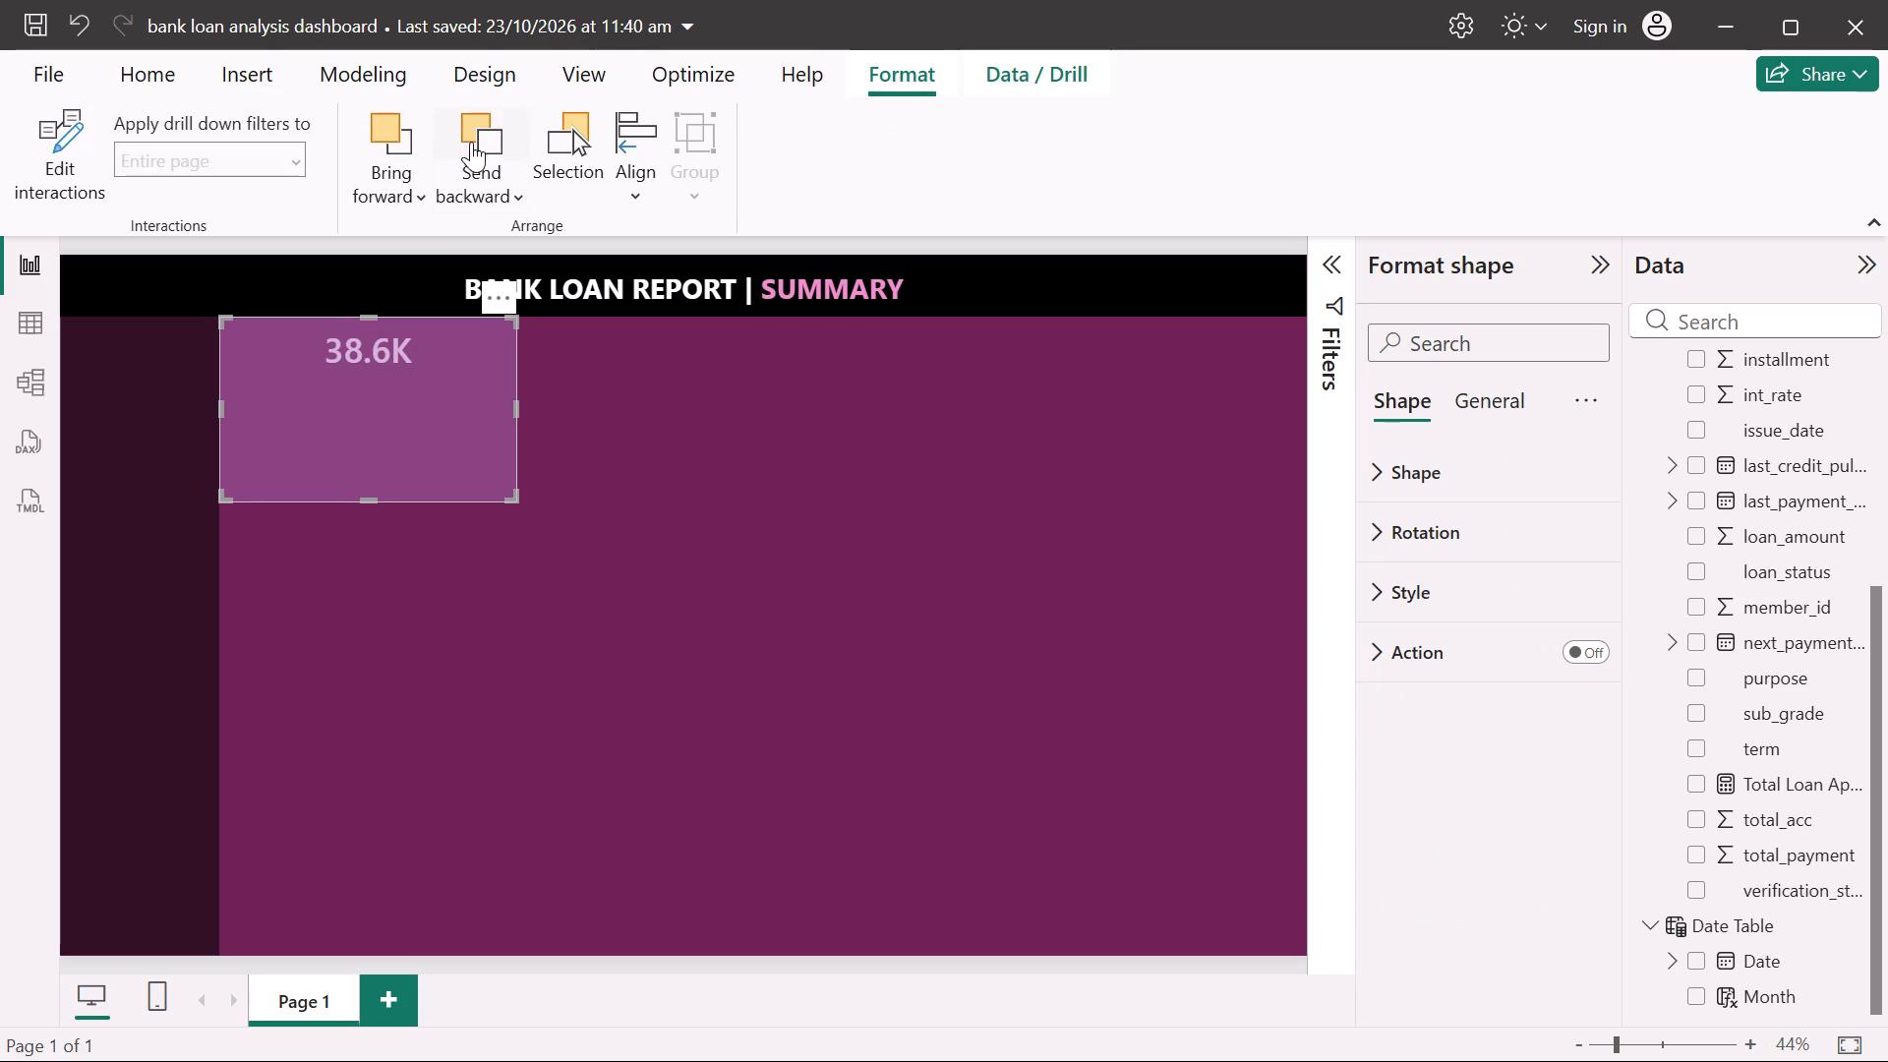
left_click(482, 144)
left_click(762, 540)
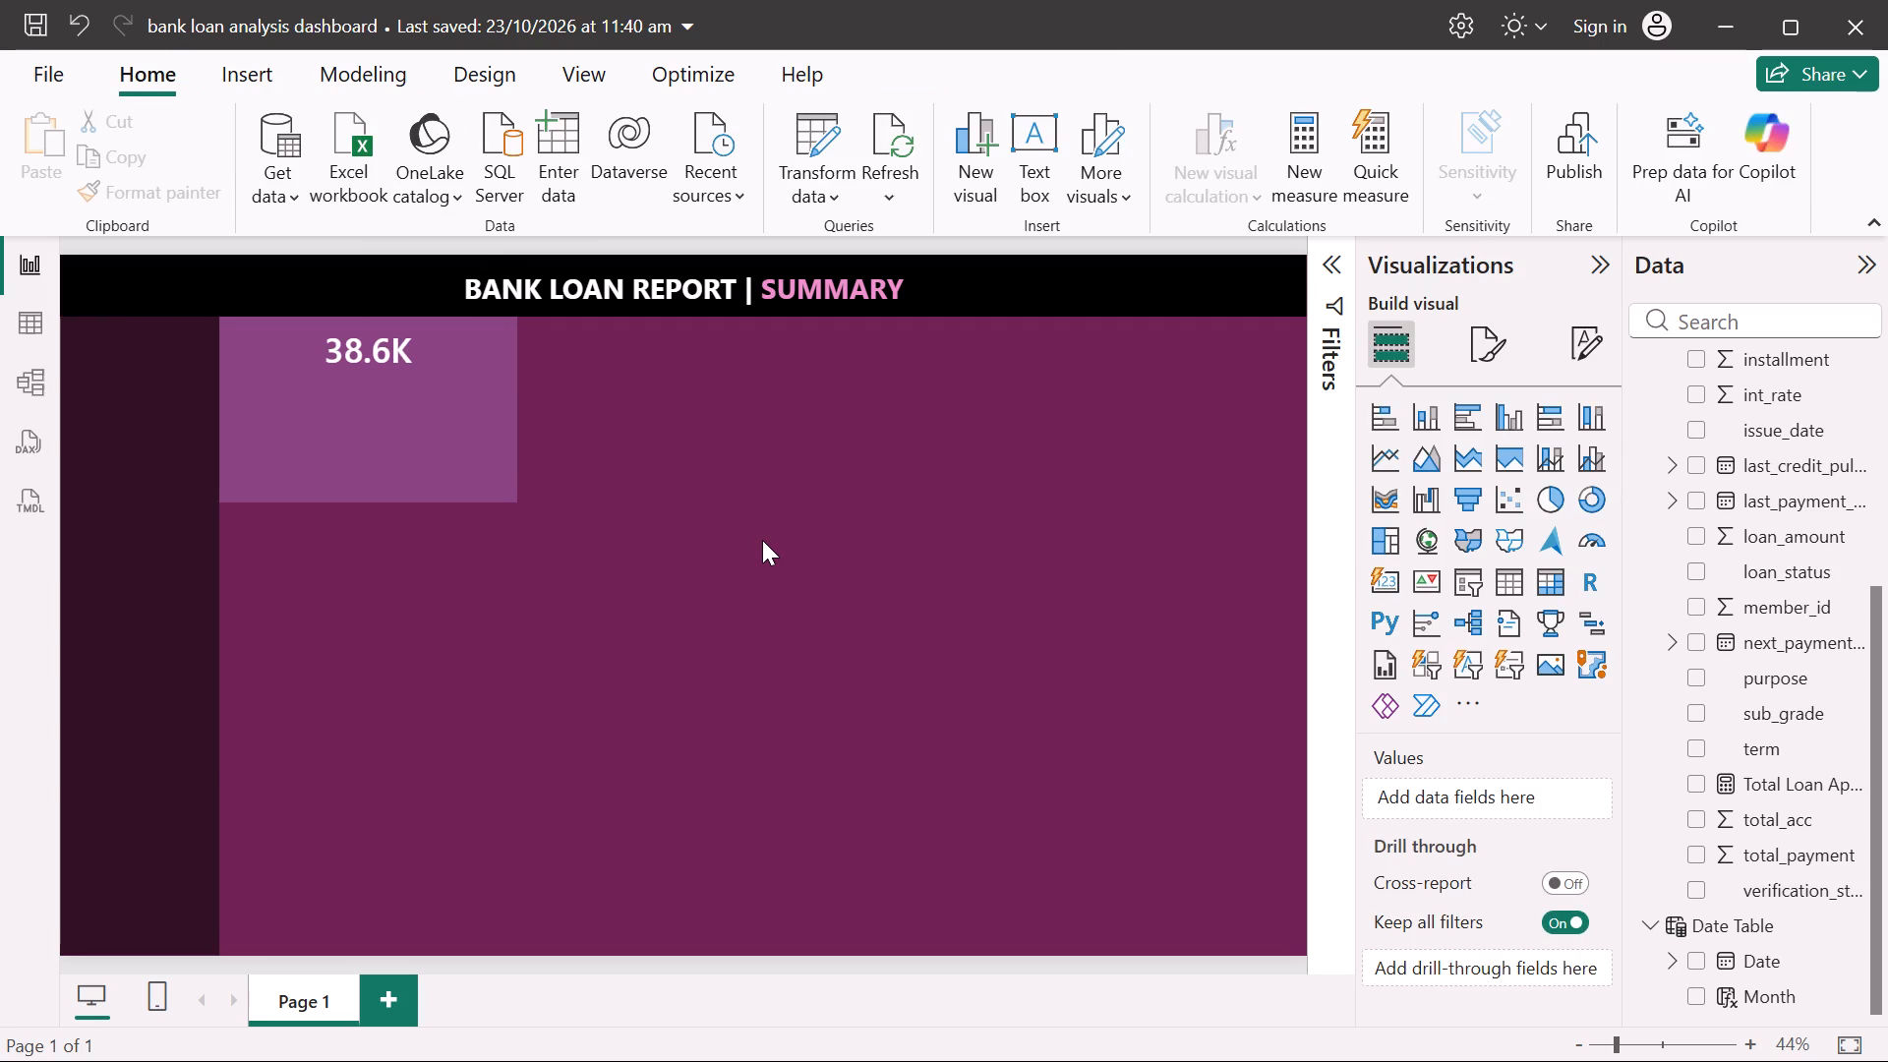
Insert a text box and reduce it to about a quarter of its height, keeping it as wide as the purple rectangle.
left_click(1029, 138)
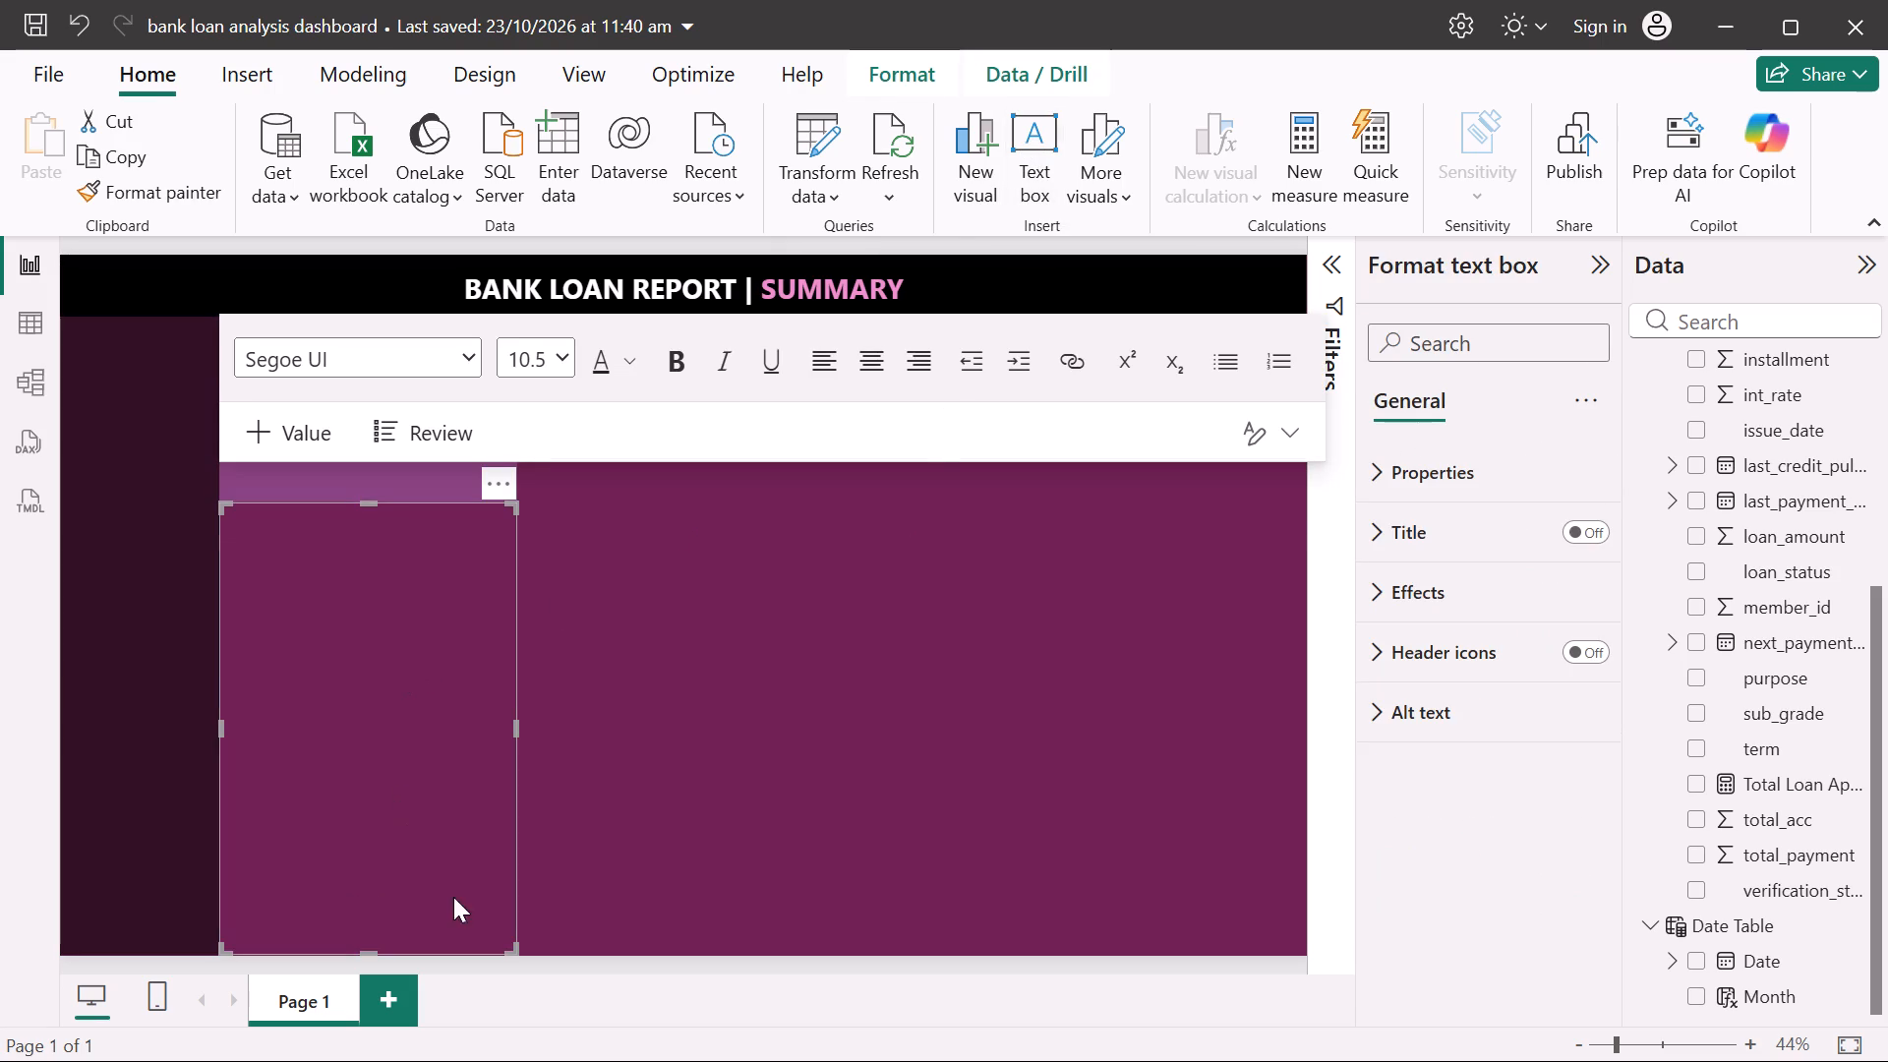
left_click_drag(507, 946, 543, 666)
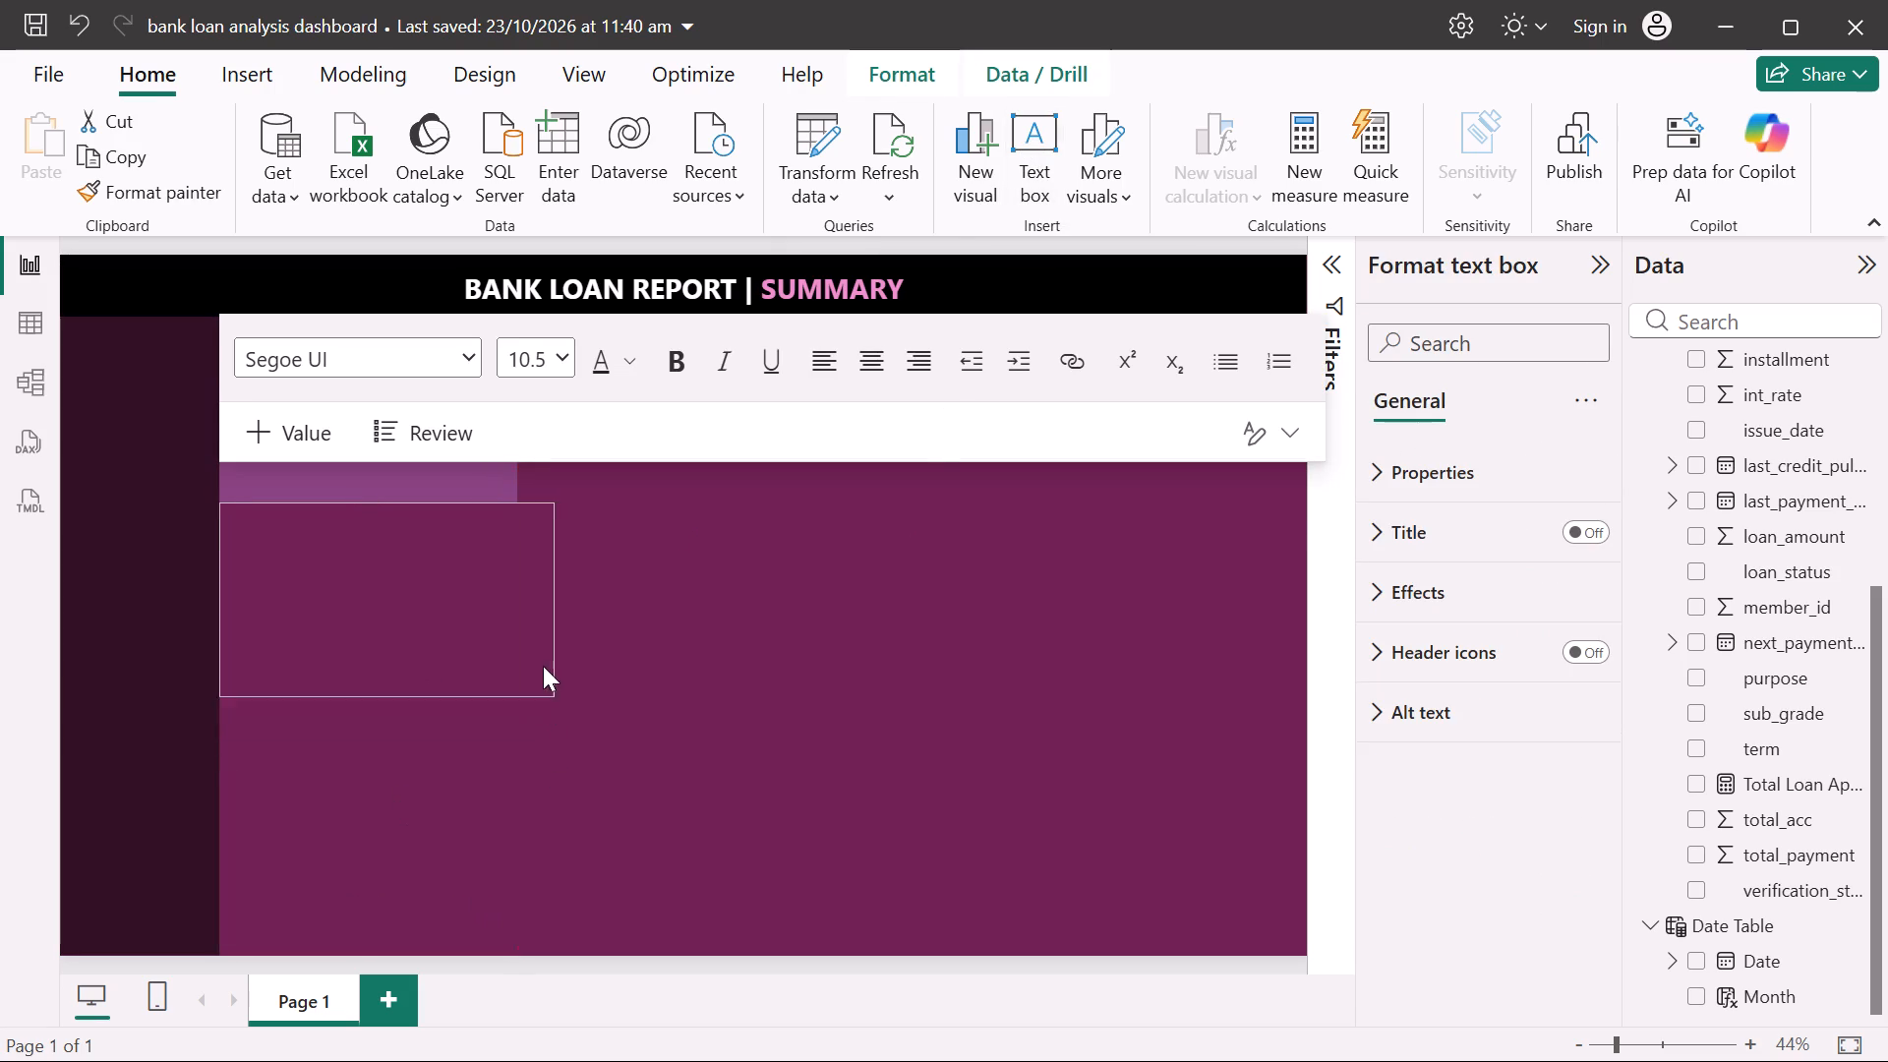
left_click_drag(543, 666, 507, 617)
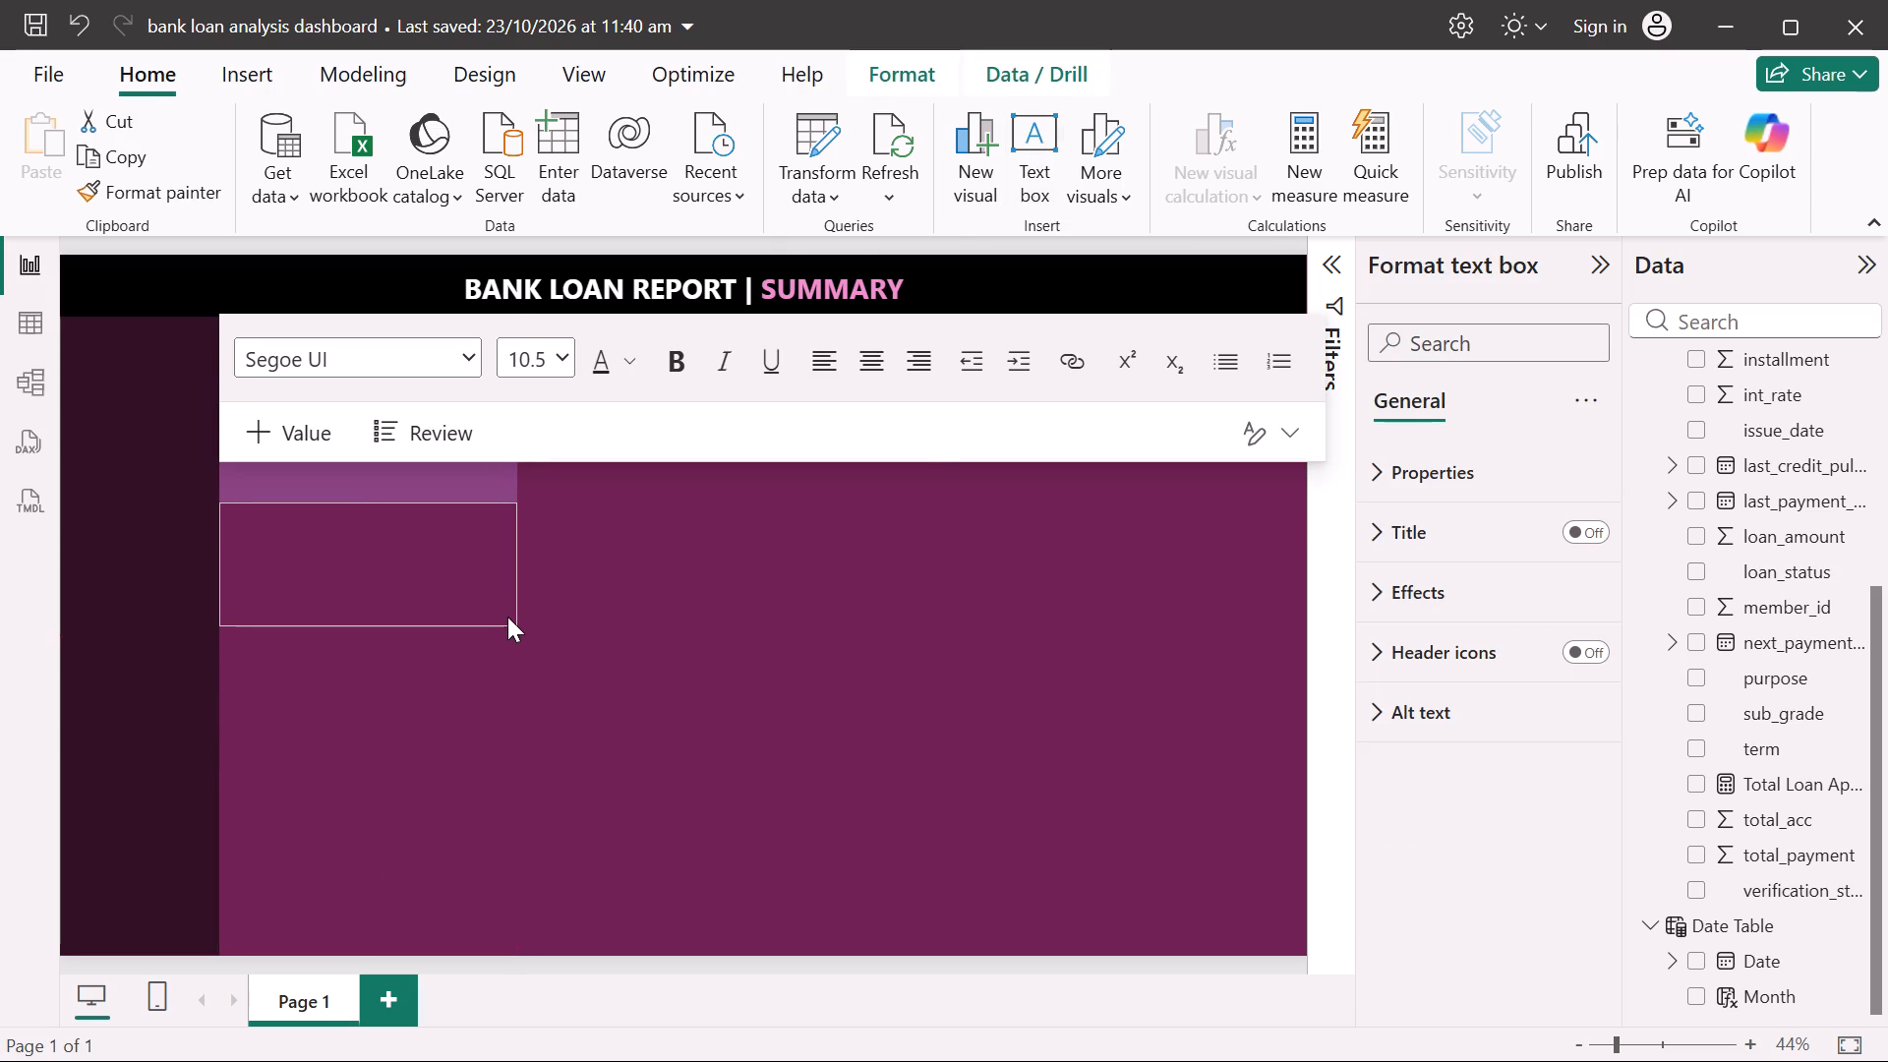
left_click_drag(507, 617, 507, 618)
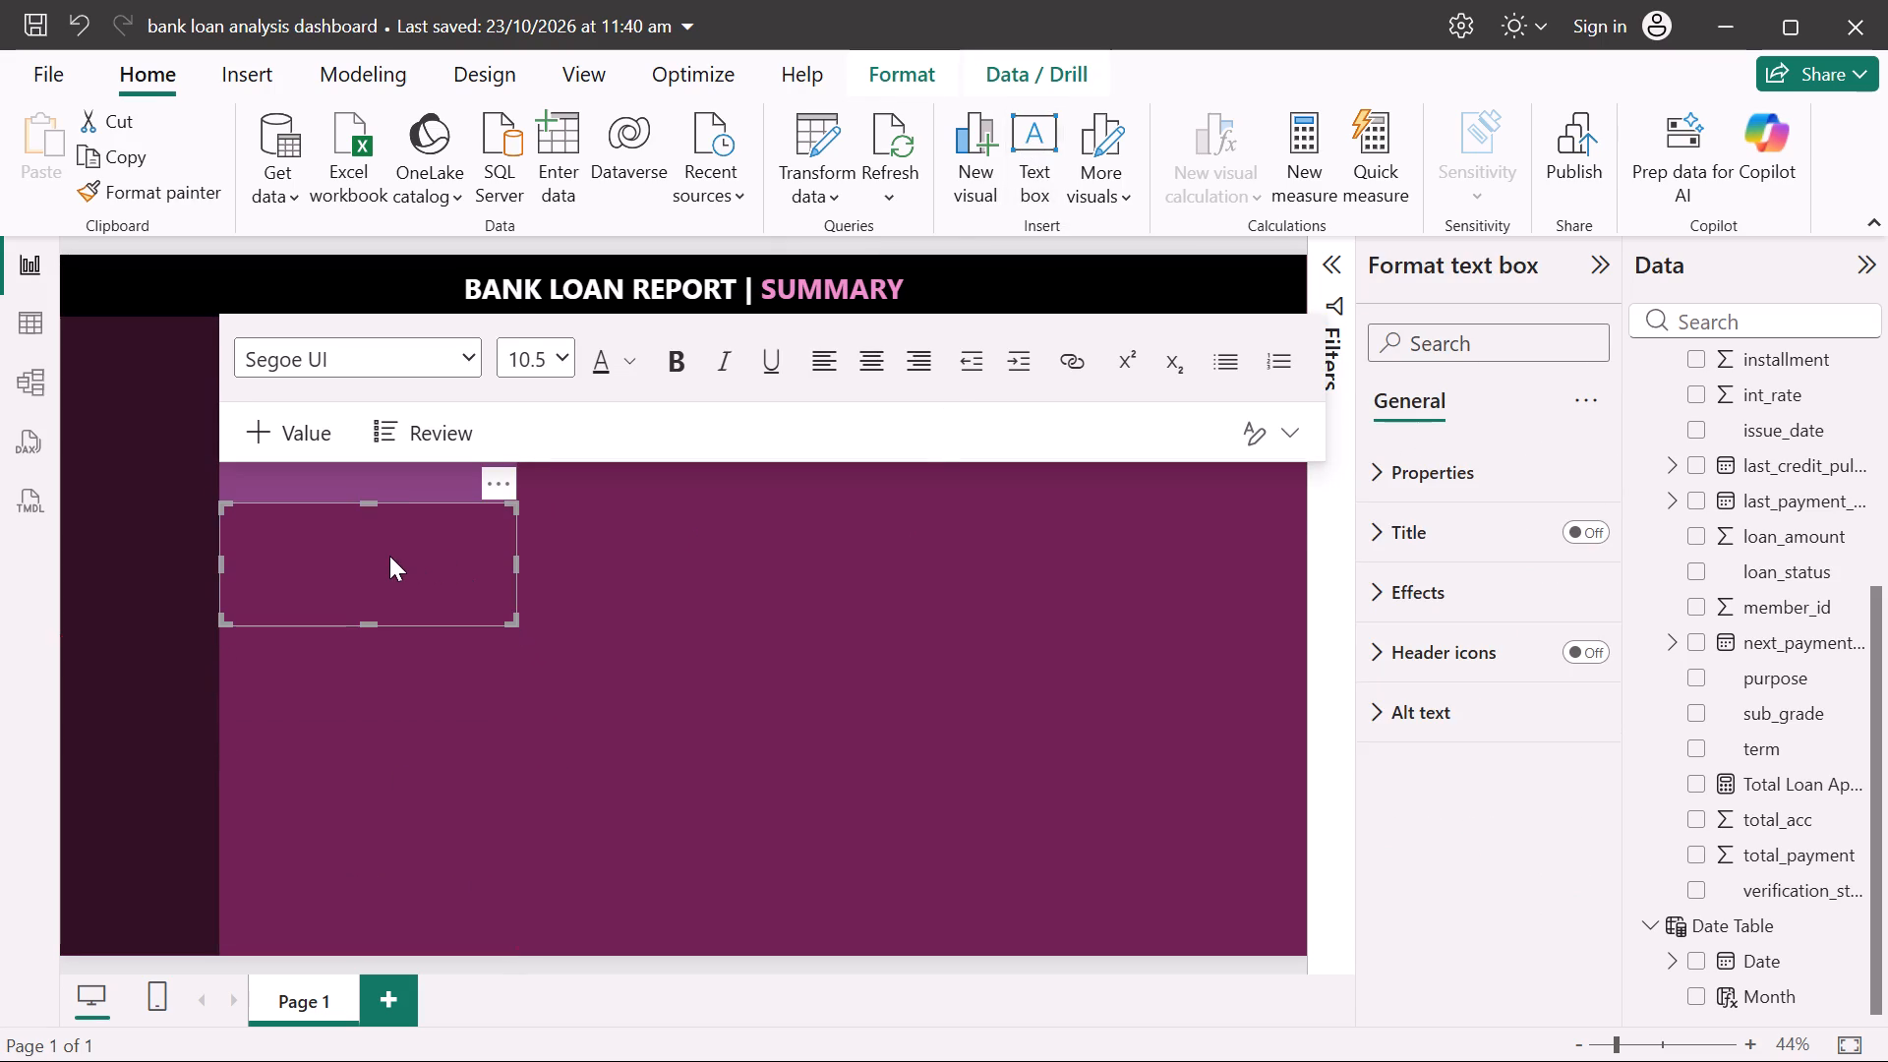
Enter the label "Total Loan Applications" in the new text box.
left_click(389, 556)
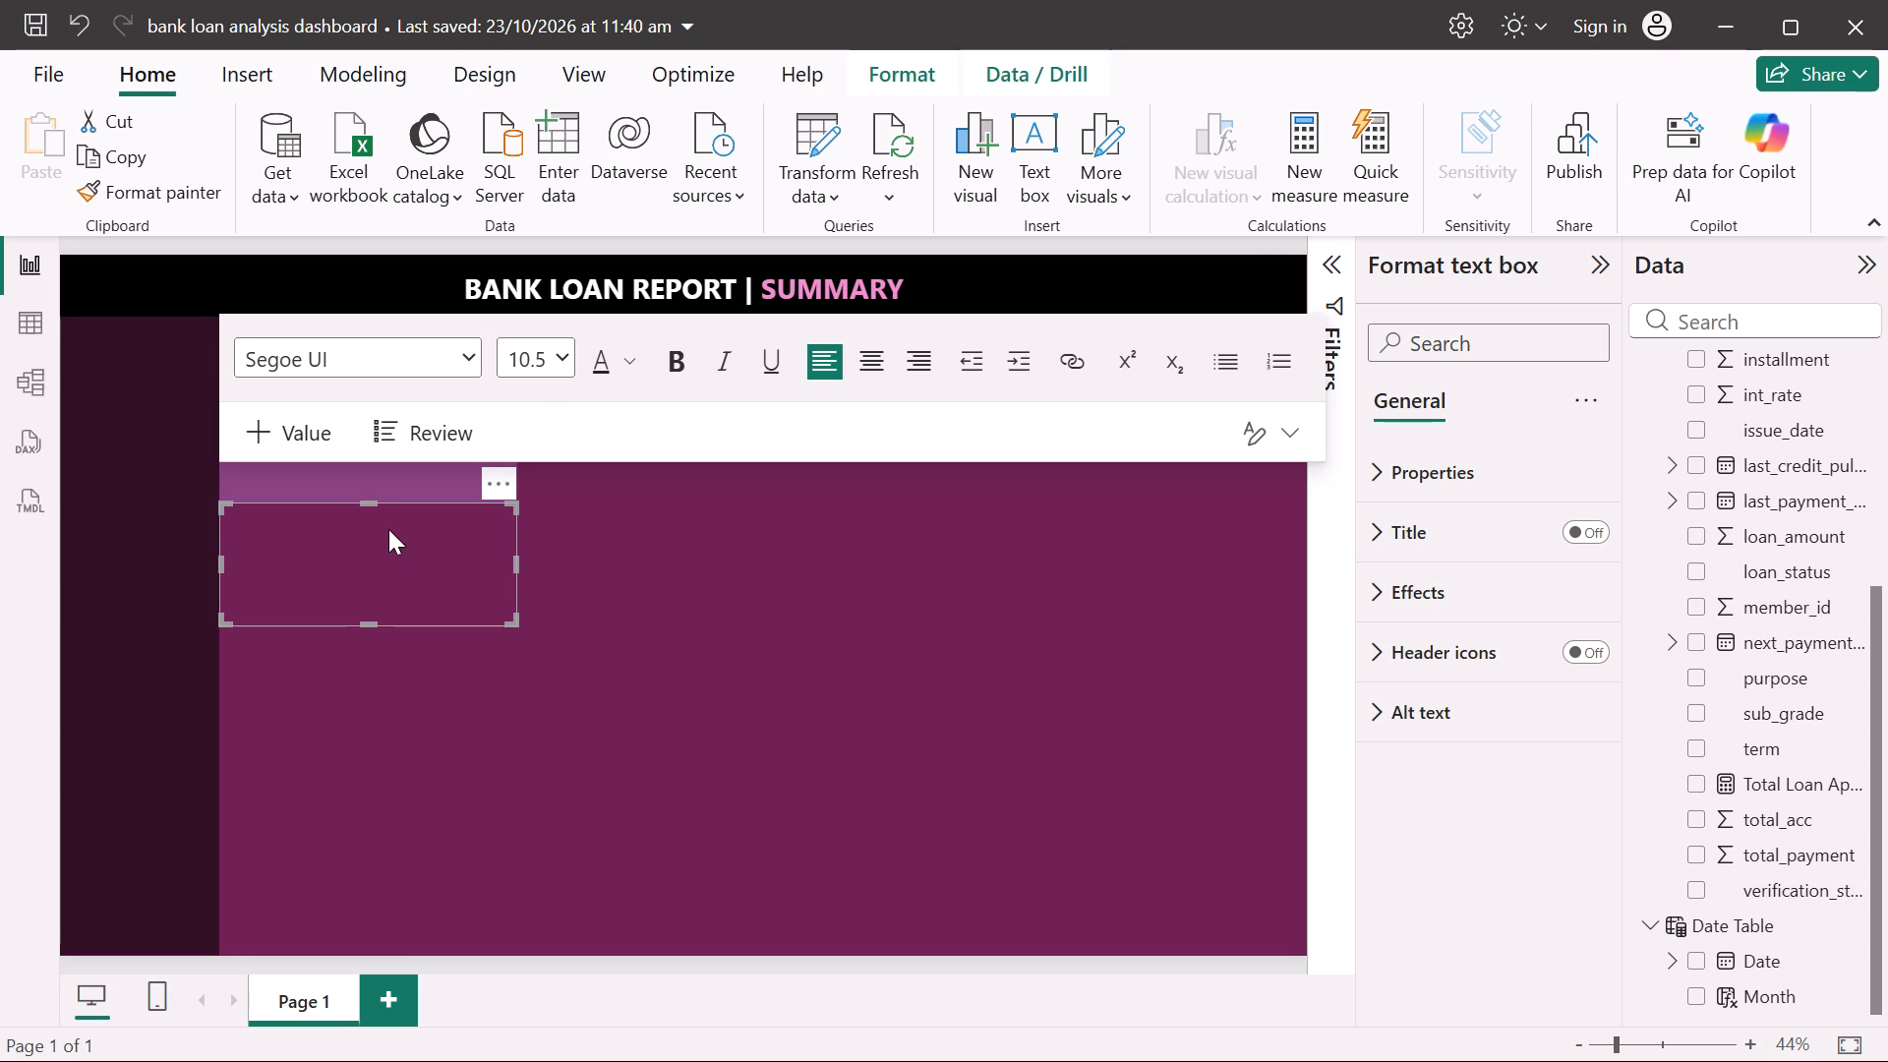
key("shift+t")
type("otal")
key("space")
type("Loan")
key("space")
type("Application")
key("s")
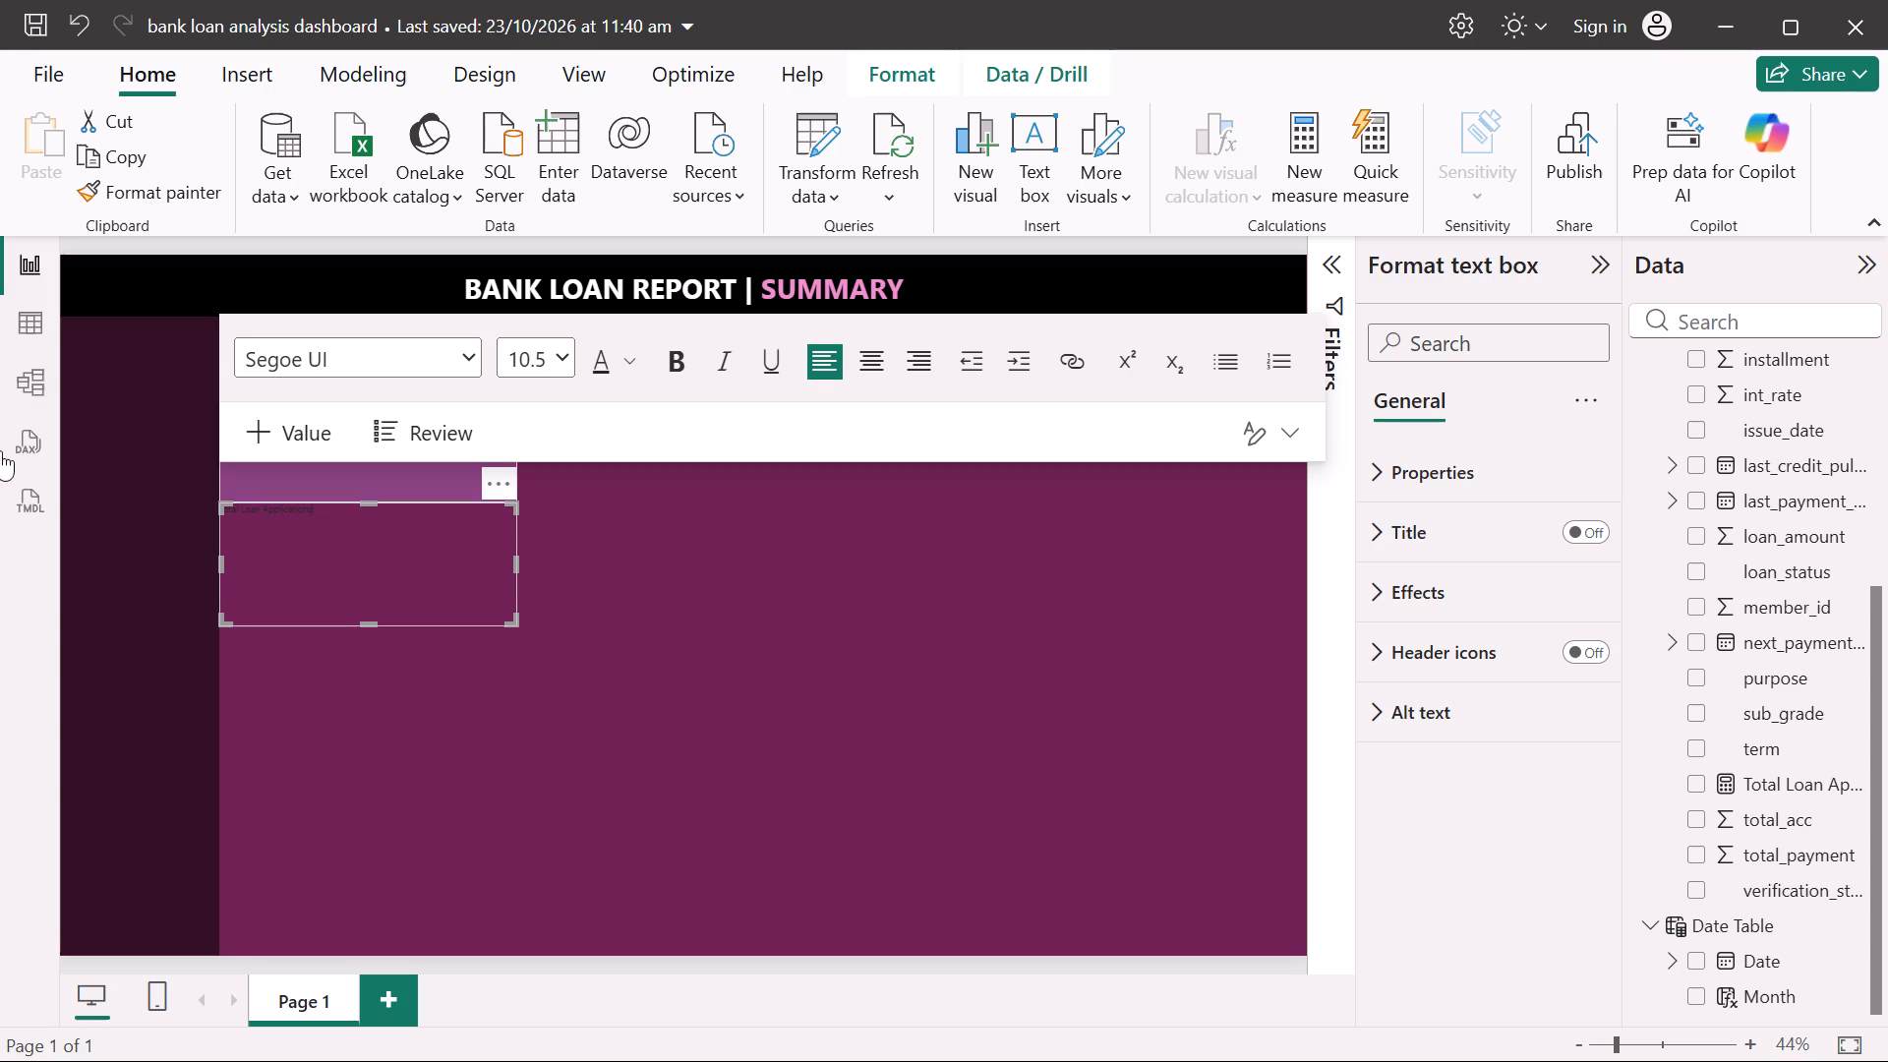
Set the Total Loan Applications label's font size to 16.
left_click_drag(329, 507, 225, 514)
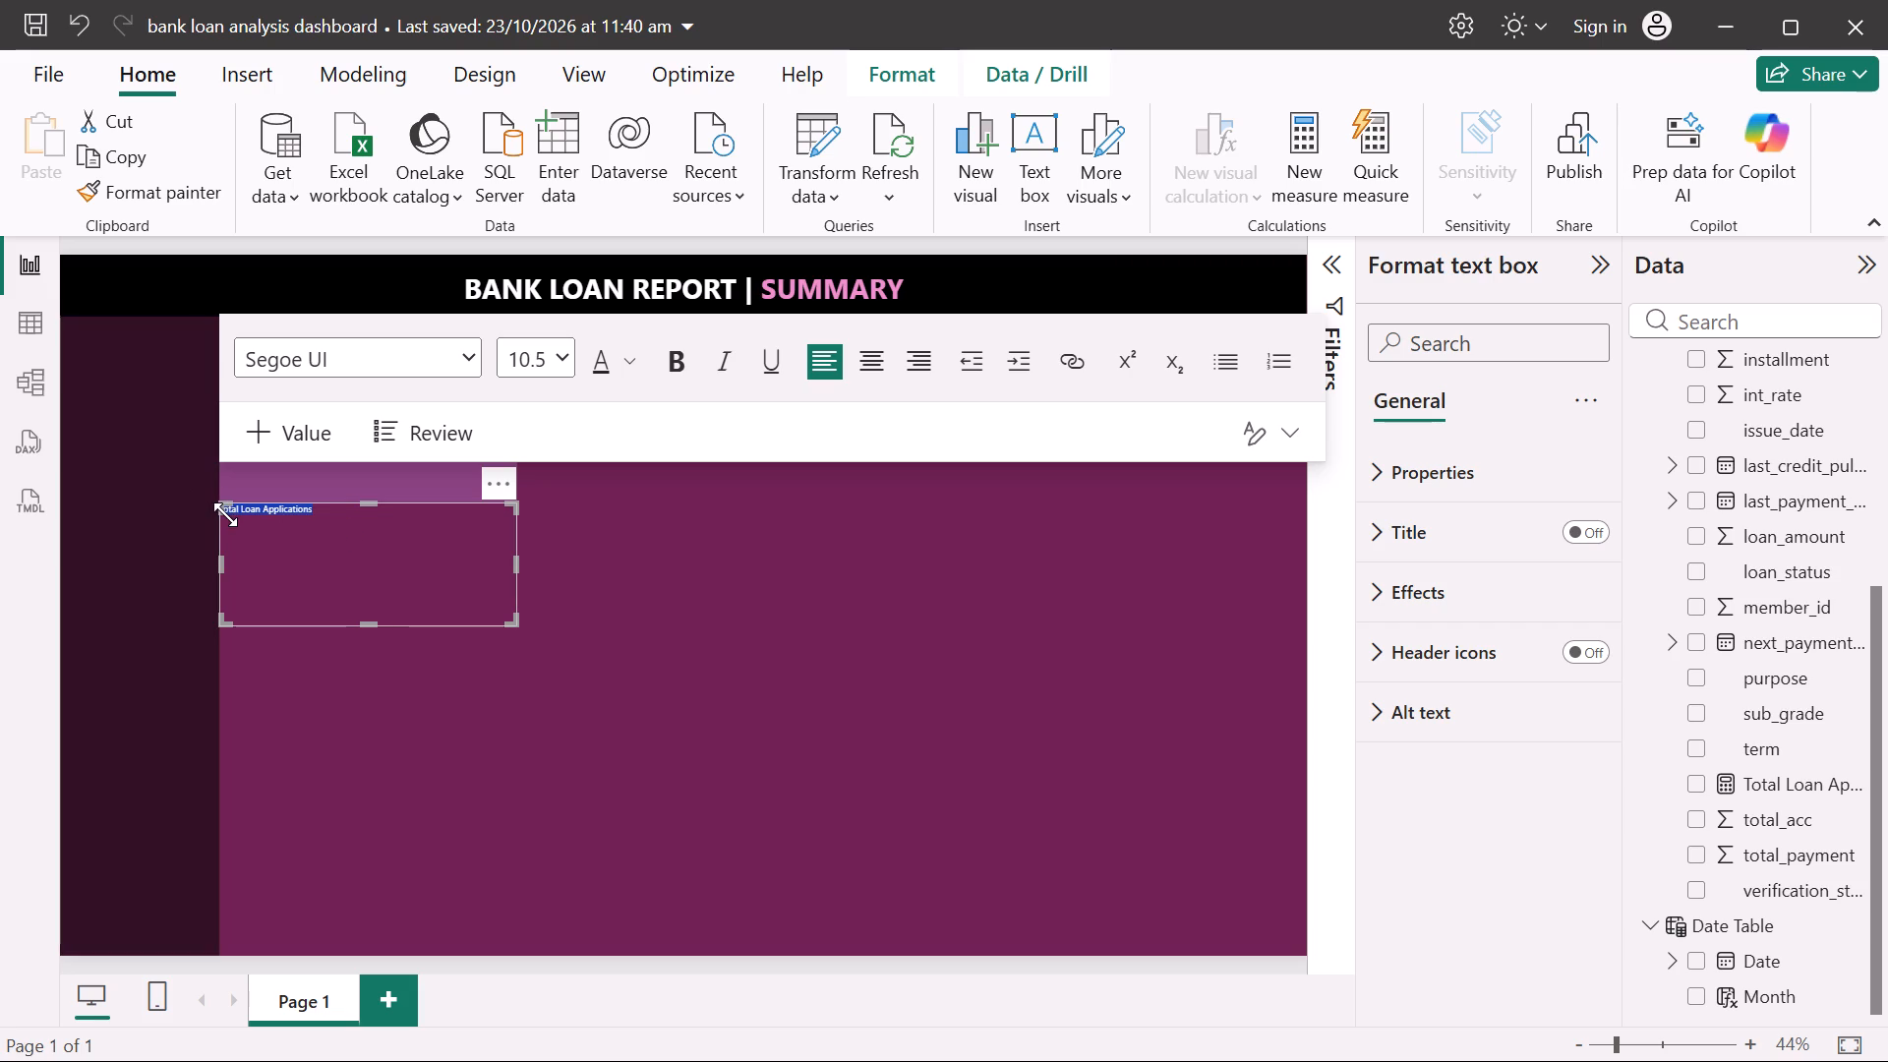
left_click_drag(225, 514, 224, 513)
left_click(568, 360)
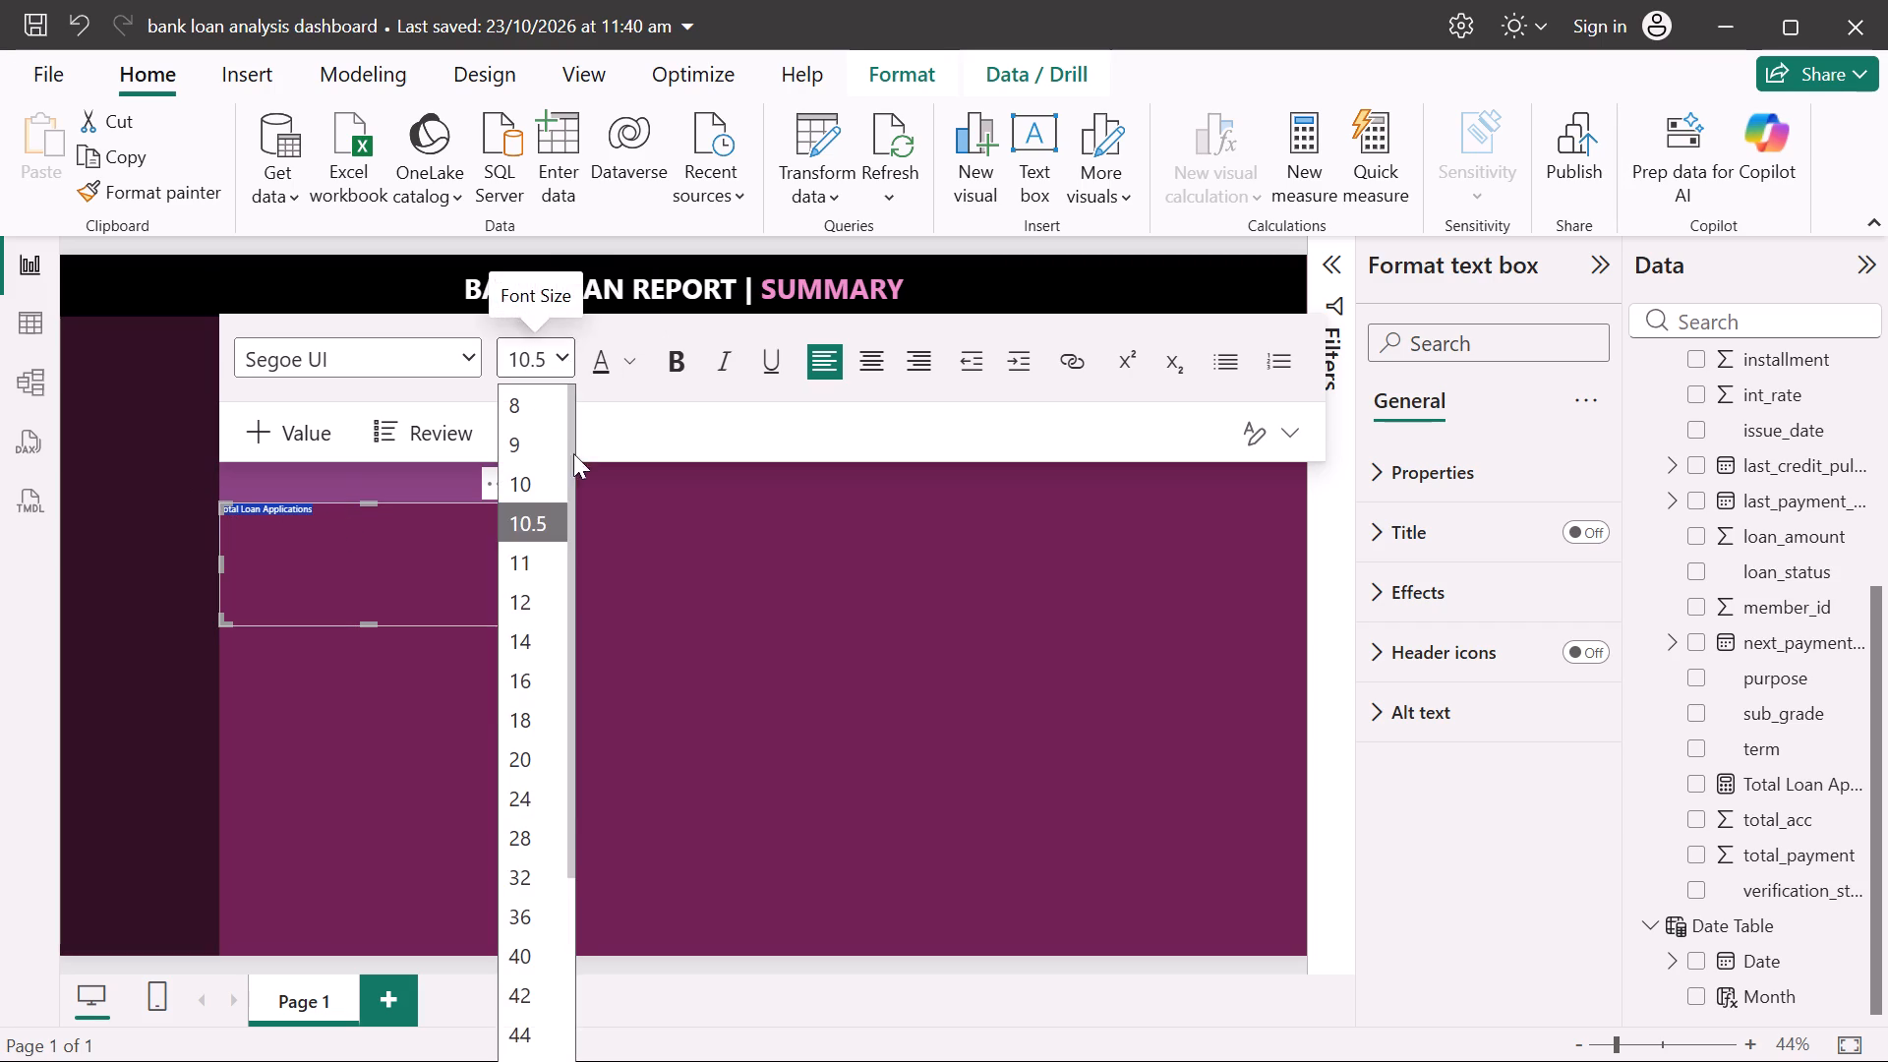
left_click(529, 845)
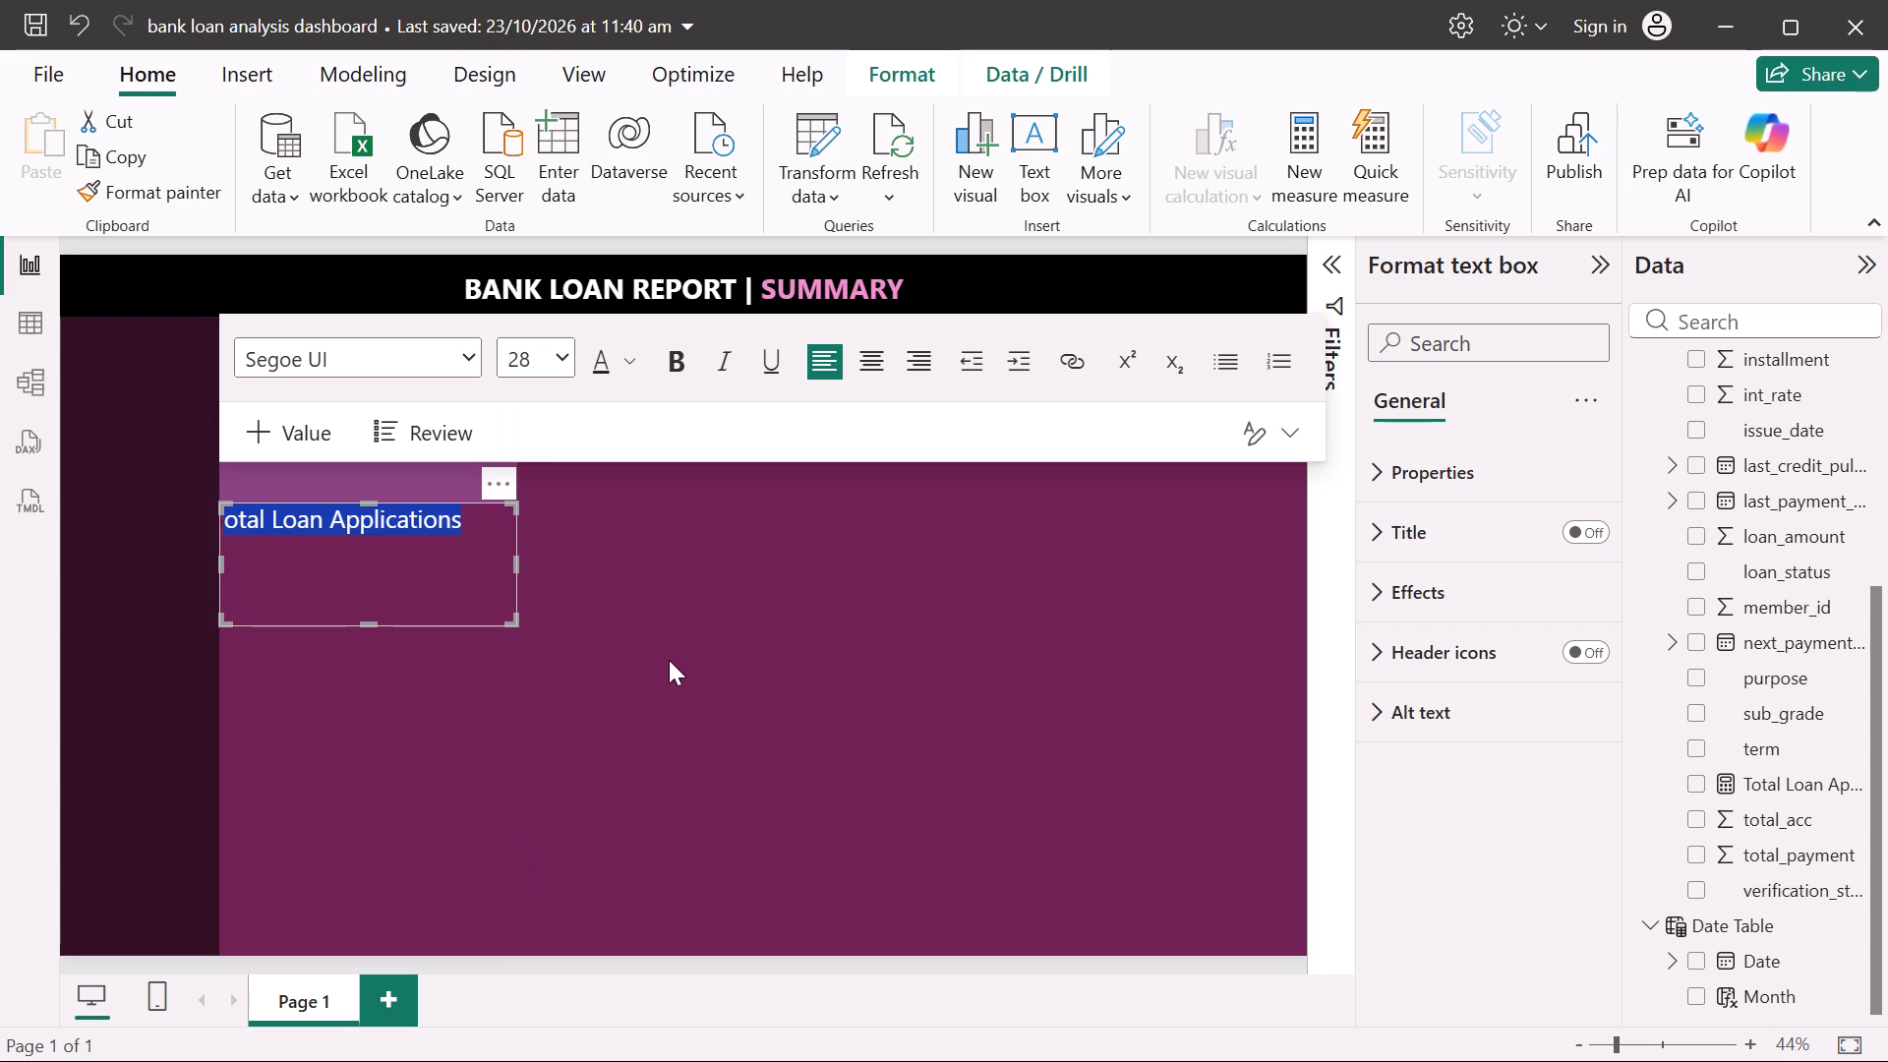
left_click(559, 350)
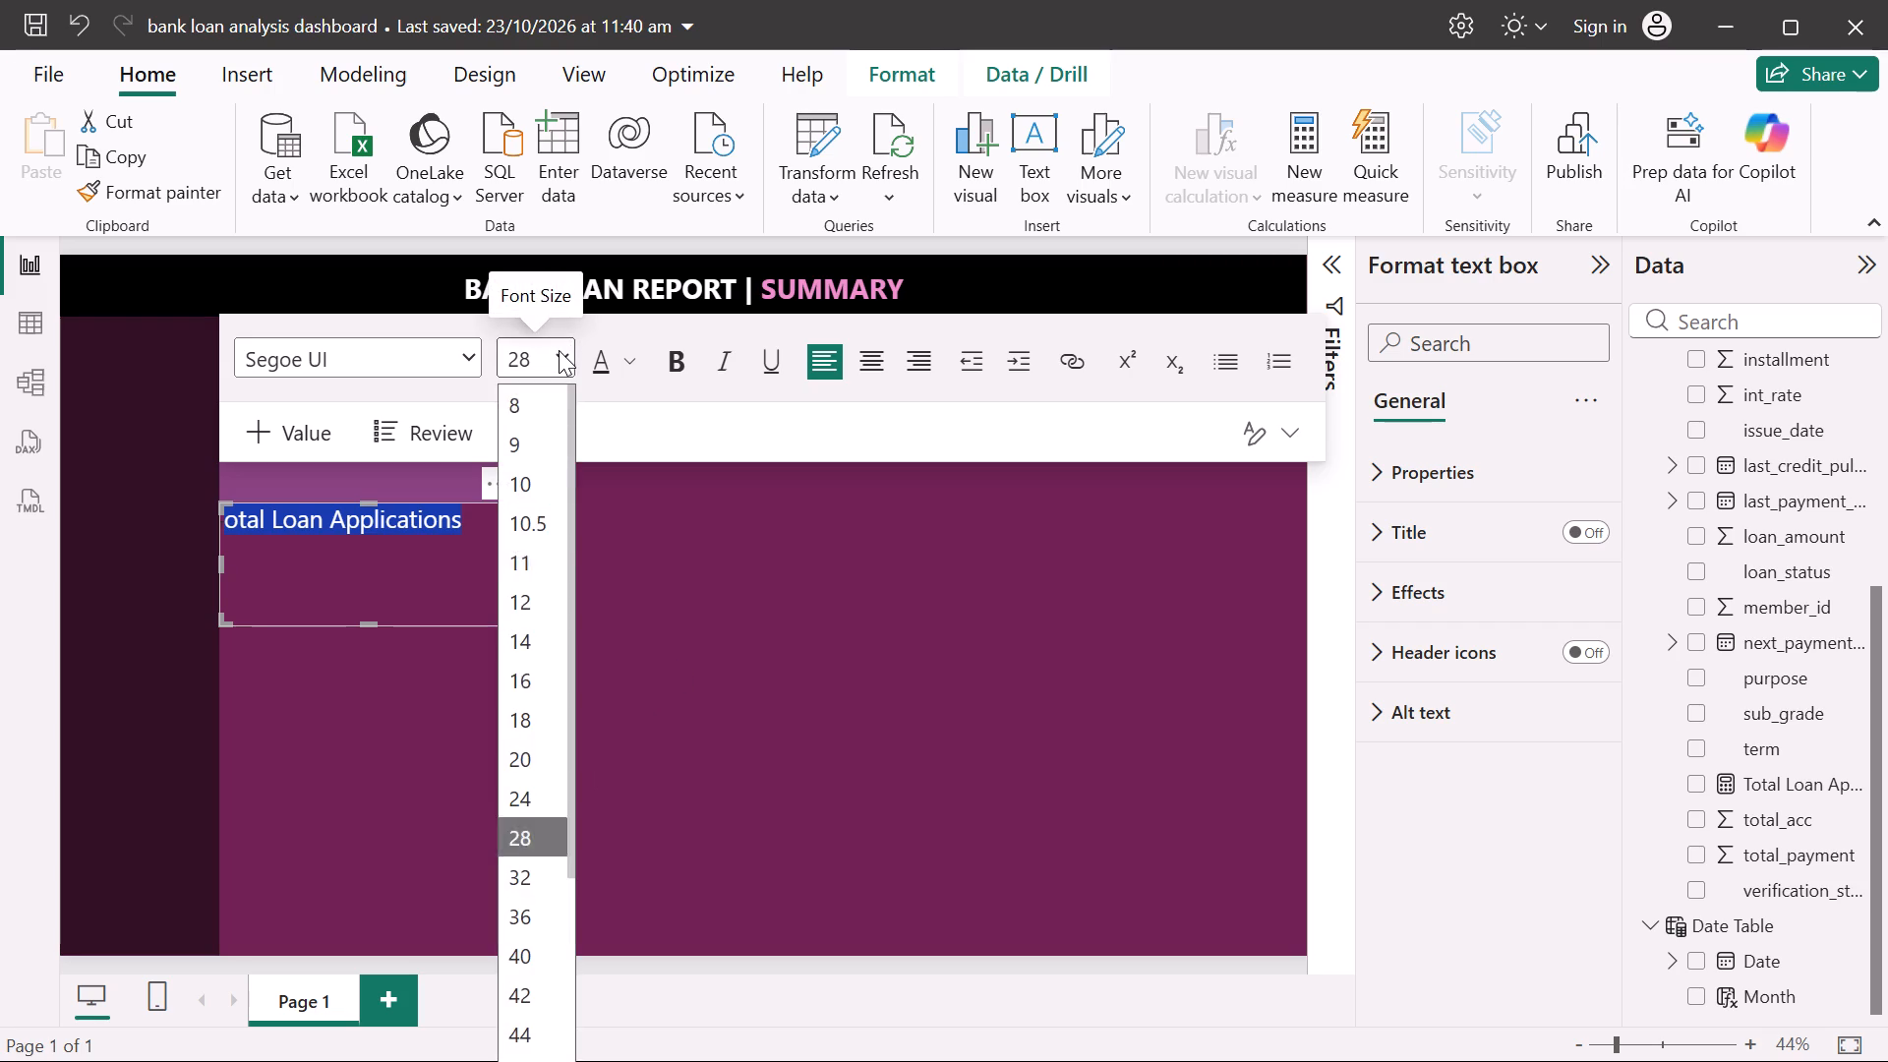
left_click(530, 684)
left_click(643, 587)
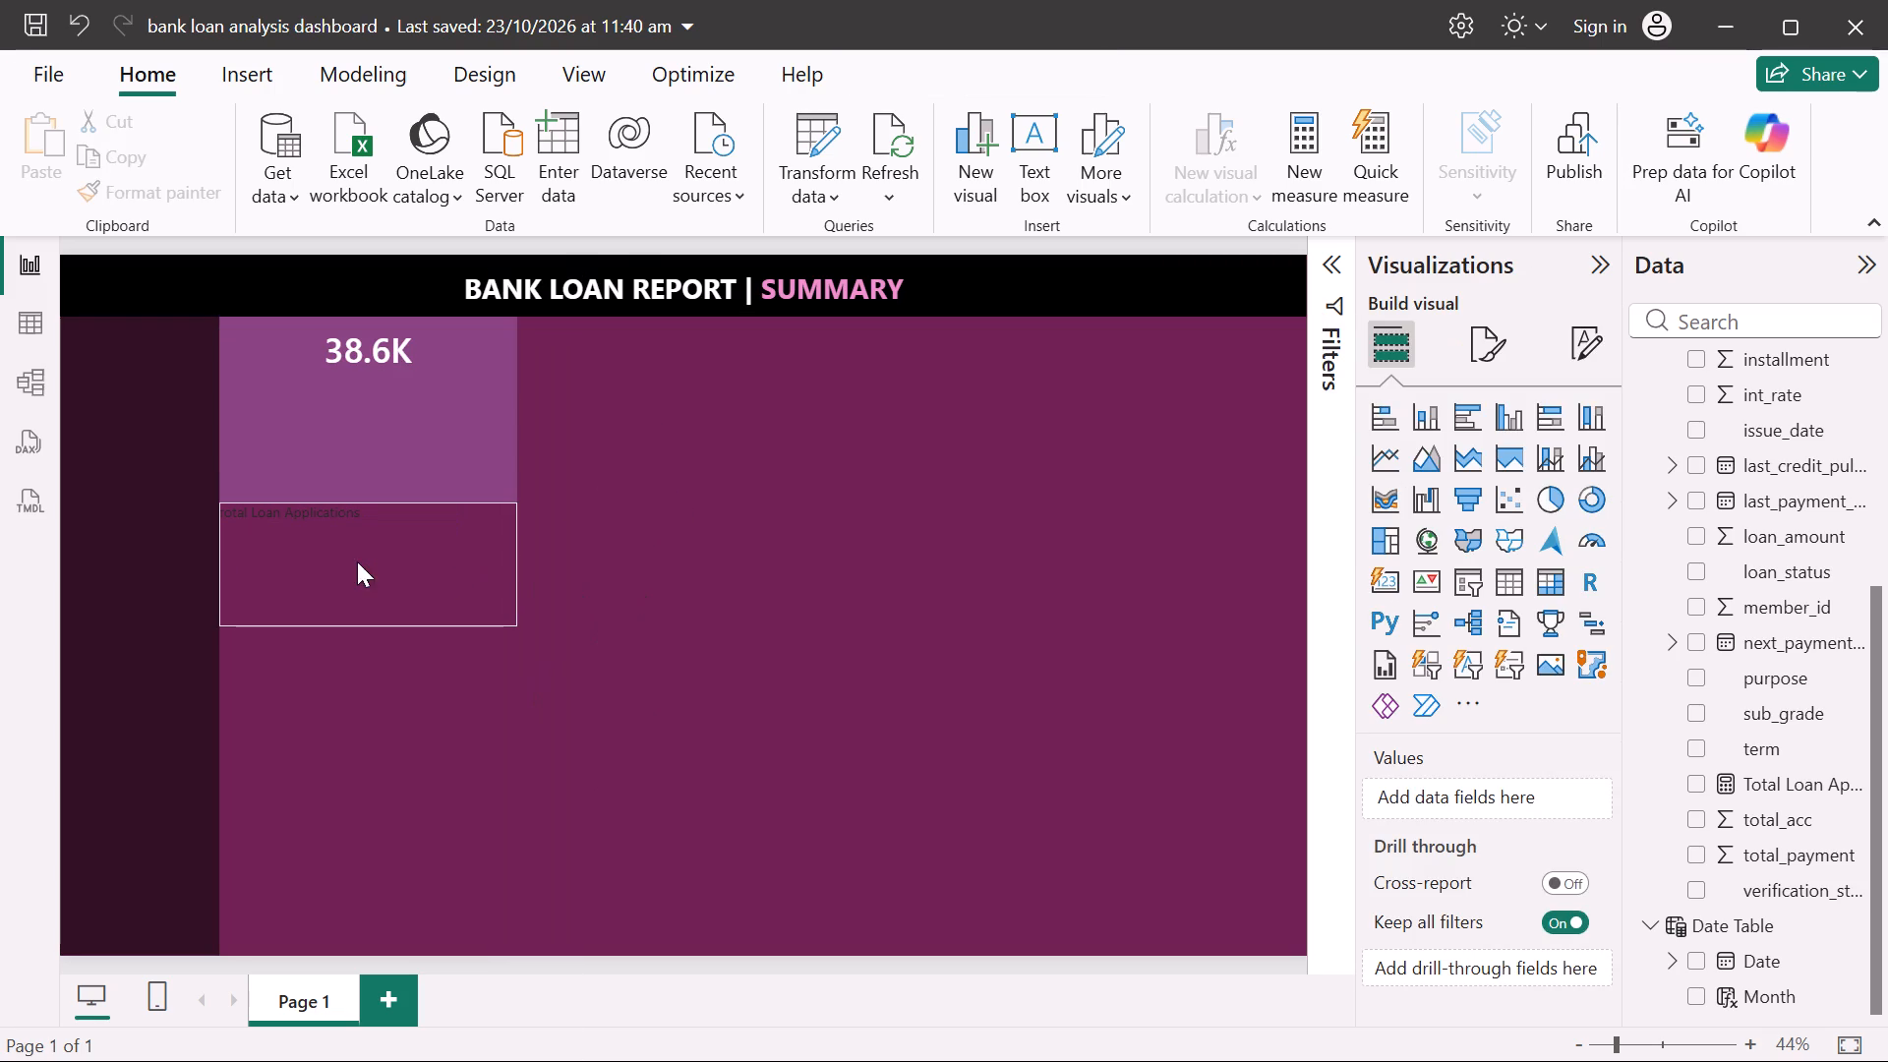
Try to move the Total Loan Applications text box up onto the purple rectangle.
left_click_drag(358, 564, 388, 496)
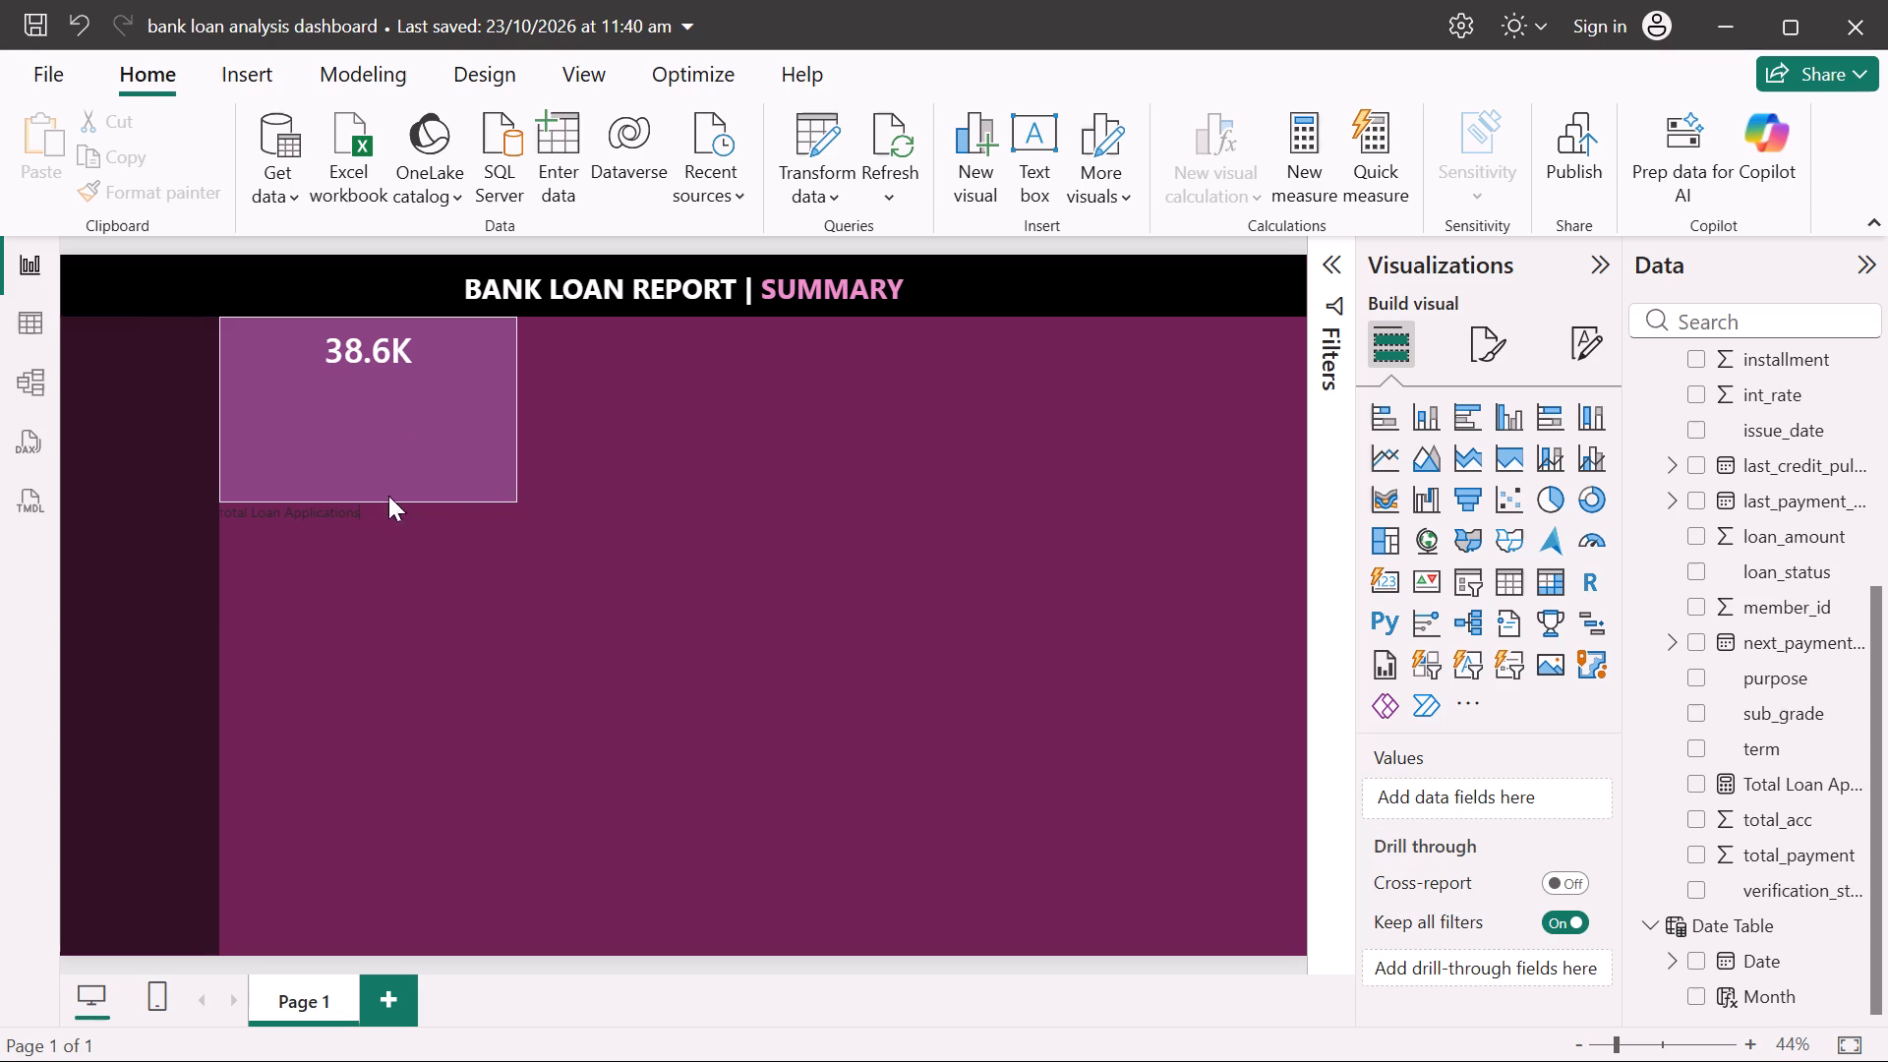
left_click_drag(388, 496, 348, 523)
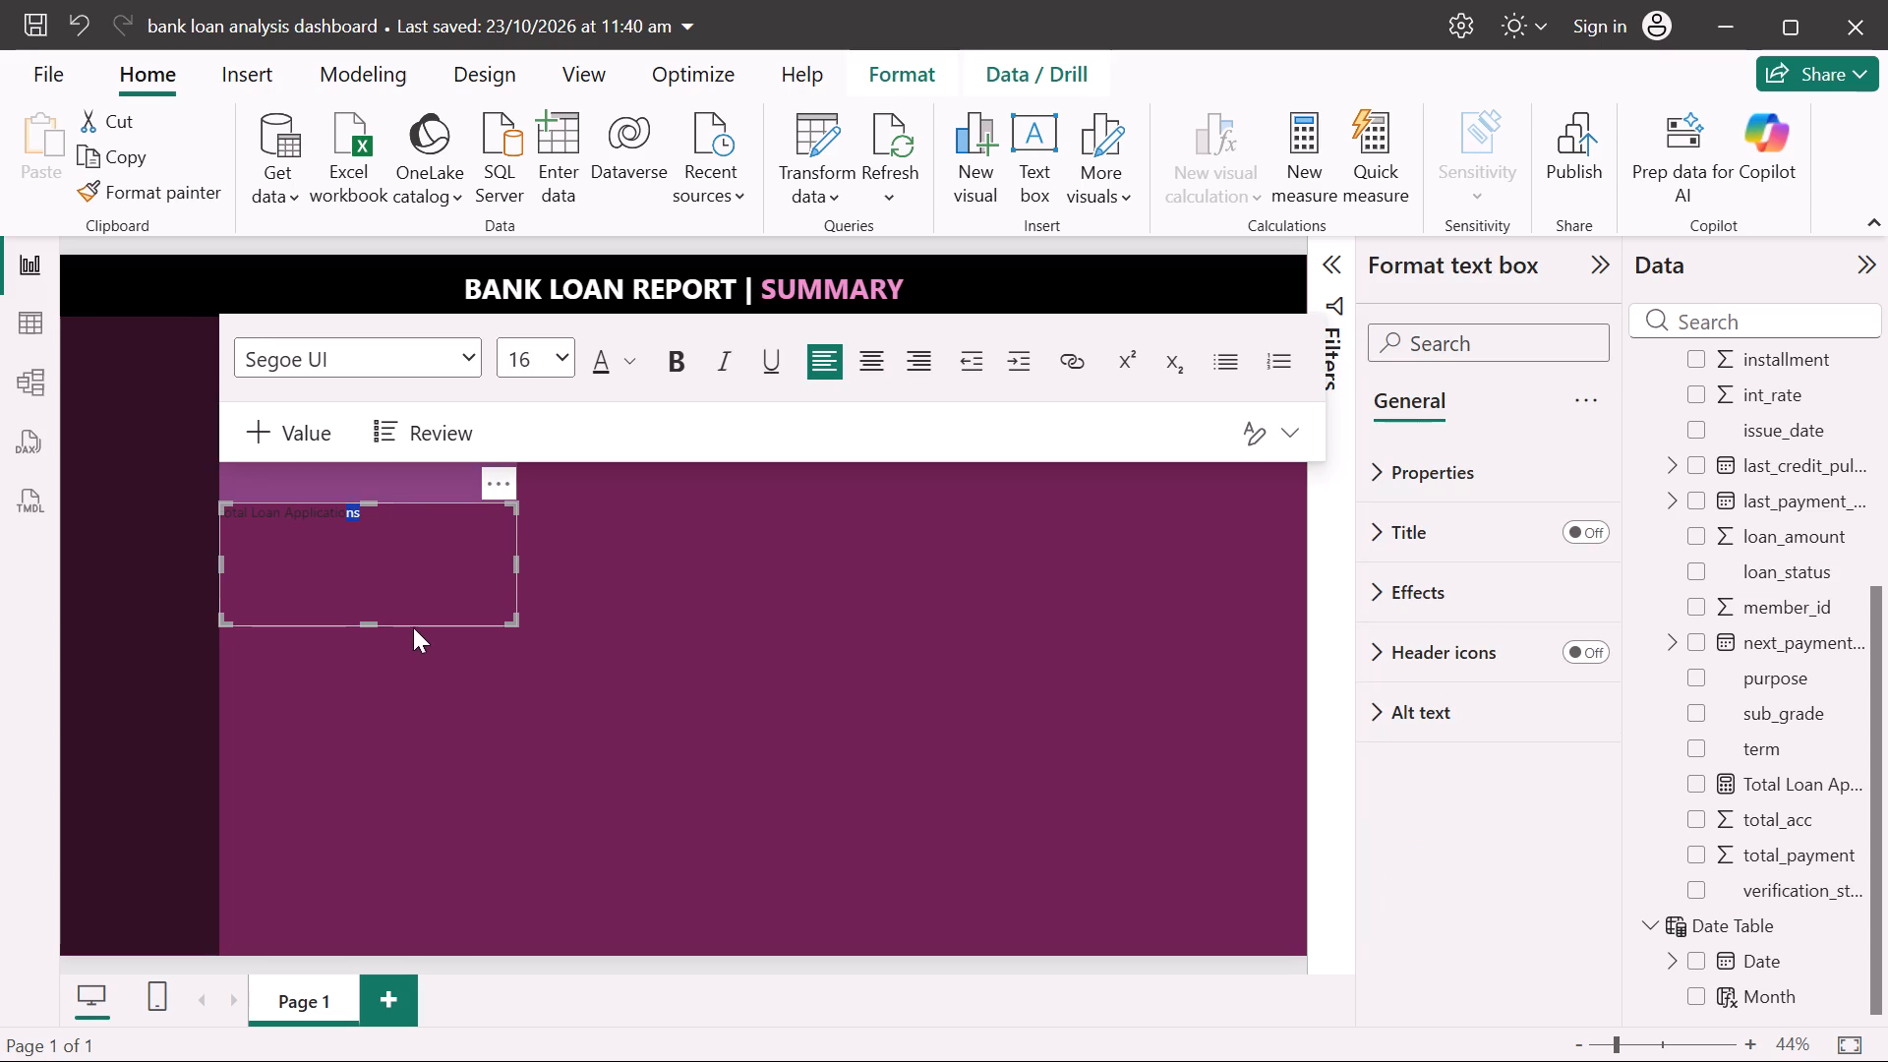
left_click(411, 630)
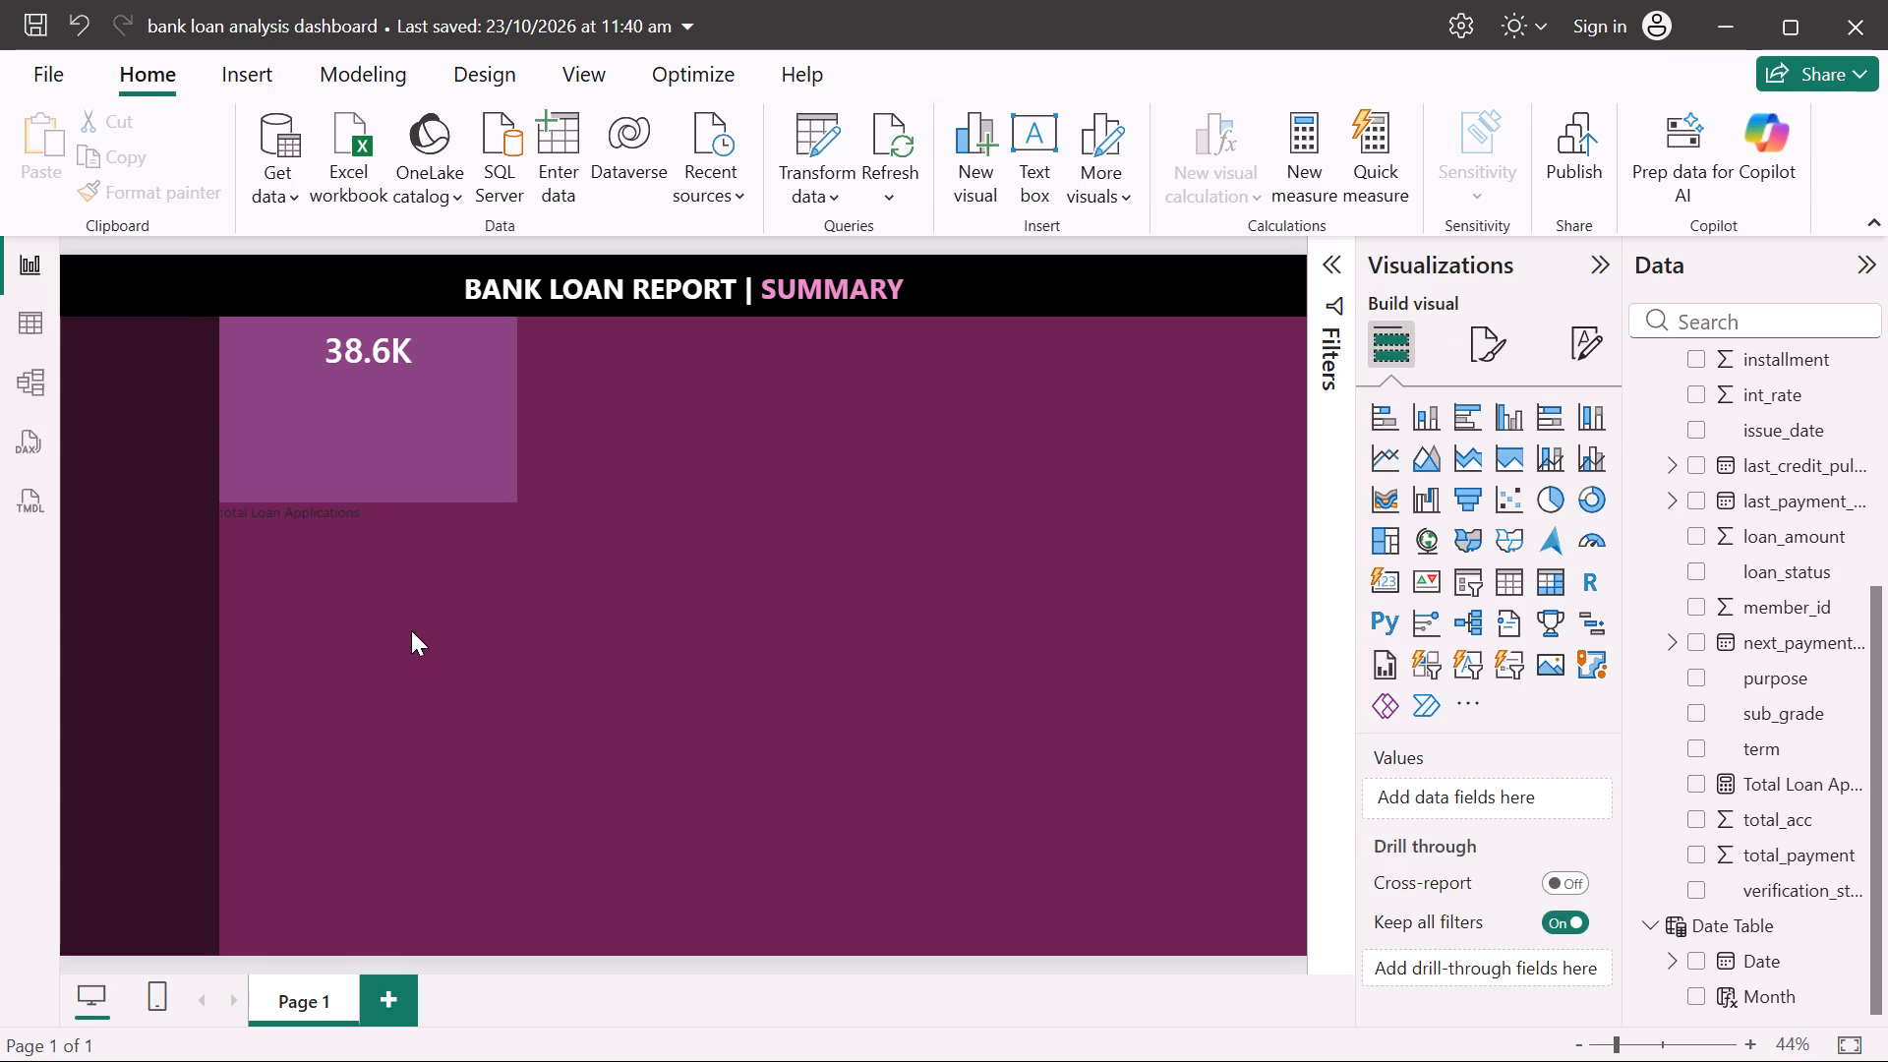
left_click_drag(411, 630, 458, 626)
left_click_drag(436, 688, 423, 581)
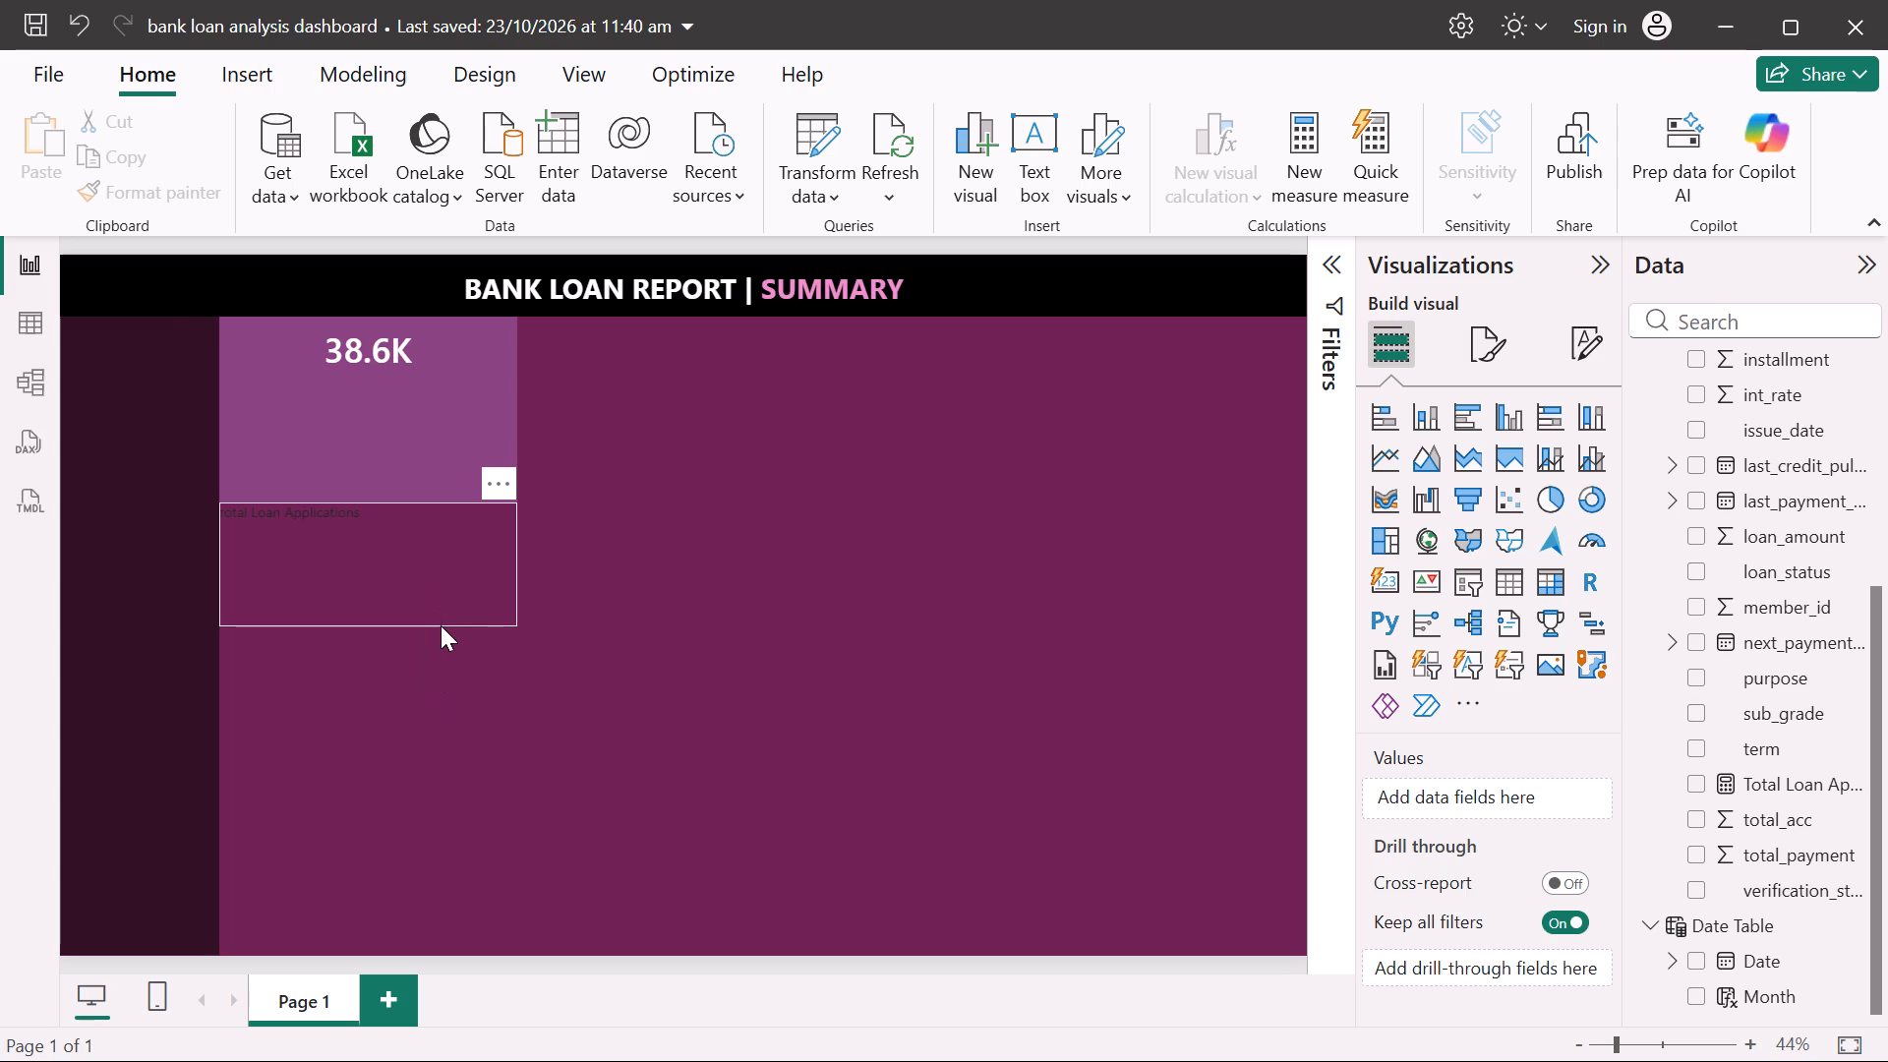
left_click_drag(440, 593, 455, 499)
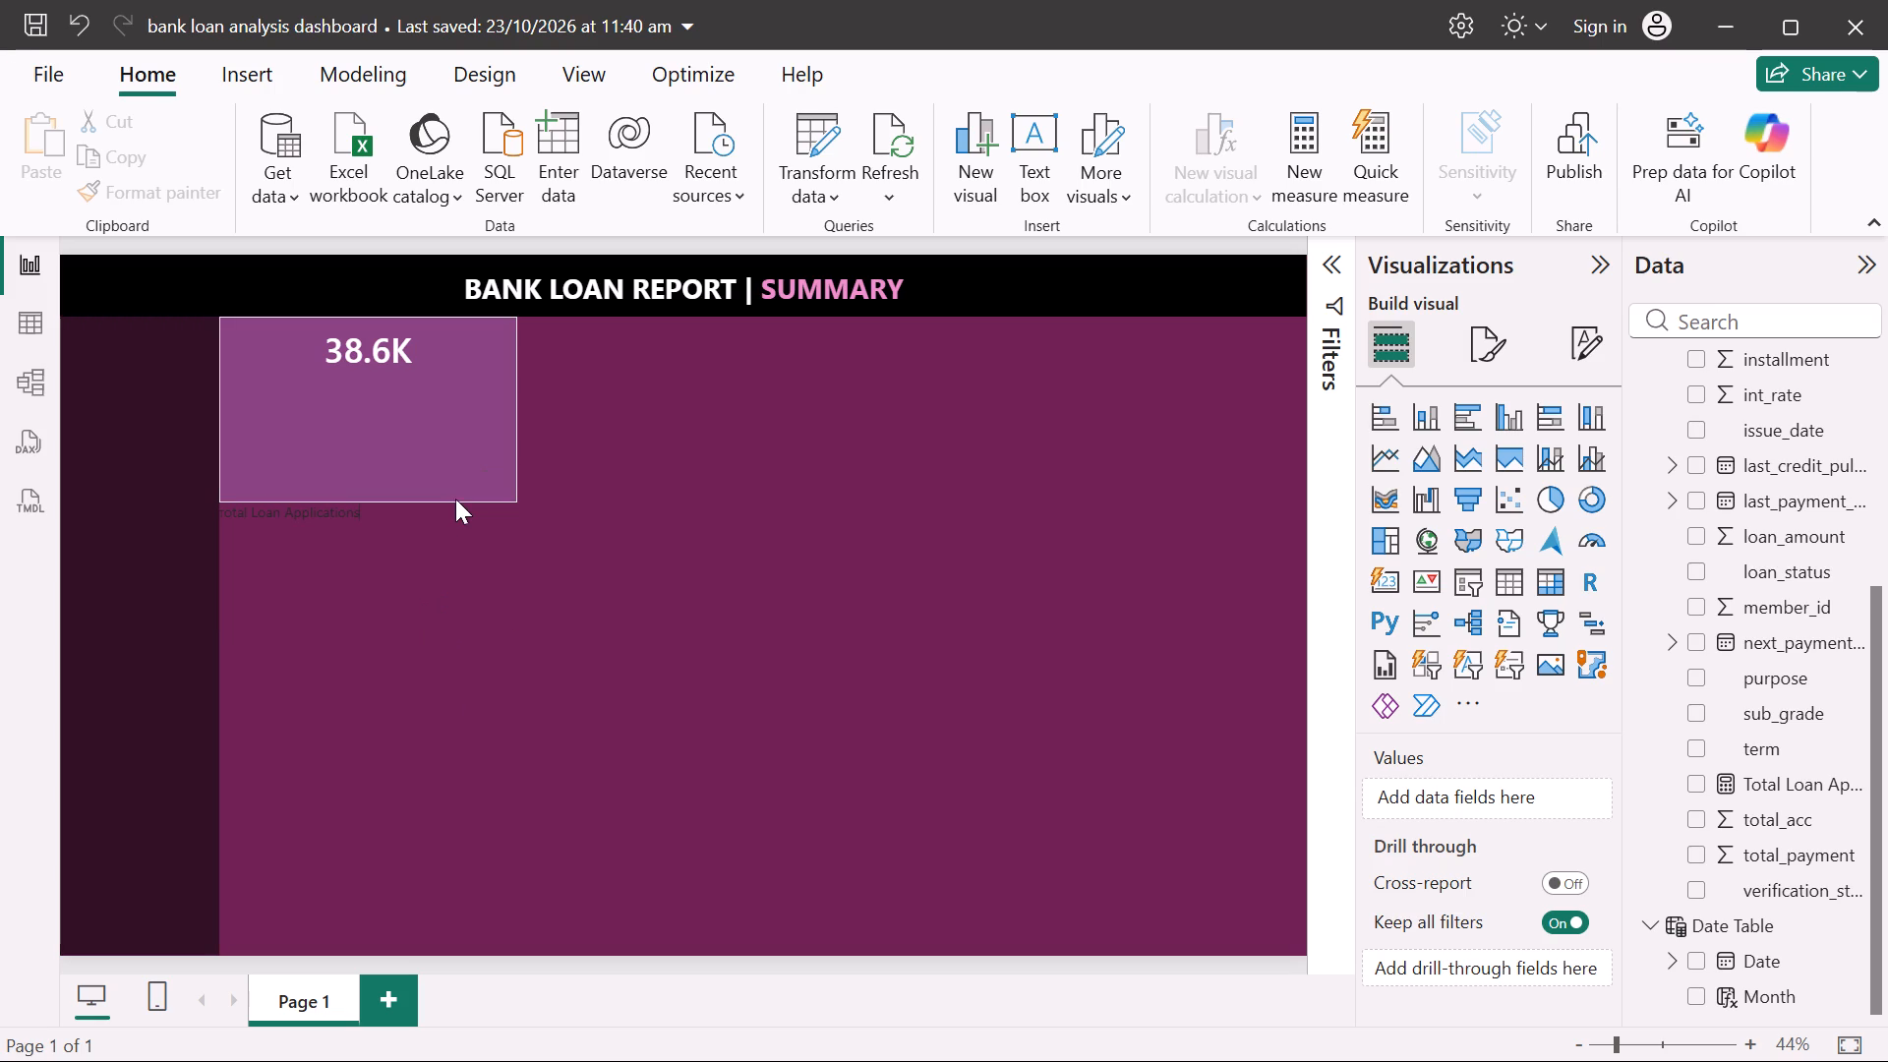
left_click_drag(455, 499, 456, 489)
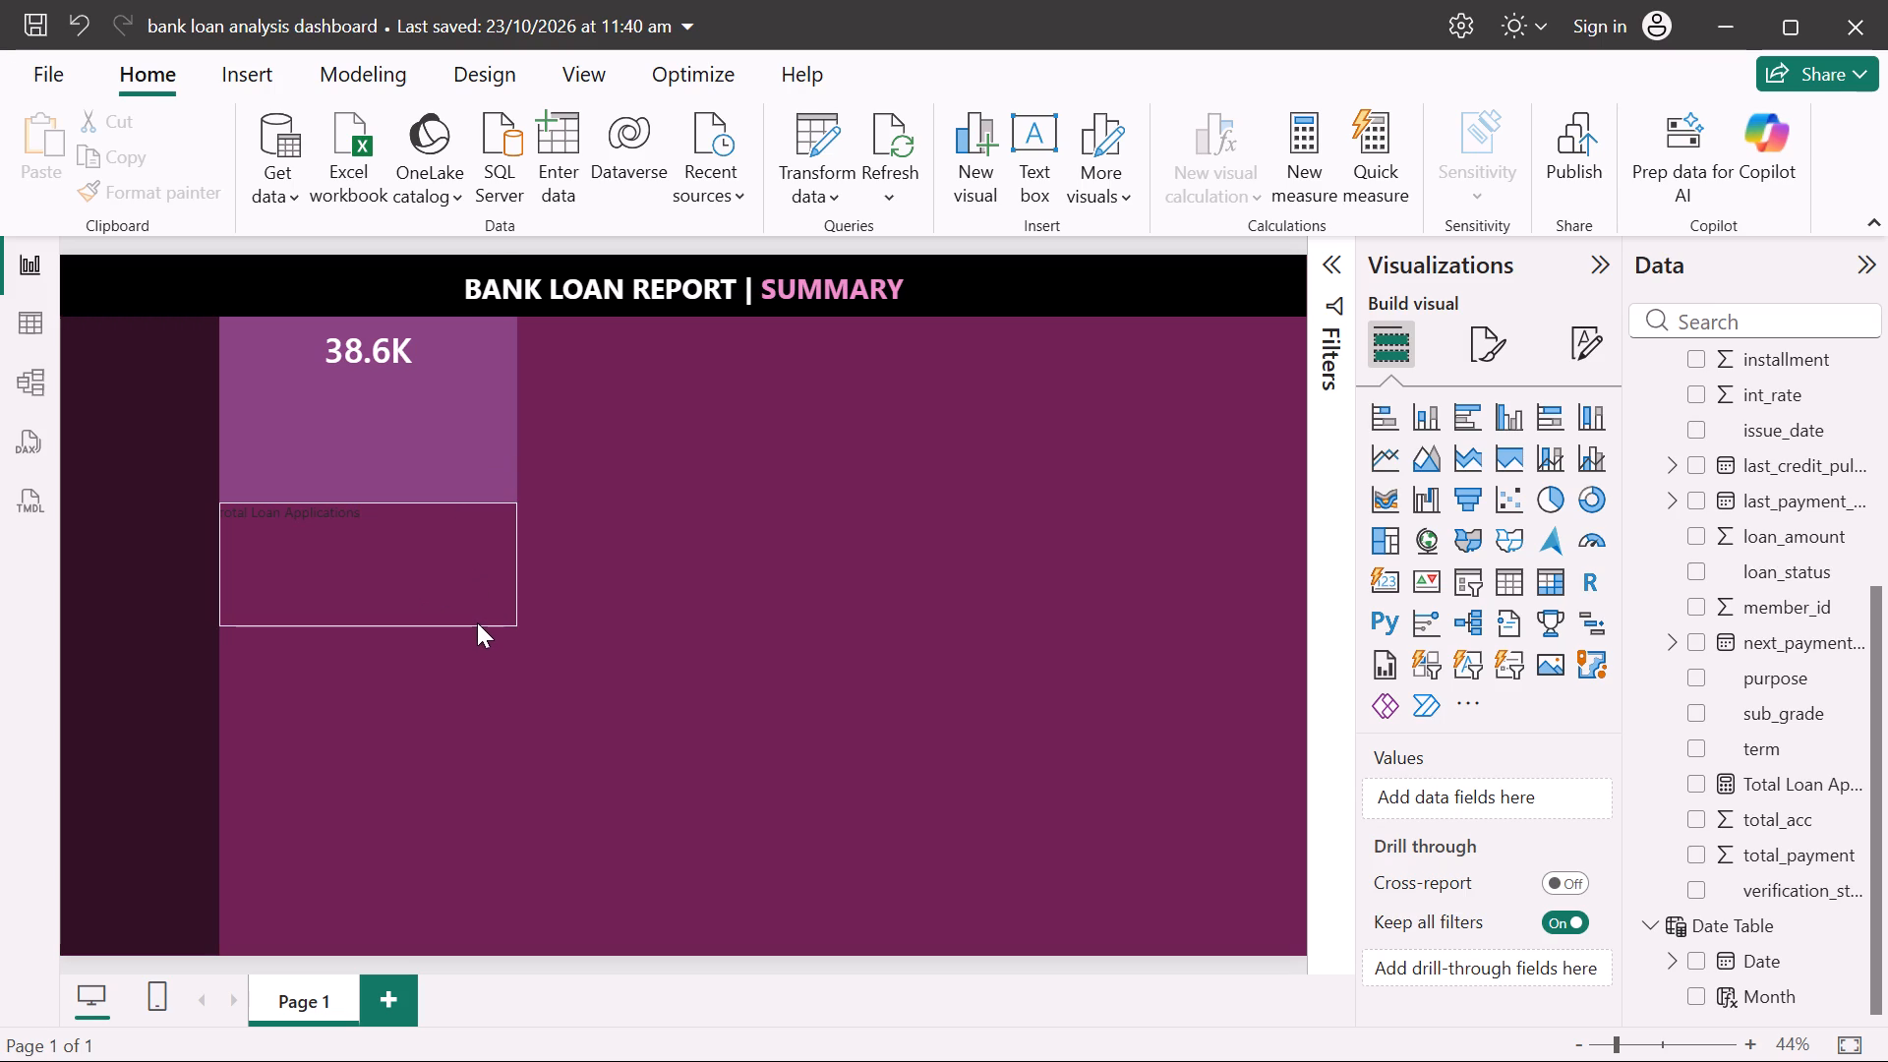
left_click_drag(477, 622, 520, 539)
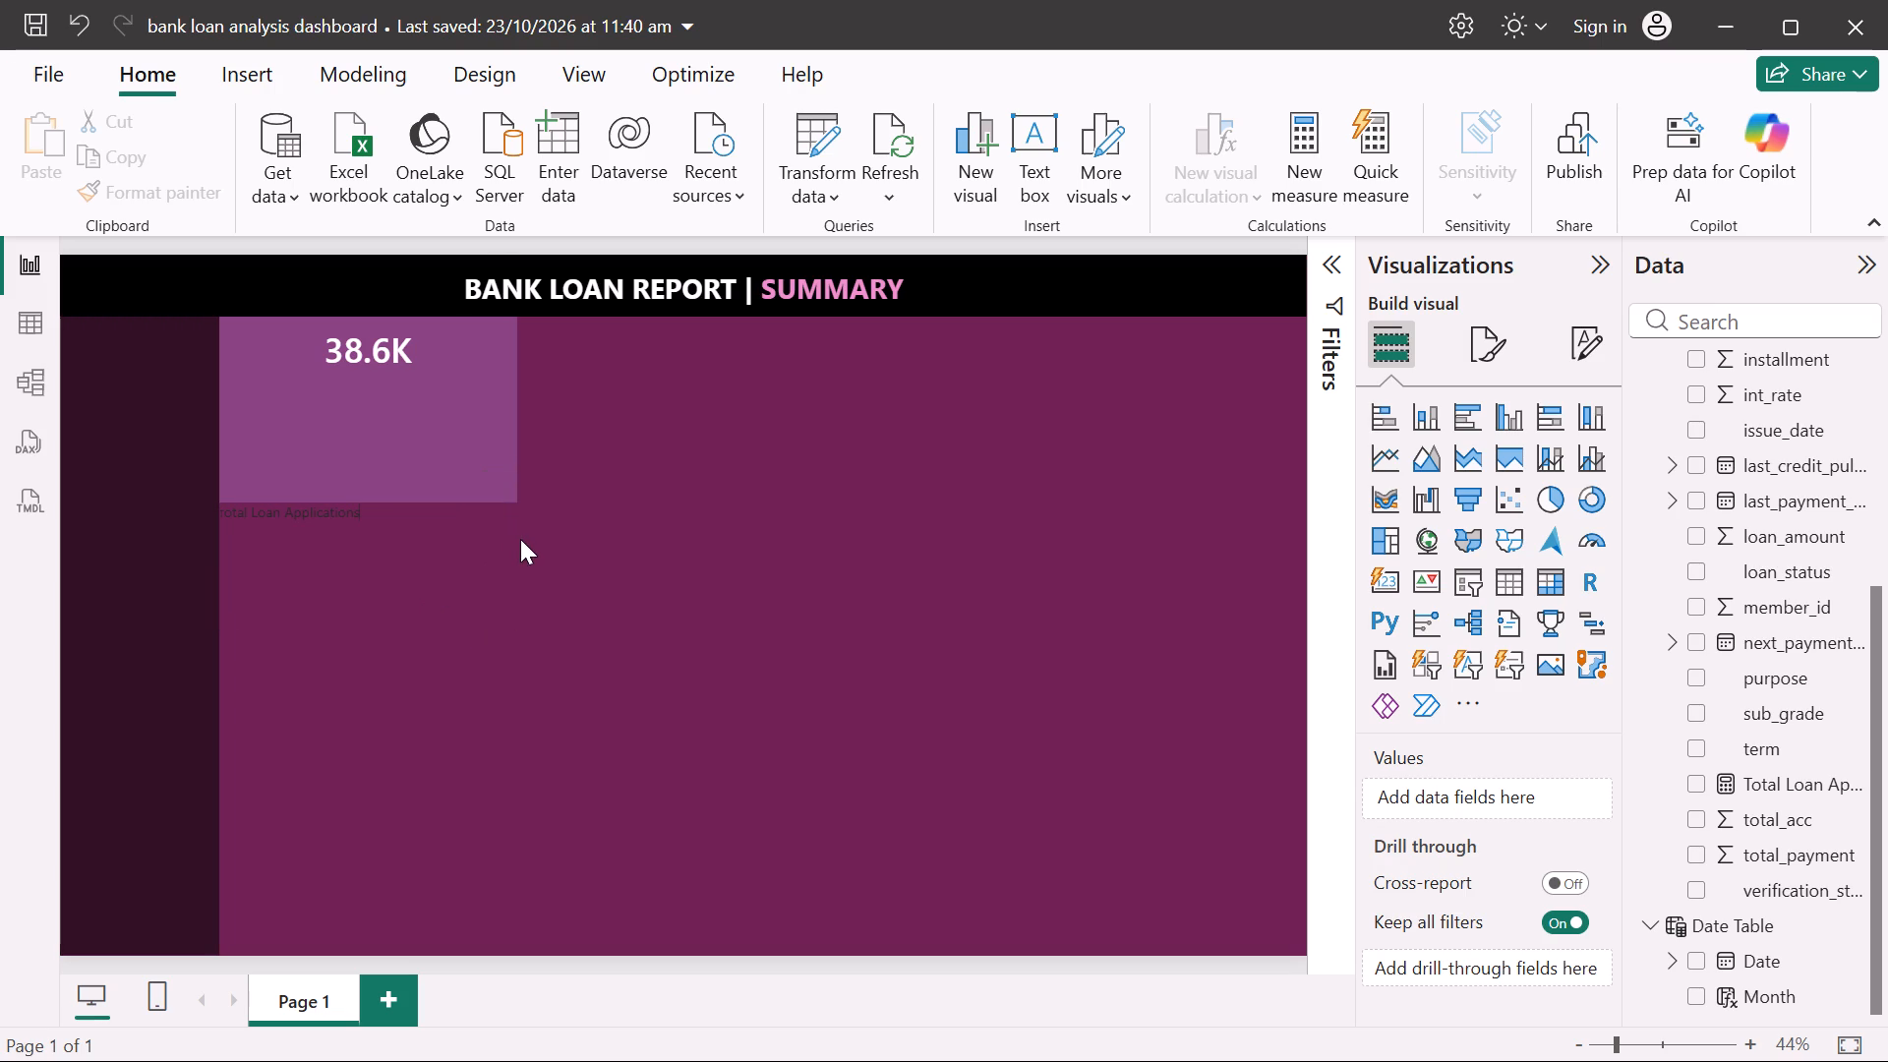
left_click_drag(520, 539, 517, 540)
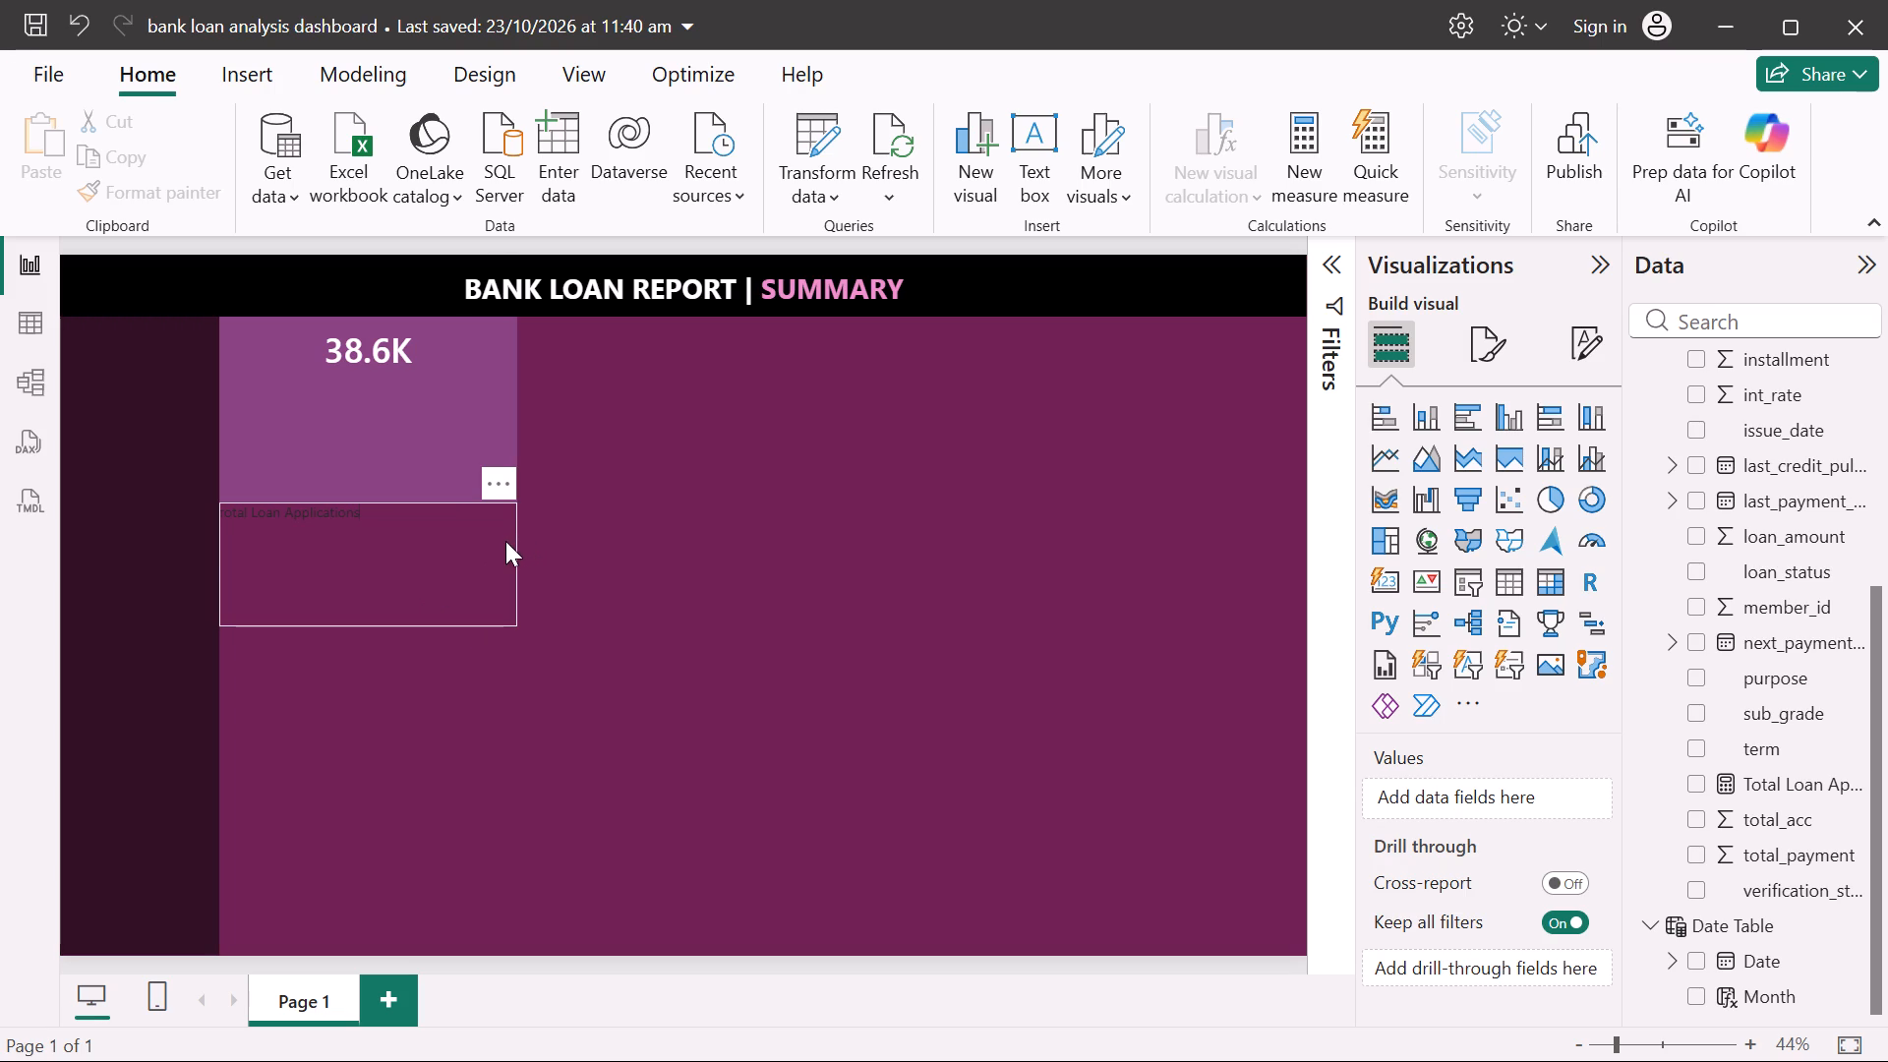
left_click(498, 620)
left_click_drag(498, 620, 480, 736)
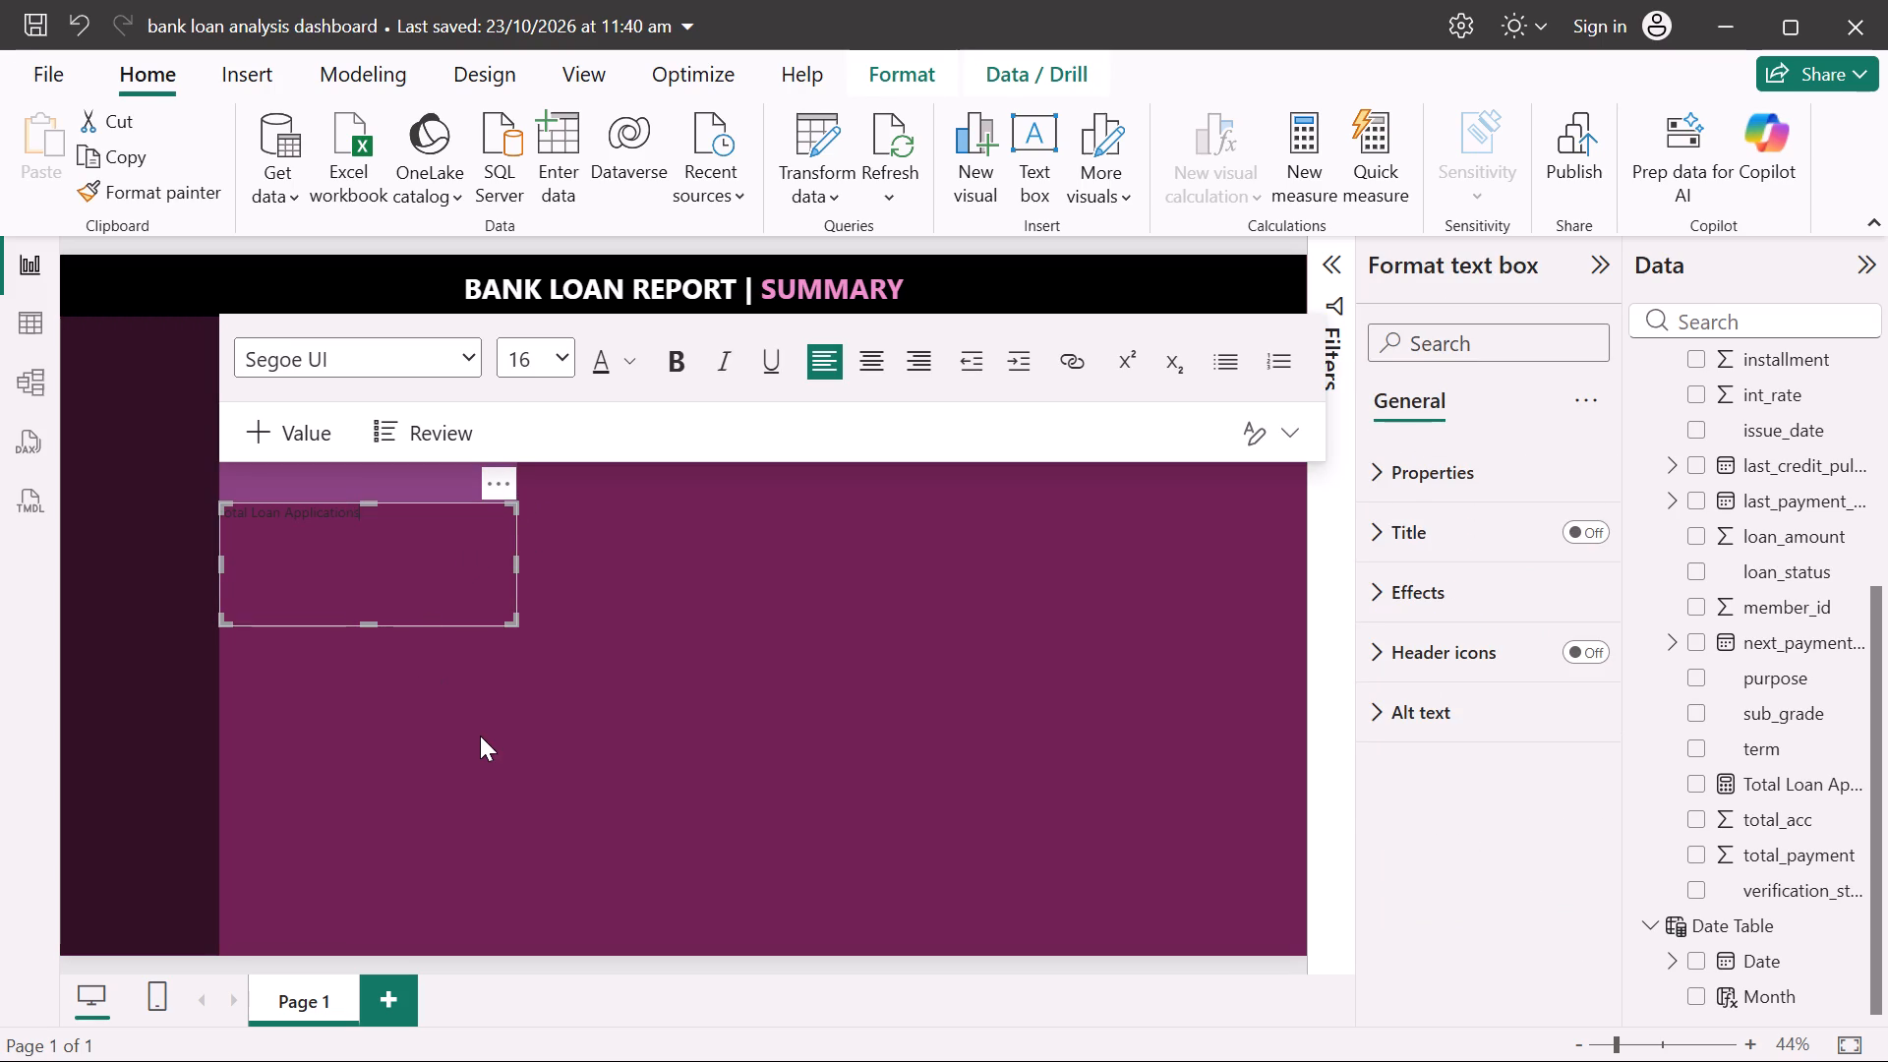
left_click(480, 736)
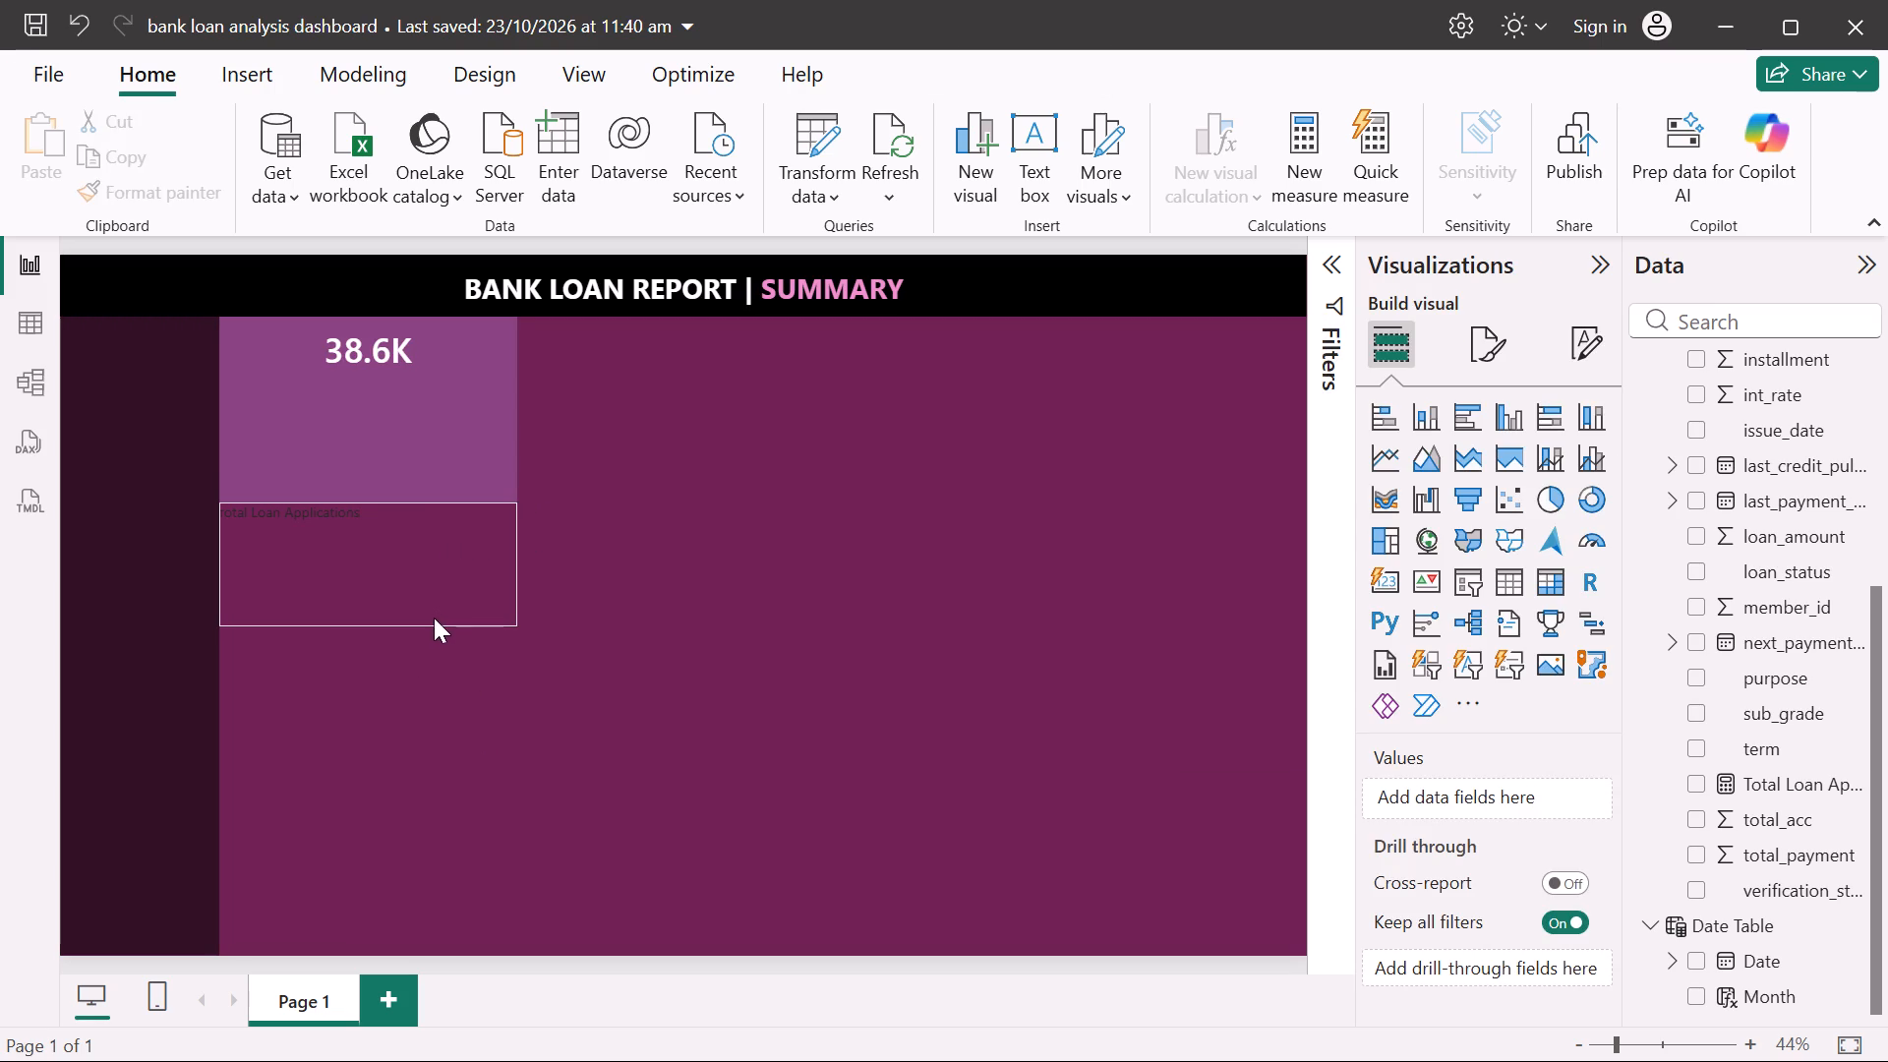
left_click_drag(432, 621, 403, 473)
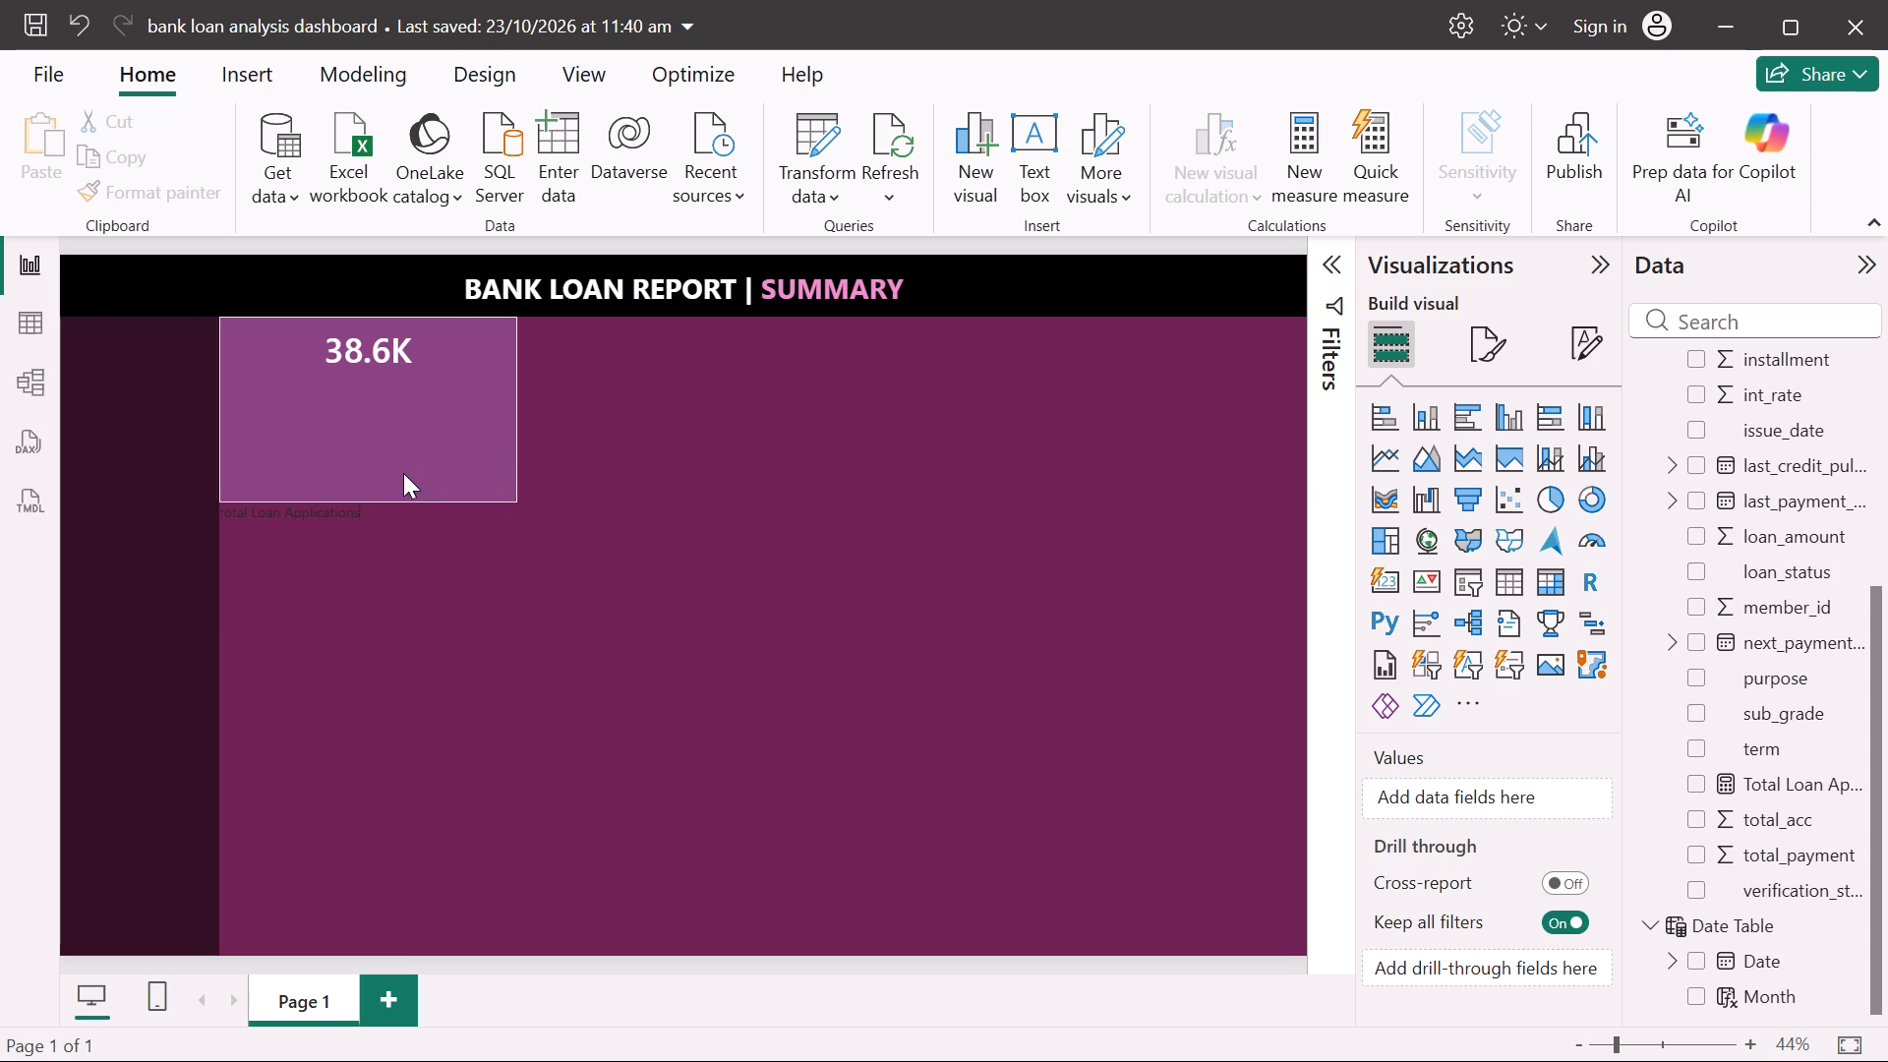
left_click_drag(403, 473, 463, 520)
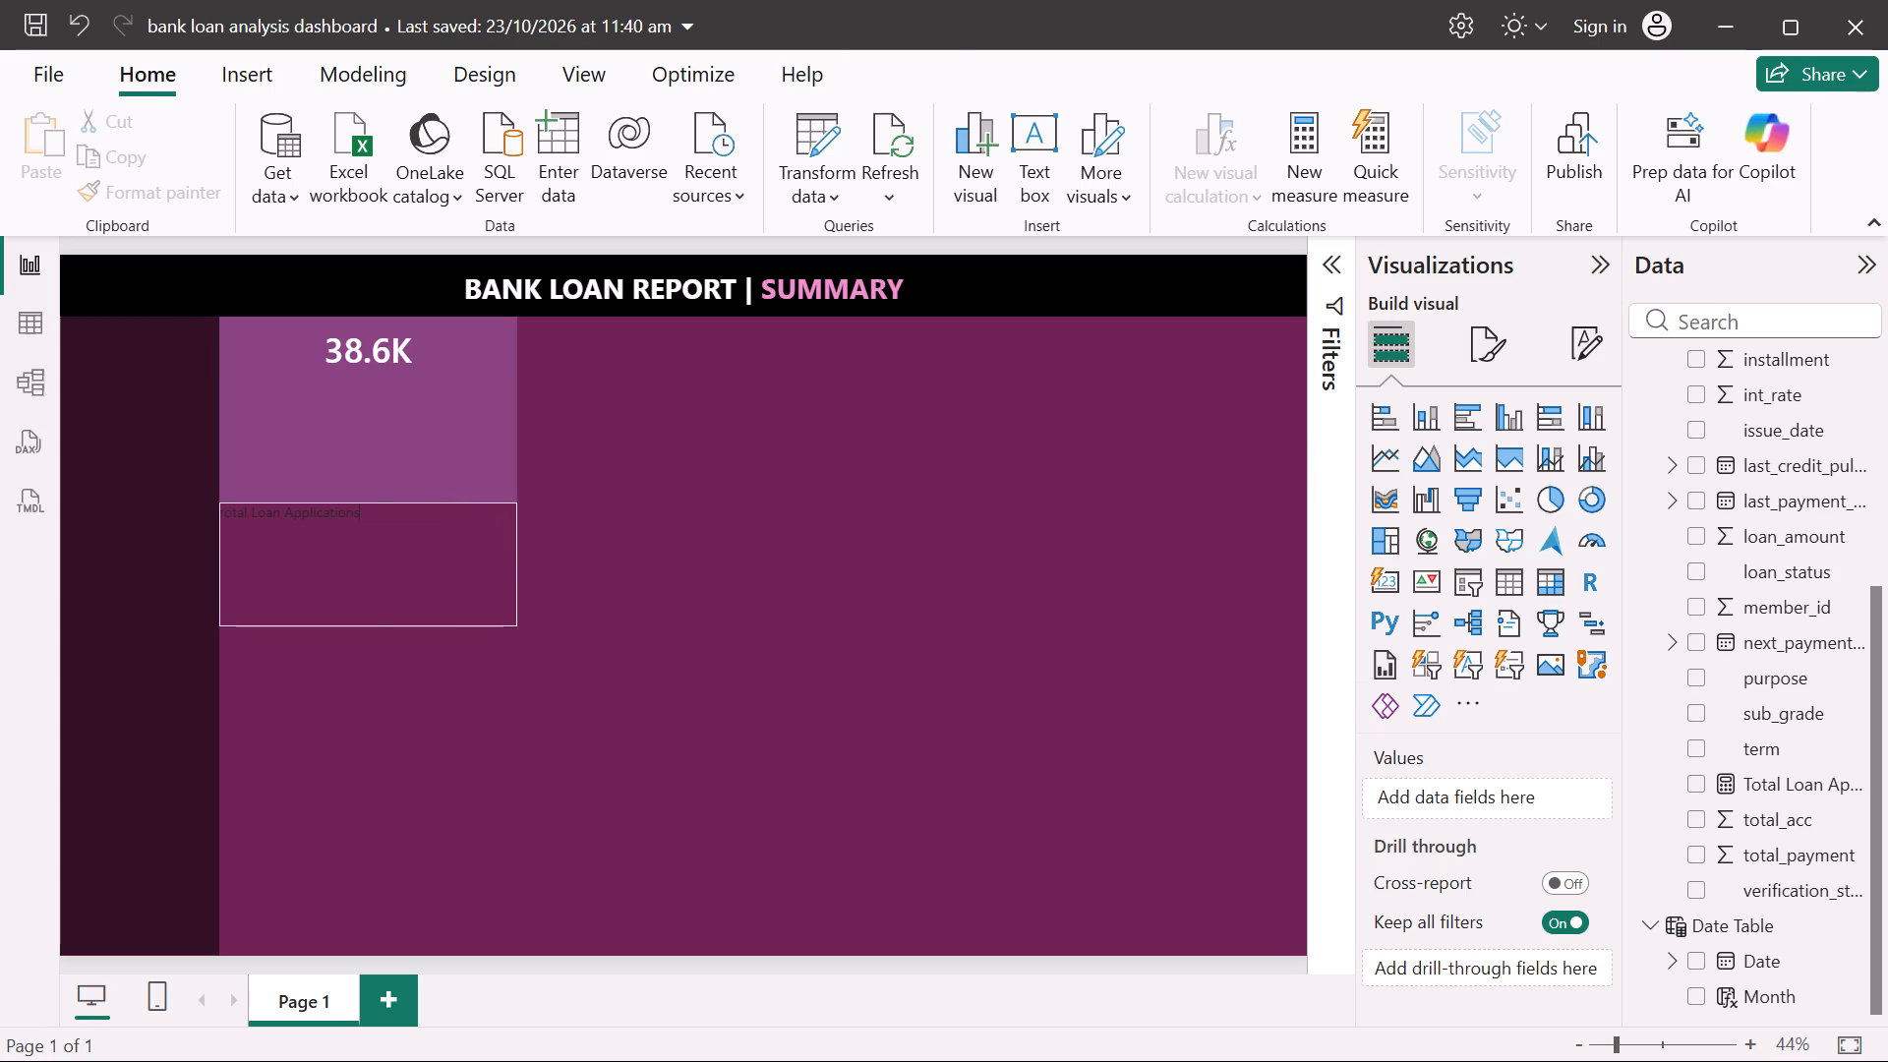
Extend the text box's upper edge upward over the purple rectangle to just below the 38.6K value.
left_click(463, 520)
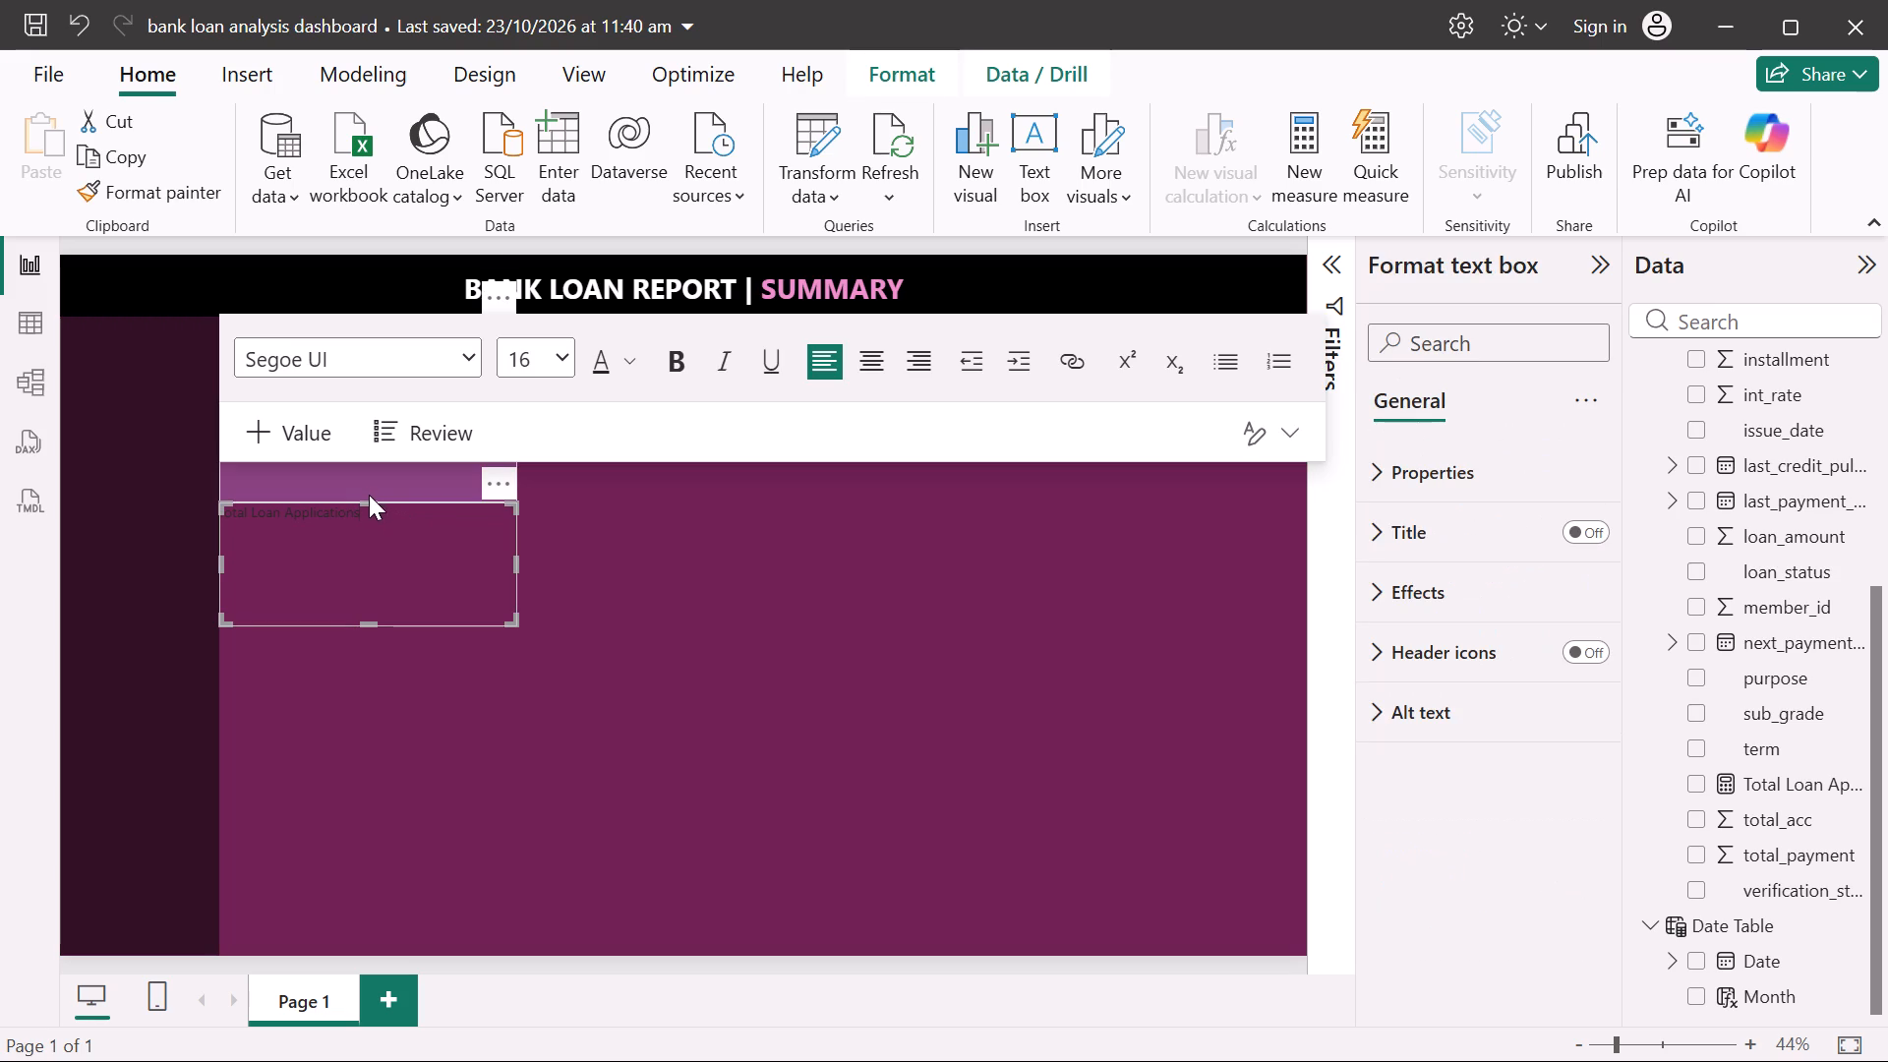
left_click_drag(380, 504, 380, 440)
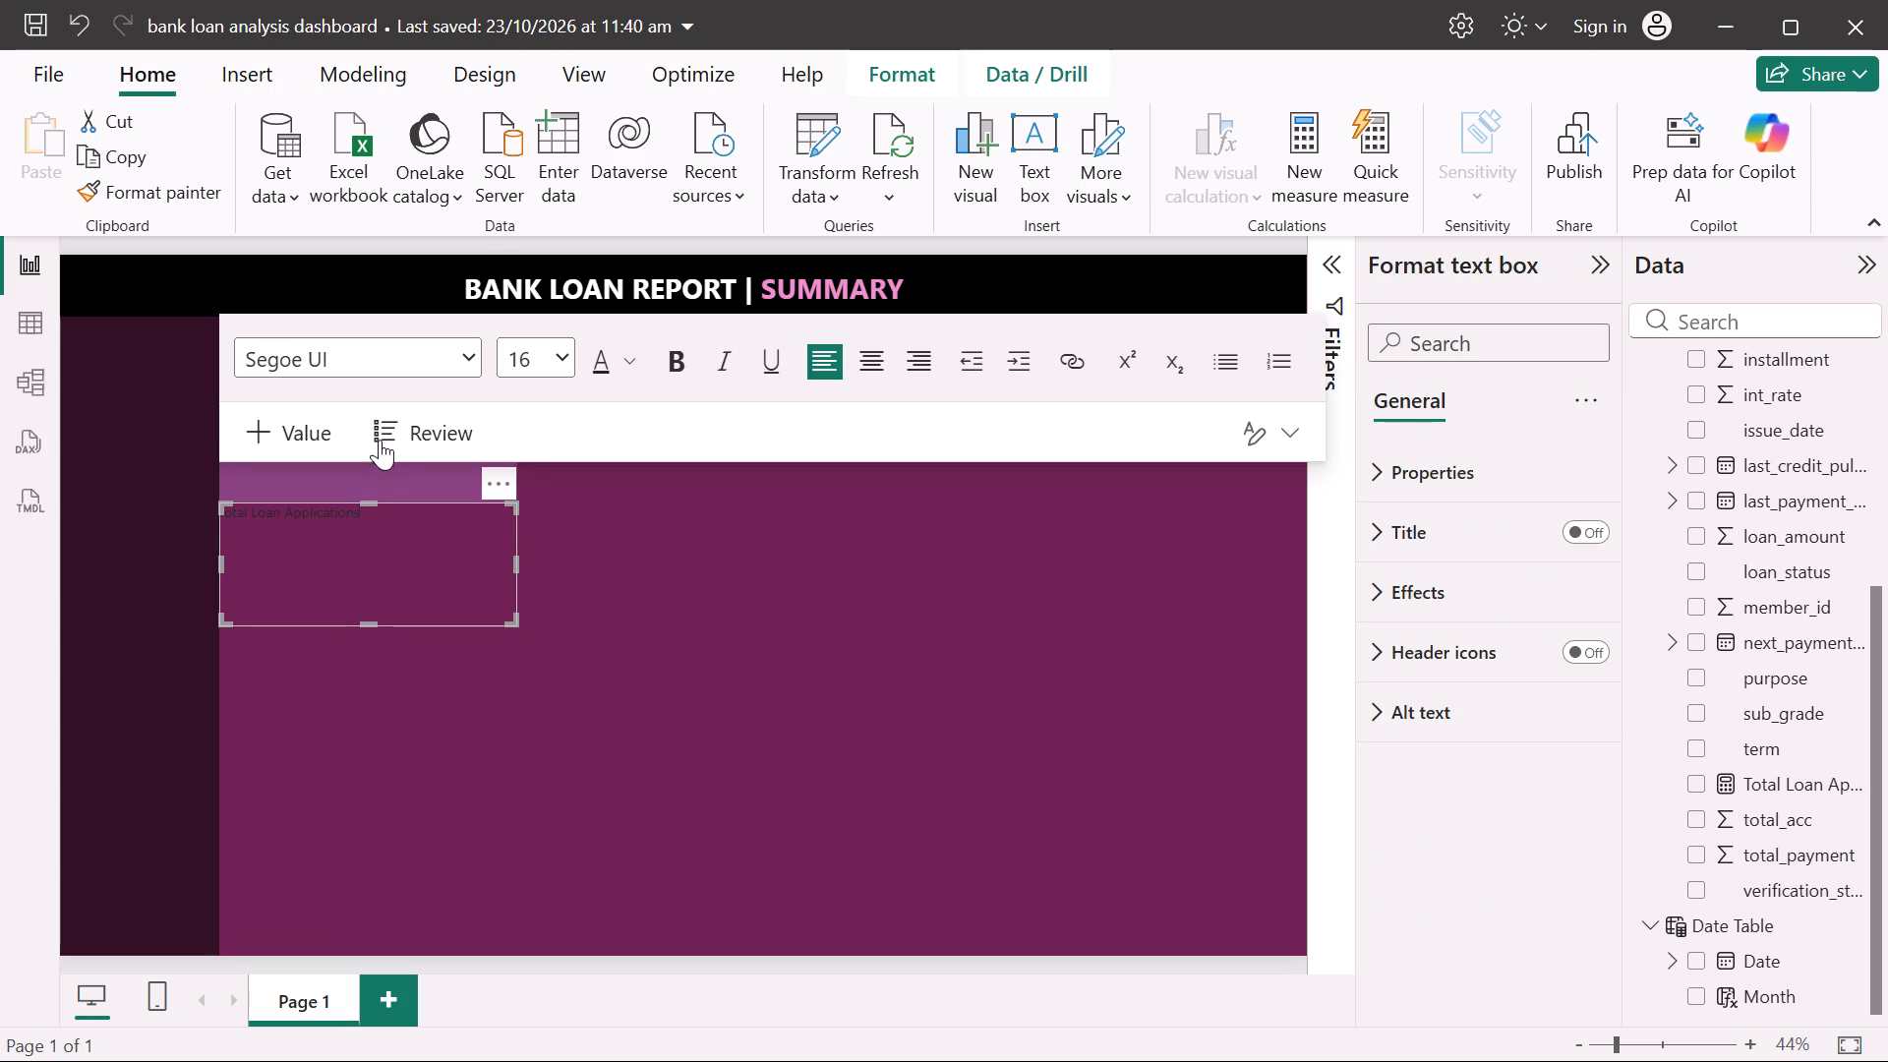
left_click_drag(380, 440, 370, 505)
left_click_drag(370, 505, 380, 386)
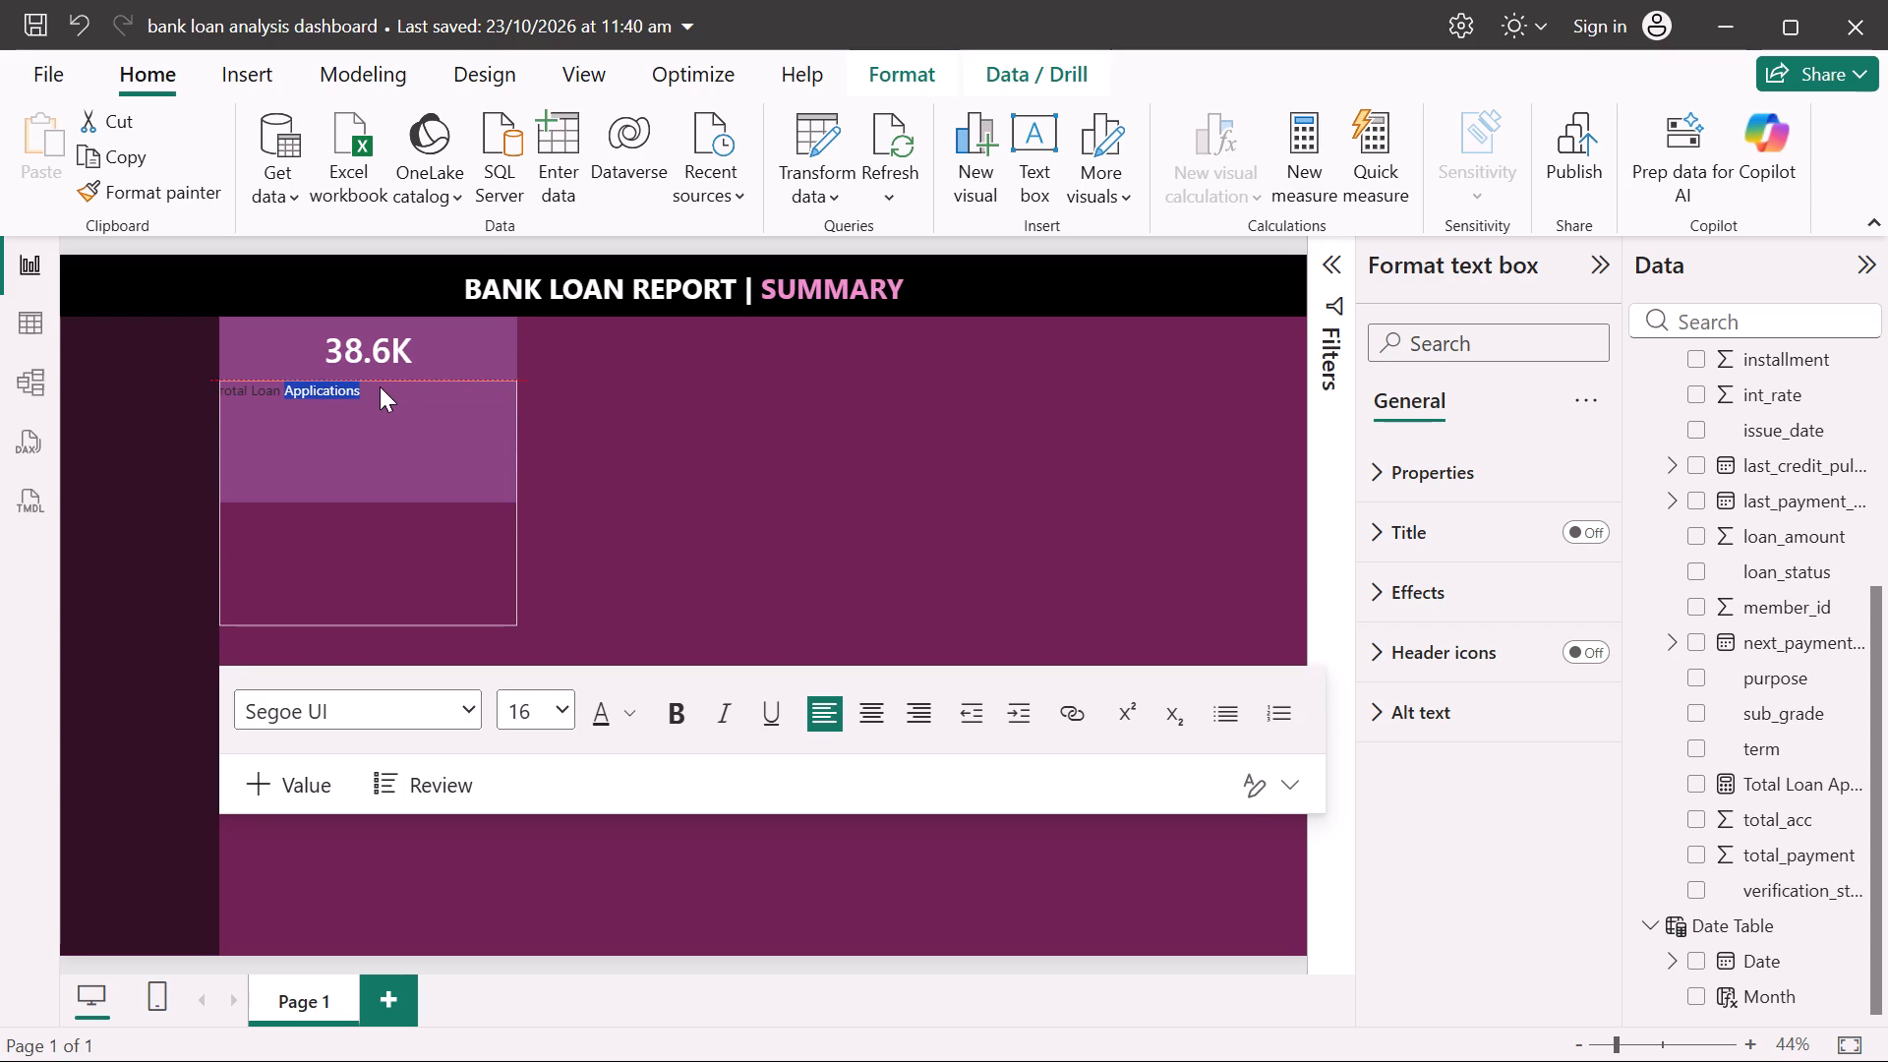
left_click_drag(380, 386, 380, 385)
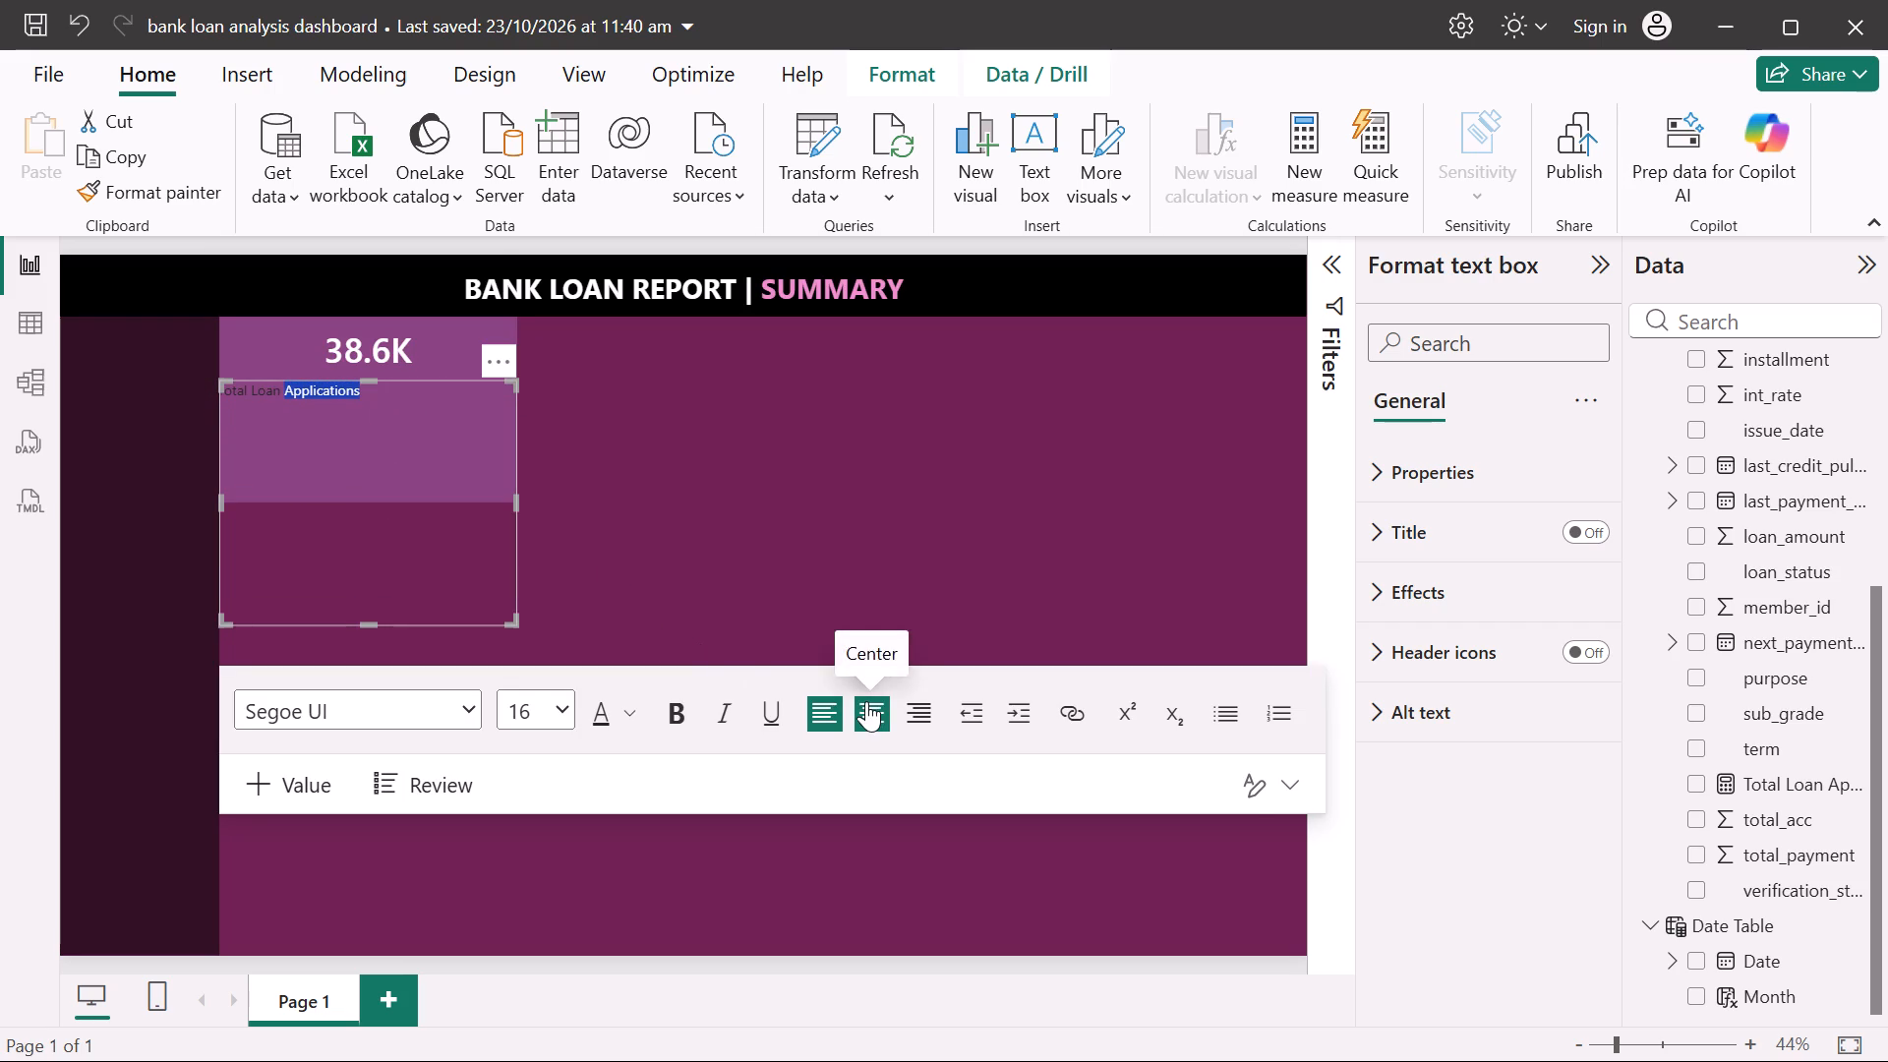
Center the Total Loan Applications label horizontally in its text box.
left_click(866, 701)
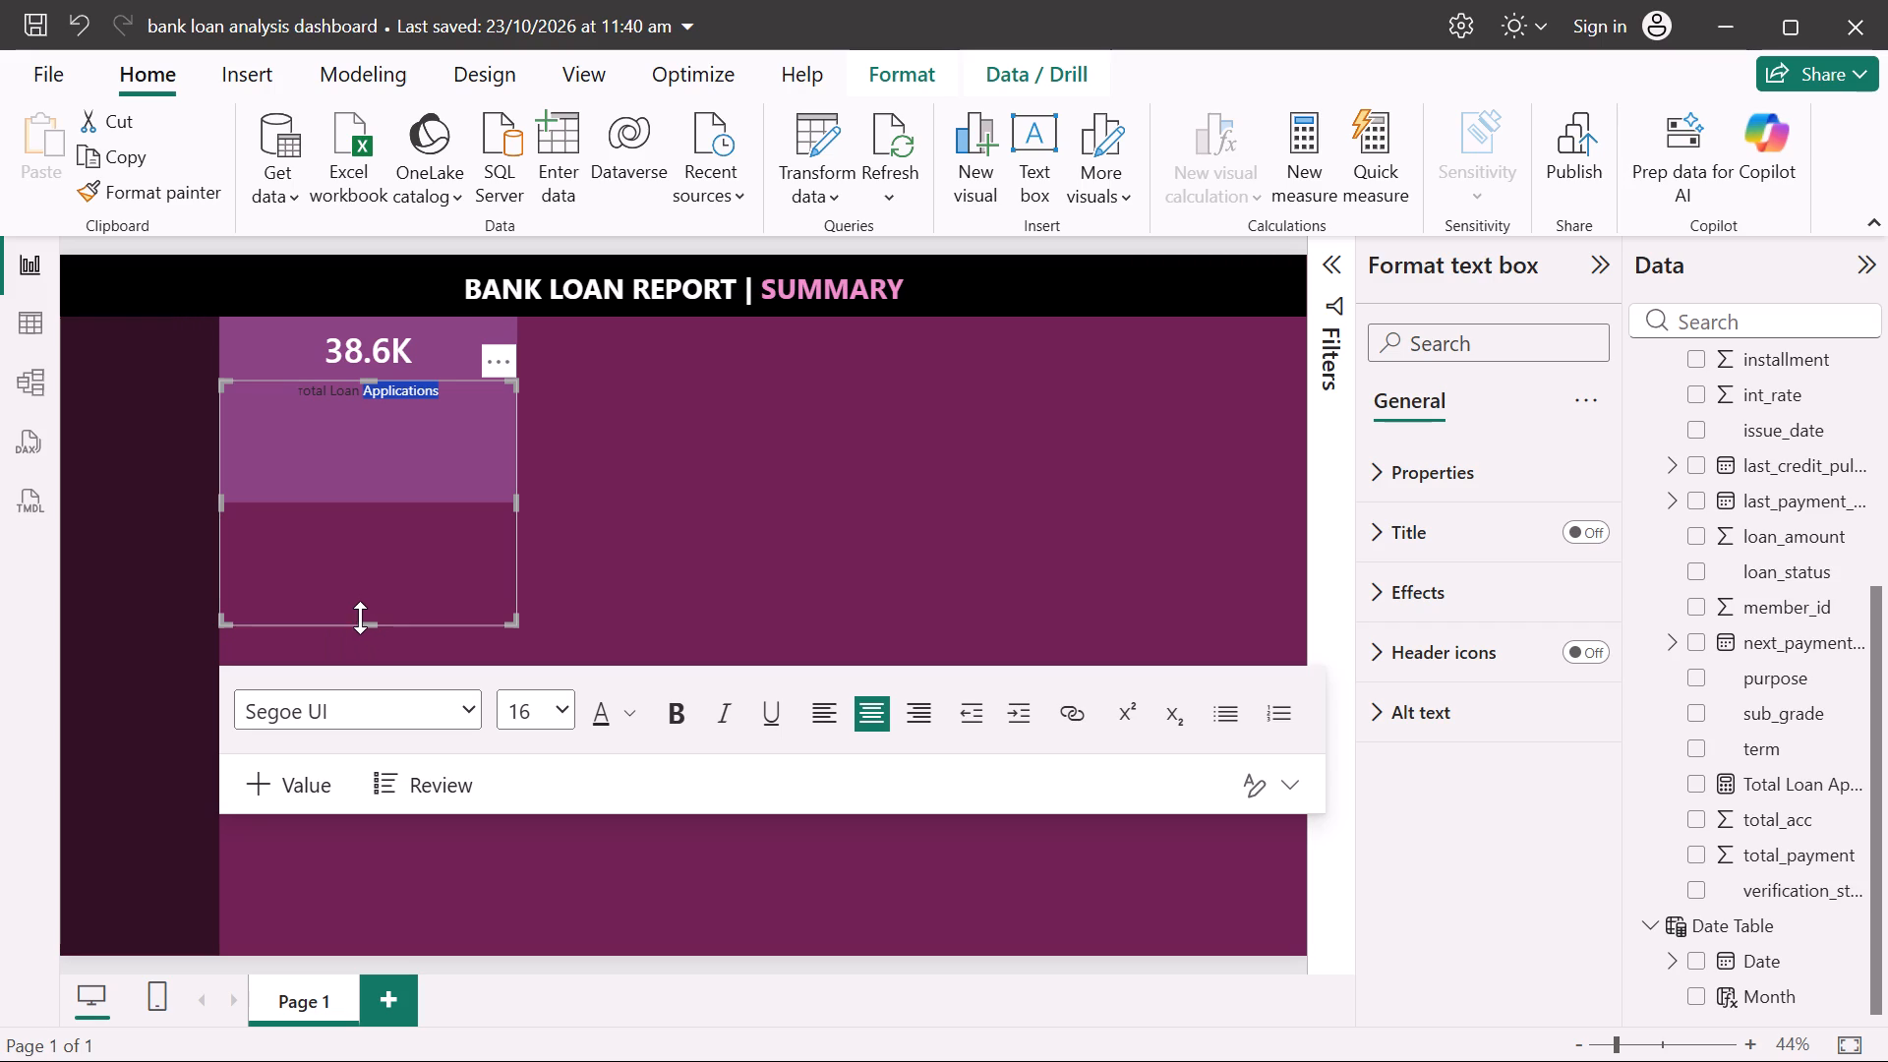
Raise the text box's lower edge so it fits inside the purple rectangle, at about a third of its height.
left_click_drag(370, 623, 394, 471)
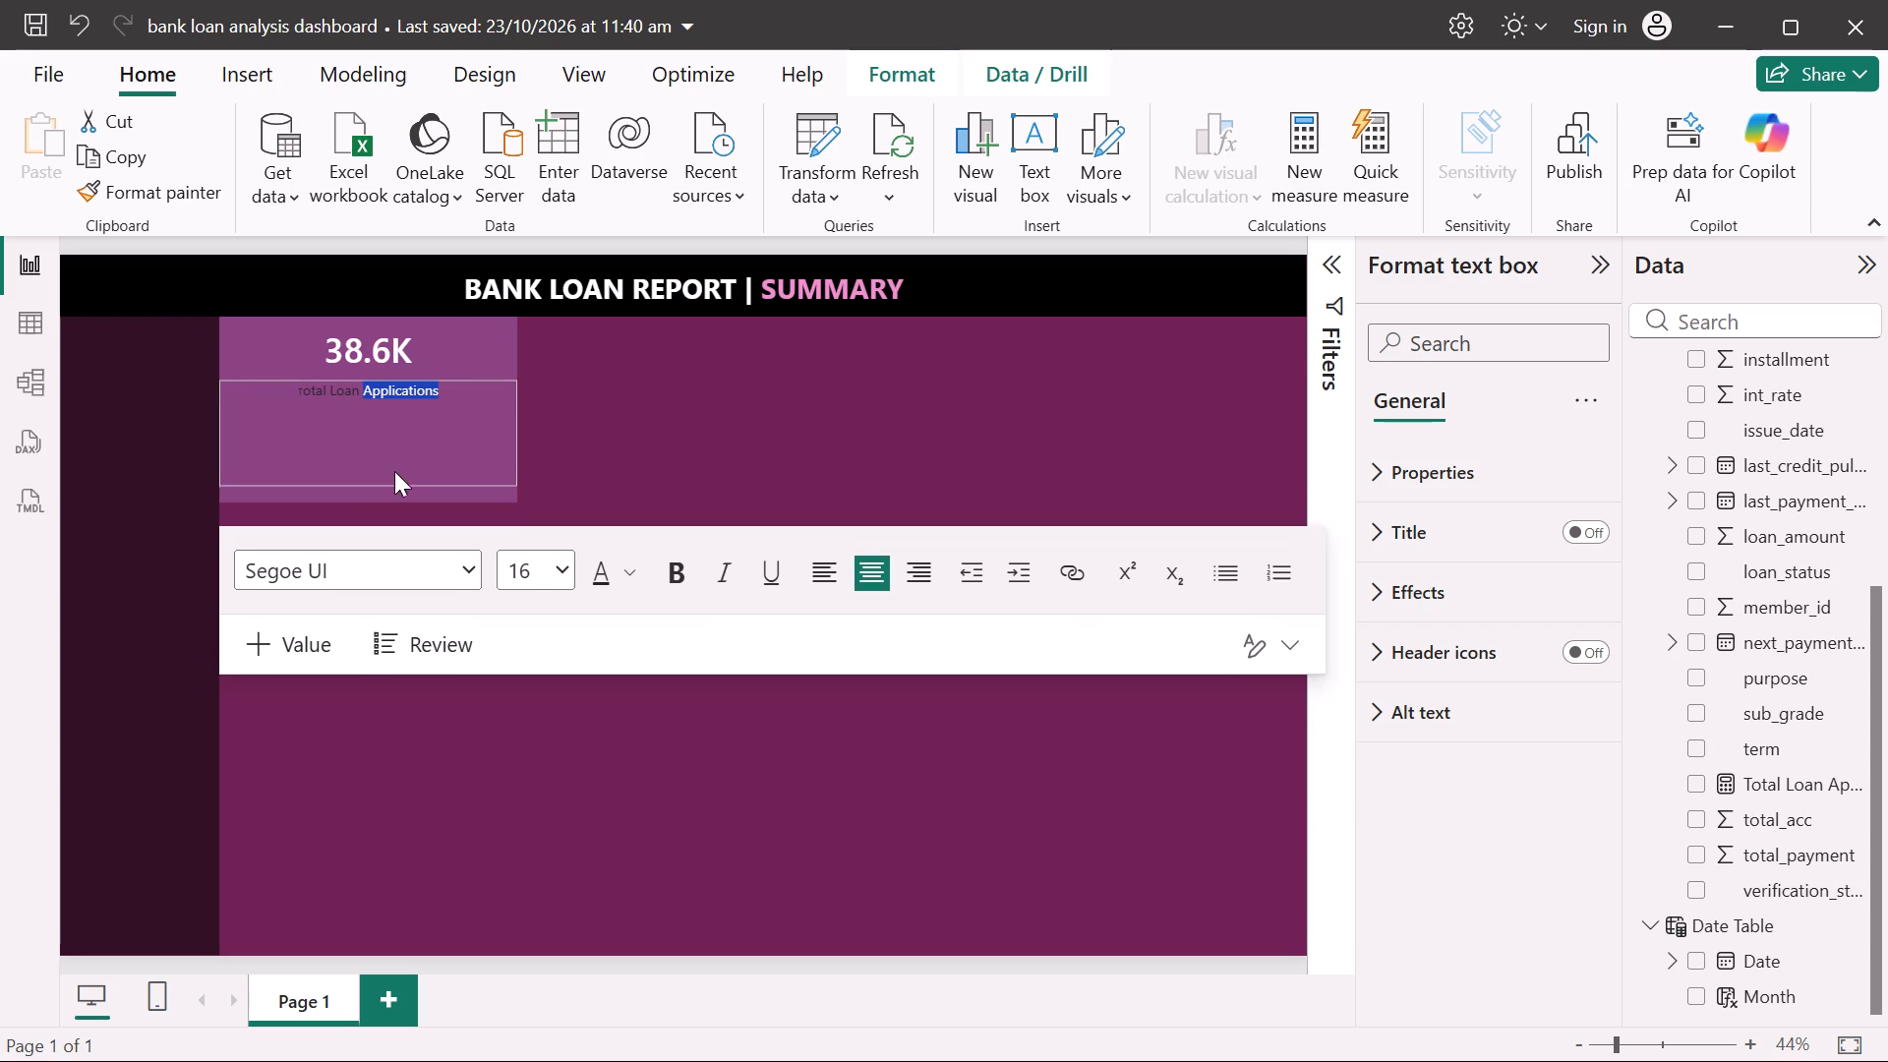
left_click_drag(394, 471, 393, 454)
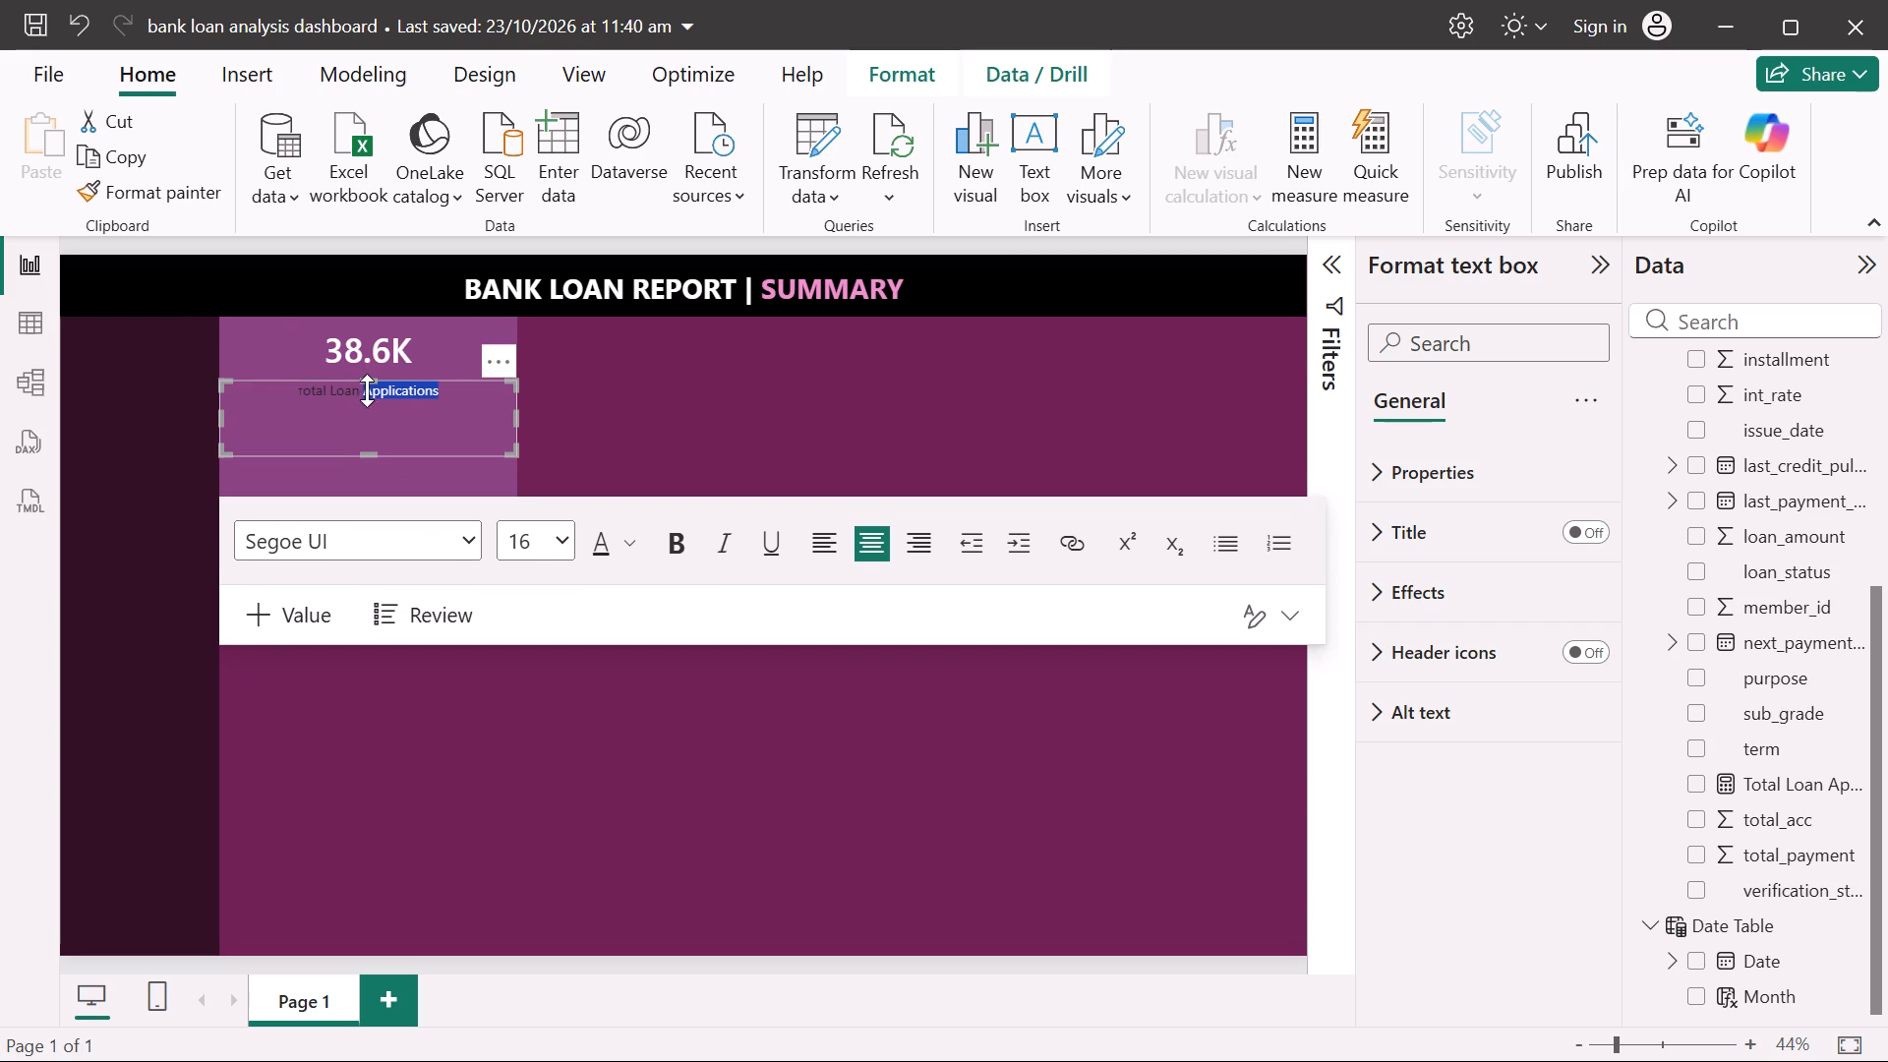
Move the 38.6K card down to about the middle of the purple rectangle, centered horizontally.
left_click_drag(372, 344, 379, 423)
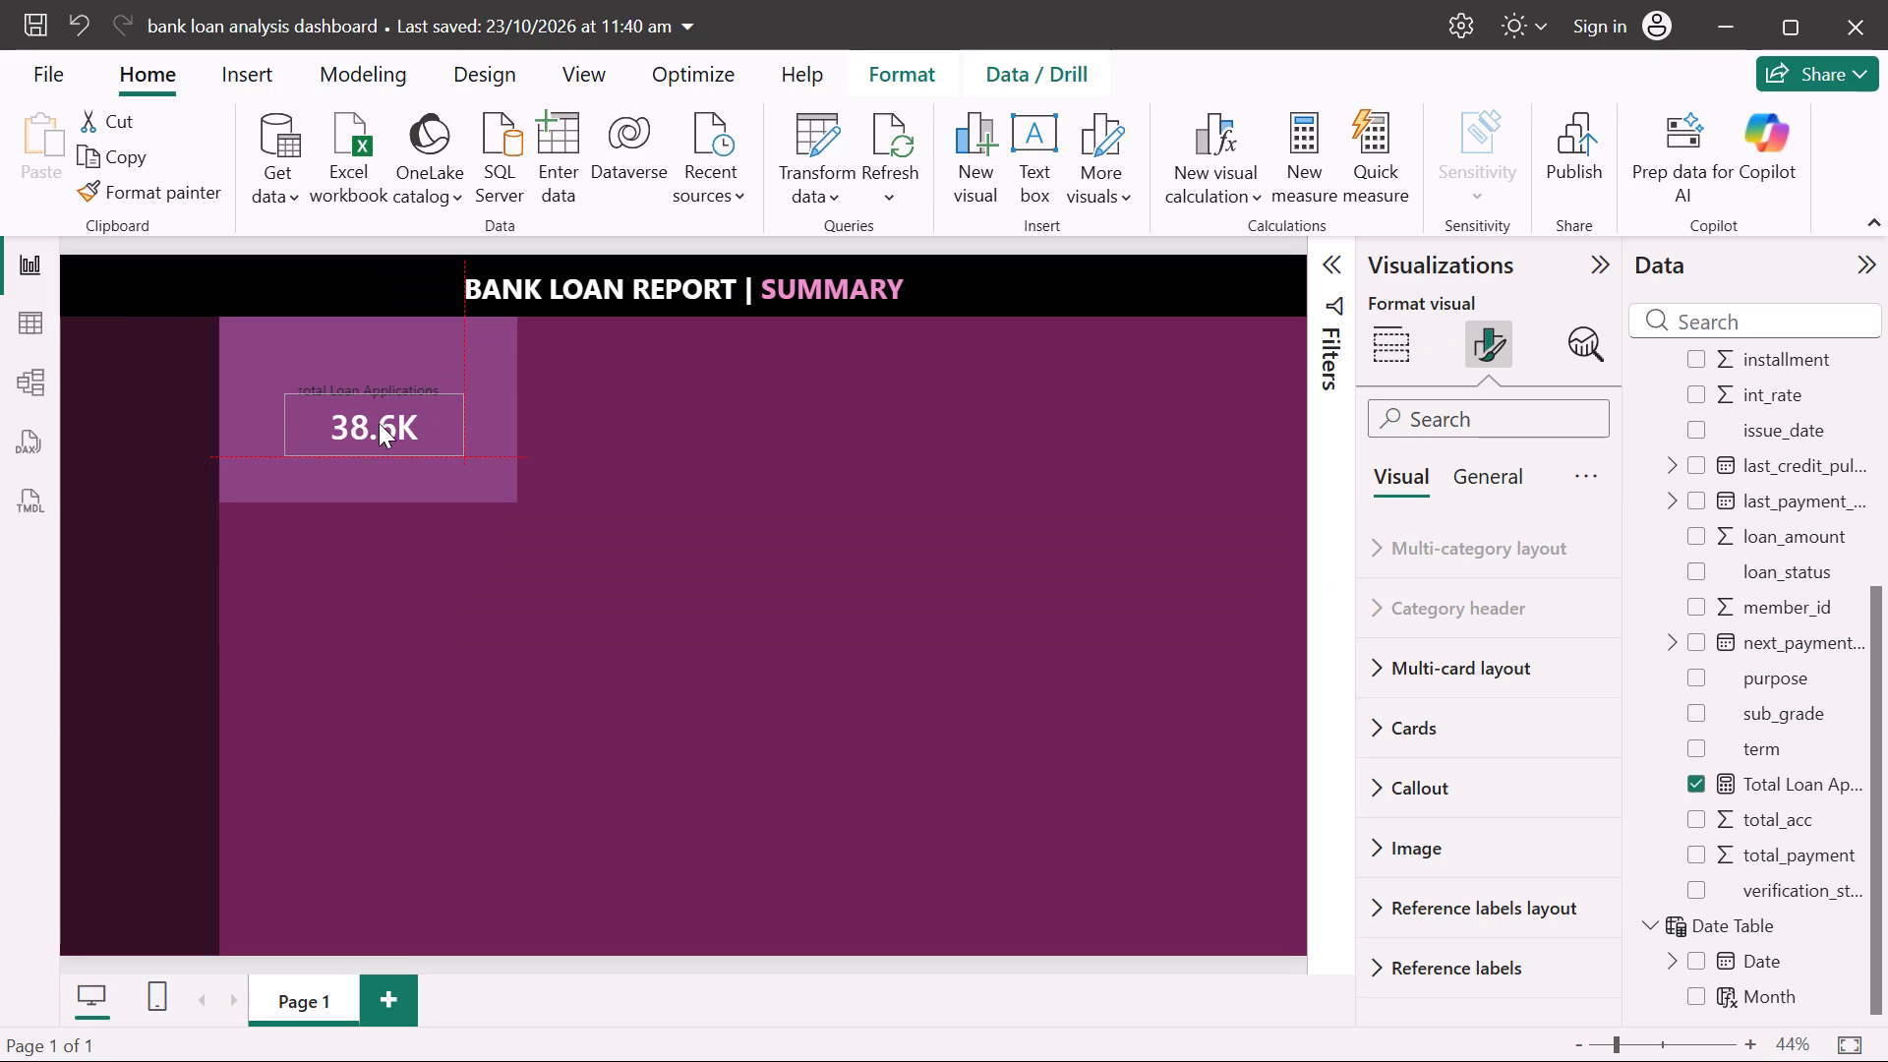
left_click_drag(379, 423, 372, 402)
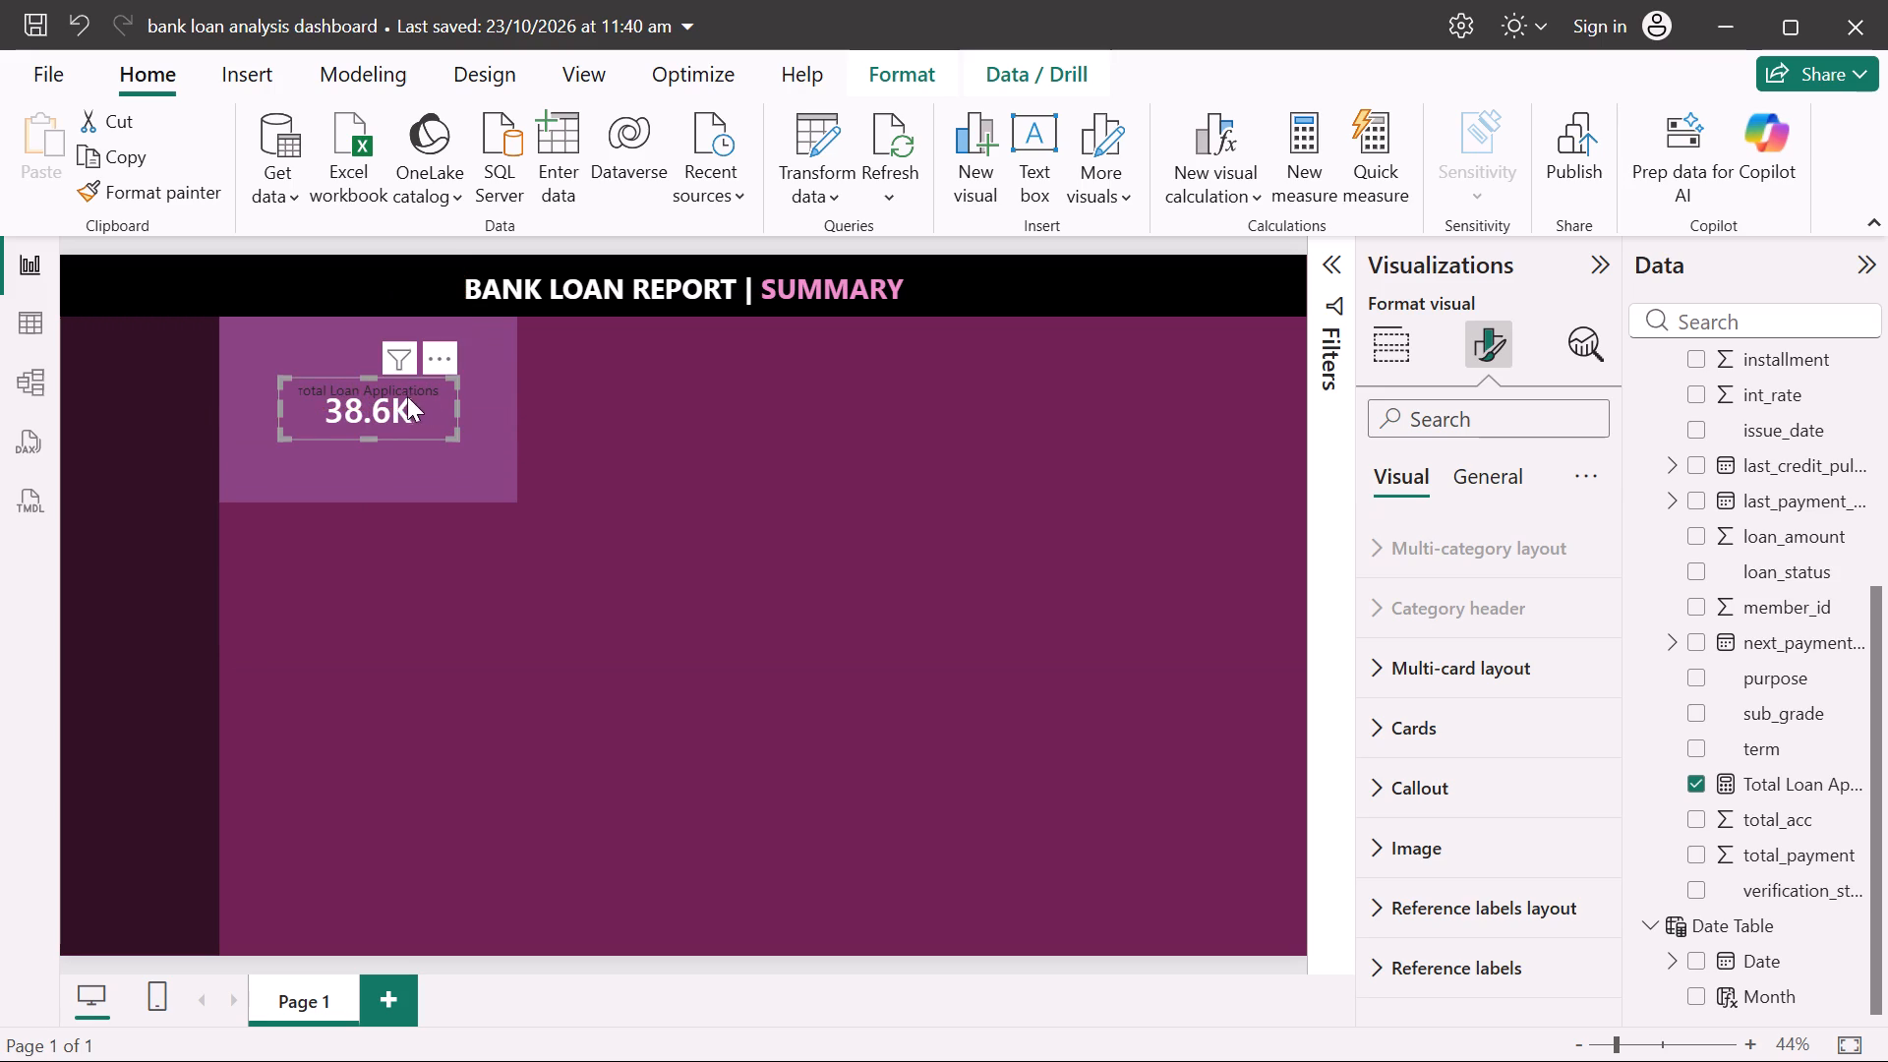
Extend the Total Loan Applications text box upward so its label sits above the 38.6K value, just below the purple rectangle's upper edge.
left_click_drag(483, 423, 490, 372)
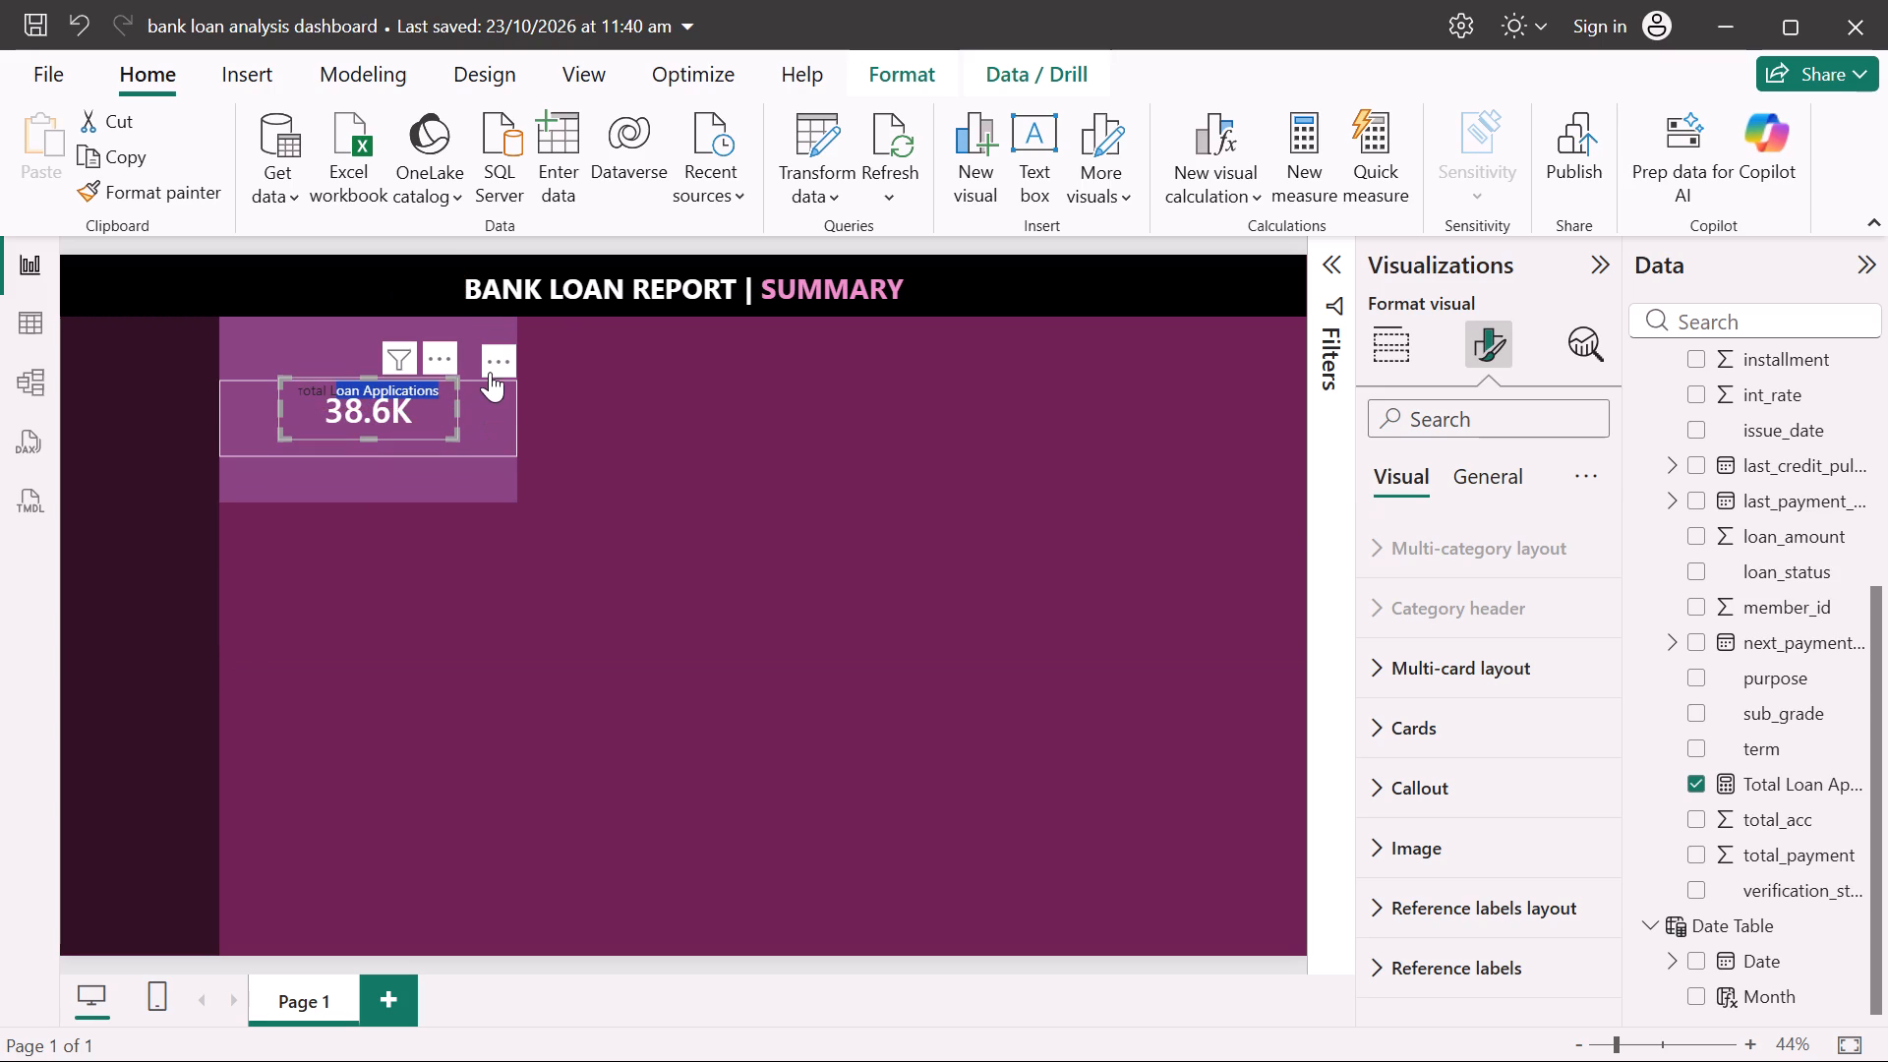
left_click_drag(490, 372, 490, 369)
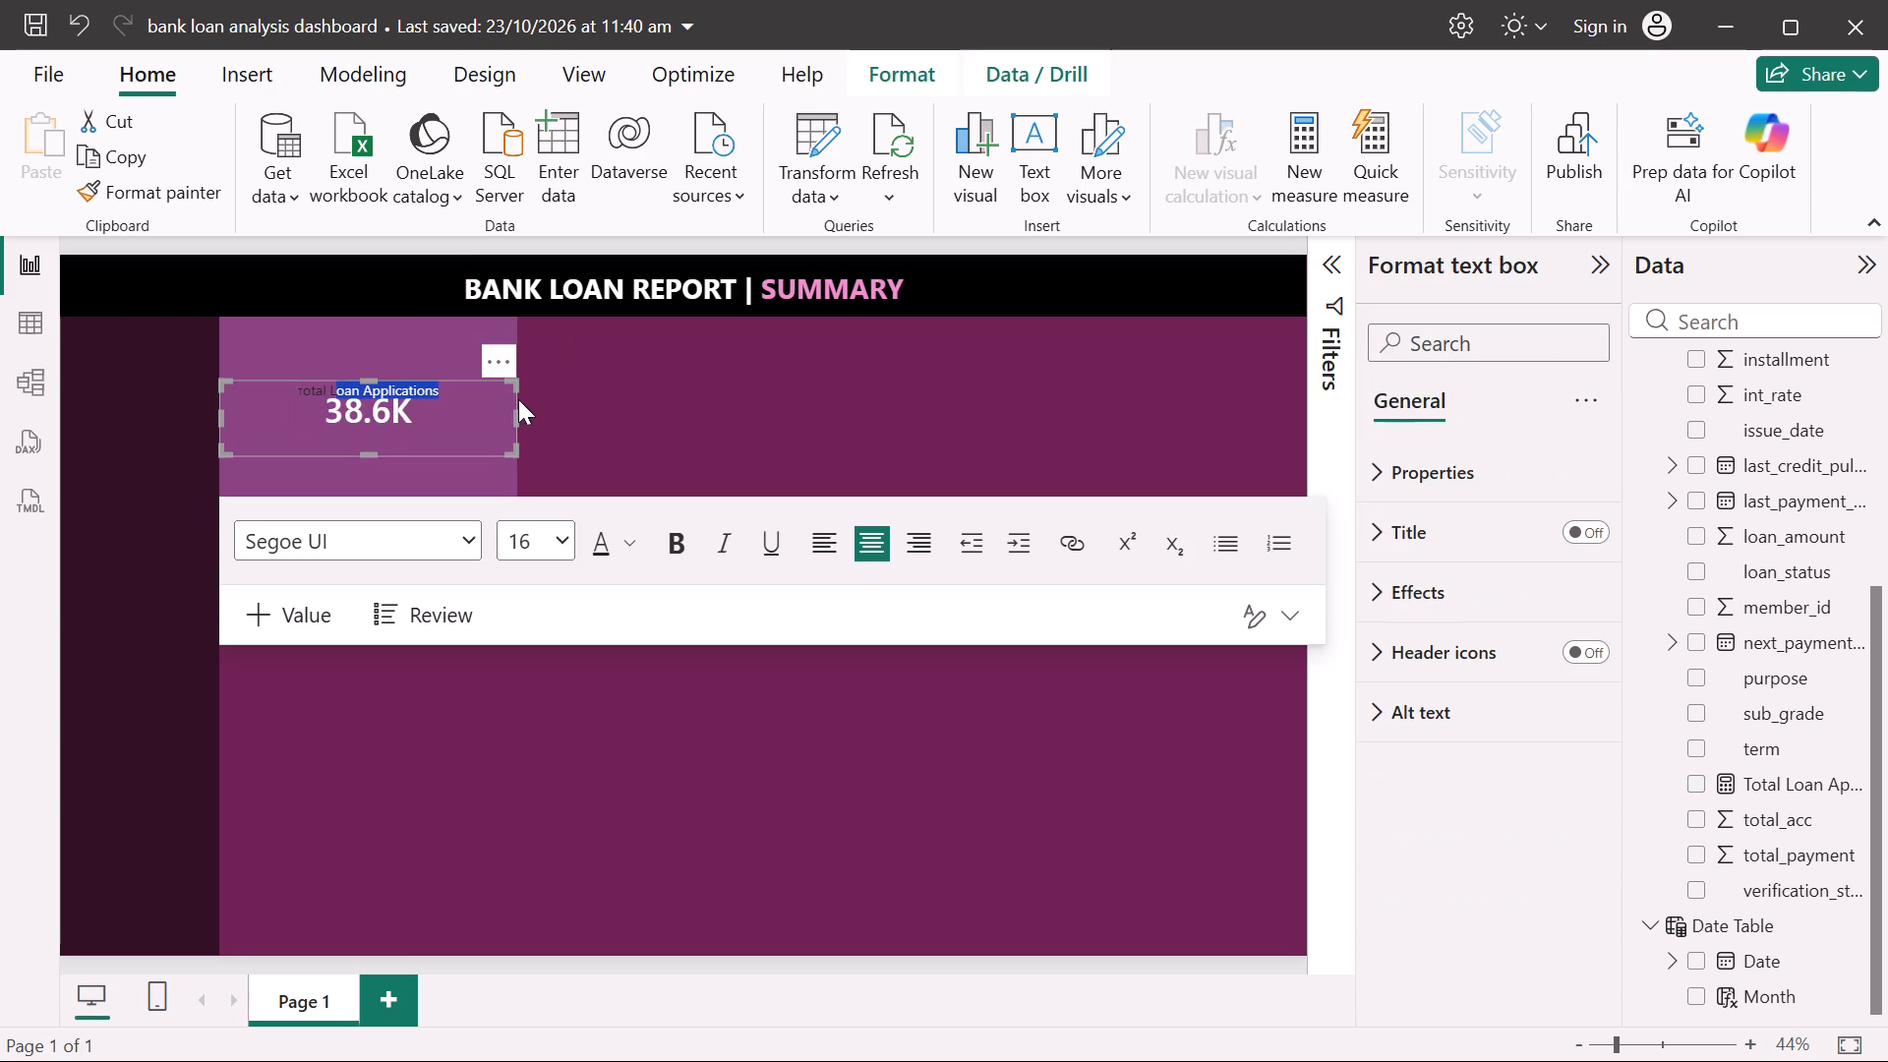
left_click_drag(513, 385, 524, 330)
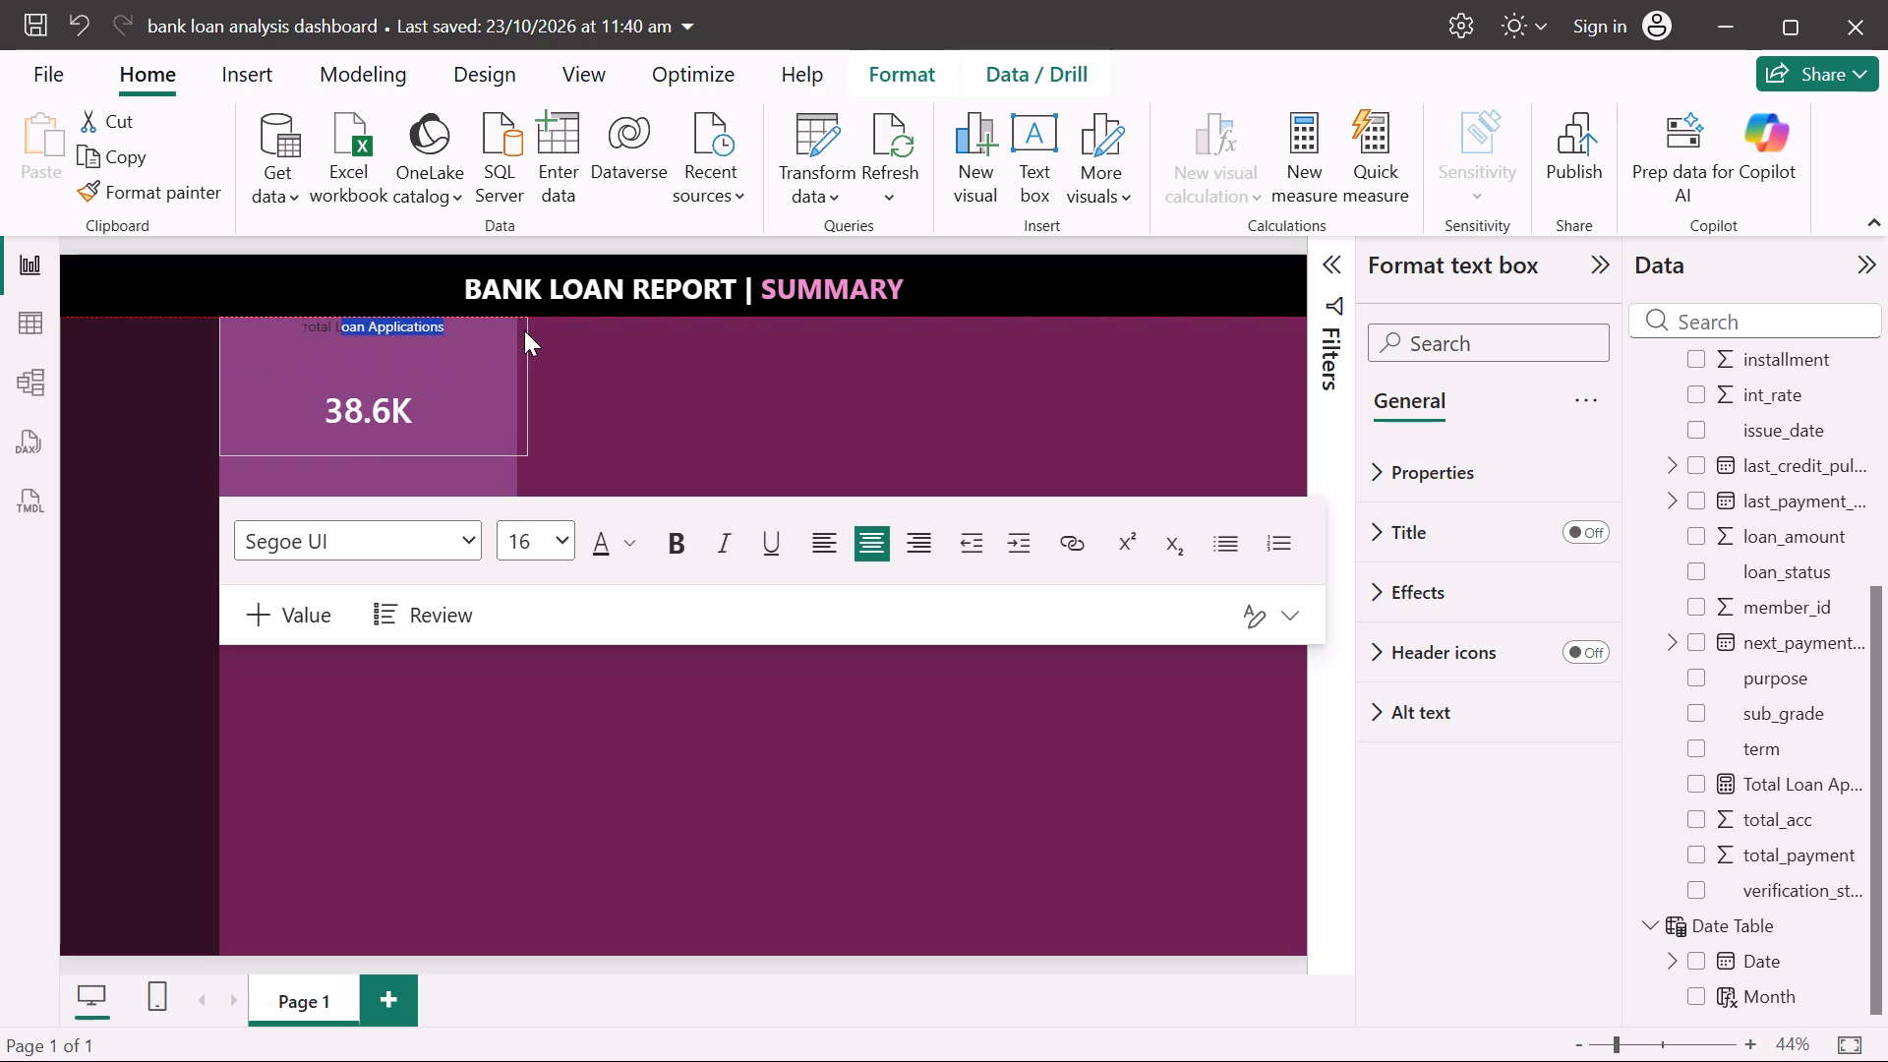
left_click_drag(524, 330, 513, 325)
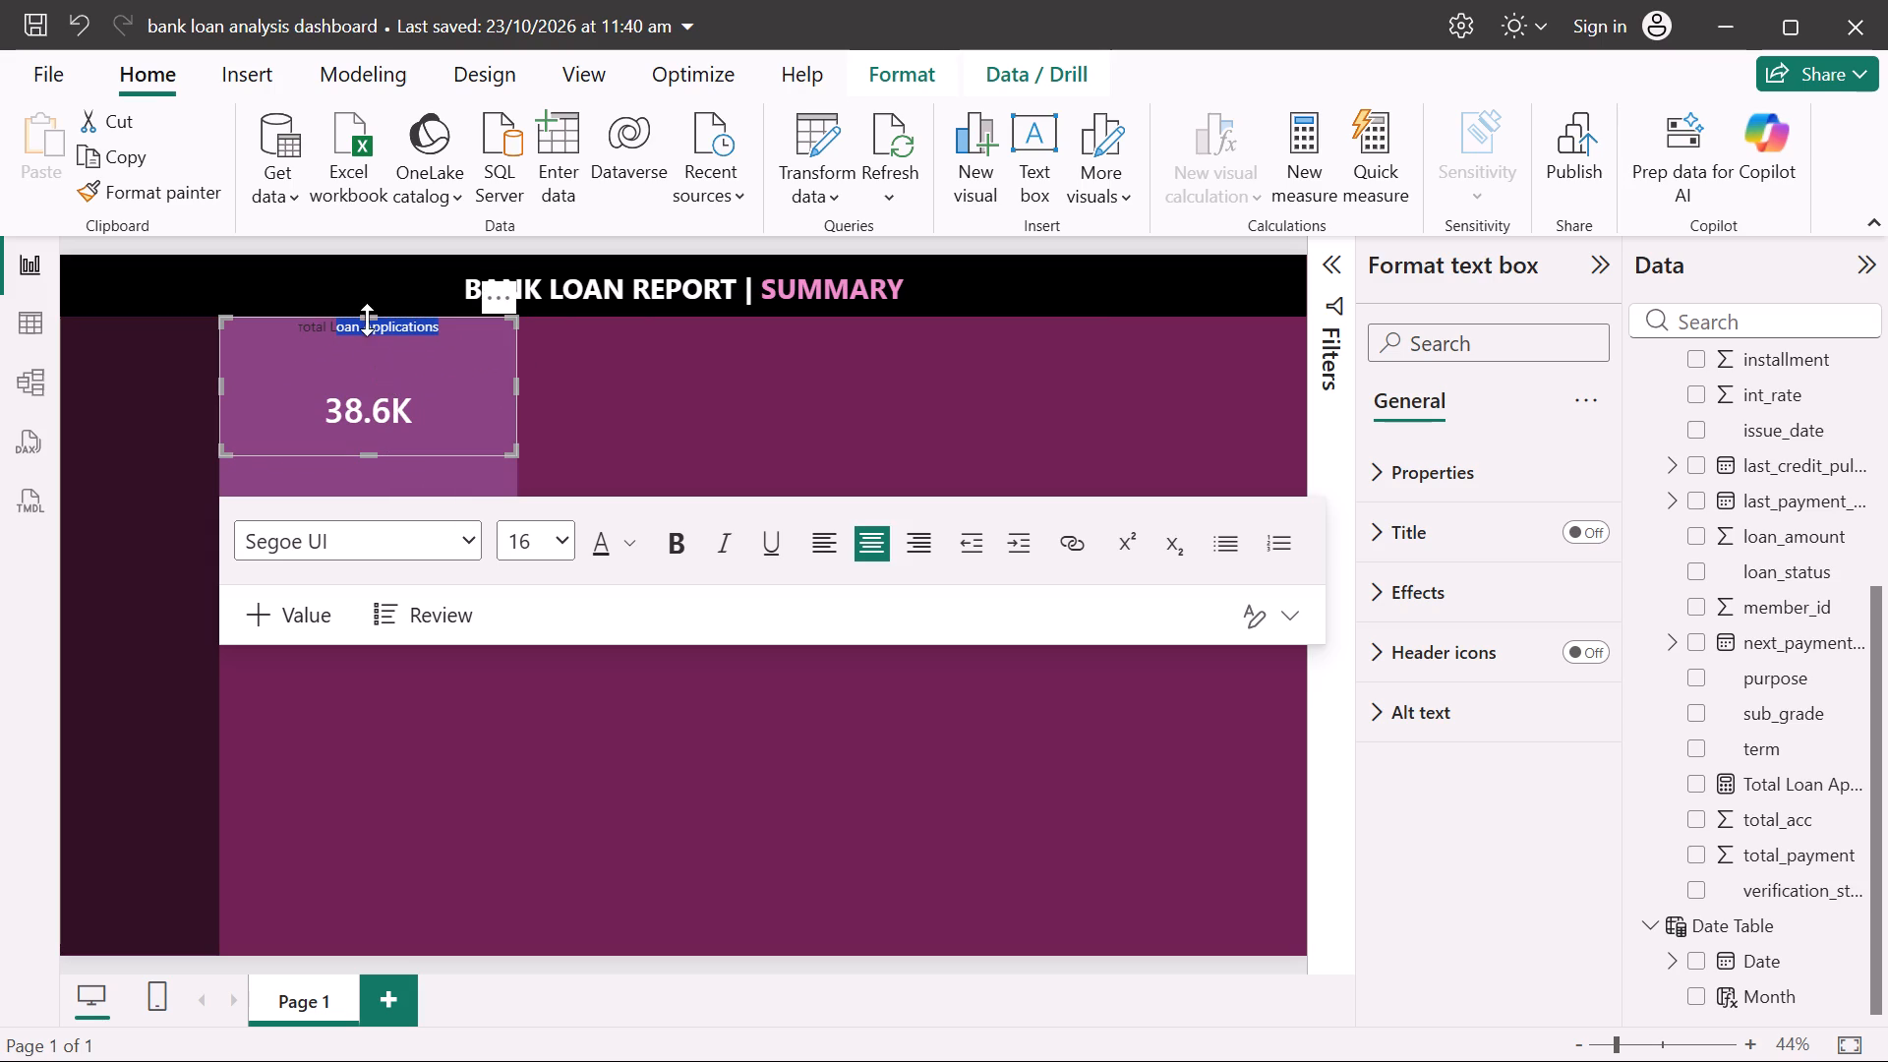
left_click_drag(366, 315, 369, 339)
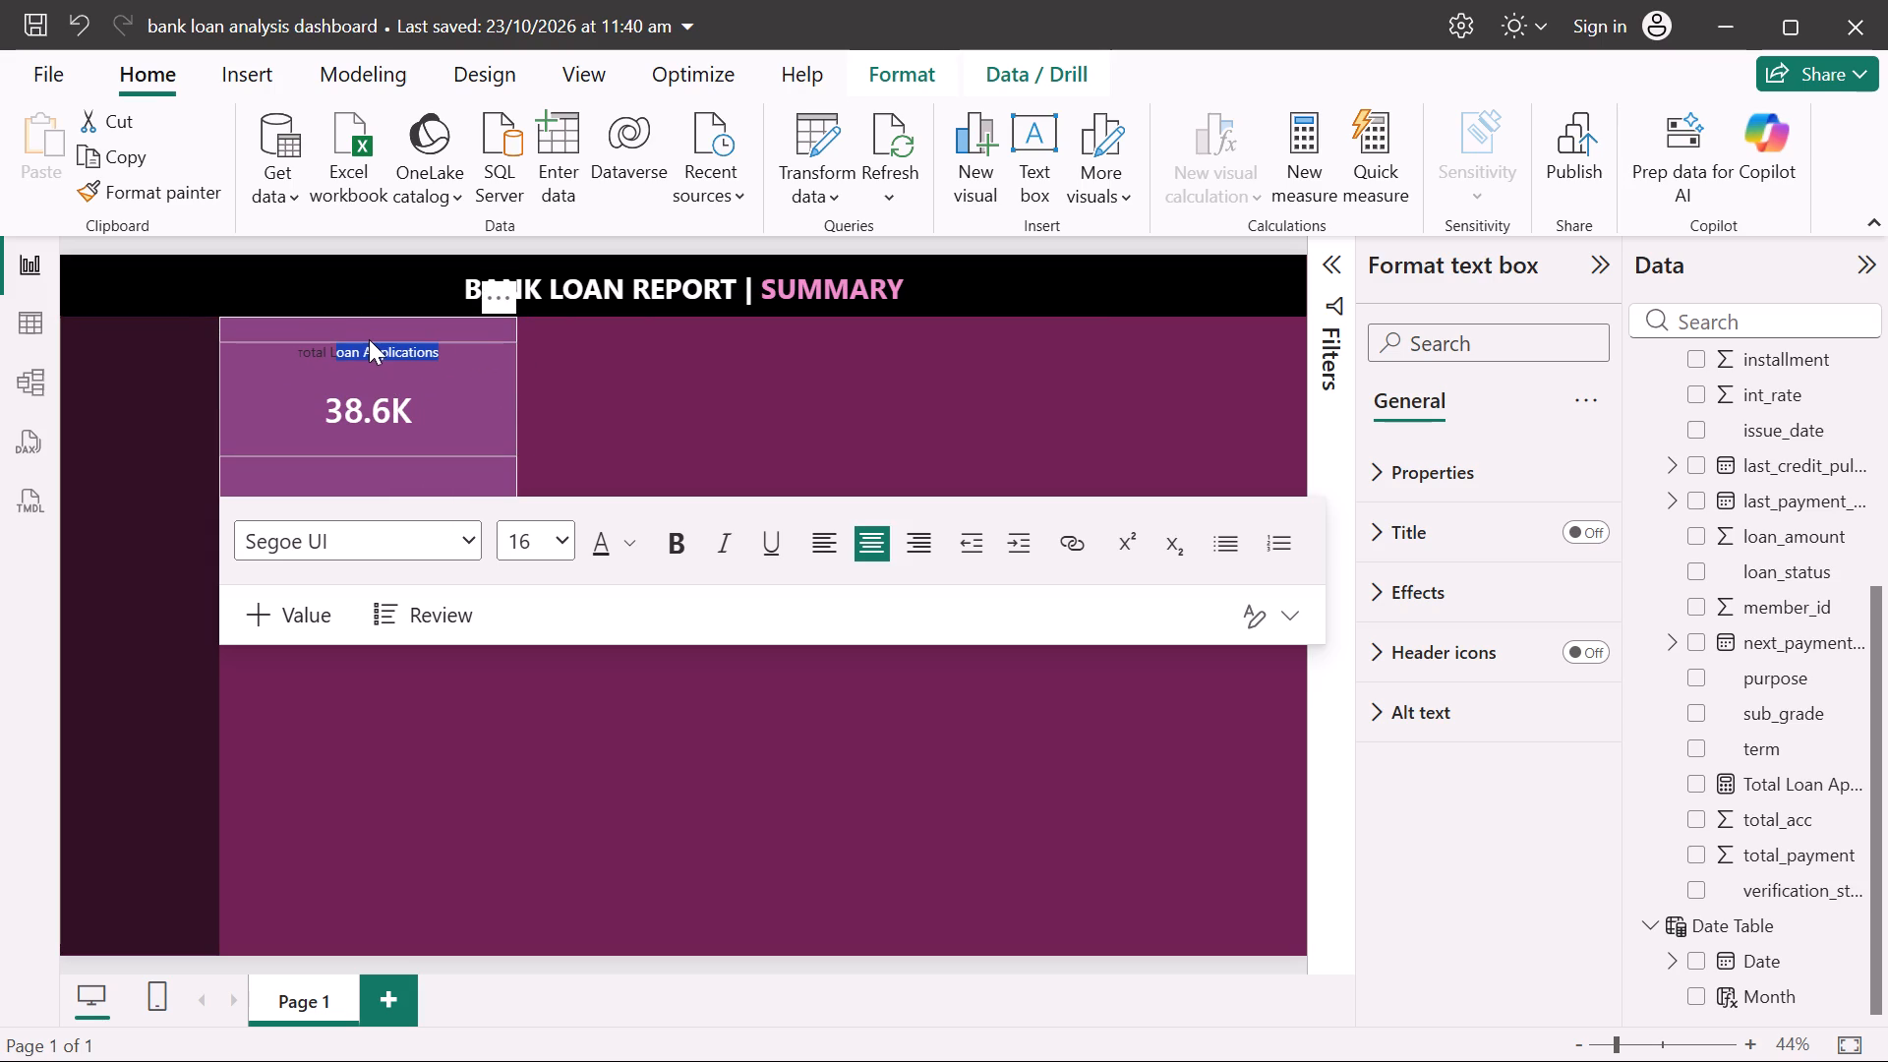
left_click_drag(369, 339, 370, 335)
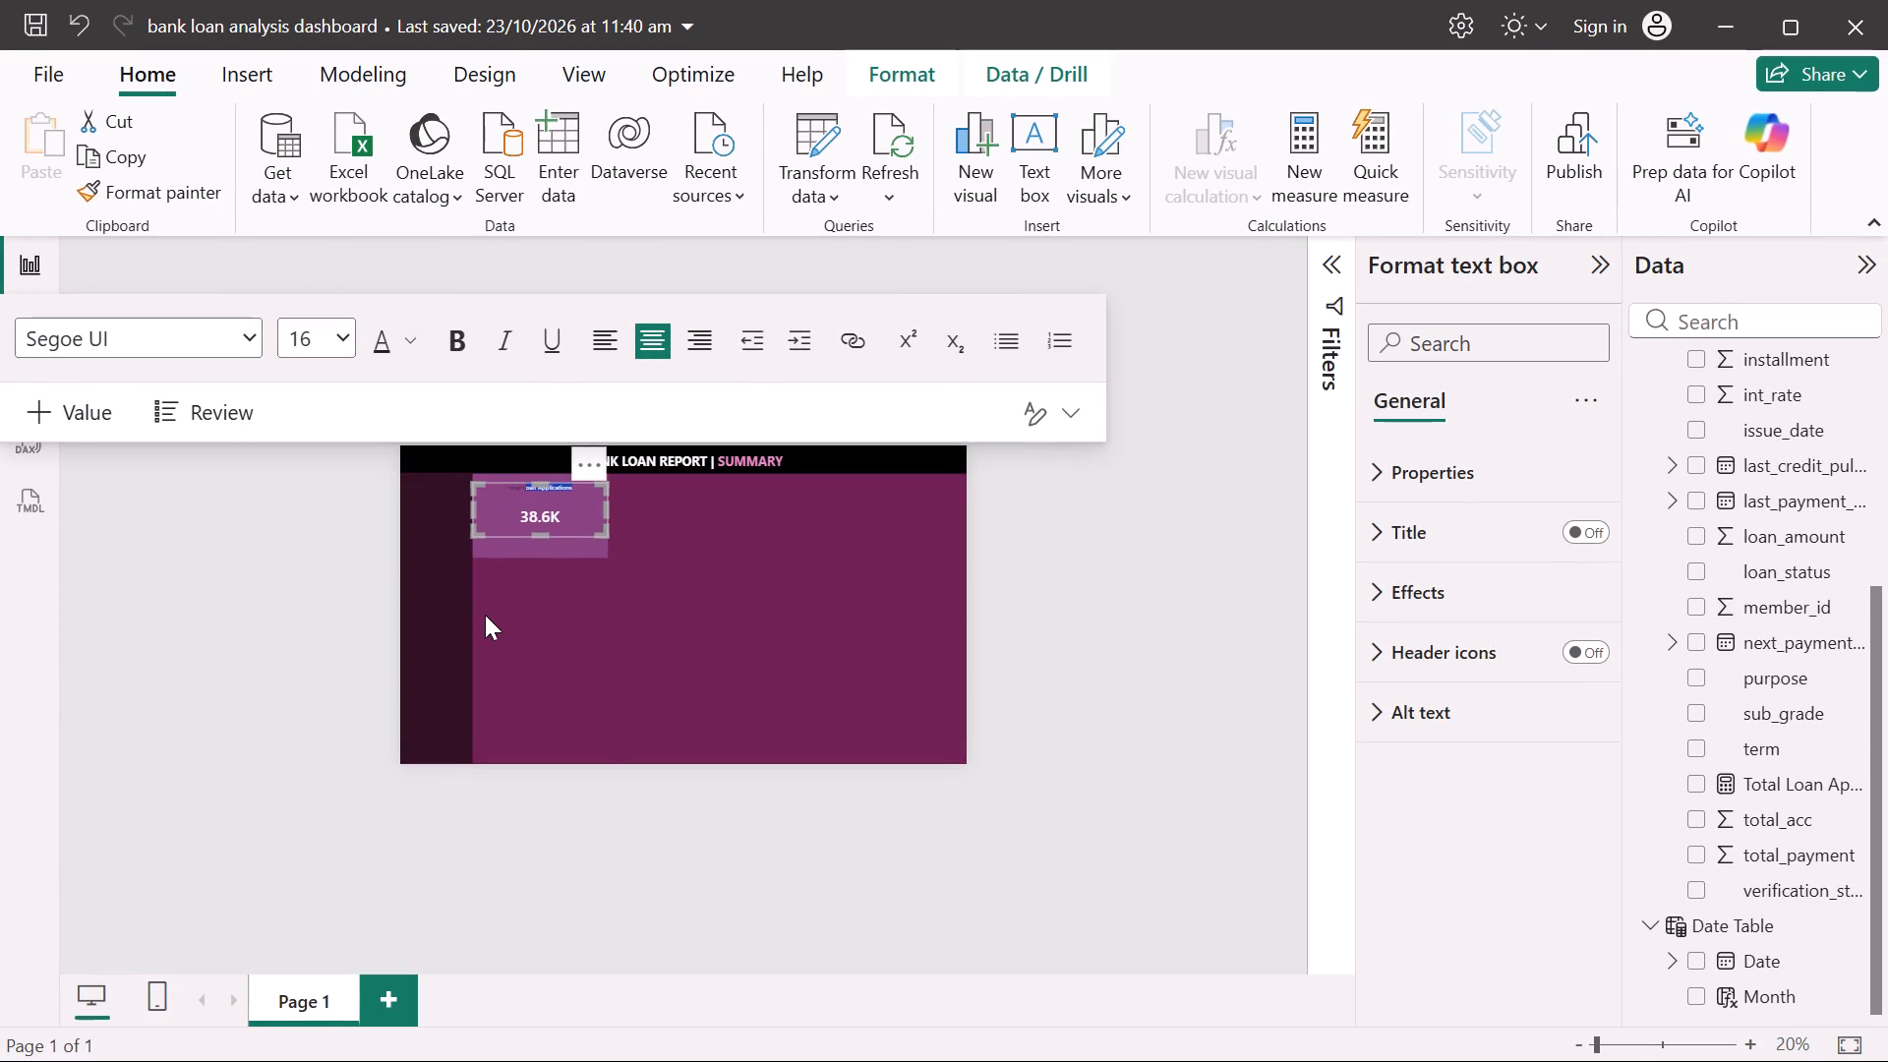
key("ctrl+z")
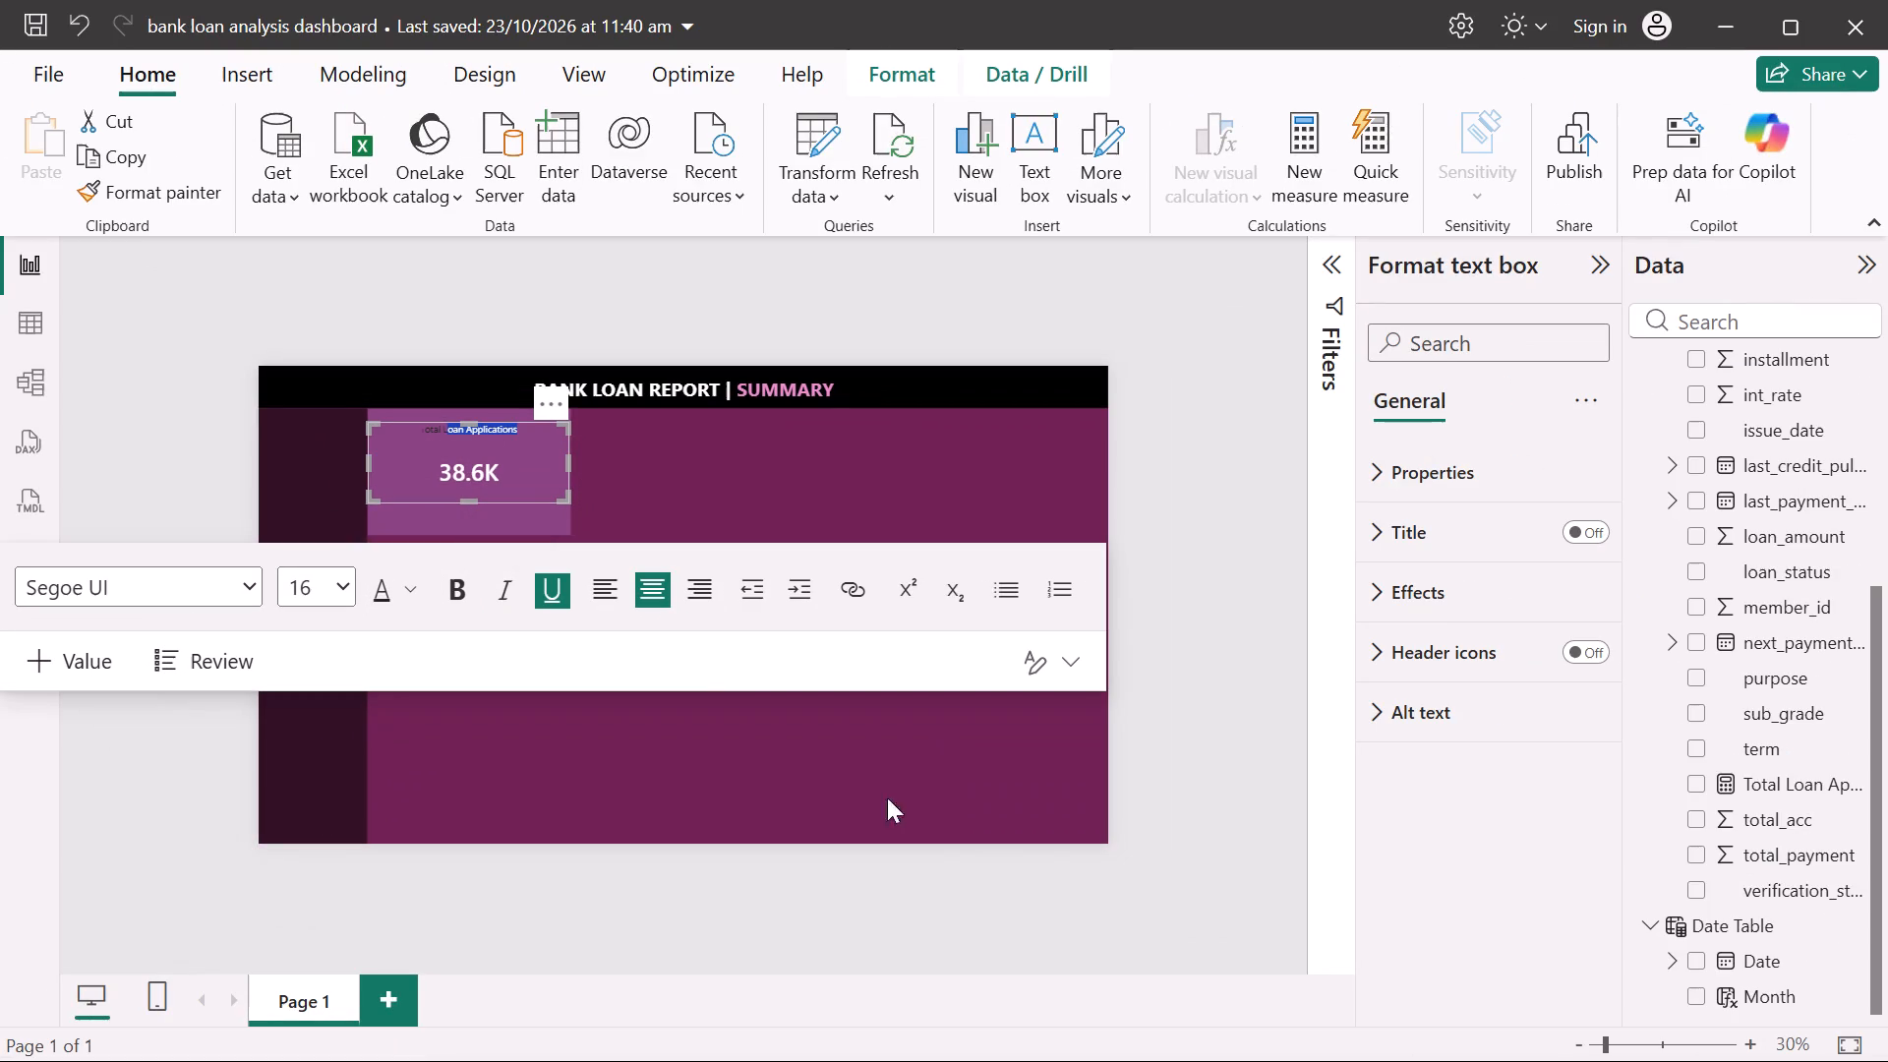
left_click(951, 714)
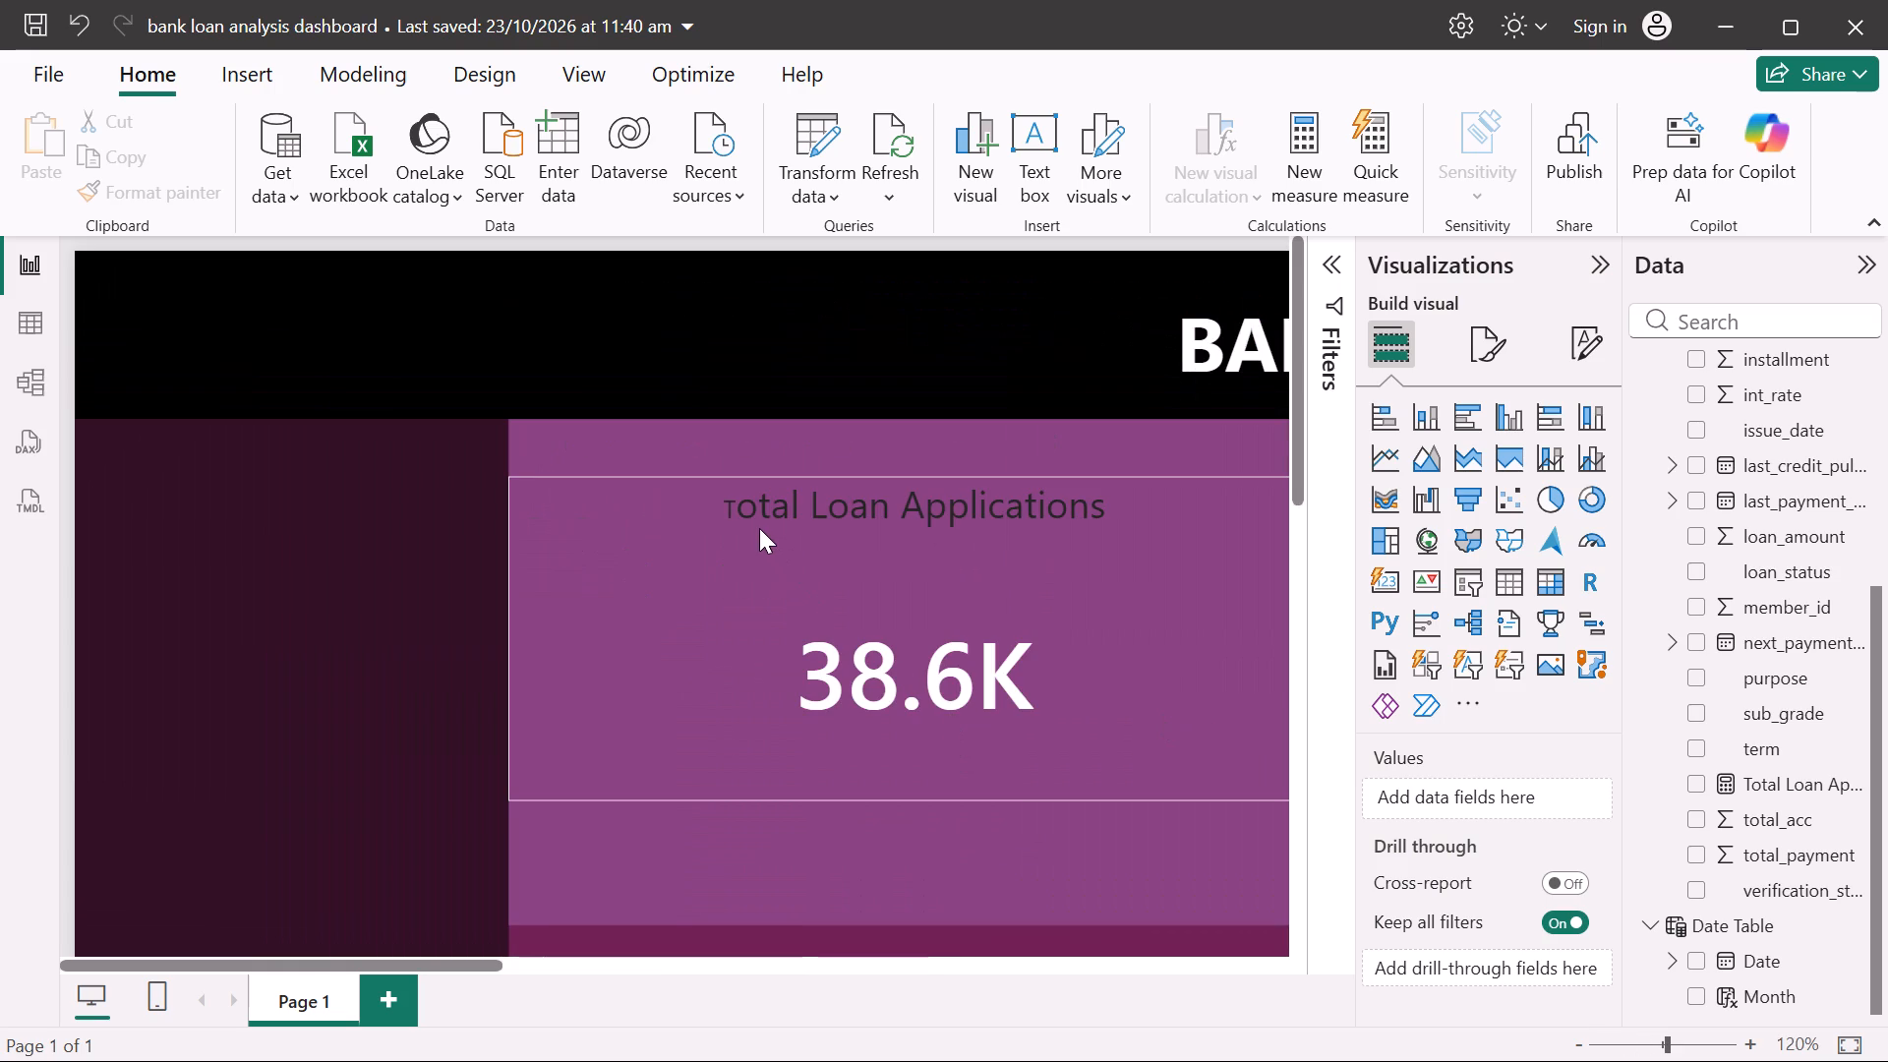
Retype the undersized first letter of the Total Loan Applications label as a capital T matching the rest of the text.
left_click_drag(759, 528, 744, 513)
left_click(744, 513)
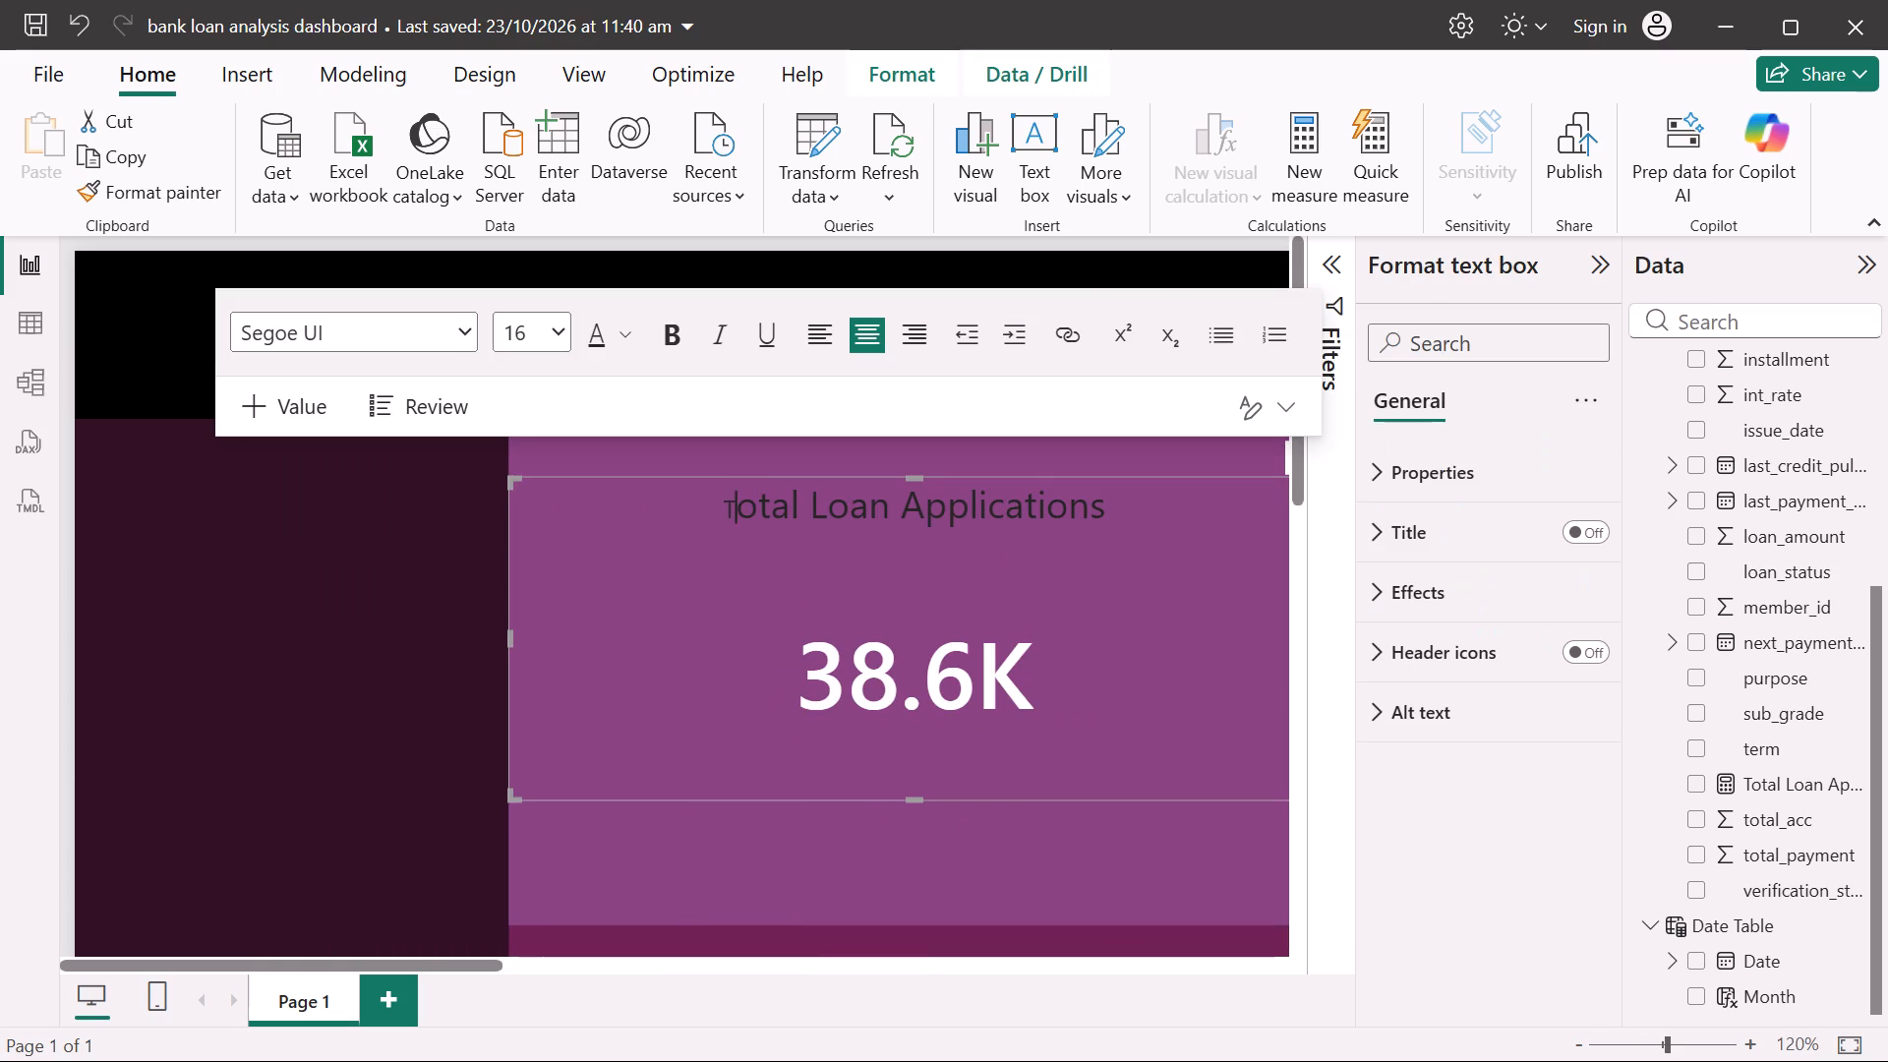
key("BackSpace")
key("shift+t")
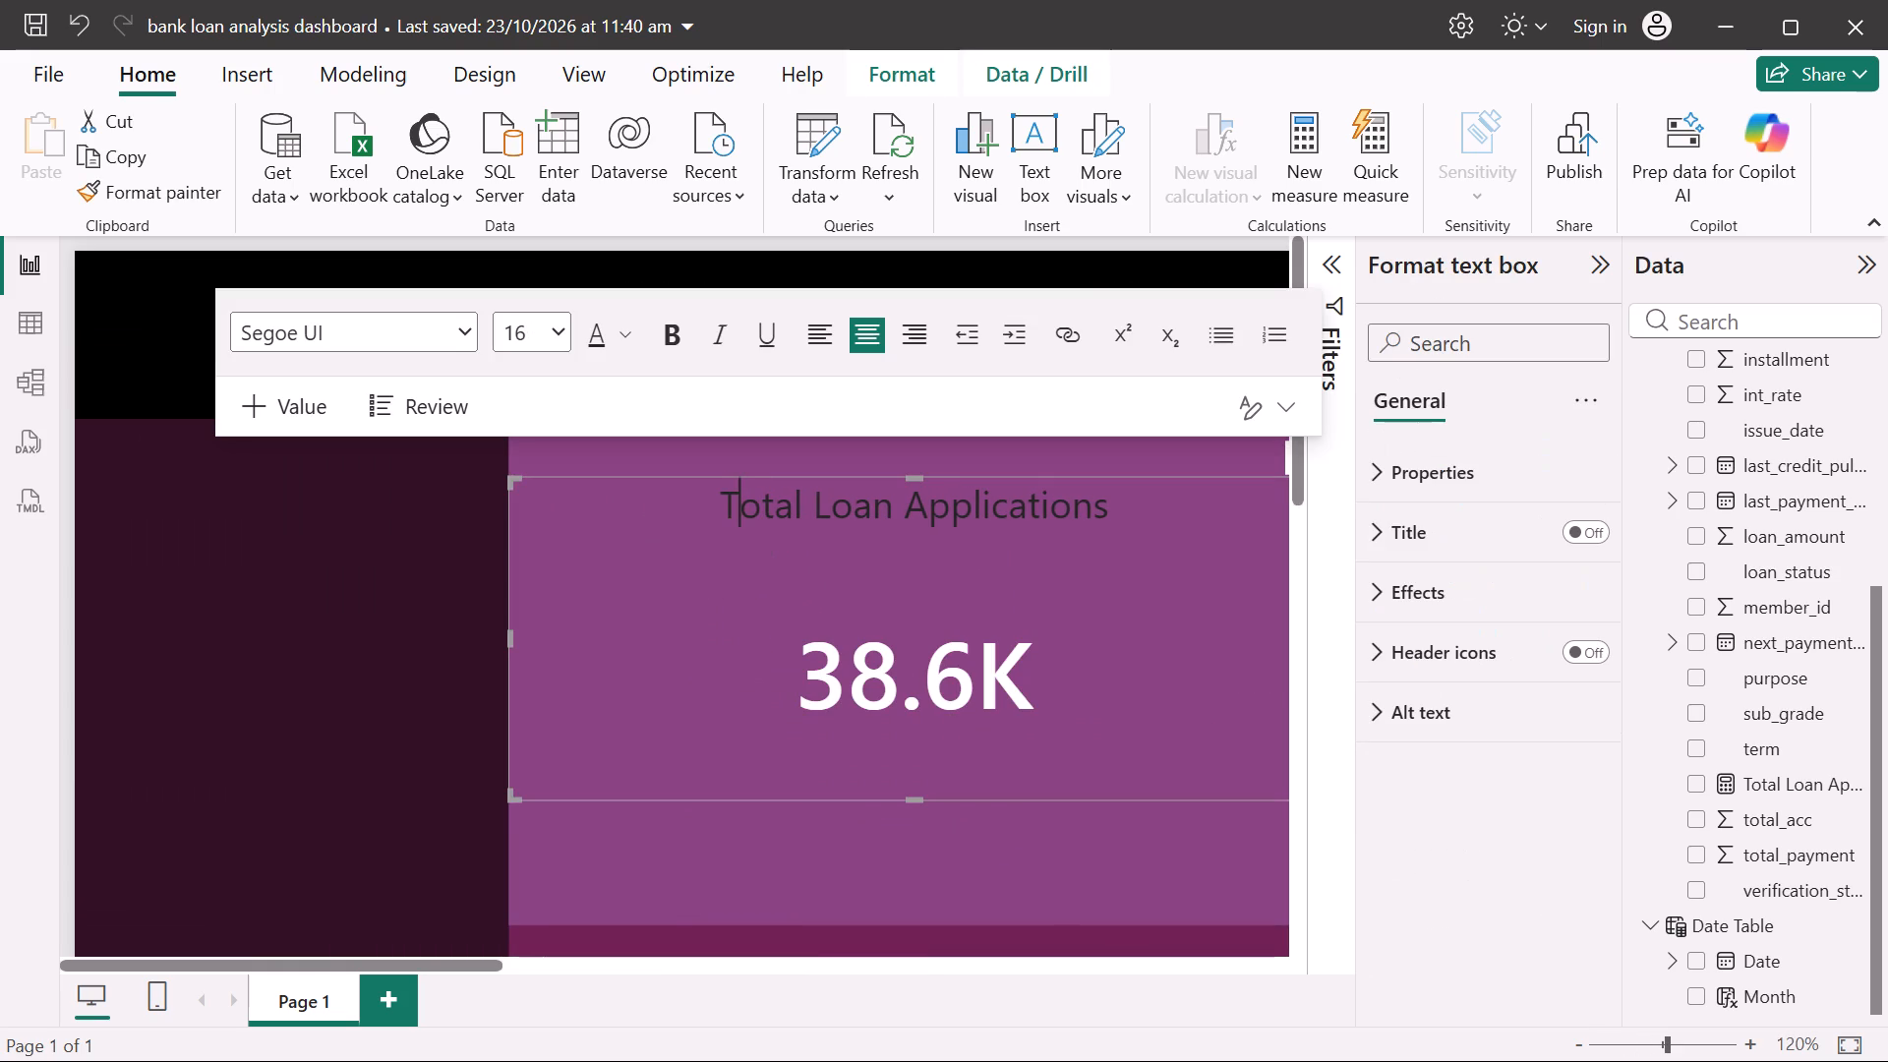
left_click(639, 604)
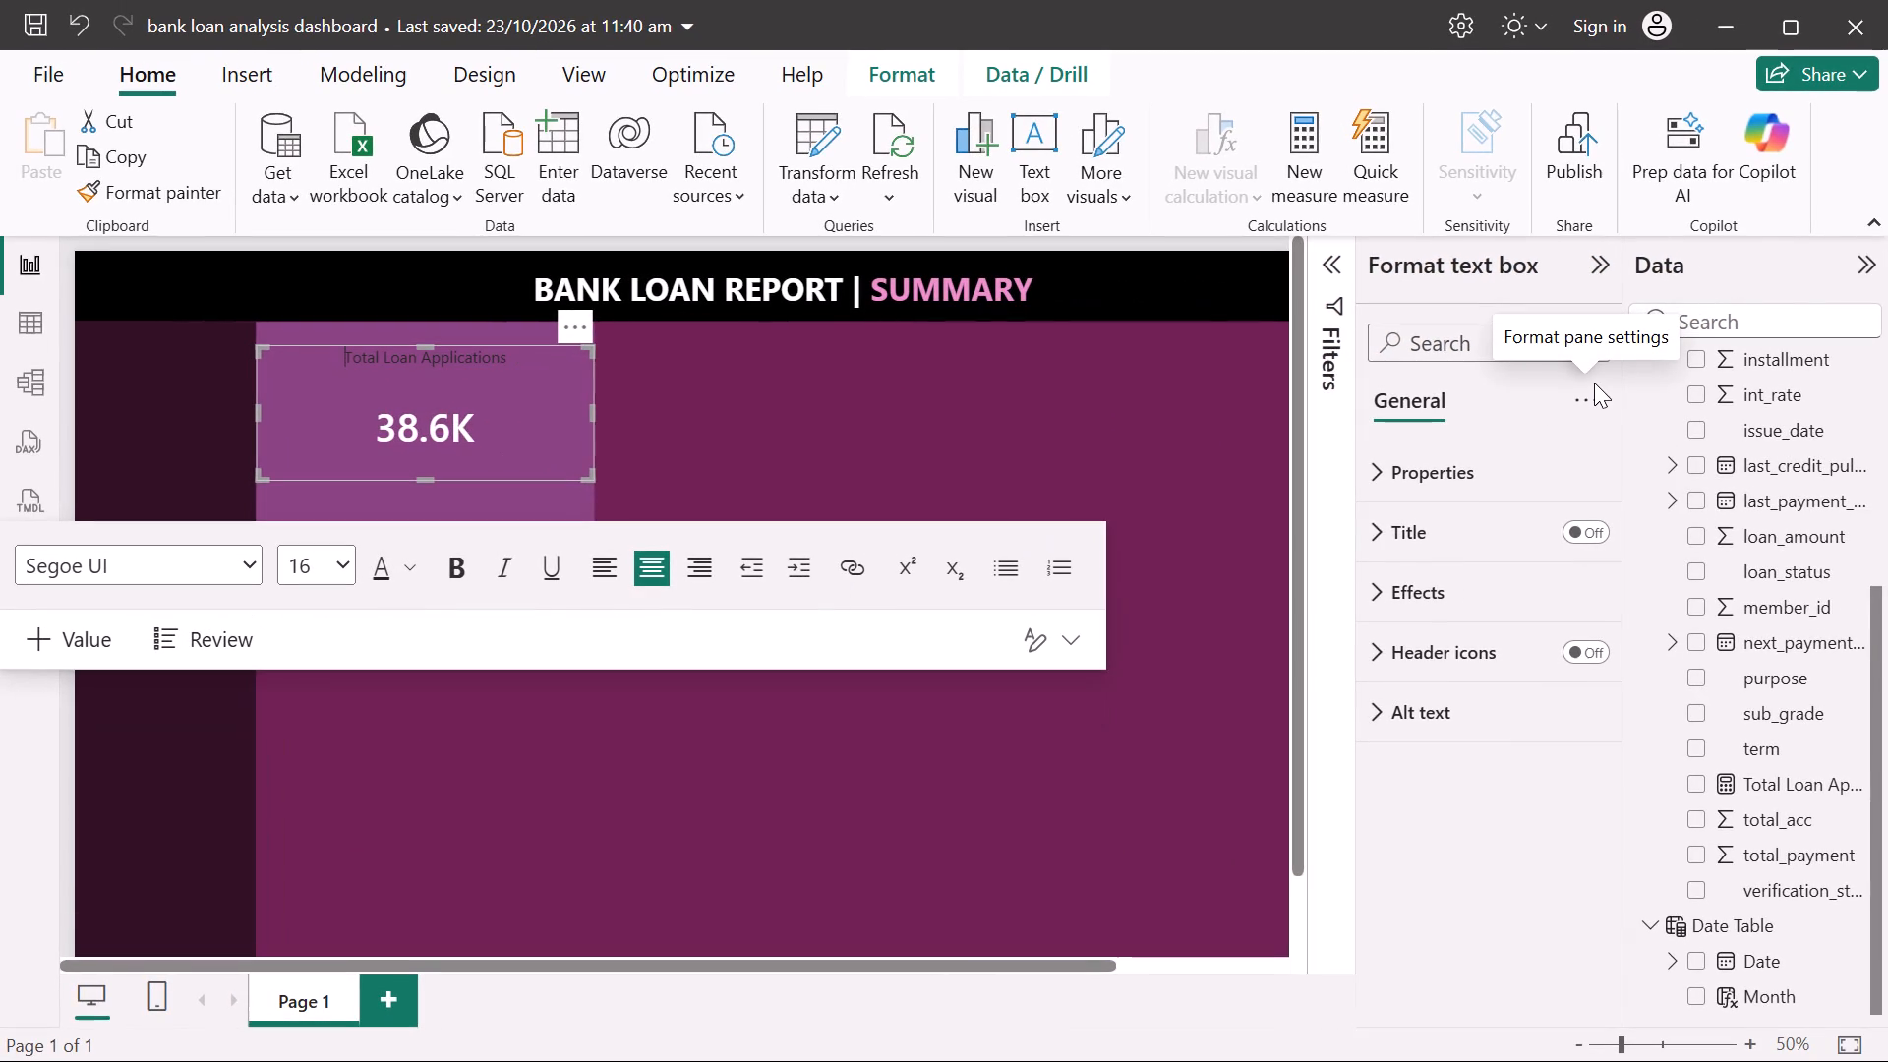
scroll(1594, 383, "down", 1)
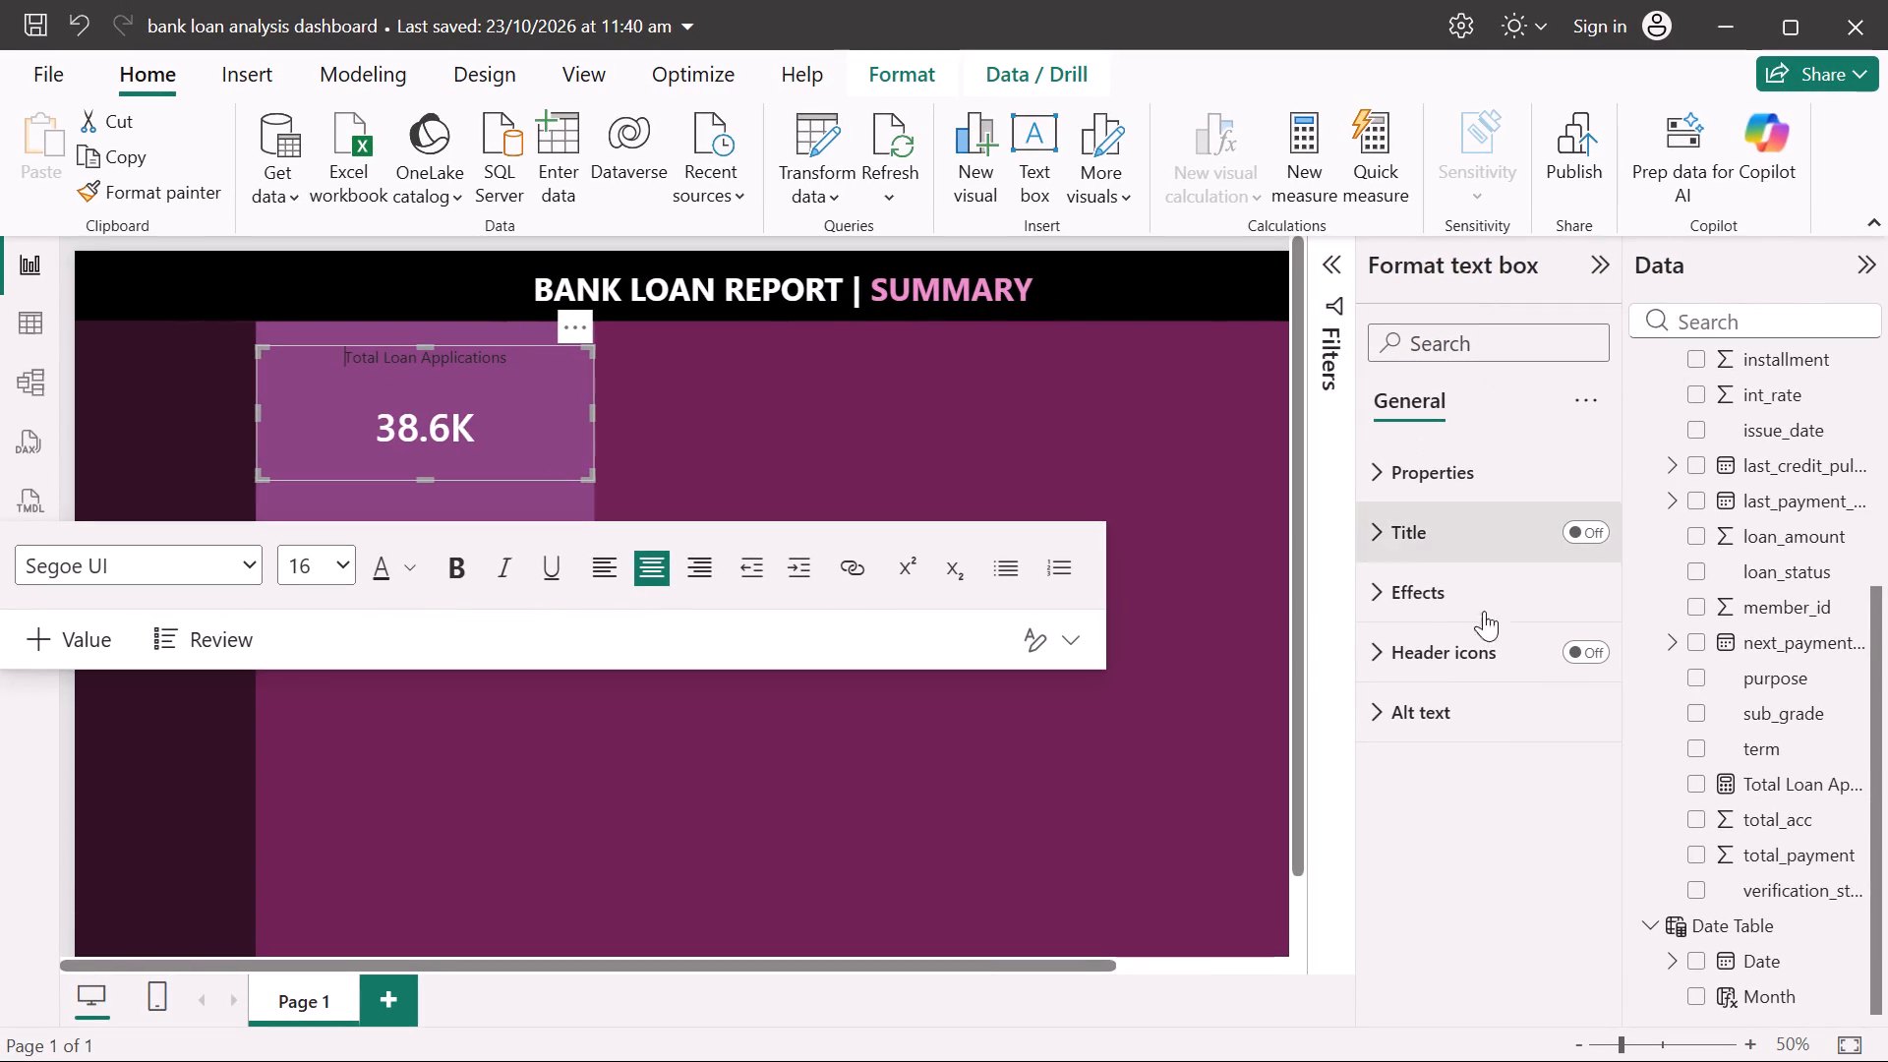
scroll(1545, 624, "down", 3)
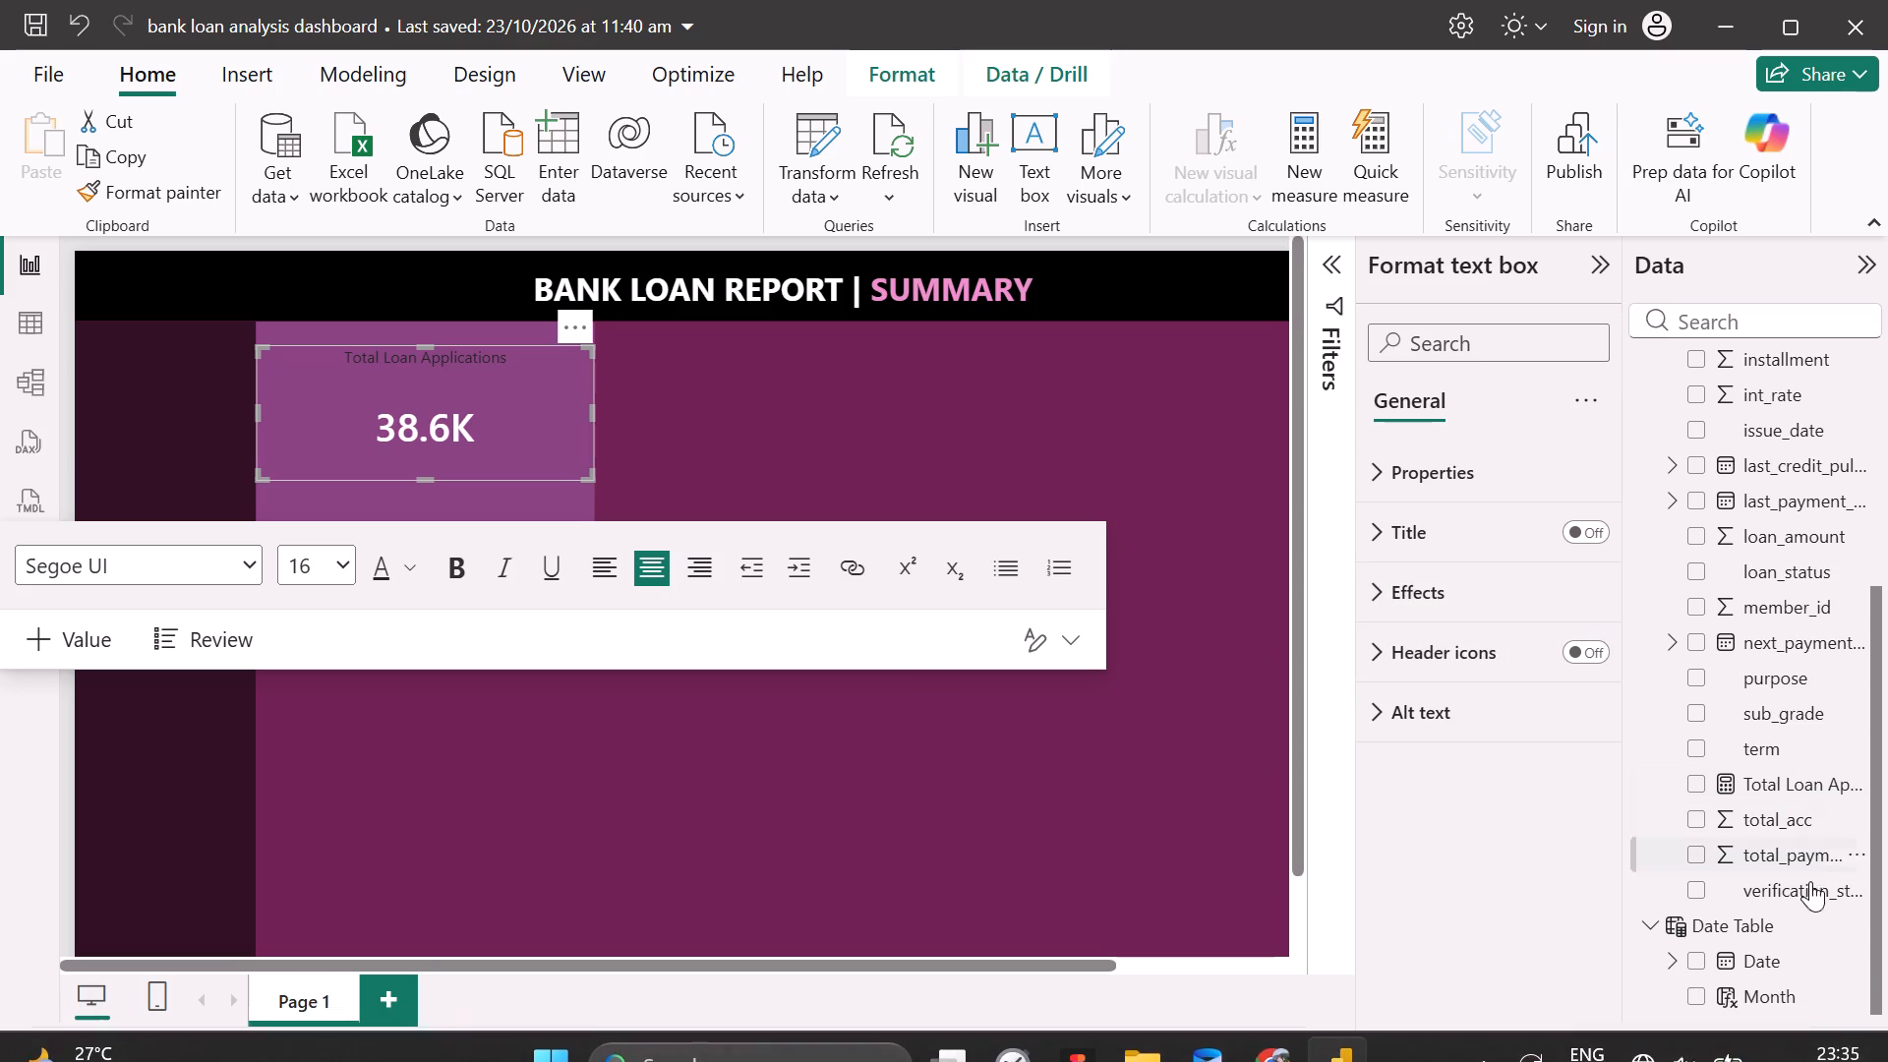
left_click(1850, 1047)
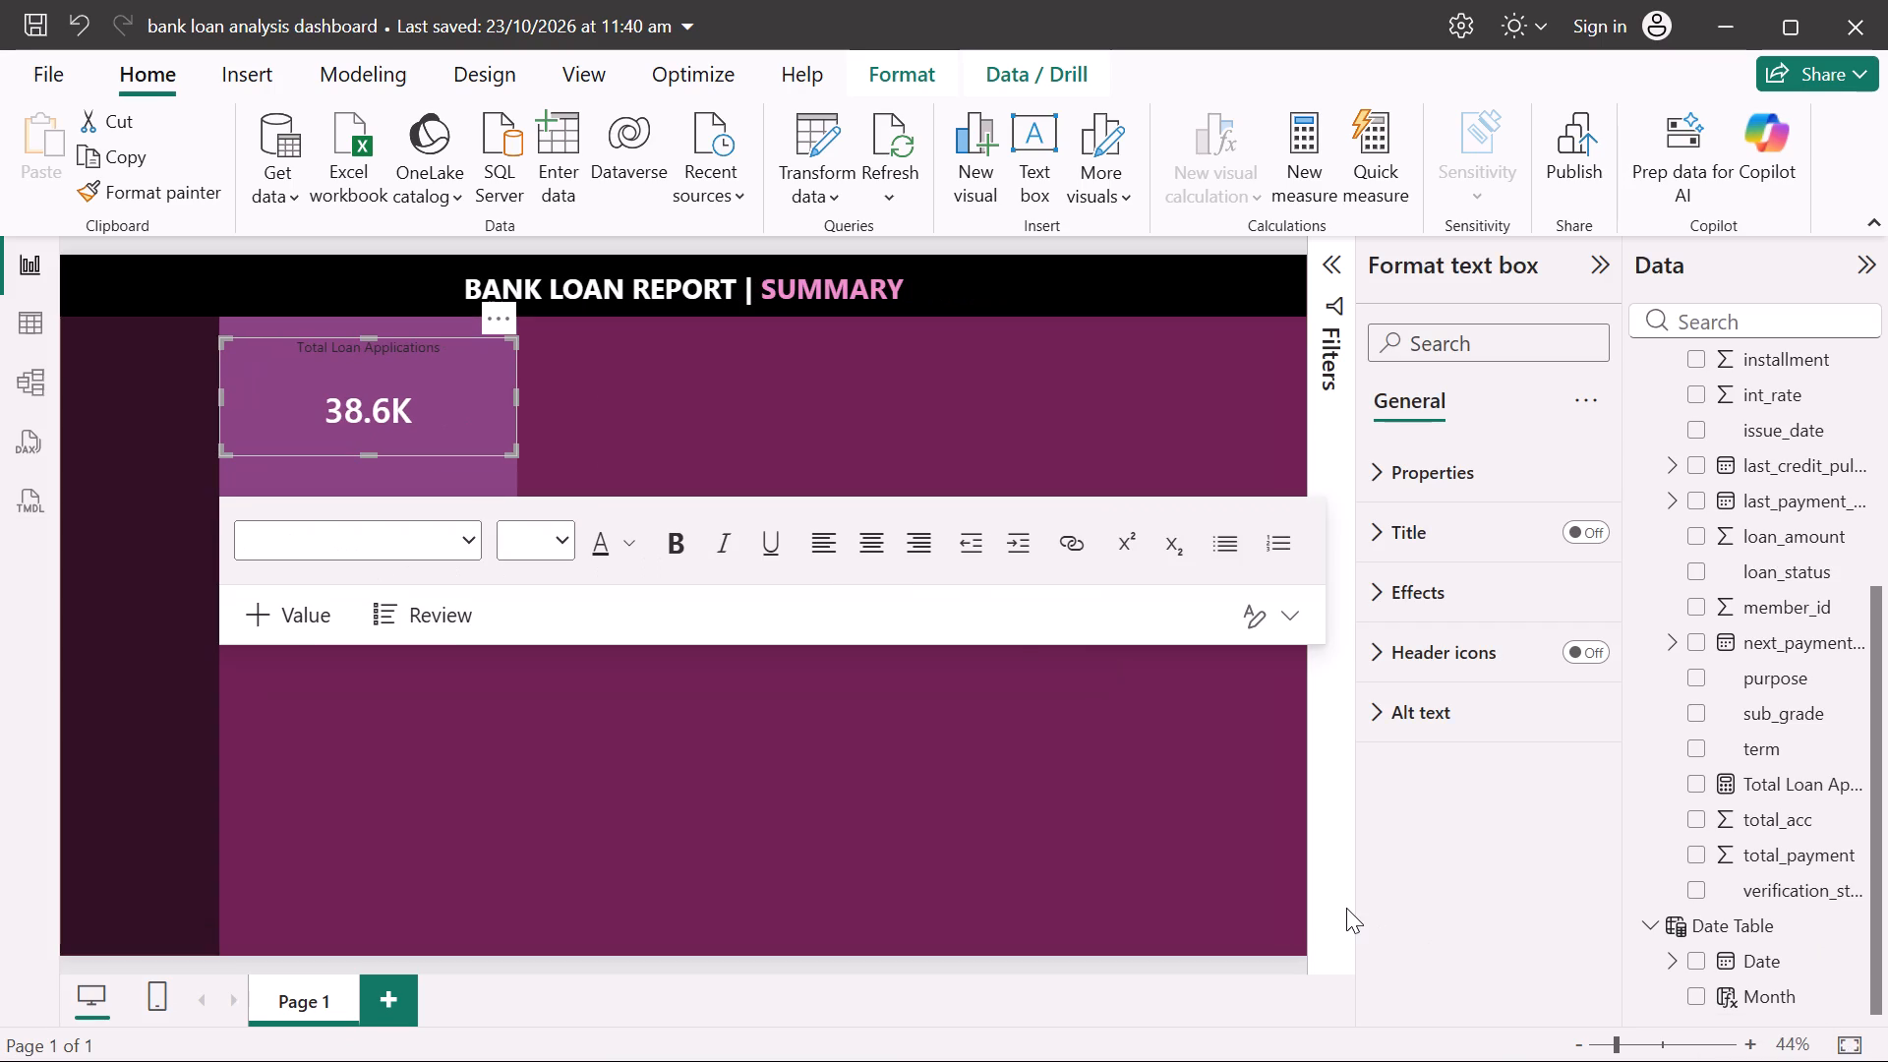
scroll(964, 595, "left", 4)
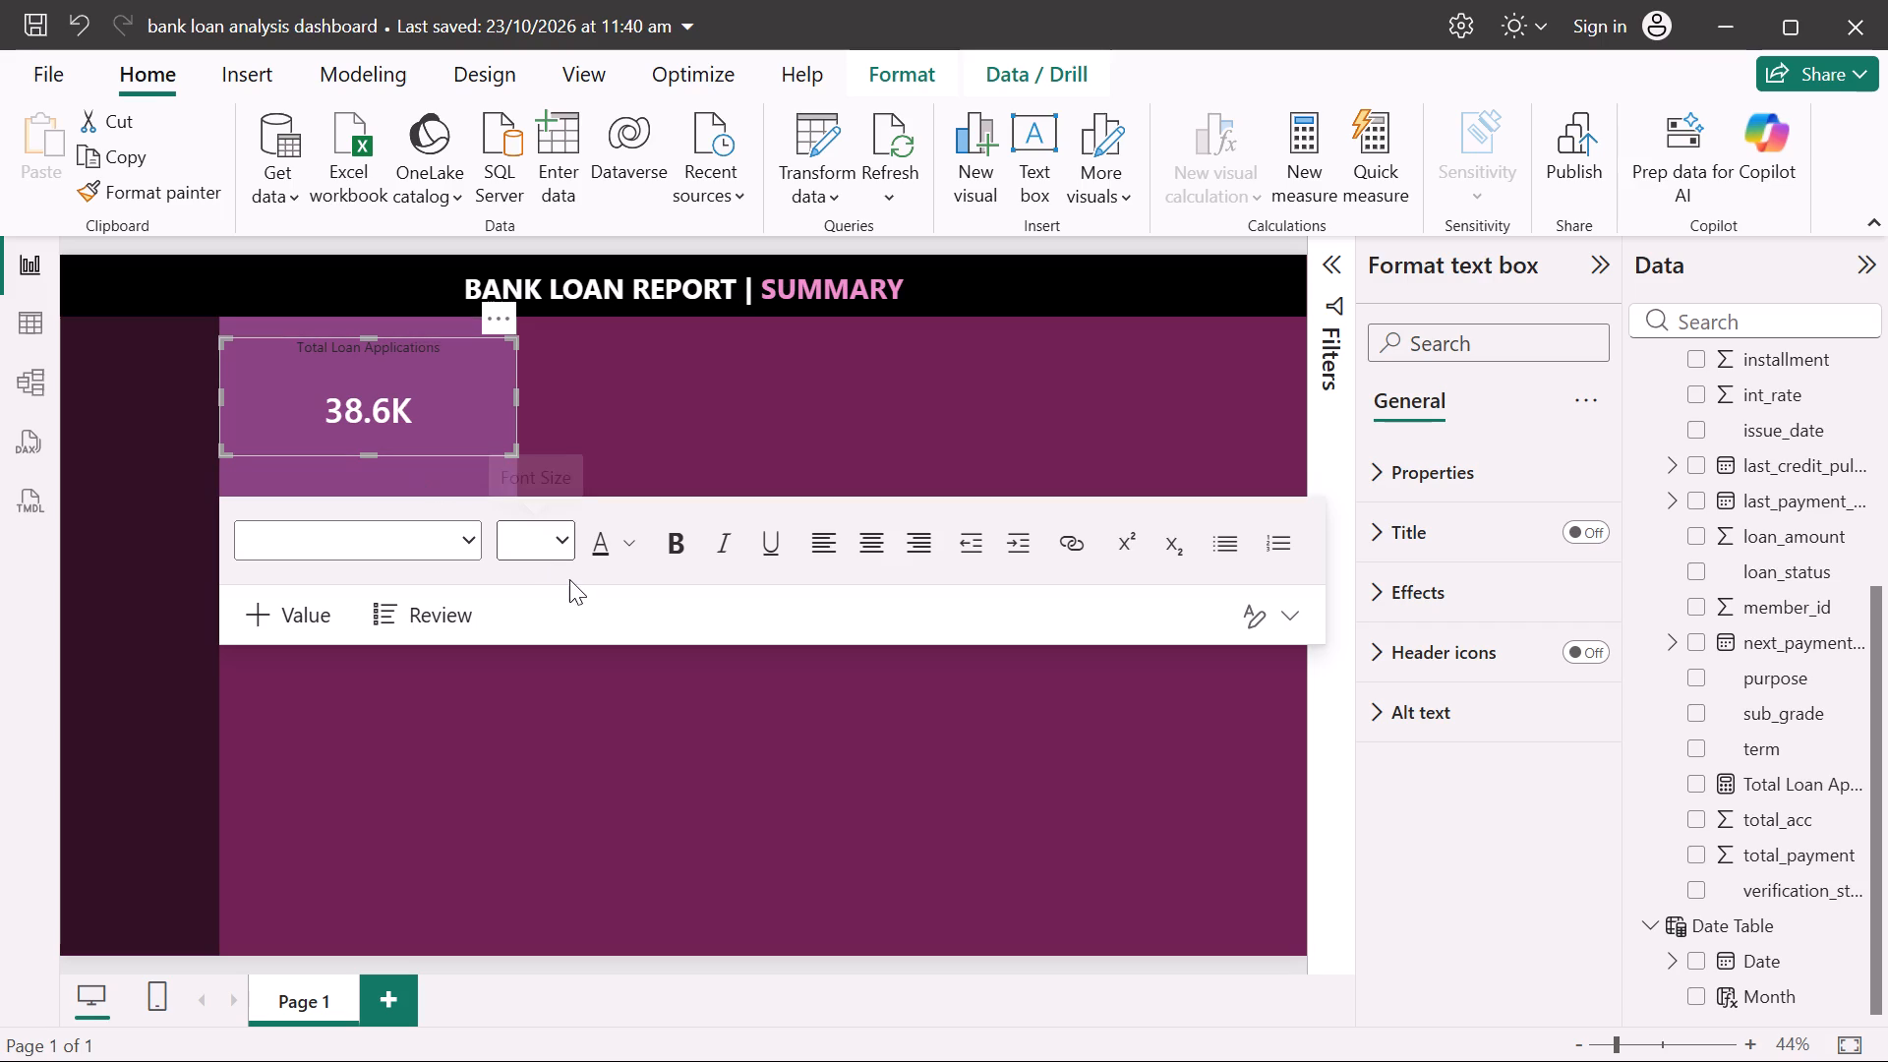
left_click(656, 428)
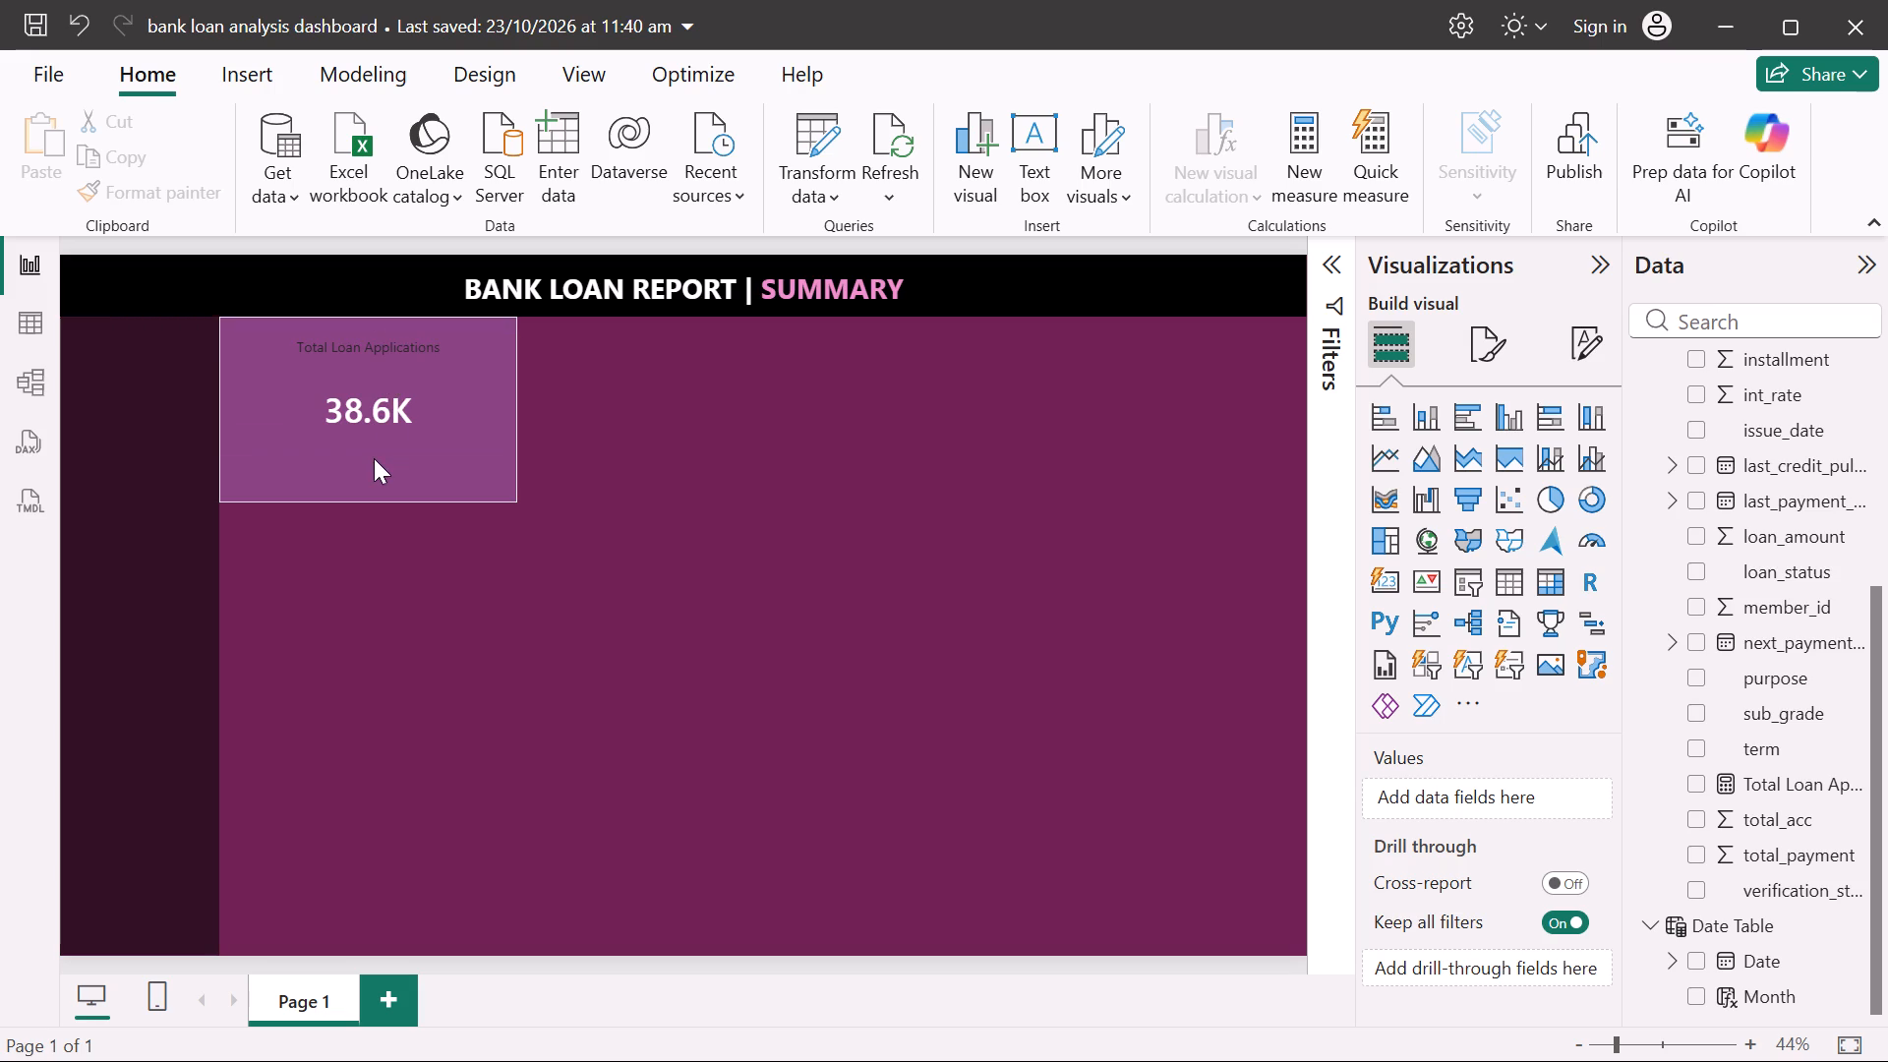
Set the font size of the whole Total Loan Applications label to 24.
left_click_drag(381, 439, 445, 436)
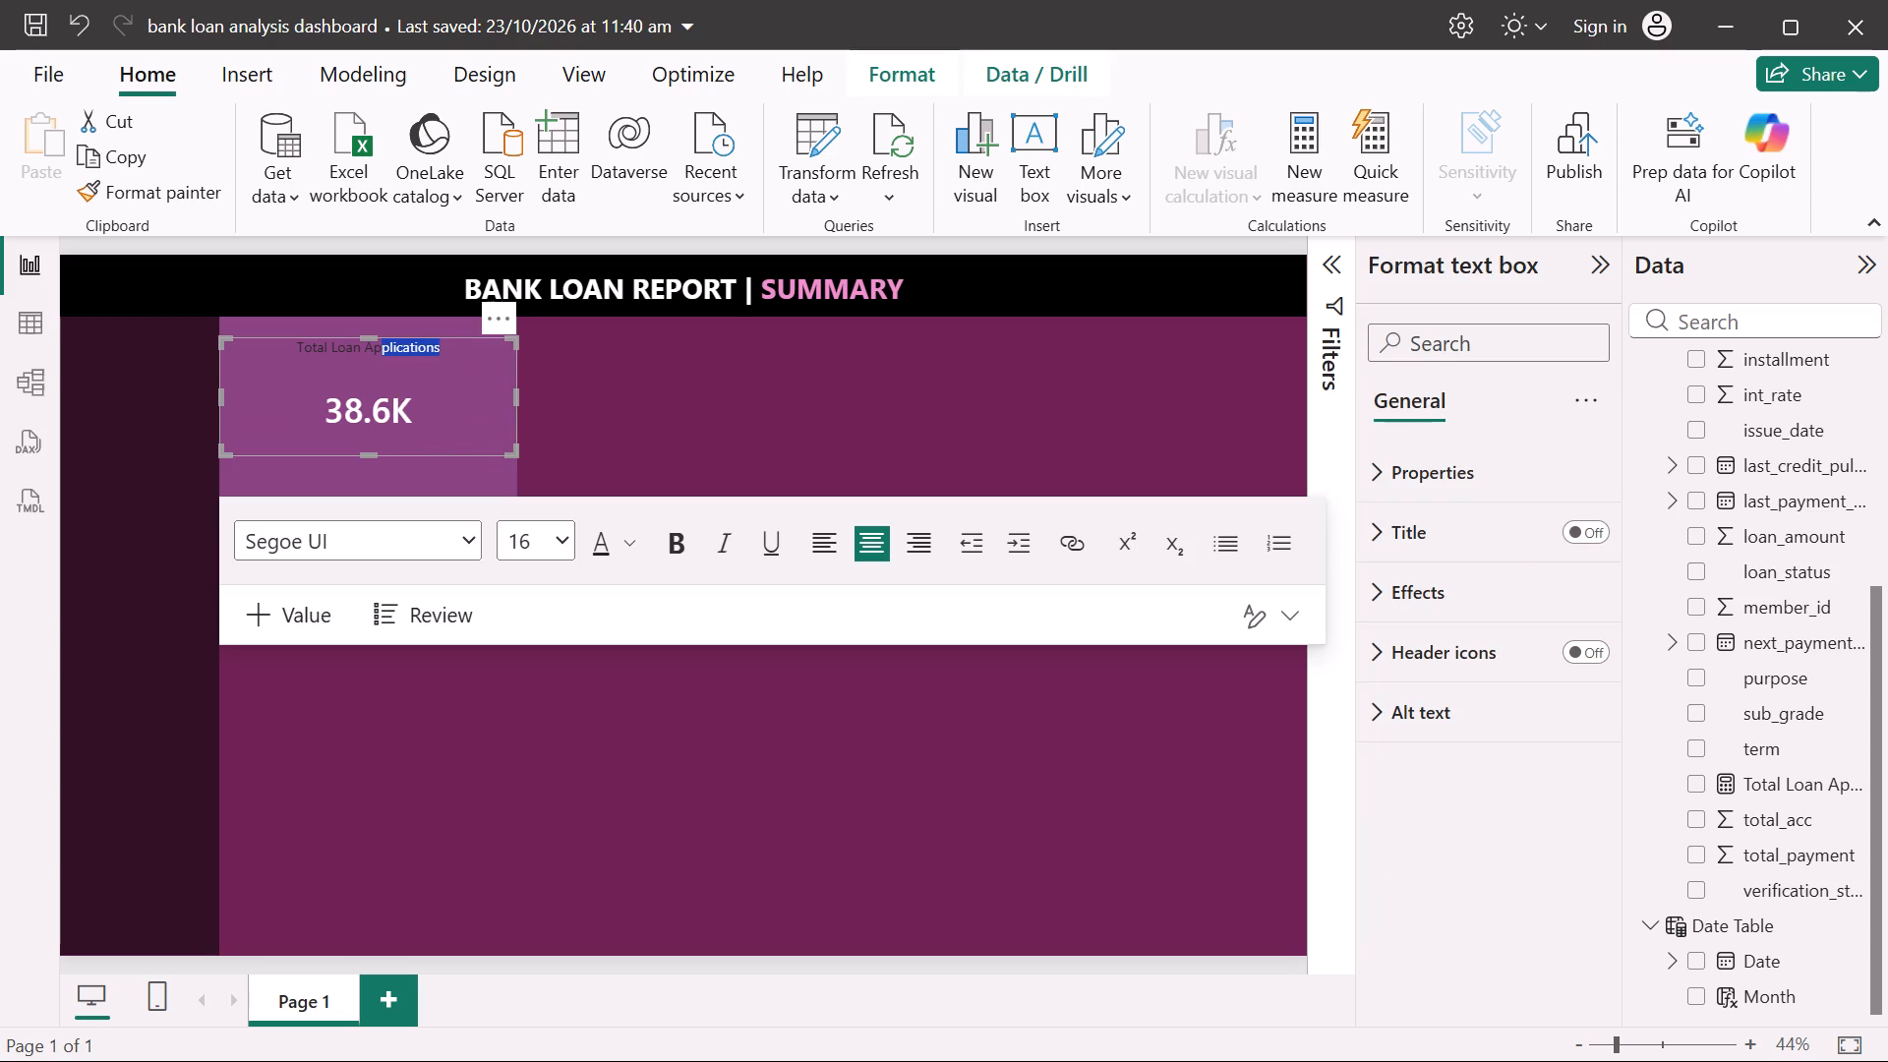
left_click_drag(456, 350, 288, 348)
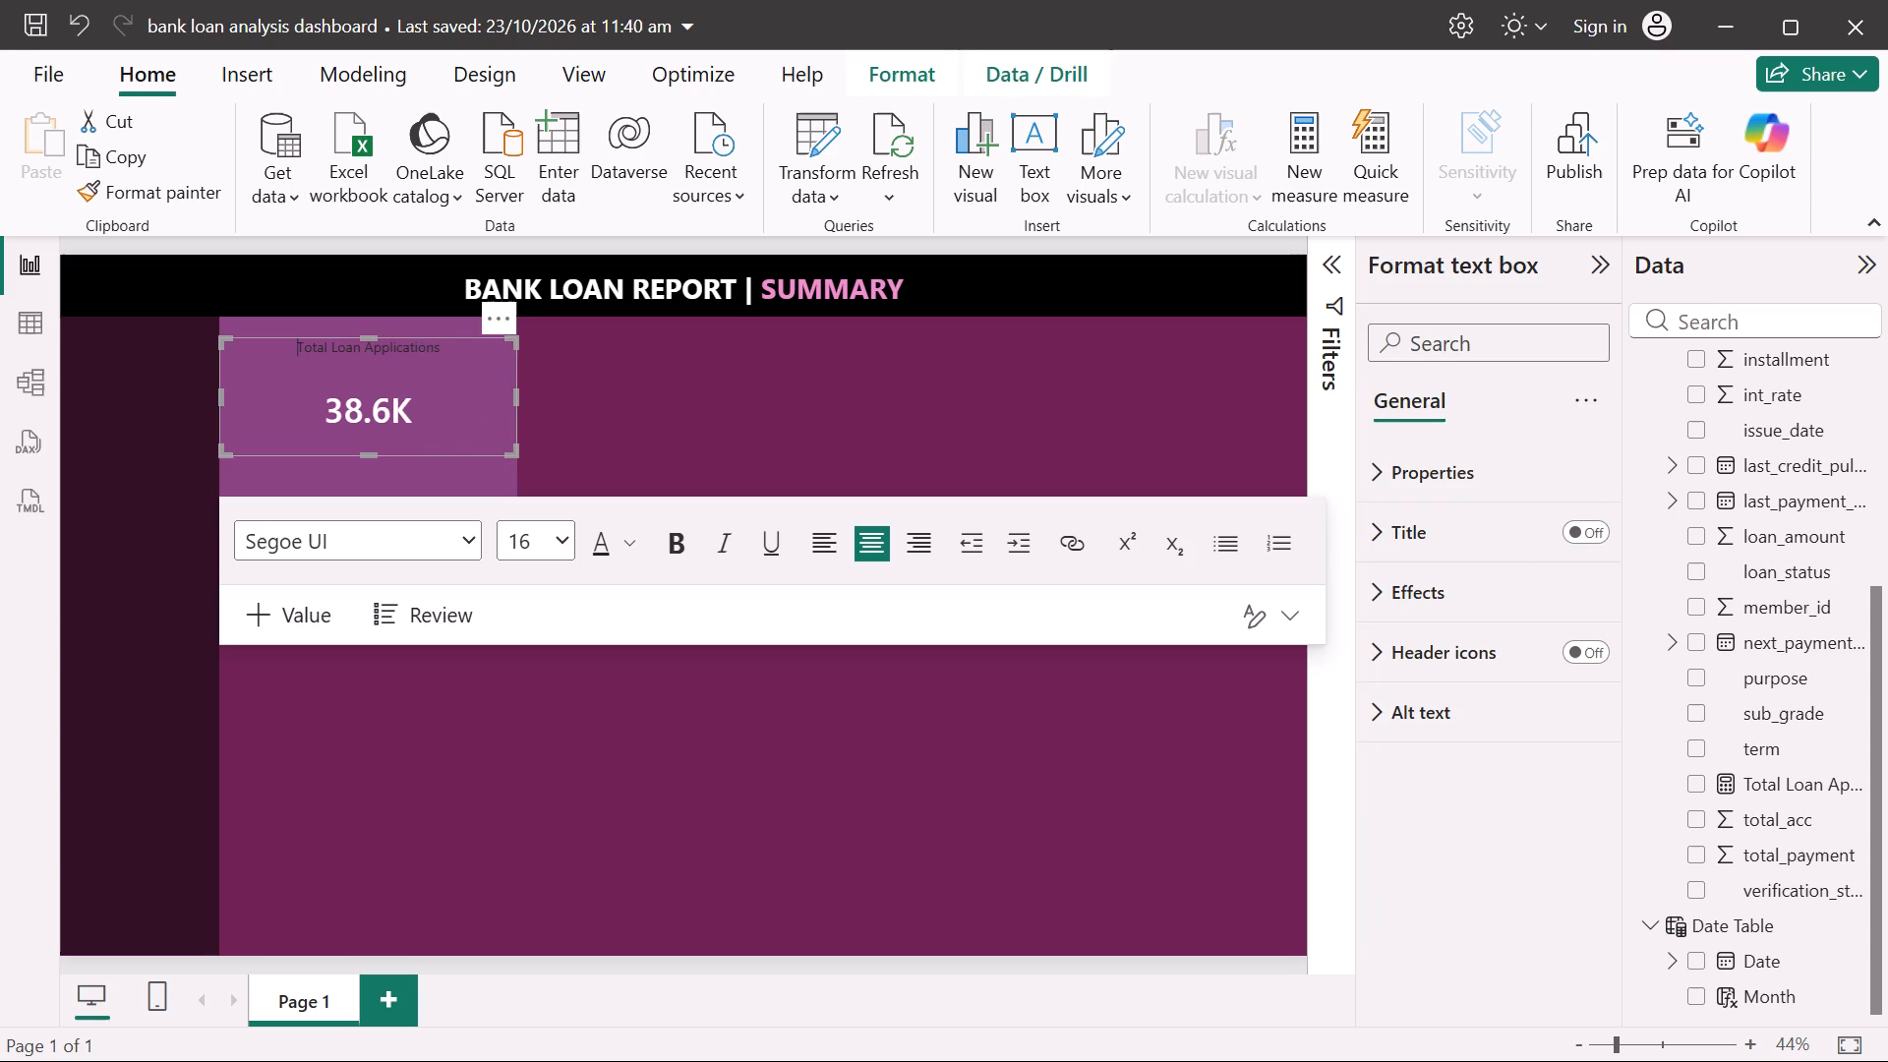
left_click_drag(288, 348, 480, 355)
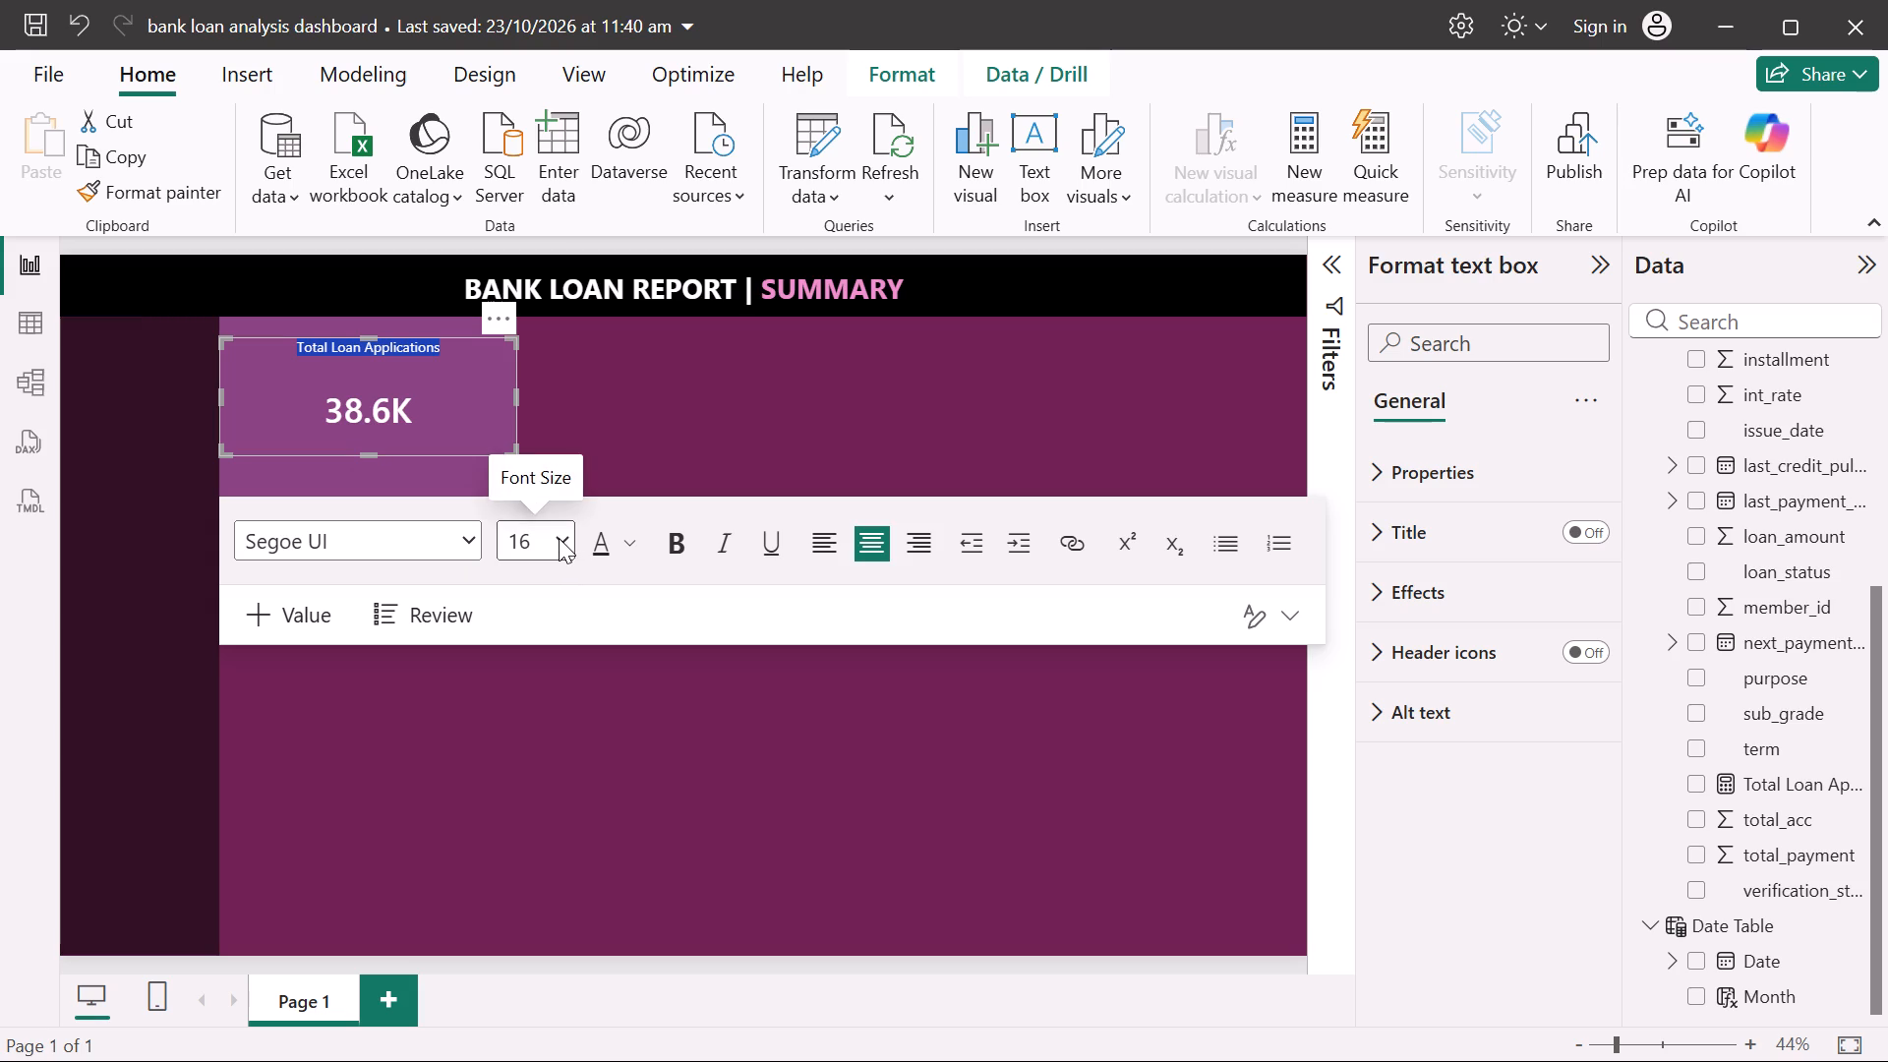
left_click(559, 538)
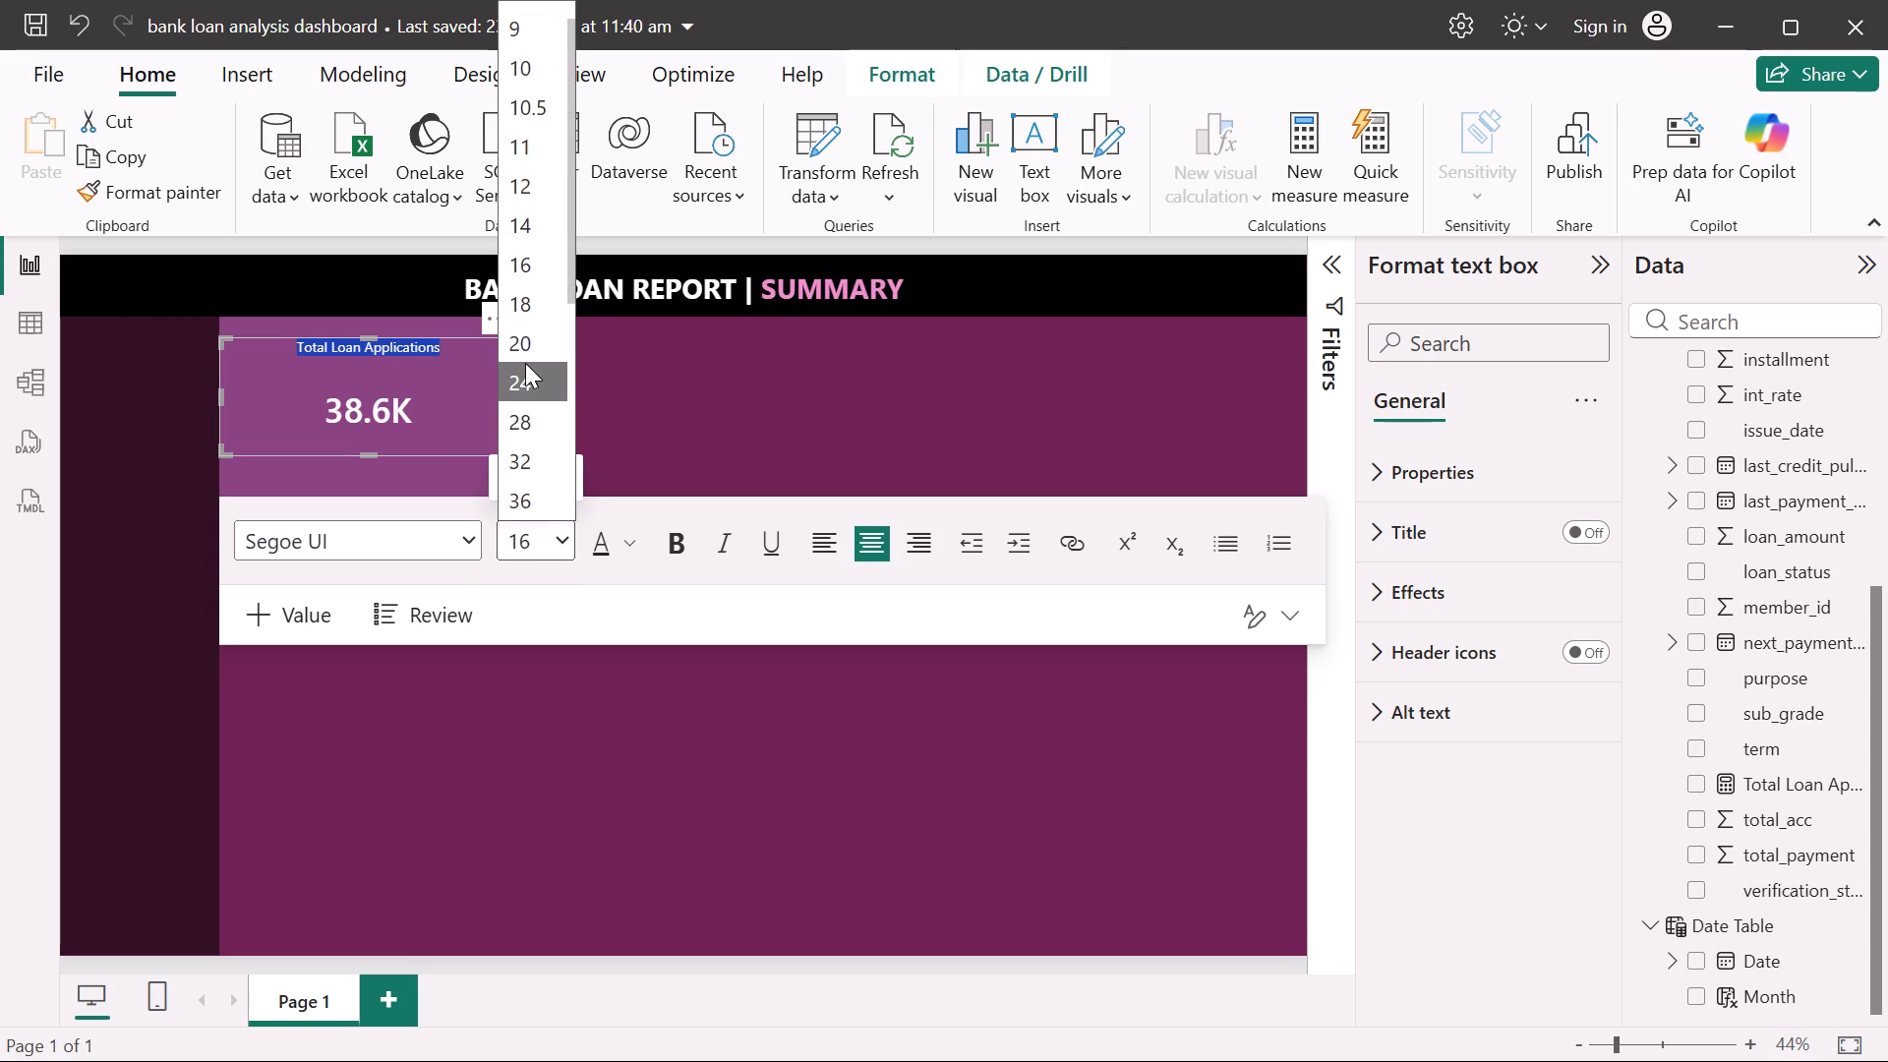
left_click(525, 373)
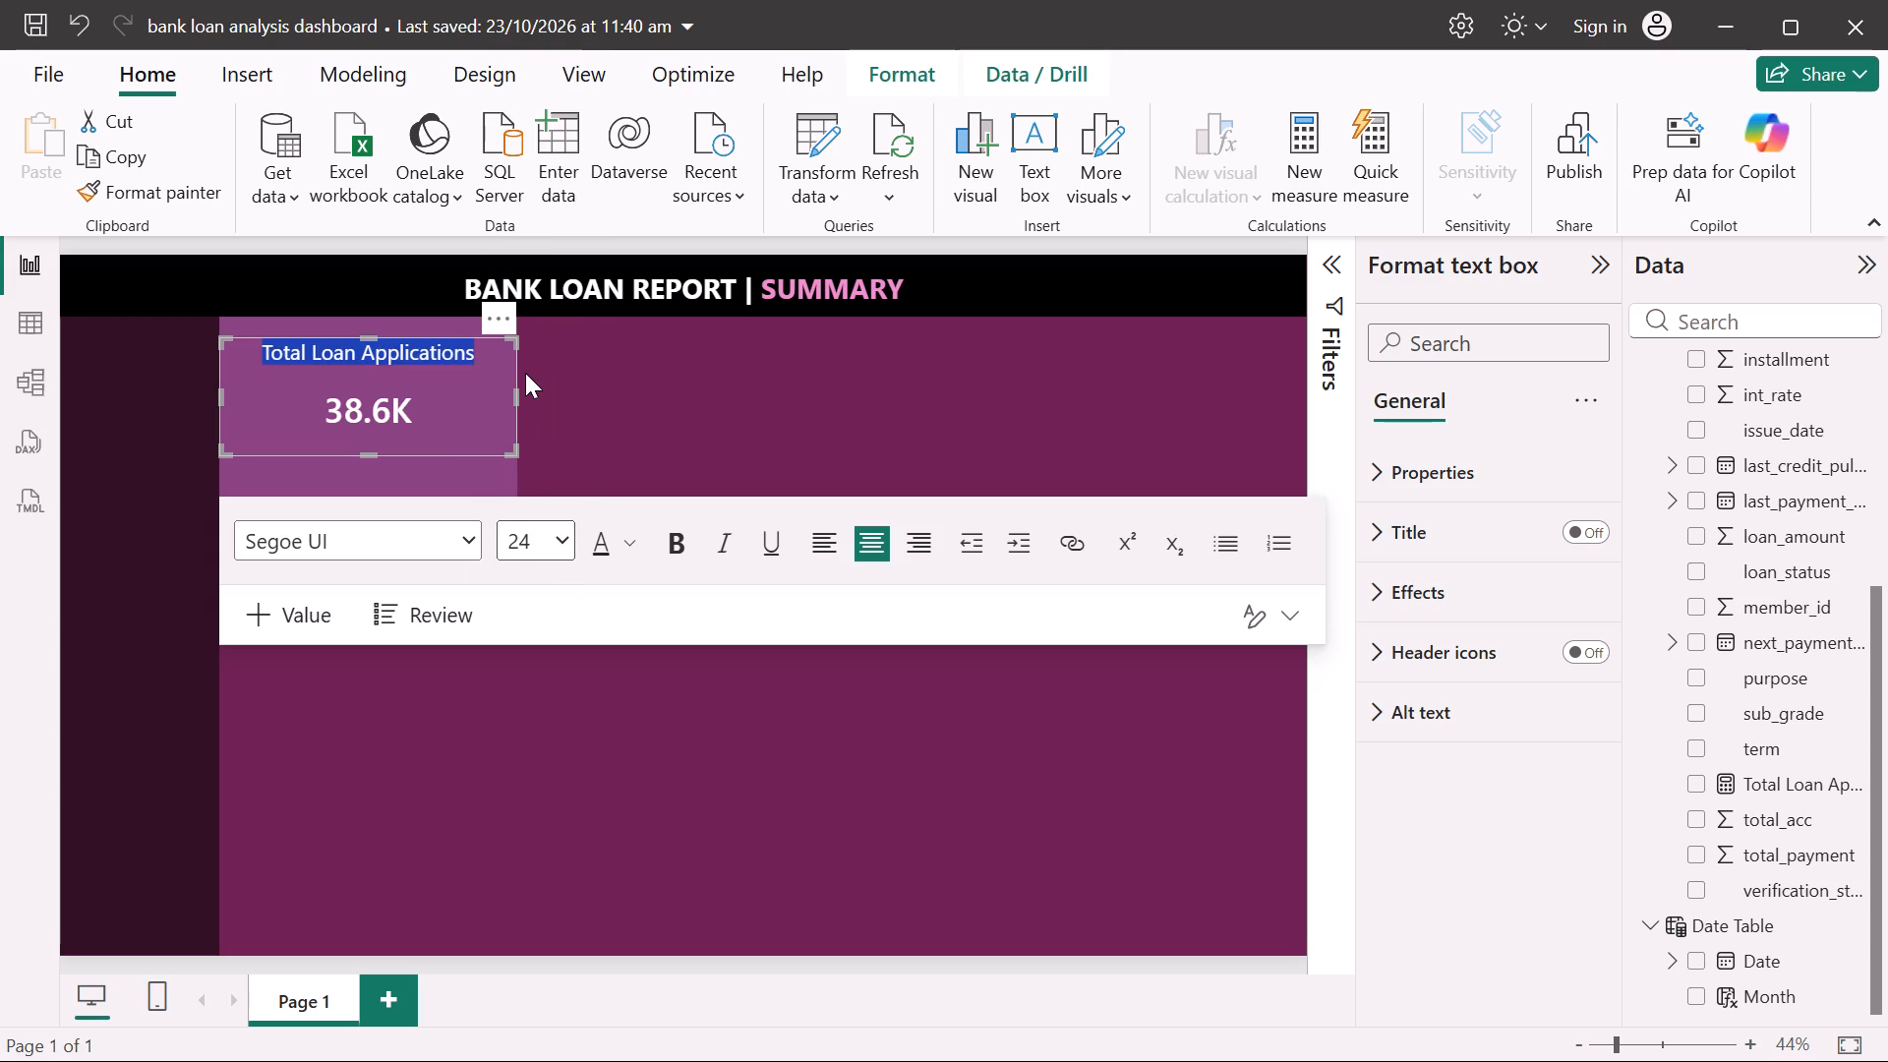
left_click(463, 709)
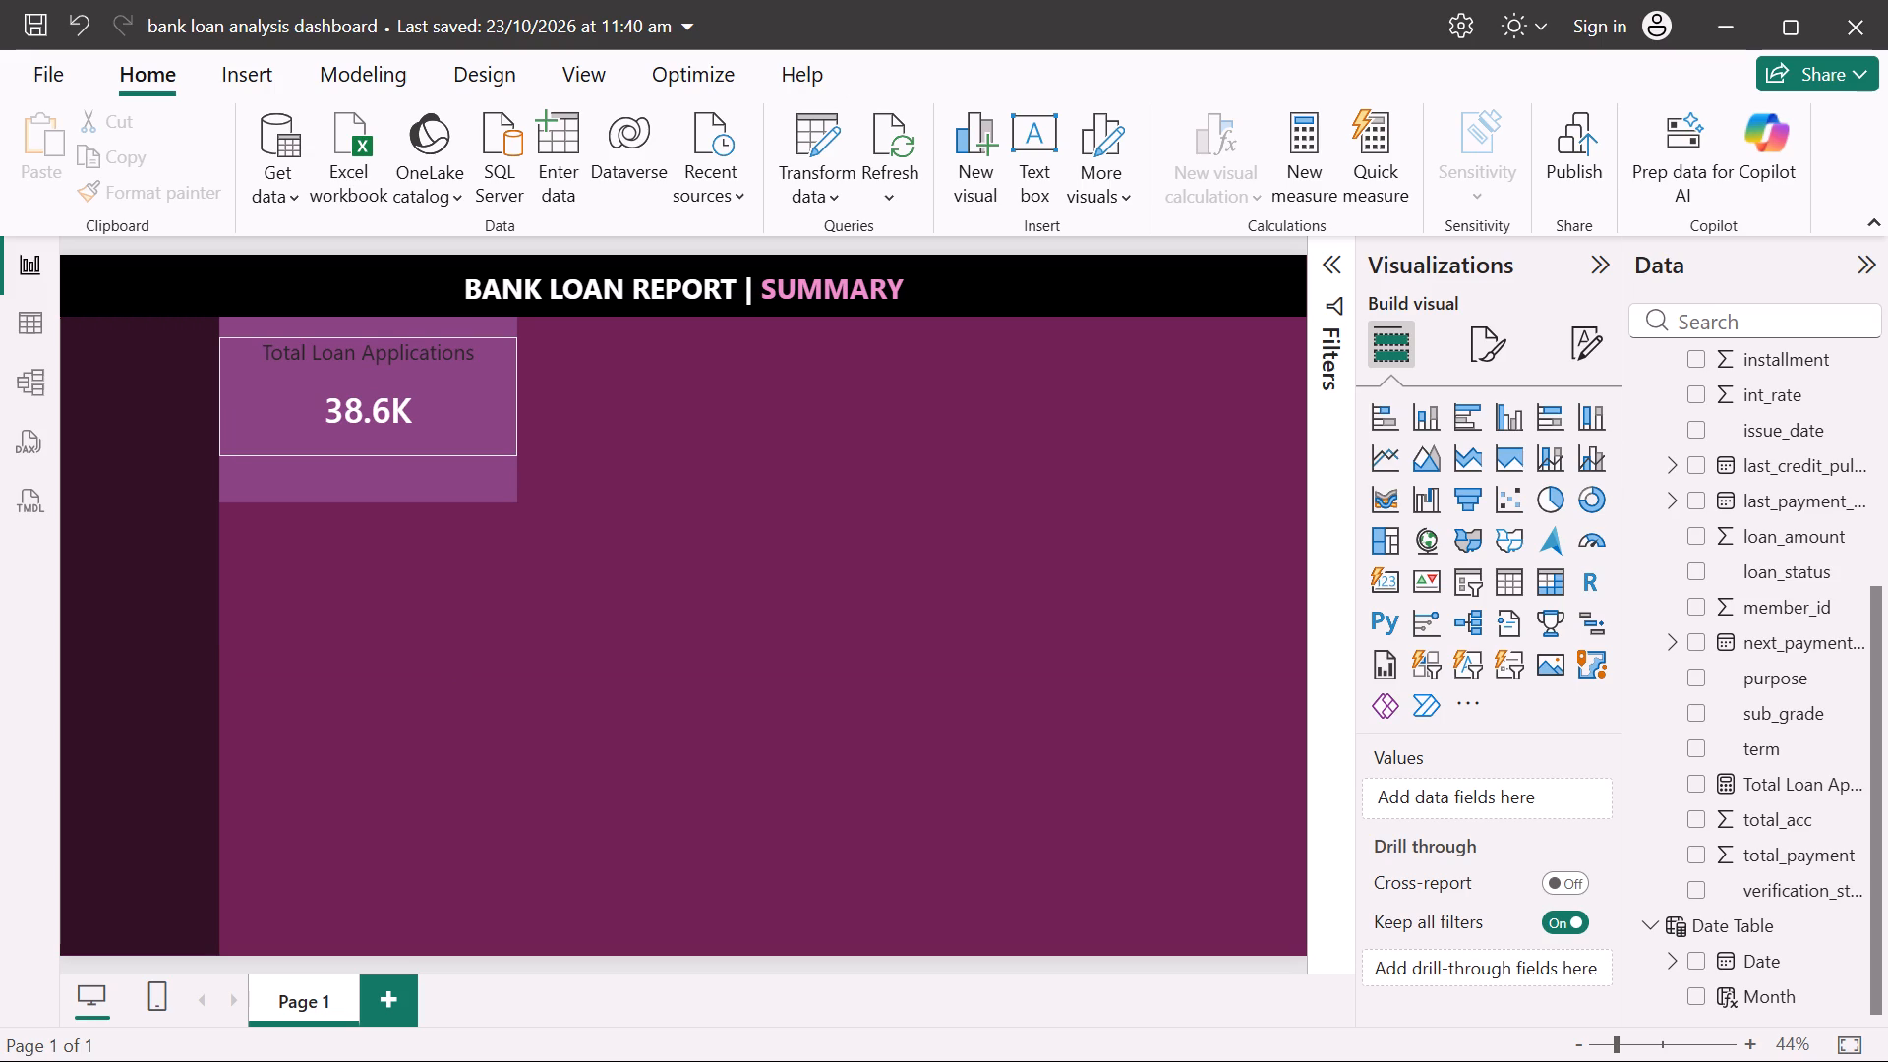
Change the Total Loan Applications label's font to Segoe (Bold).
left_click_drag(479, 355, 229, 359)
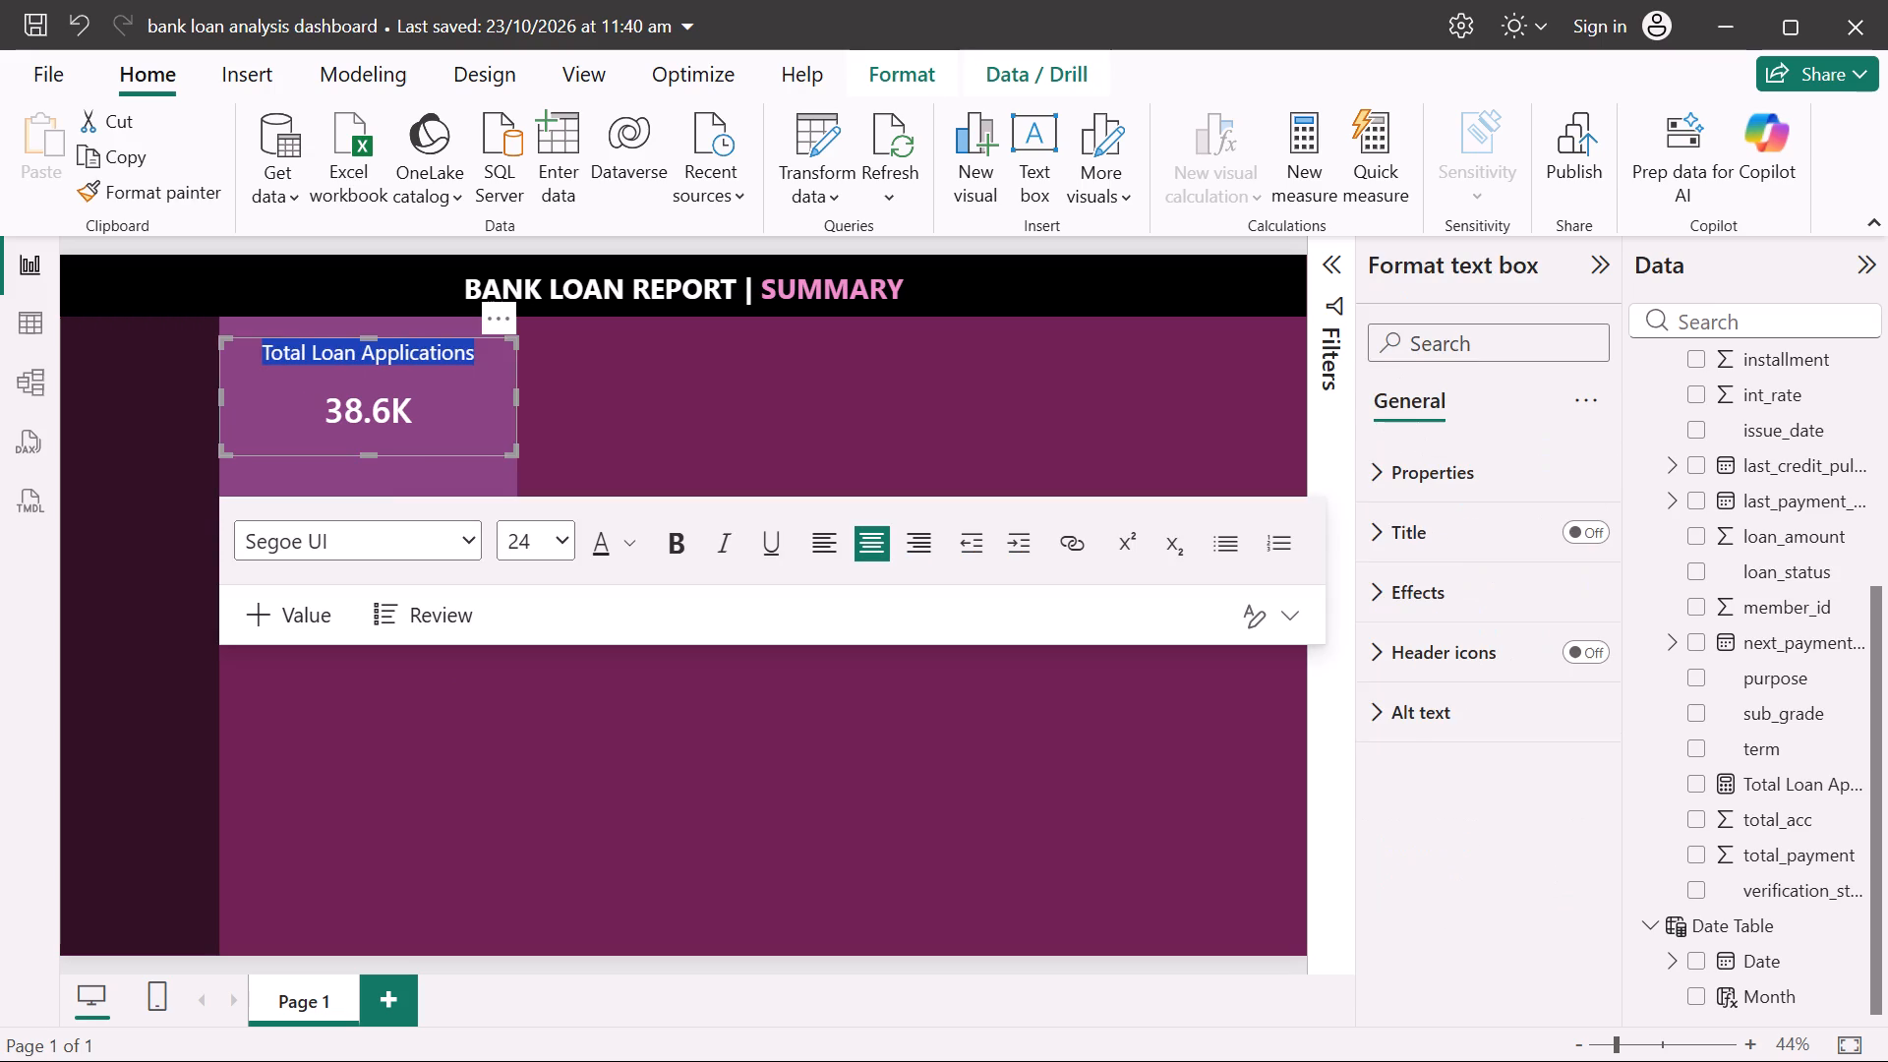
left_click(466, 540)
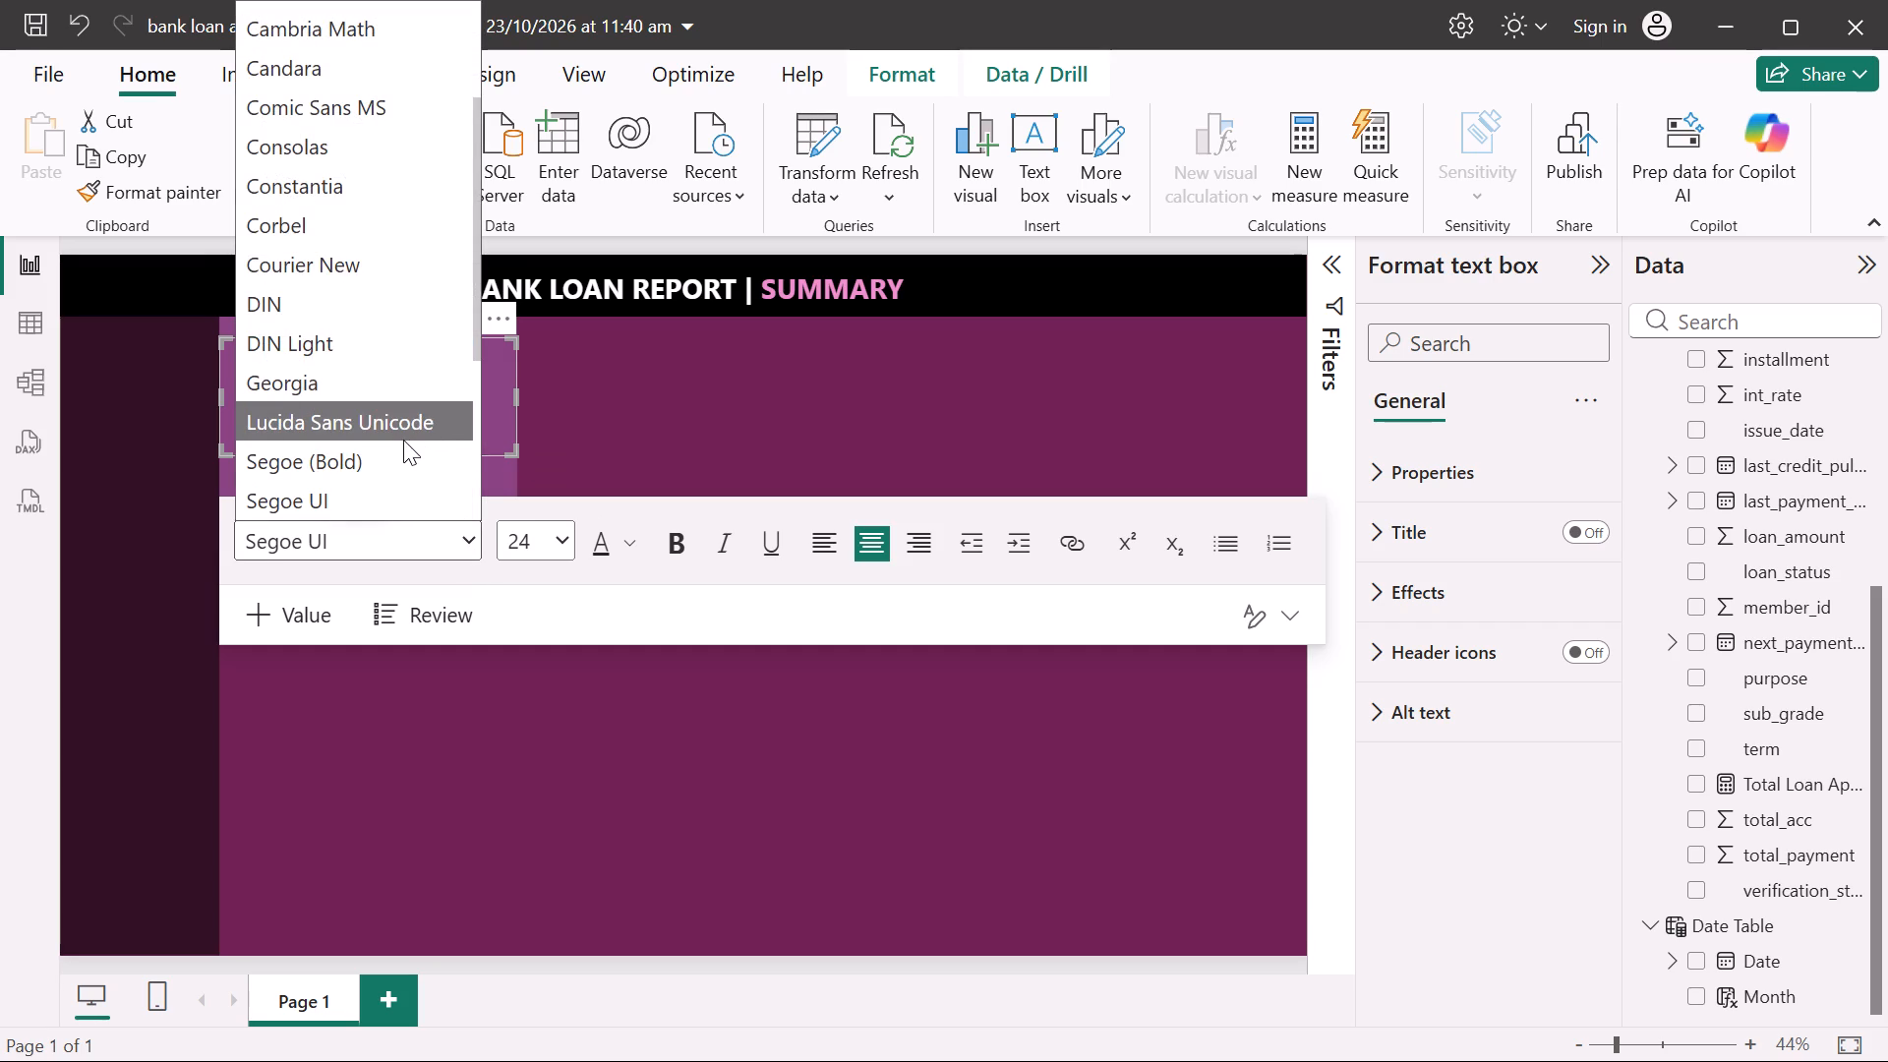
left_click(408, 460)
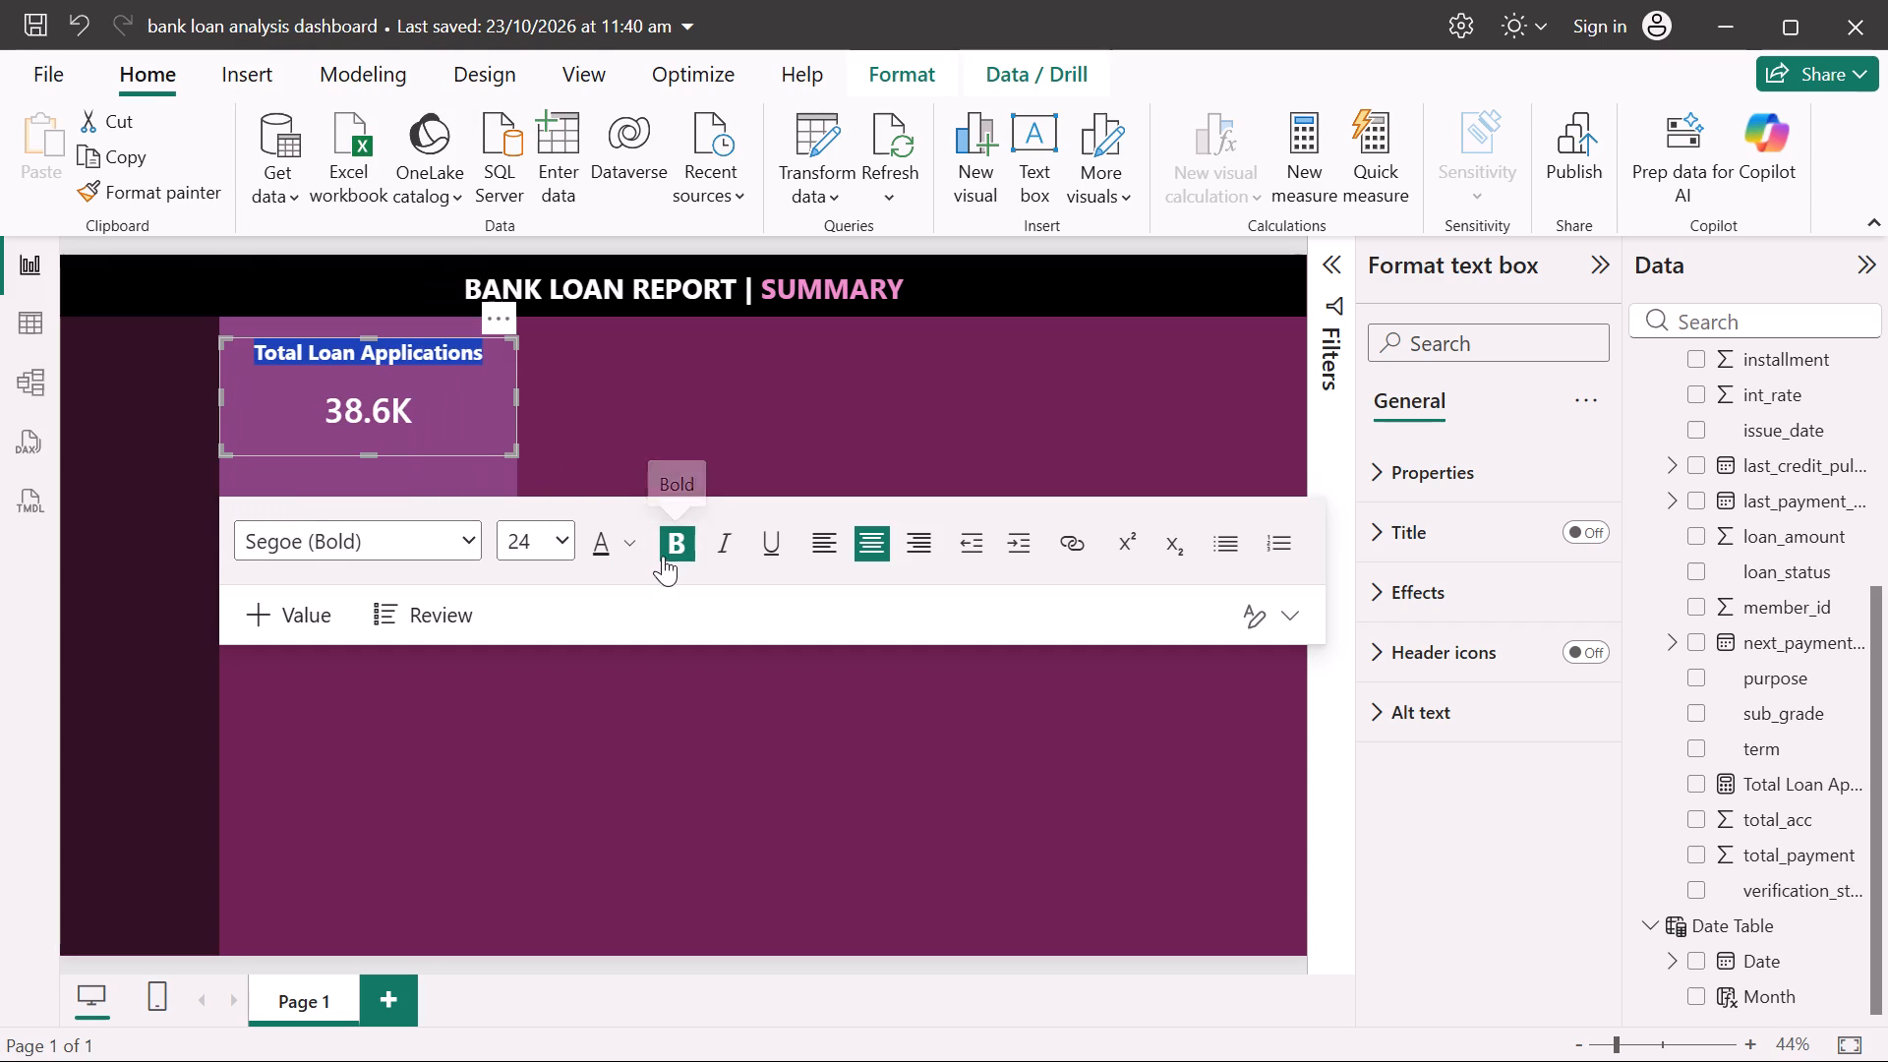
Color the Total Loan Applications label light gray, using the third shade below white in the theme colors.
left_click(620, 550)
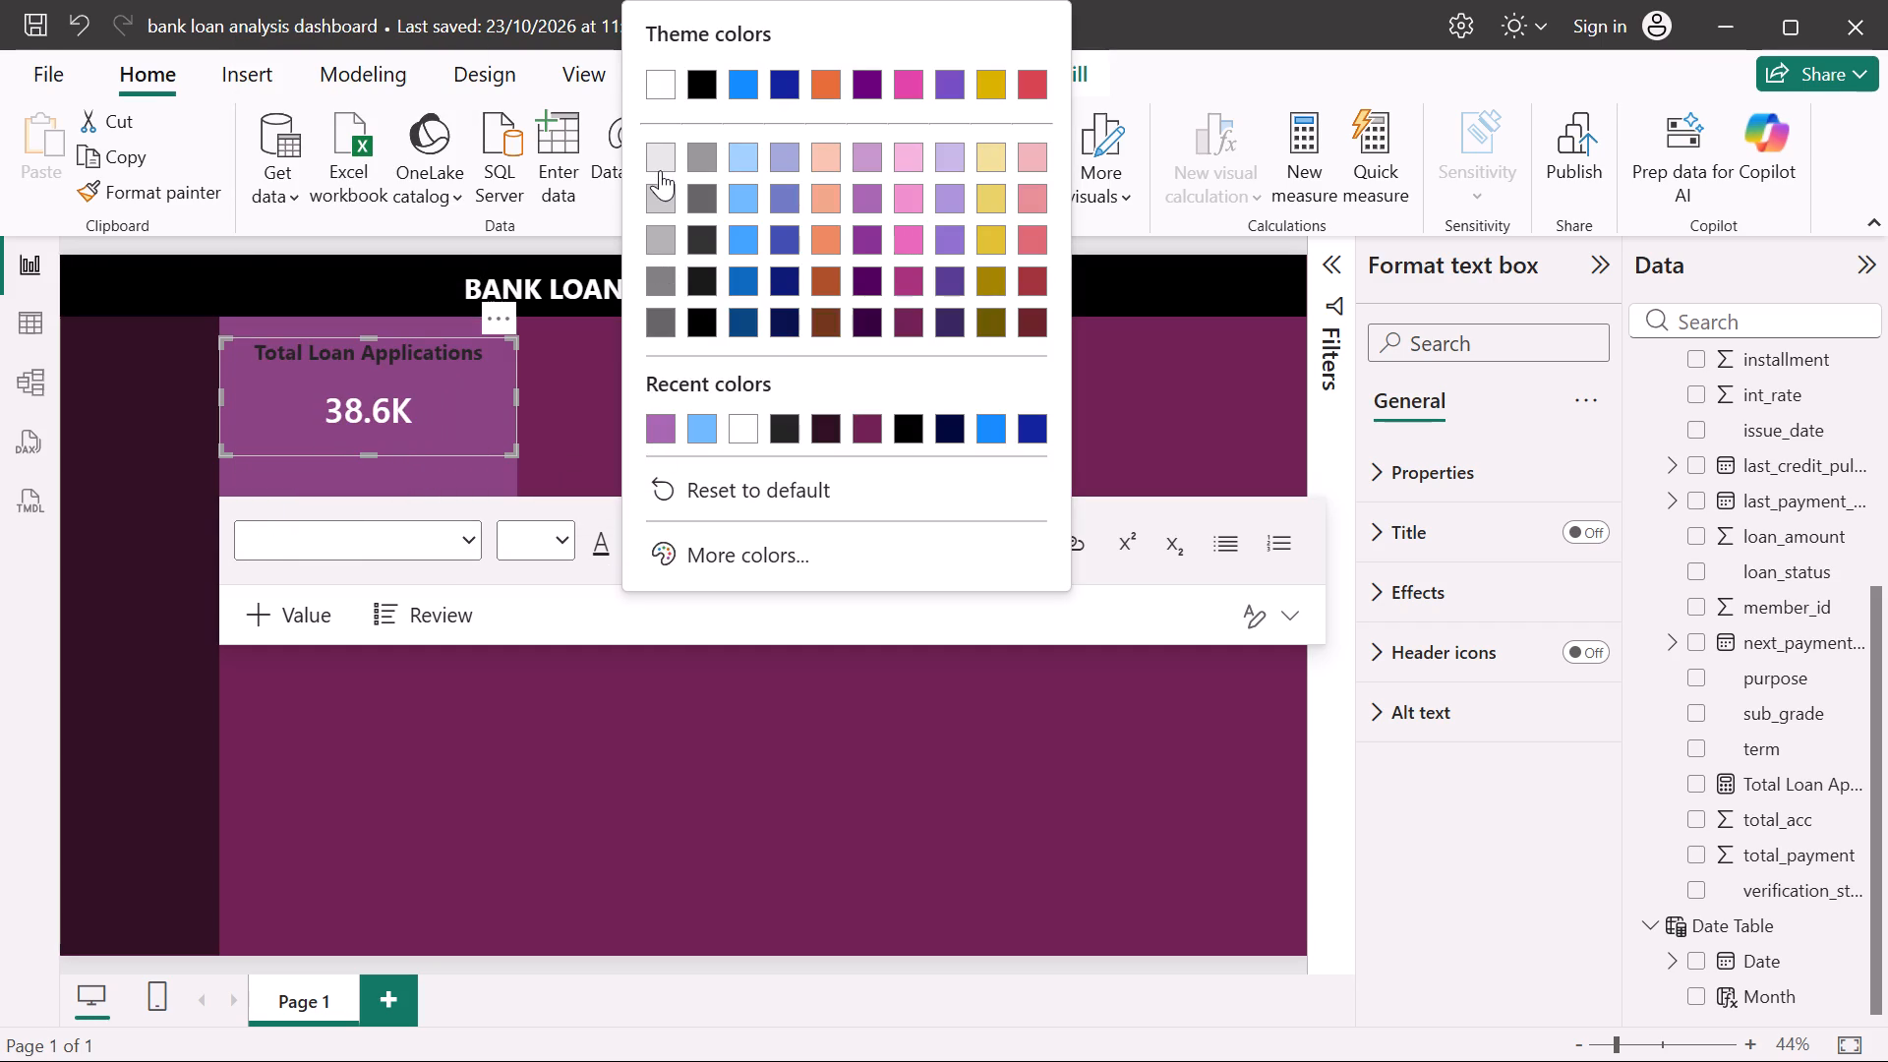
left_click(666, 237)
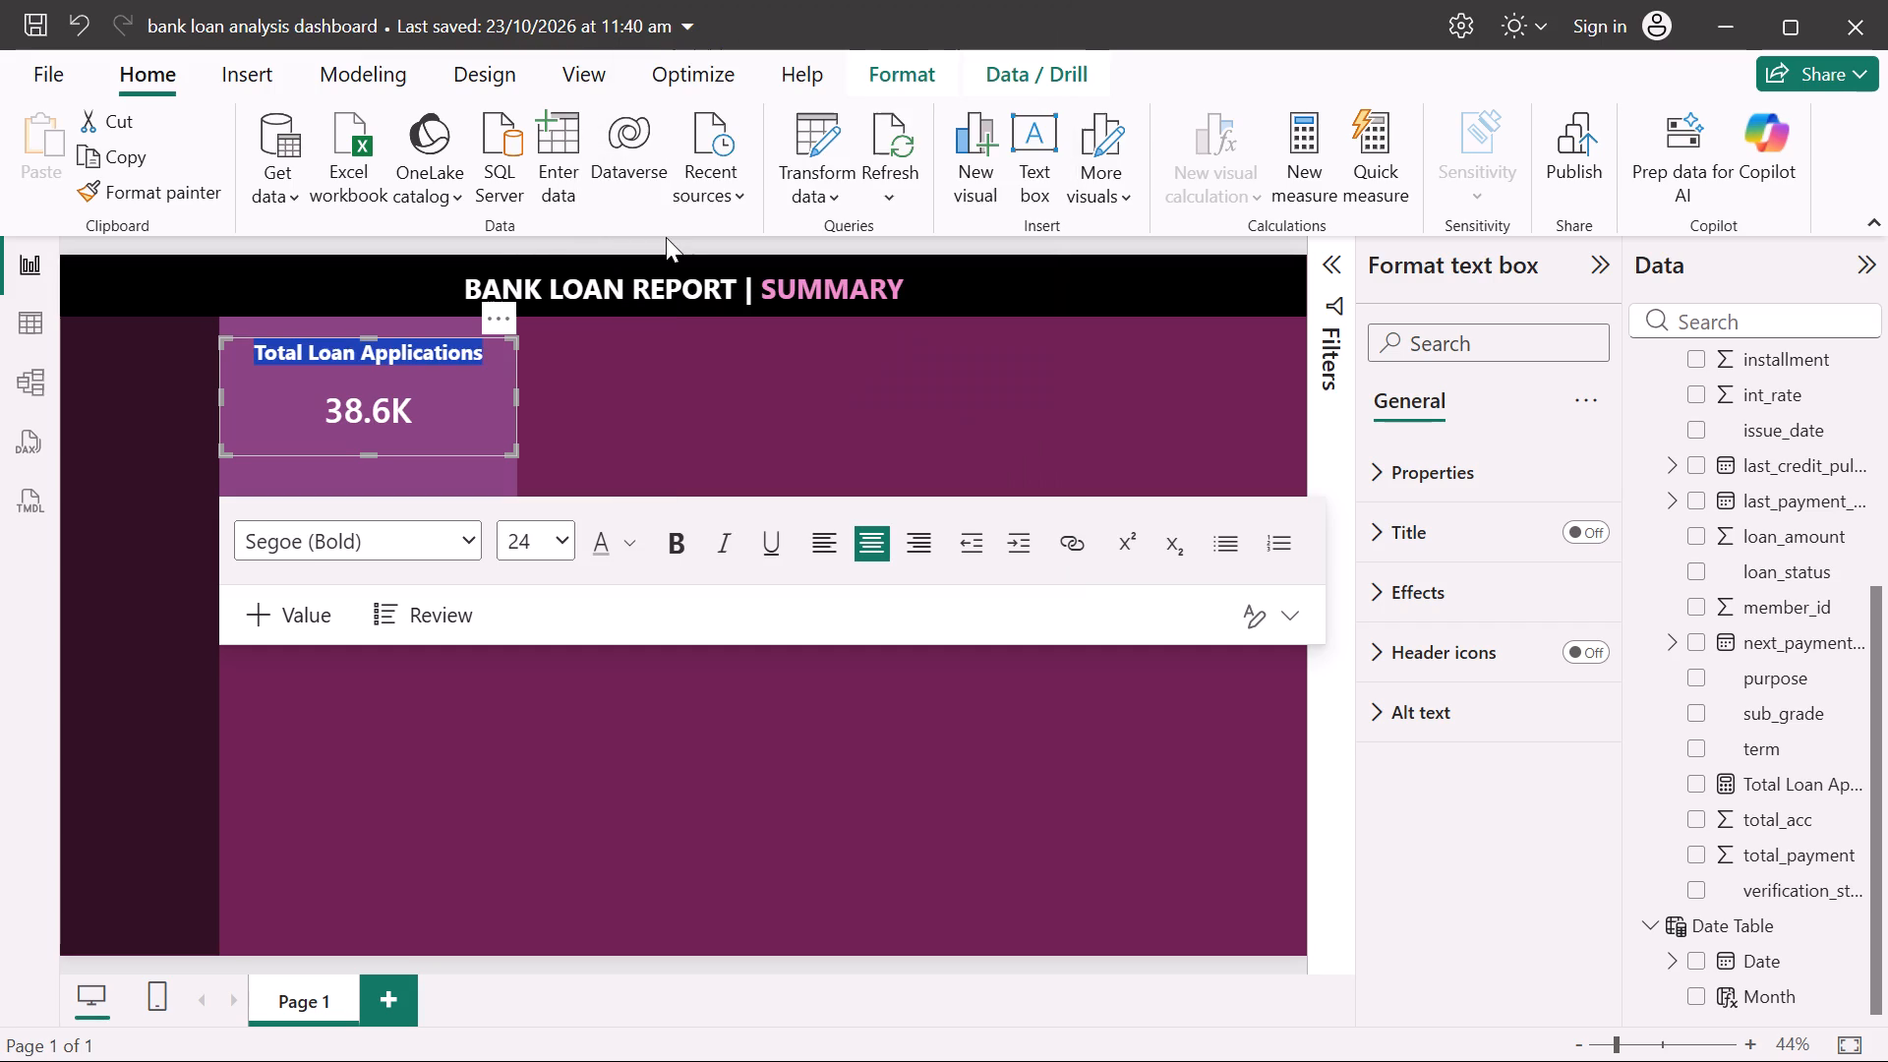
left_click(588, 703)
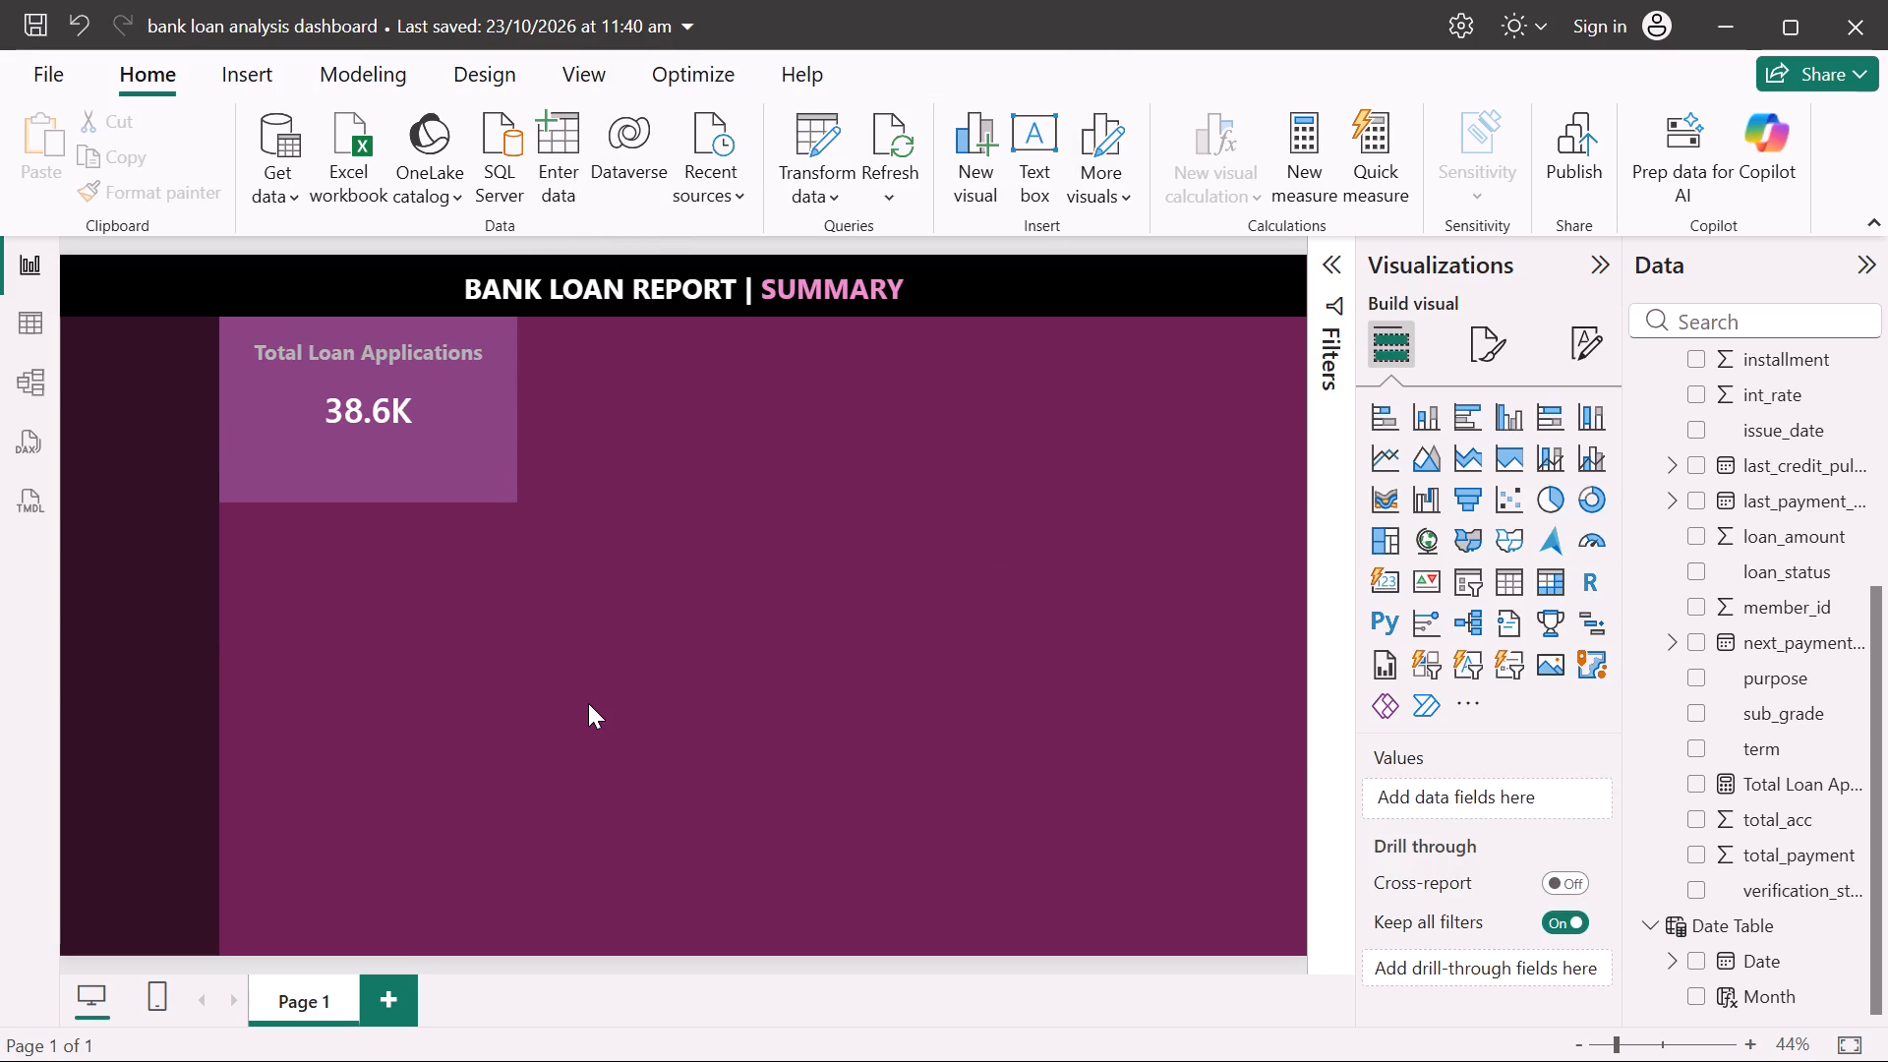
Change the Total Loan Applications label's font color to the theme color White, 50% darker.
left_click(461, 353)
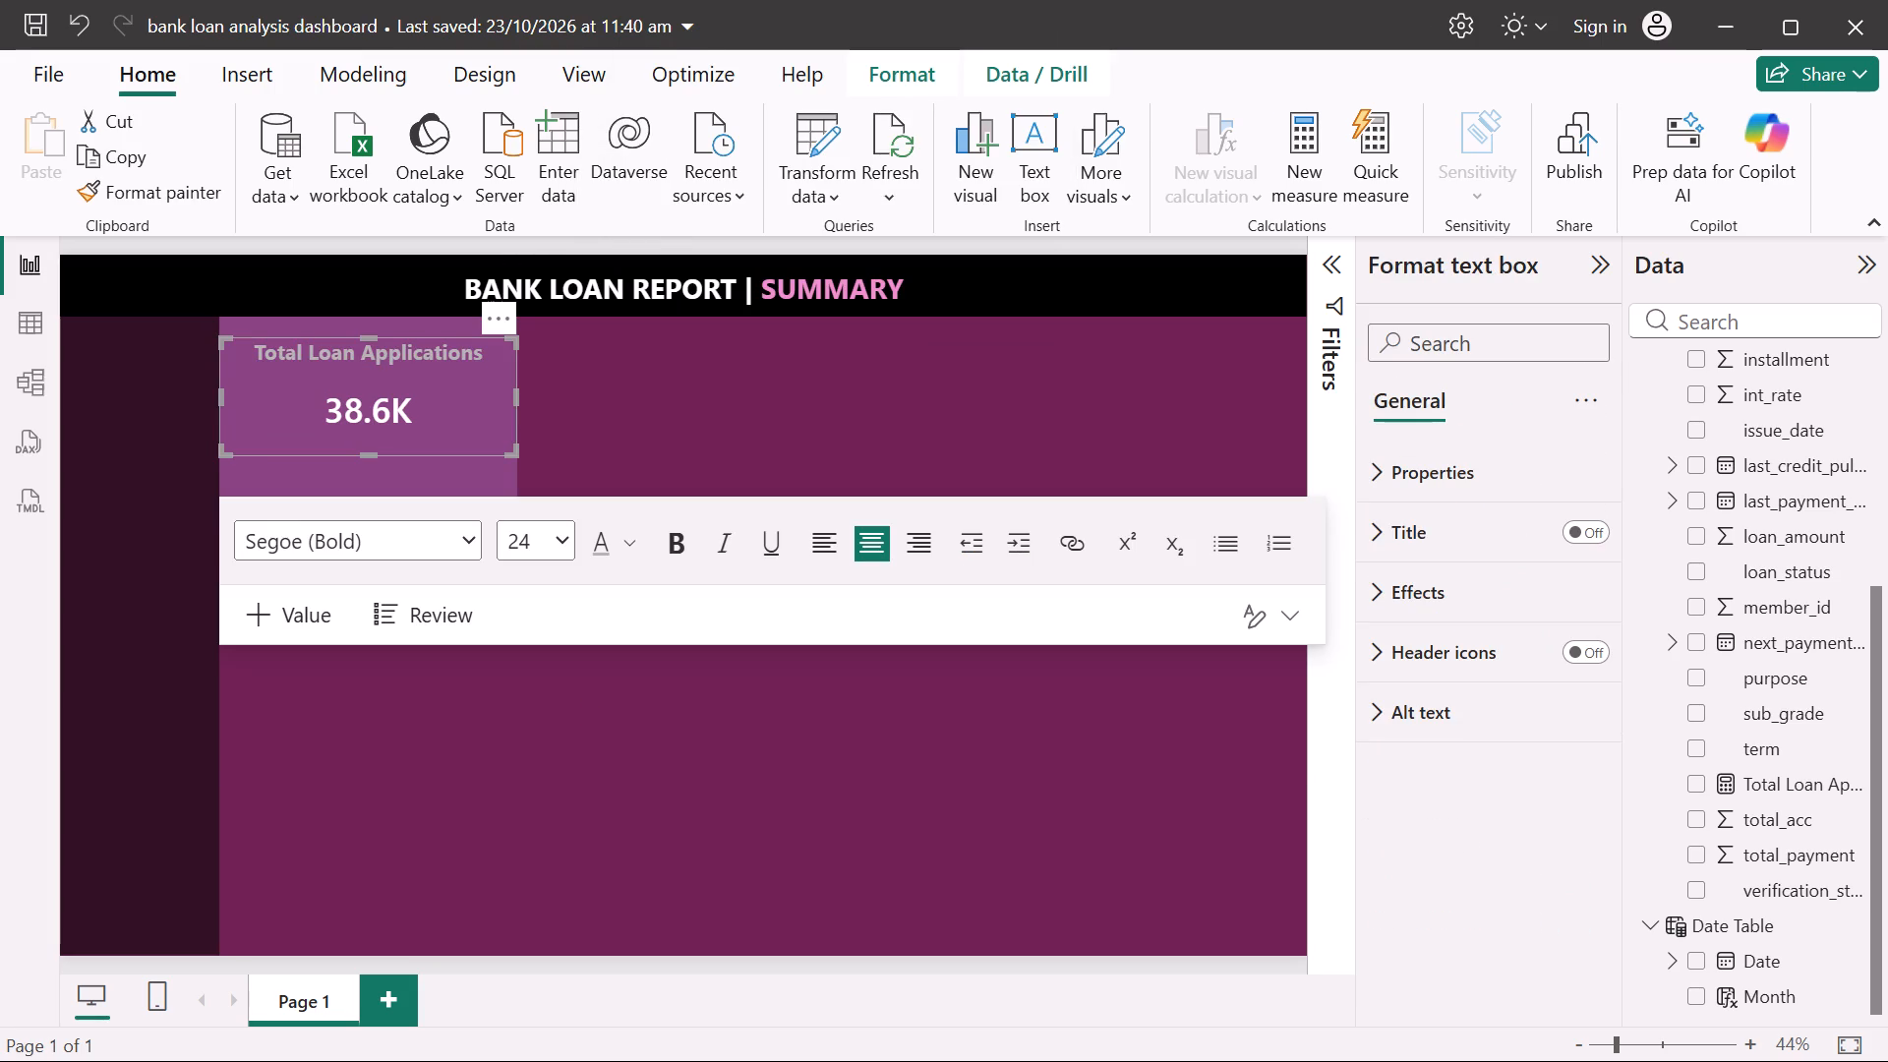
left_click_drag(482, 352, 246, 355)
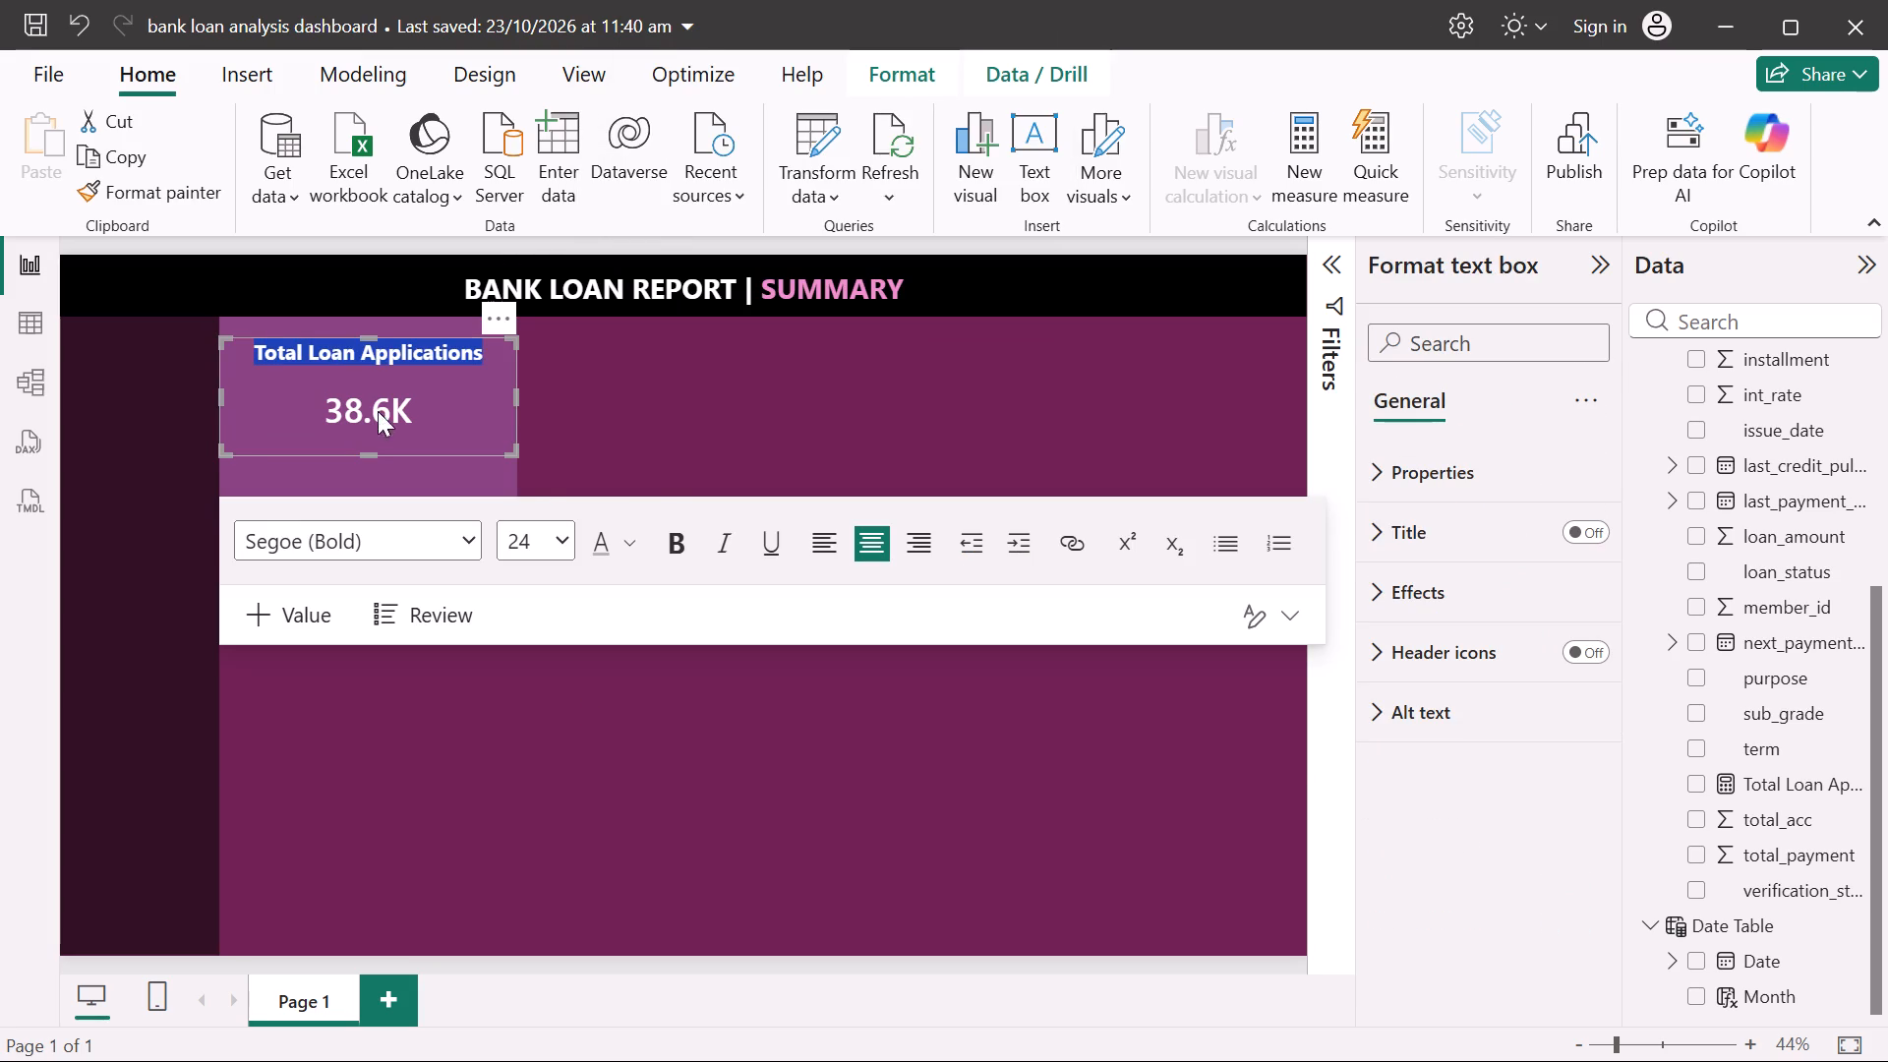
left_click(621, 537)
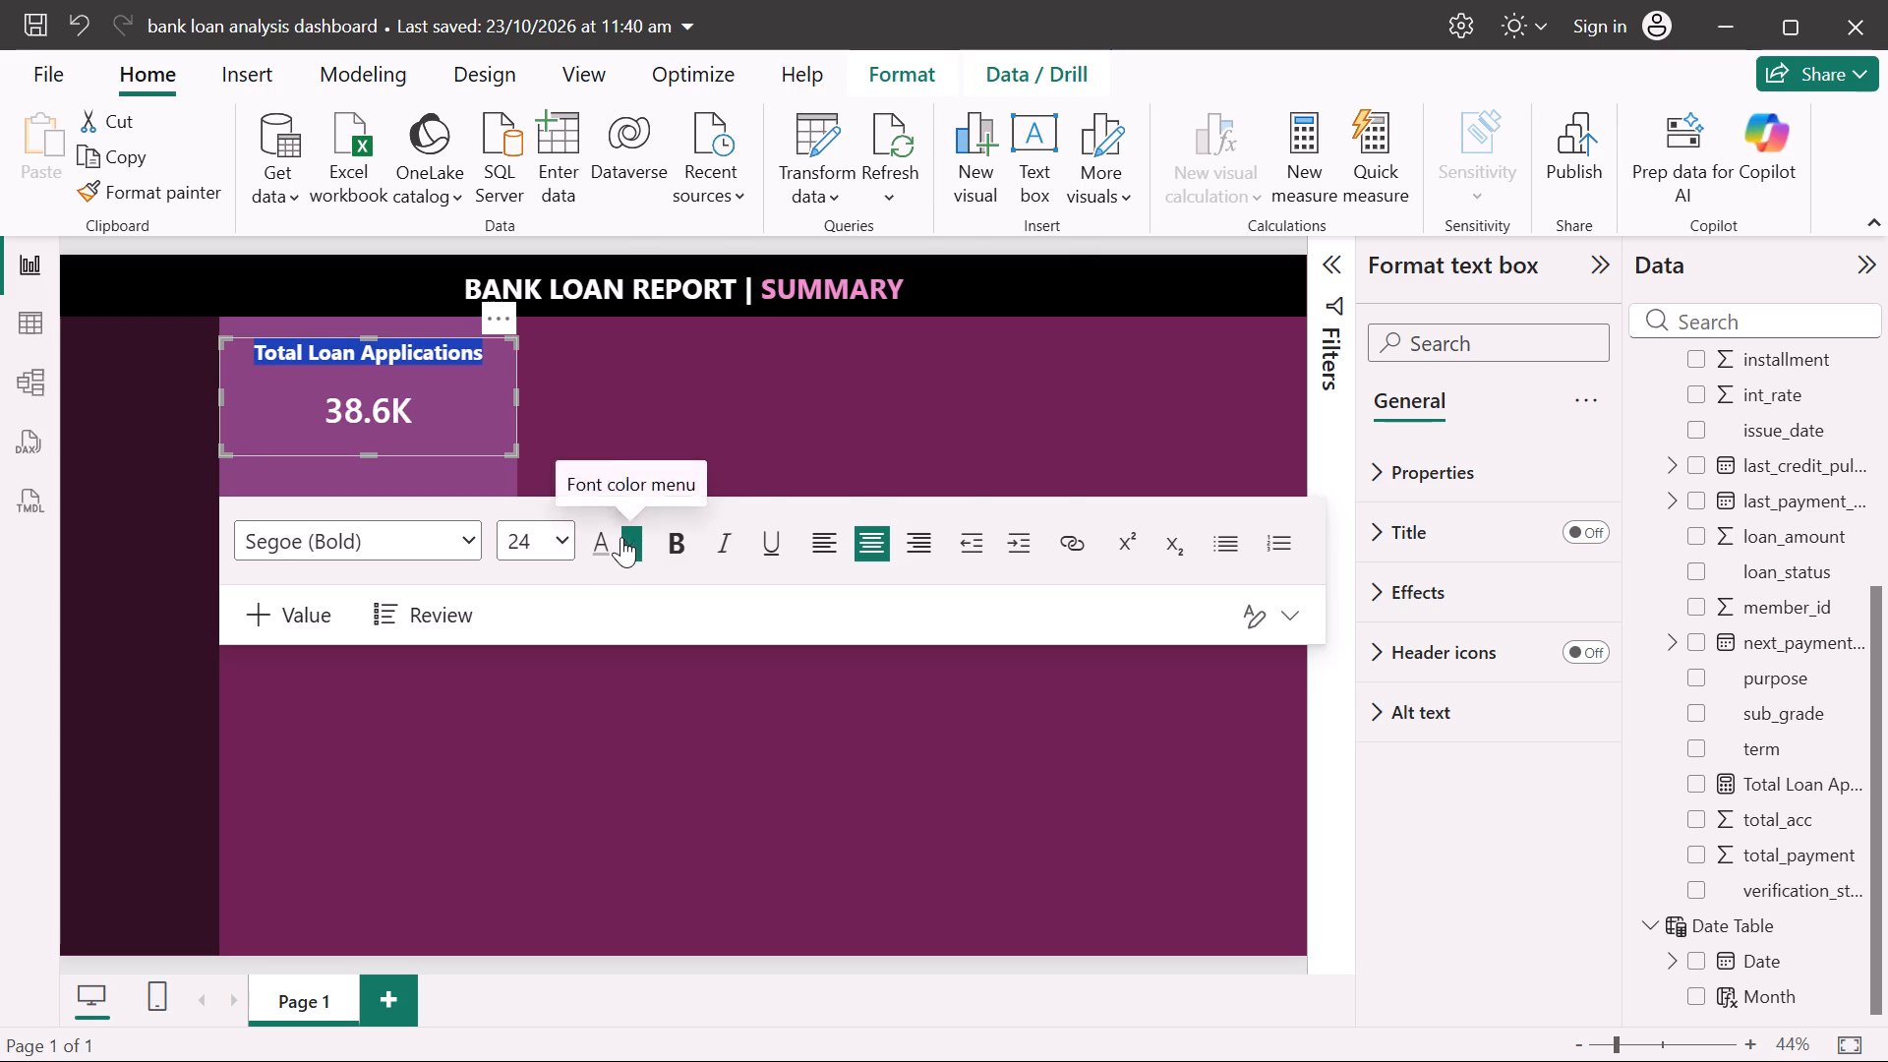
left_click(663, 285)
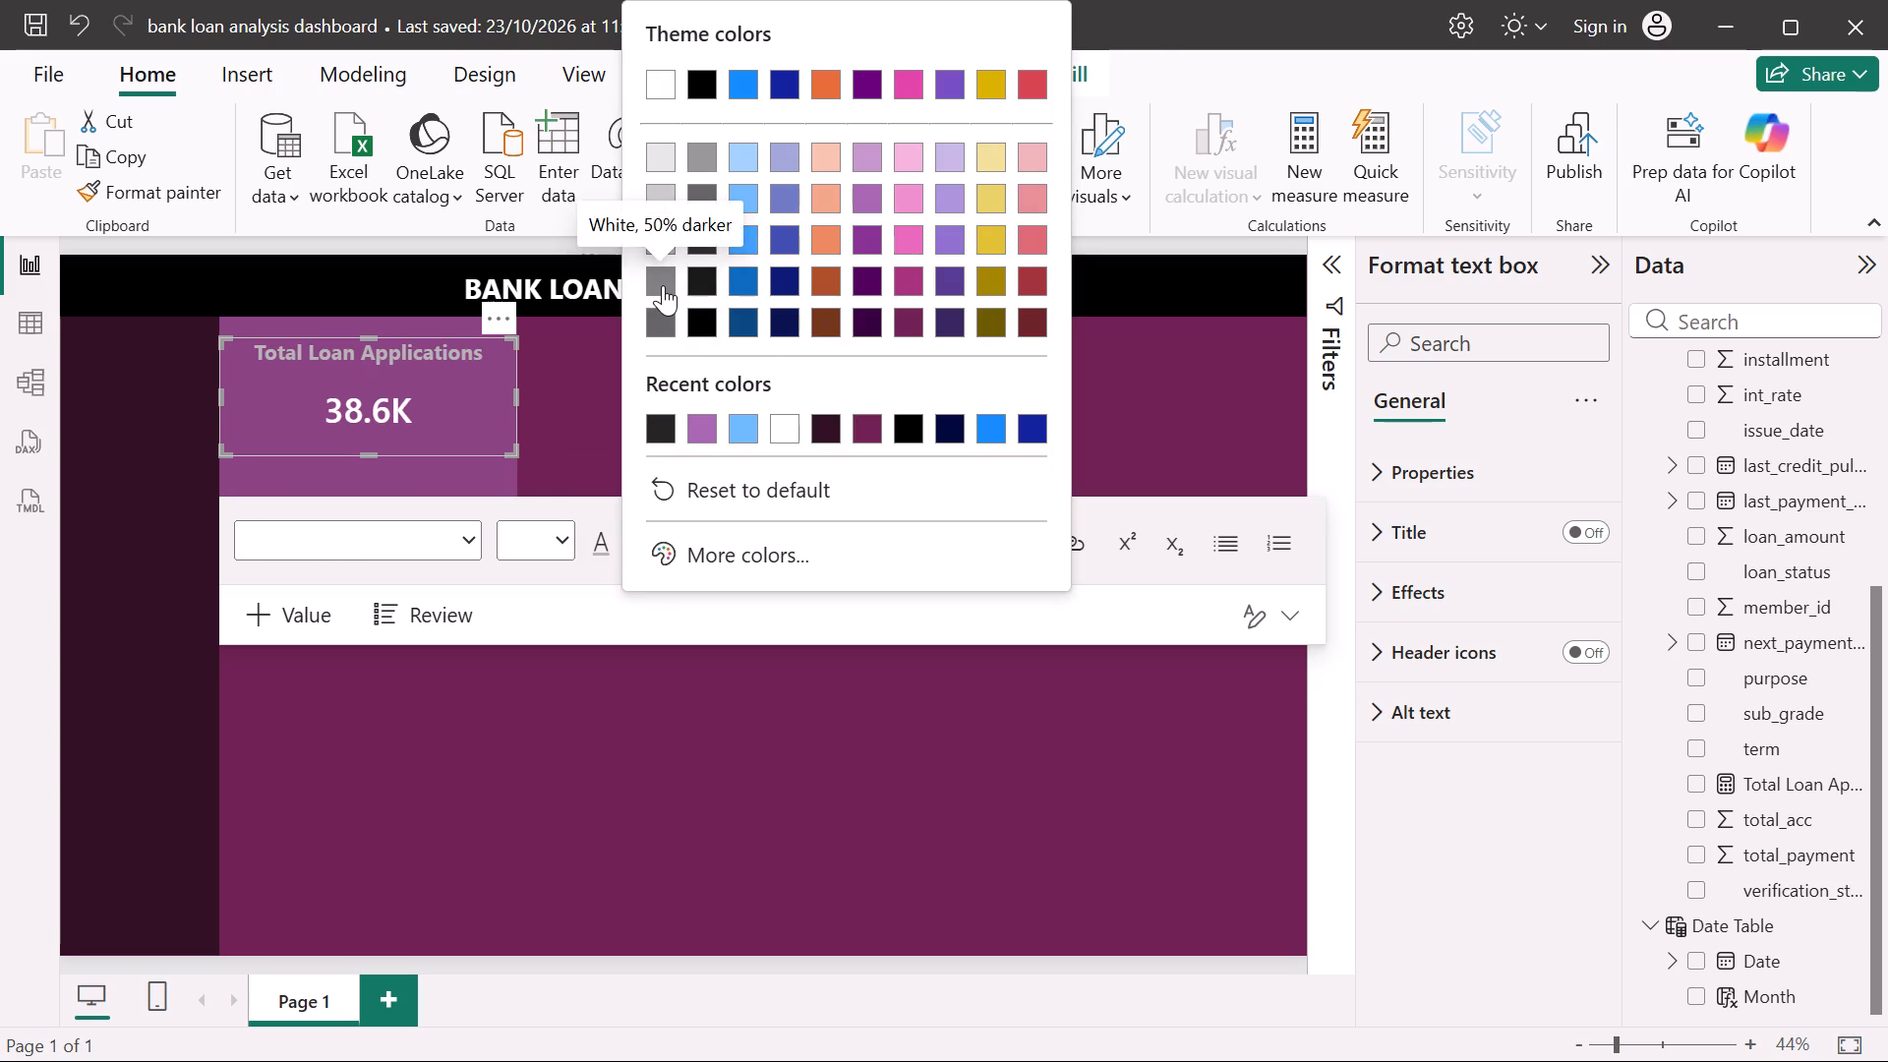
left_click(565, 806)
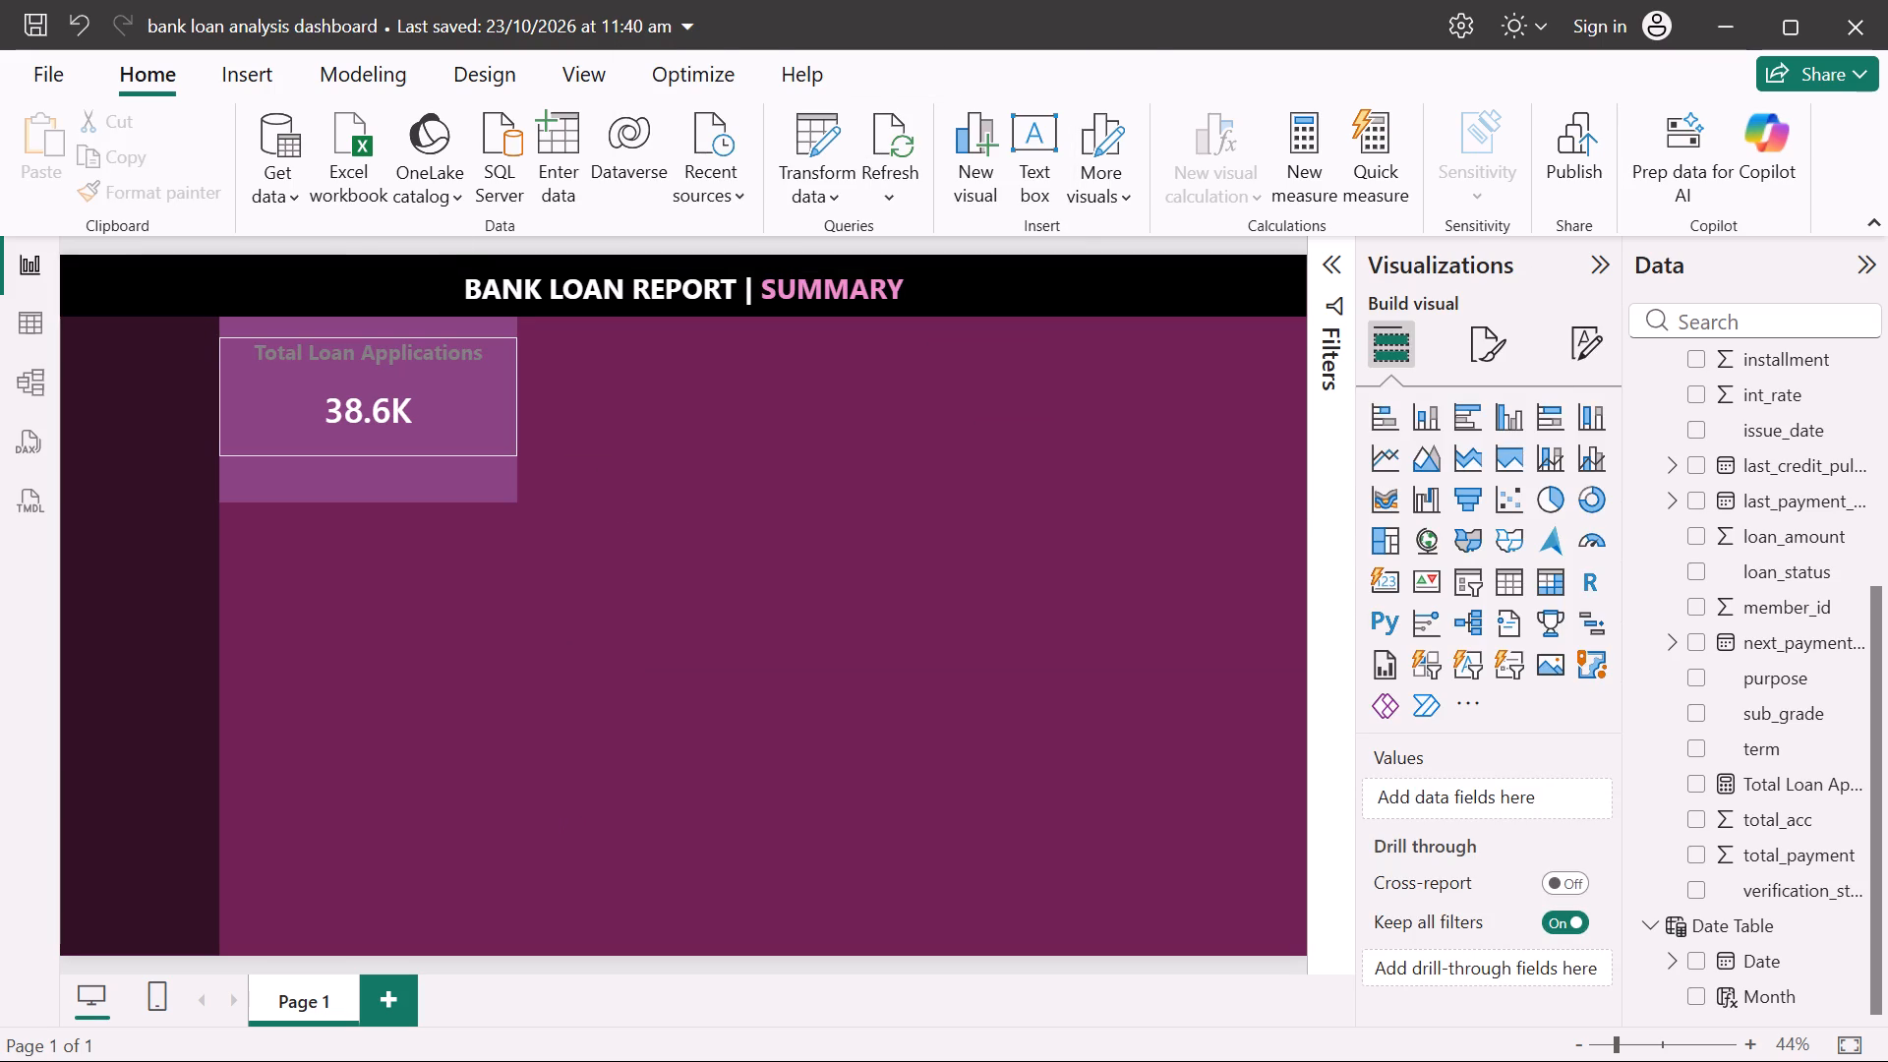
Change the Total Loan Applications label's font color to the theme color White, 10% darker.
left_click_drag(493, 357, 238, 358)
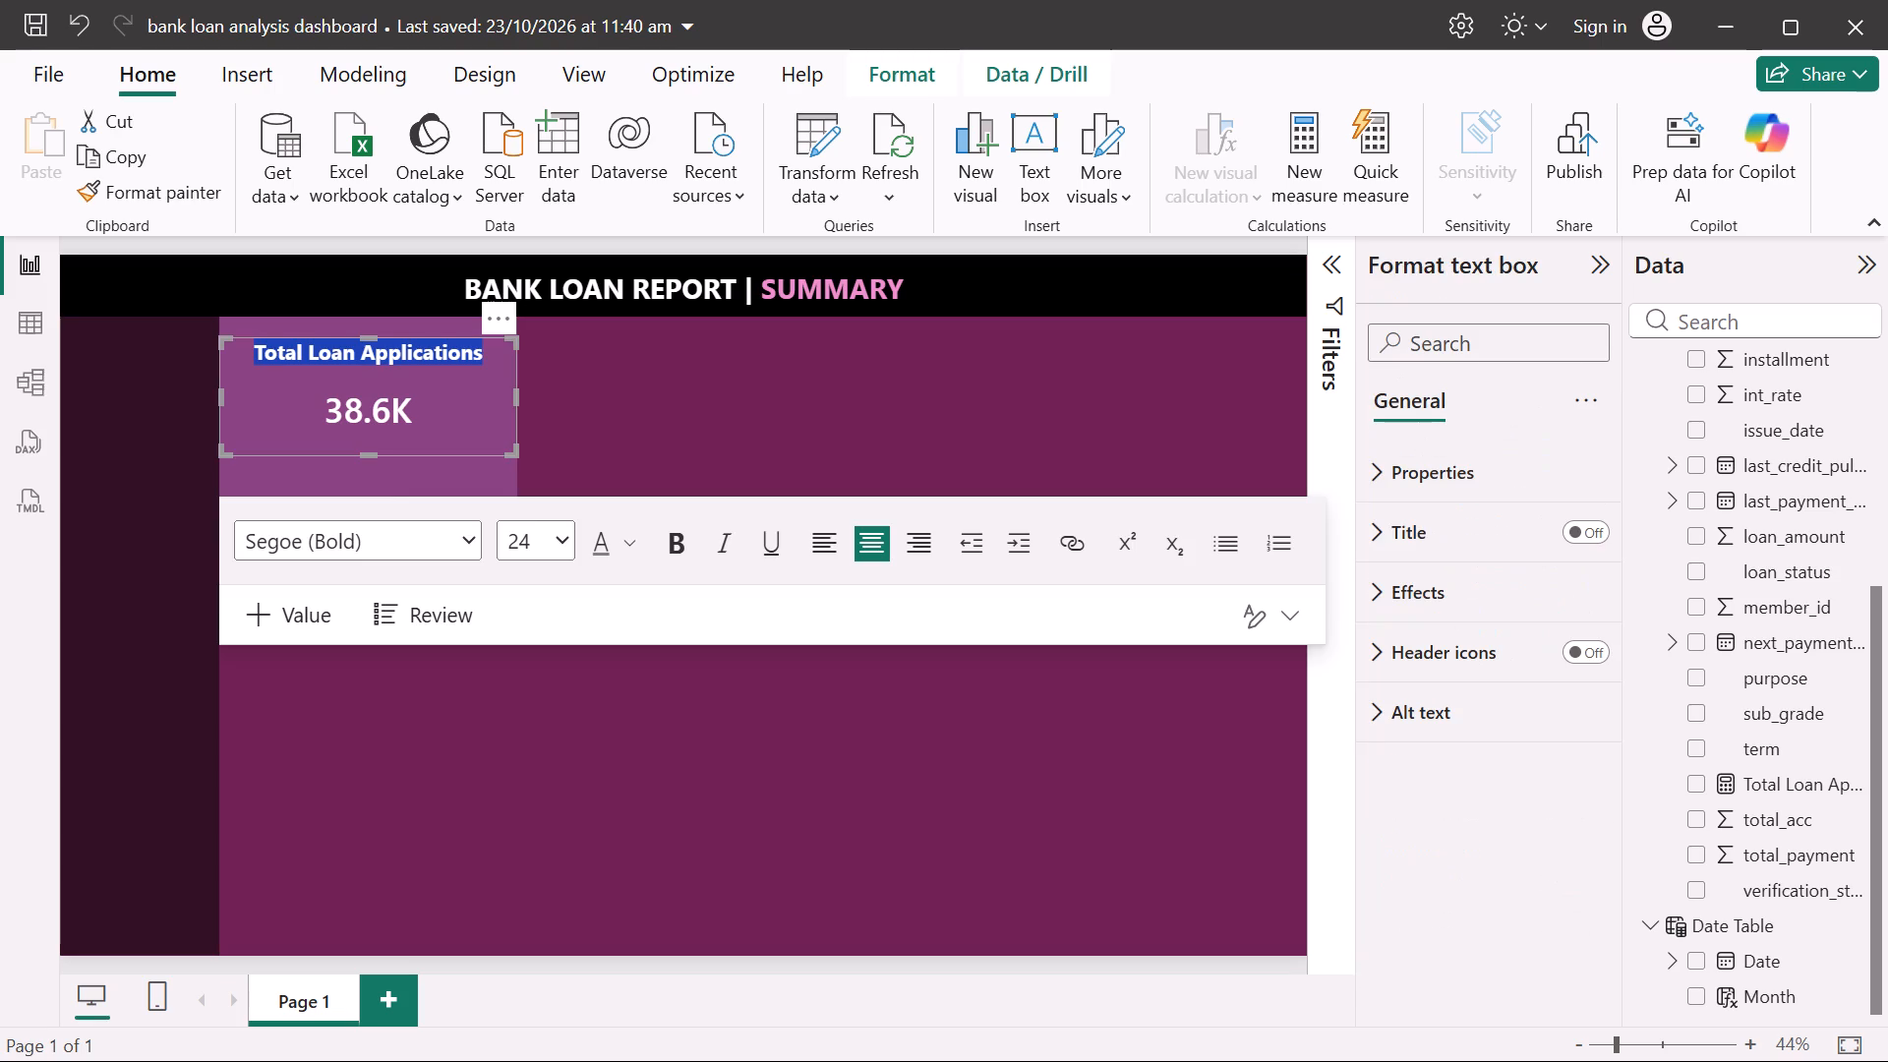
left_click(625, 549)
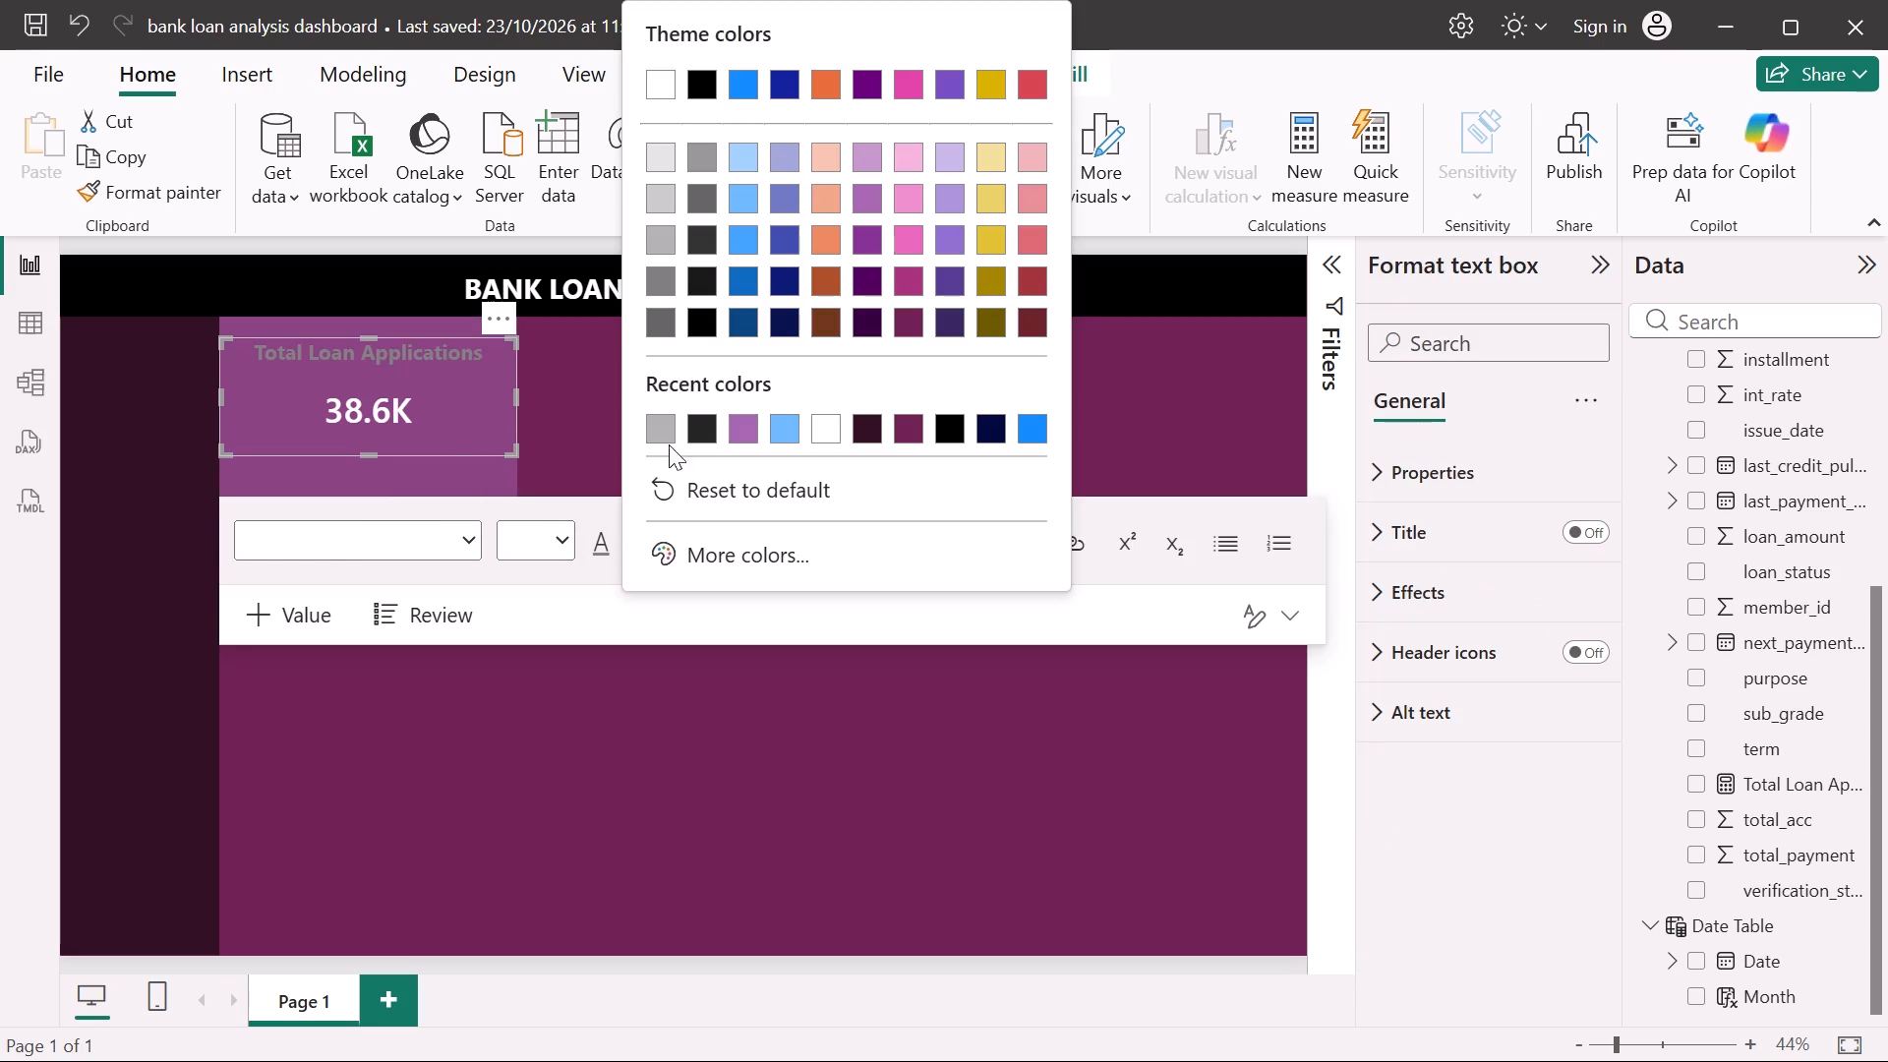
left_click(661, 165)
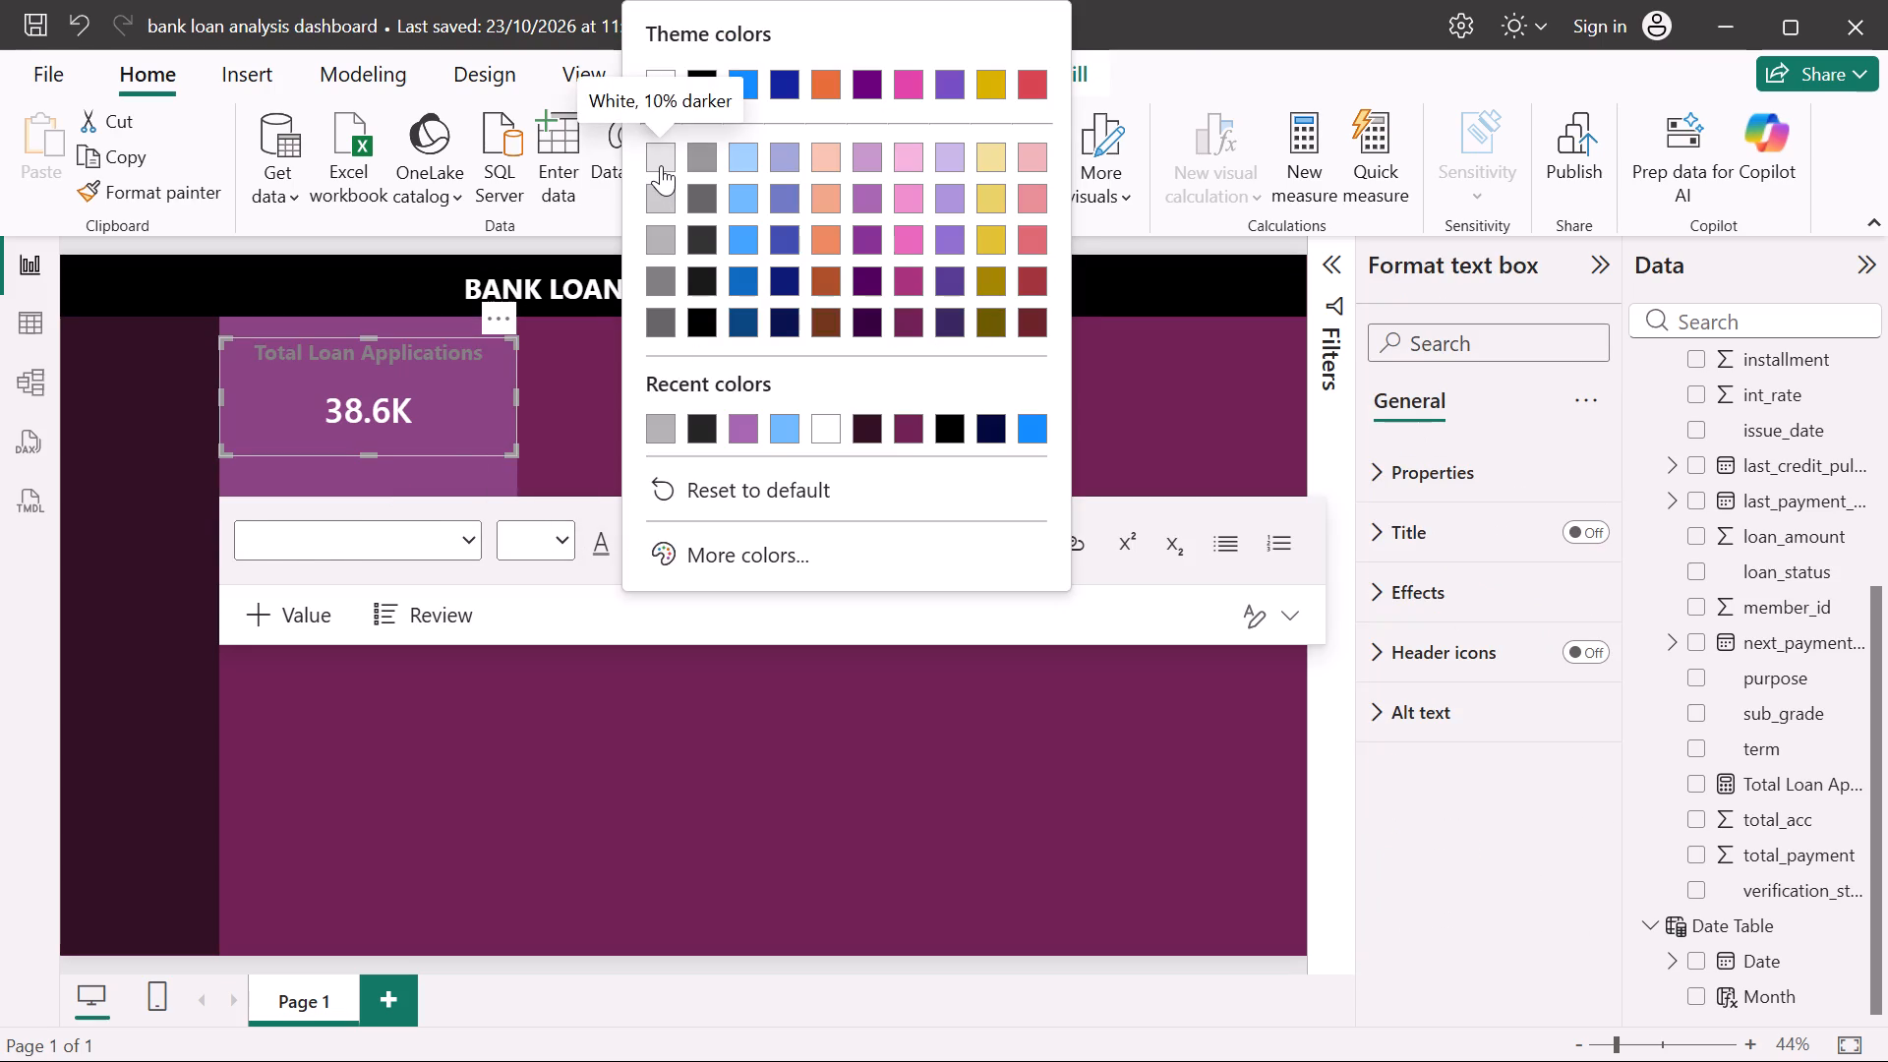
left_click(665, 823)
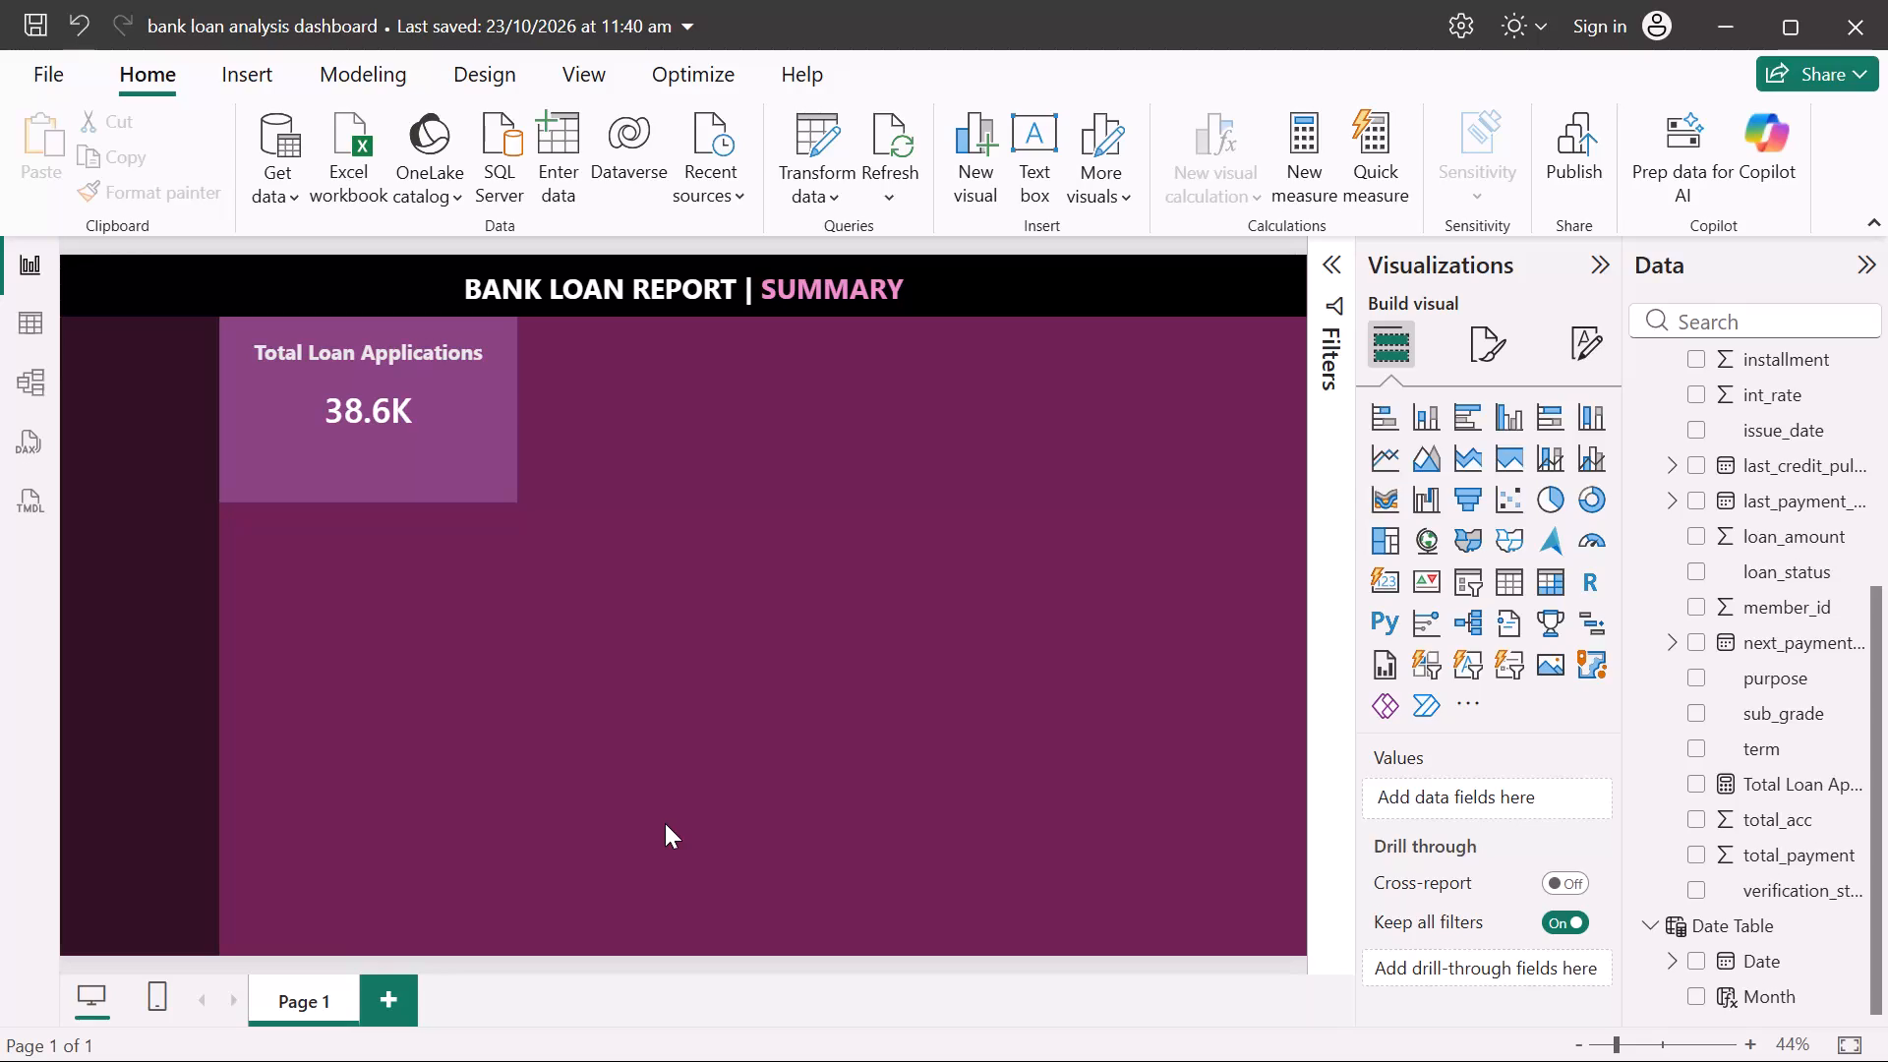
Shrink the Total Loan Applications text box from its bottom edge until it is just tall enough for the label.
left_click(431, 356)
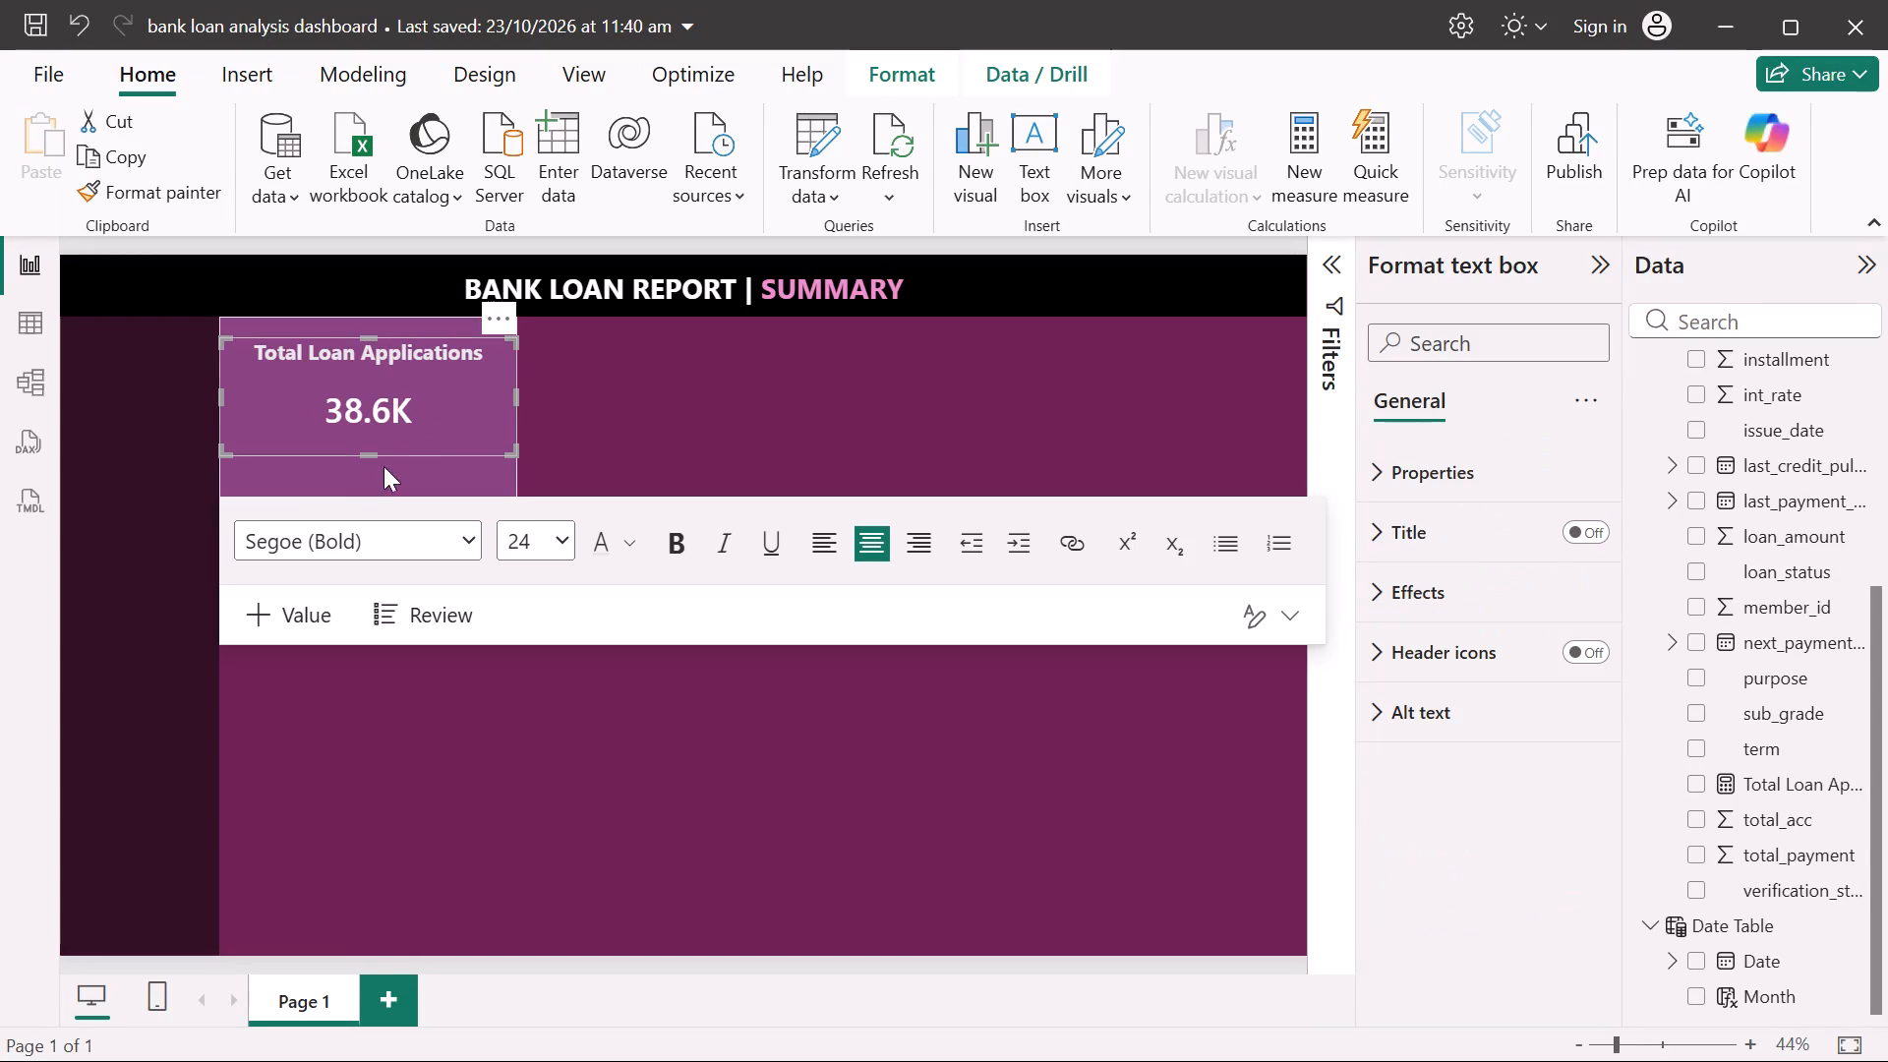
left_click_drag(371, 449, 391, 360)
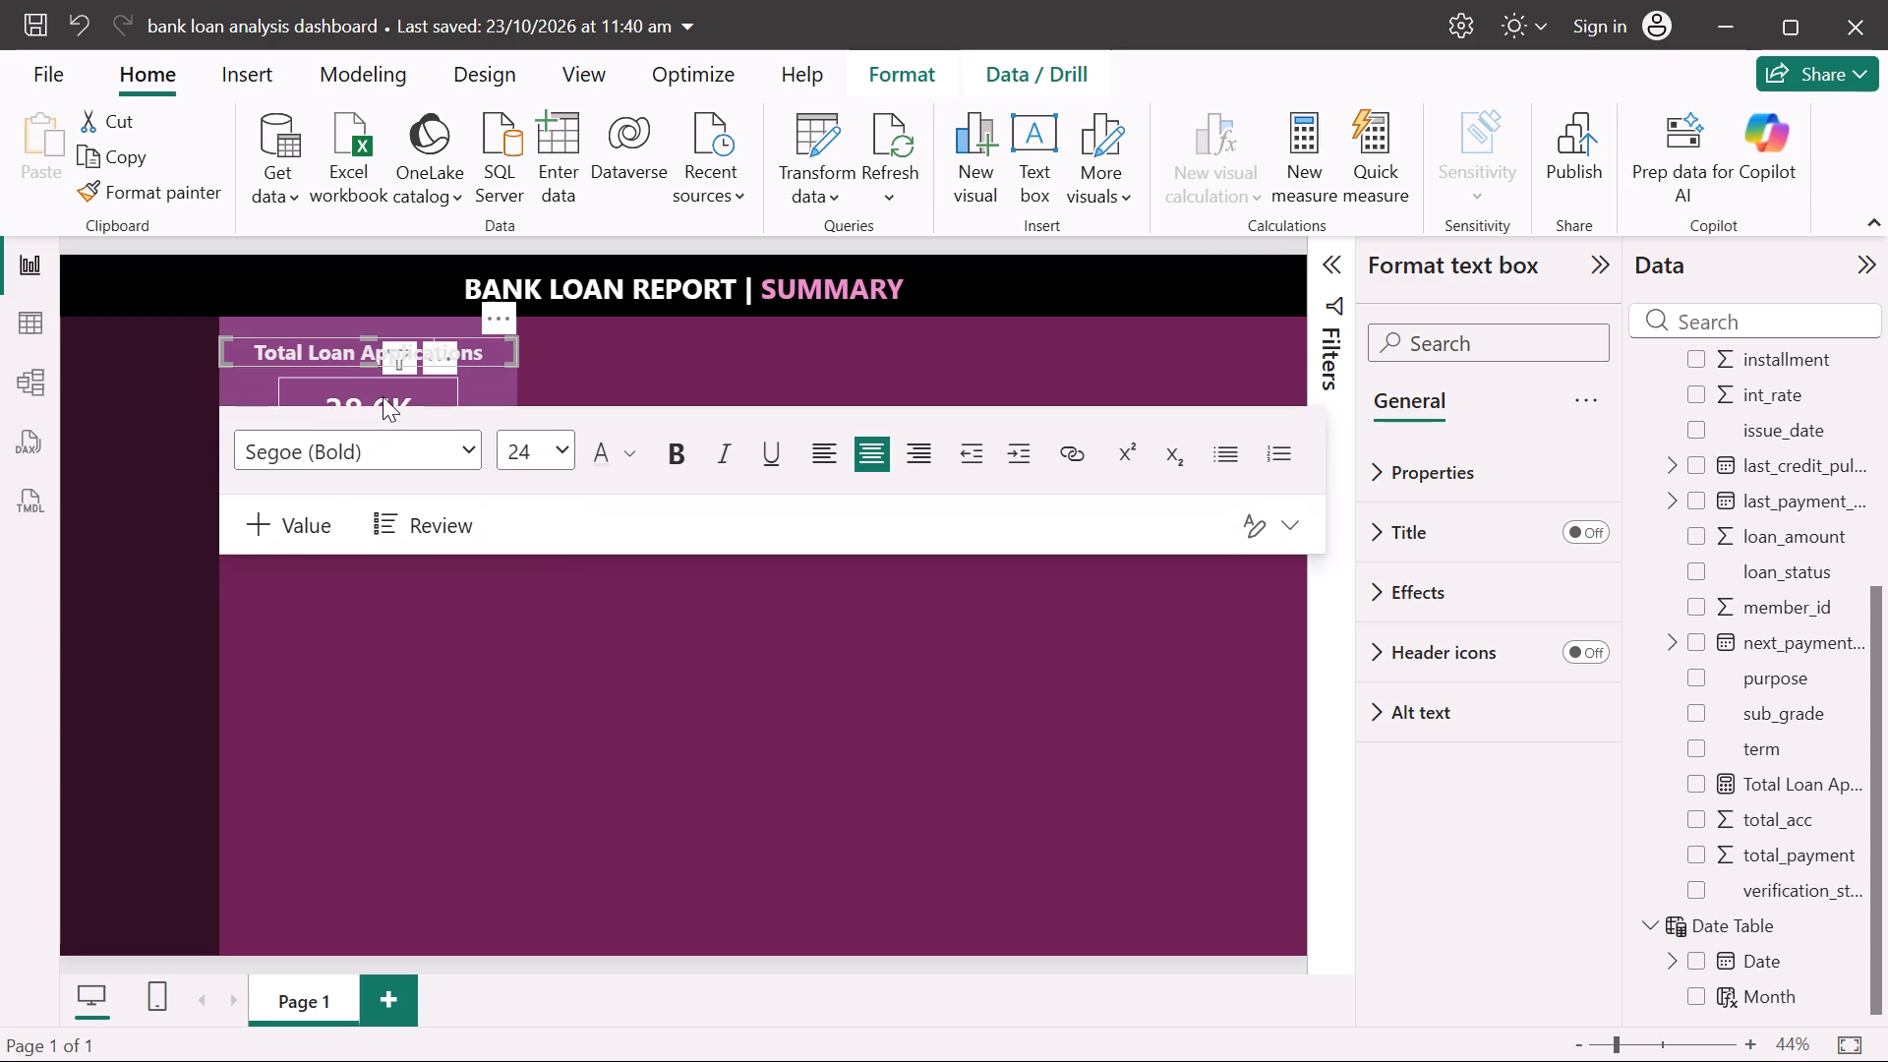
Trim the 38.6K card's height from its top edge and move it up directly beneath the Total Loan Applications label, keeping it centered.
left_click(383, 396)
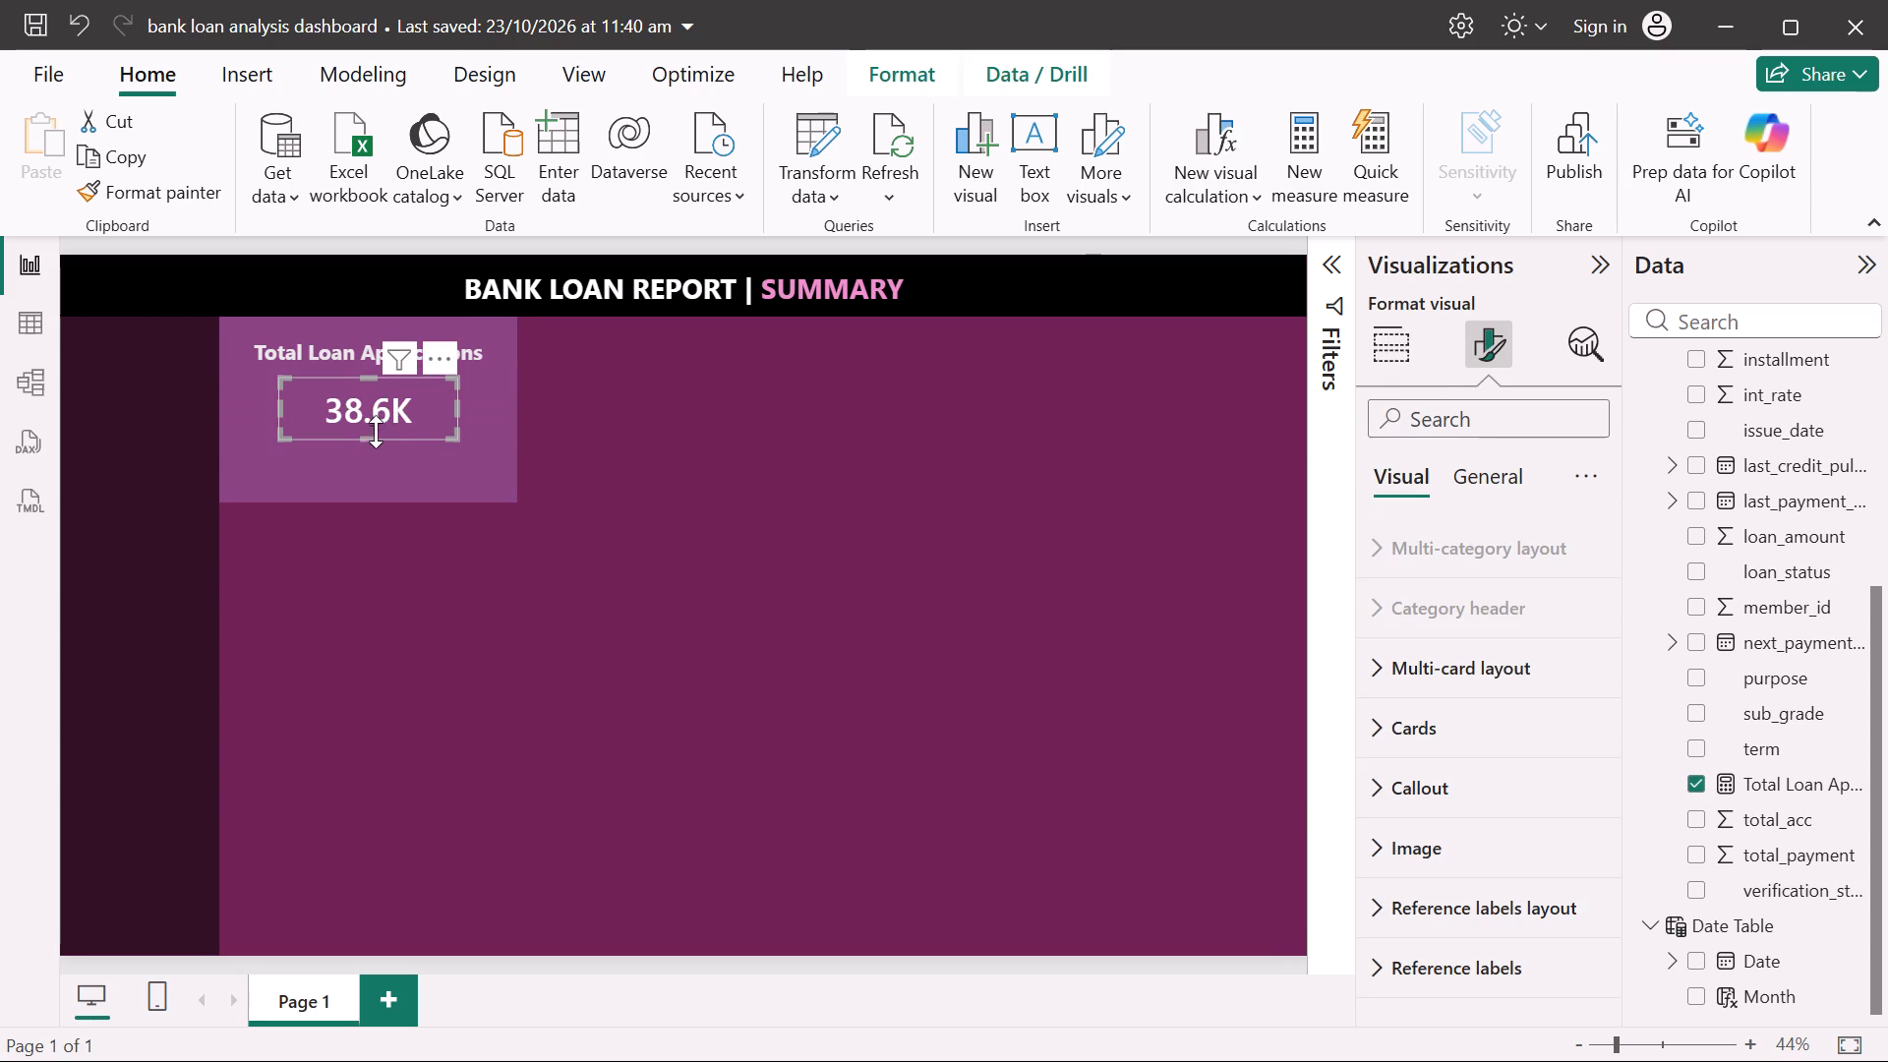
left_click_drag(391, 420, 391, 408)
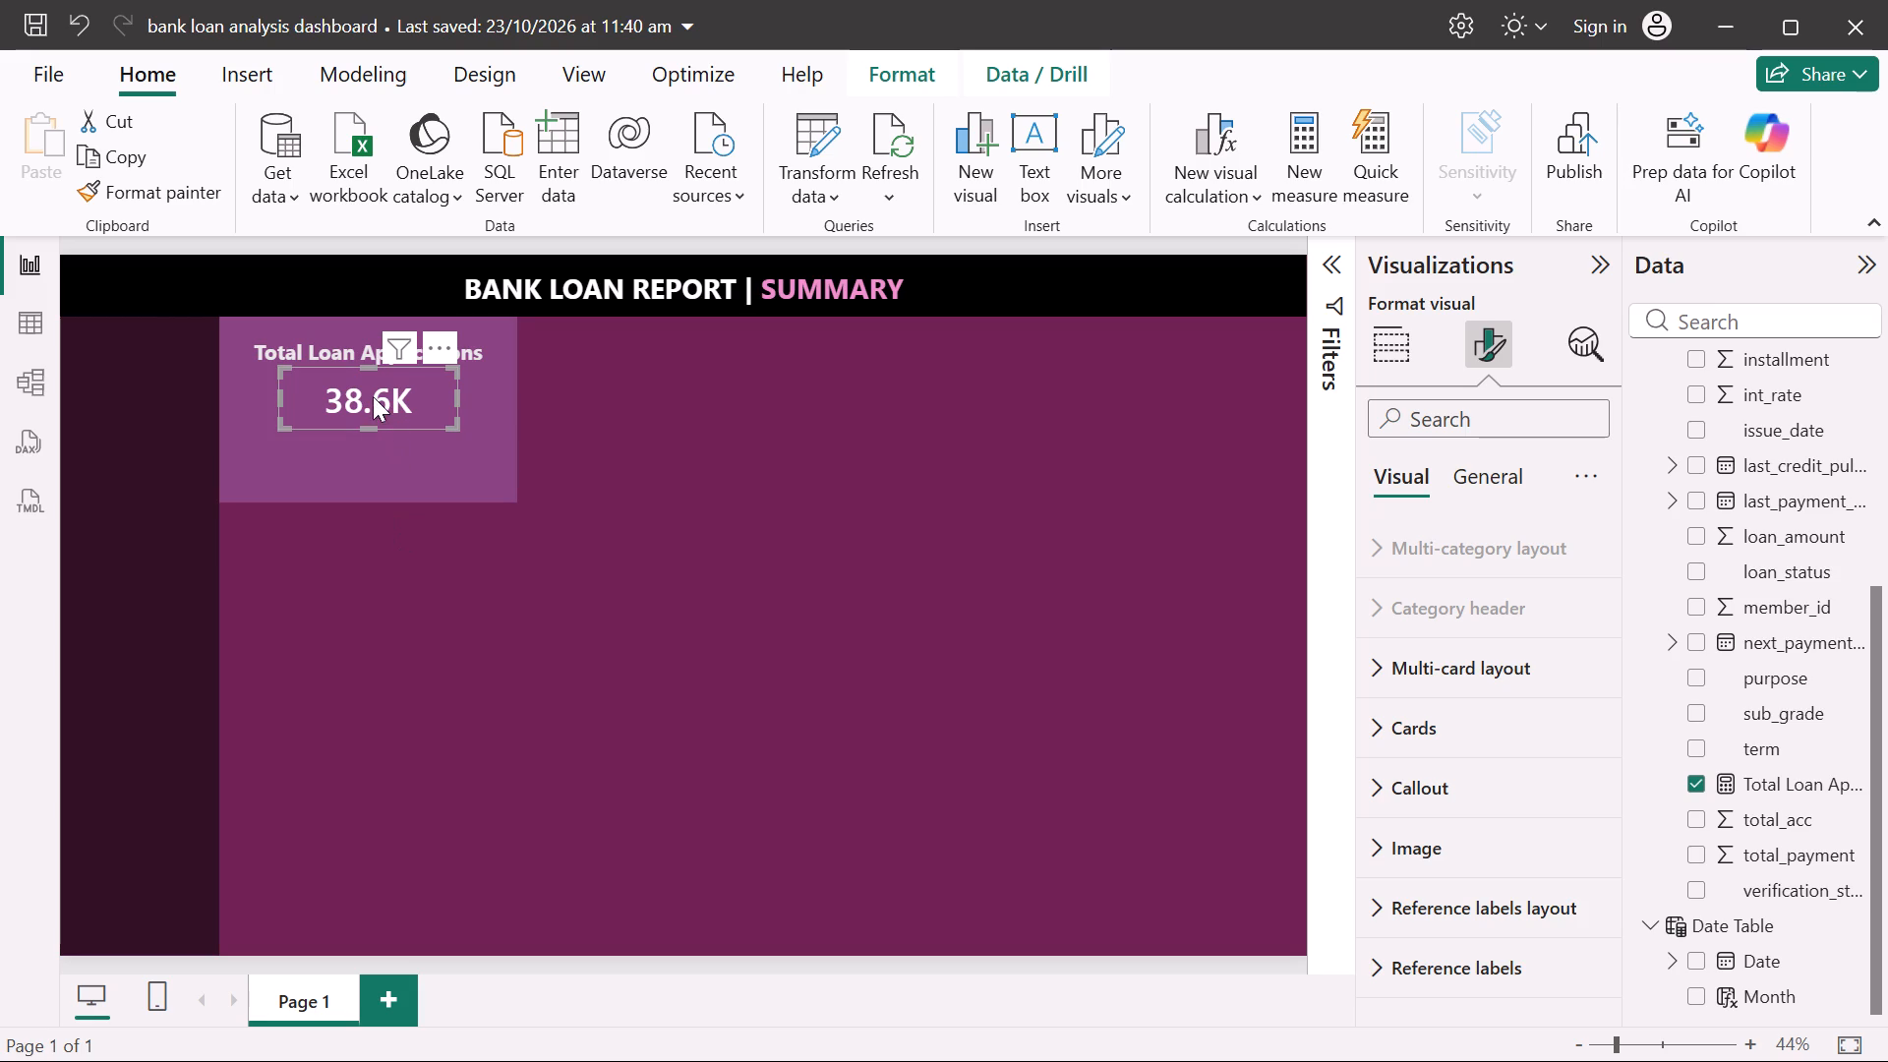
left_click_drag(366, 368, 366, 378)
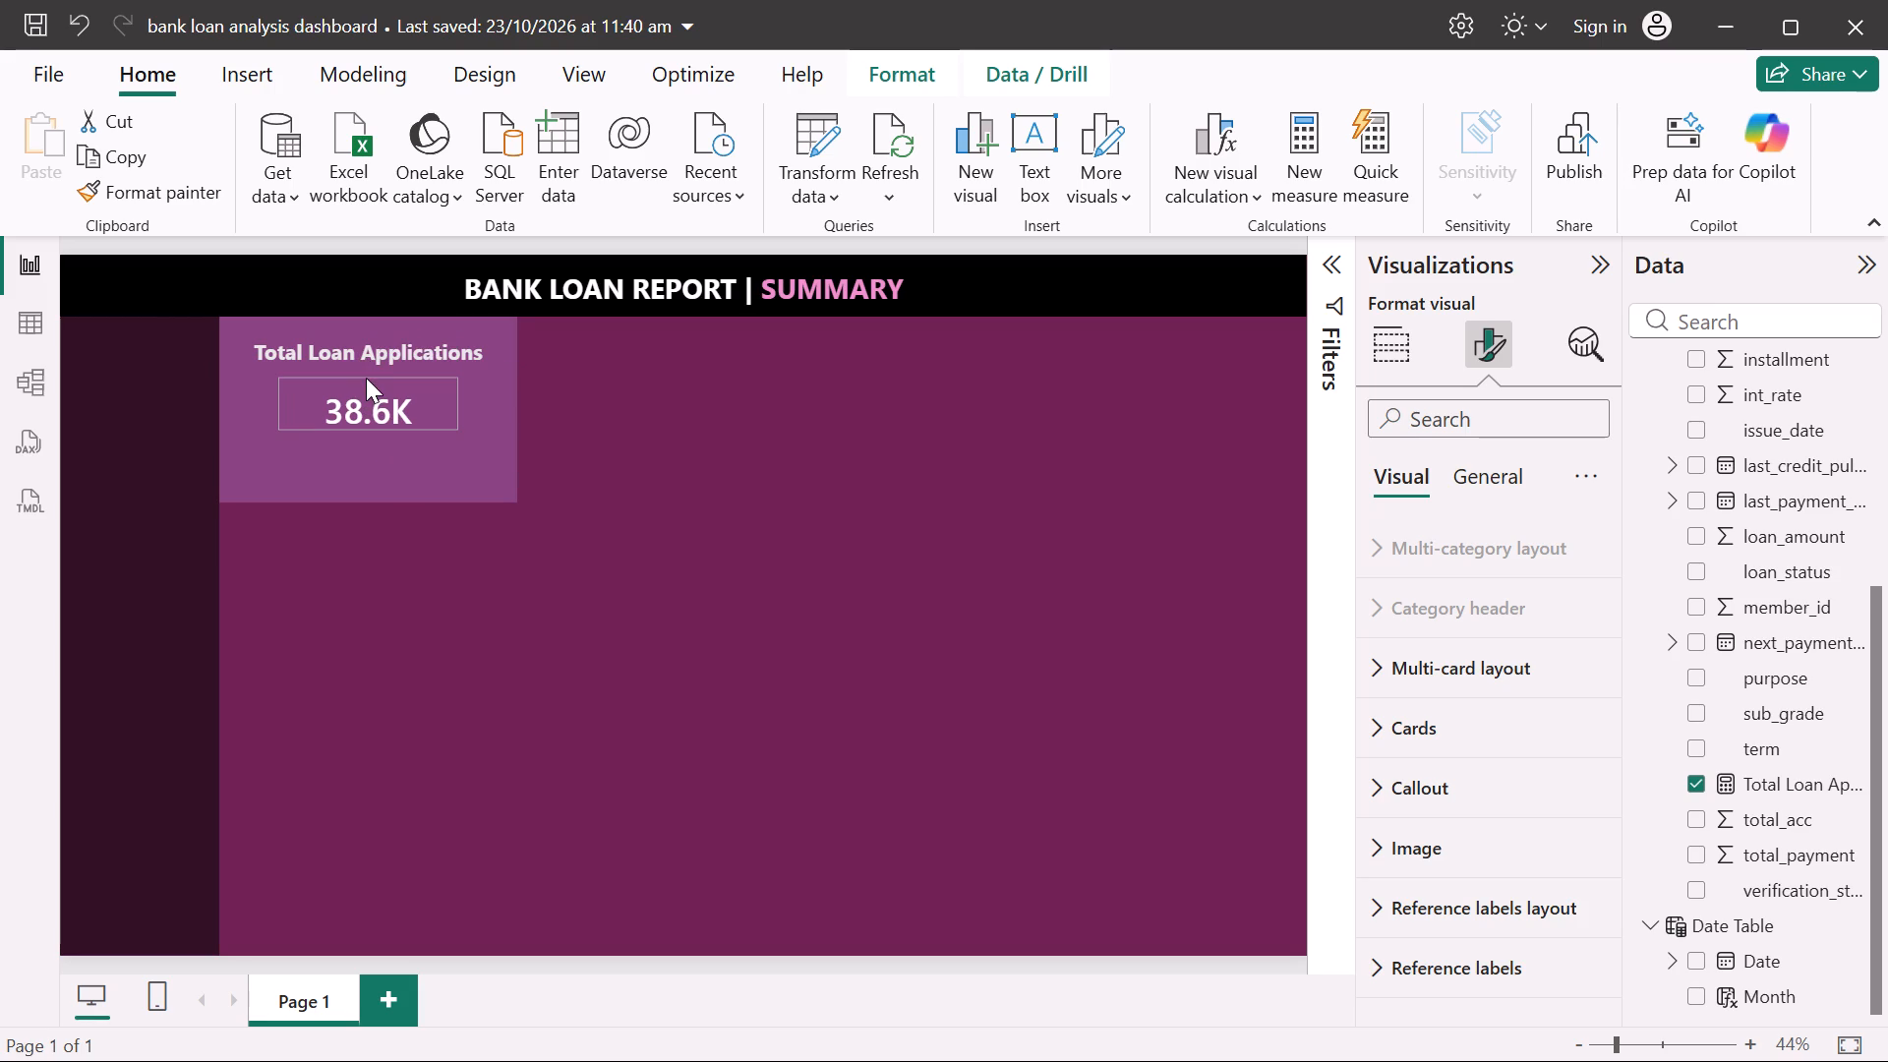
left_click_drag(366, 378, 368, 381)
left_click_drag(376, 408, 376, 397)
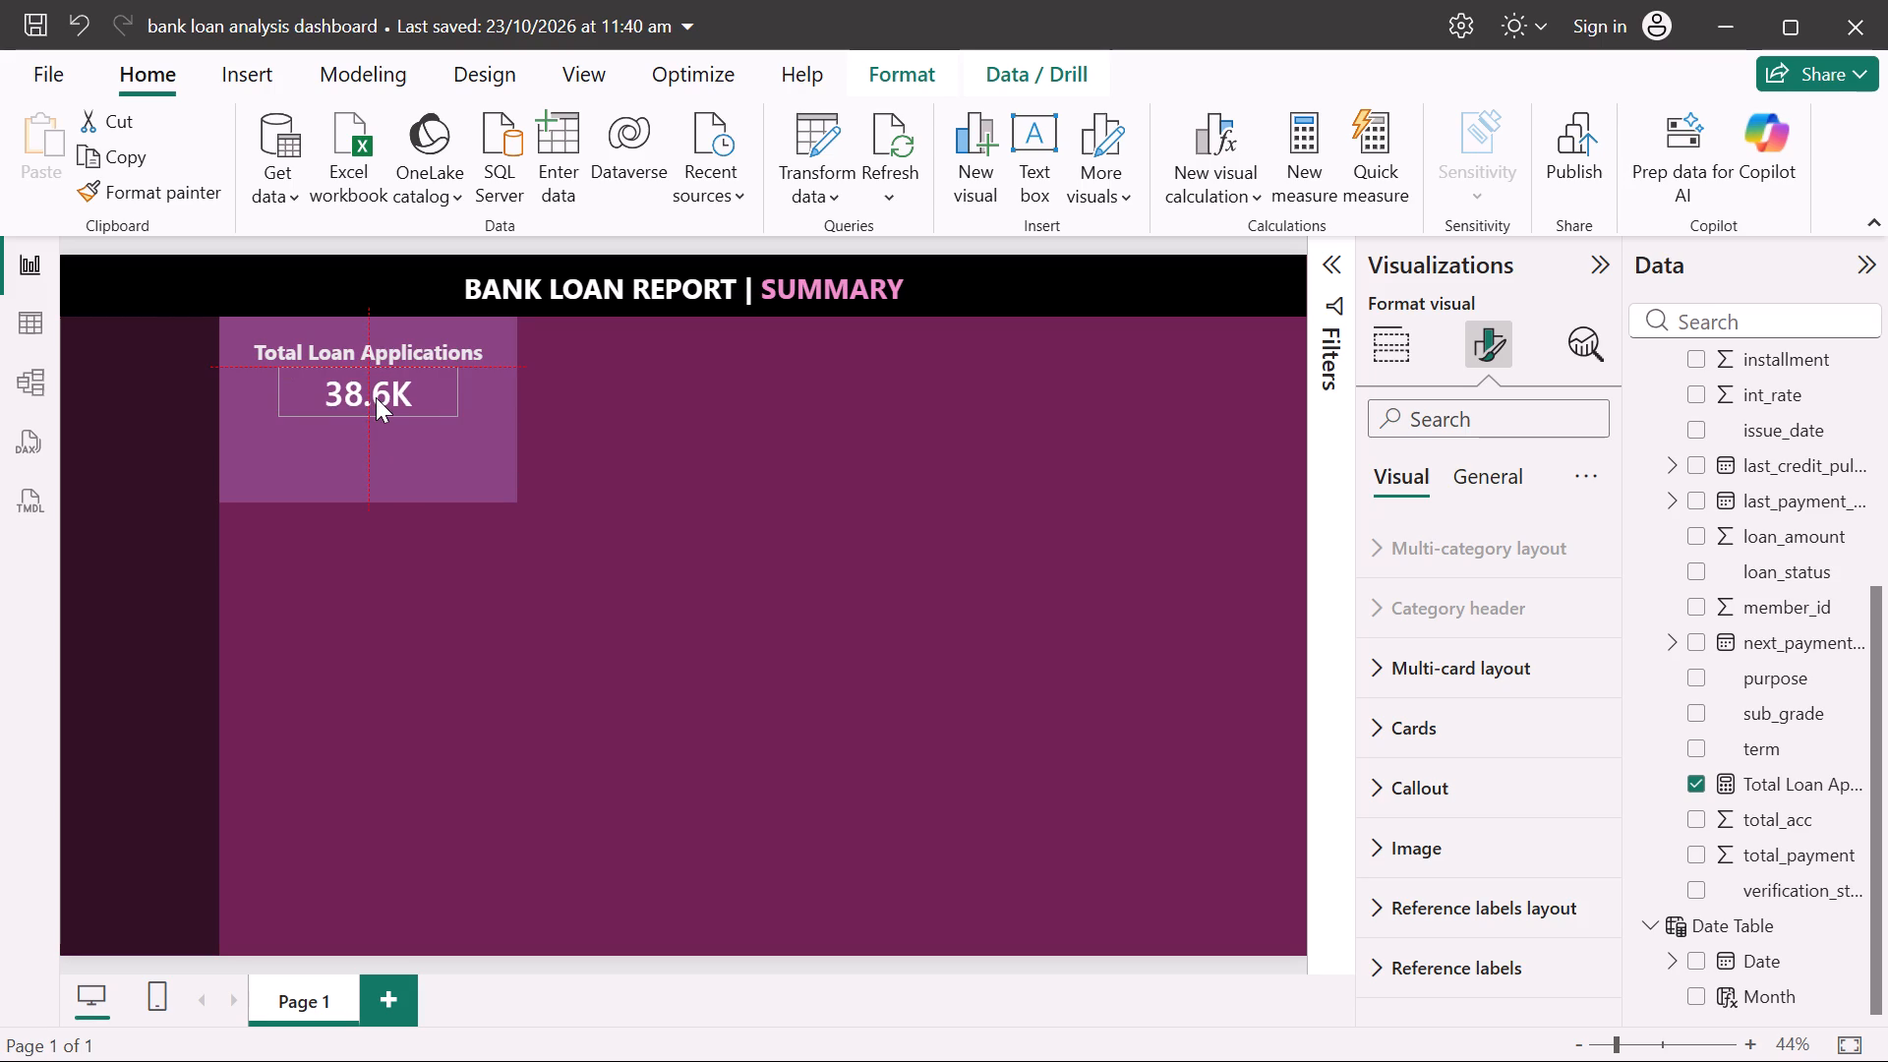
left_click_drag(376, 397, 376, 398)
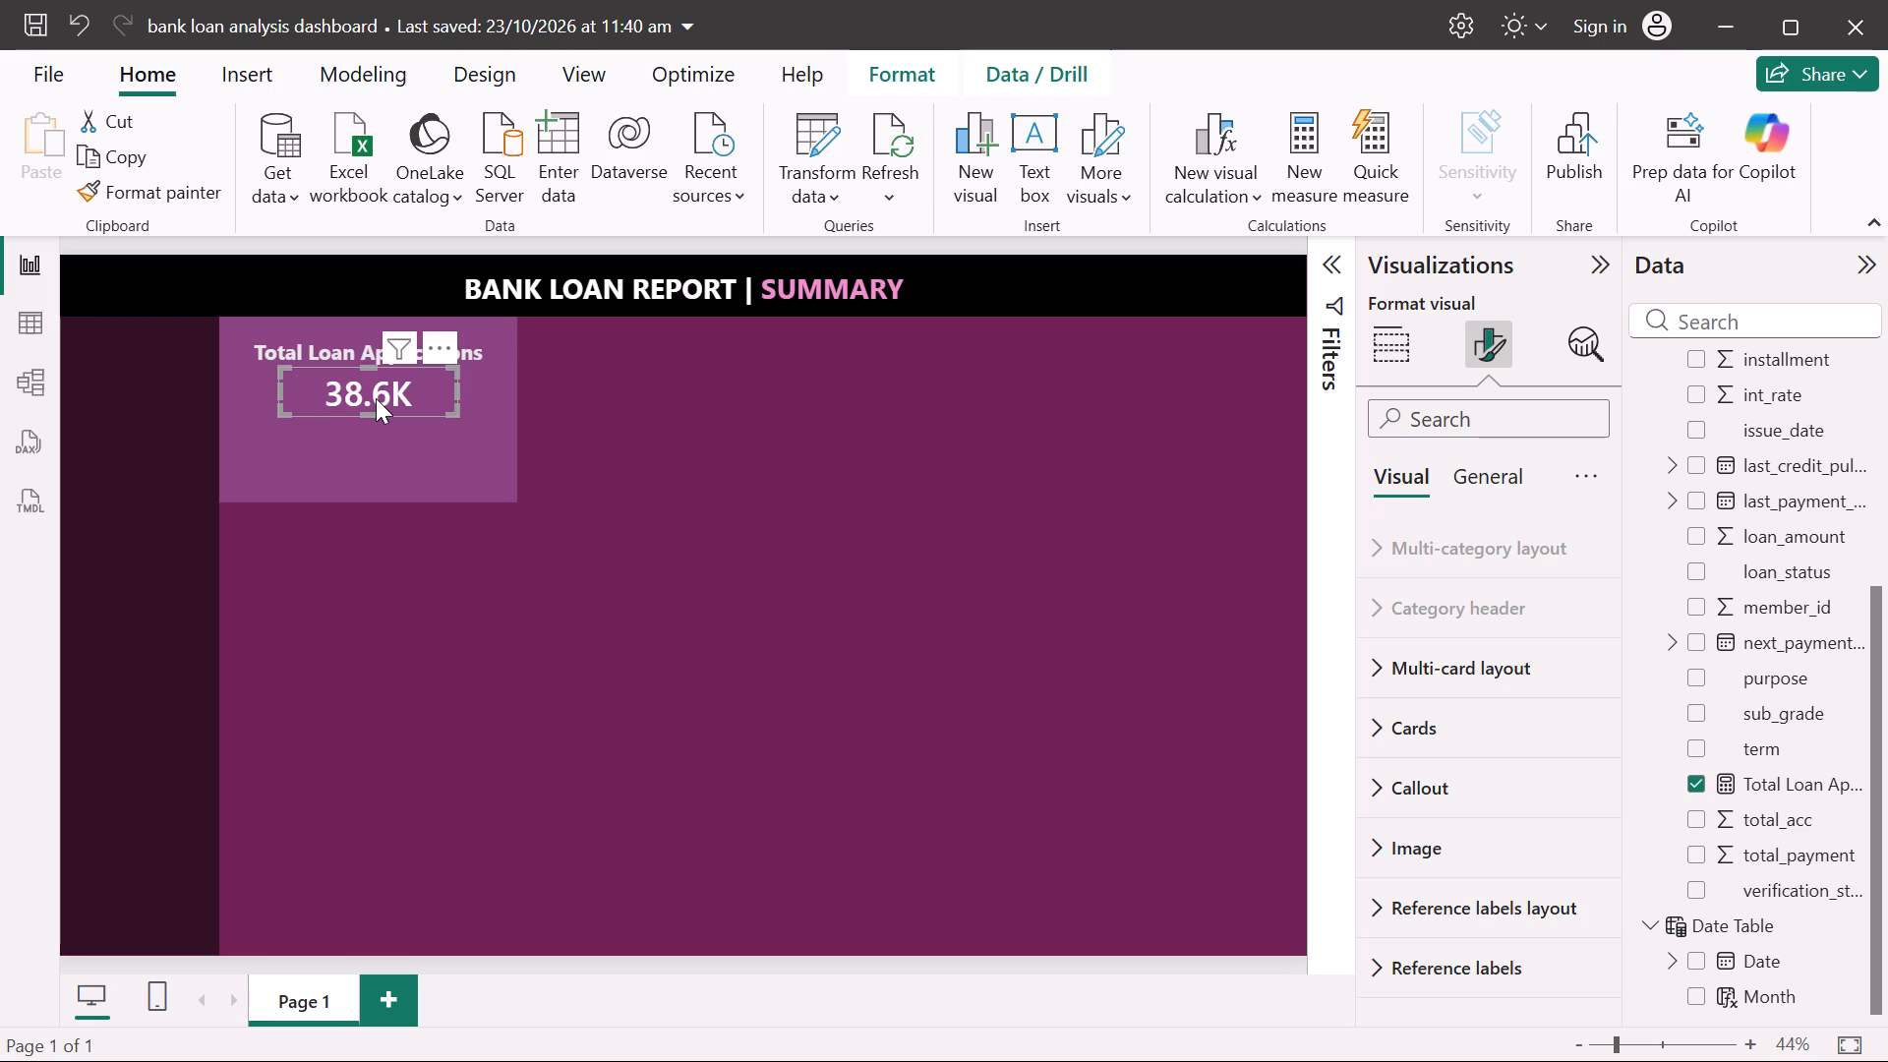
left_click(457, 628)
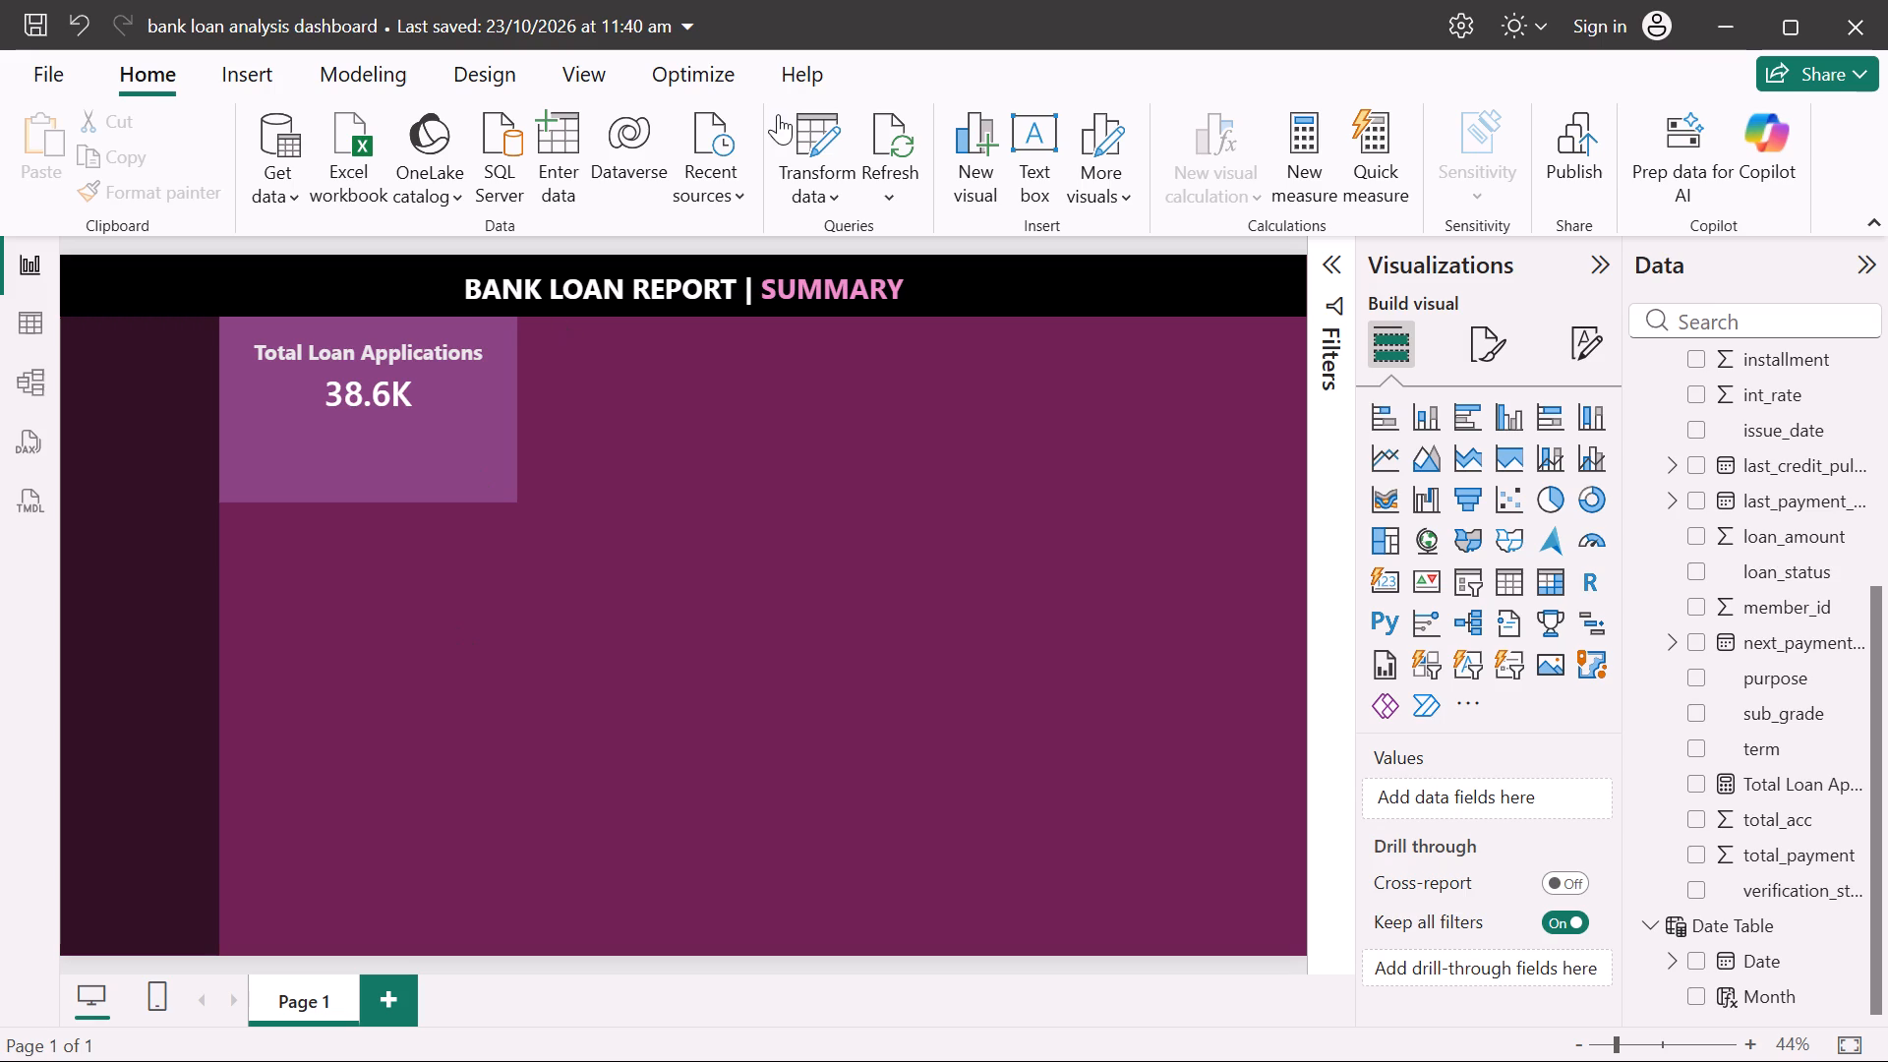
Create a new measure in the bank_loan_data table named MTD Loan Applications and begin its formula with the CALCULATE function.
scroll(1795, 459, "up", 3)
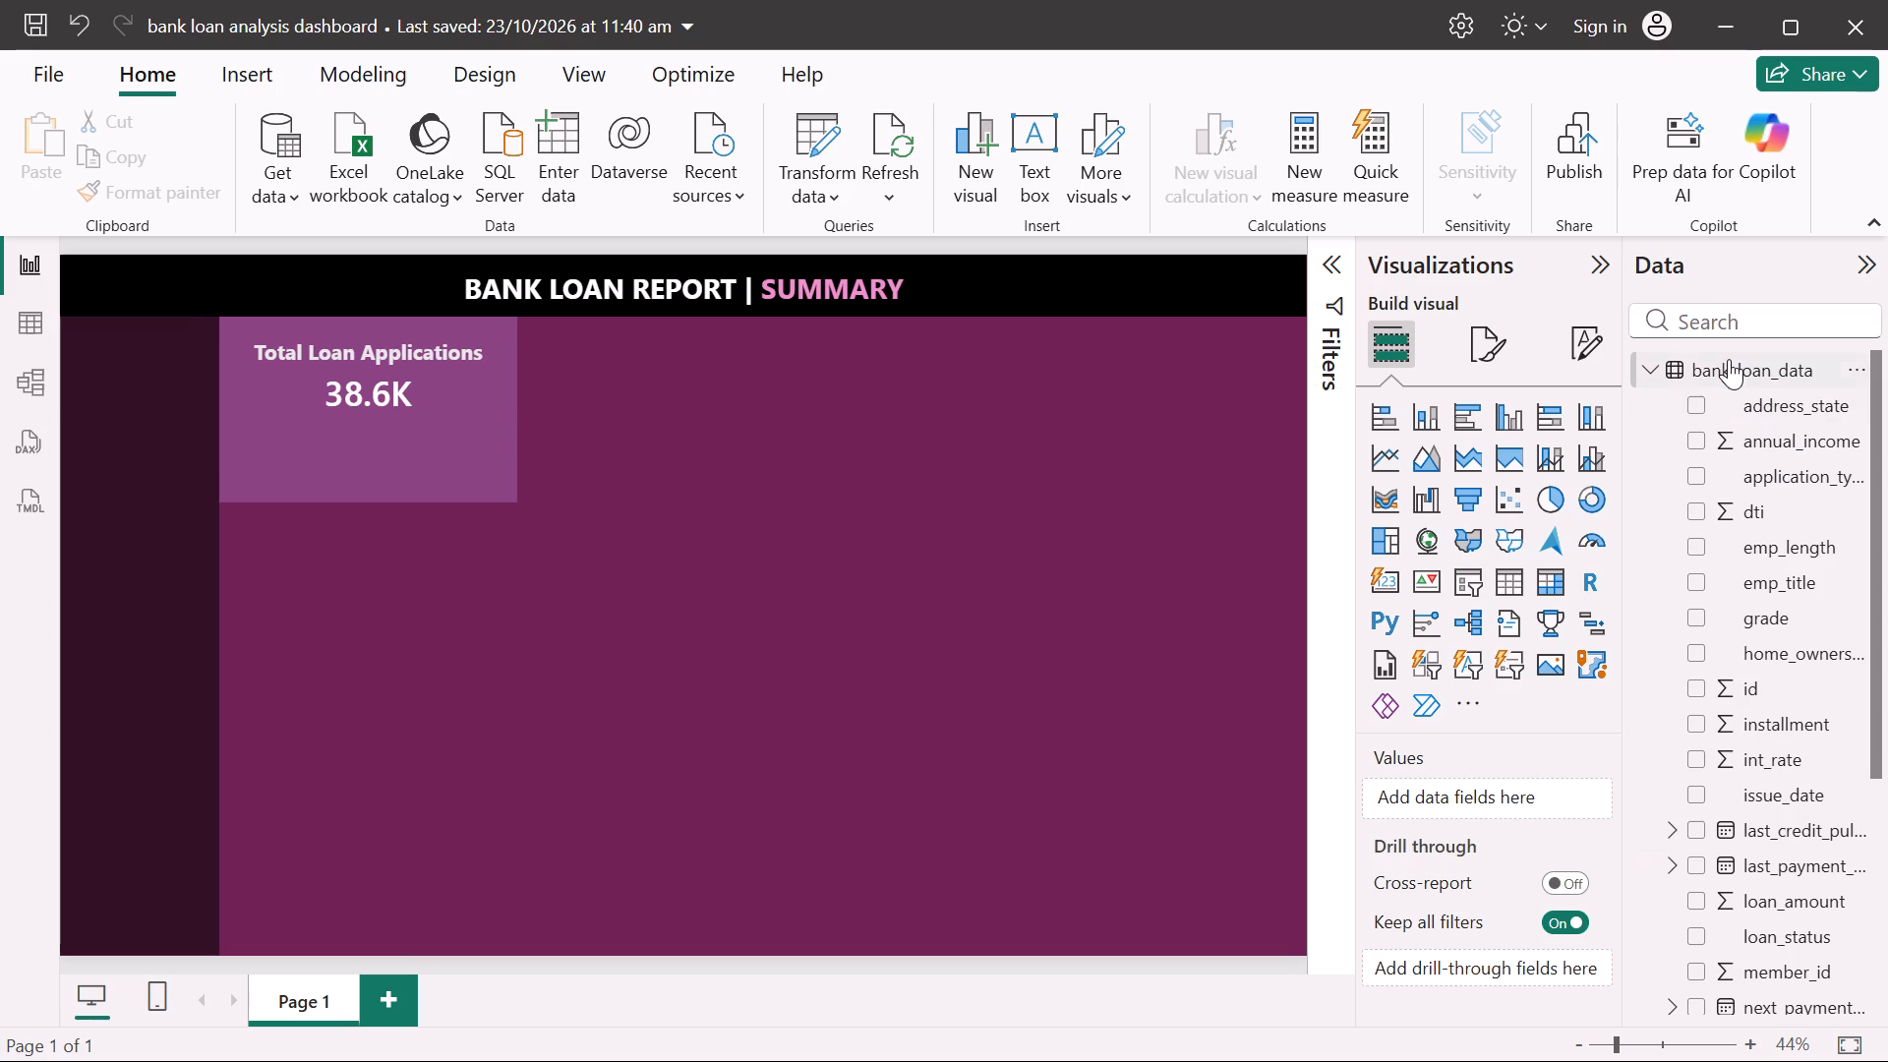
left_click(1729, 359)
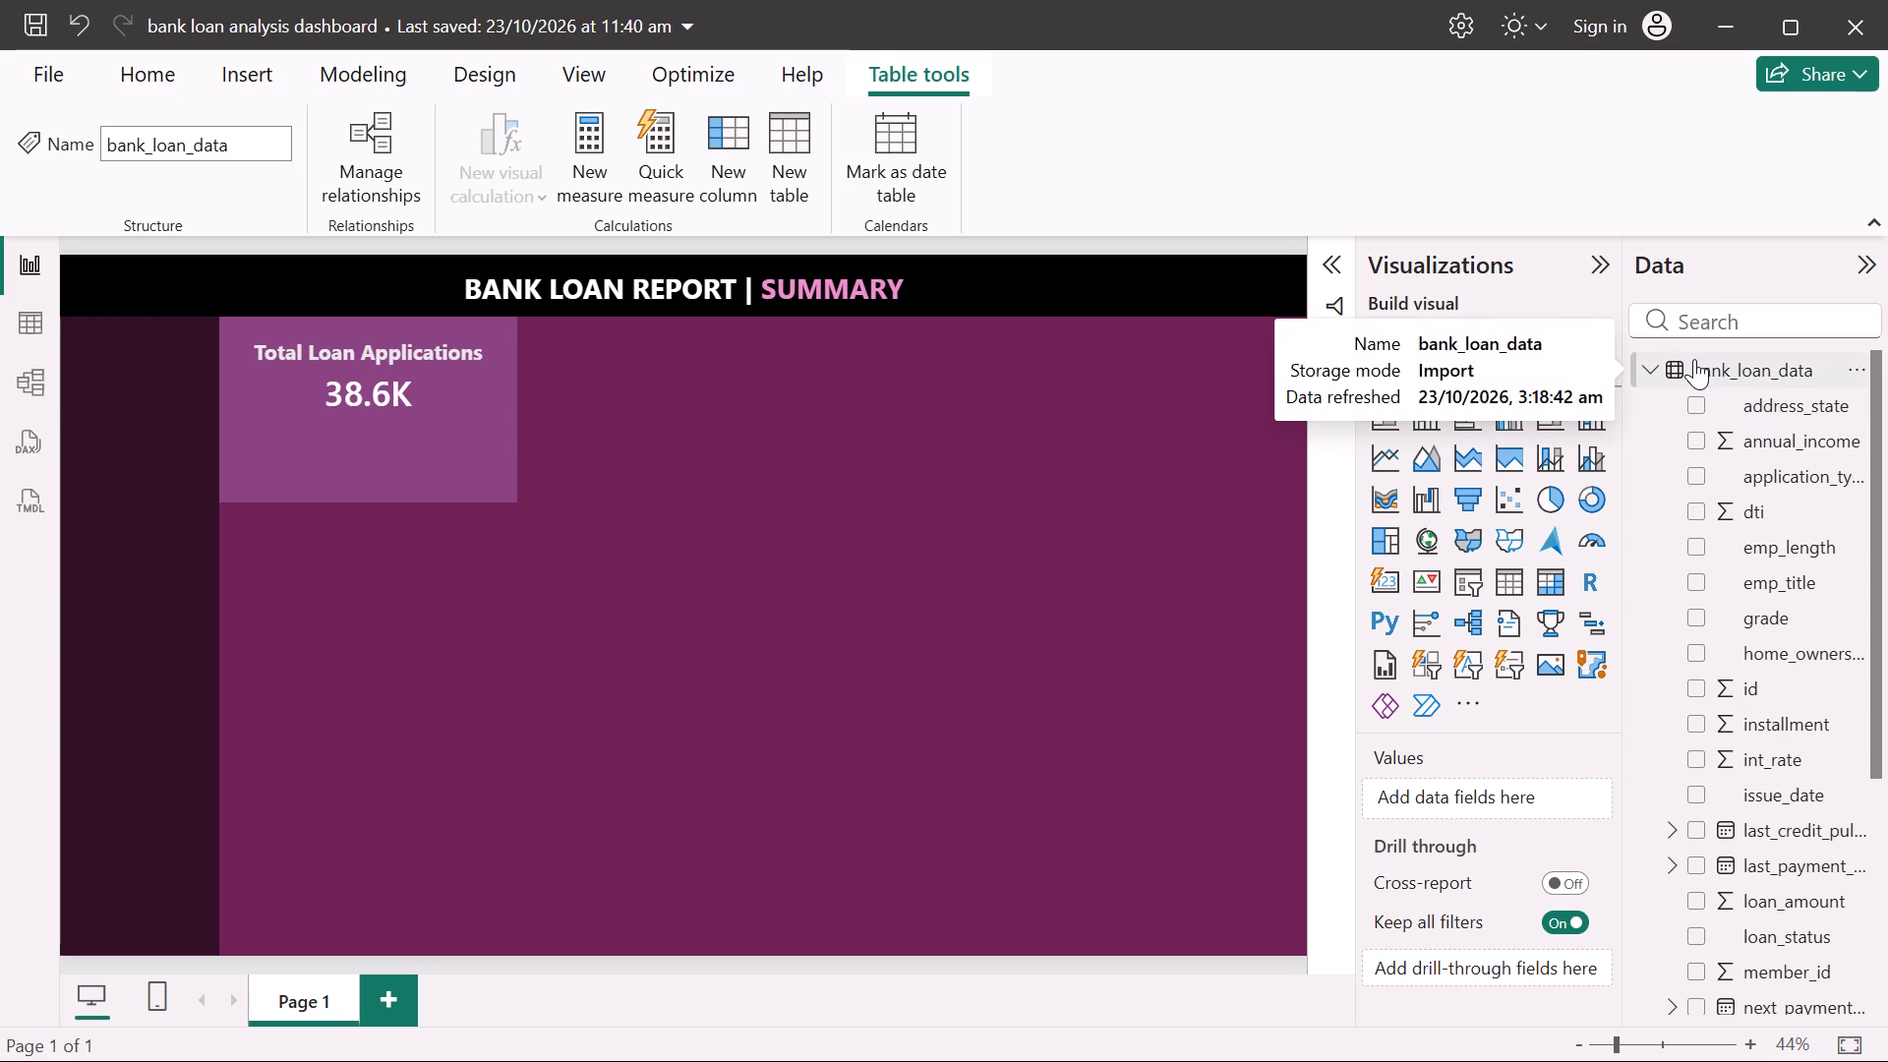
right_click(1694, 359)
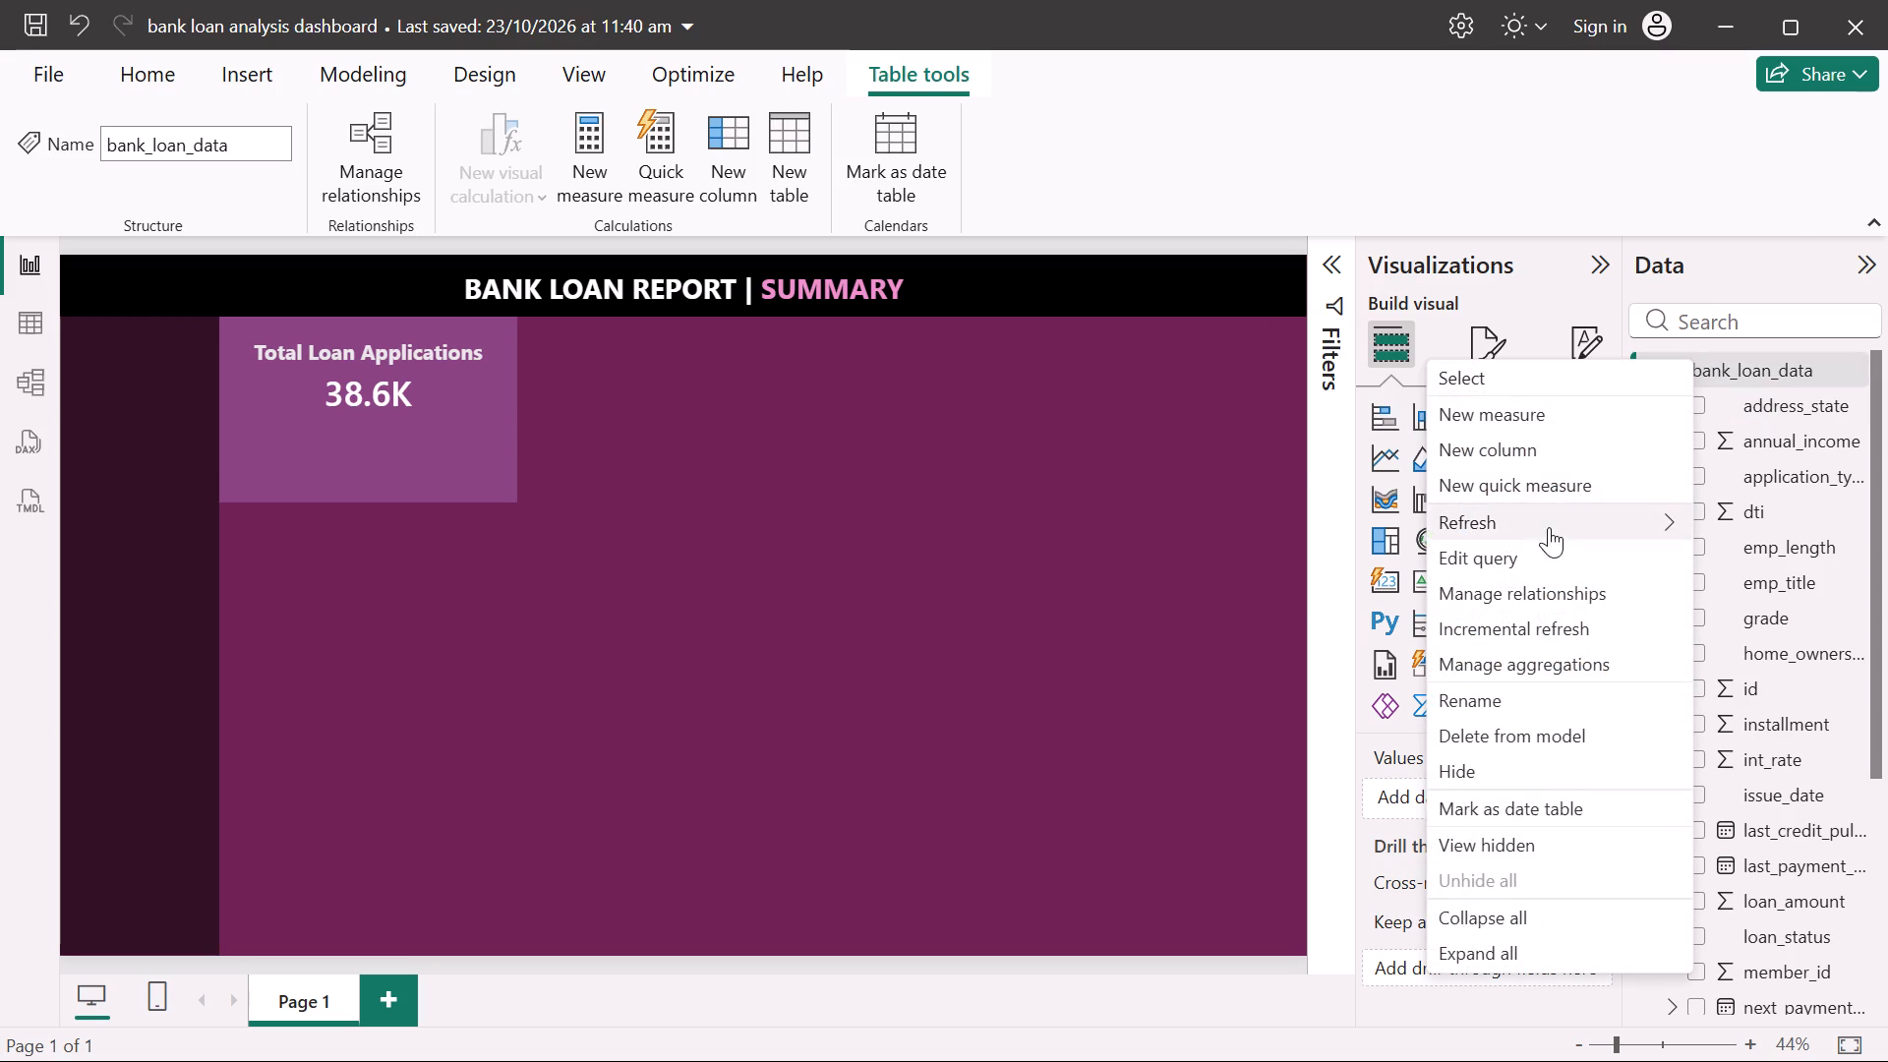
left_click(1515, 414)
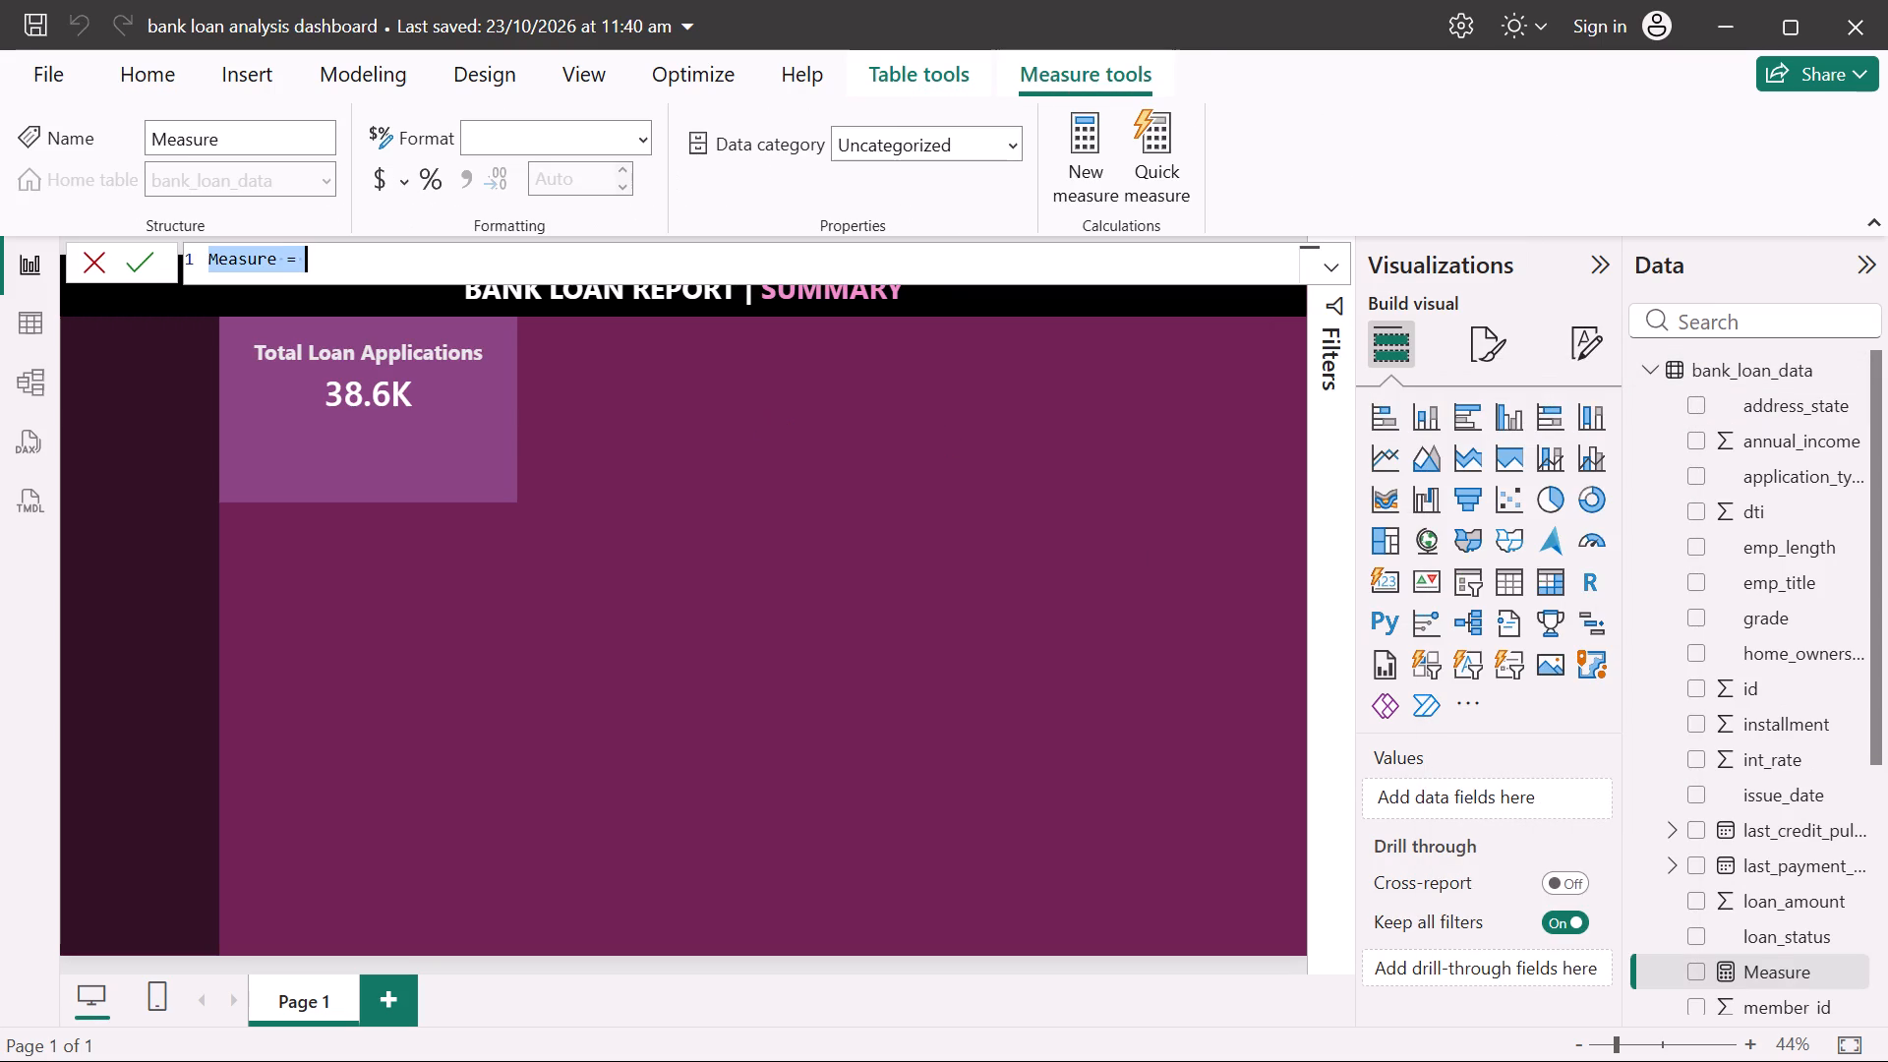
key("BackSpace")
type("MTD")
key("space")
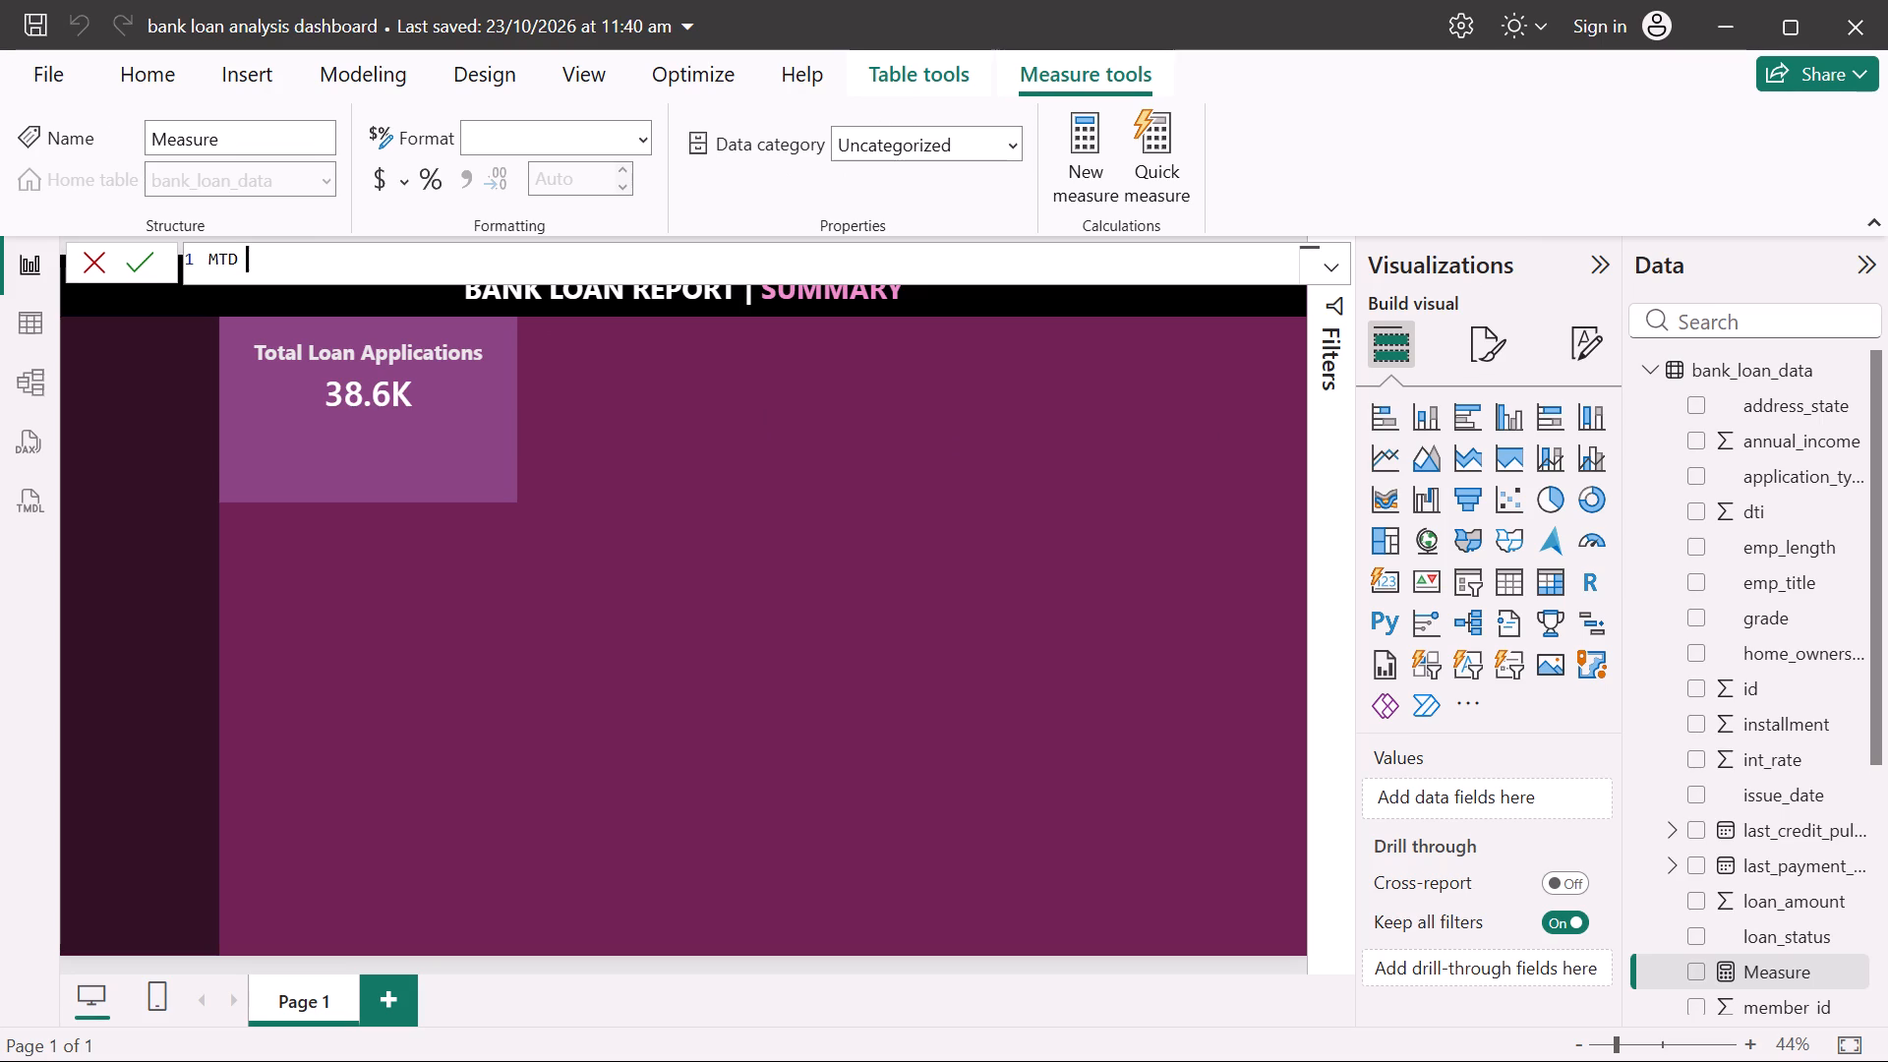
type("Loan")
key("space")
type("Application")
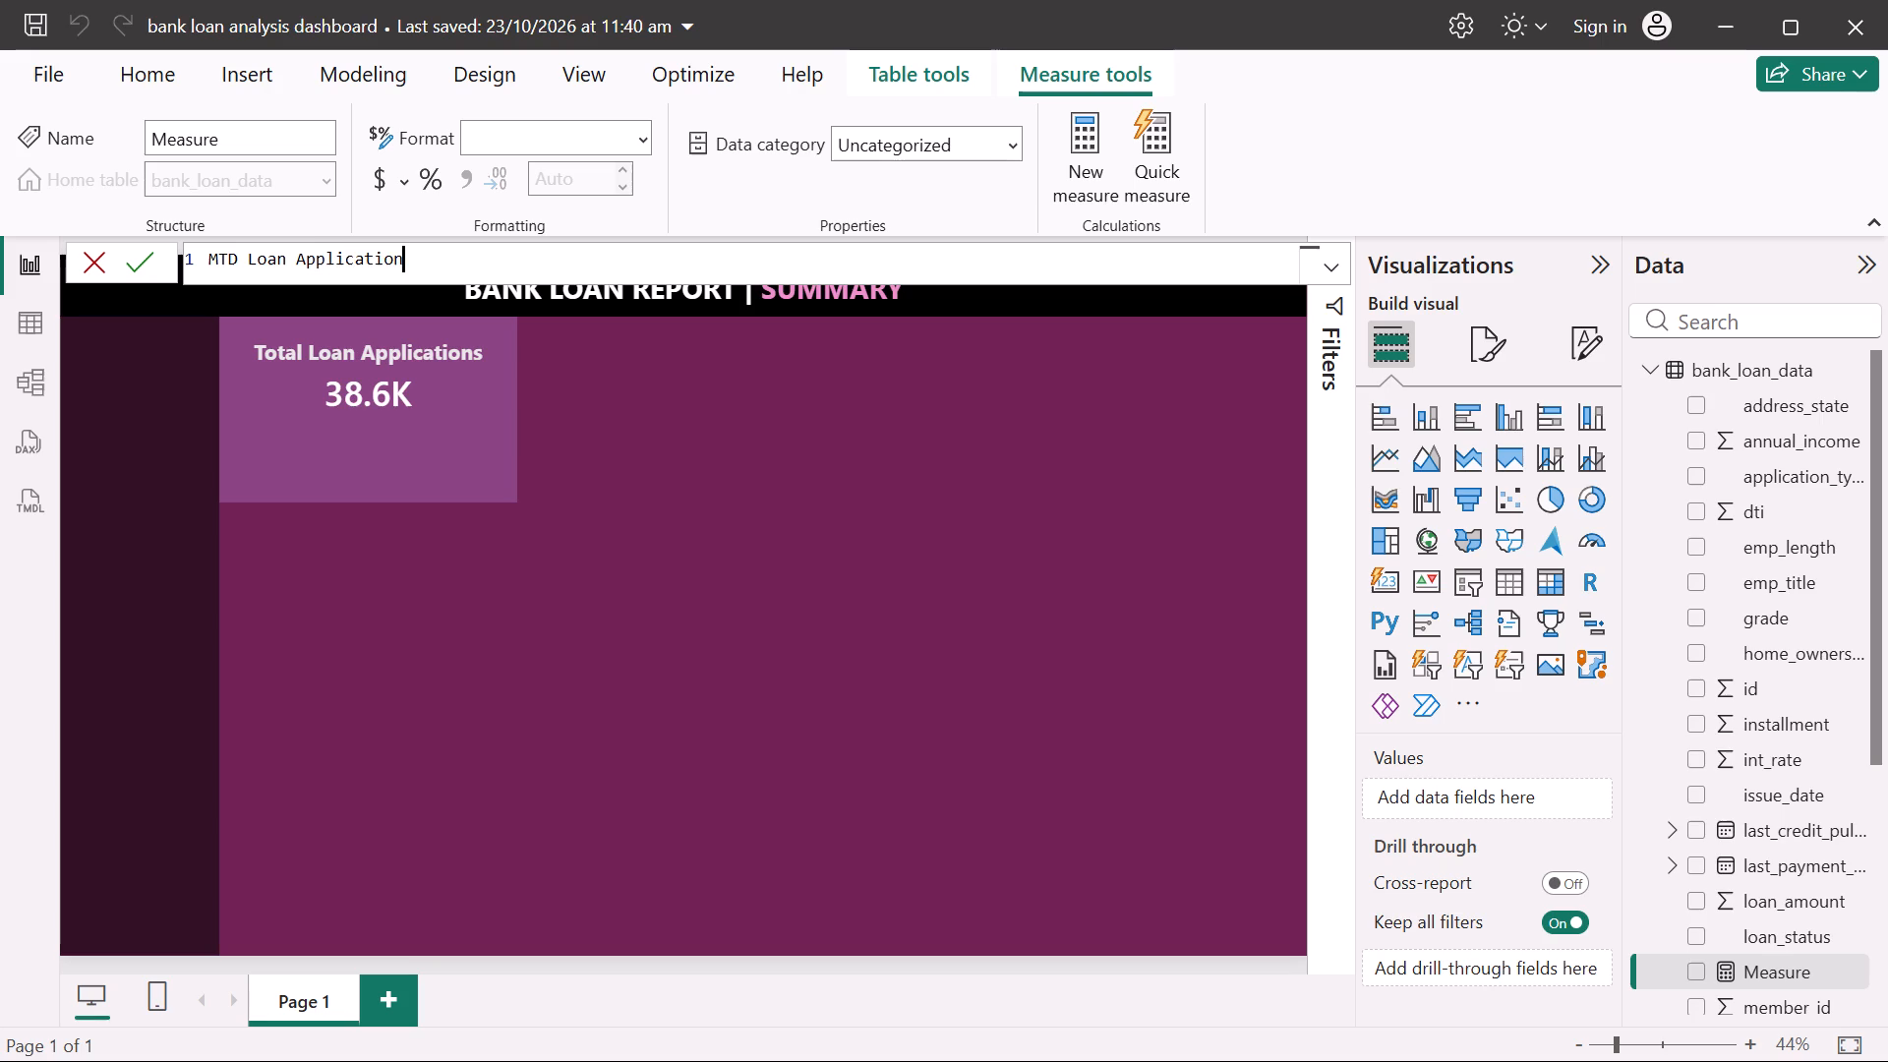
key("s")
key("space")
type("= Cal")
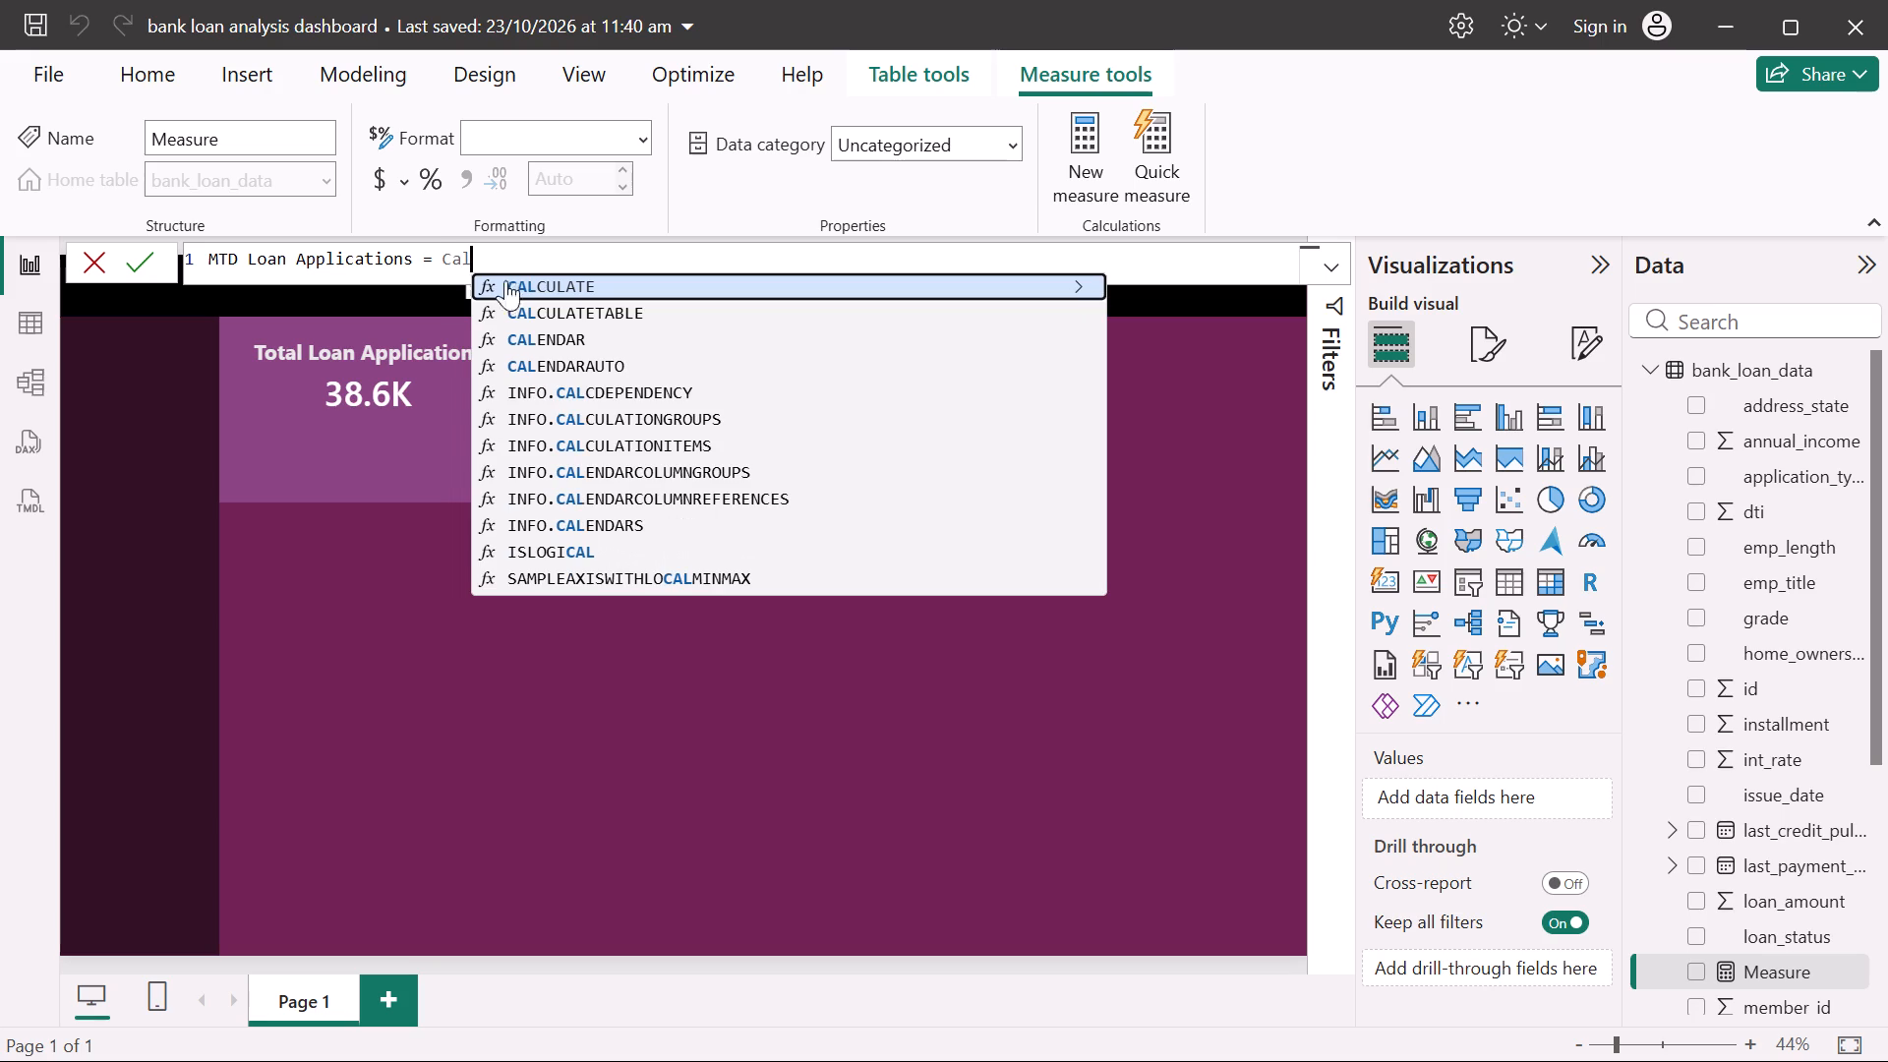
left_click(571, 278)
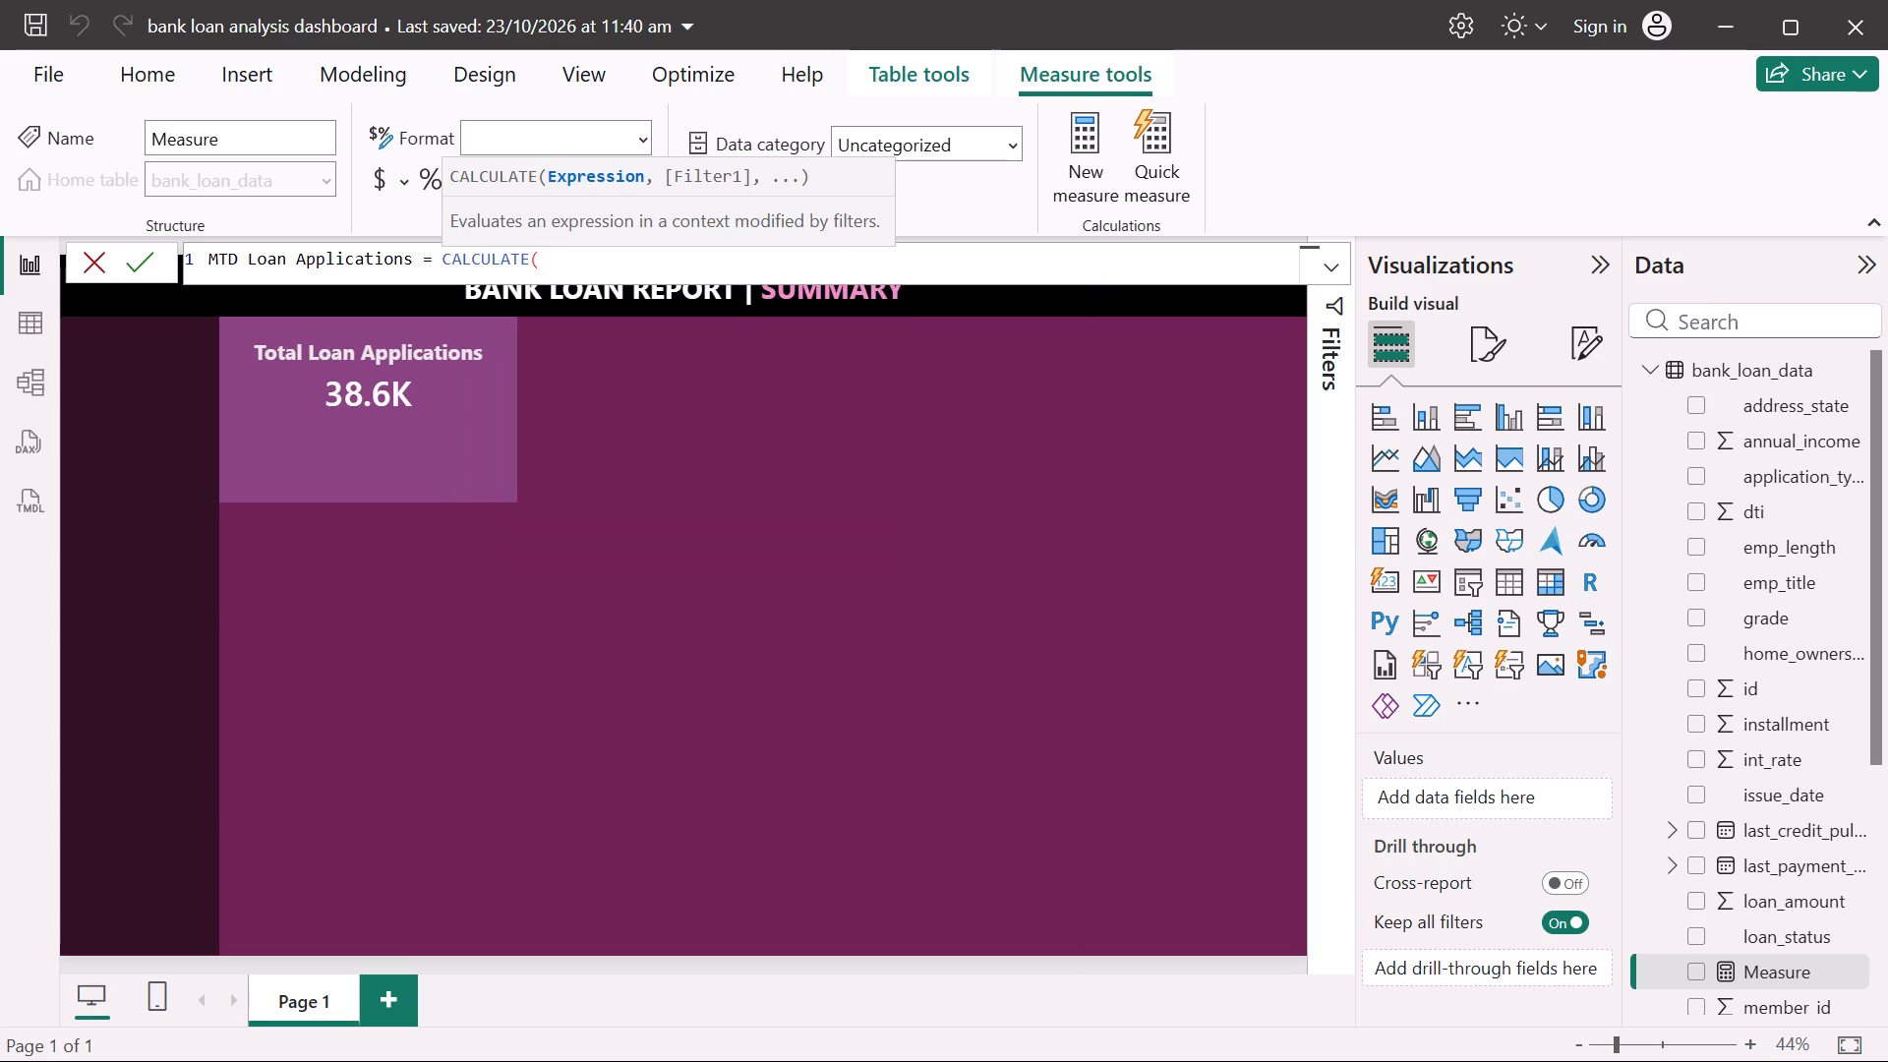
Nest TOTALMTD inside CALCULATE, adding an extra opening parenthesis, with the [Total Loan Applications] measure as its expression, followed by a comma.
type("TOTAL")
type("MG")
key("BackSpace")
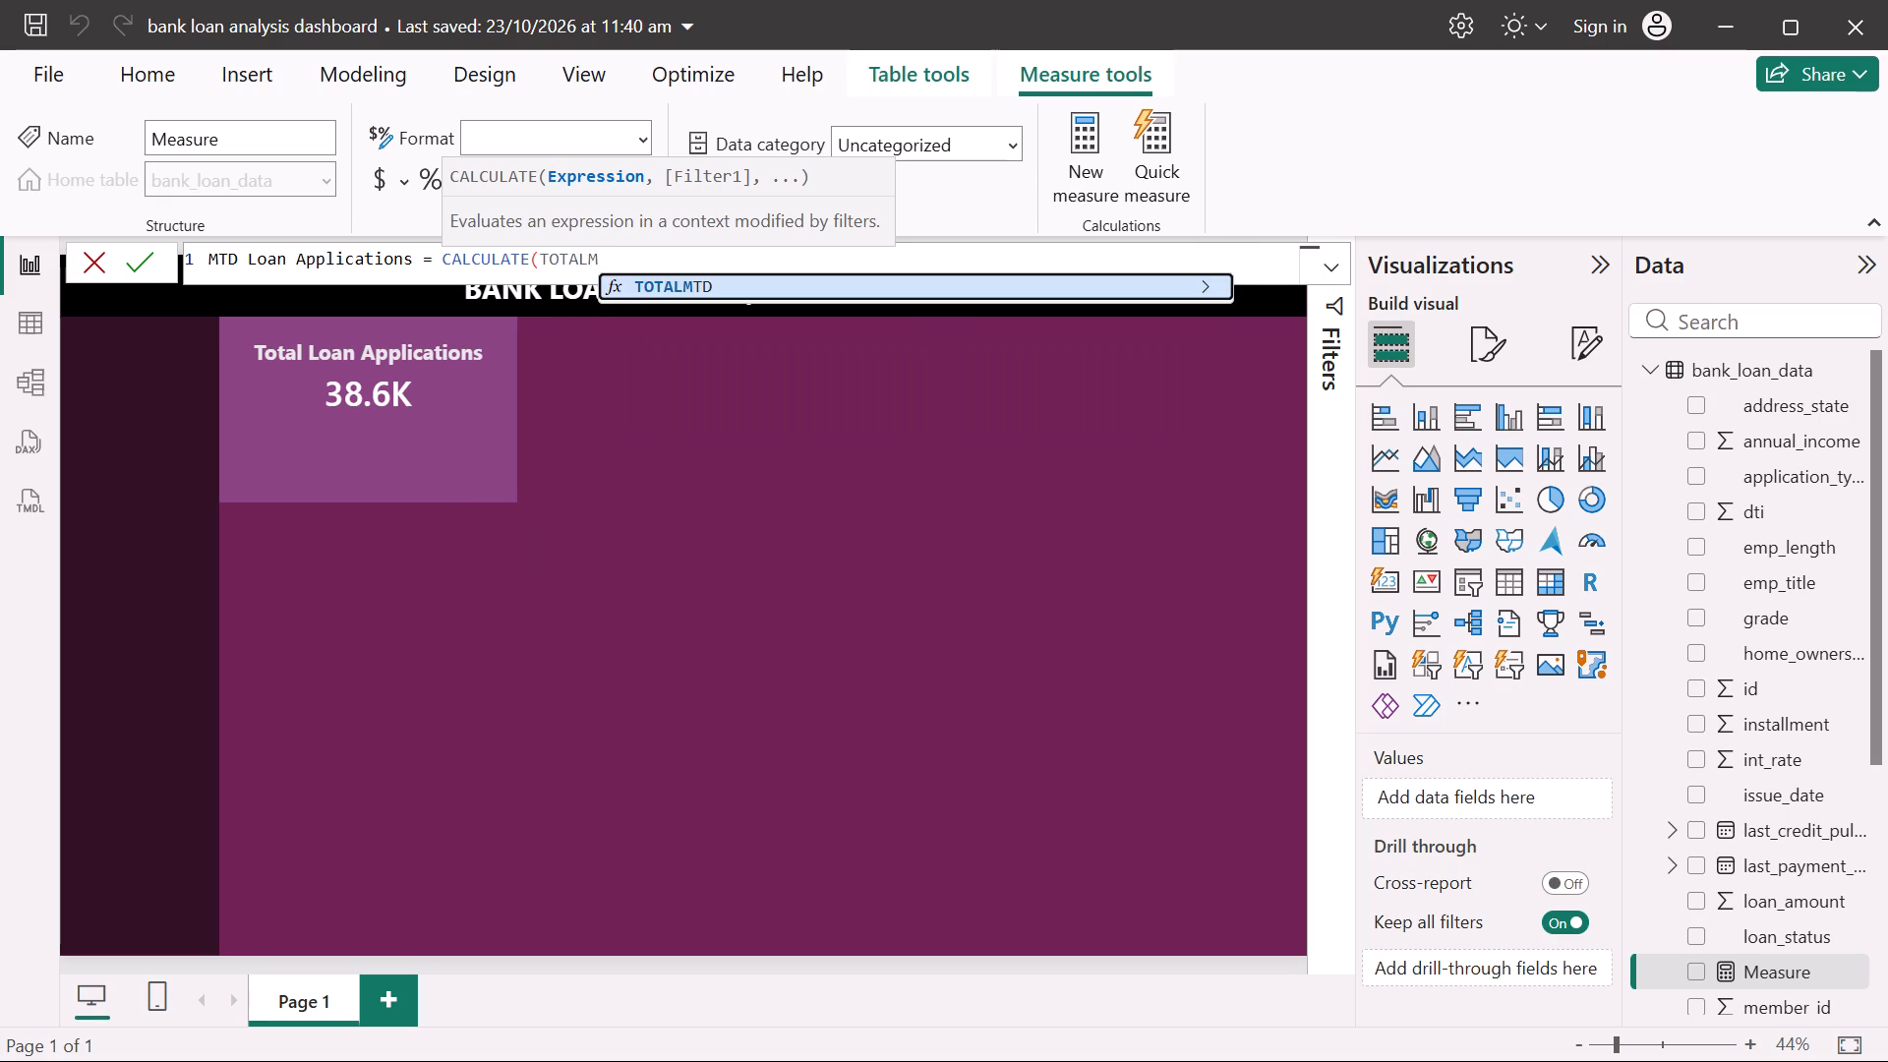
left_click(661, 277)
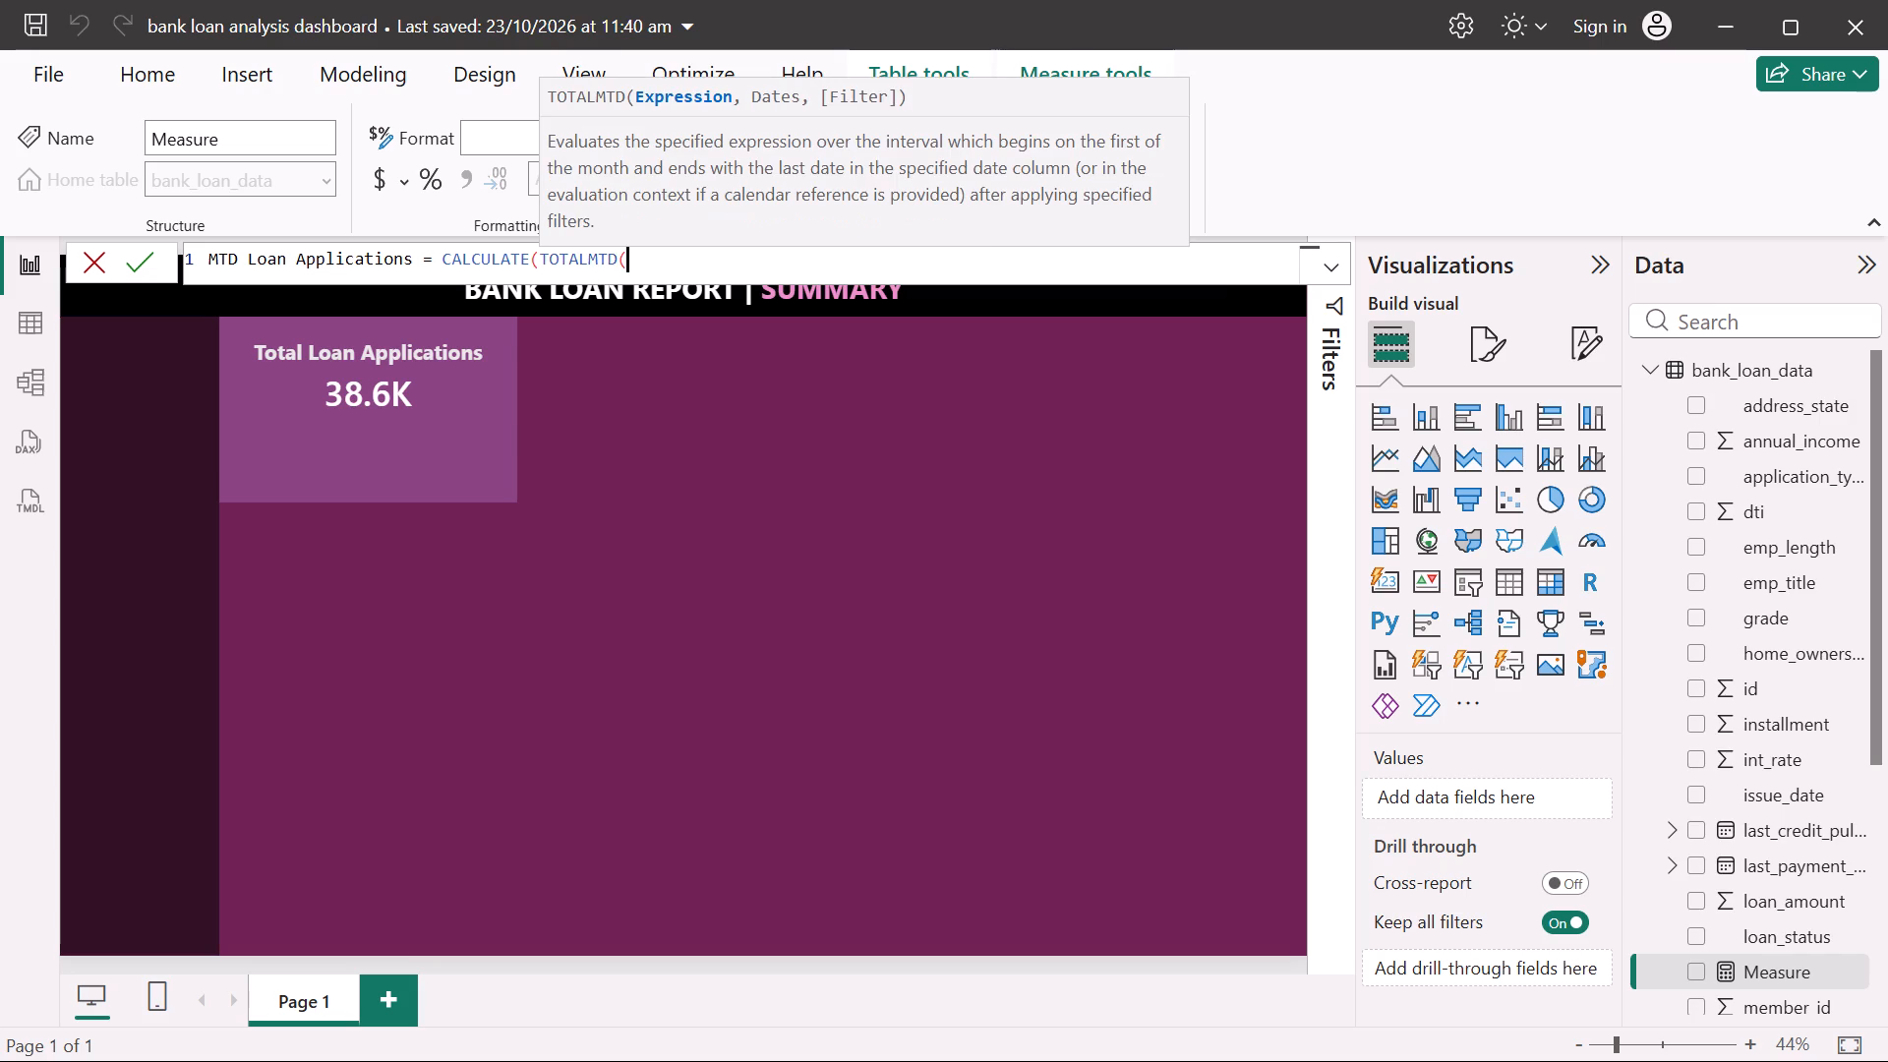
key("shift+parenleft")
key("t")
key("o")
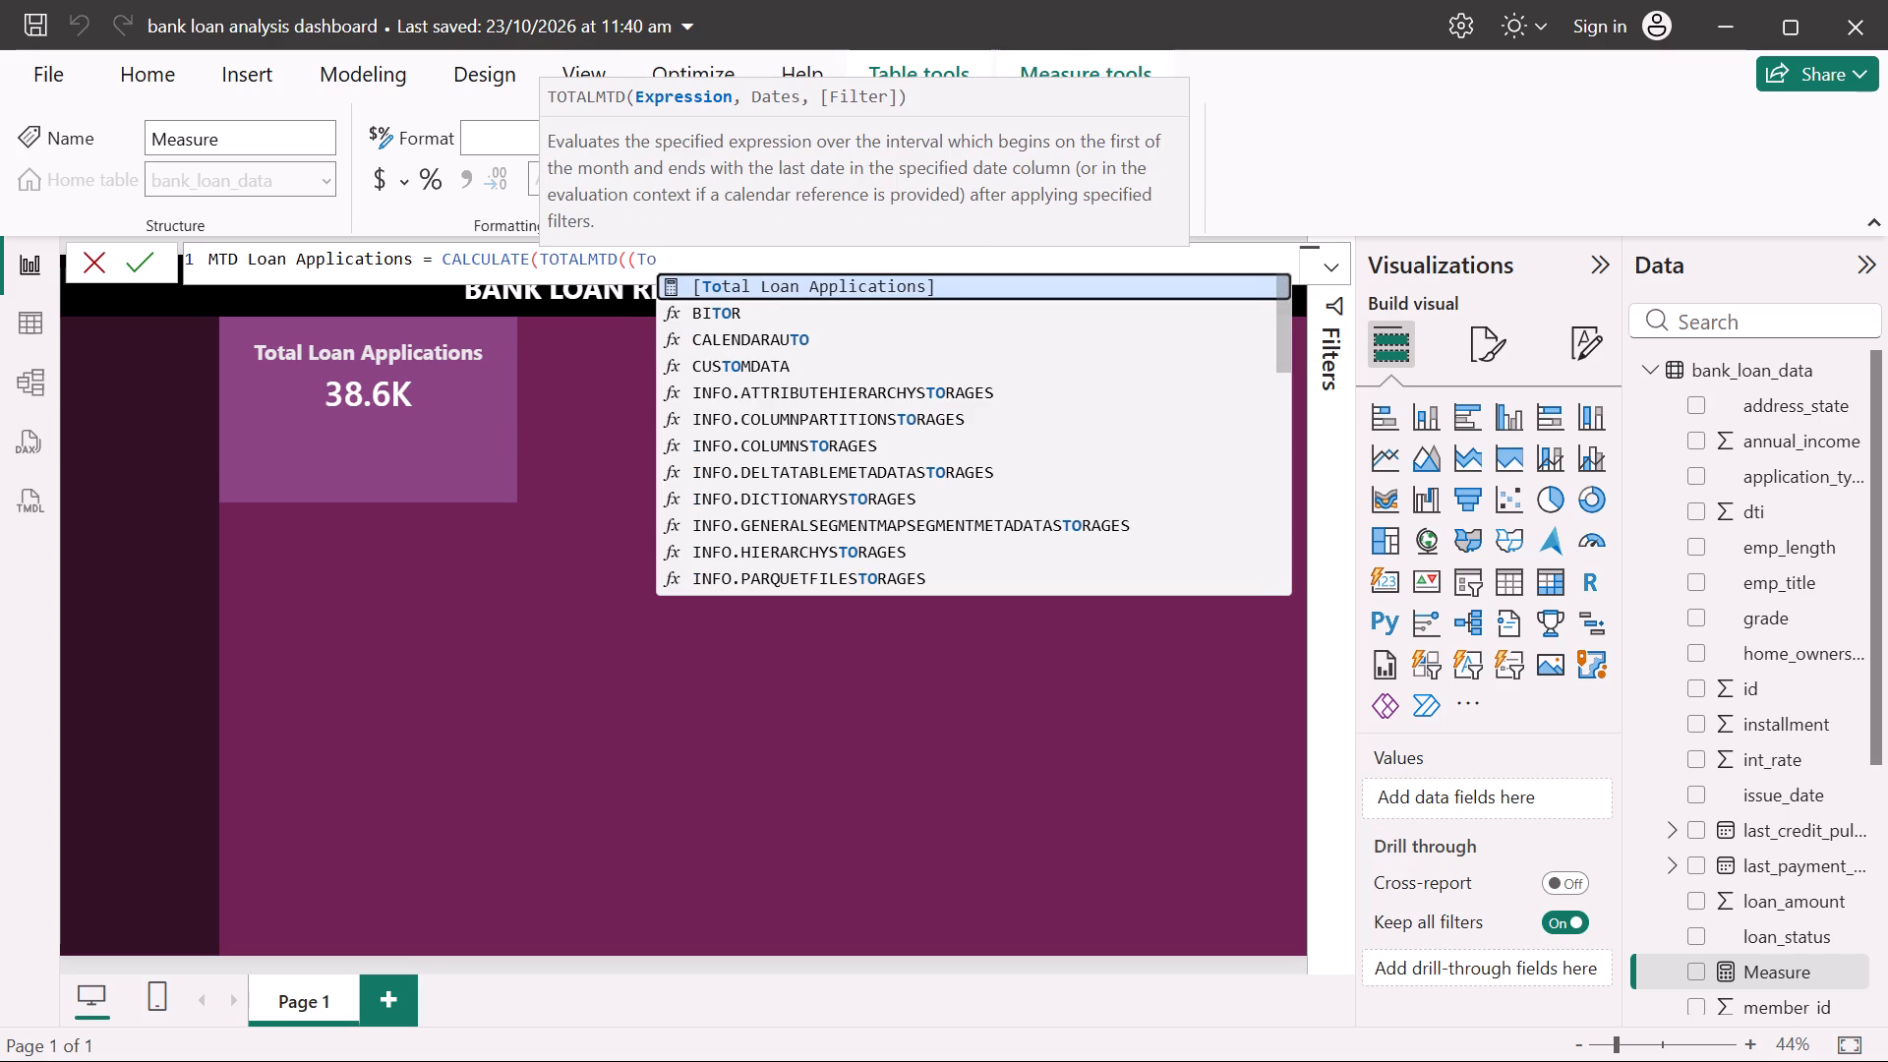
left_click(831, 283)
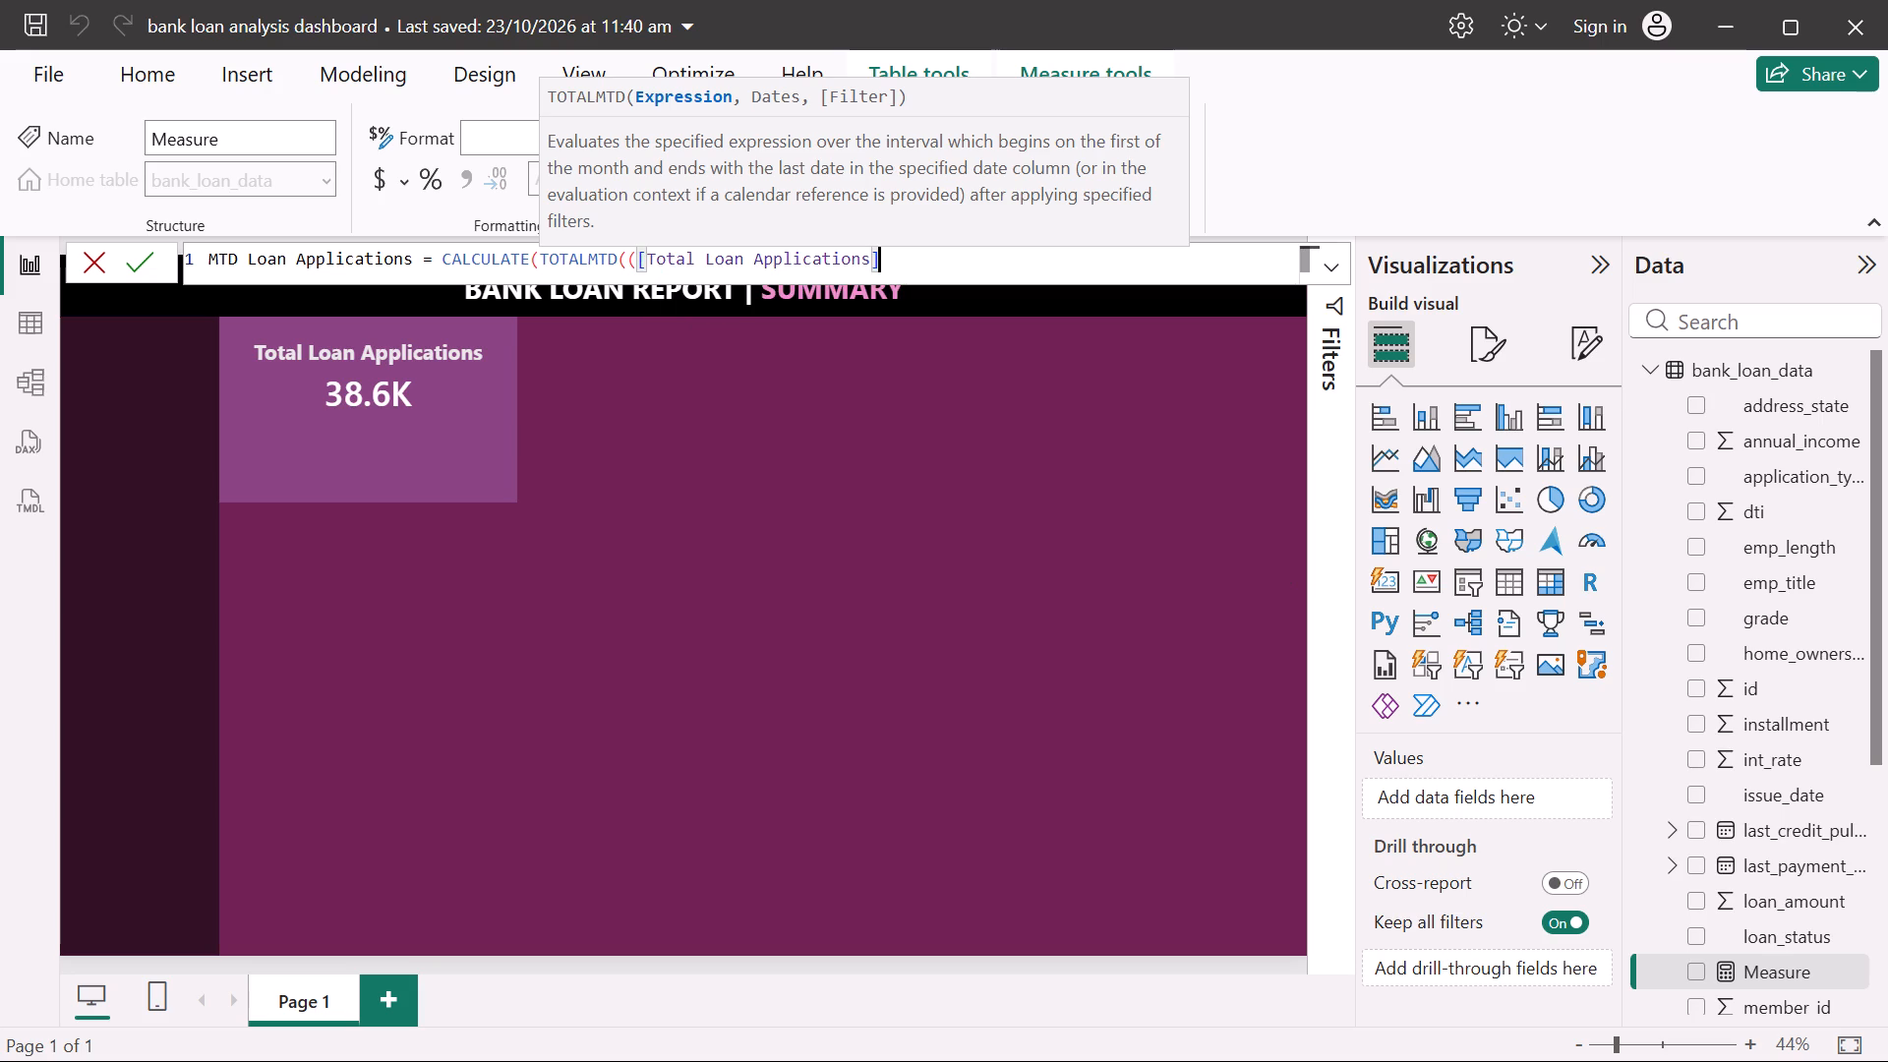
key("comma")
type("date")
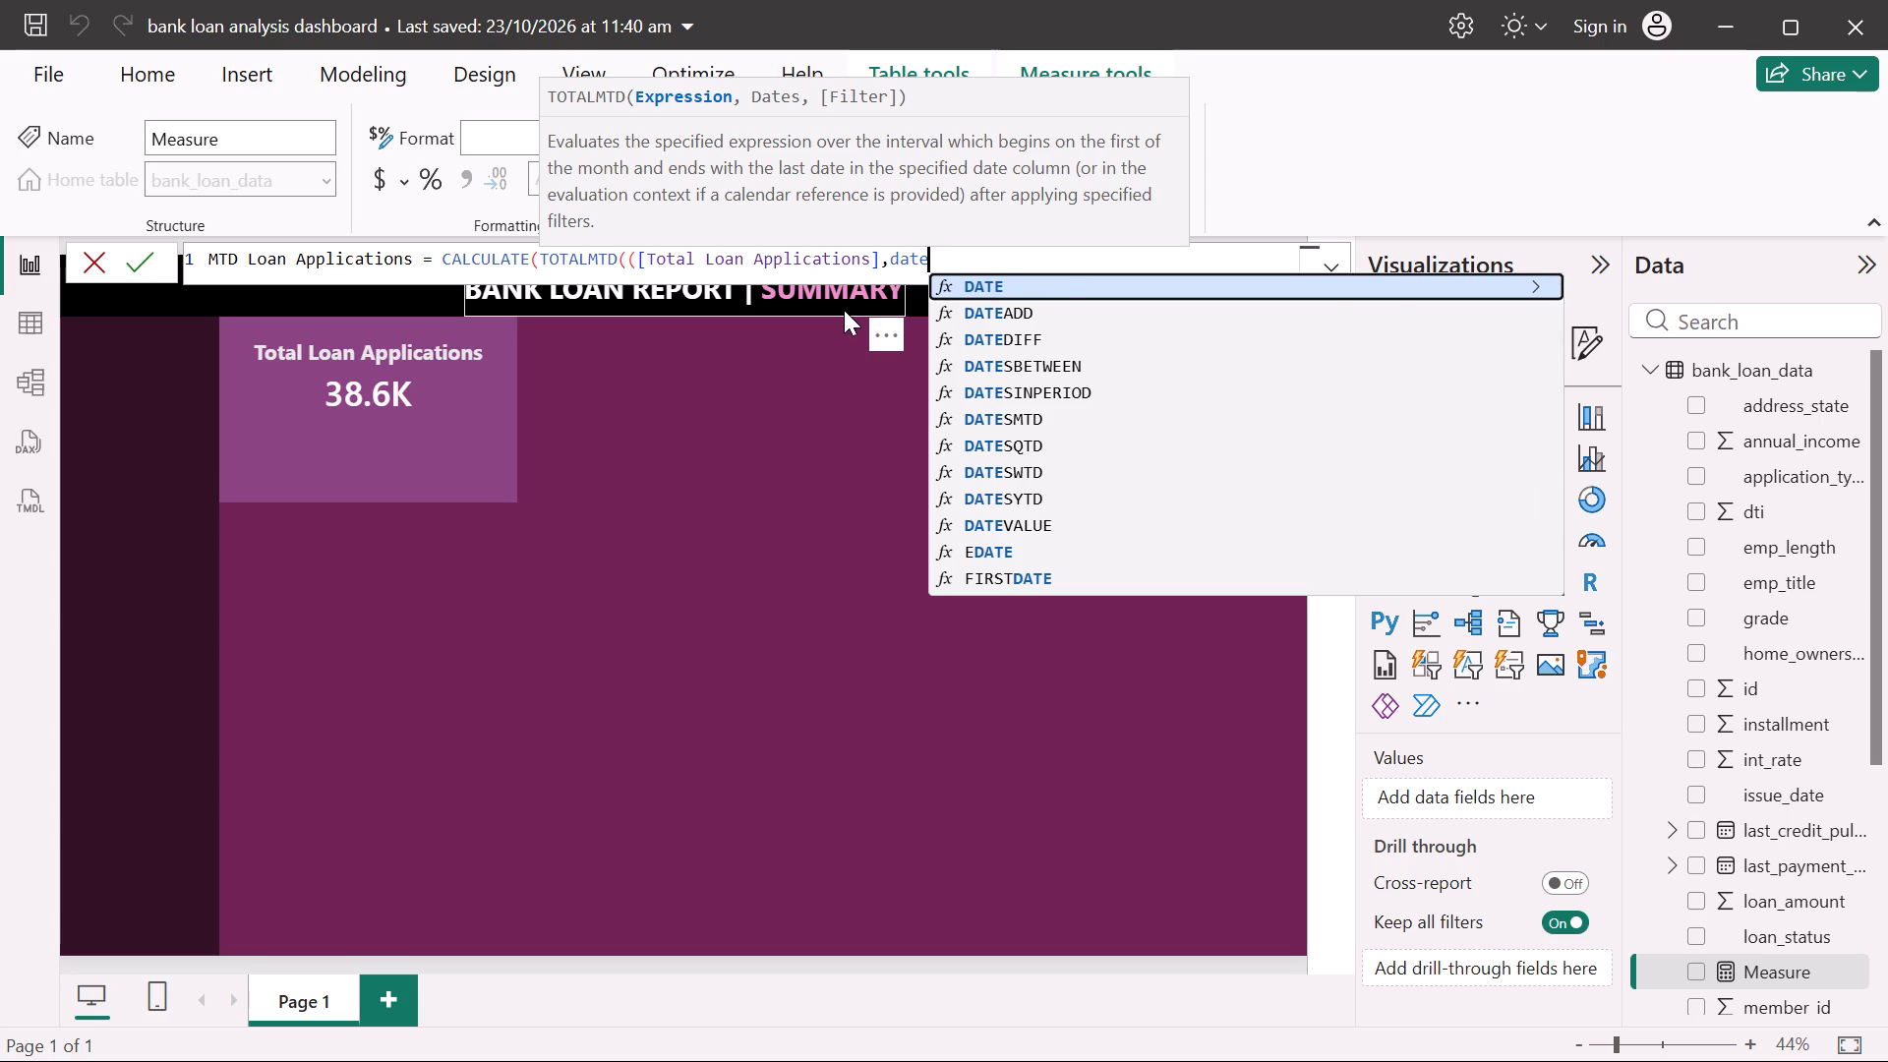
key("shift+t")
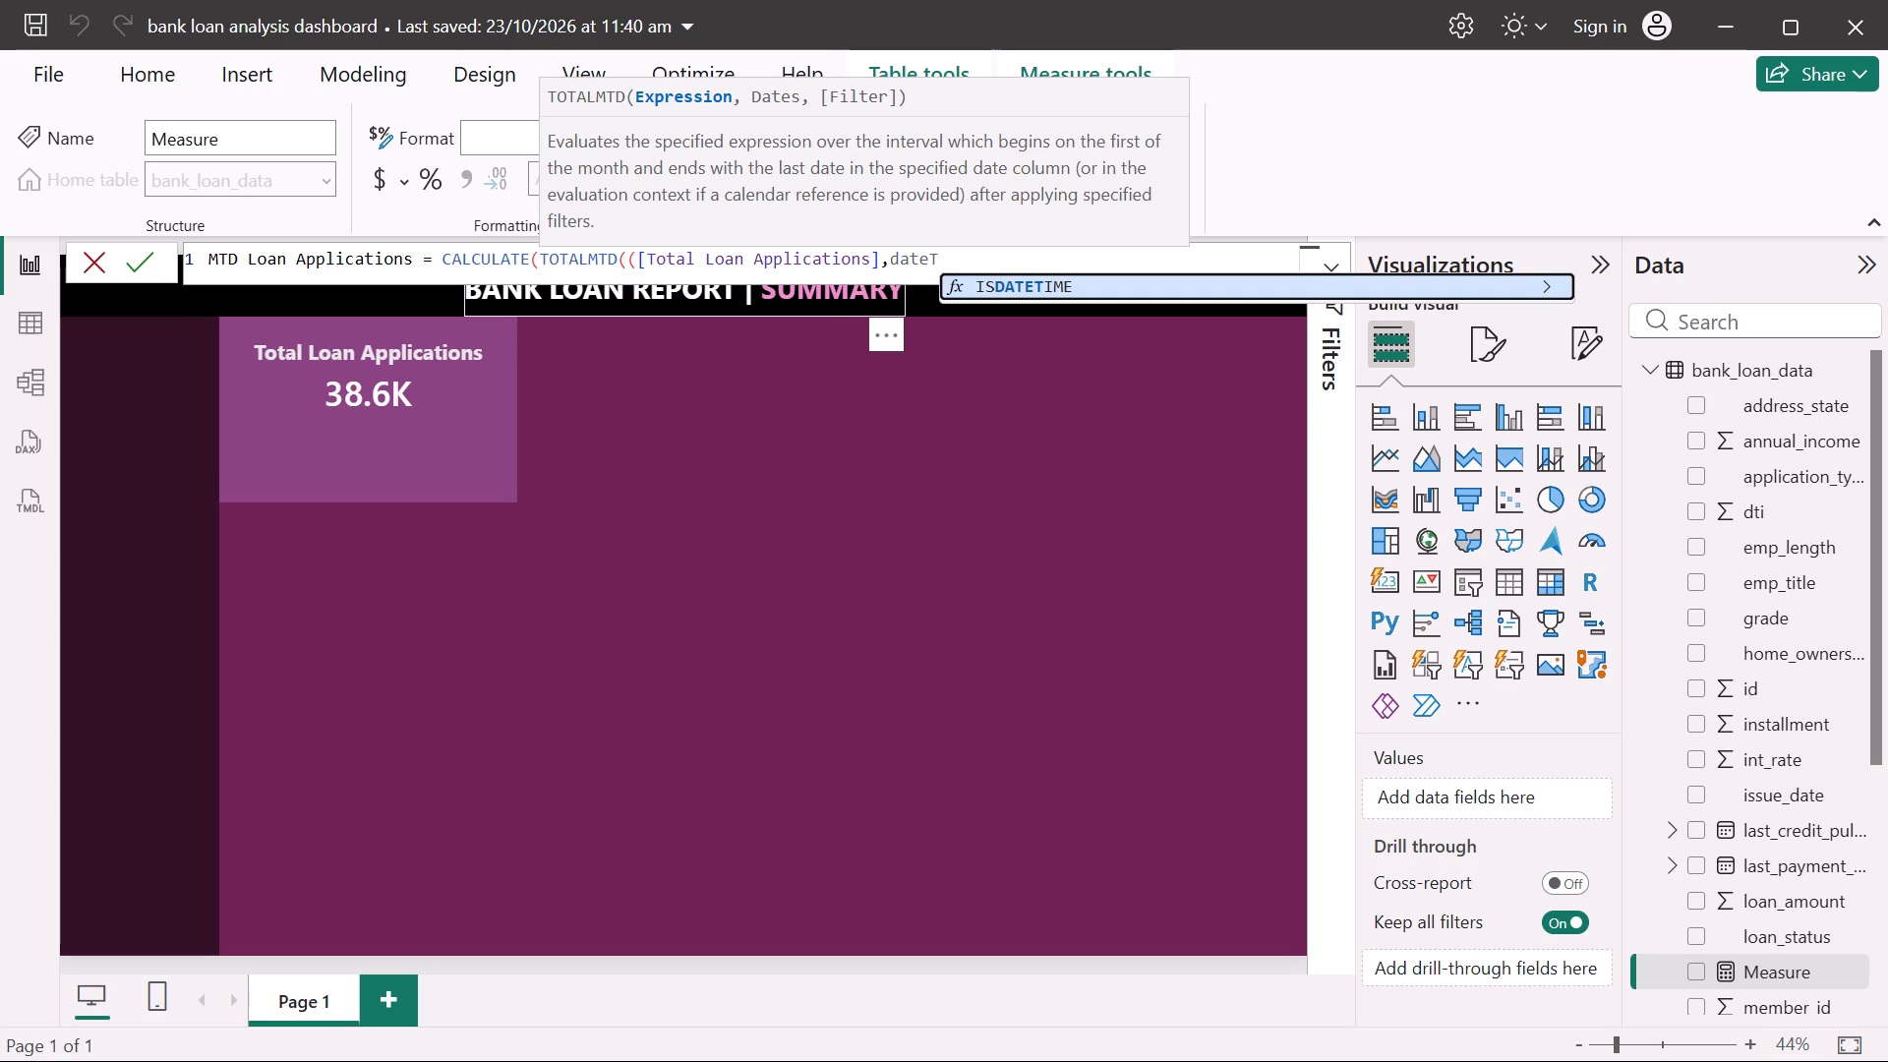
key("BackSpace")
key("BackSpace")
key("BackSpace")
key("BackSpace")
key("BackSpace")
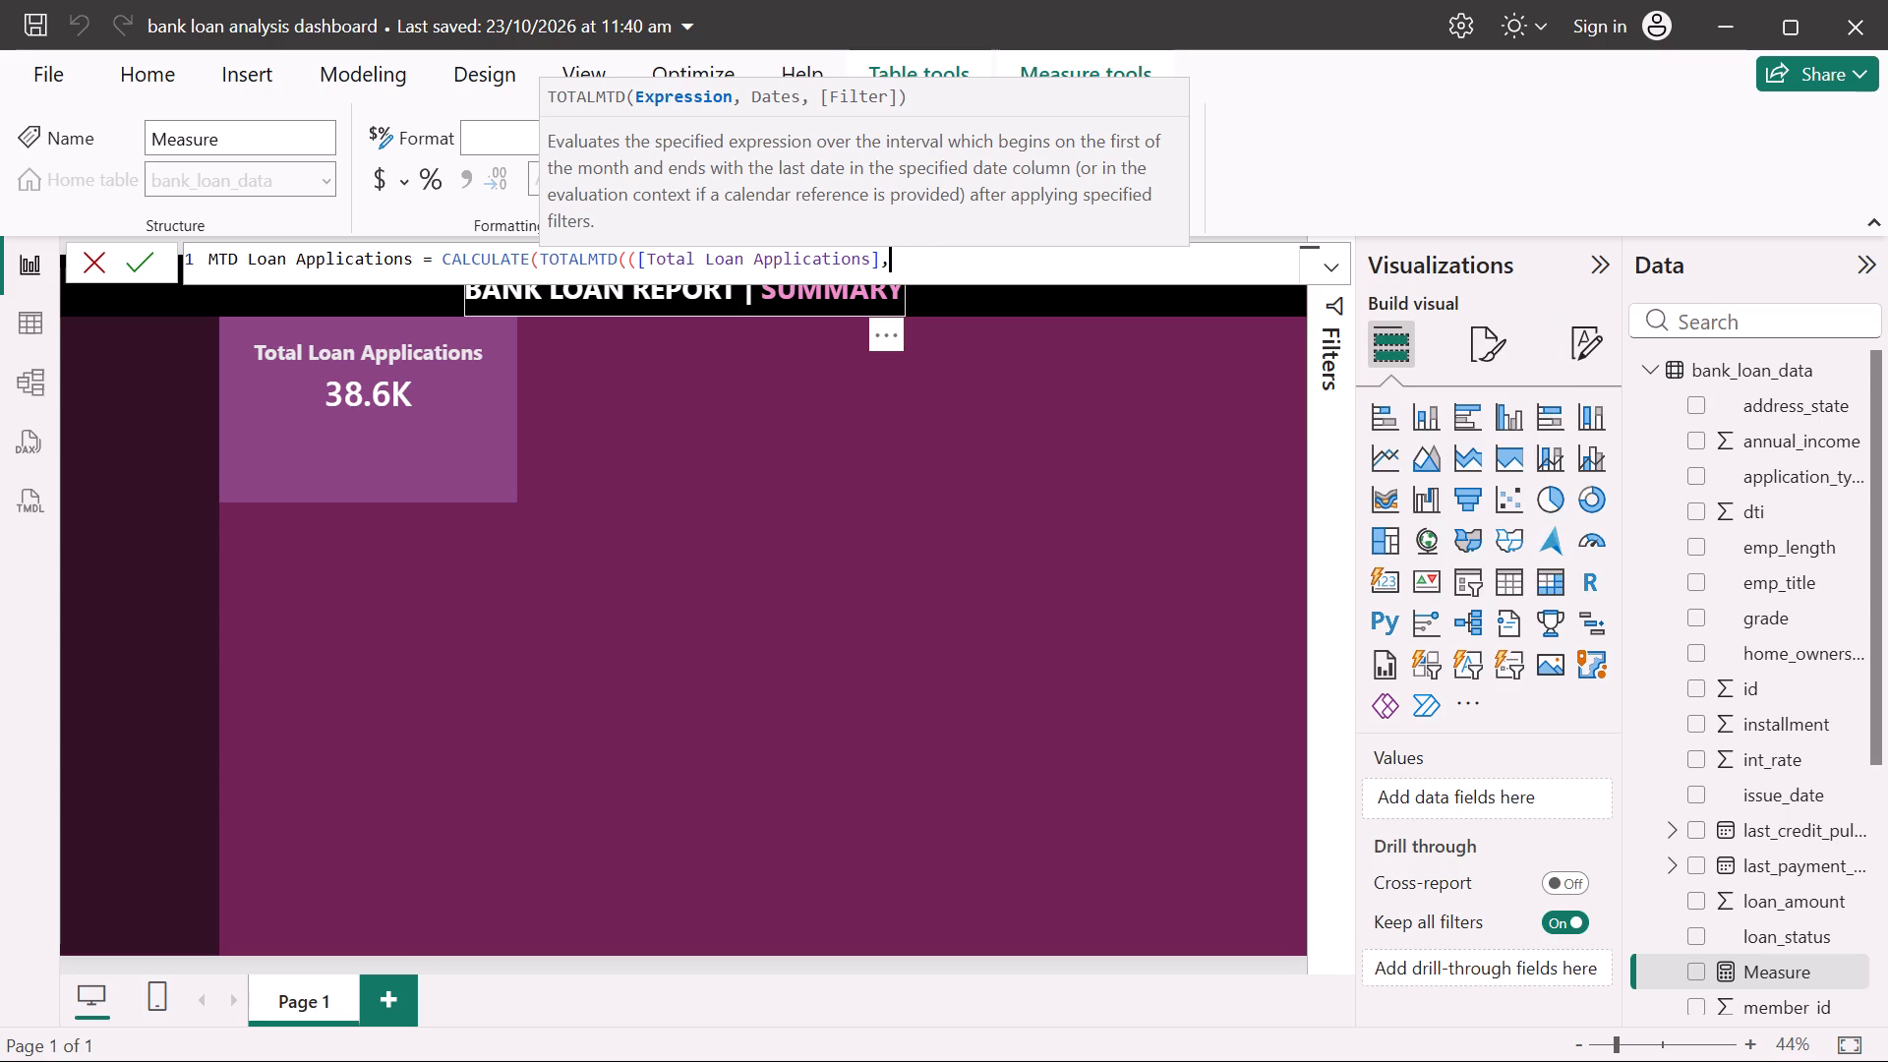
Add the quoted table name 'Date table' as the second argument of TOTALMTD in the MTD Loan Applications formula.
key("apostrophe")
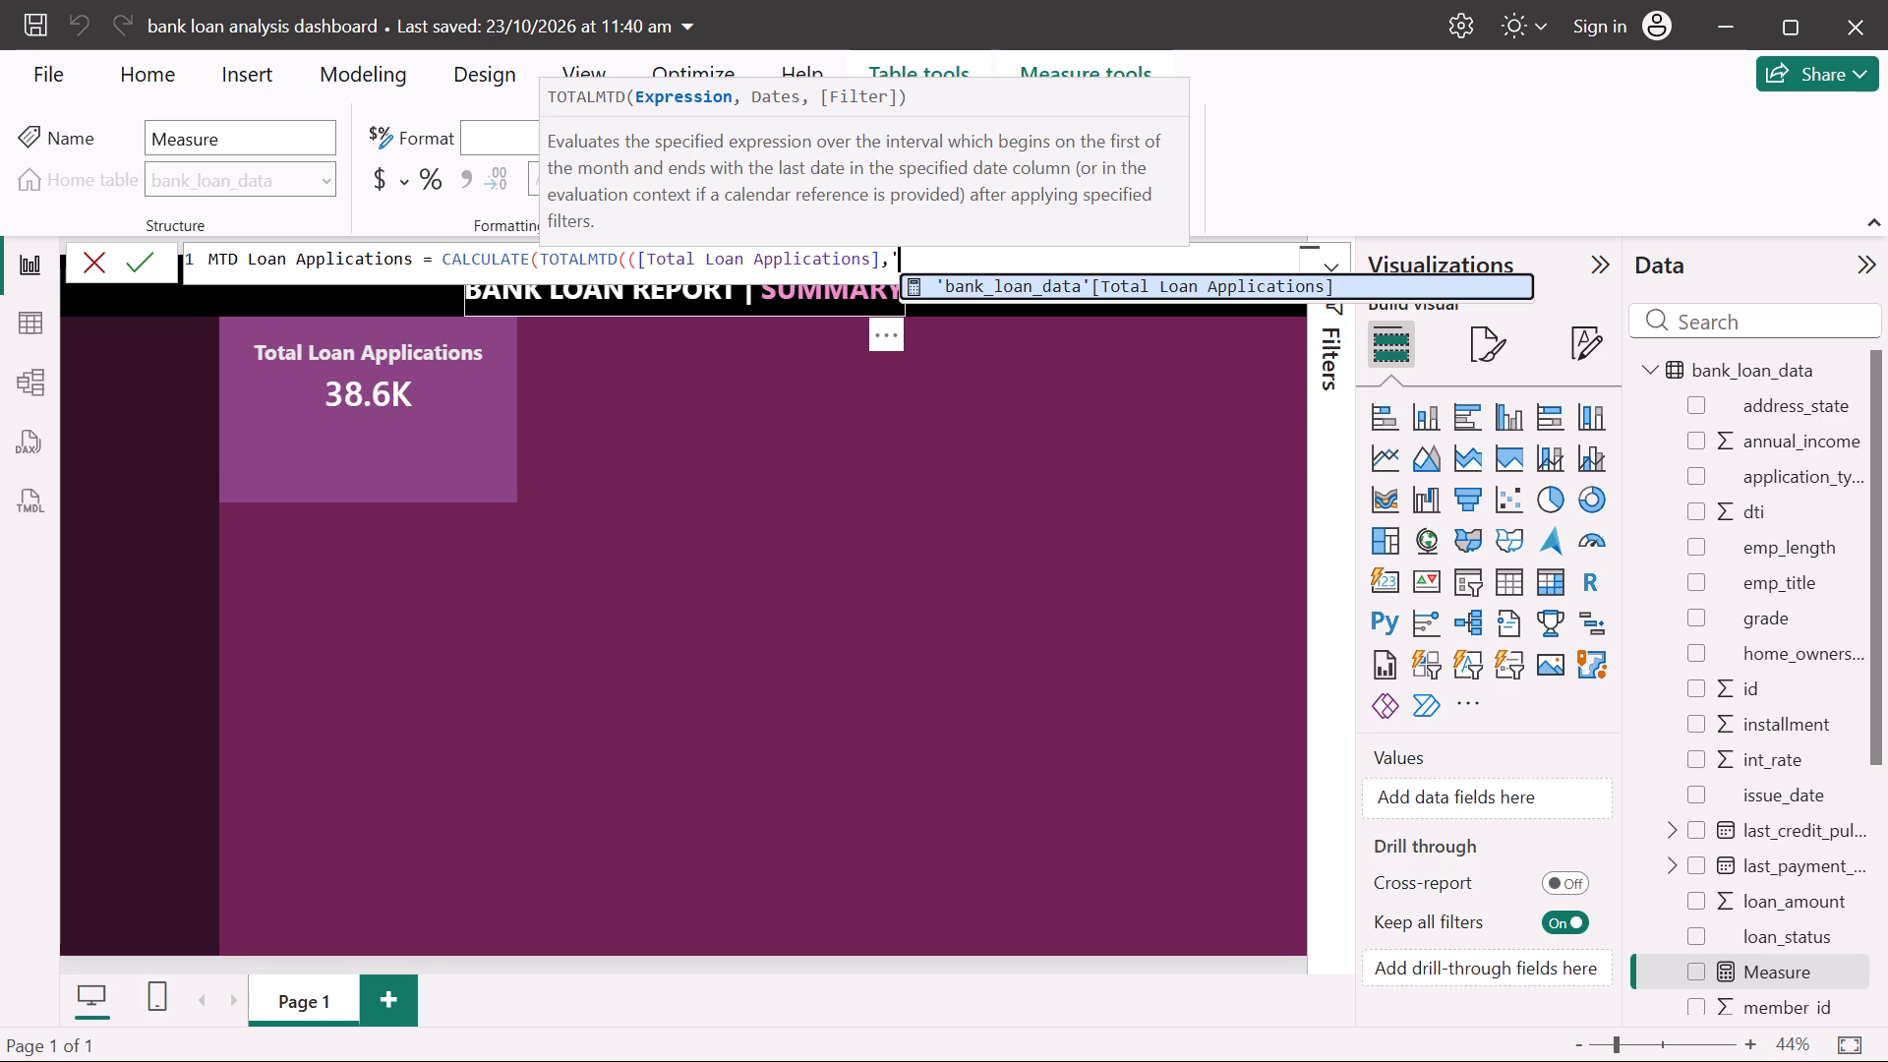
type("datetab")
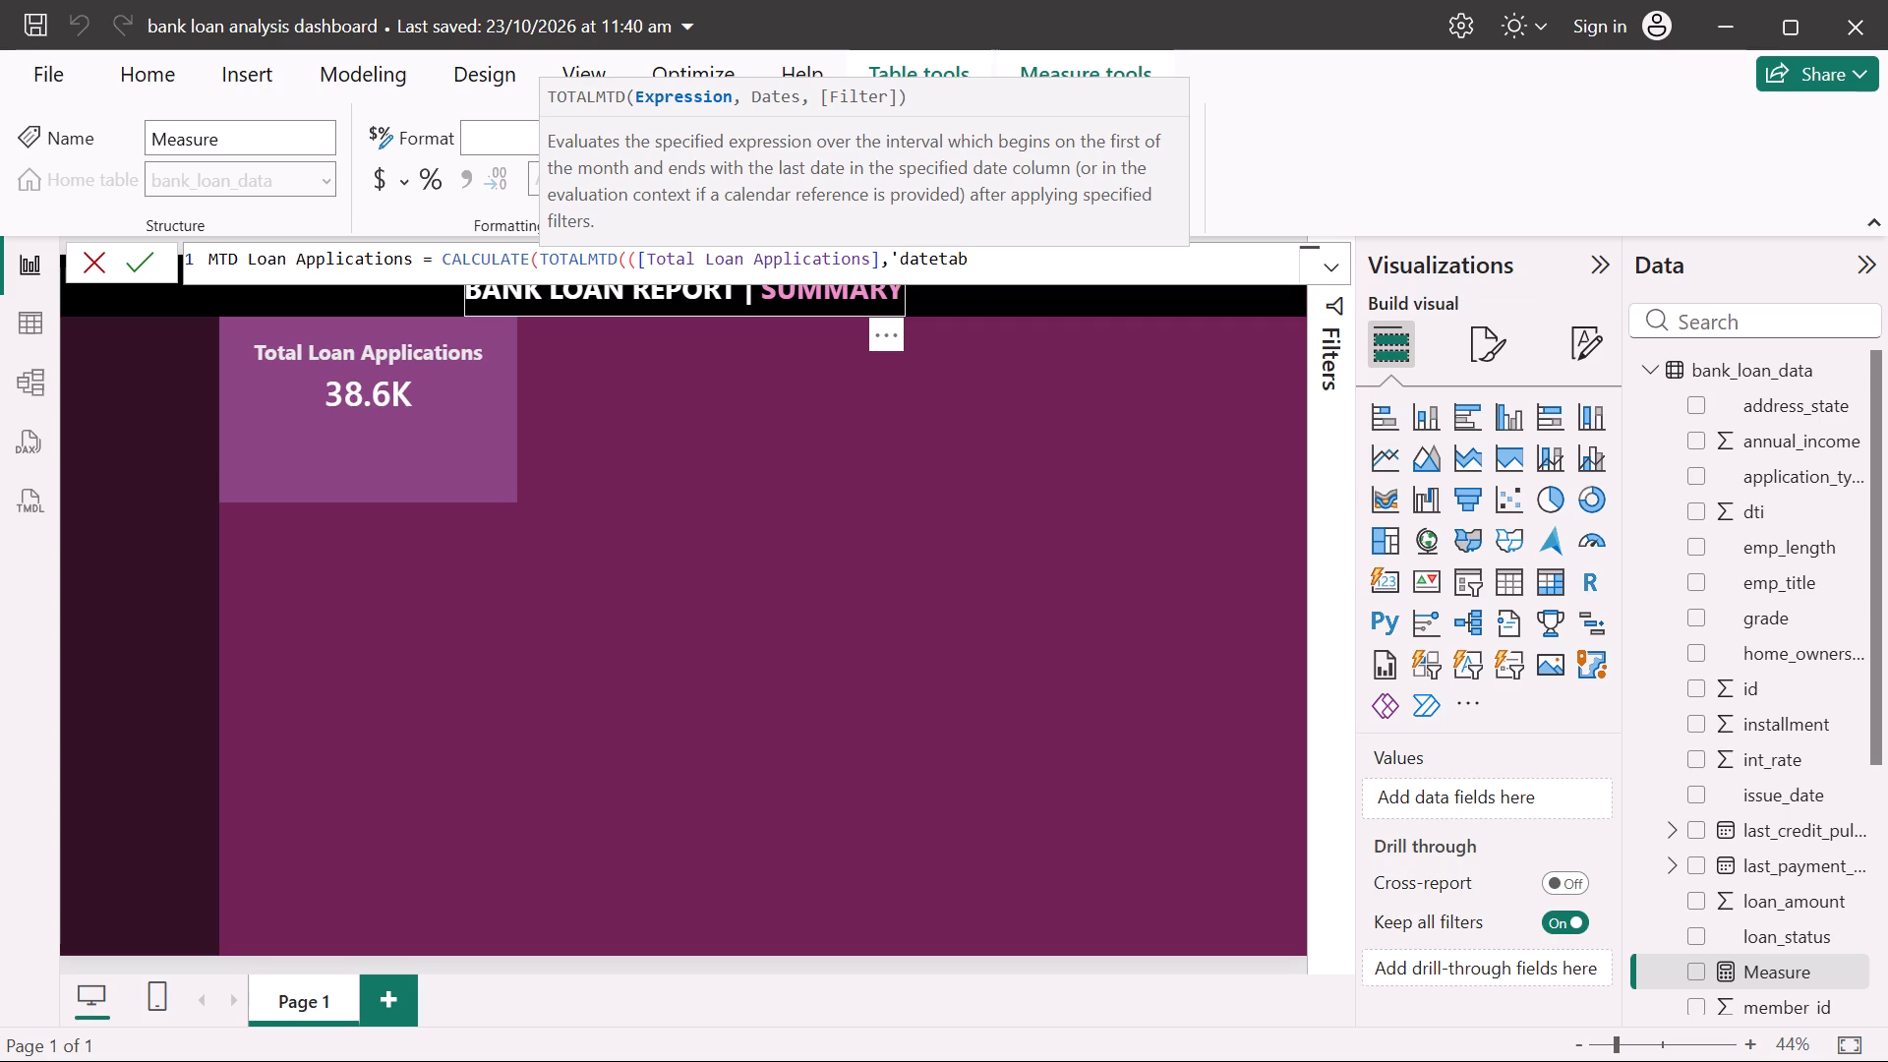
type("le")
left_click(911, 262)
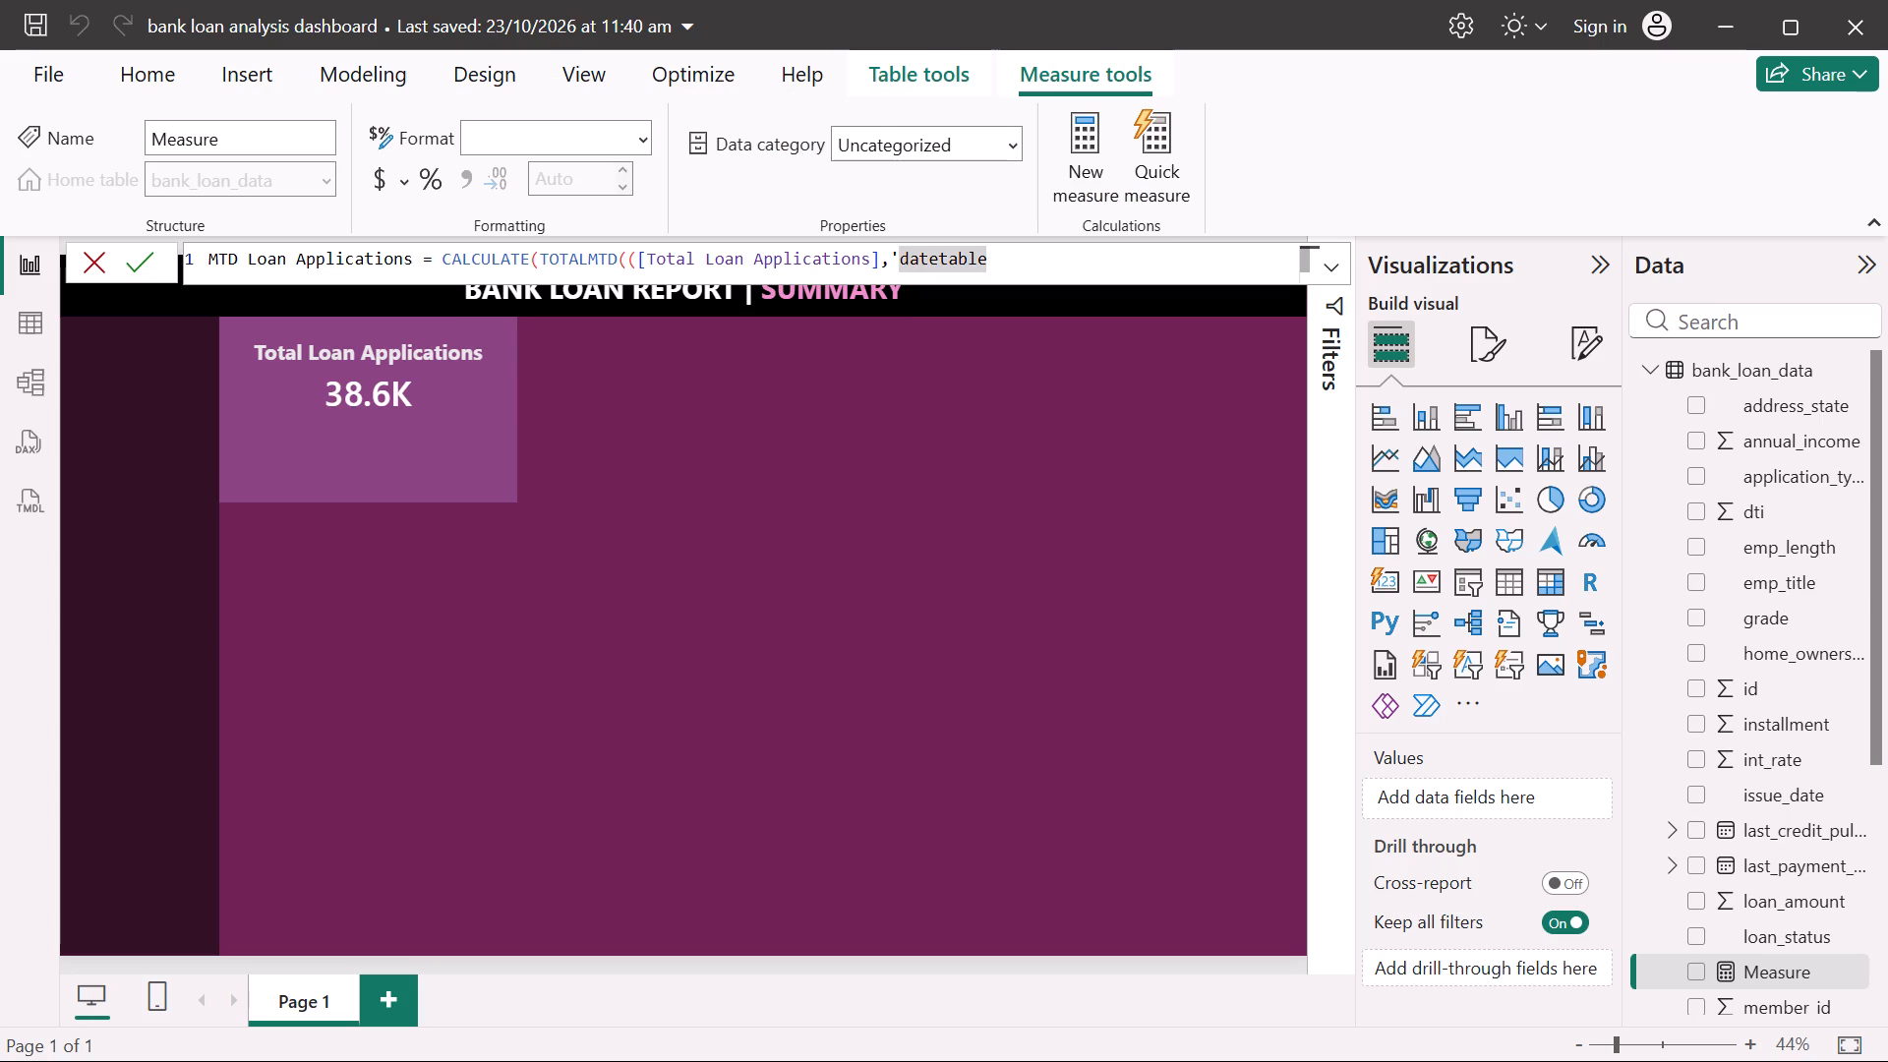
key("BackSpace")
key("shift+d")
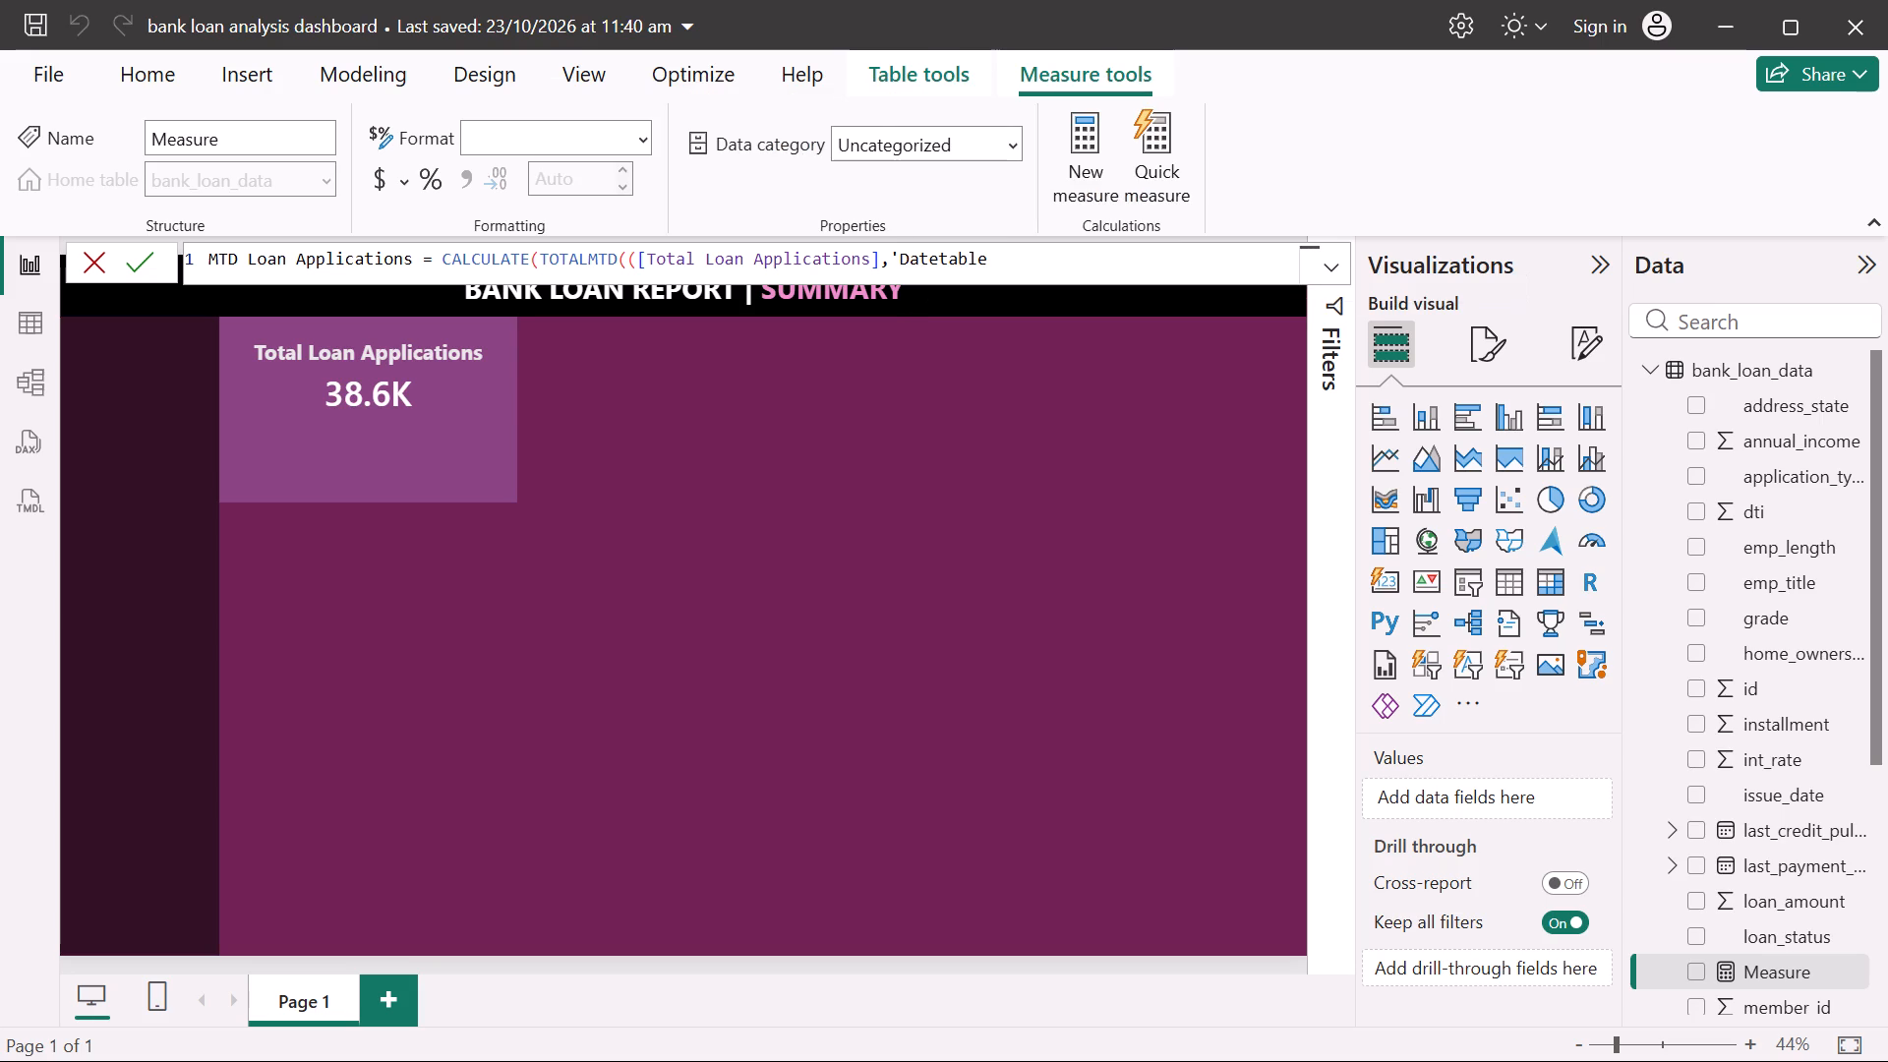
key("Right")
key("Right")
key("Right")
key("space")
key("Right")
key("Right")
key("Right")
key("Right")
key("Right")
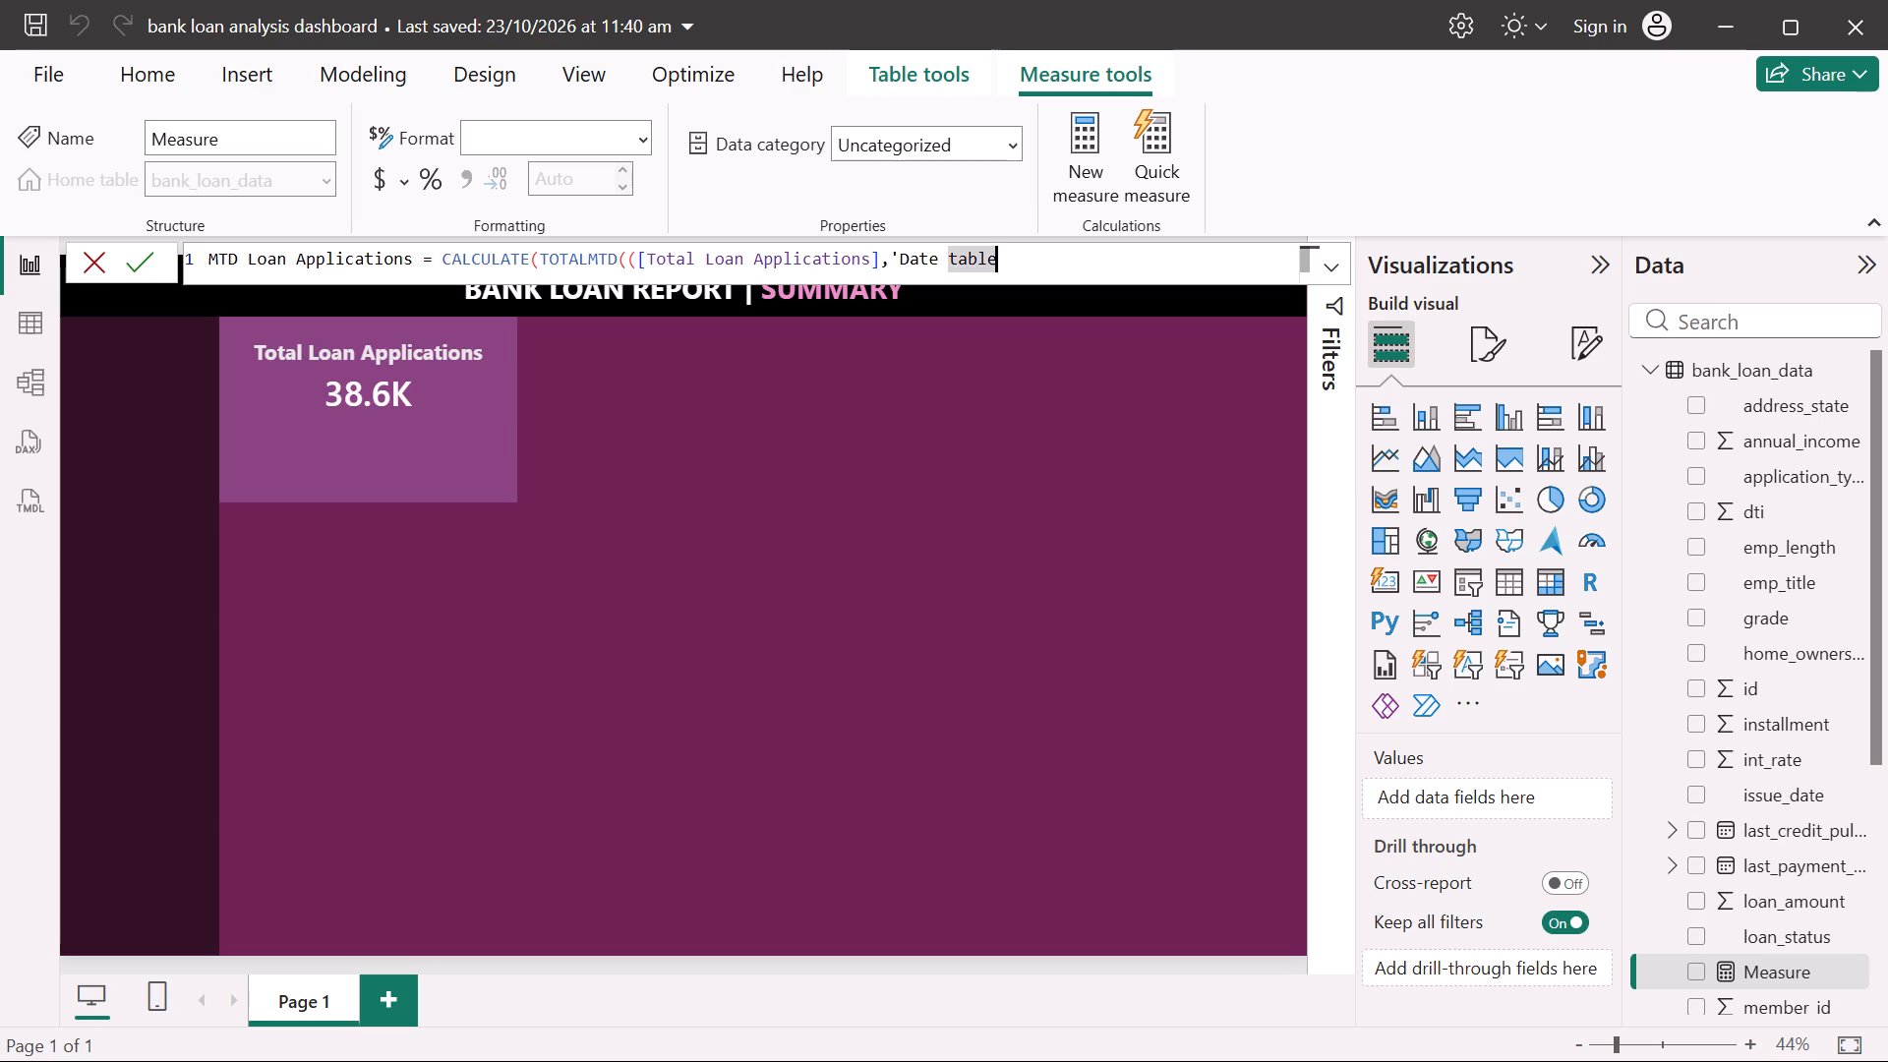
key("apostrophe")
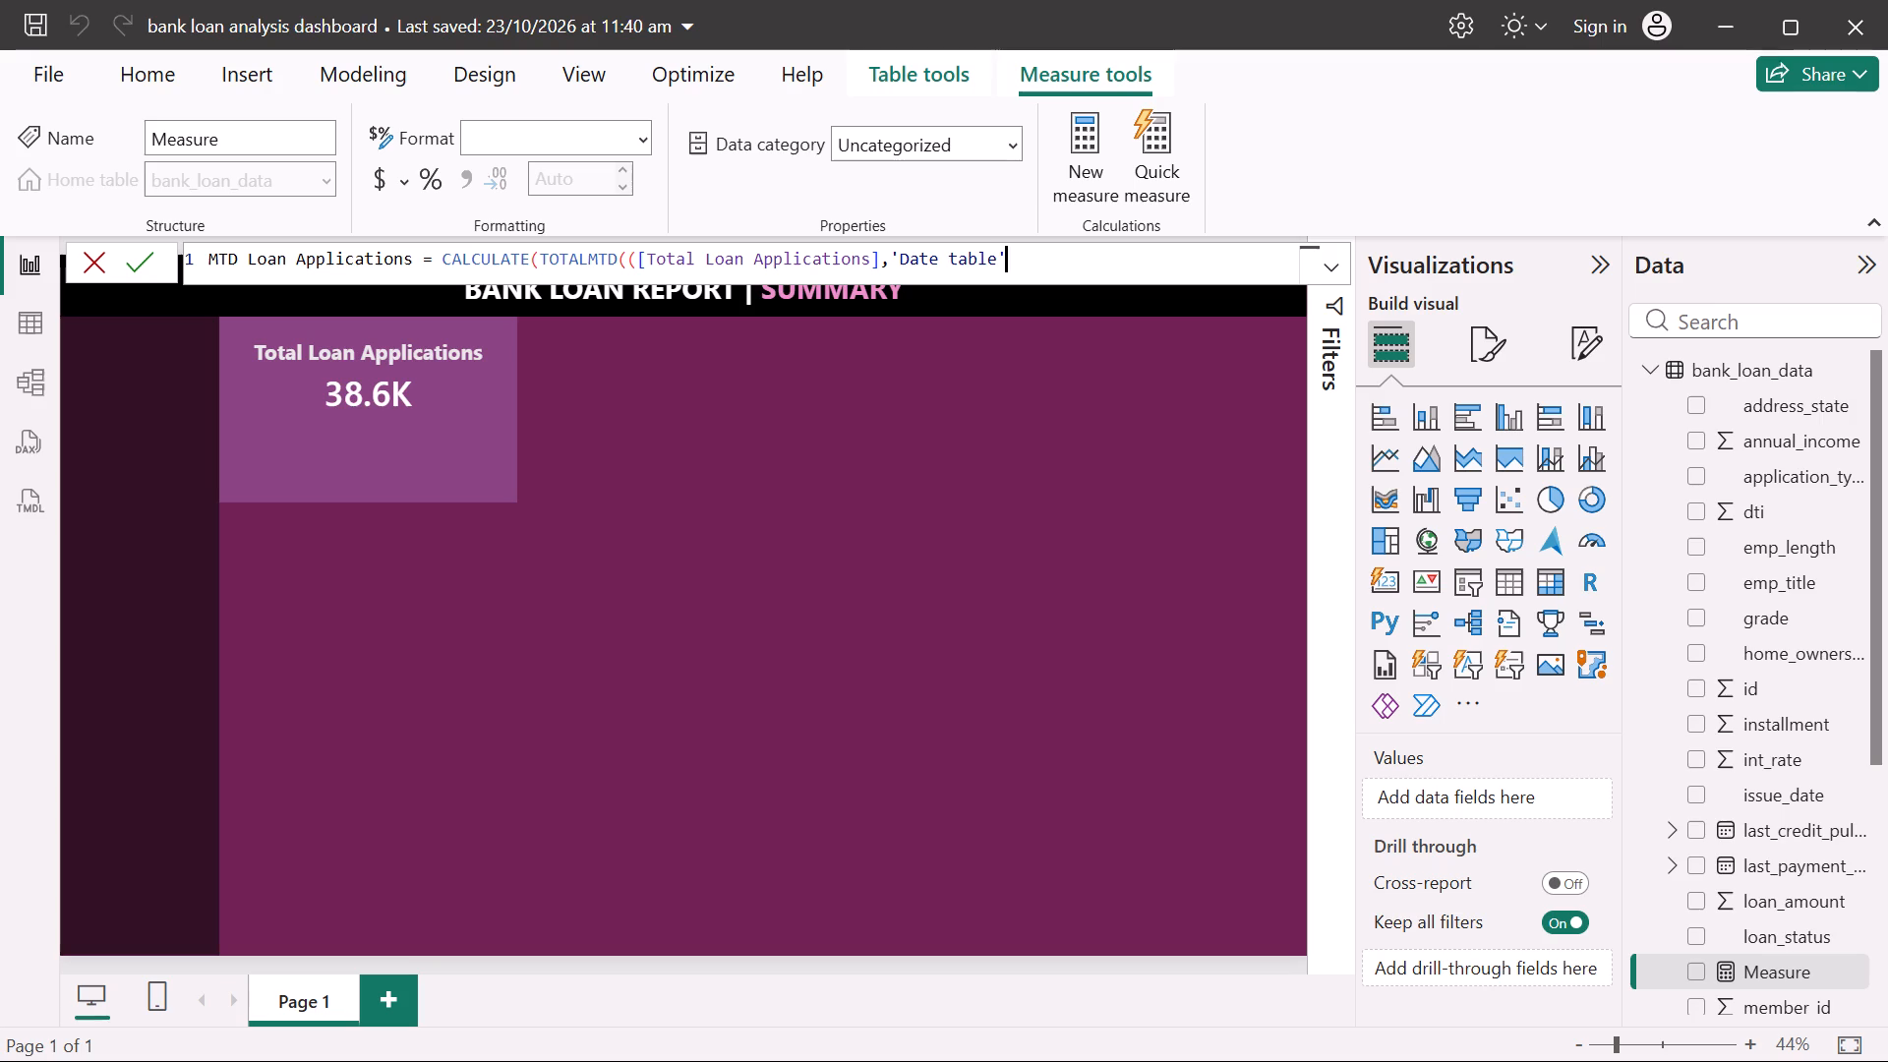
Remove the extra opening parenthesis before [Total Loan Applications] and commit the MTD Loan Applications formula.
left_click(637, 260)
key("BackSpace")
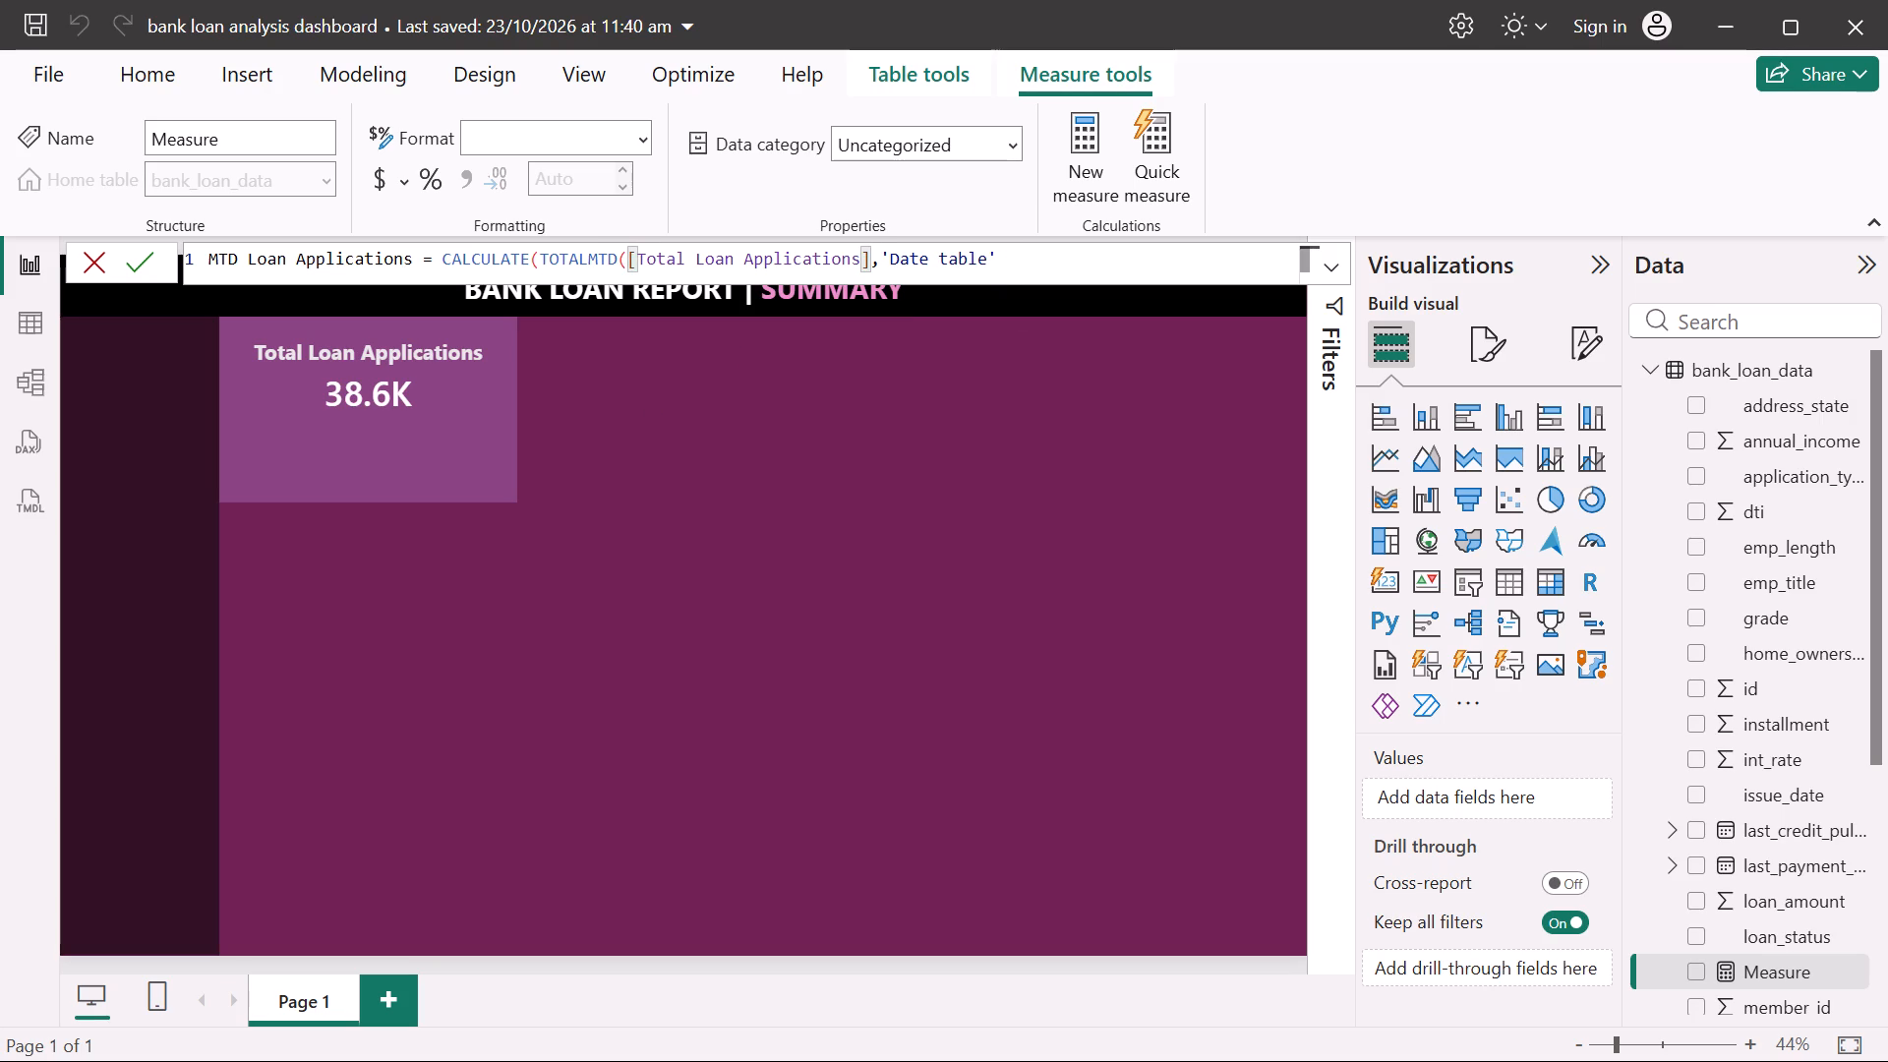
left_click(1043, 258)
scroll(1676, 804, "down", 5)
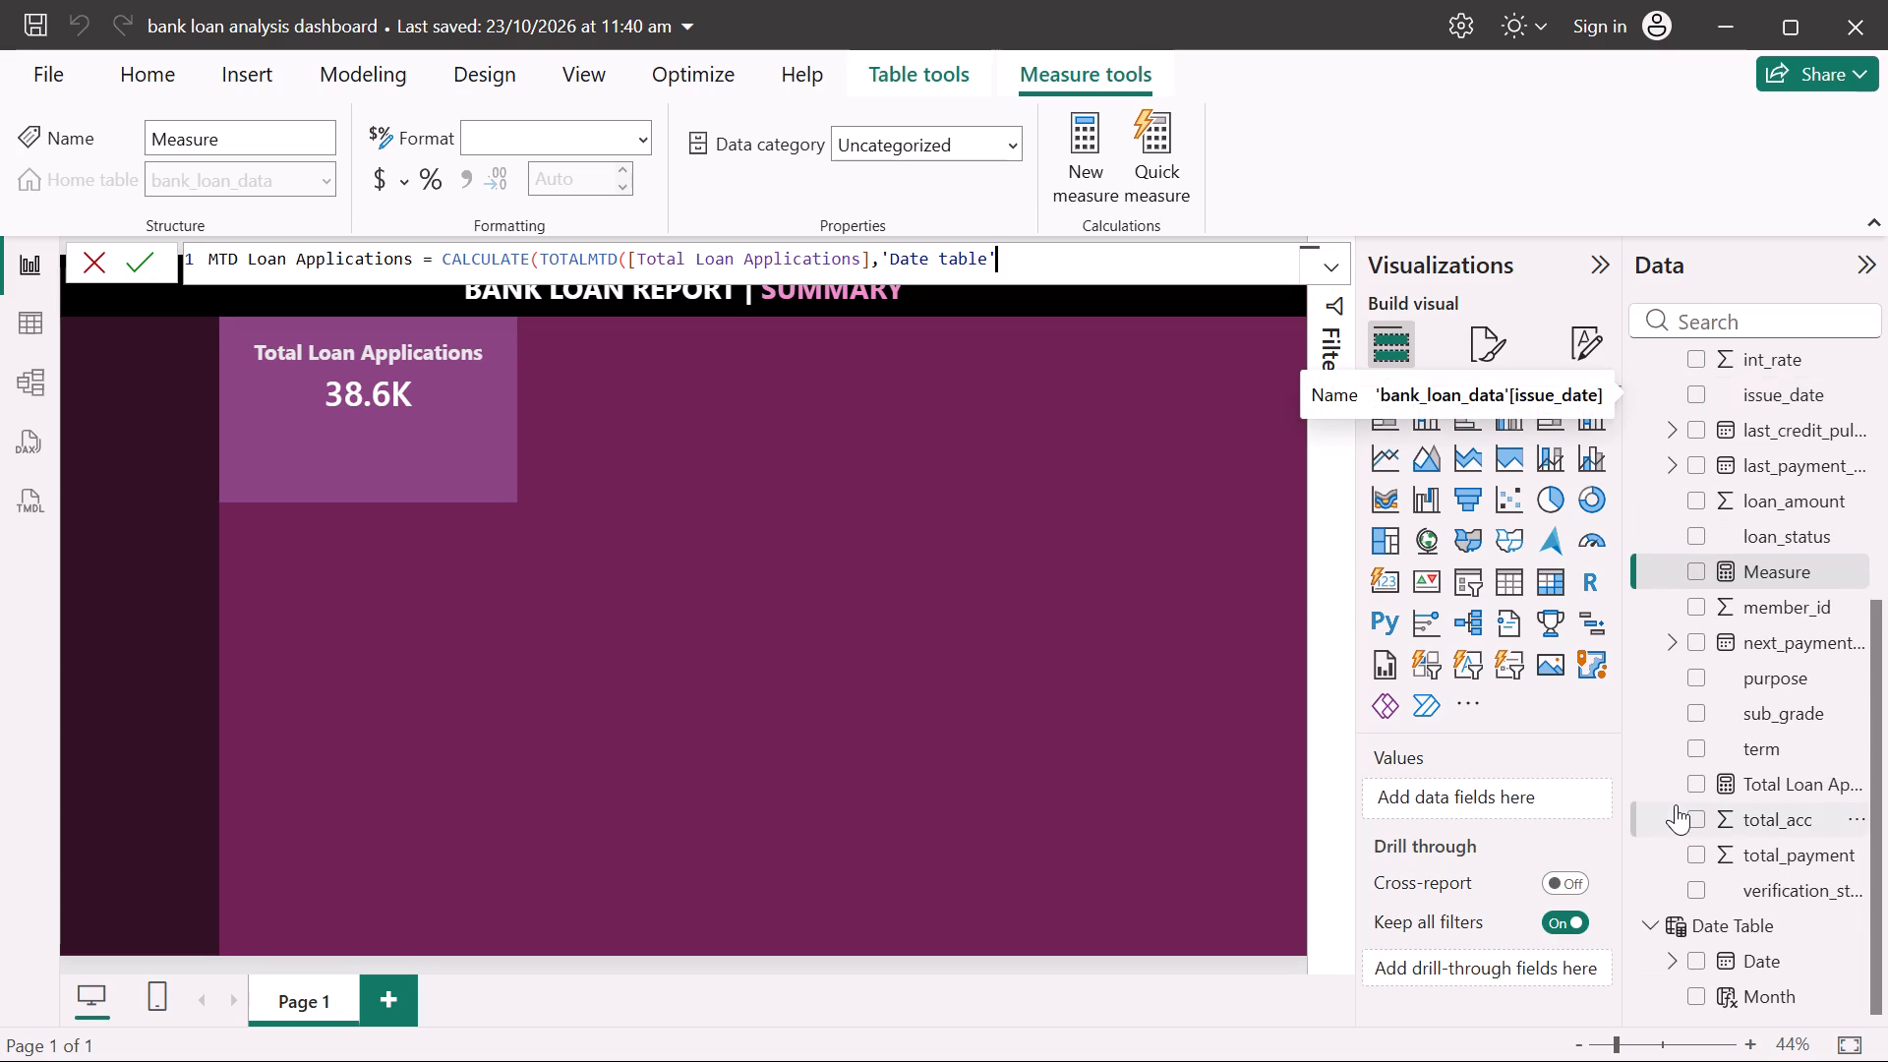
left_click(1024, 268)
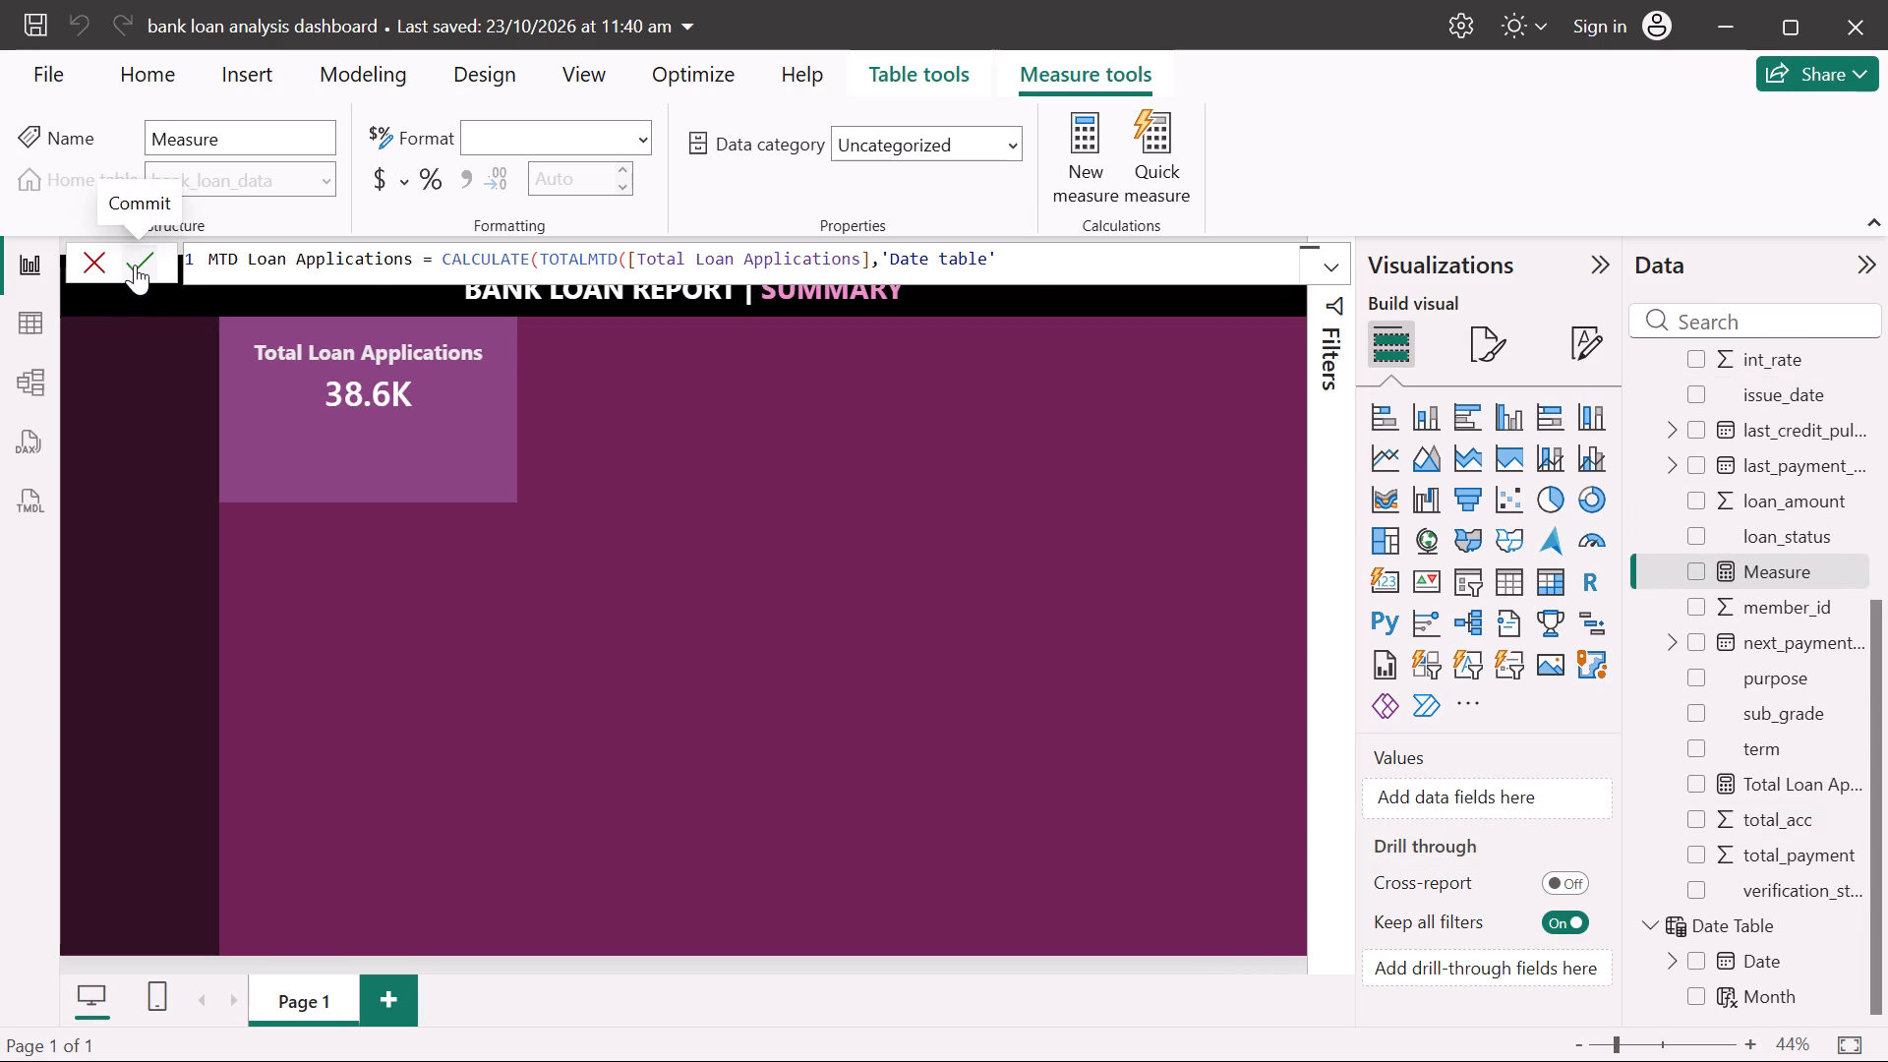
left_click(135, 265)
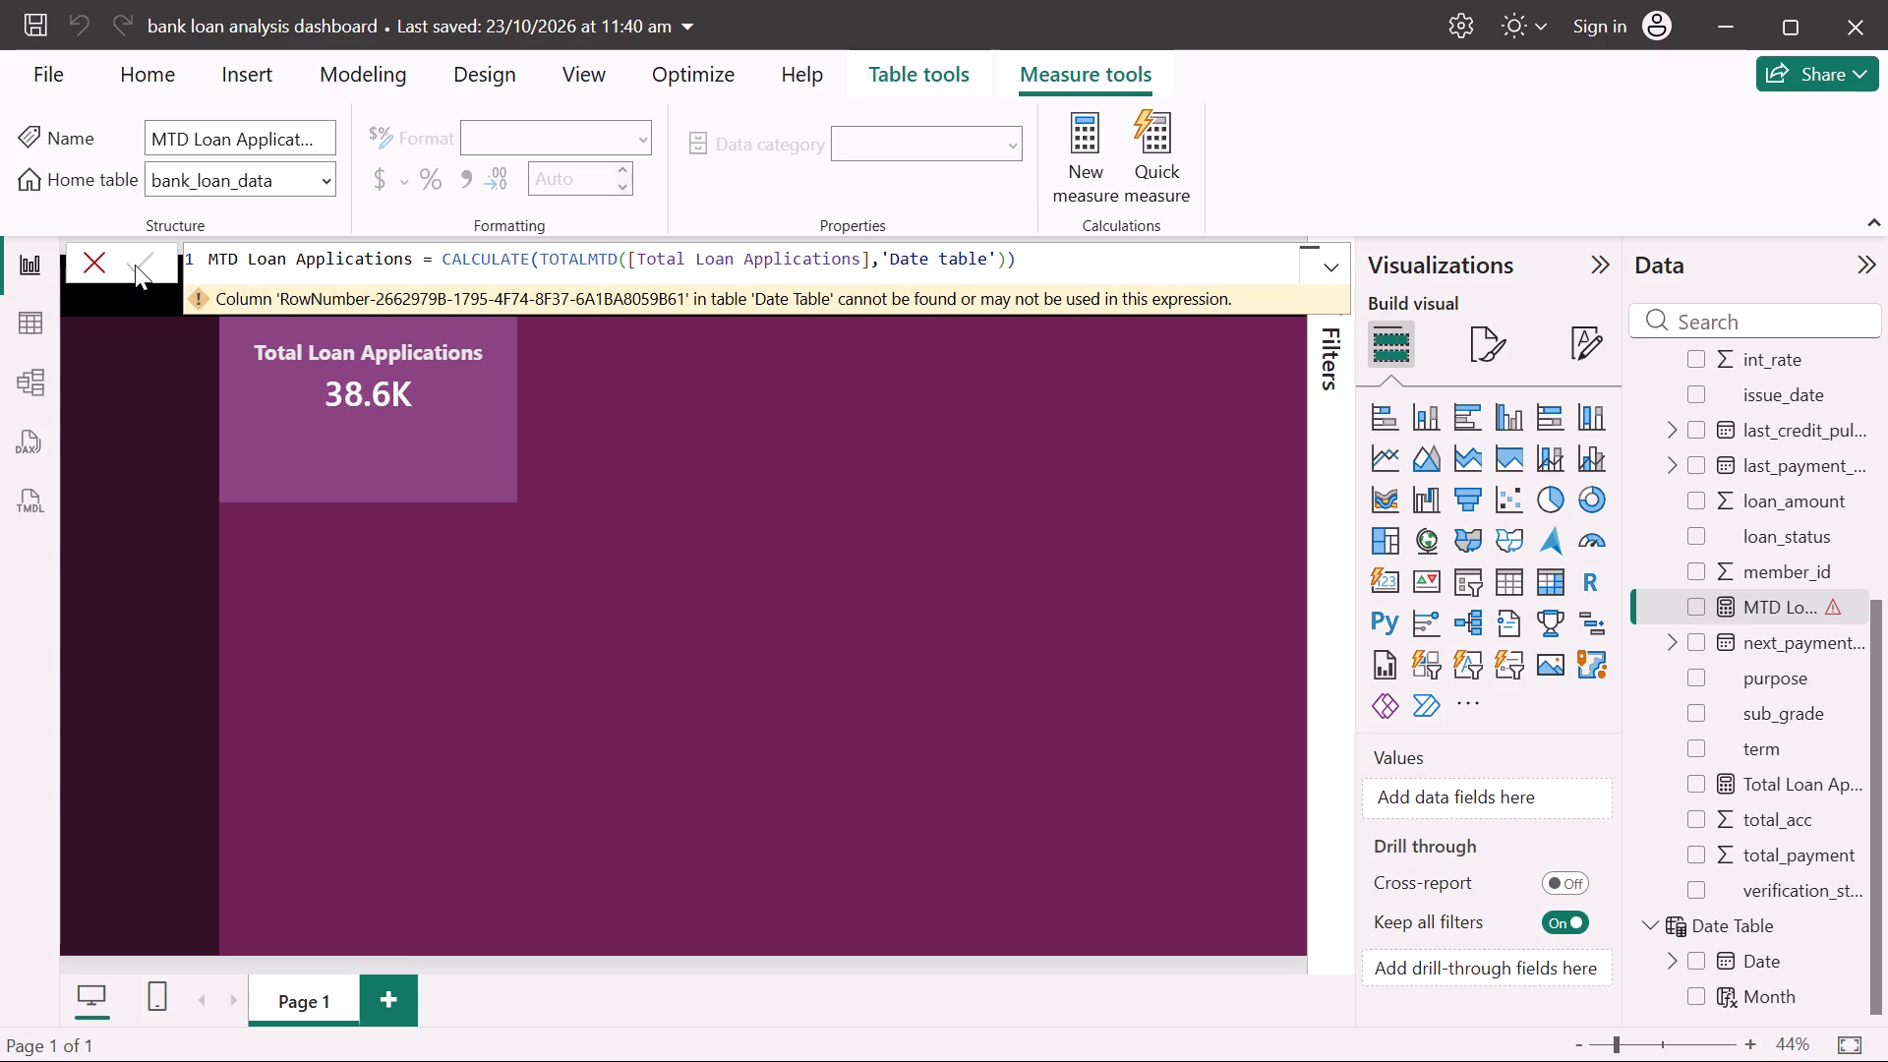
Correct the table name's capitalization to 'Date Table' in the MTD Loan Applications formula and commit it again.
left_click(952, 261)
key("BackSpace")
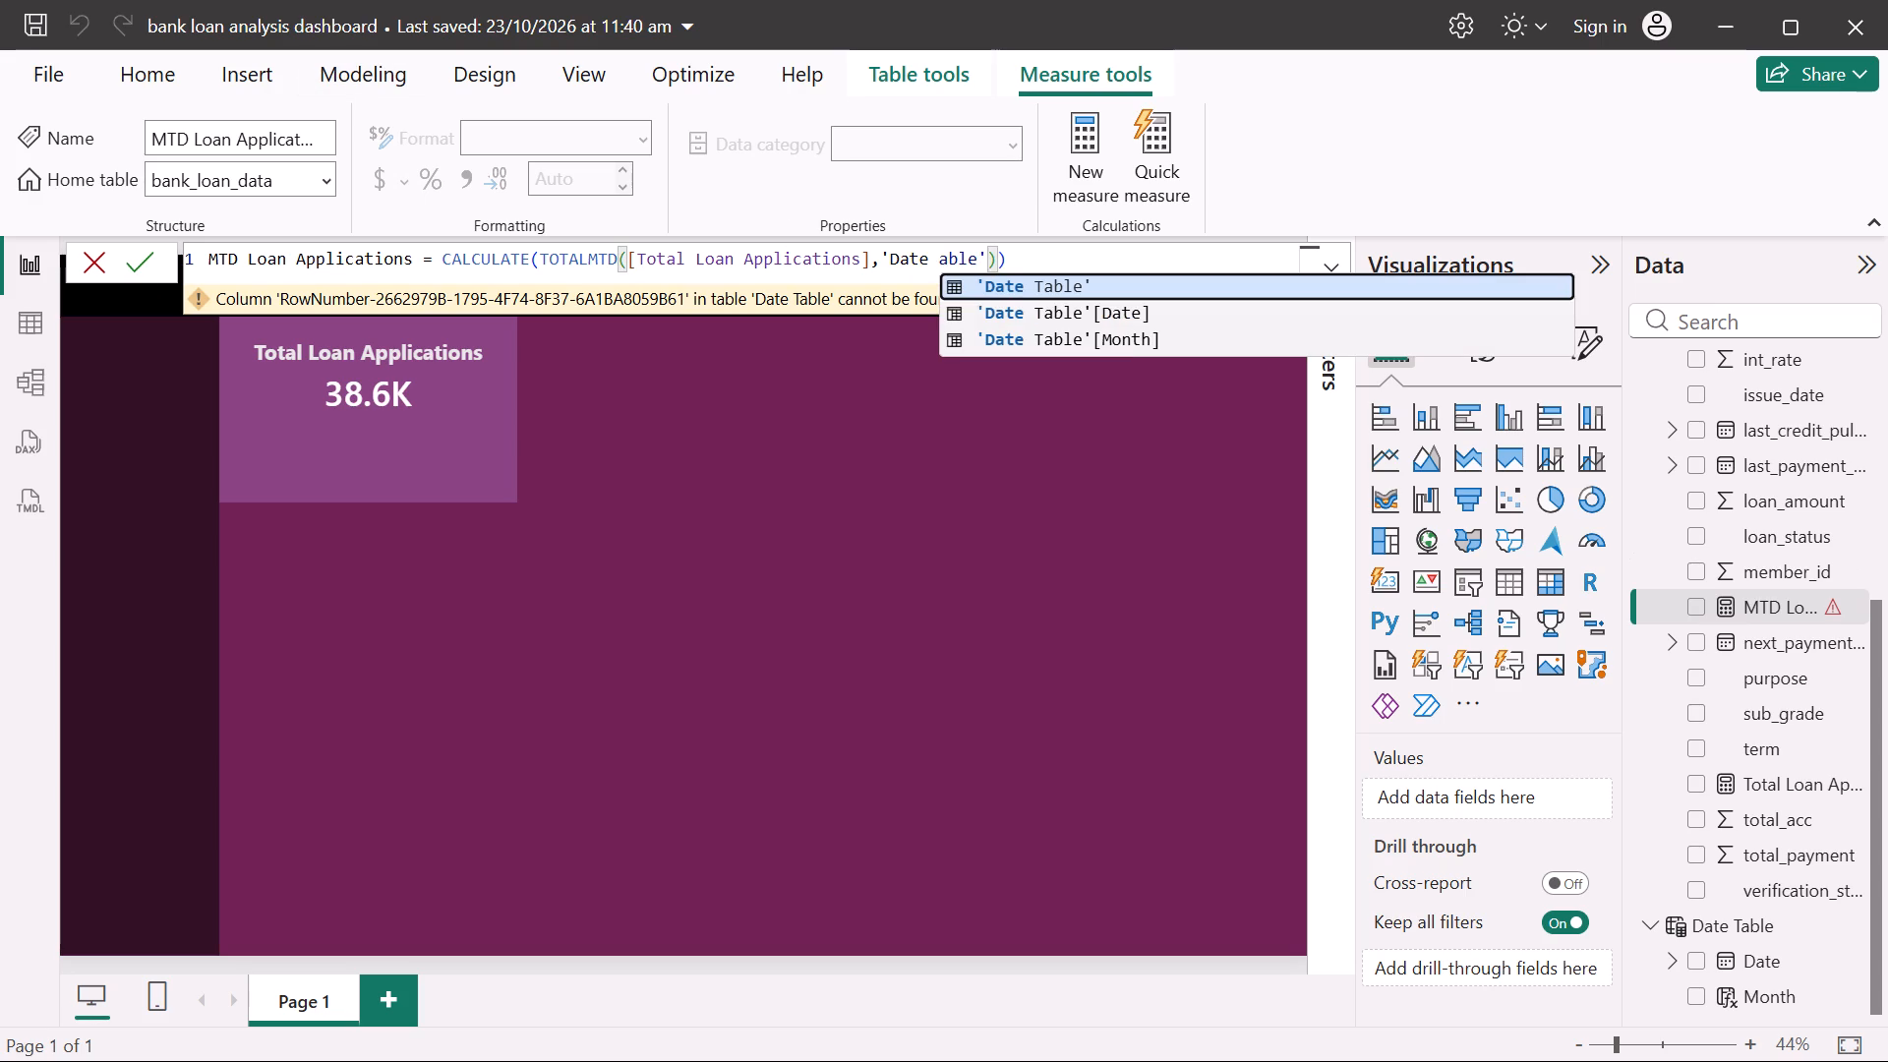
key("shift+t")
left_click(1019, 500)
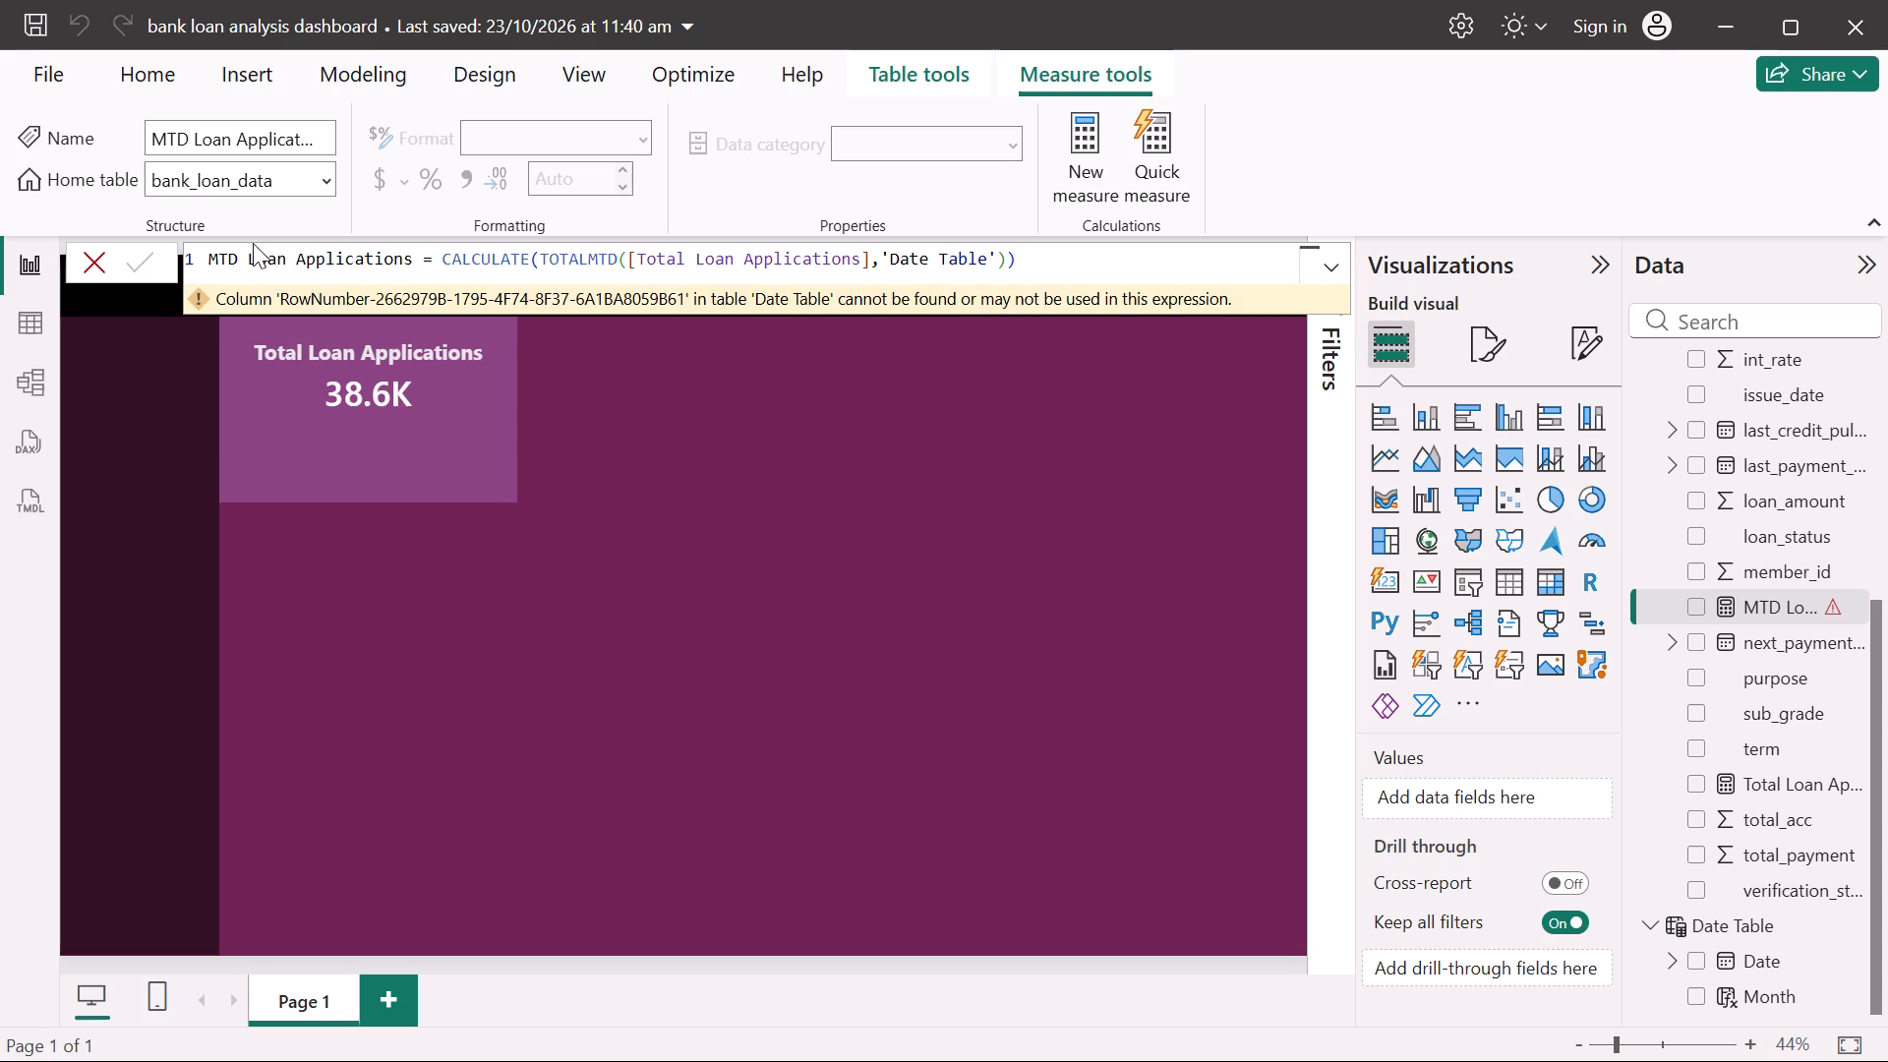
left_click(1033, 259)
left_click(137, 262)
Complete the dates argument as 'Date Table'[Date], close both functions with parentheses, and commit the MTD Loan Applications measure.
left_click(1021, 267)
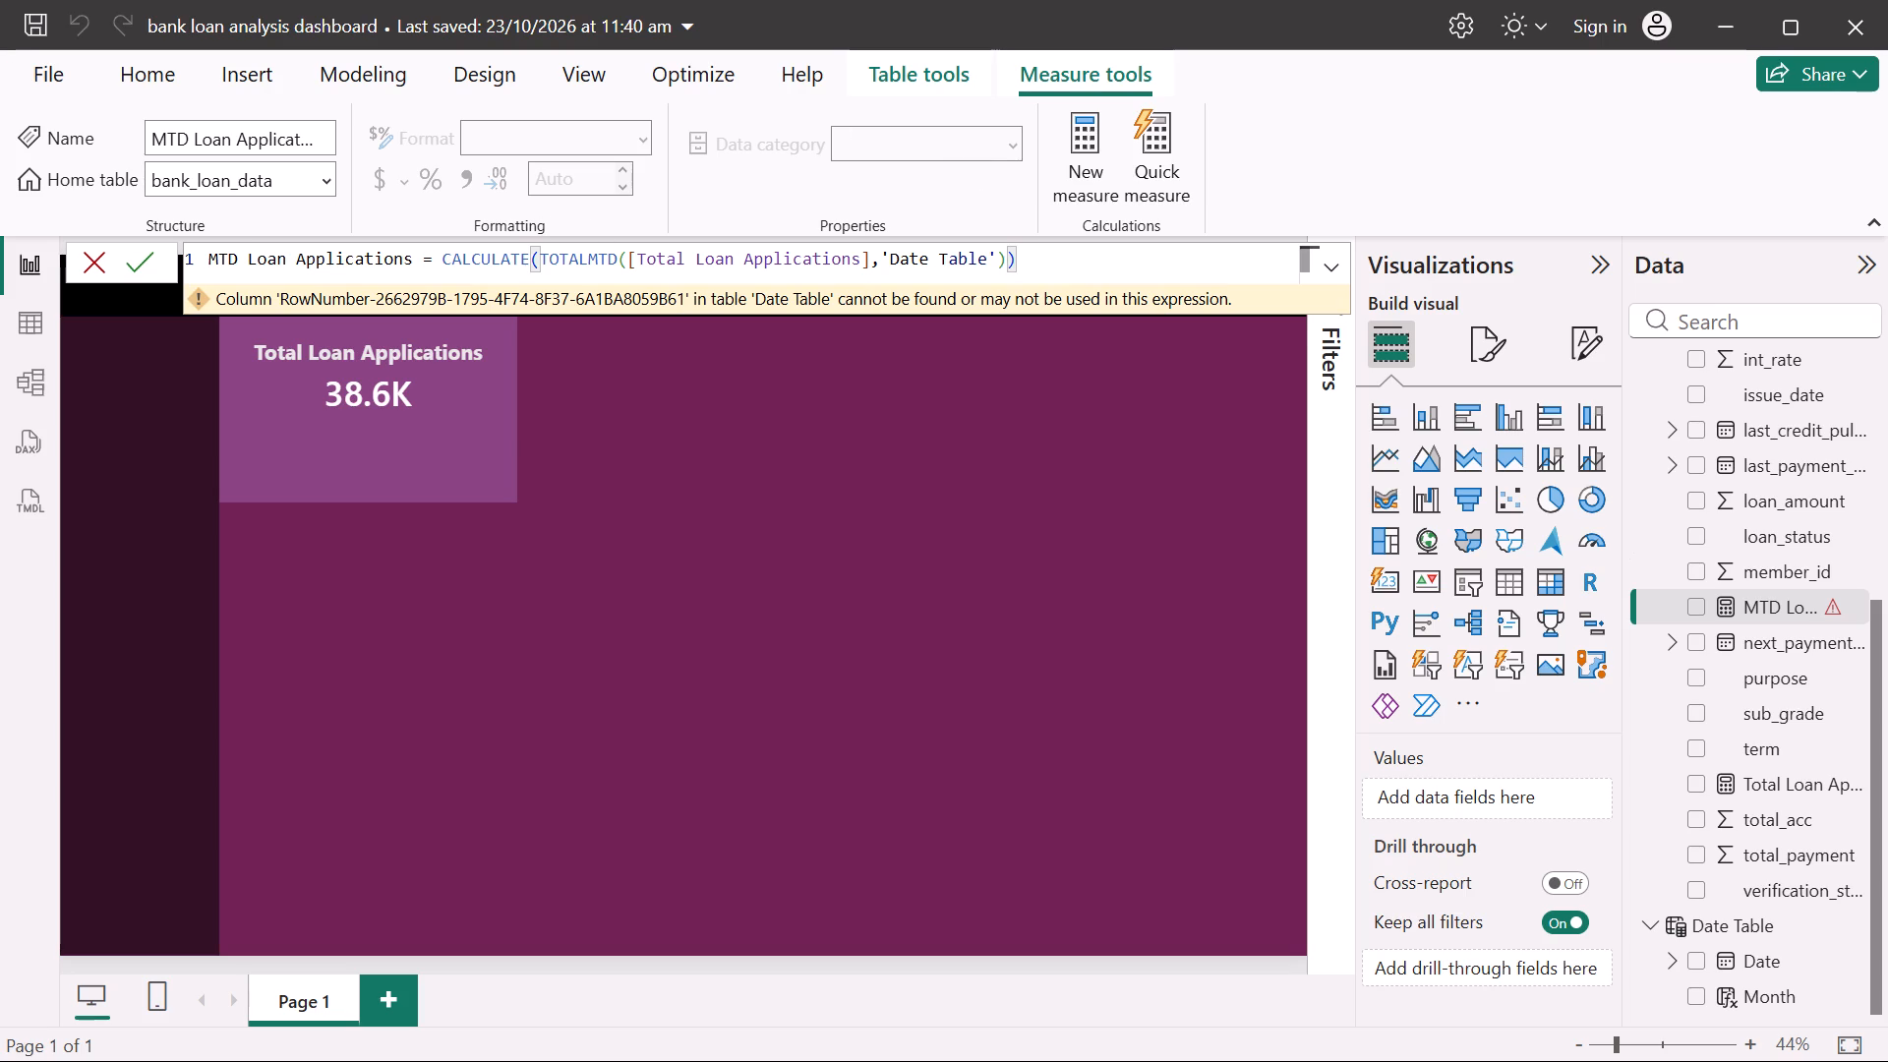
key("BackSpace")
key("BackSpace")
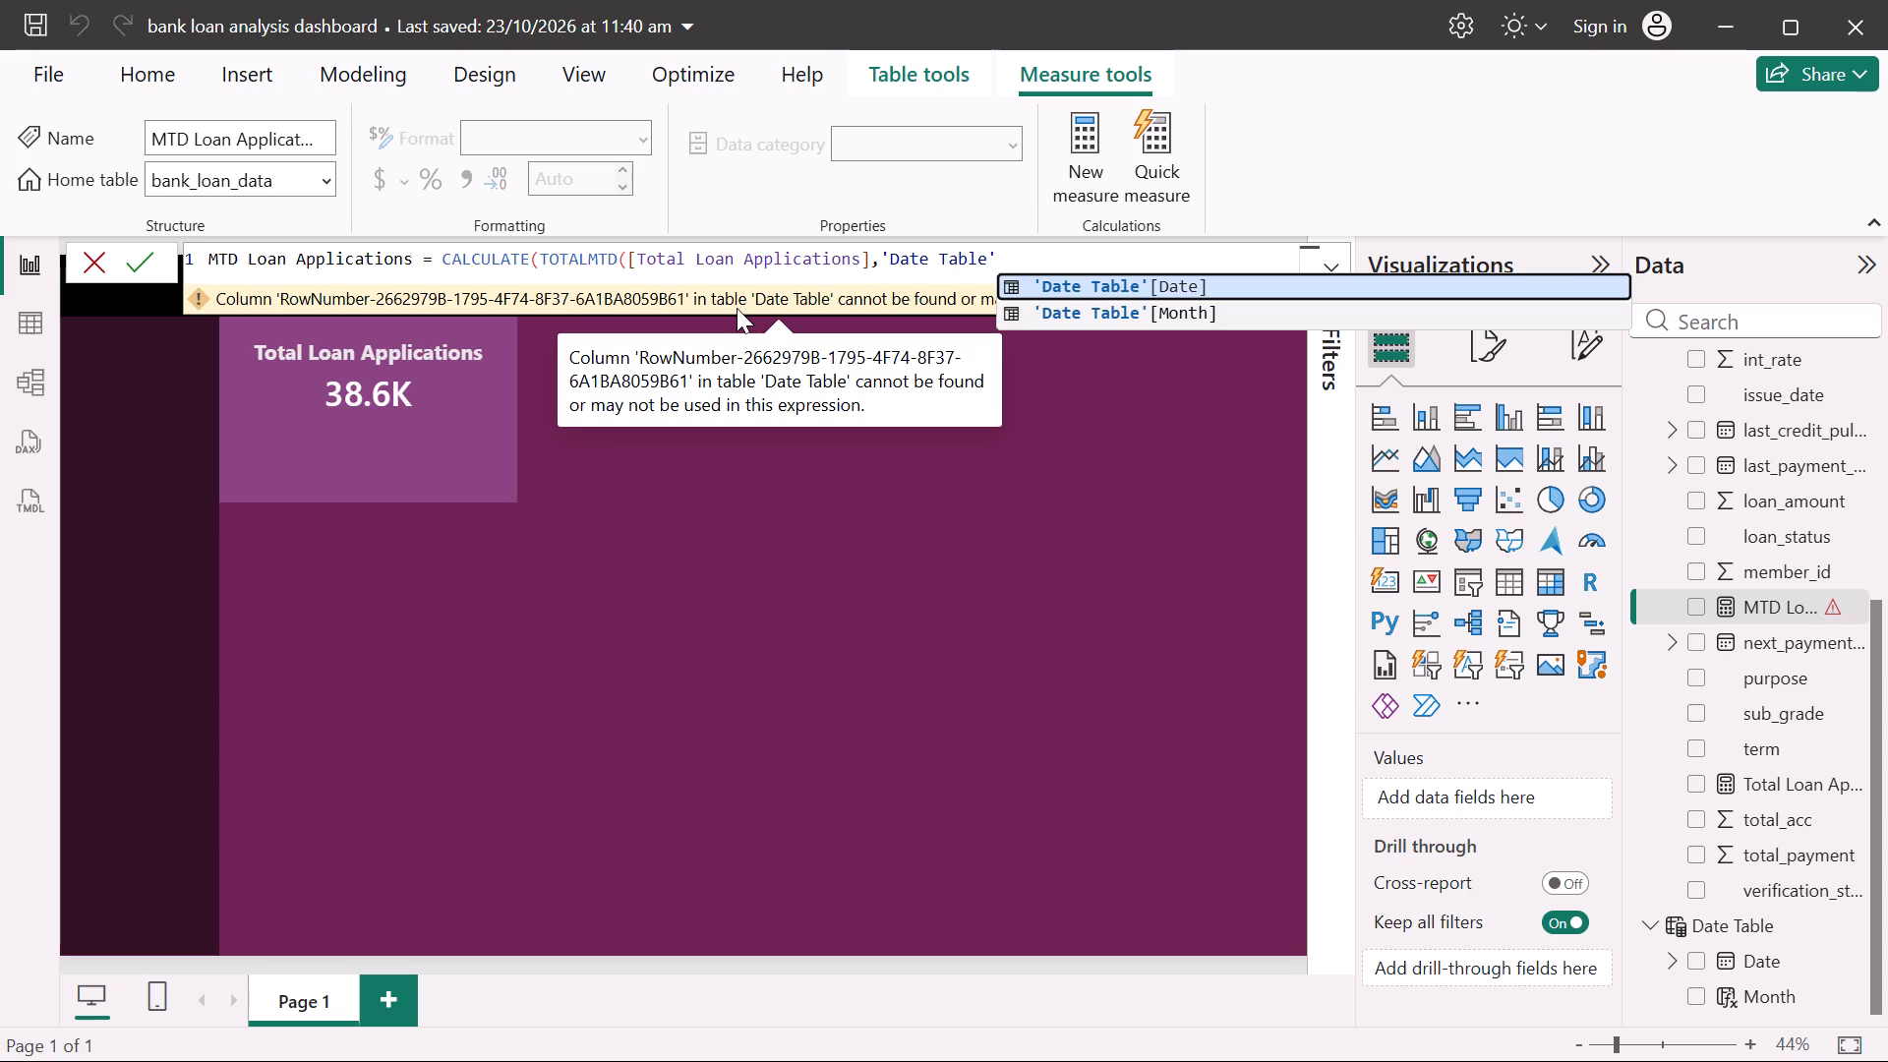
key("shift+braceleft")
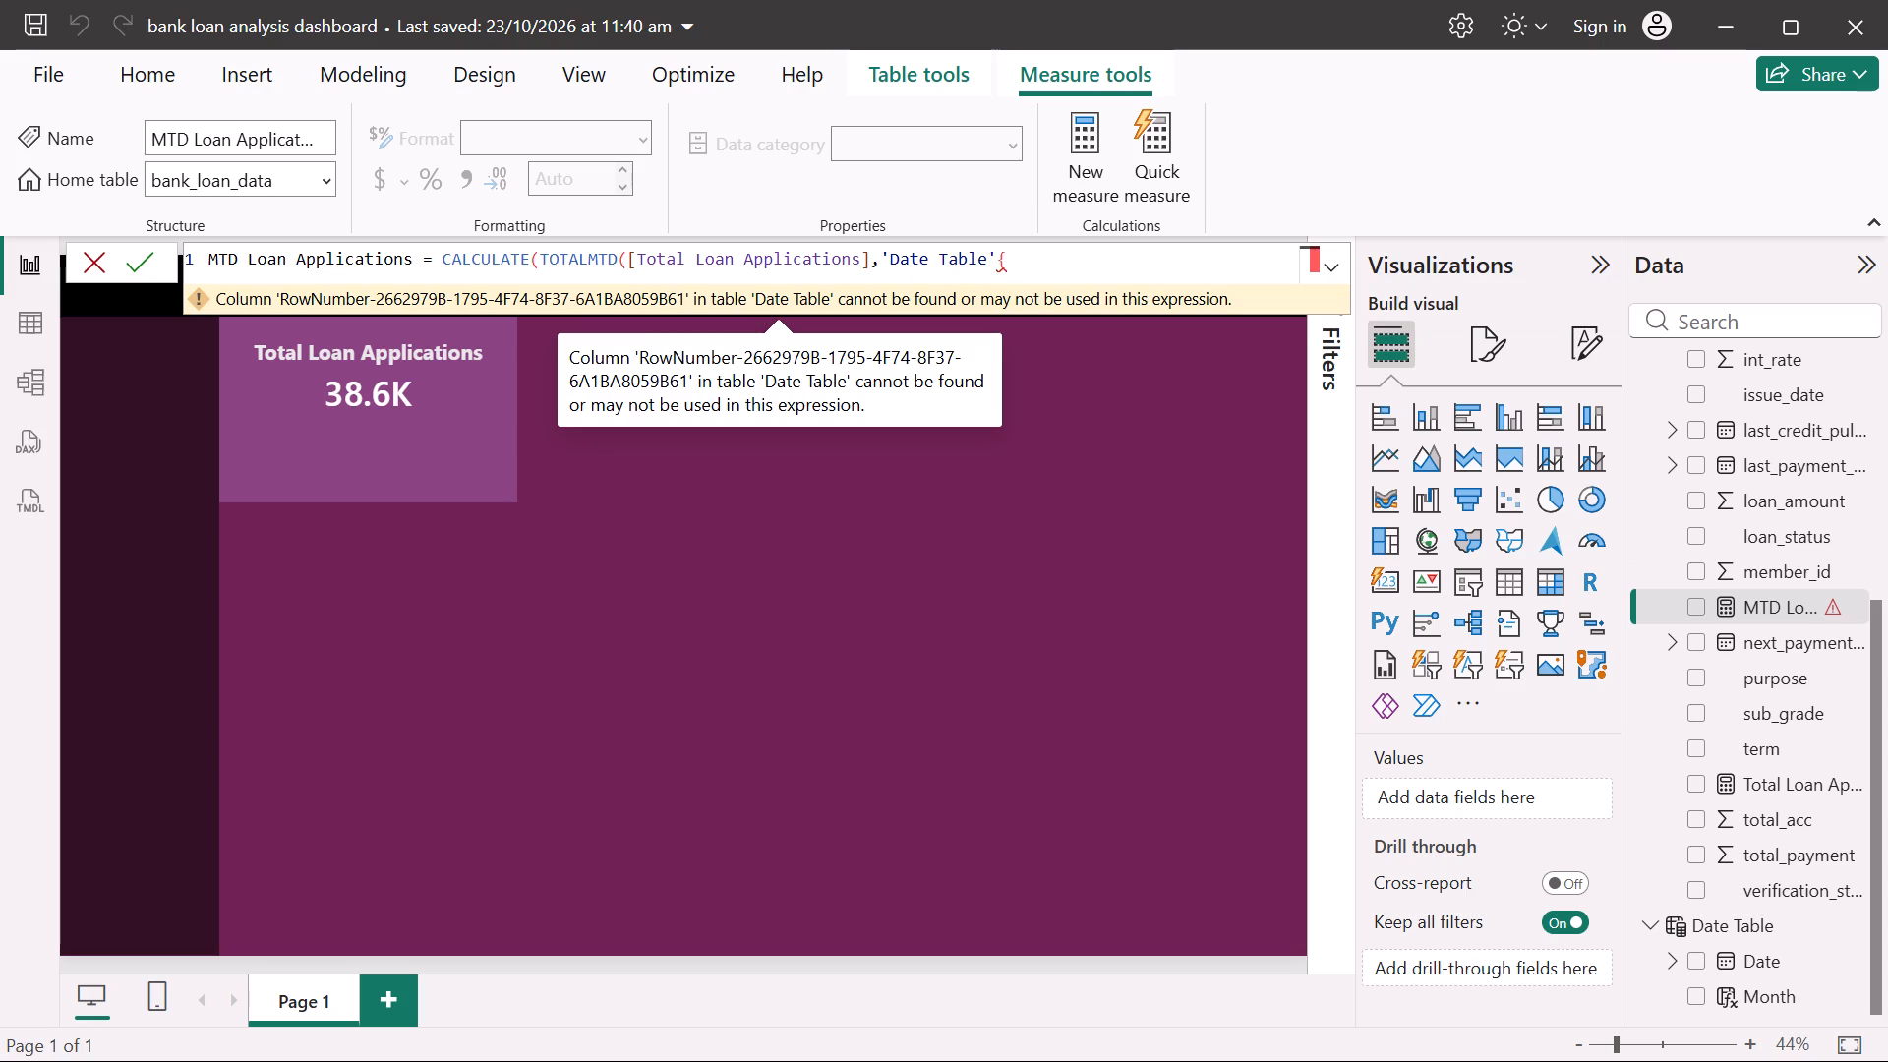
key("BackSpace")
key("bracketleft")
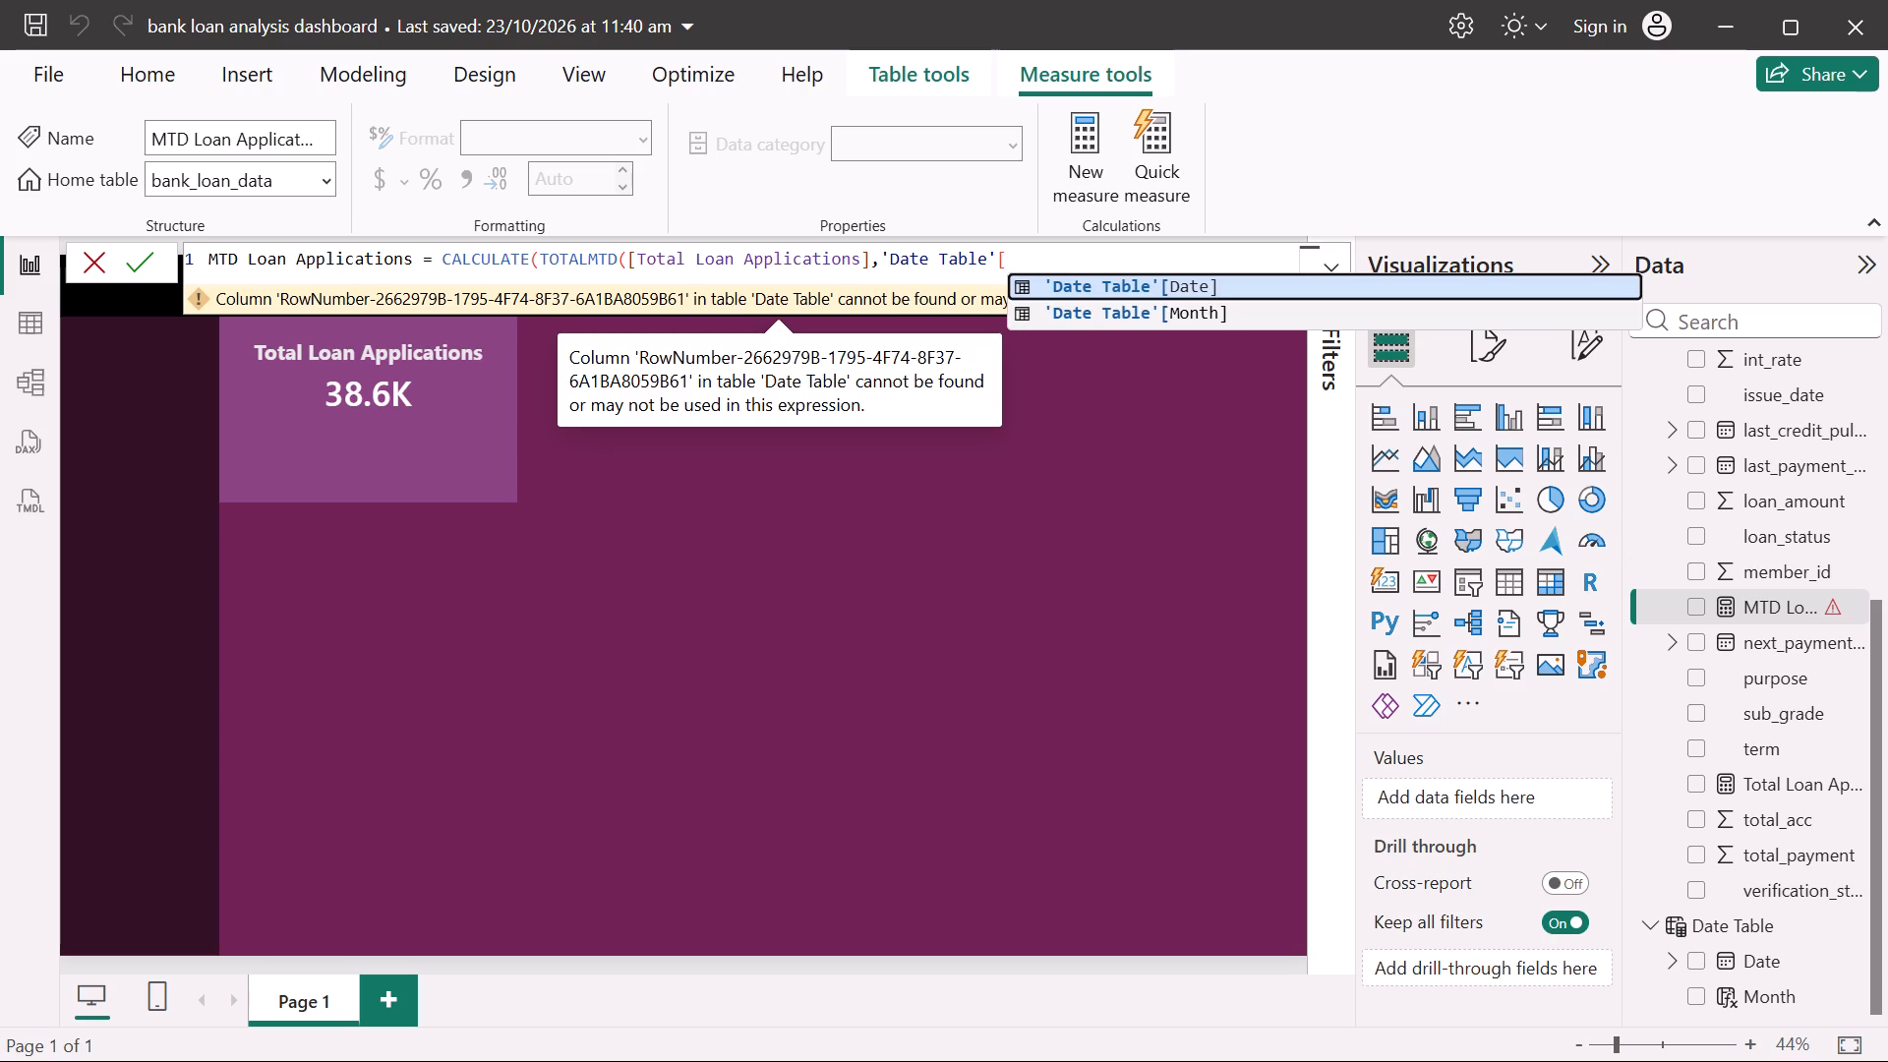
type("Date")
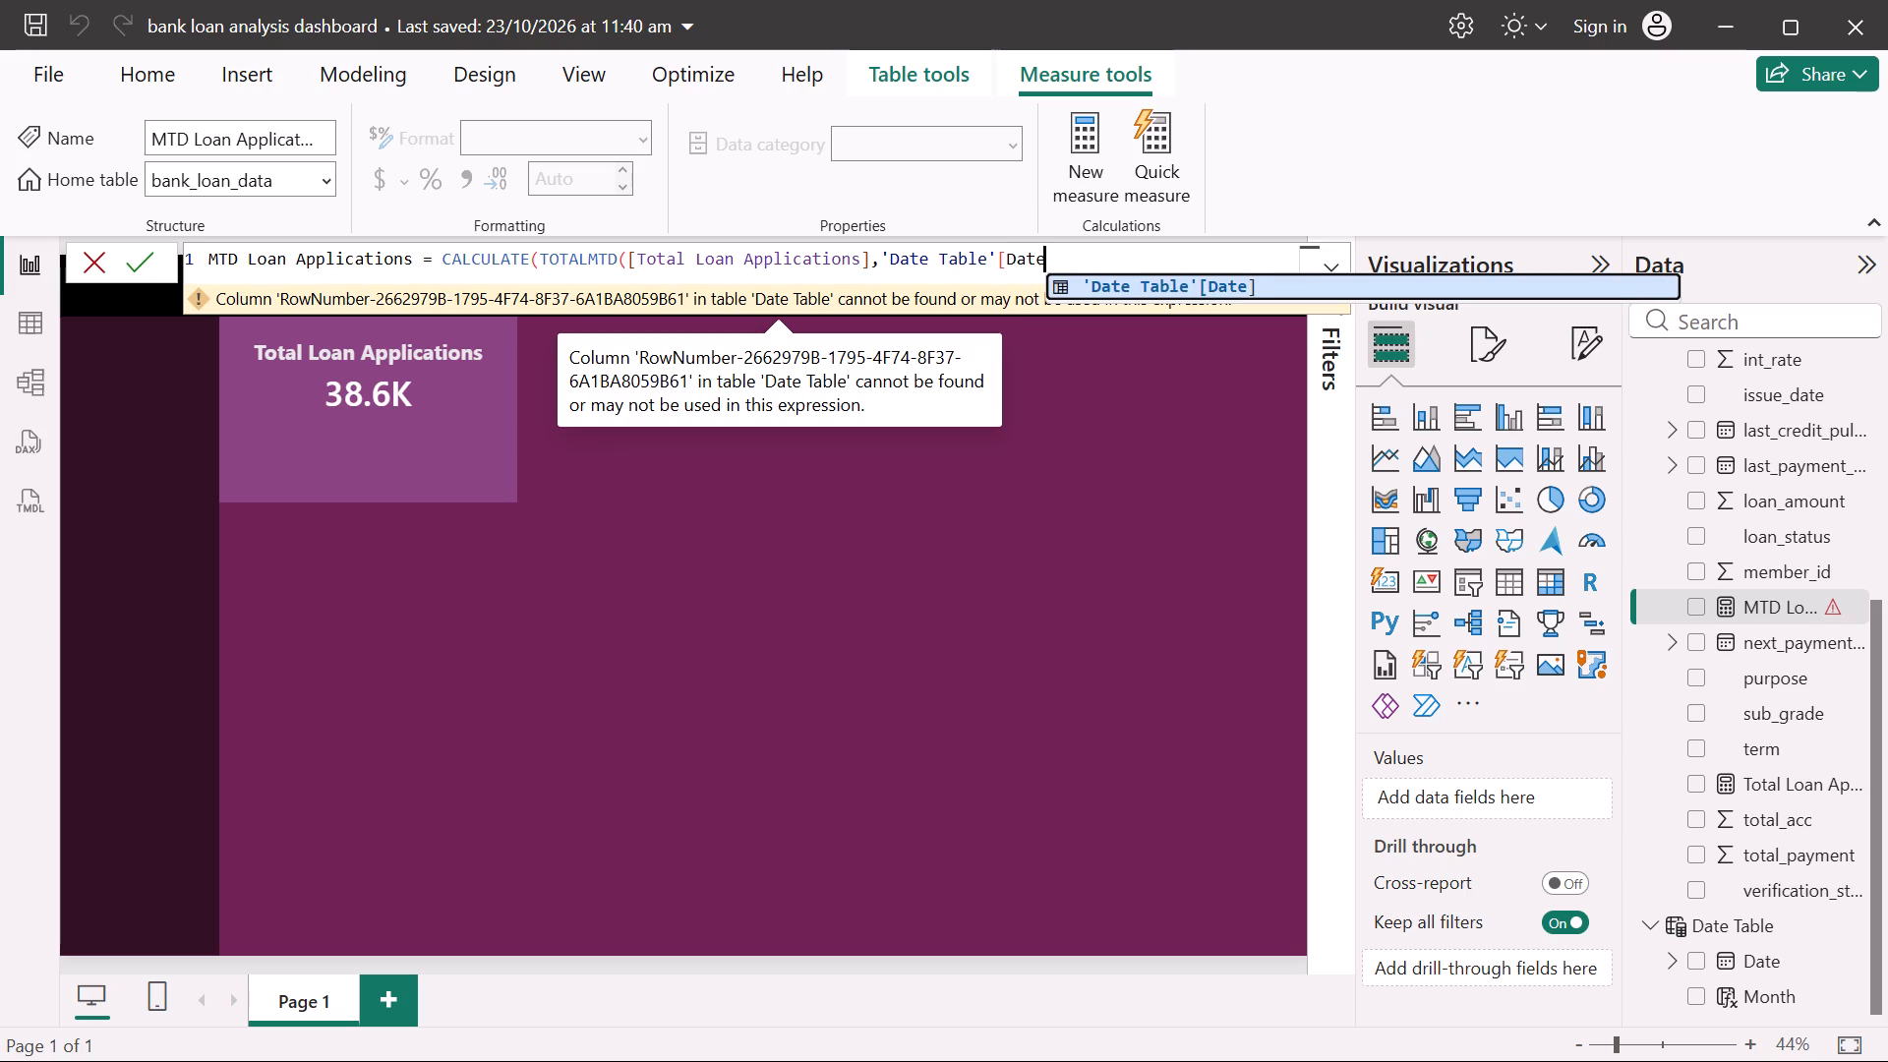
key("bracketright")
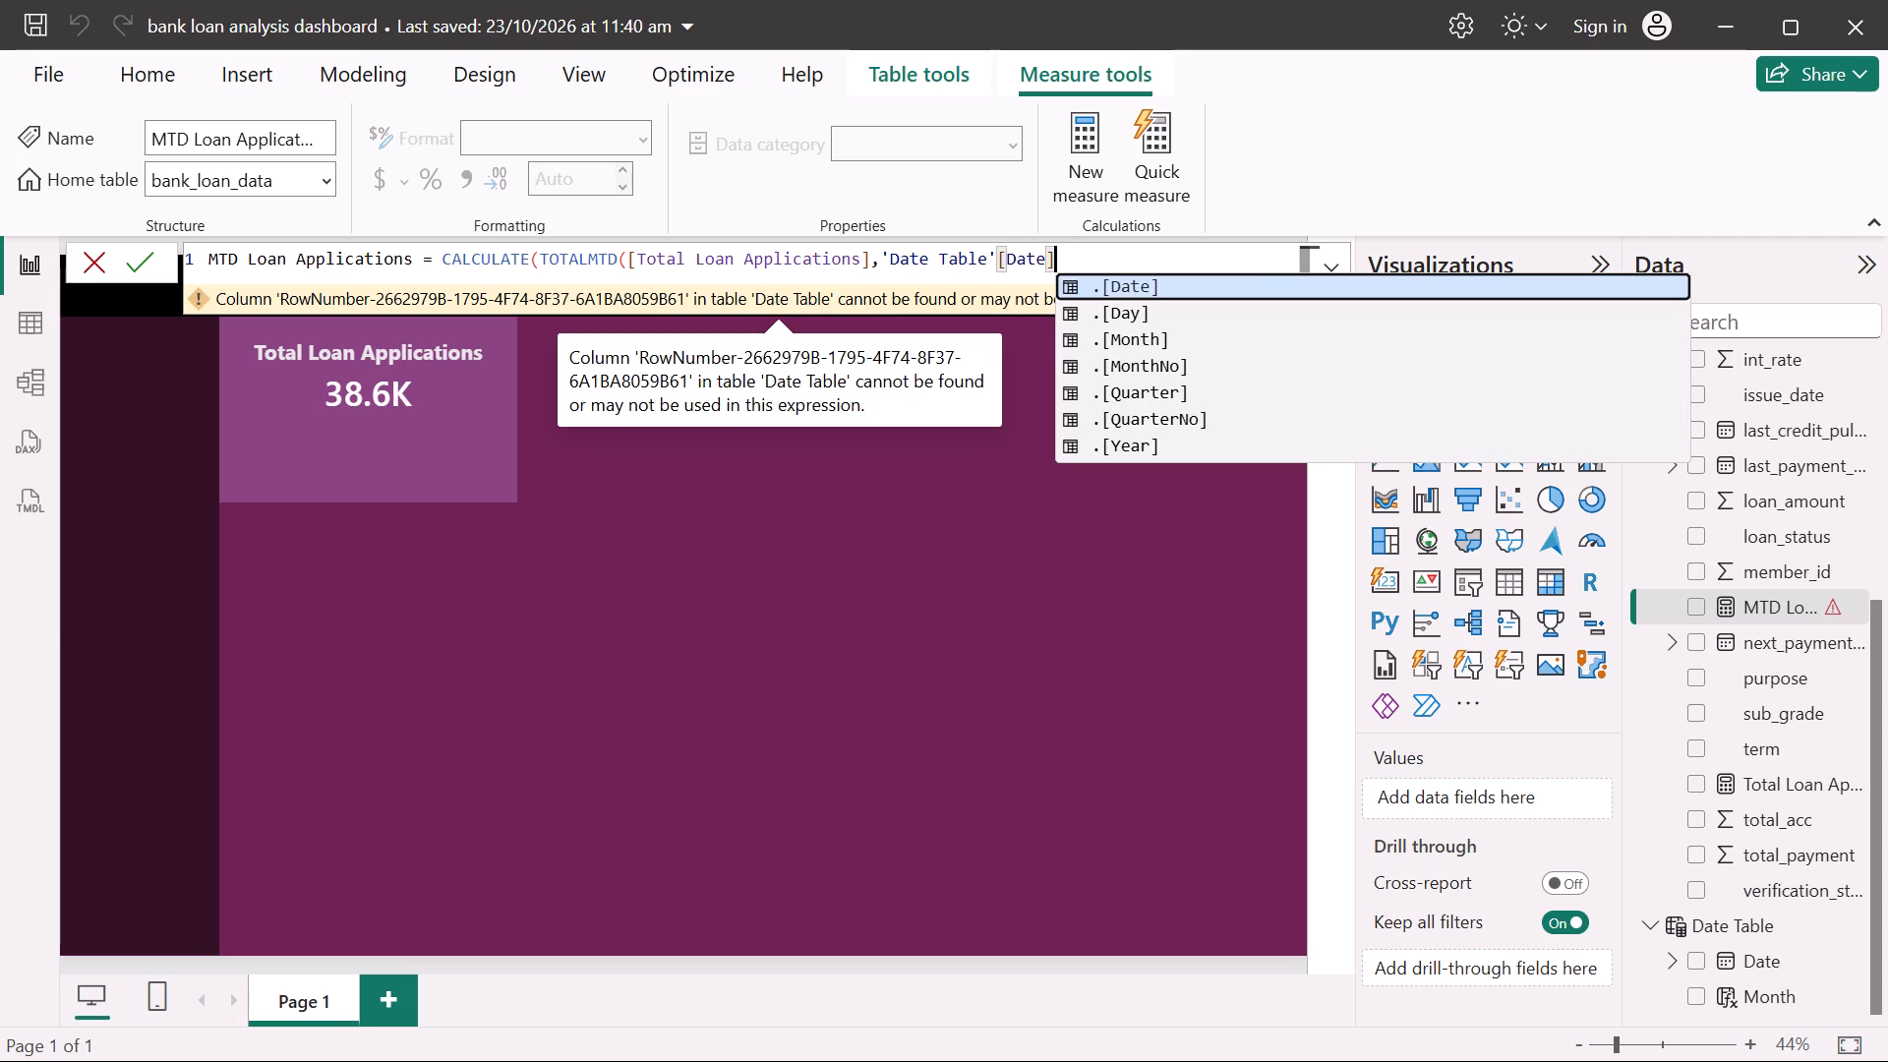
type("))")
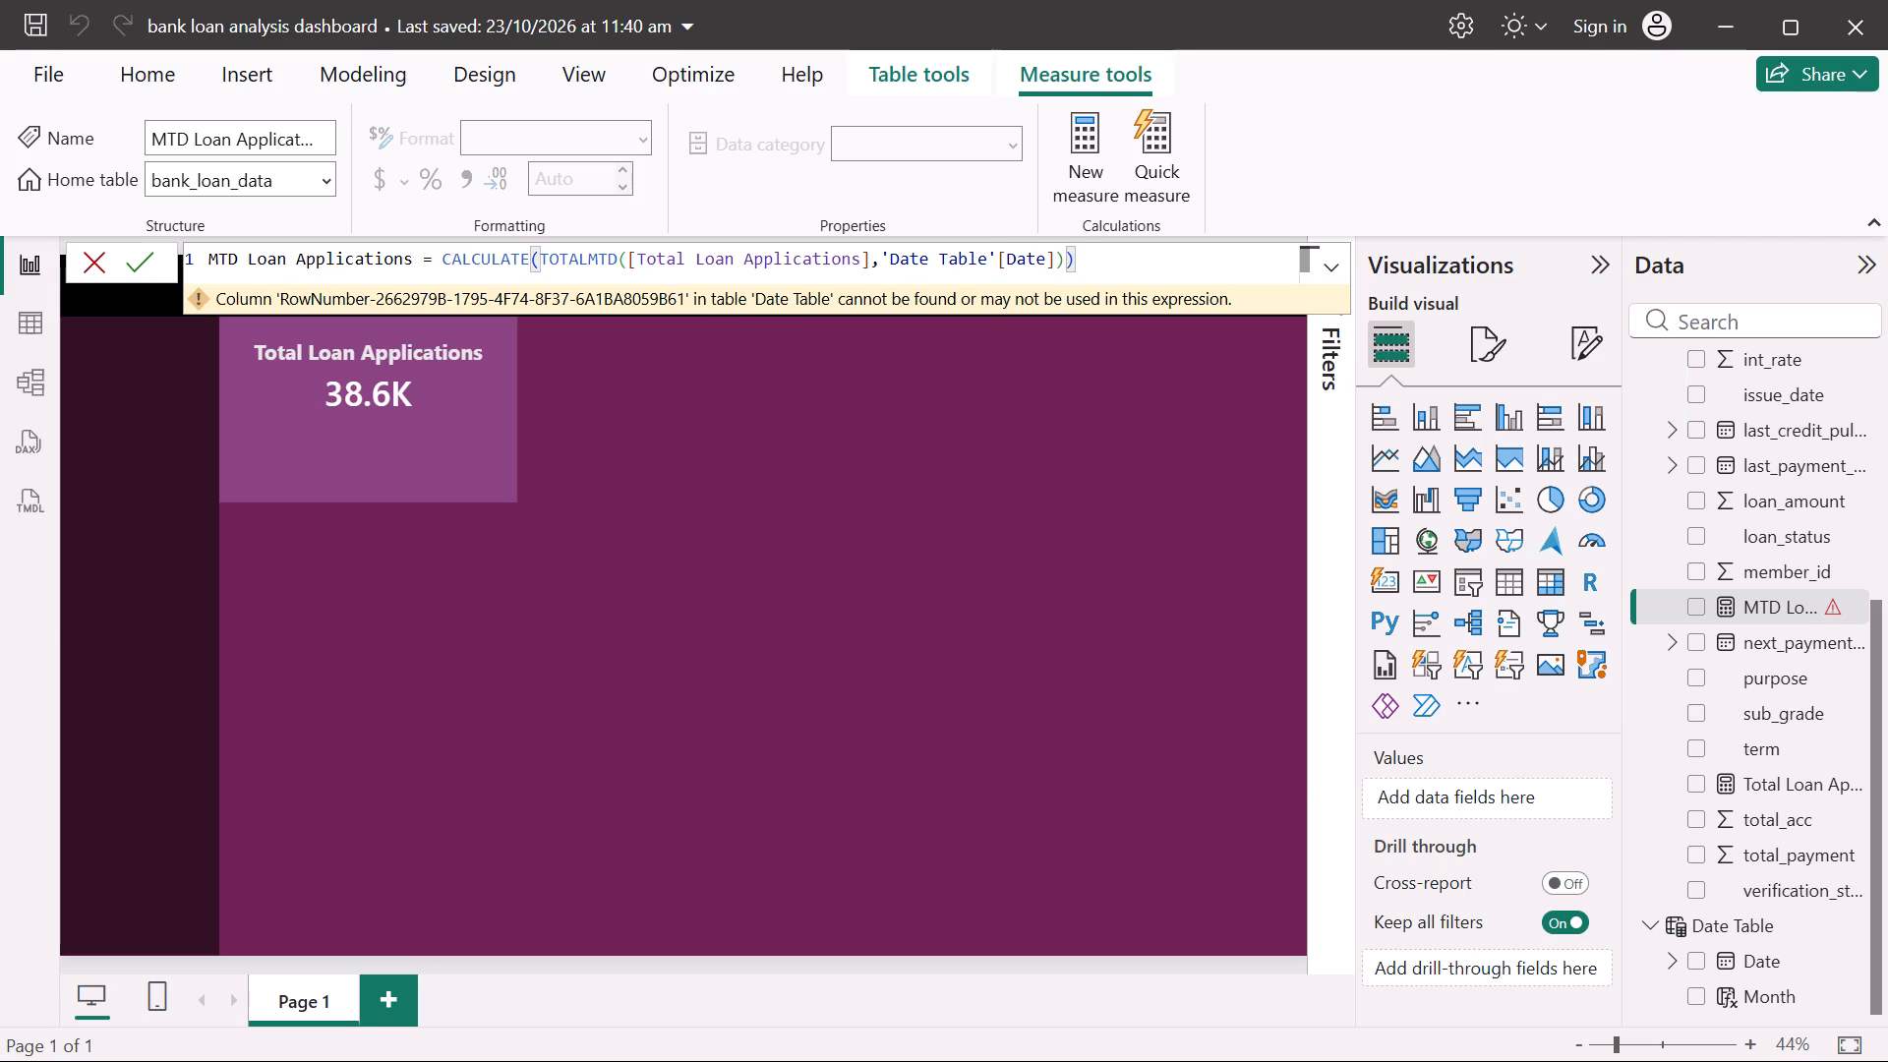
left_click(139, 267)
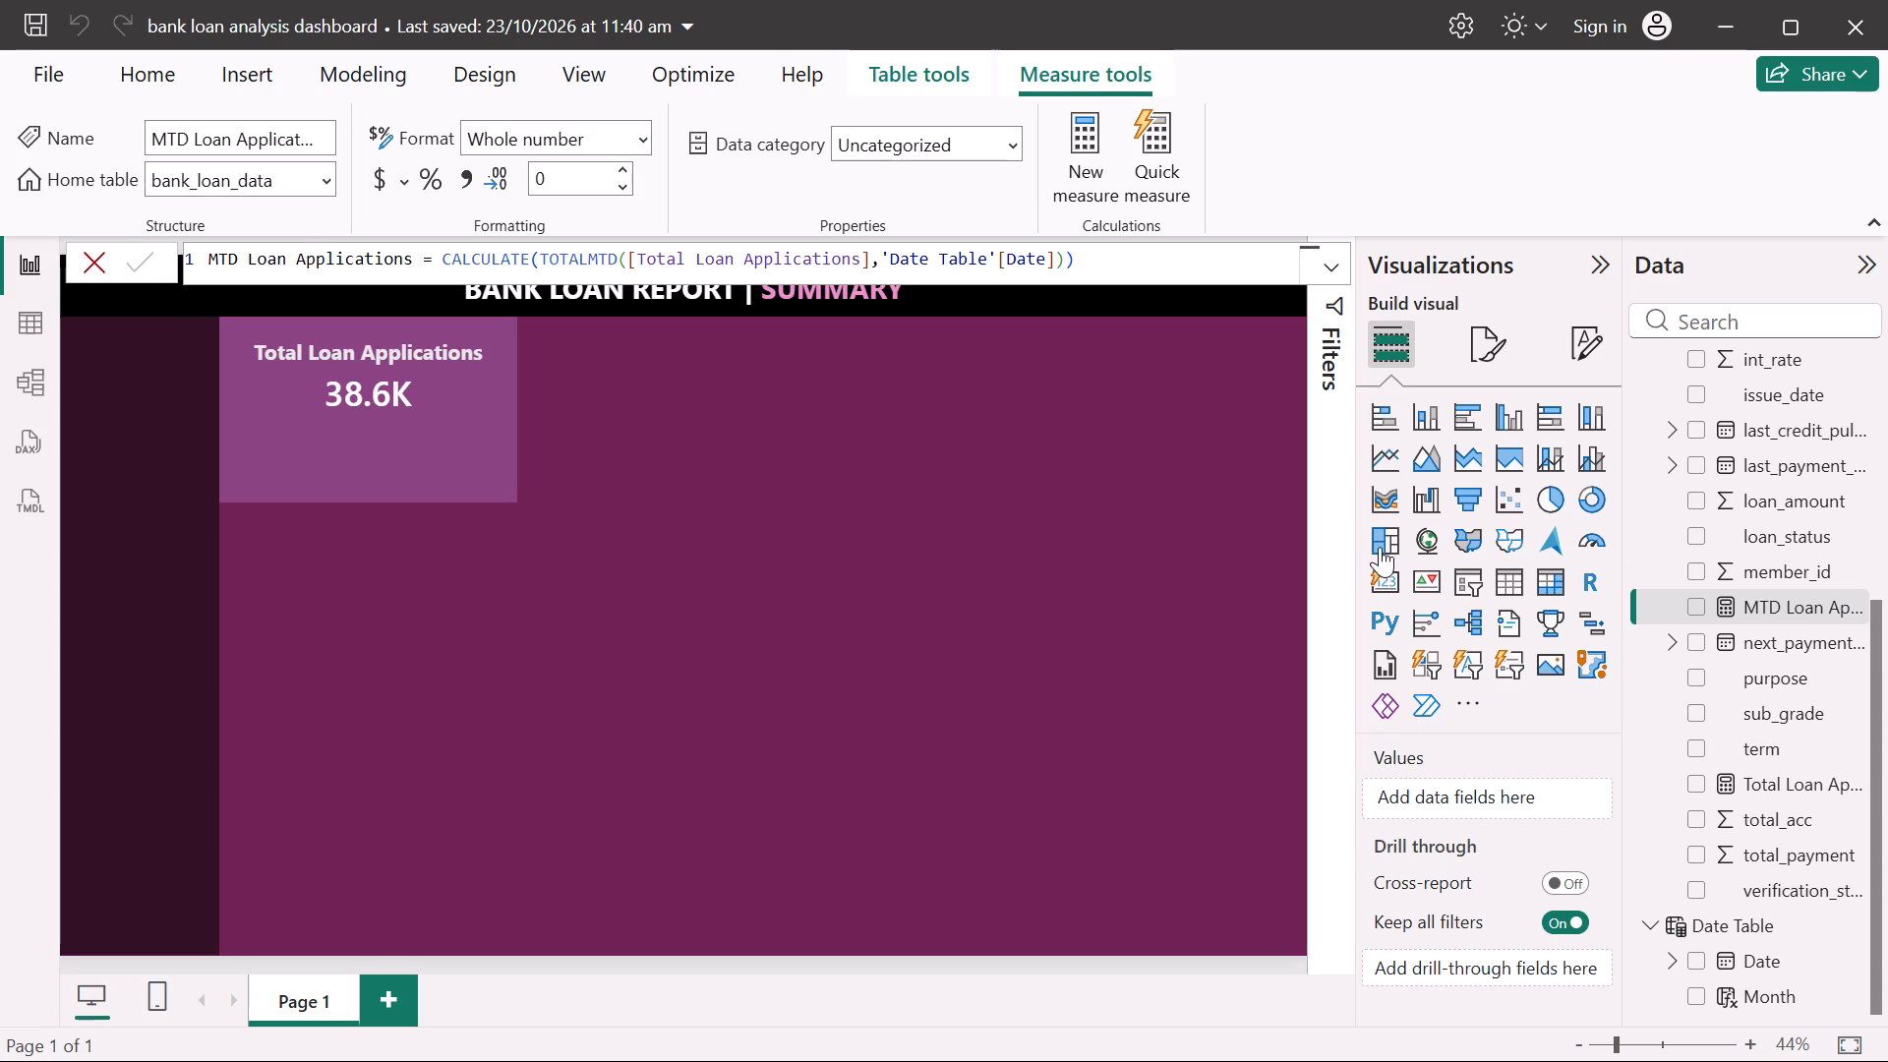
Add a new card visual to the report page with the MTD Loan Applications measure as its value.
left_click(1386, 577)
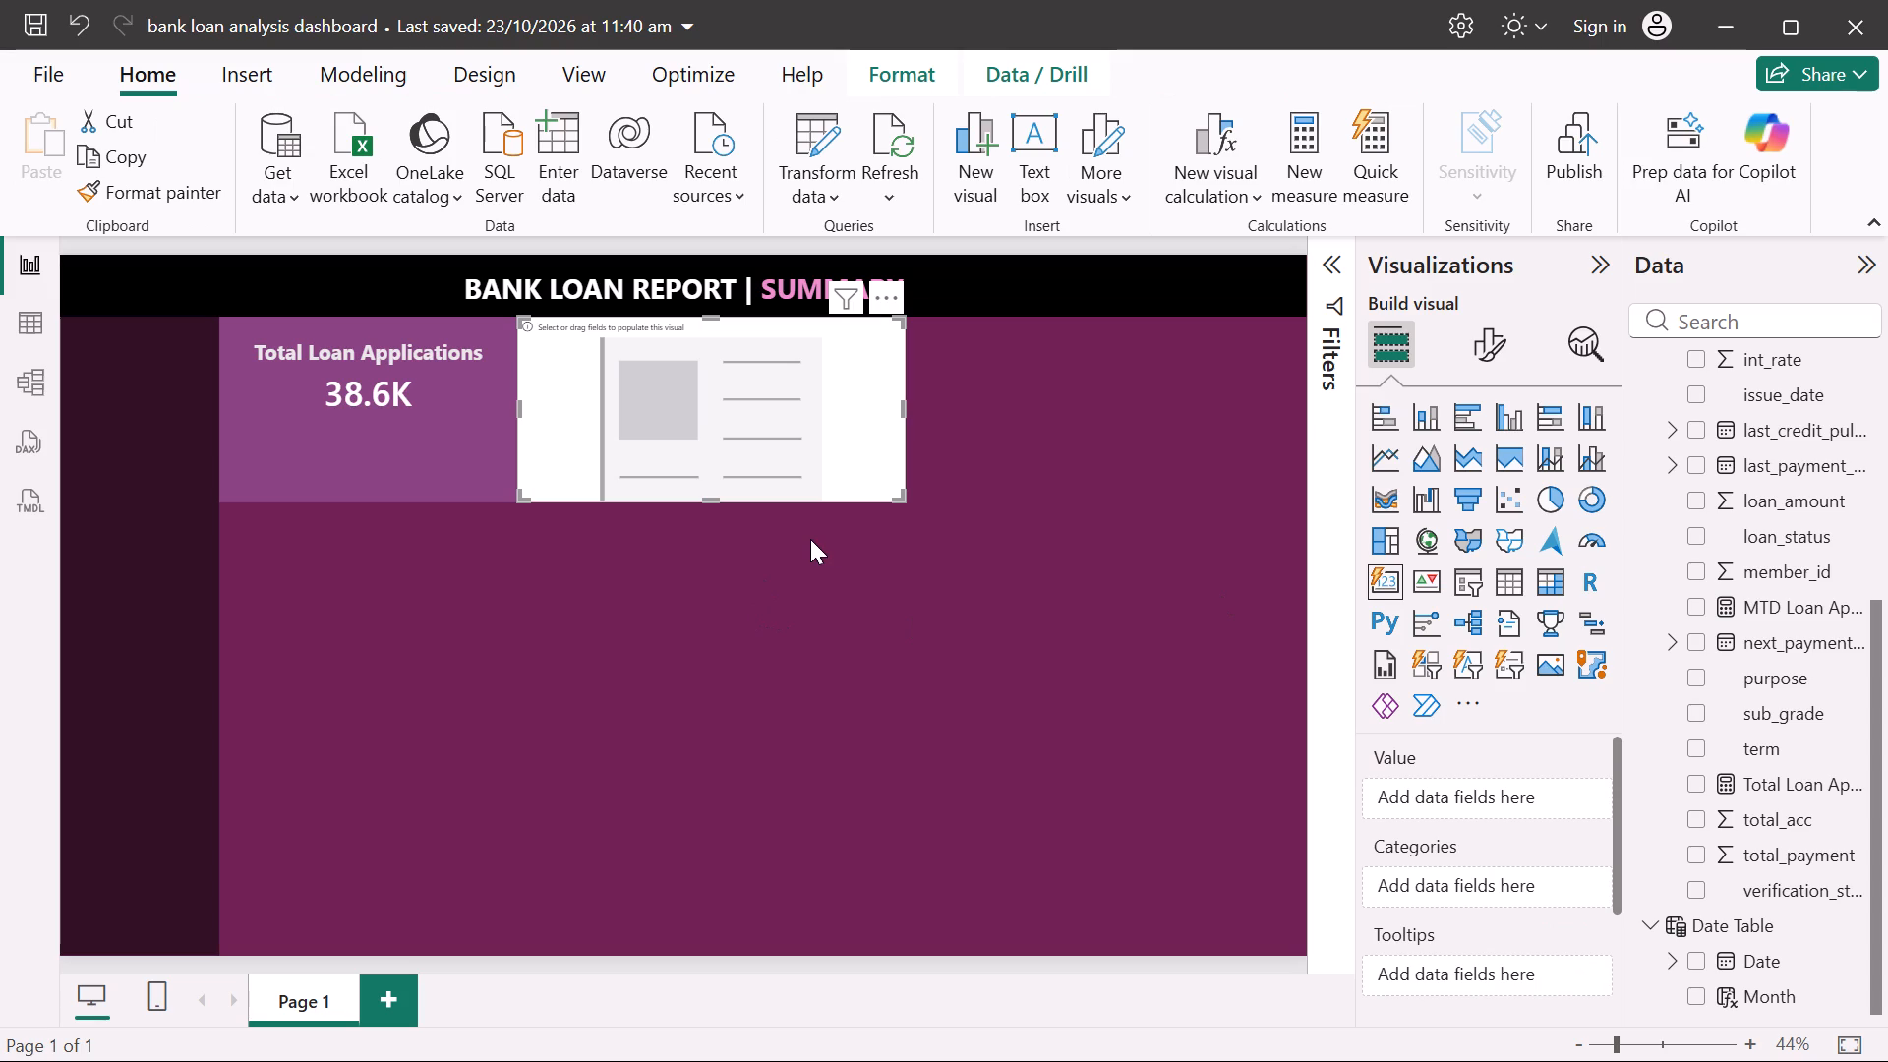
left_click(1794, 603)
left_click_drag(1794, 603, 1511, 866)
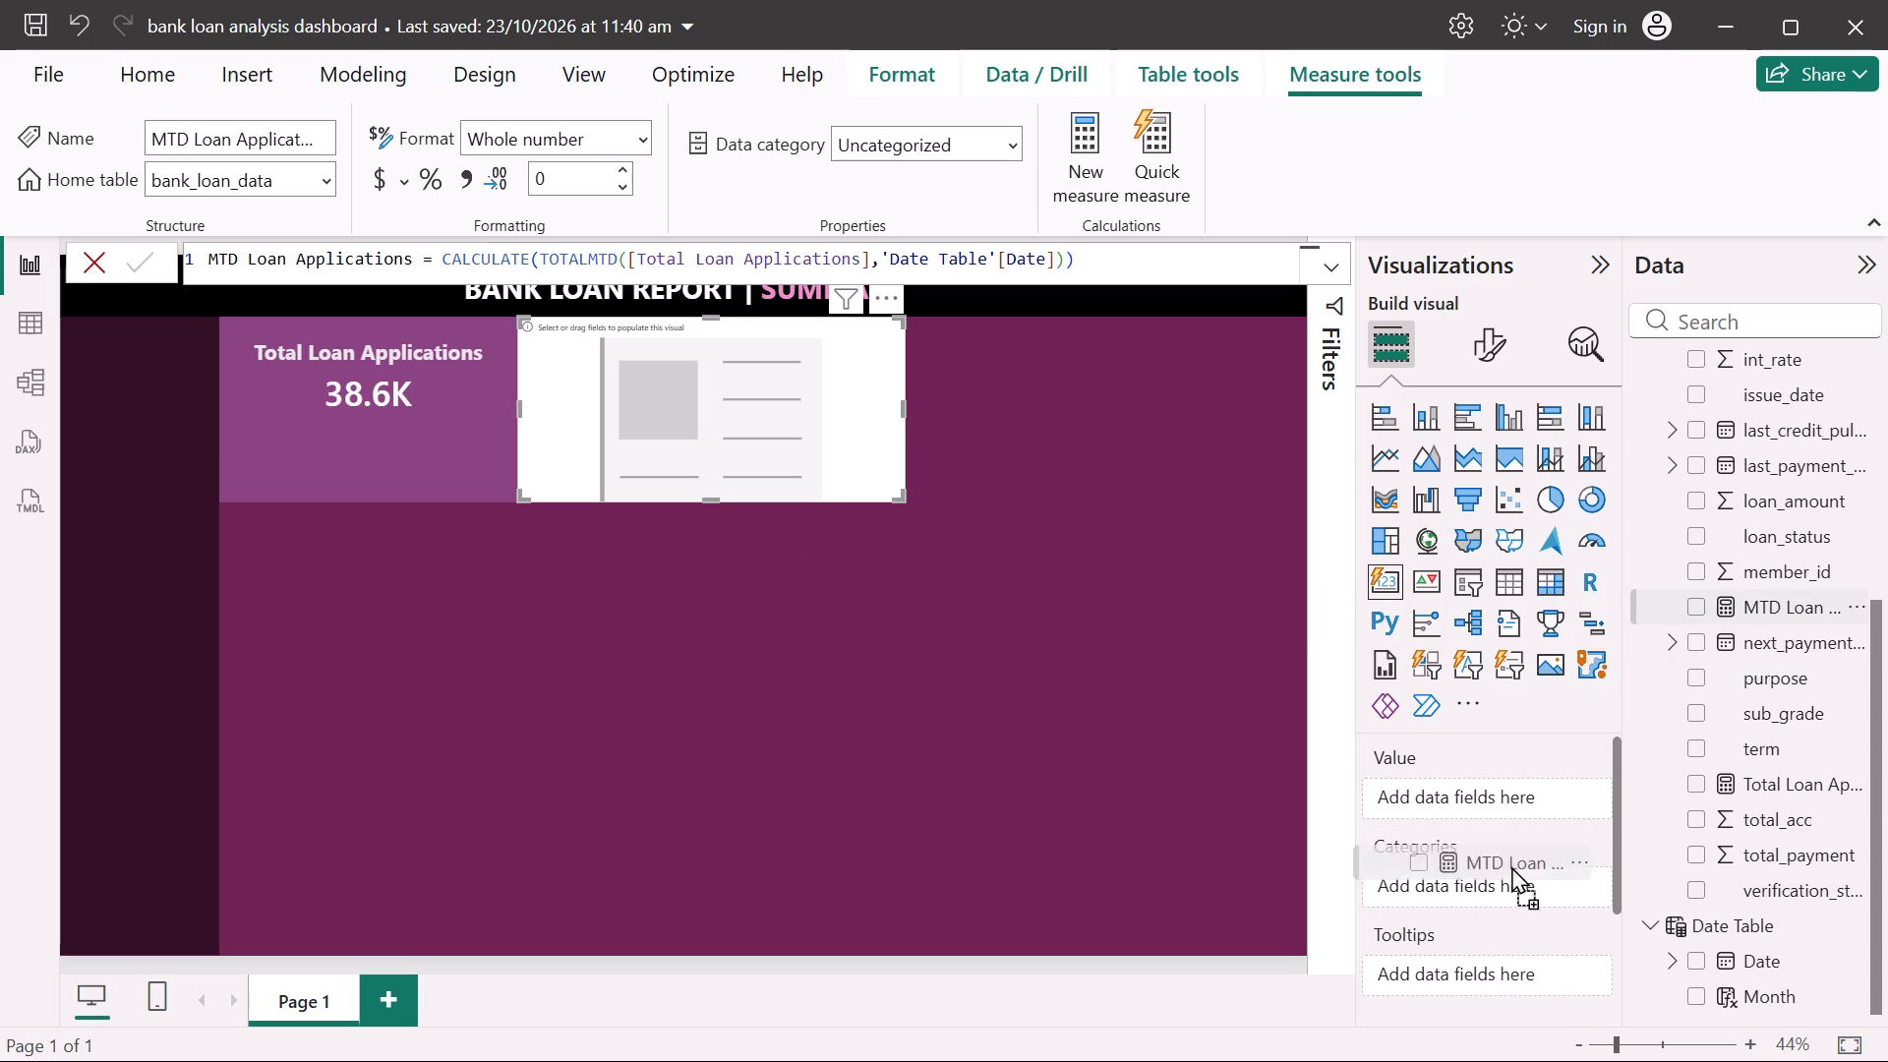
left_click_drag(1511, 866, 1508, 794)
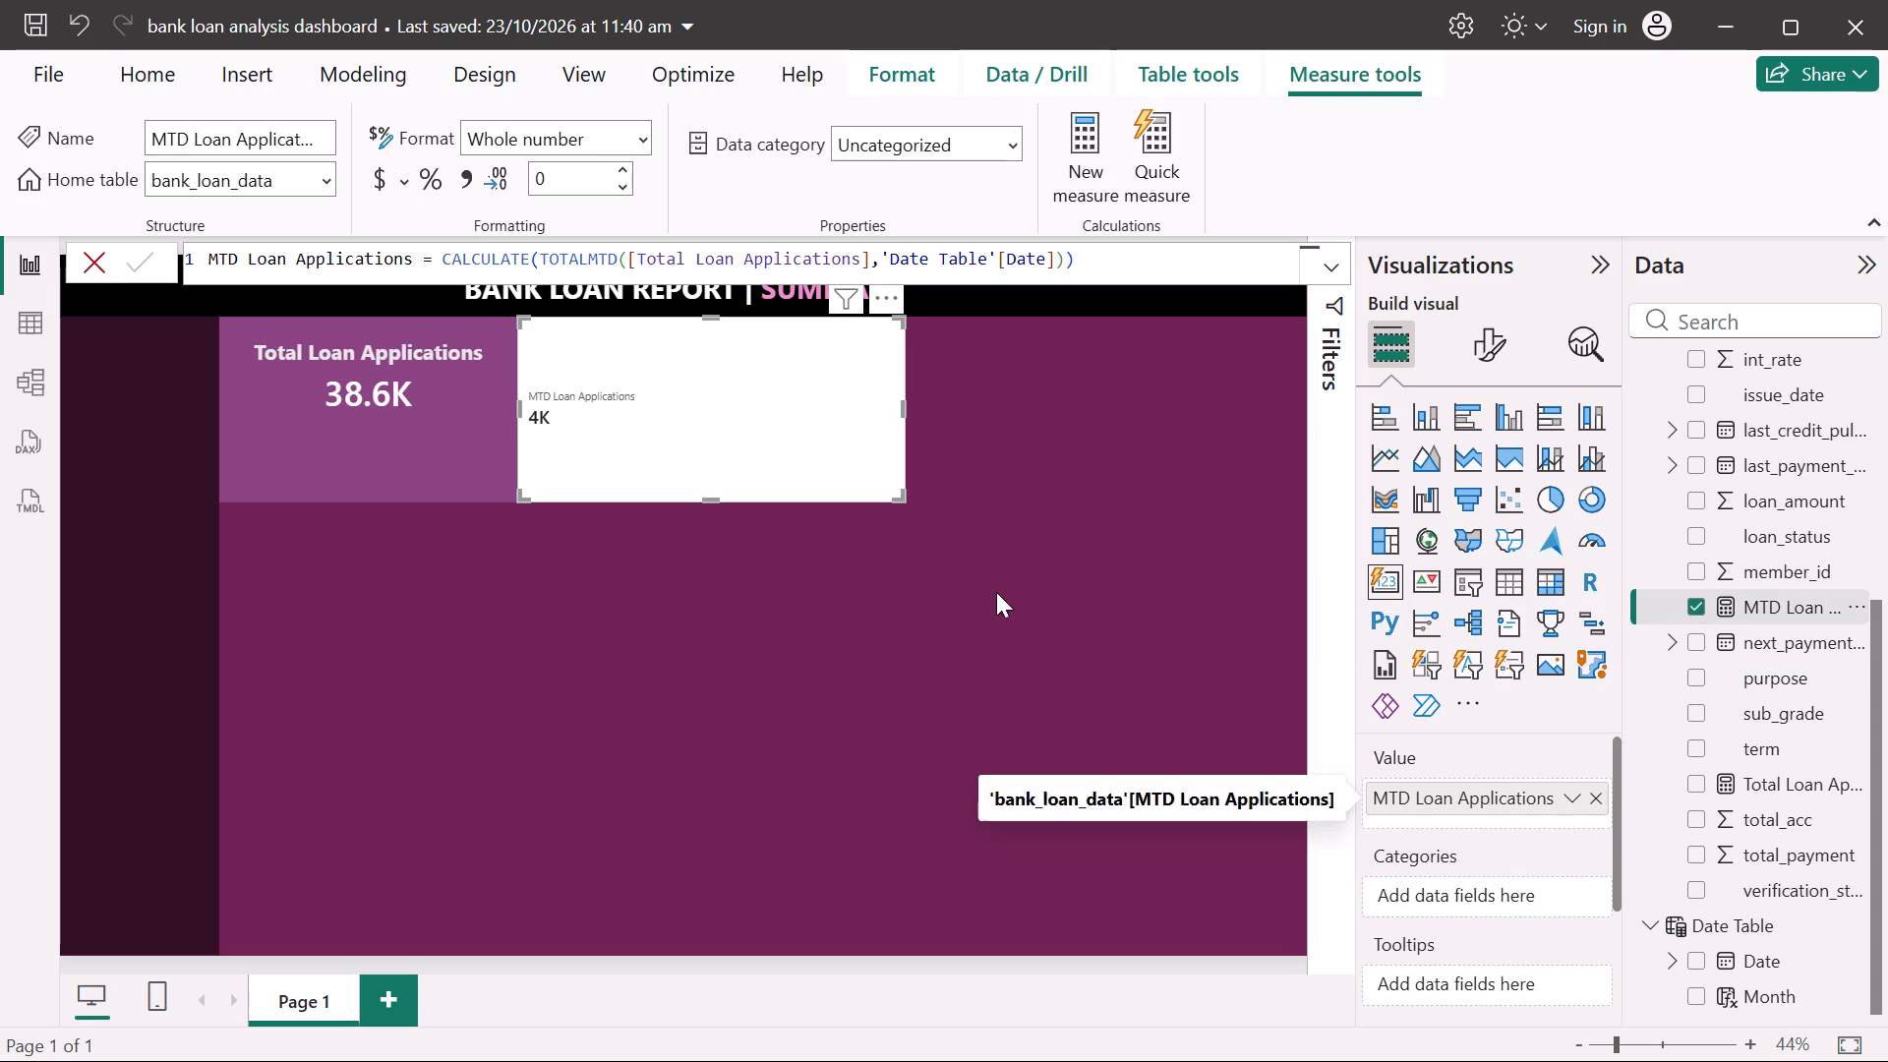
Look through the MTD Loan Applications card's formatting options for cards and general effects to find its background settings.
left_click(1488, 337)
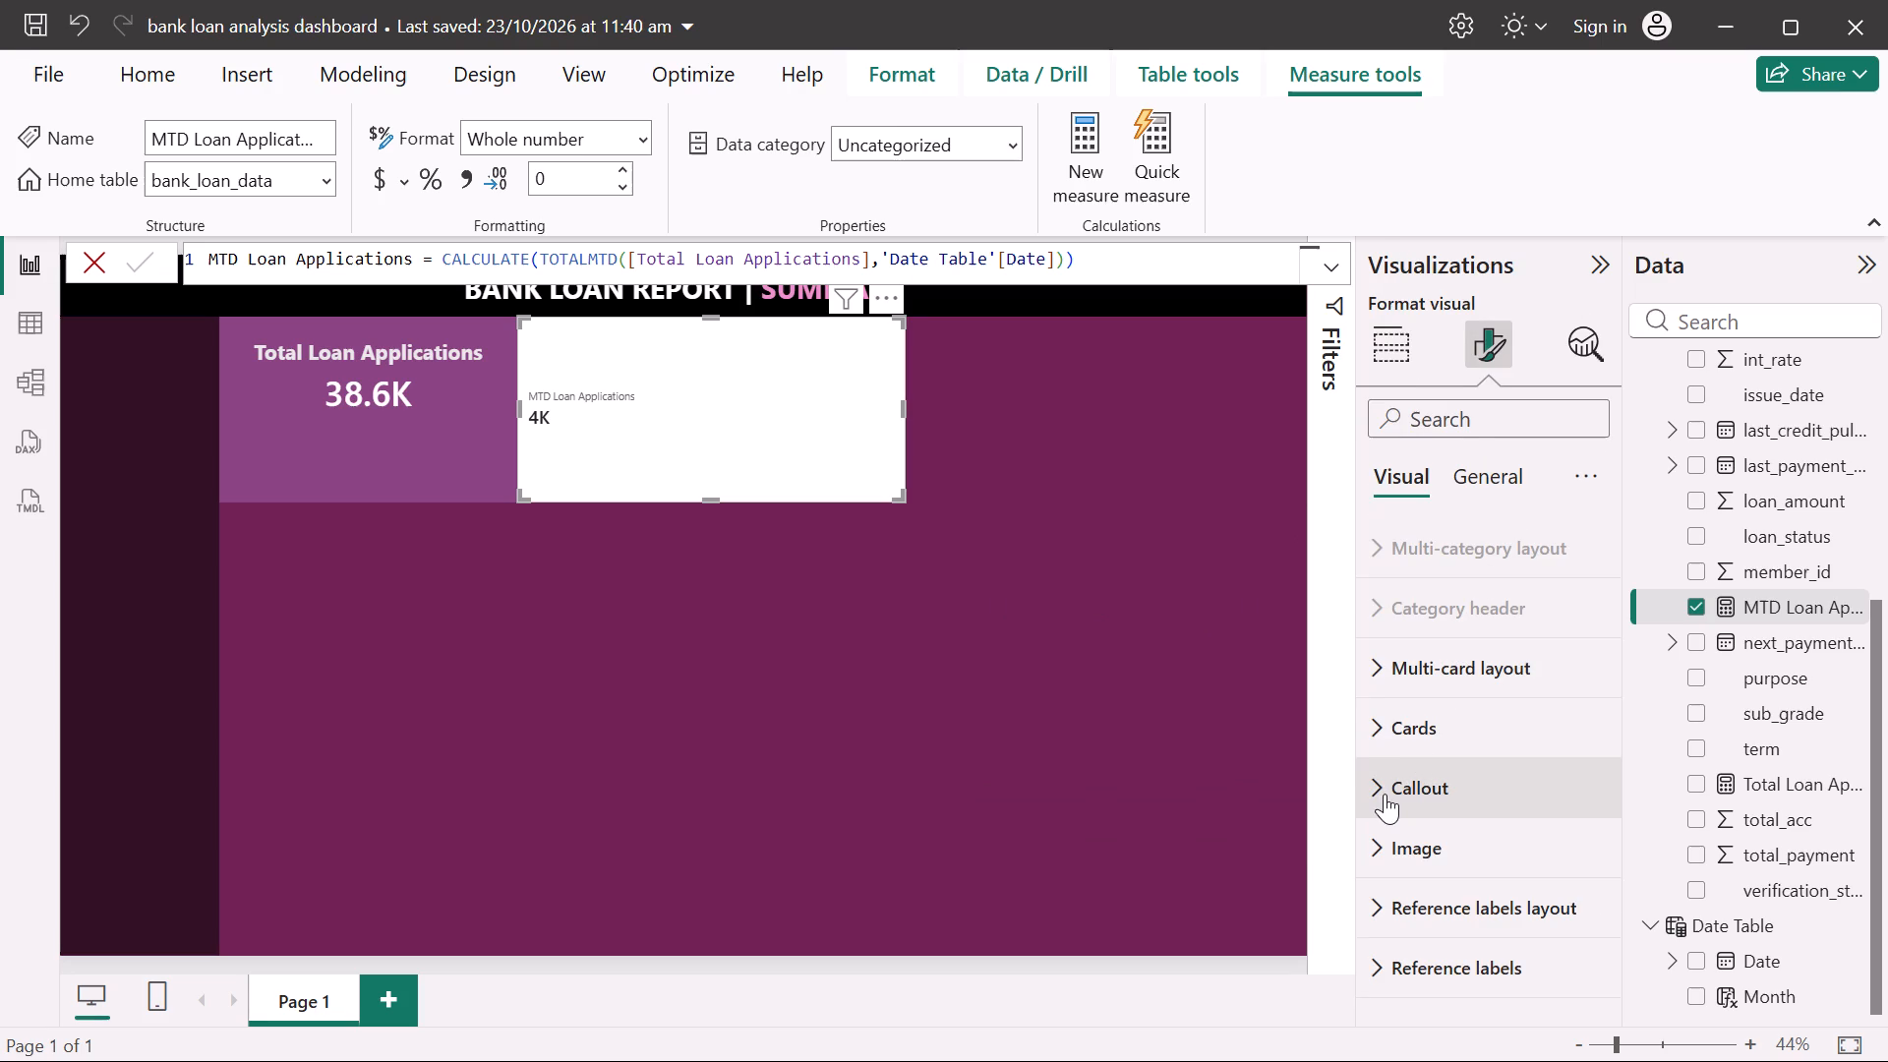
left_click(1382, 738)
scroll(1423, 806, "down", 1)
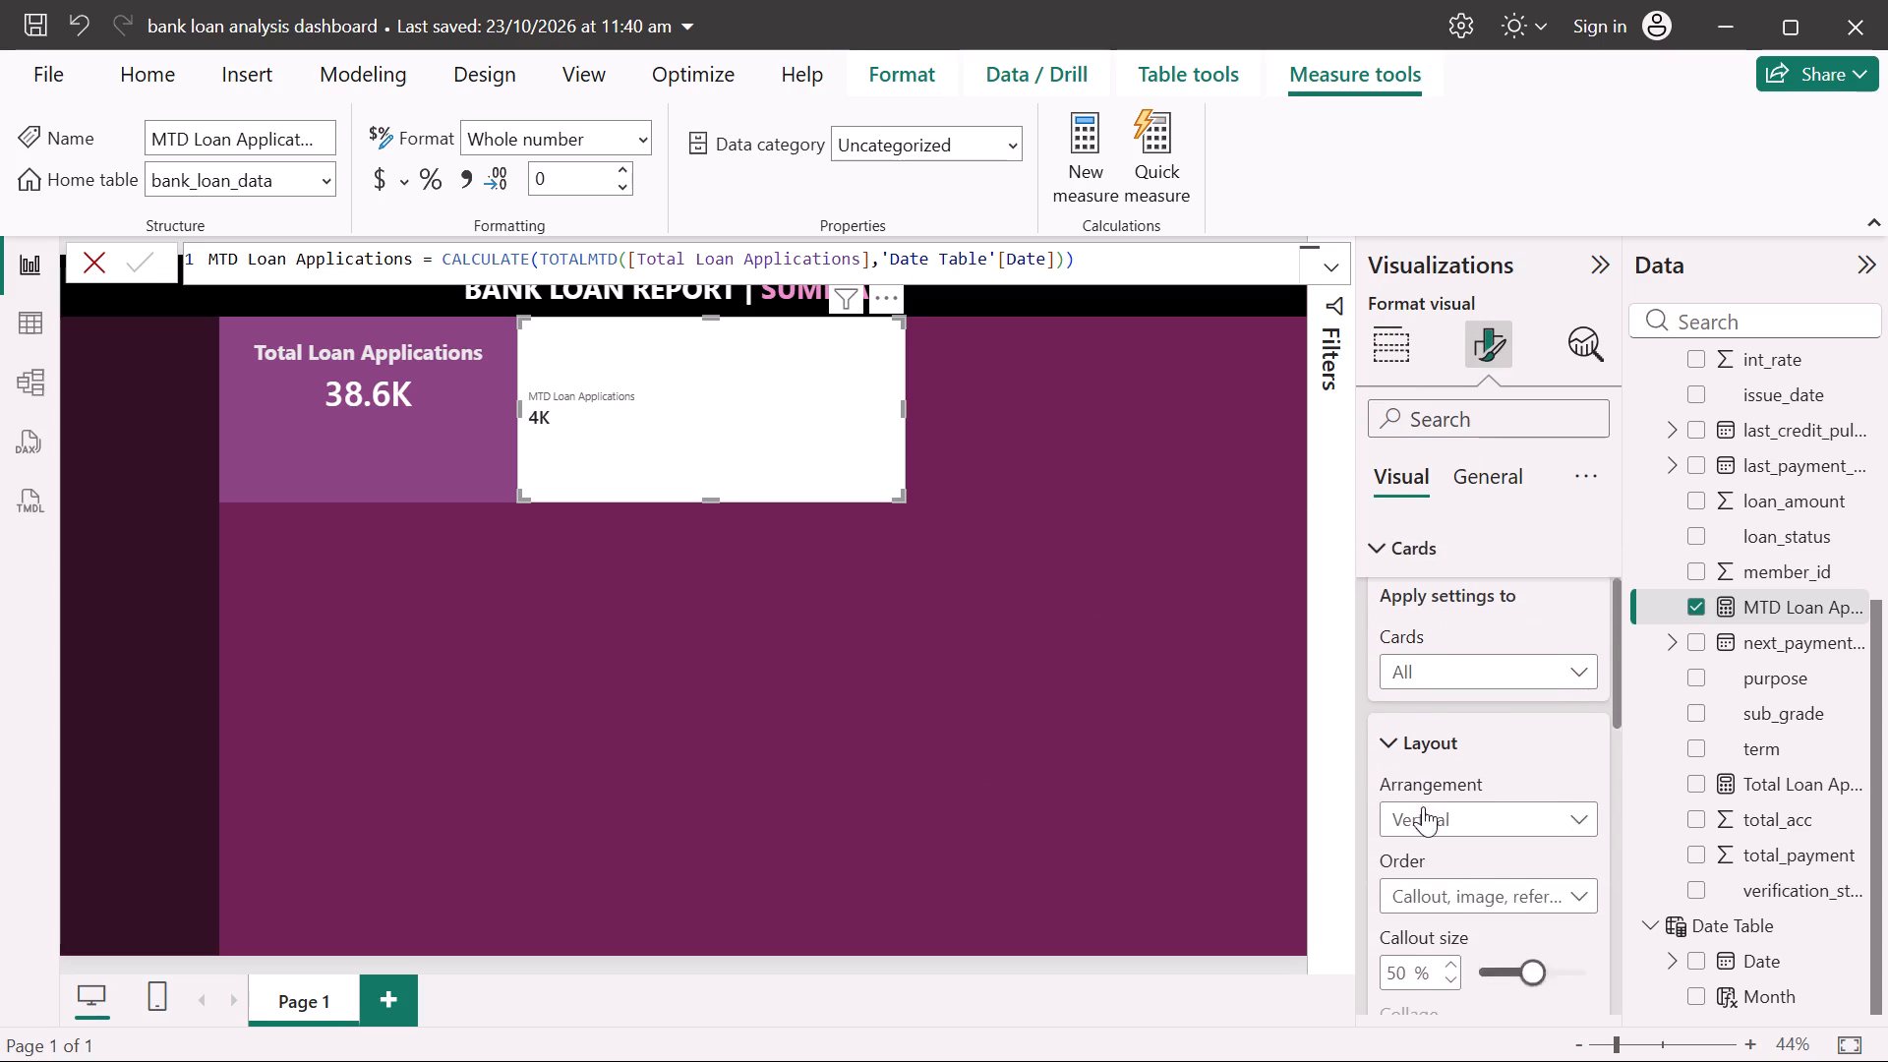
scroll(1423, 806, "down", 4)
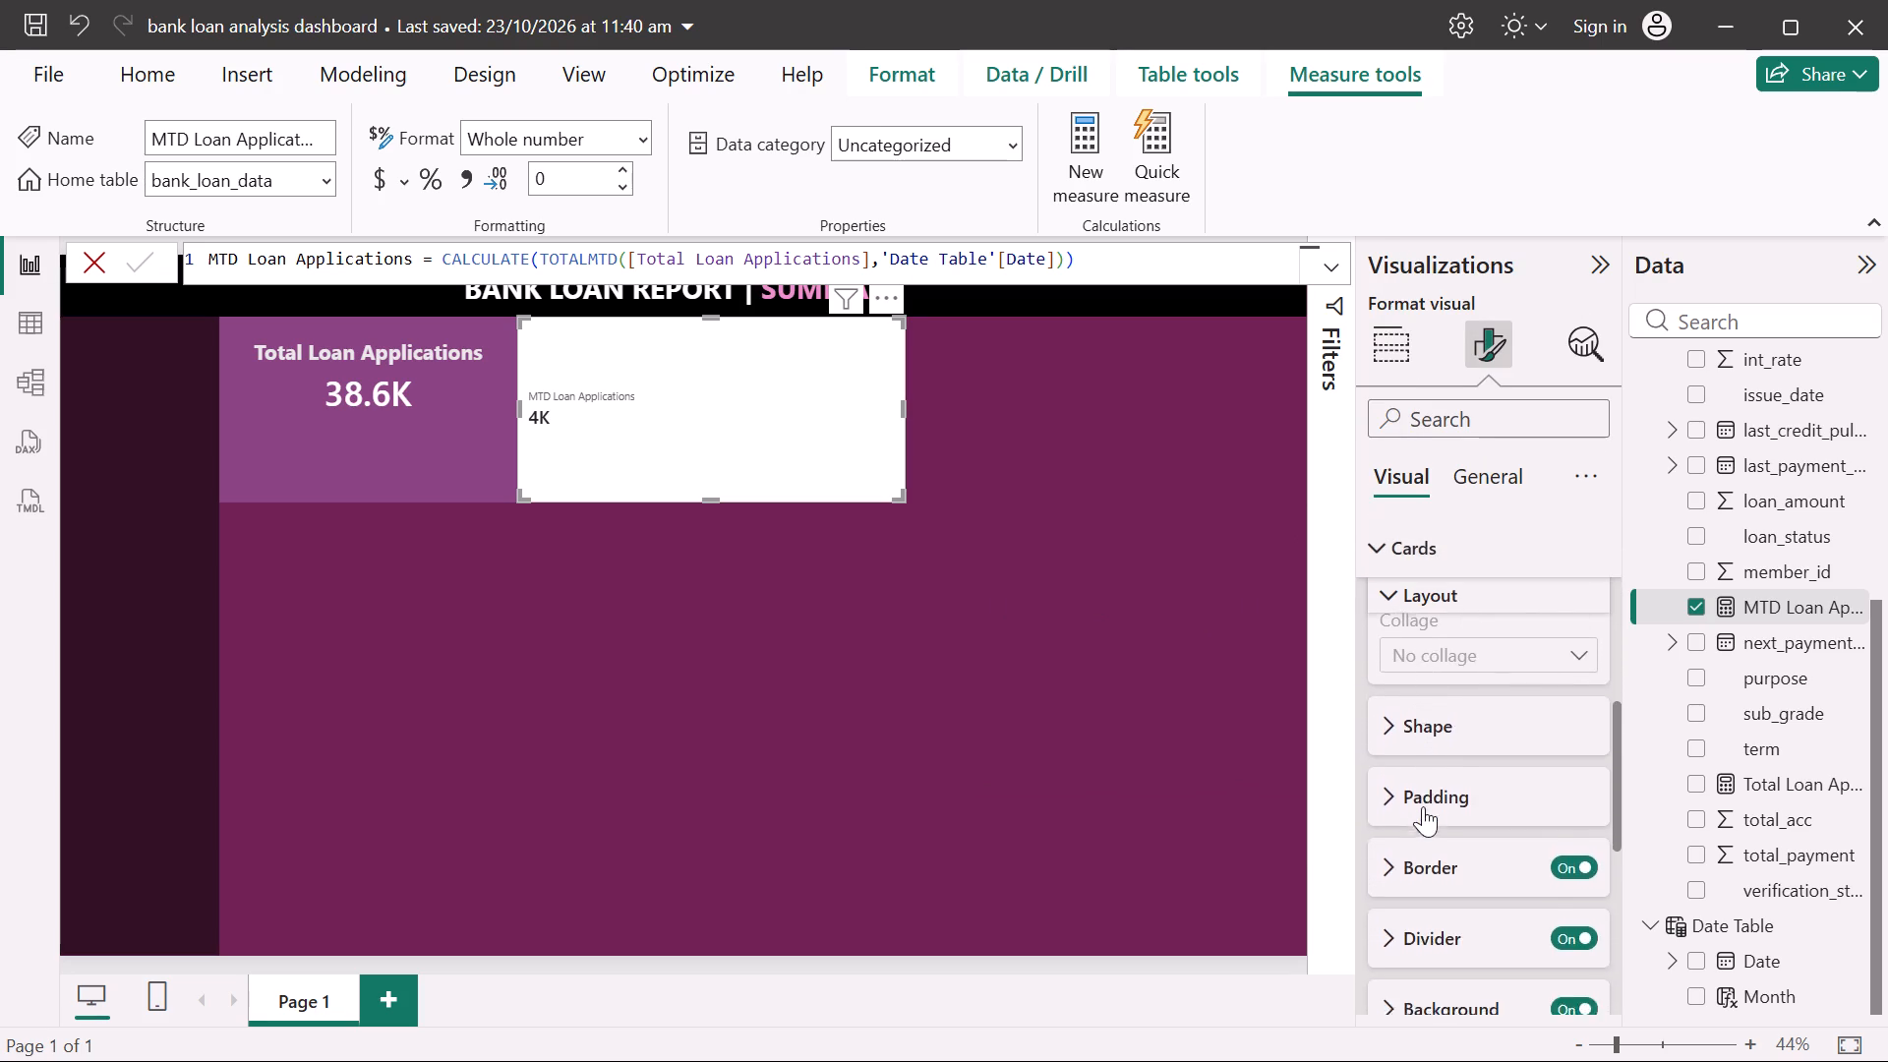
scroll(1423, 806, "down", 1)
left_click(1501, 463)
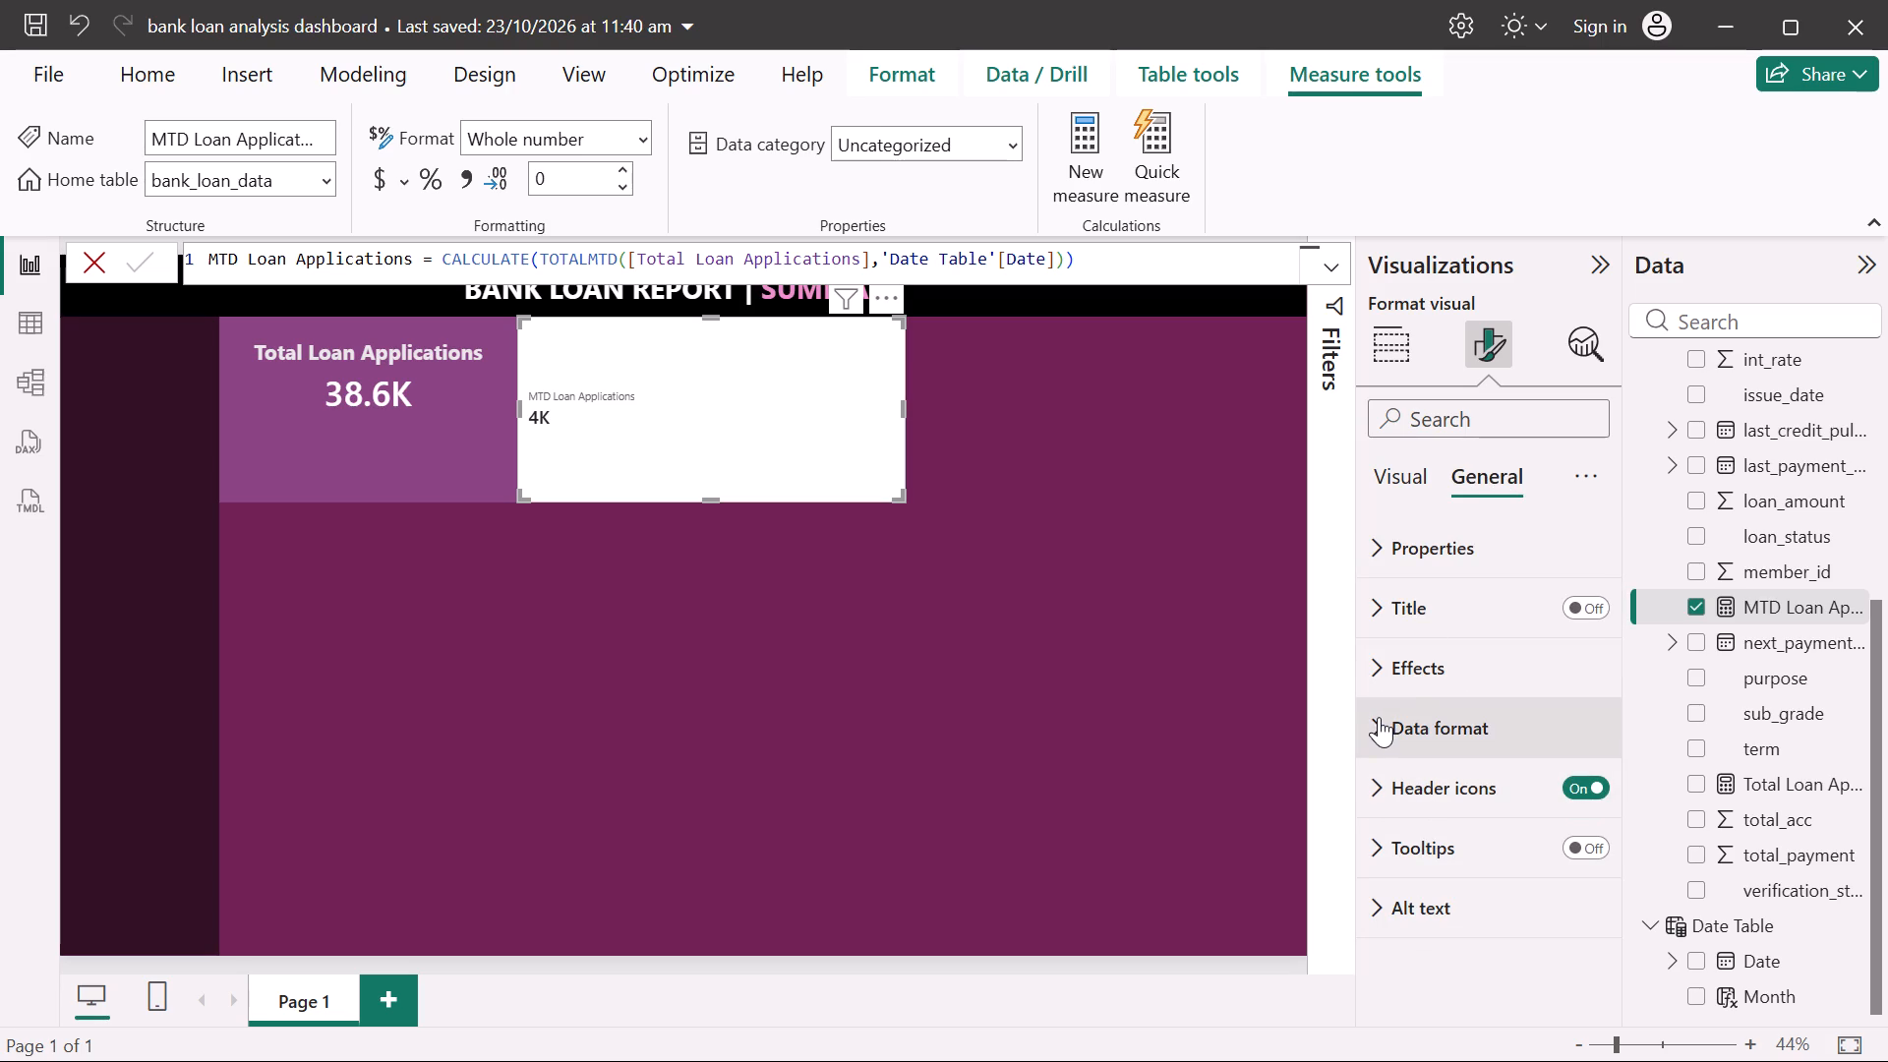
left_click(1425, 677)
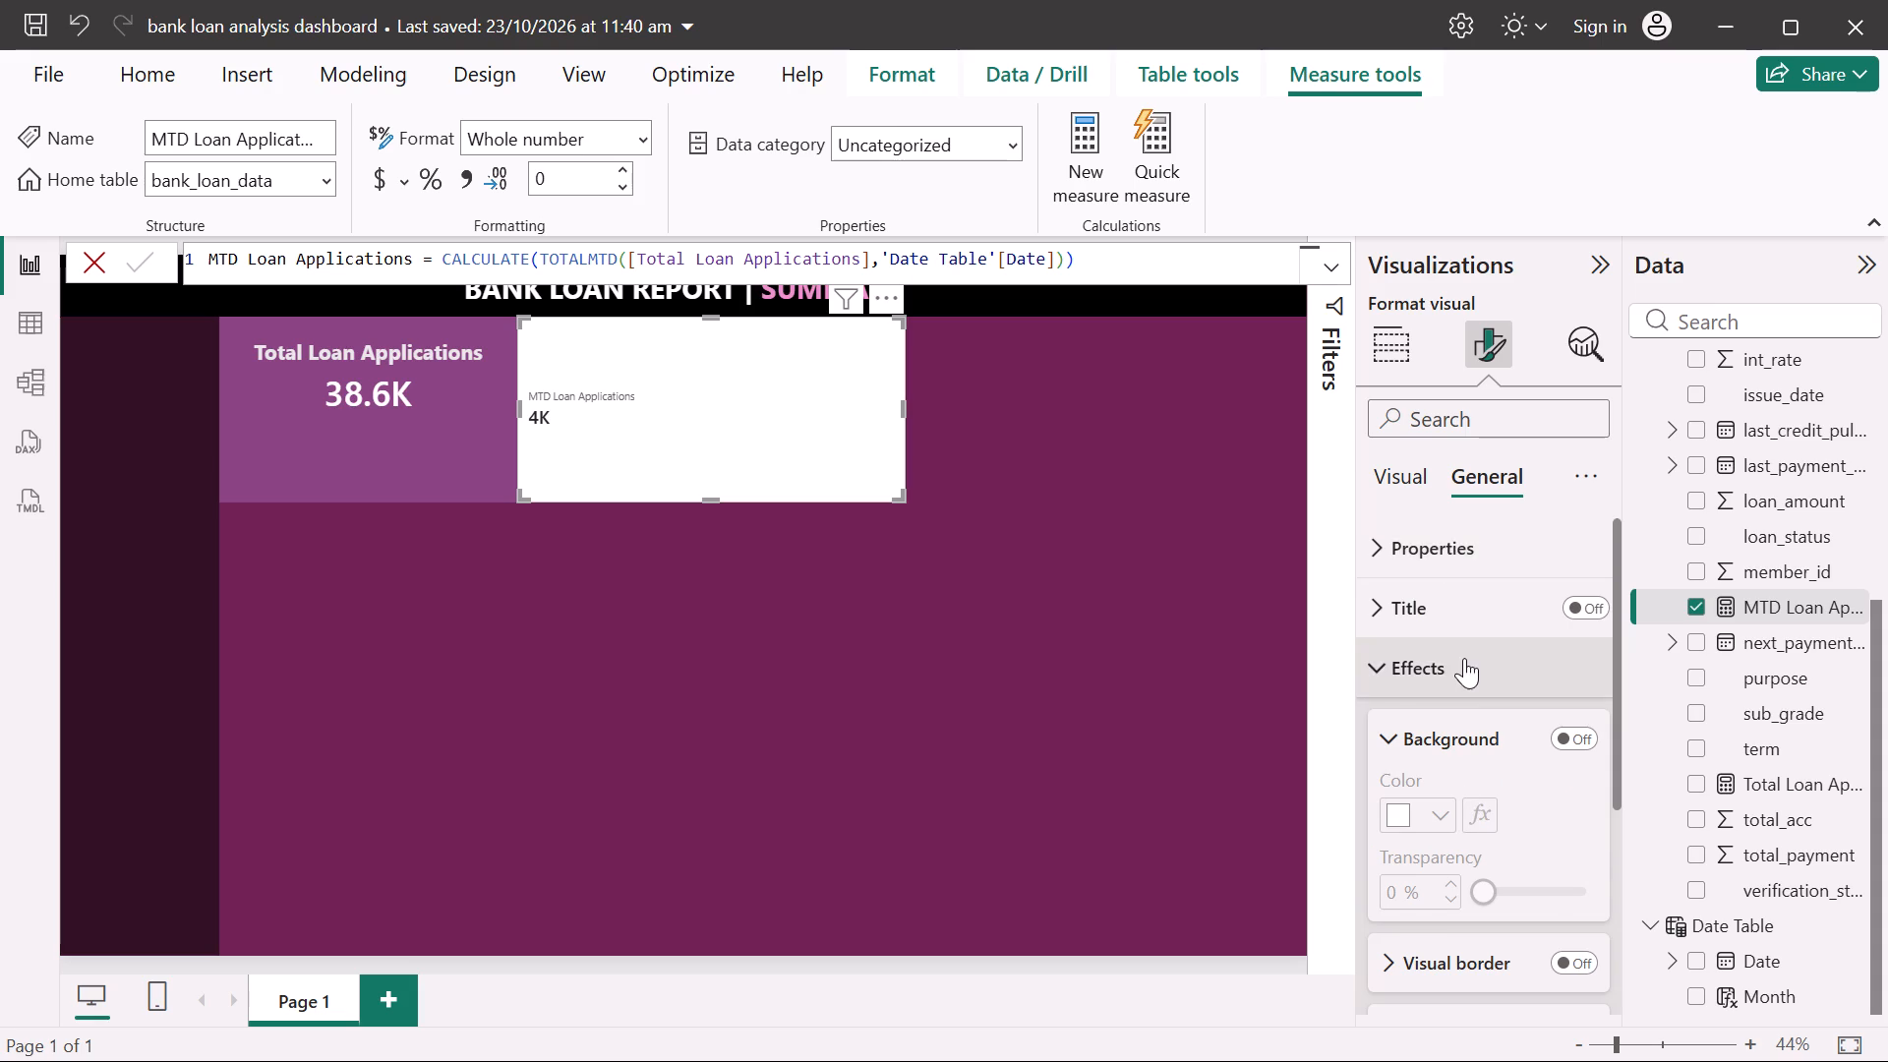
scroll(1464, 658, "down", 3)
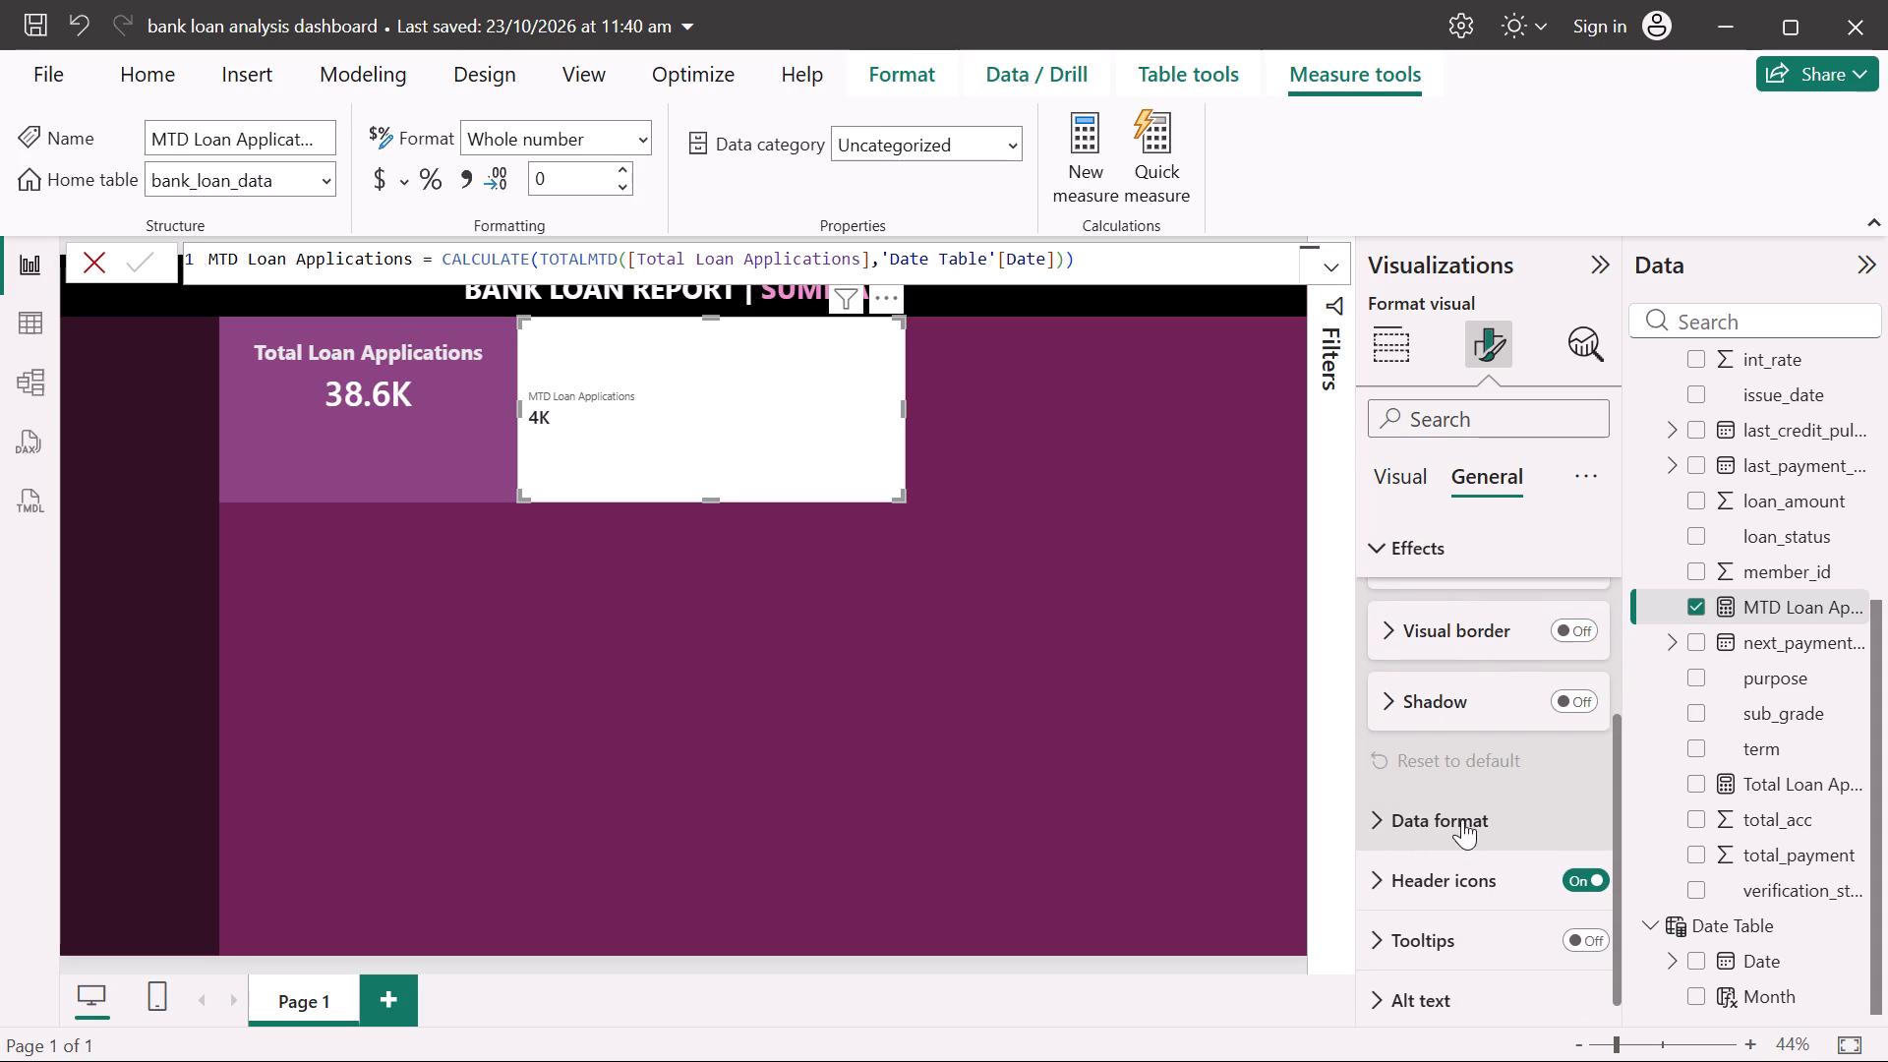
scroll(1462, 819, "down", 1)
scroll(1462, 819, "up", 3)
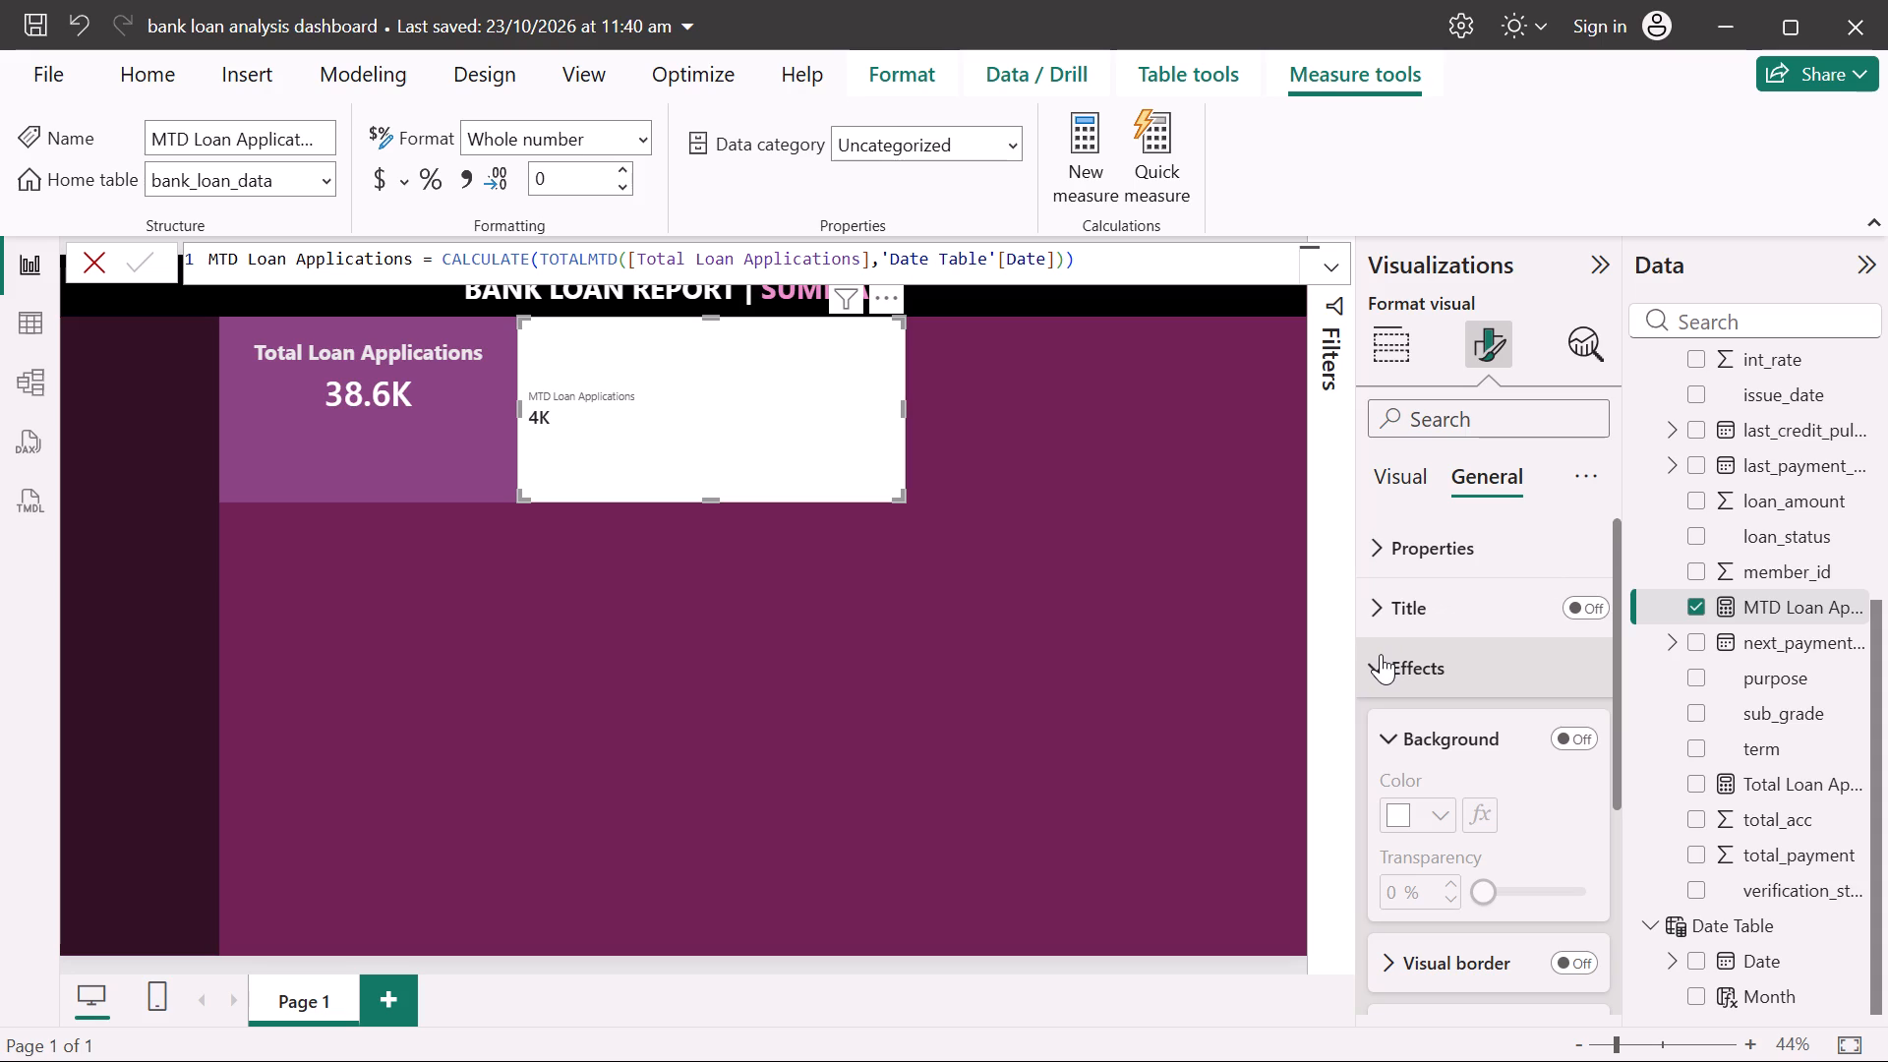
Turn off the card background and the card border of the MTD Loan Applications visual.
left_click(1403, 466)
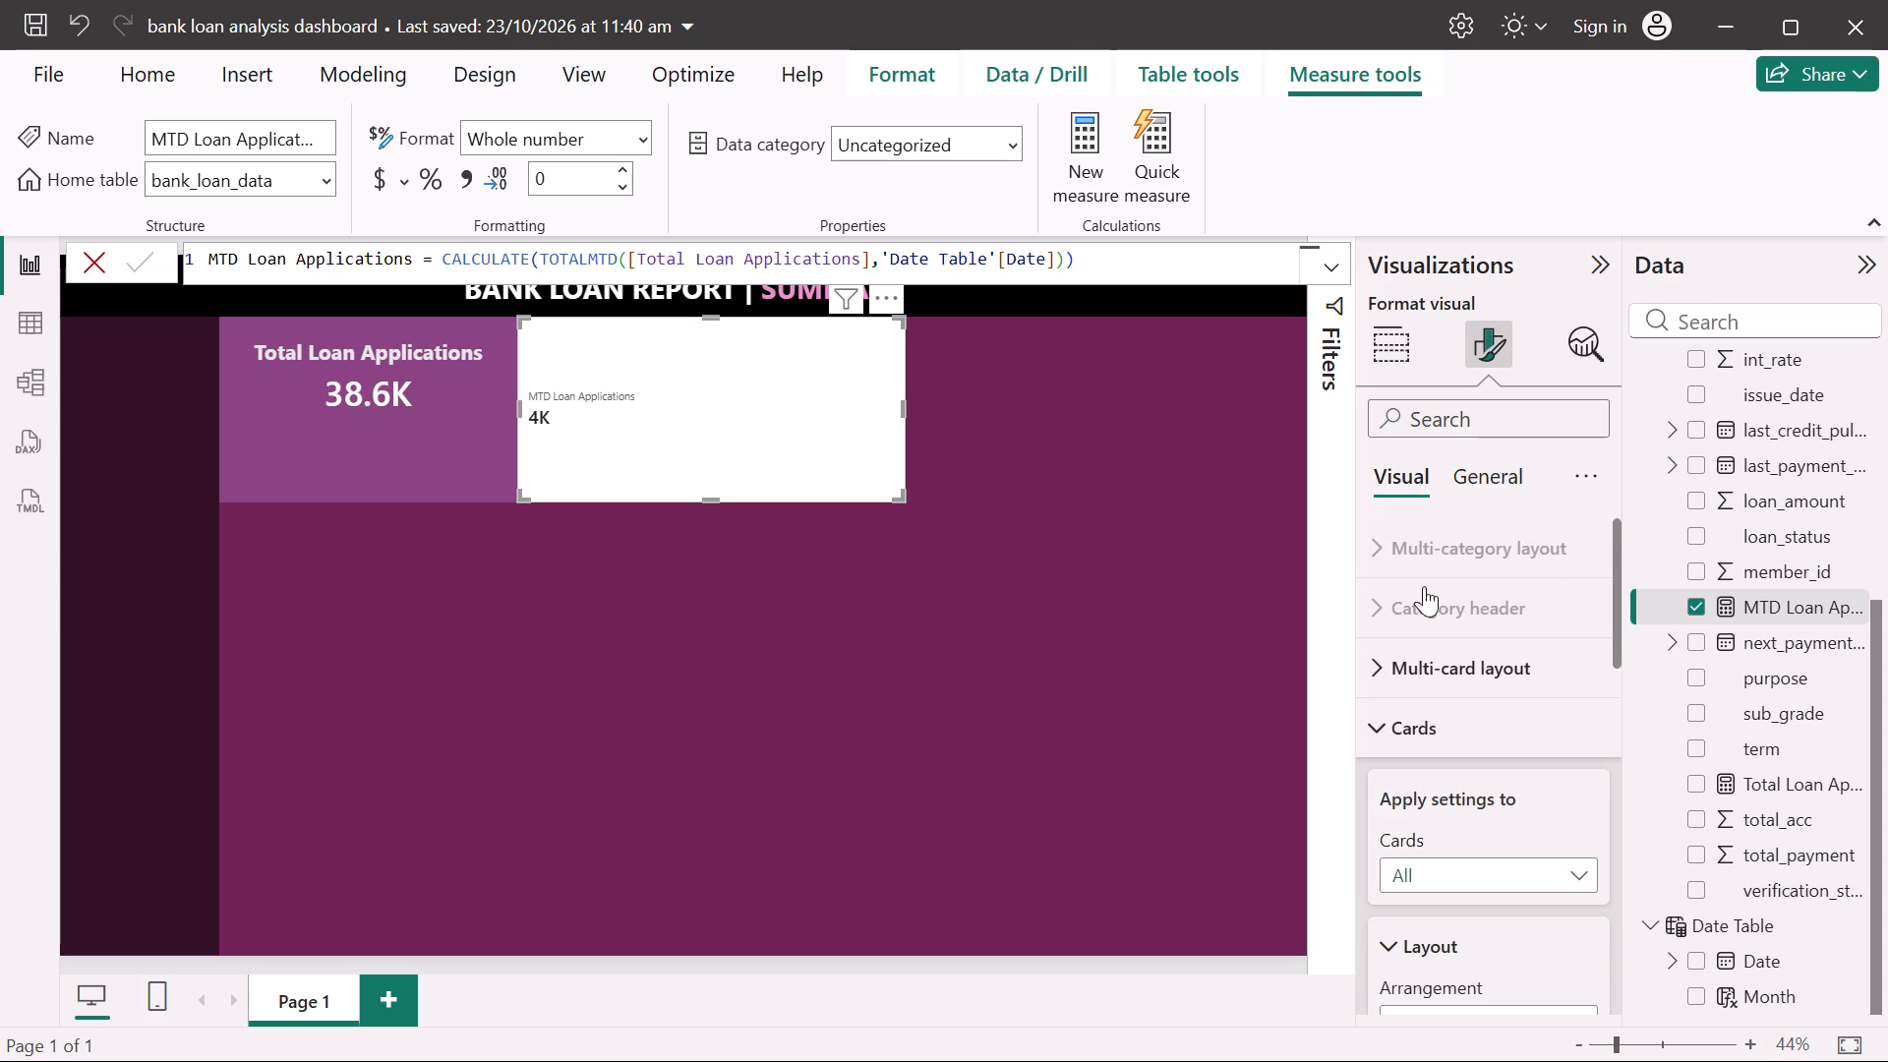
scroll(1426, 801, "down", 5)
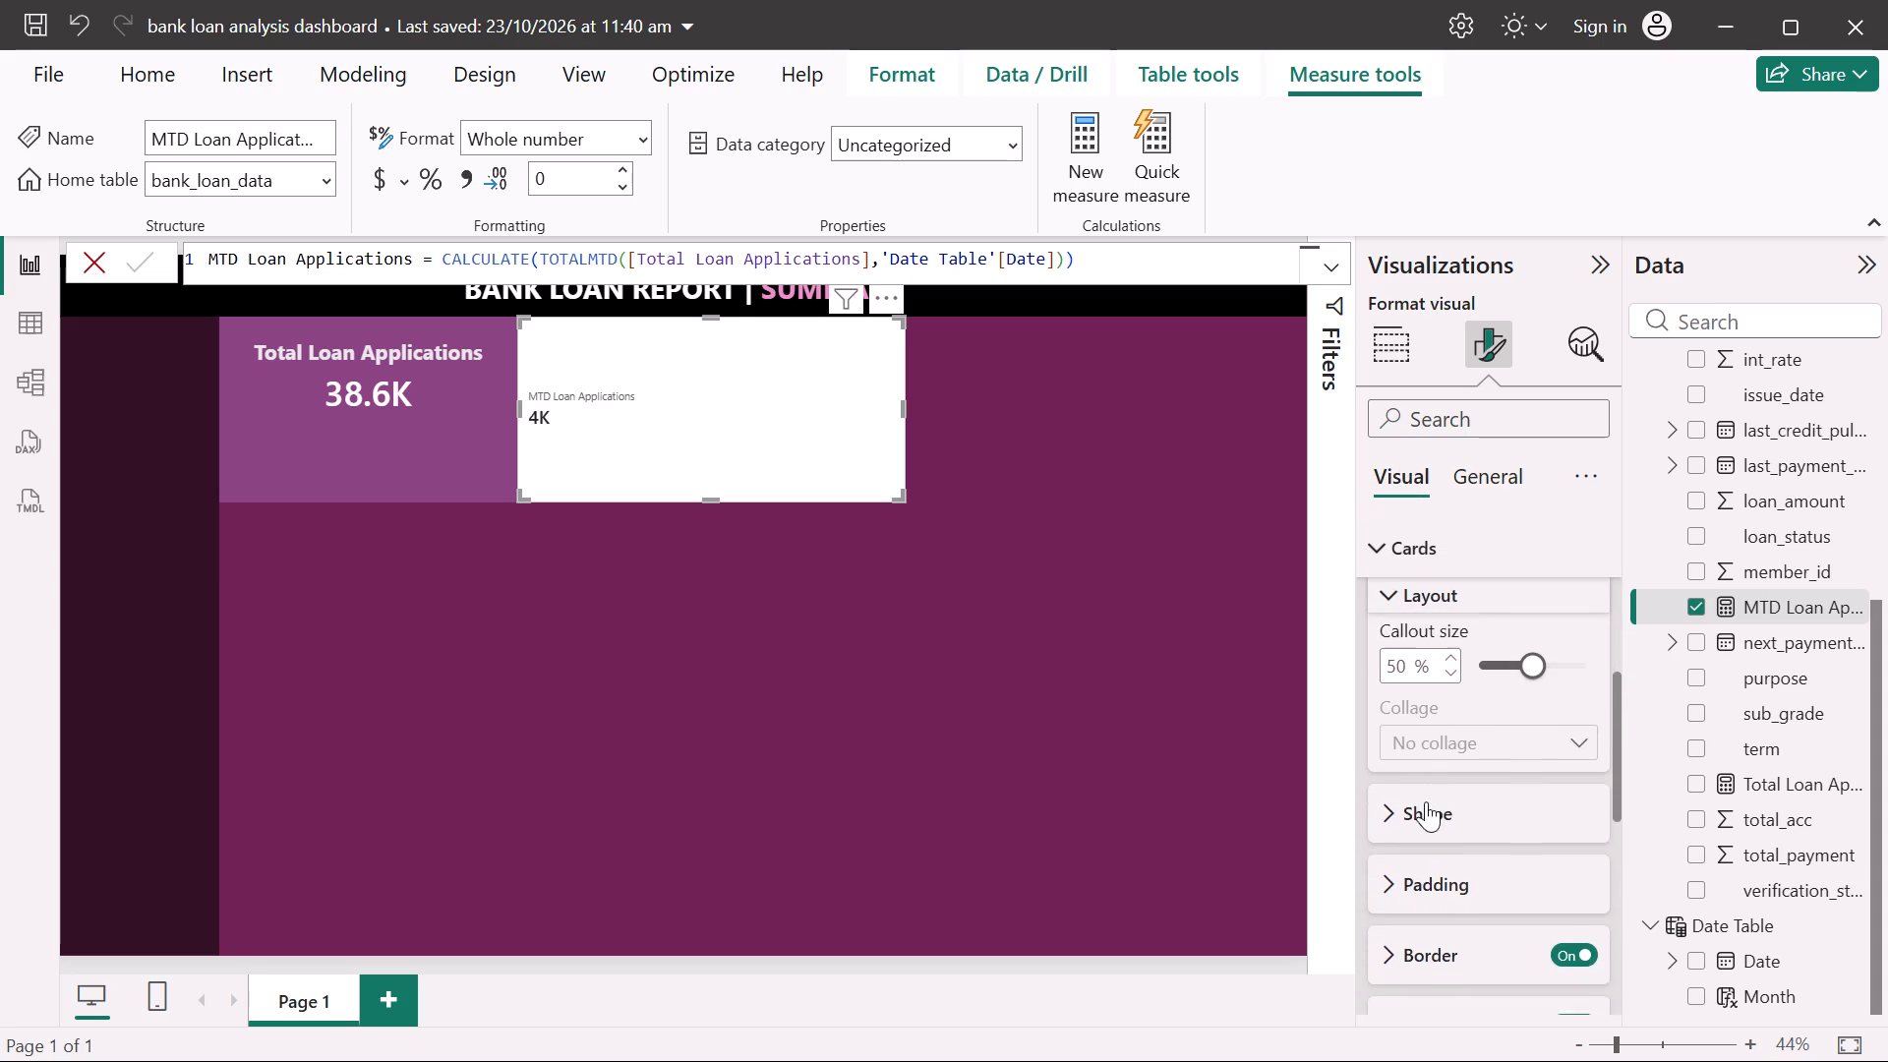
scroll(1426, 801, "down", 2)
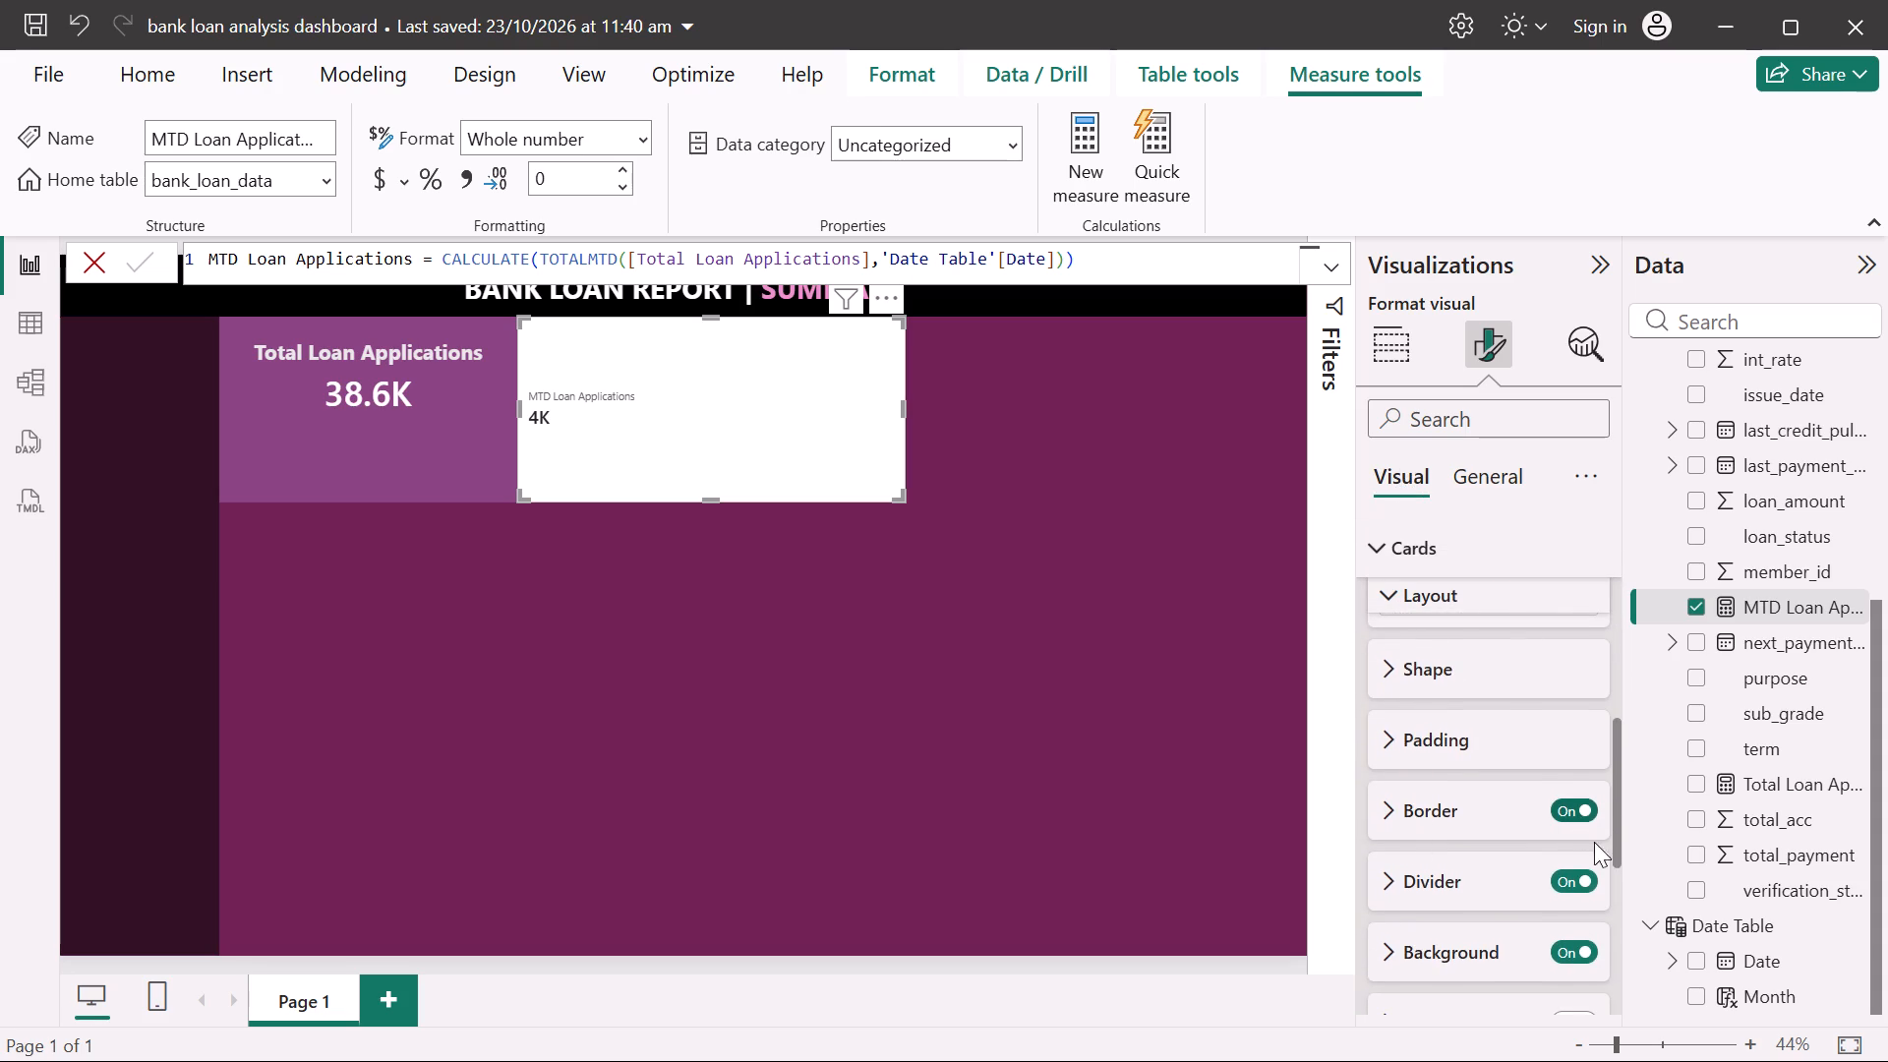
left_click(1567, 948)
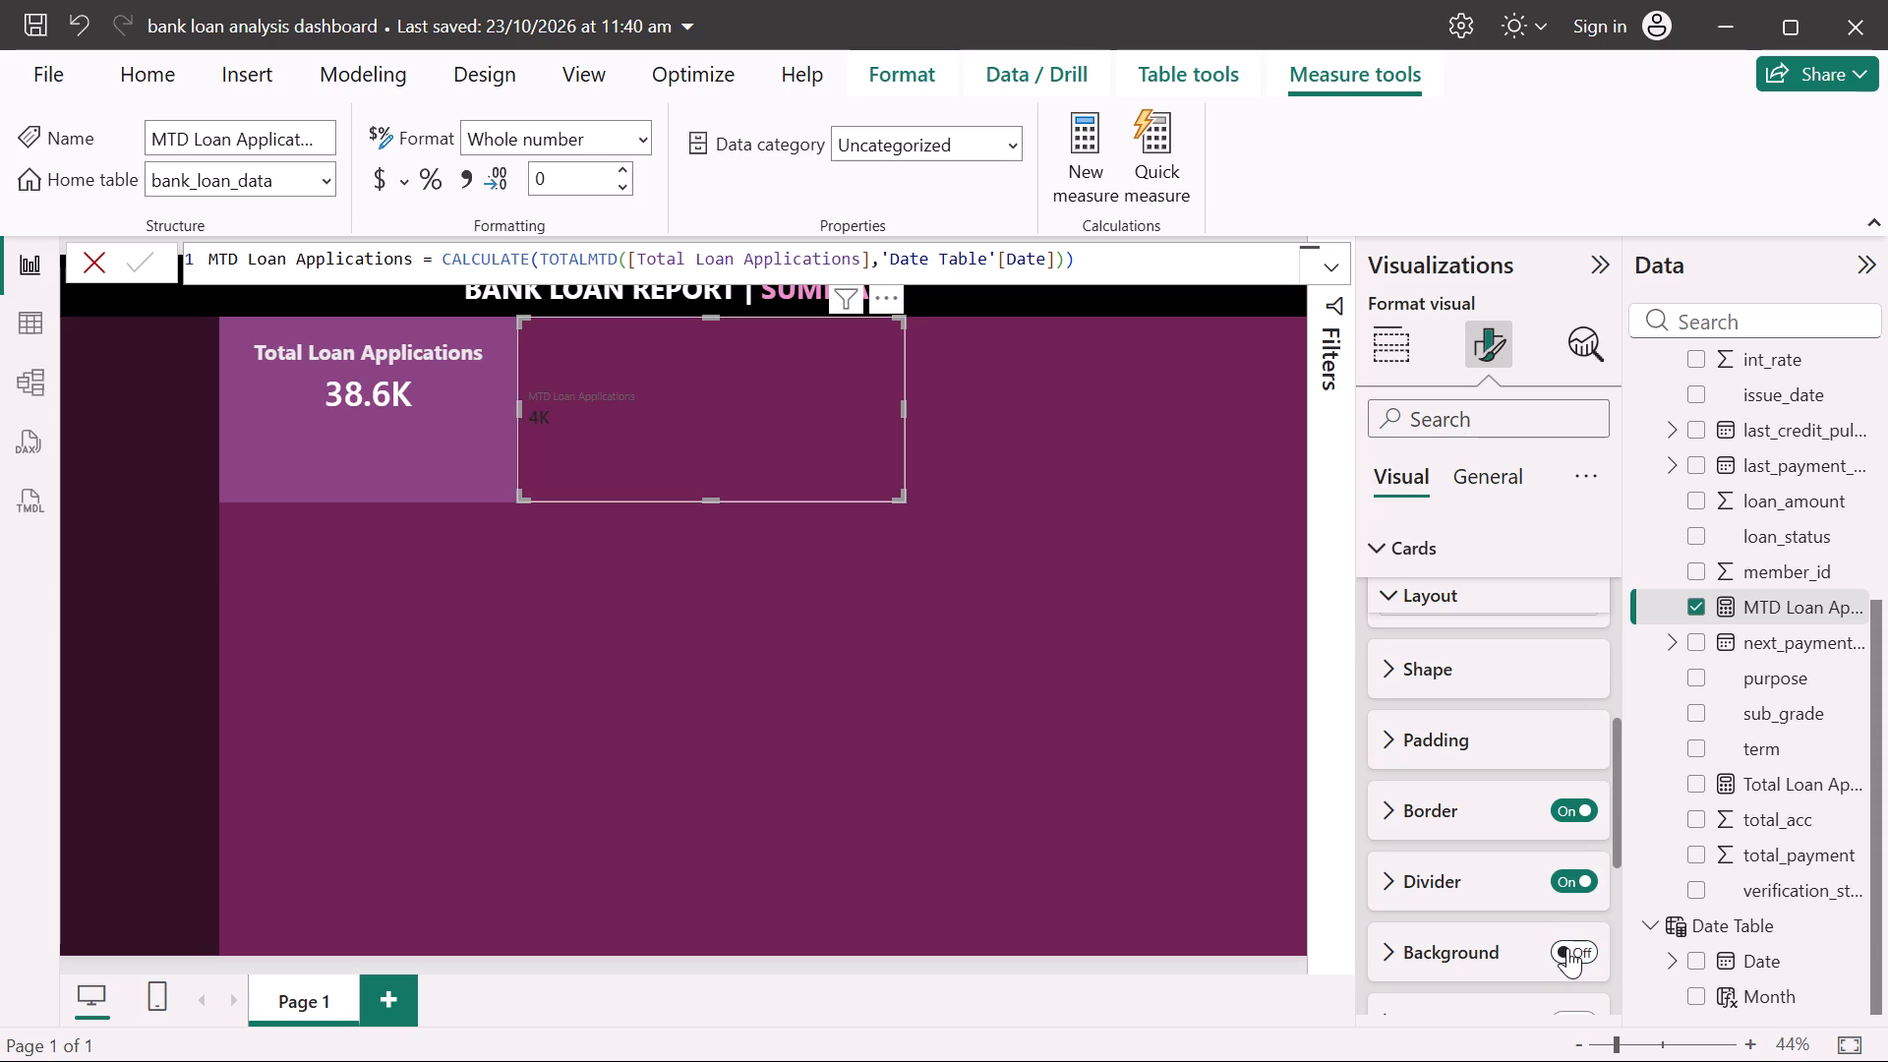
left_click(1582, 797)
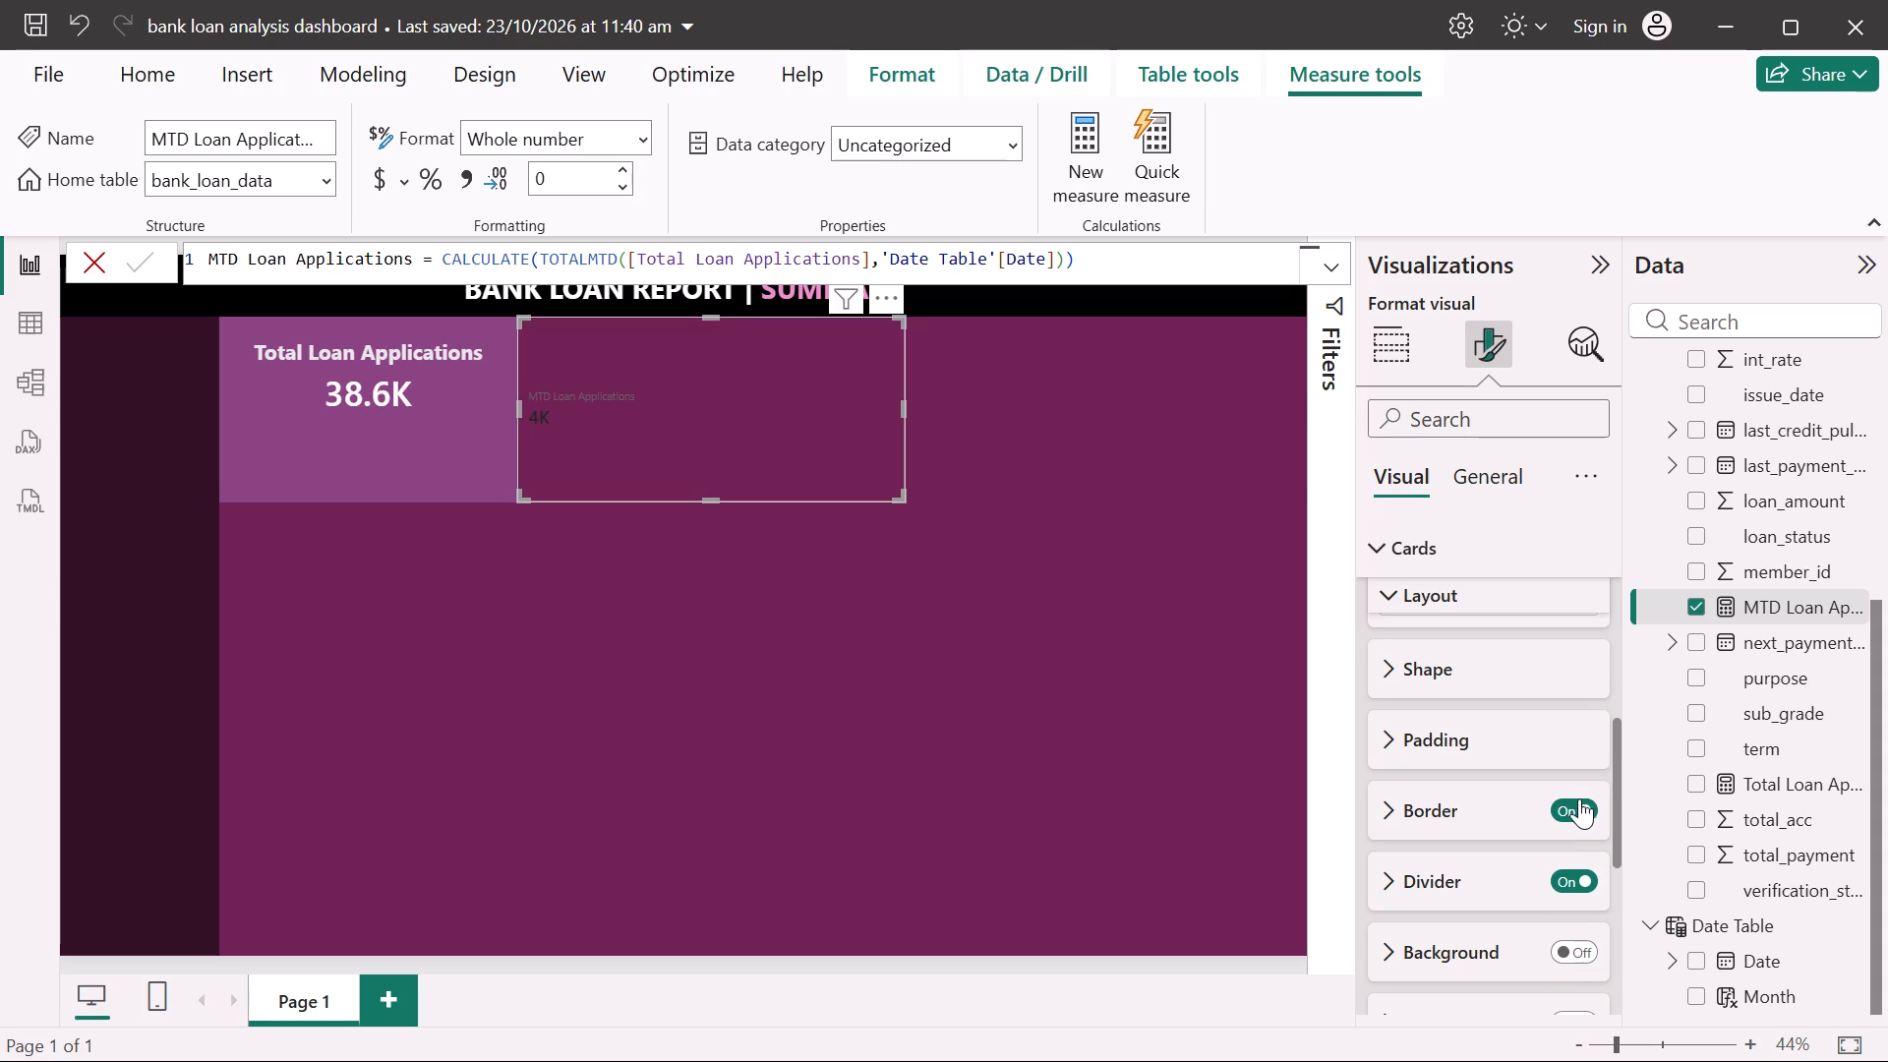
left_click(1576, 808)
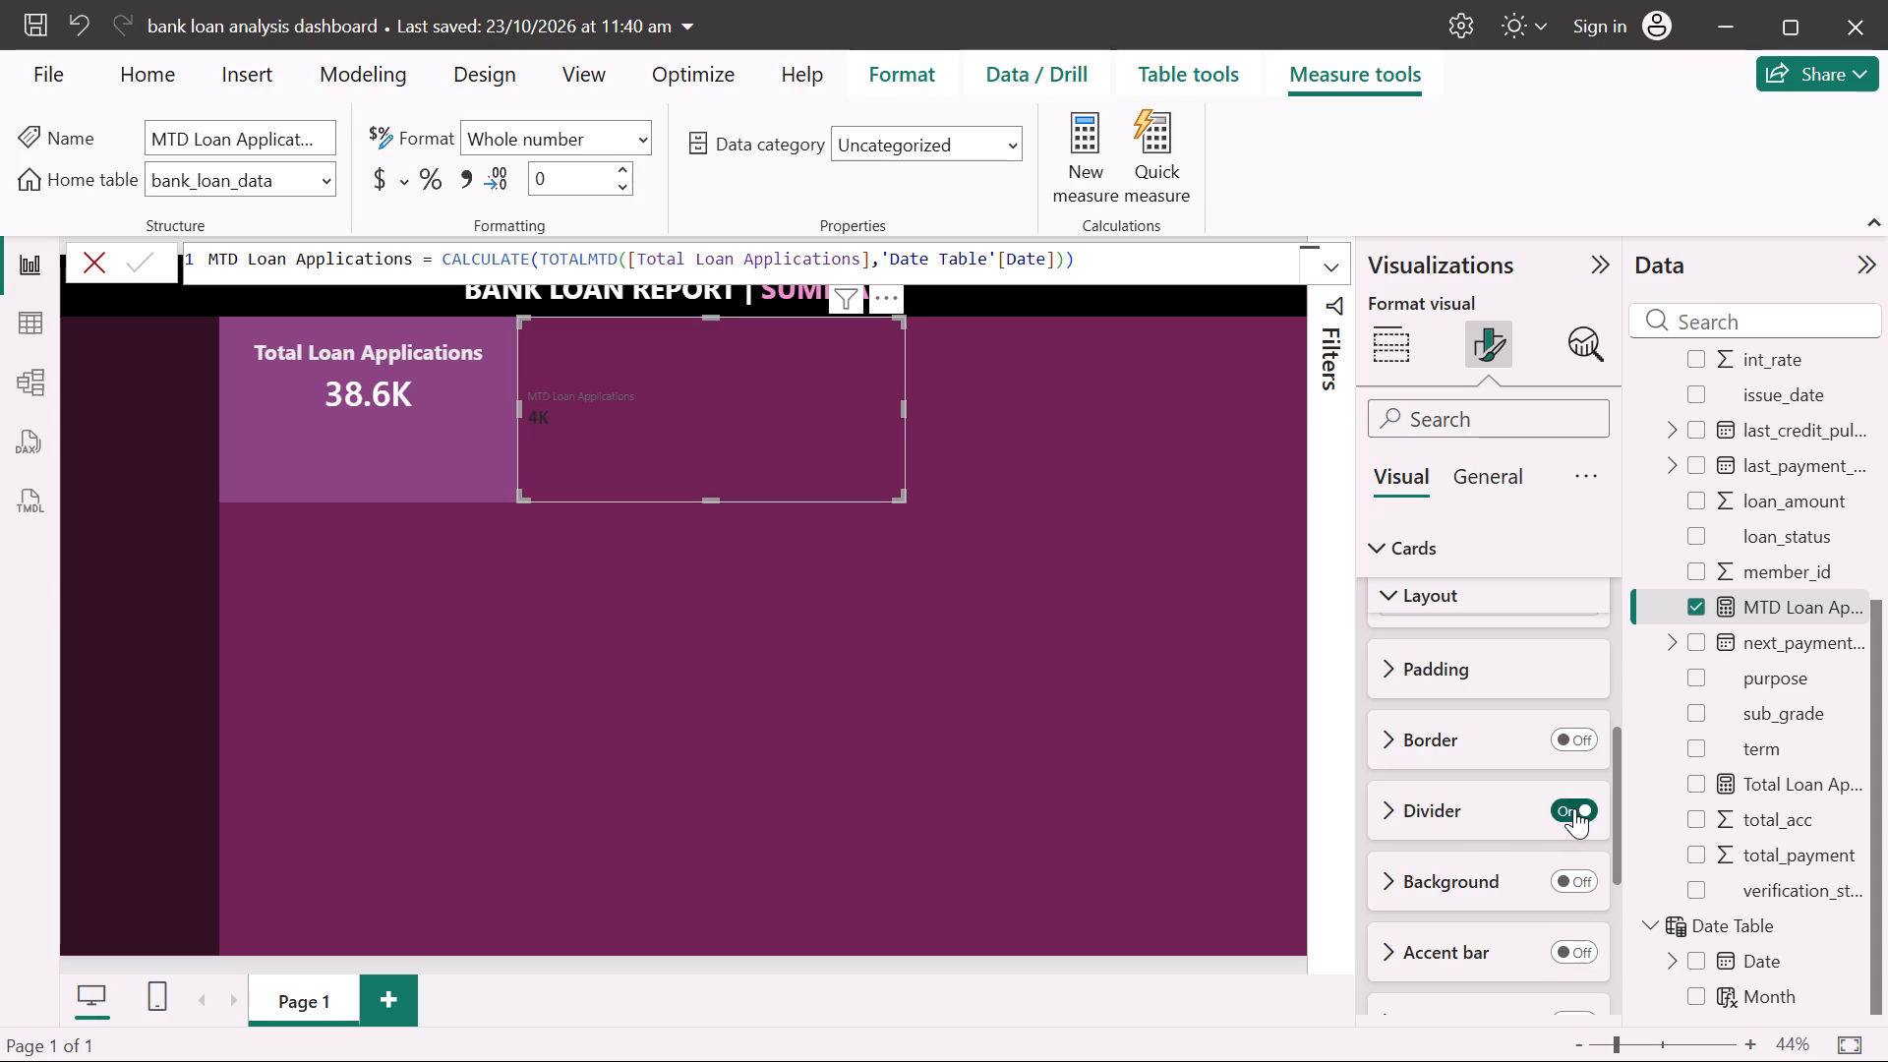
Examine the MTD Loan Applications card's general settings for size, effects, data format and header icons.
scroll(1455, 845, "down", 4)
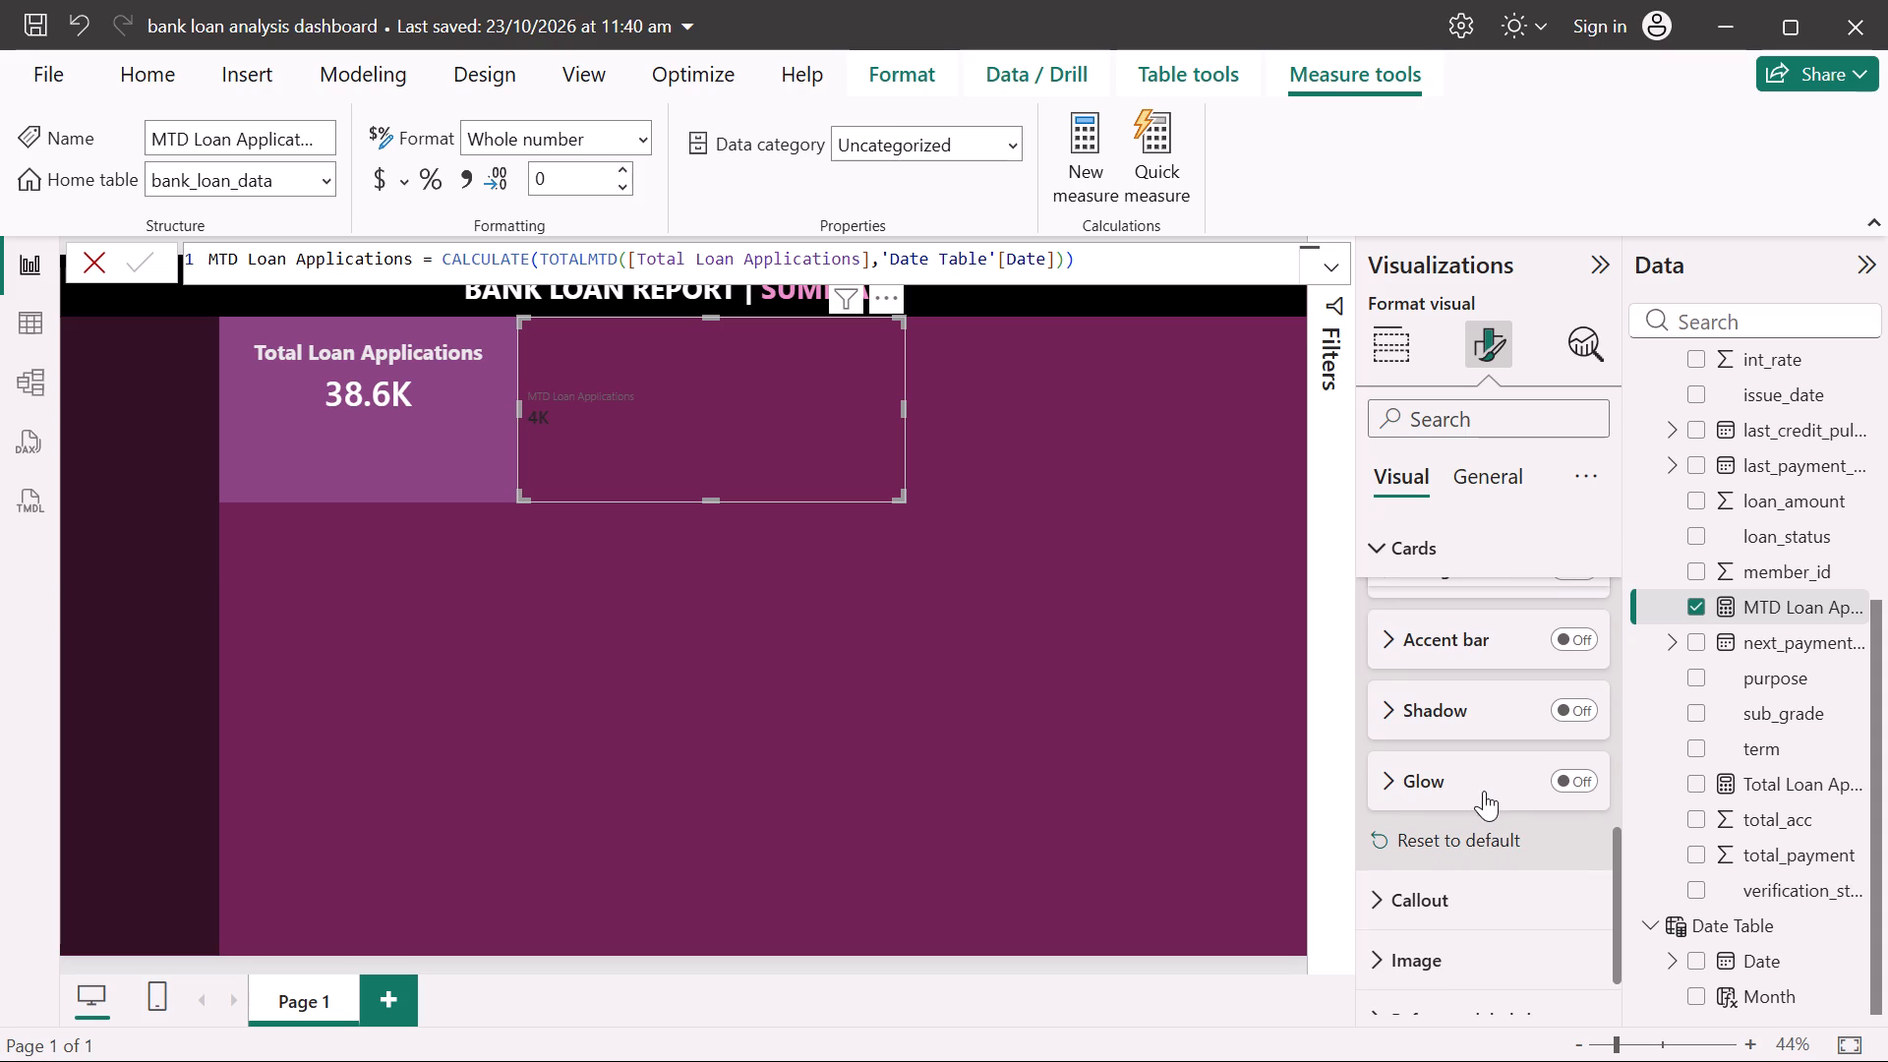
scroll(1484, 791, "up", 6)
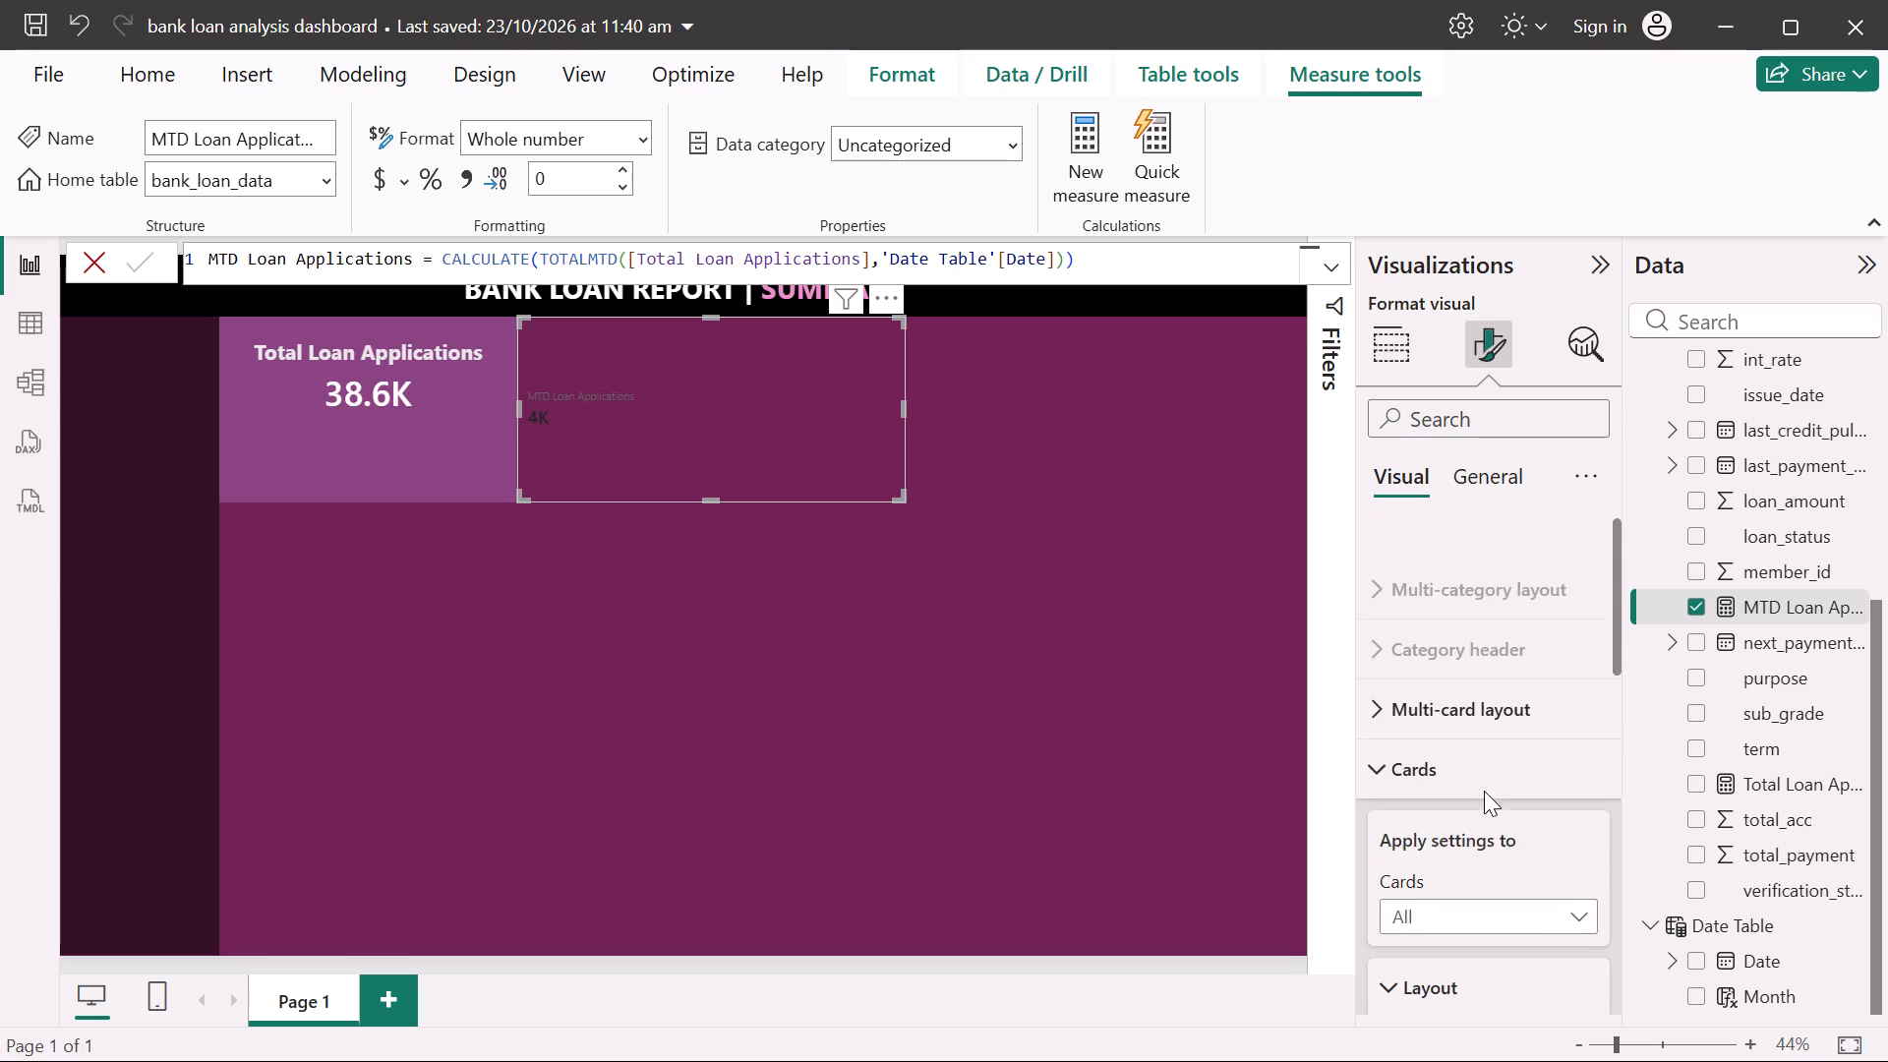
left_click(1476, 490)
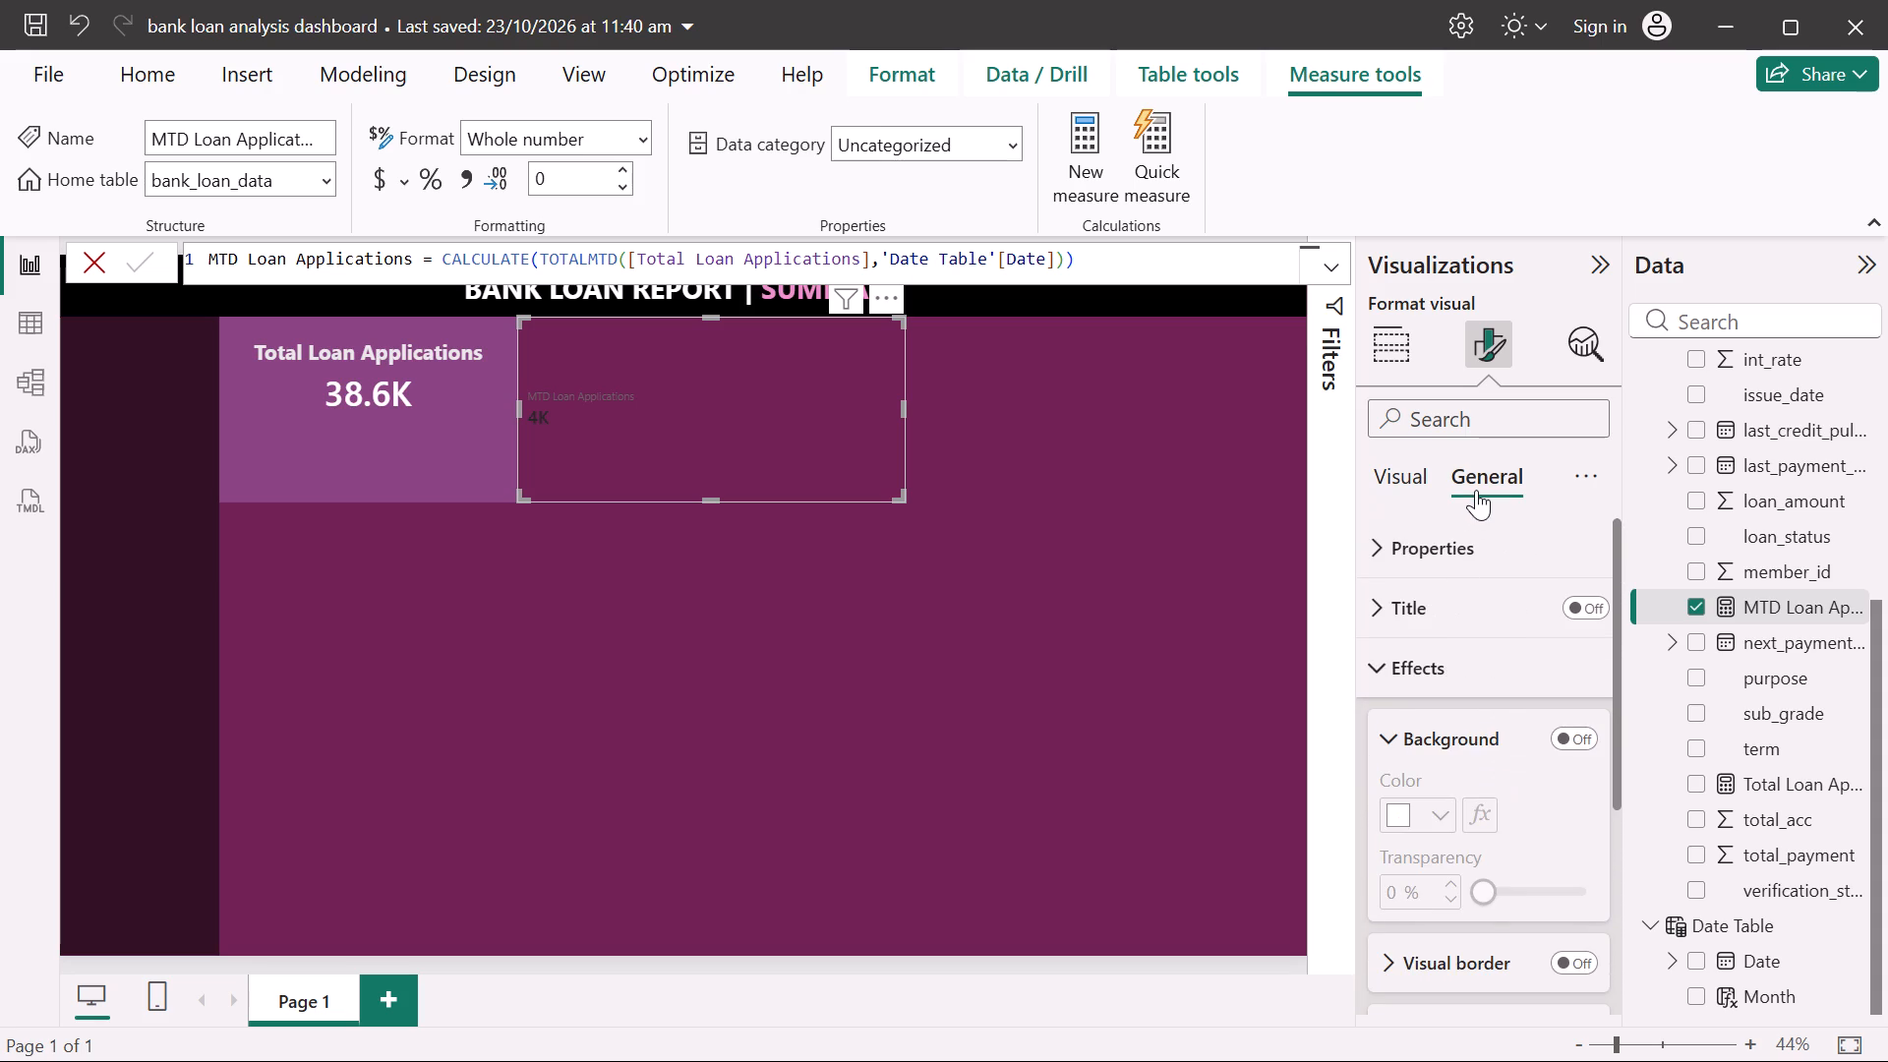
scroll(1457, 777, "down", 3)
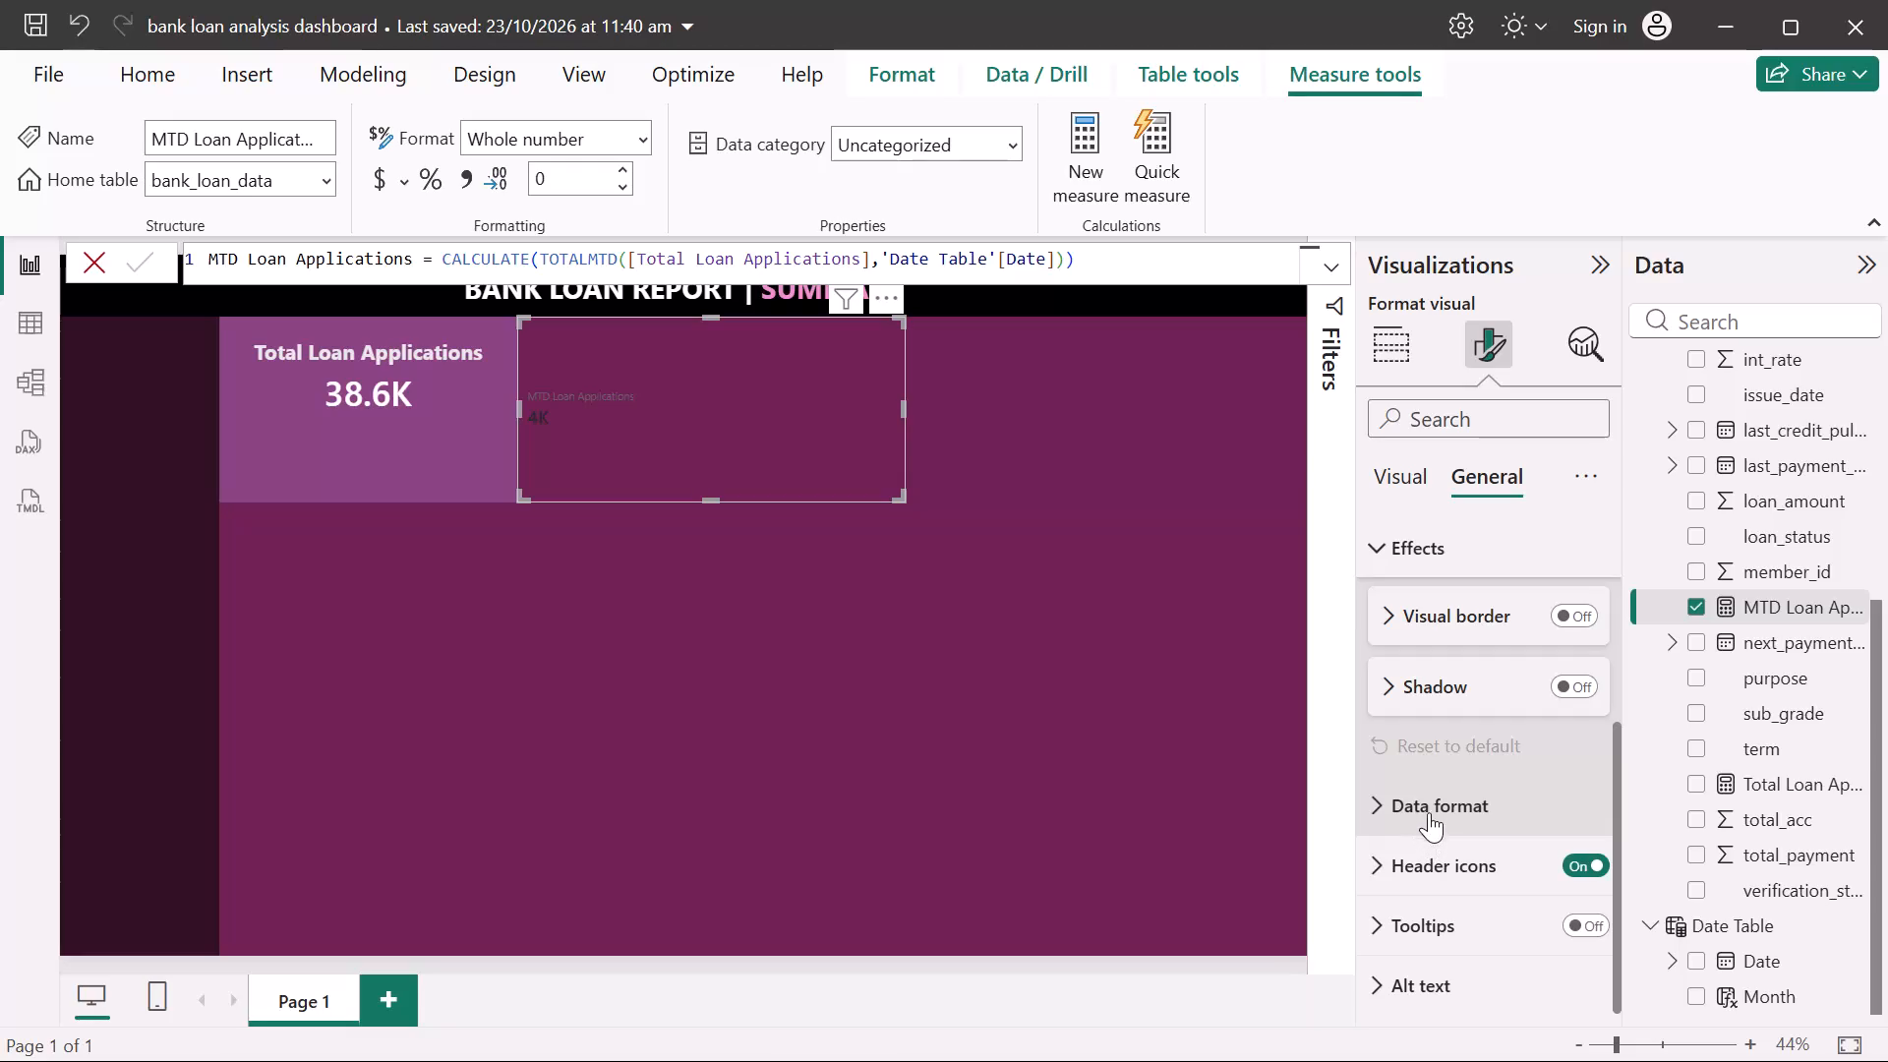
scroll(1430, 806, "up", 5)
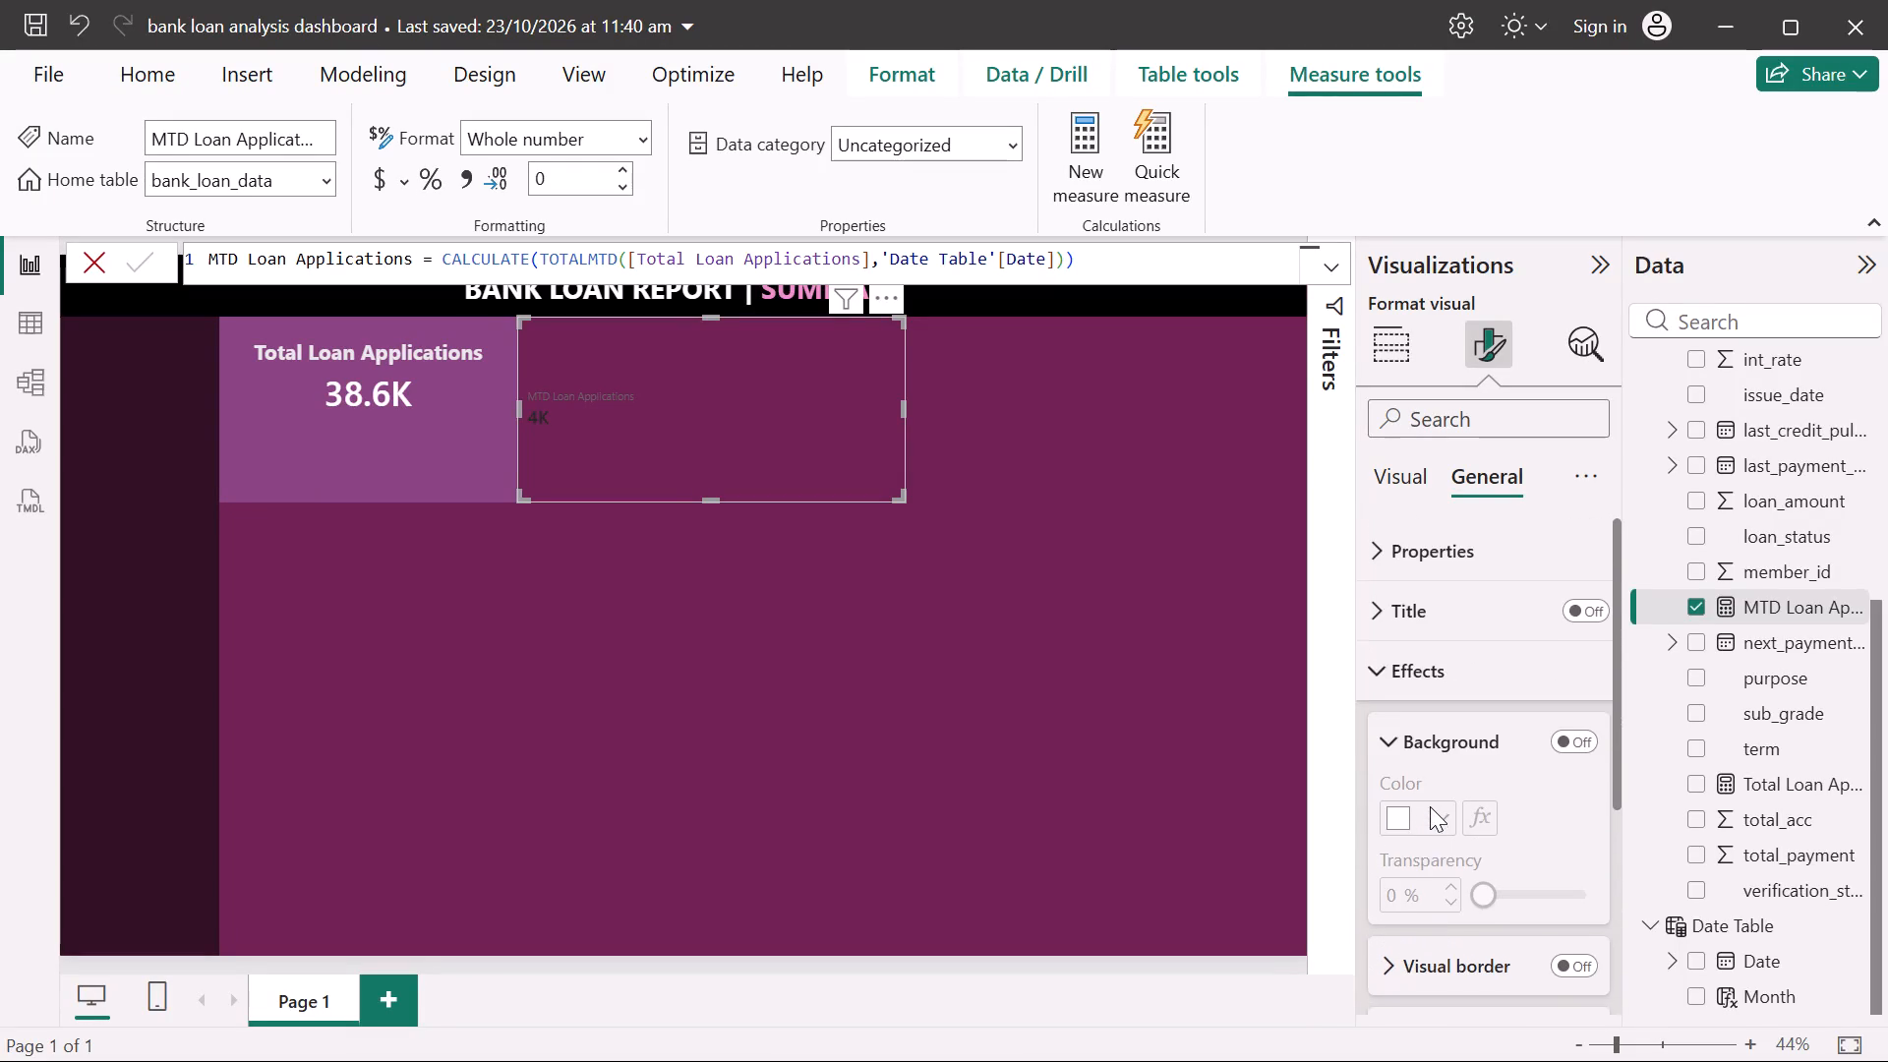
scroll(1430, 806, "up", 2)
scroll(1430, 806, "down", 4)
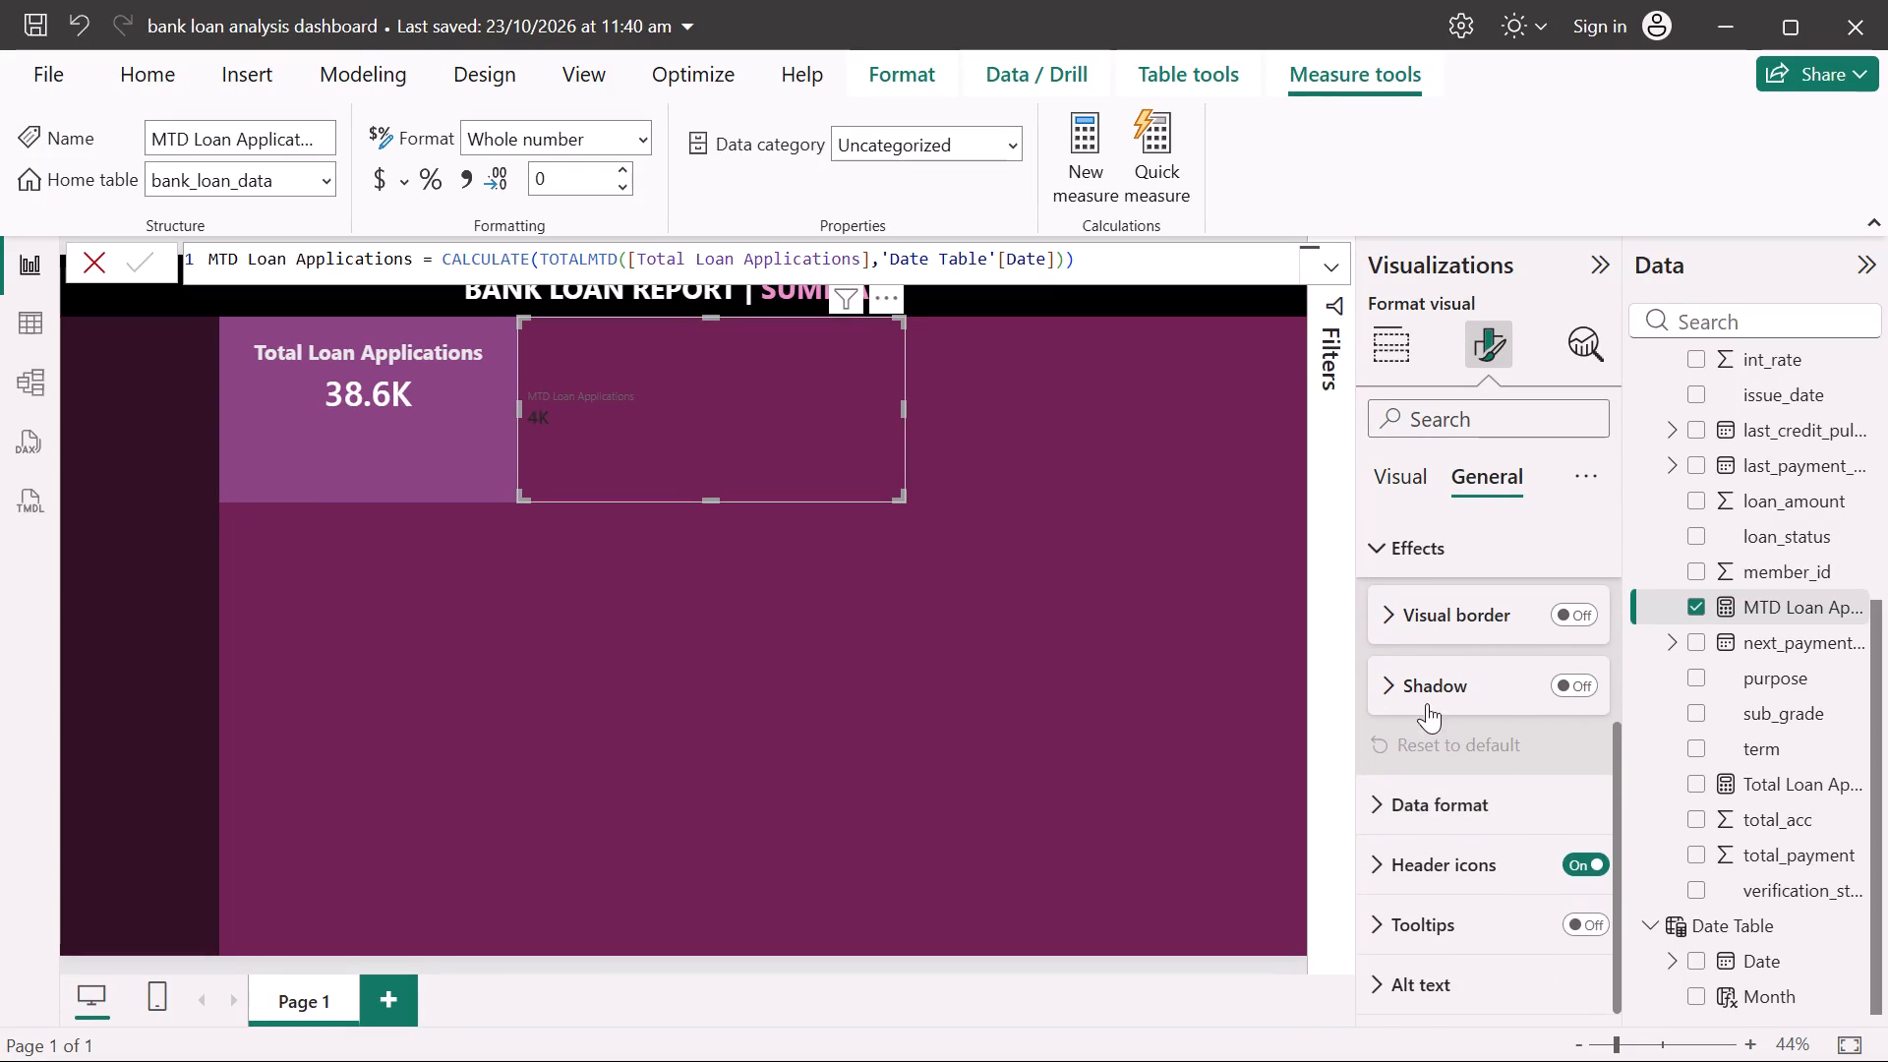
scroll(1427, 703, "up", 5)
left_click(1387, 539)
scroll(1387, 539, "down", 2)
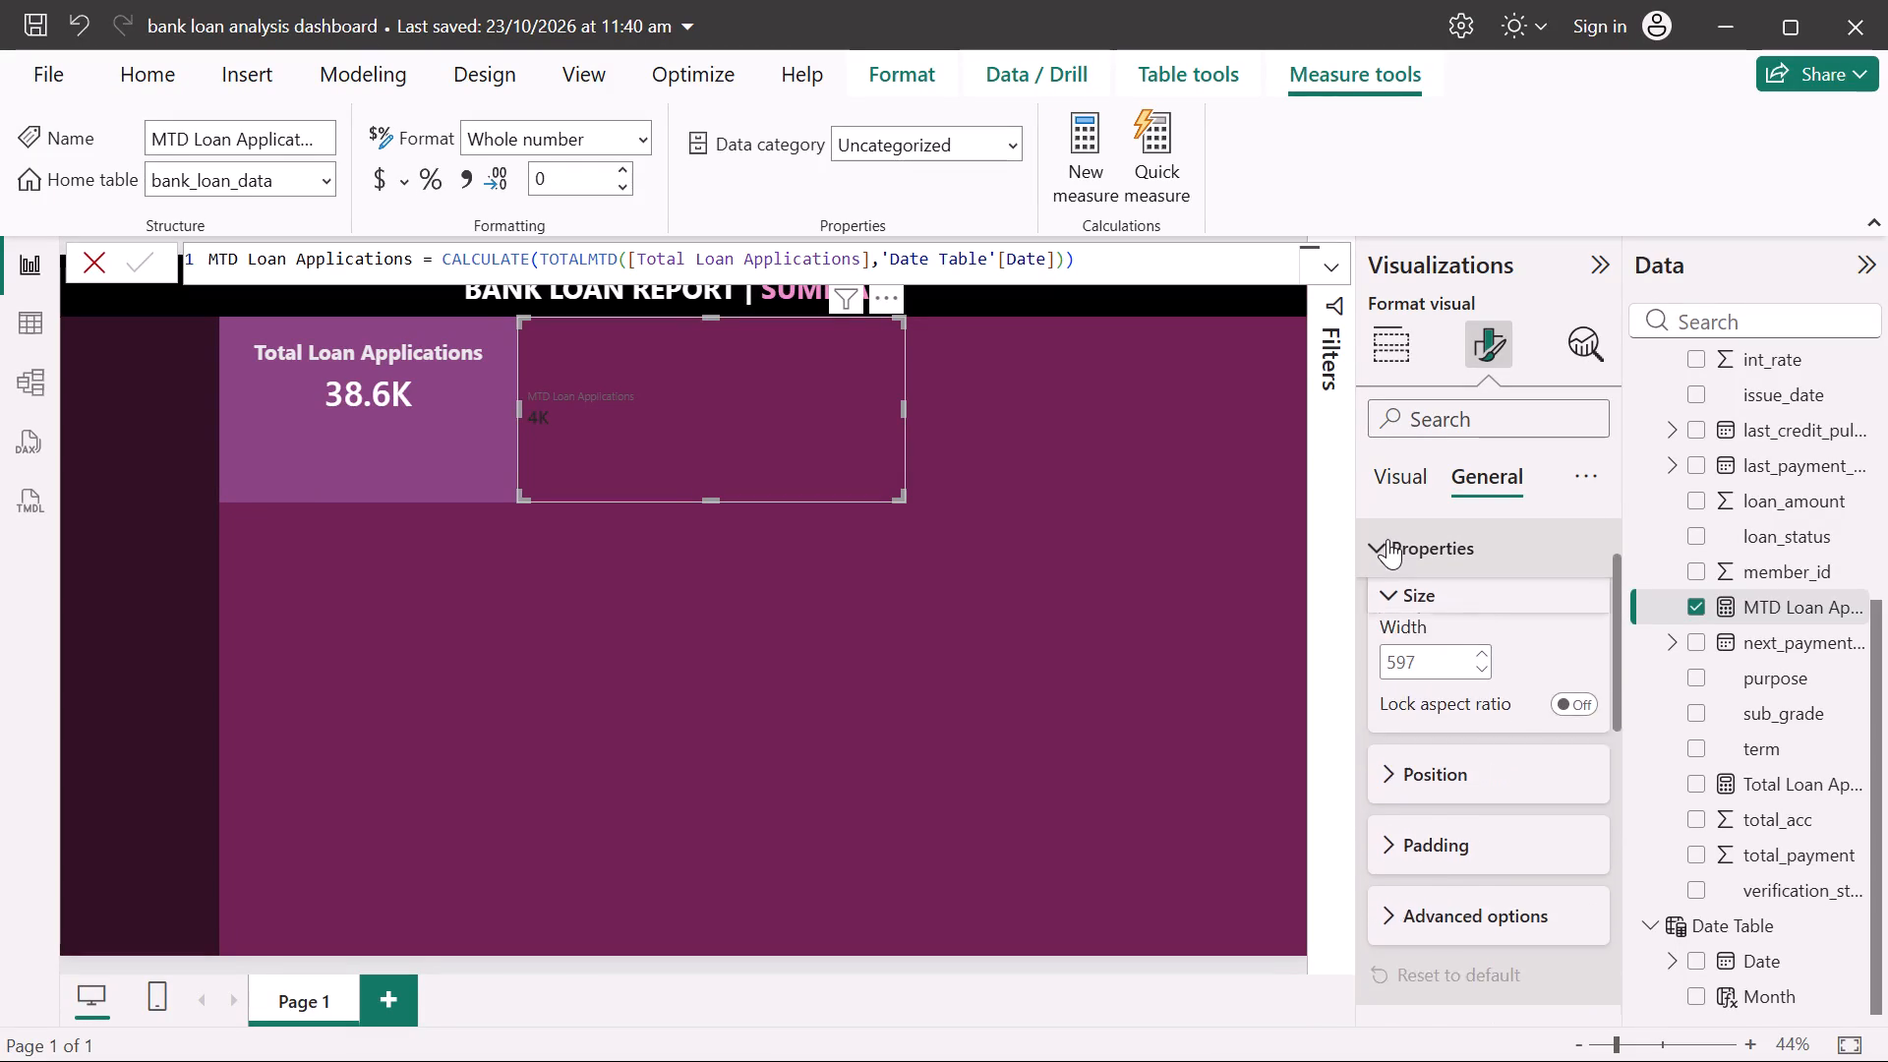
scroll(1387, 539, "down", 2)
scroll(1449, 737, "down", 1)
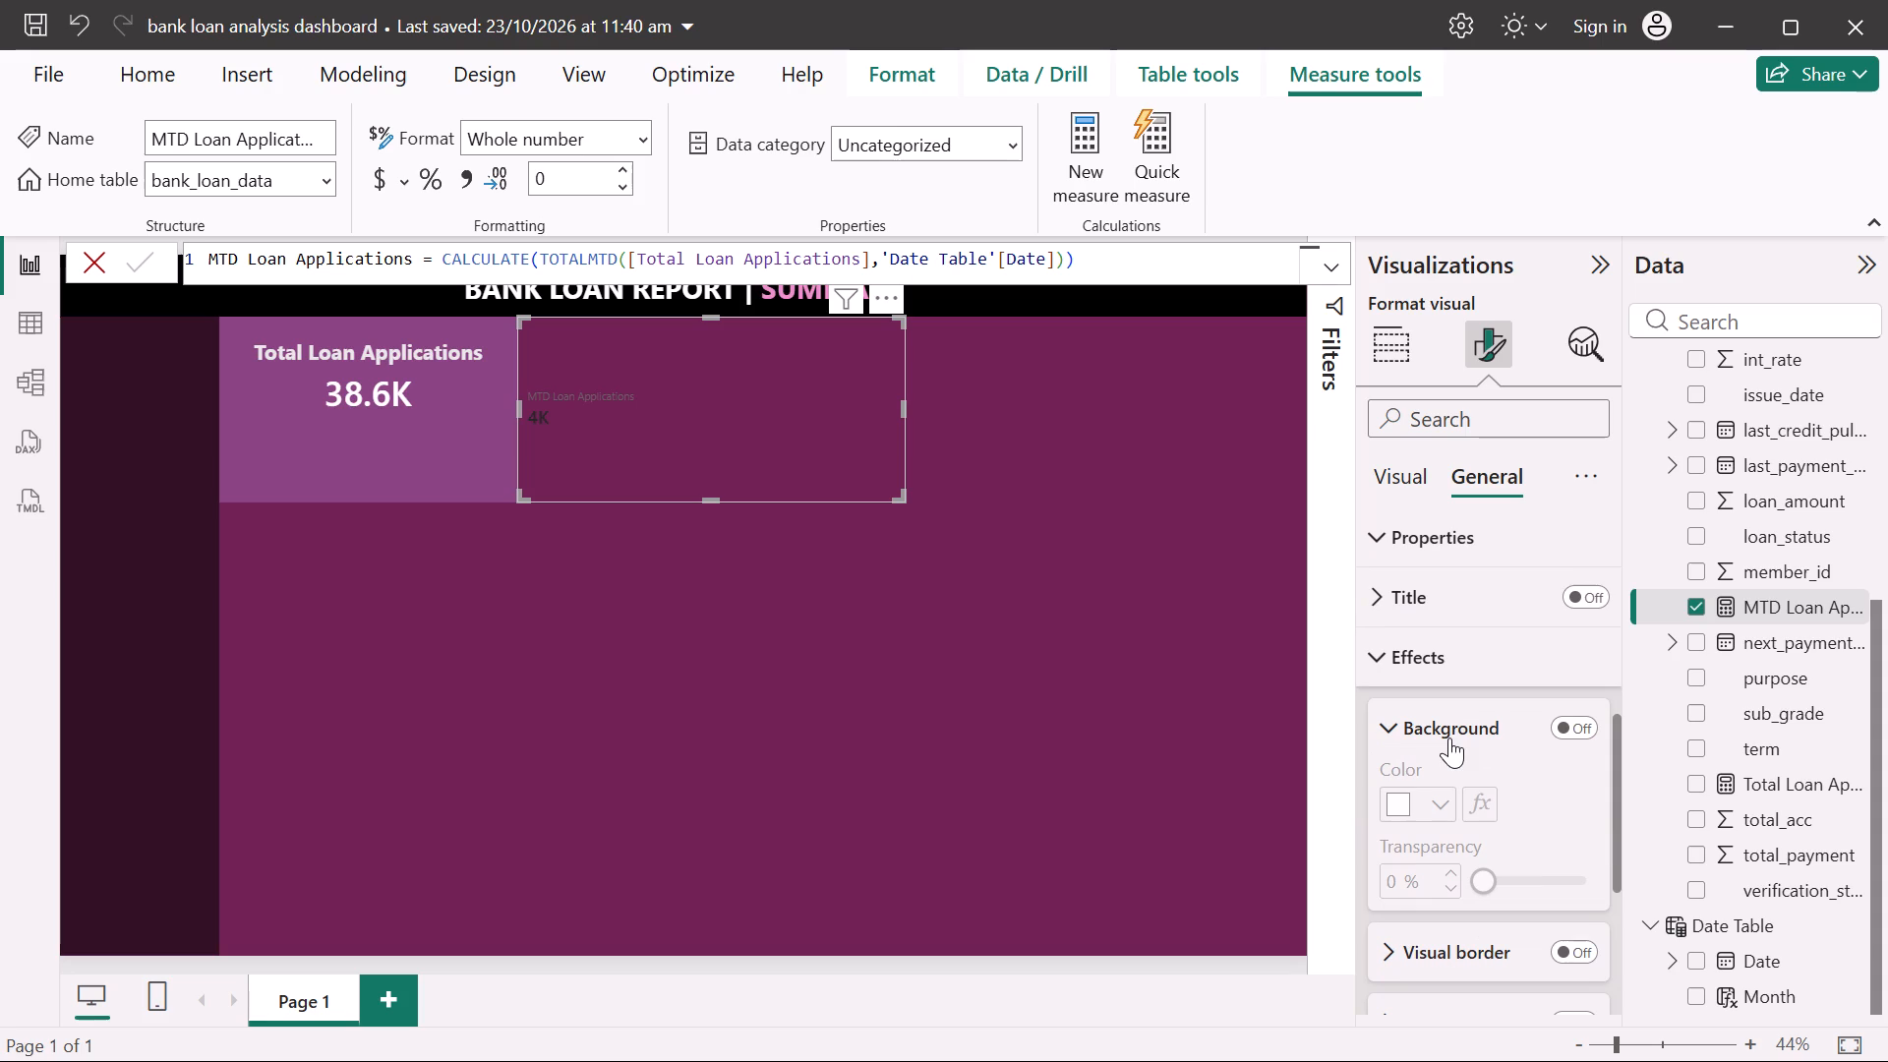
scroll(1423, 796, "down", 2)
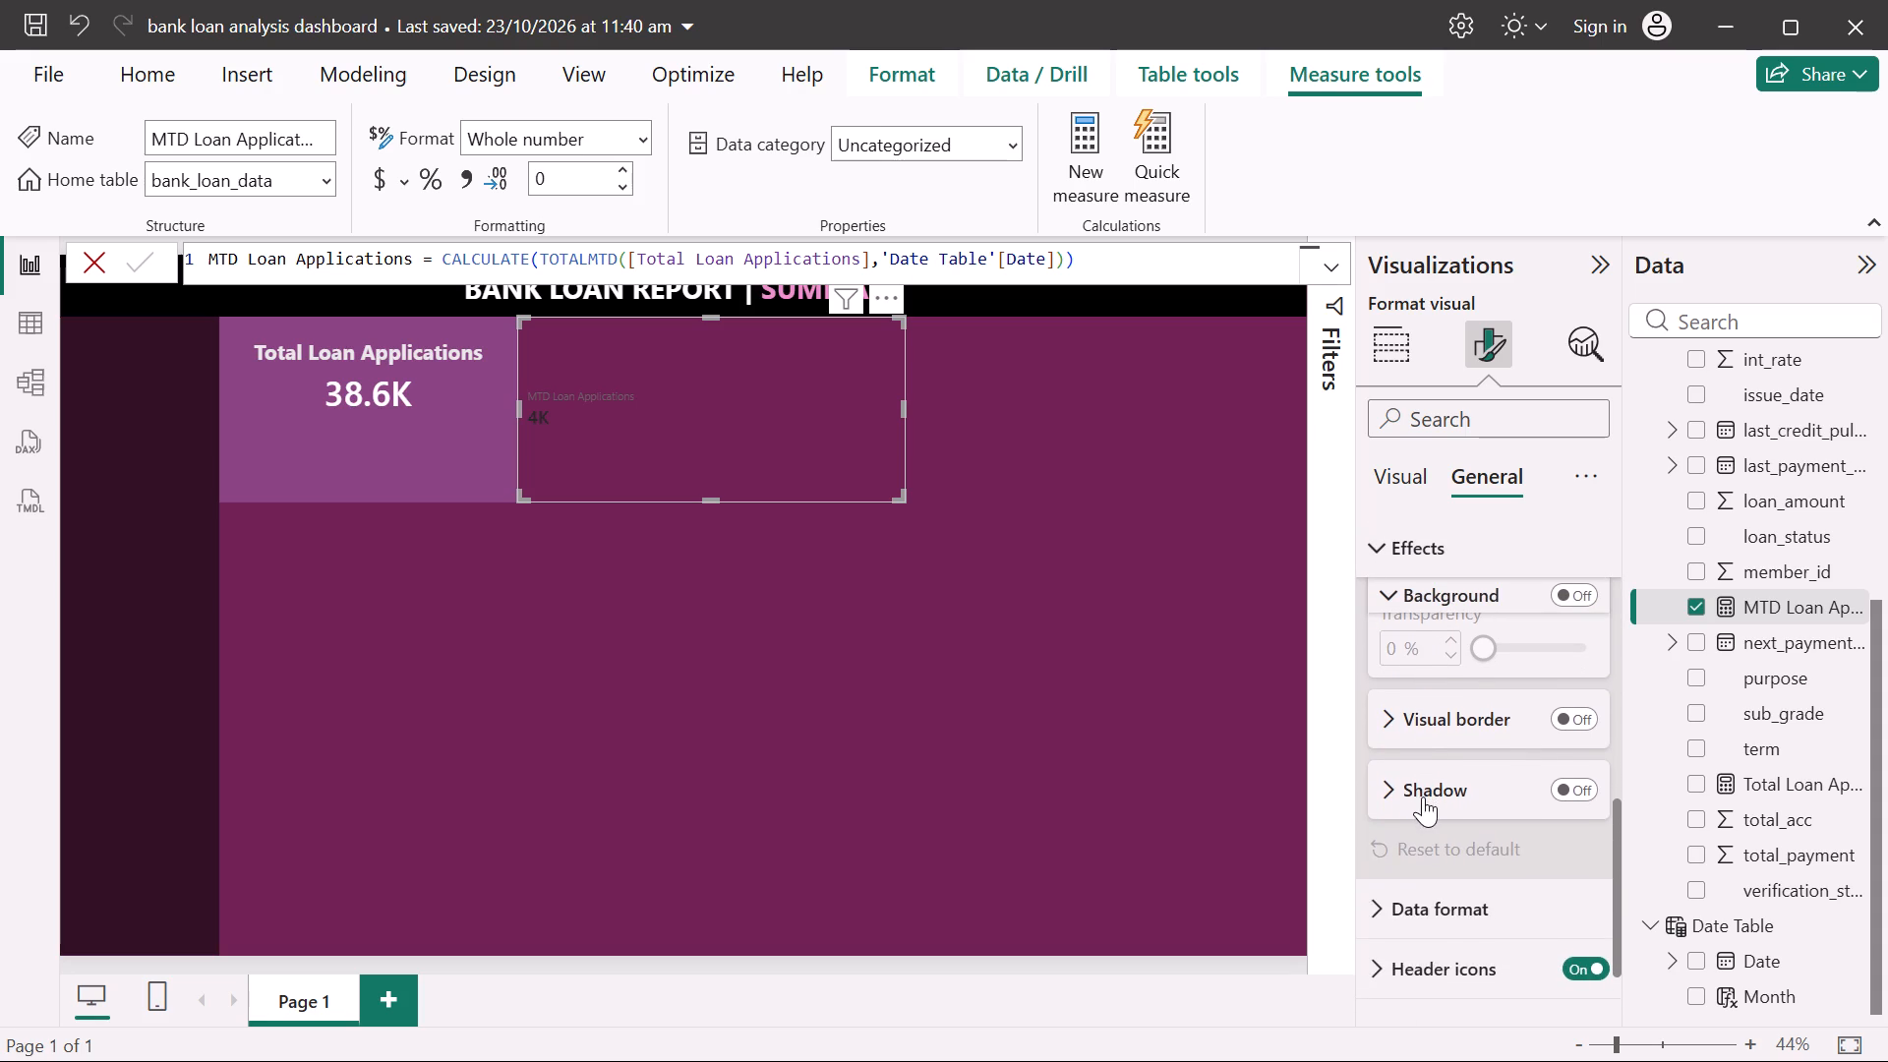
scroll(1419, 794, "down", 1)
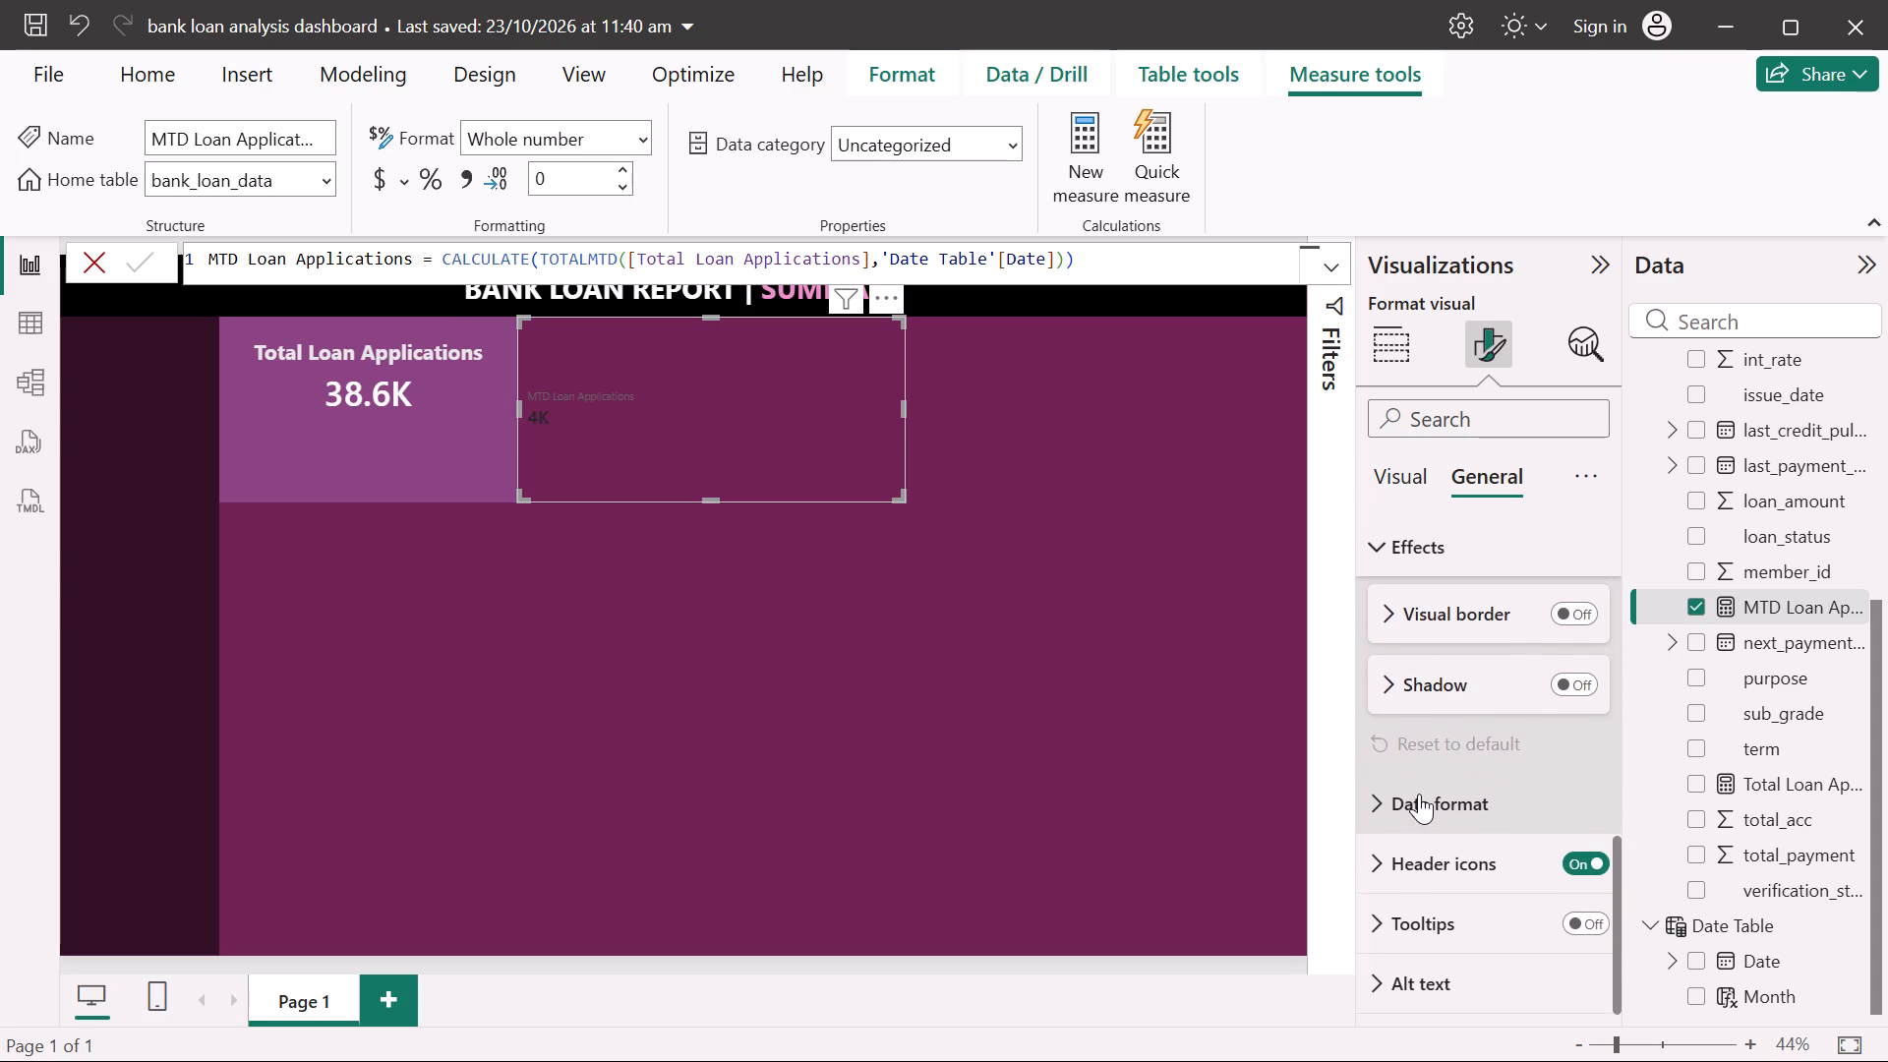
left_click(1419, 794)
scroll(1419, 794, "down", 5)
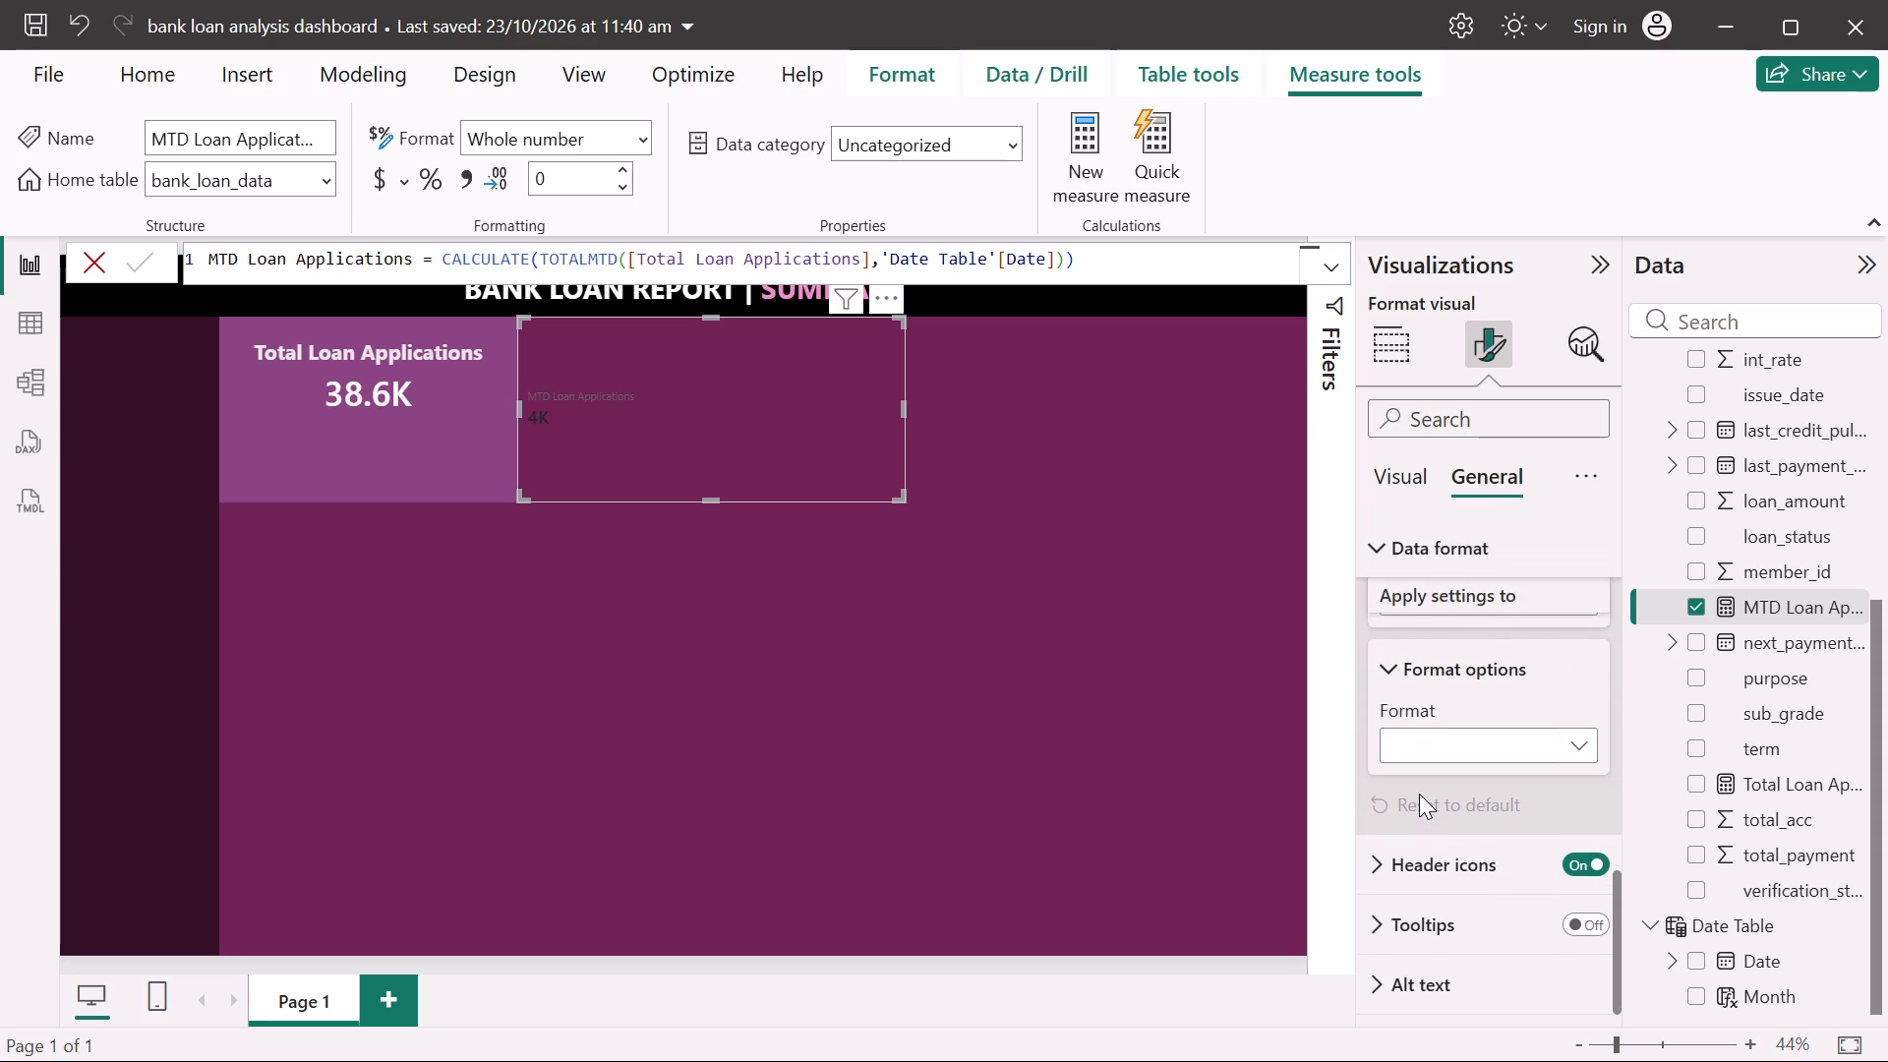
left_click(1381, 881)
scroll(1381, 881, "down", 2)
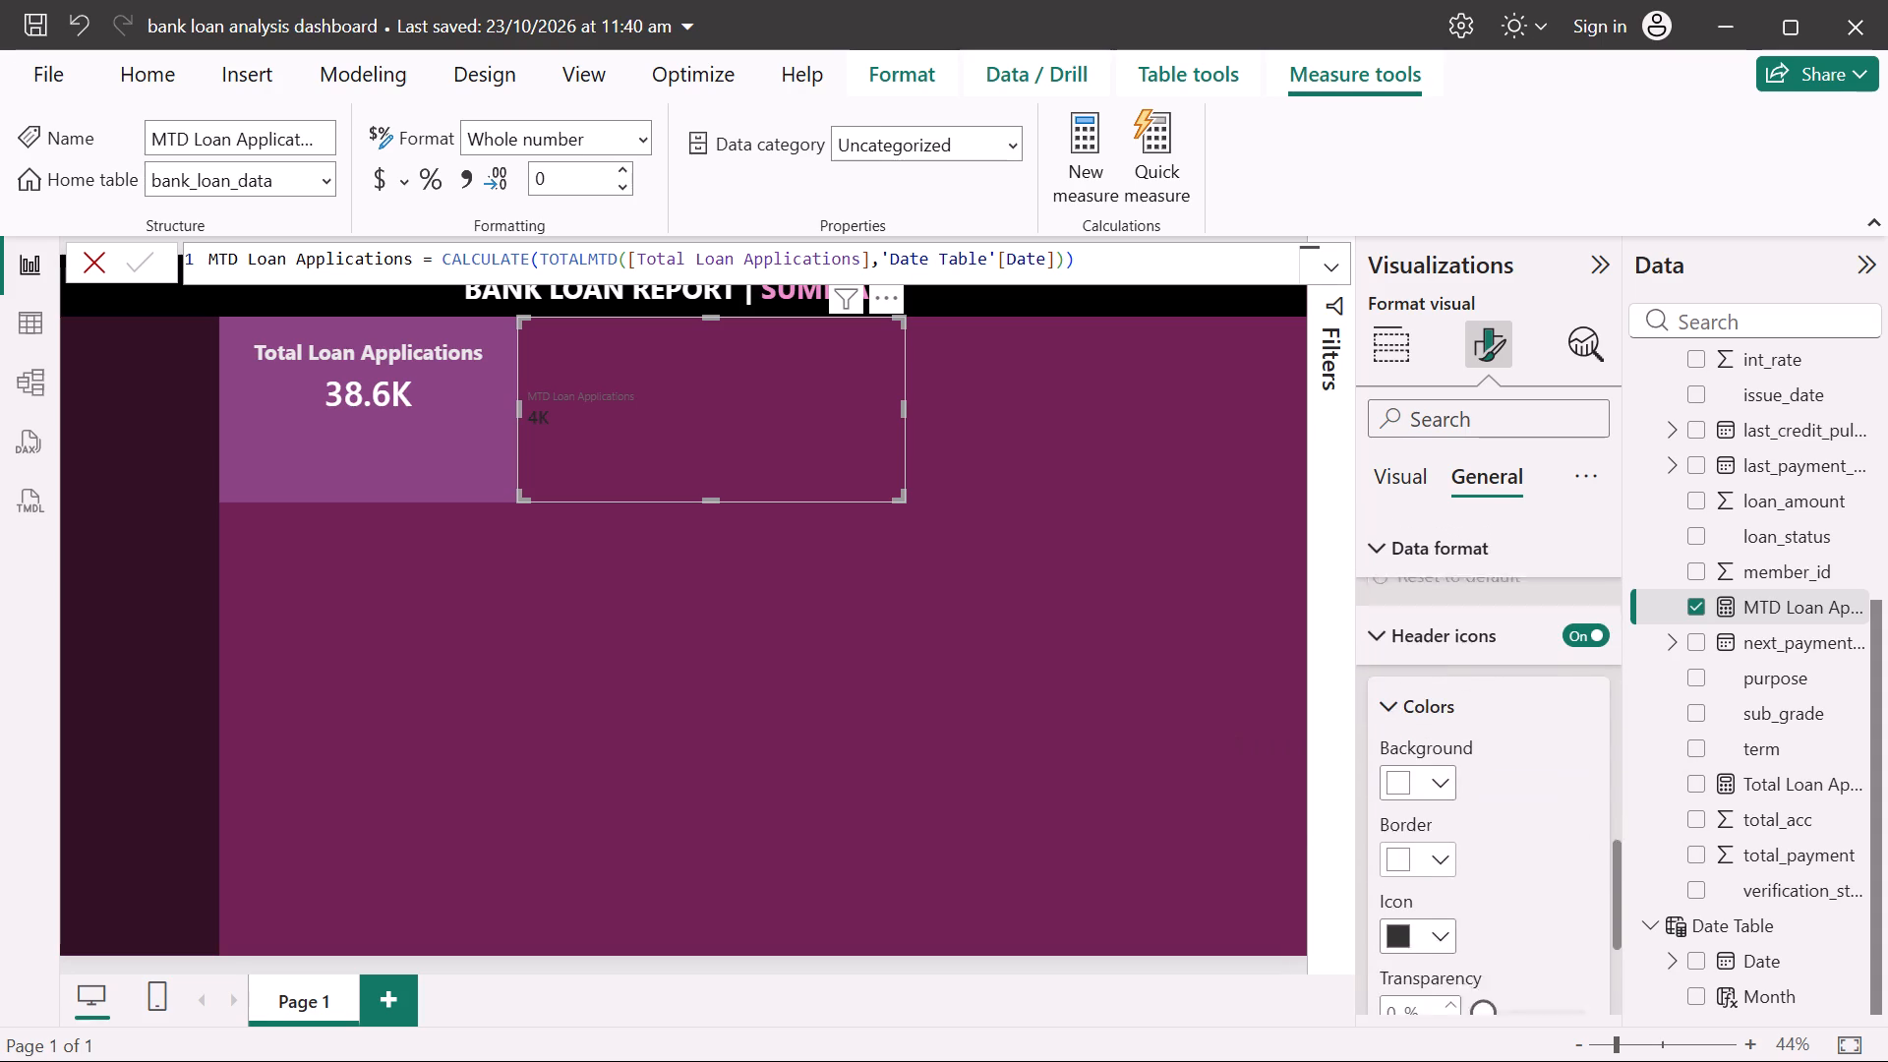
scroll(1381, 881, "down", 5)
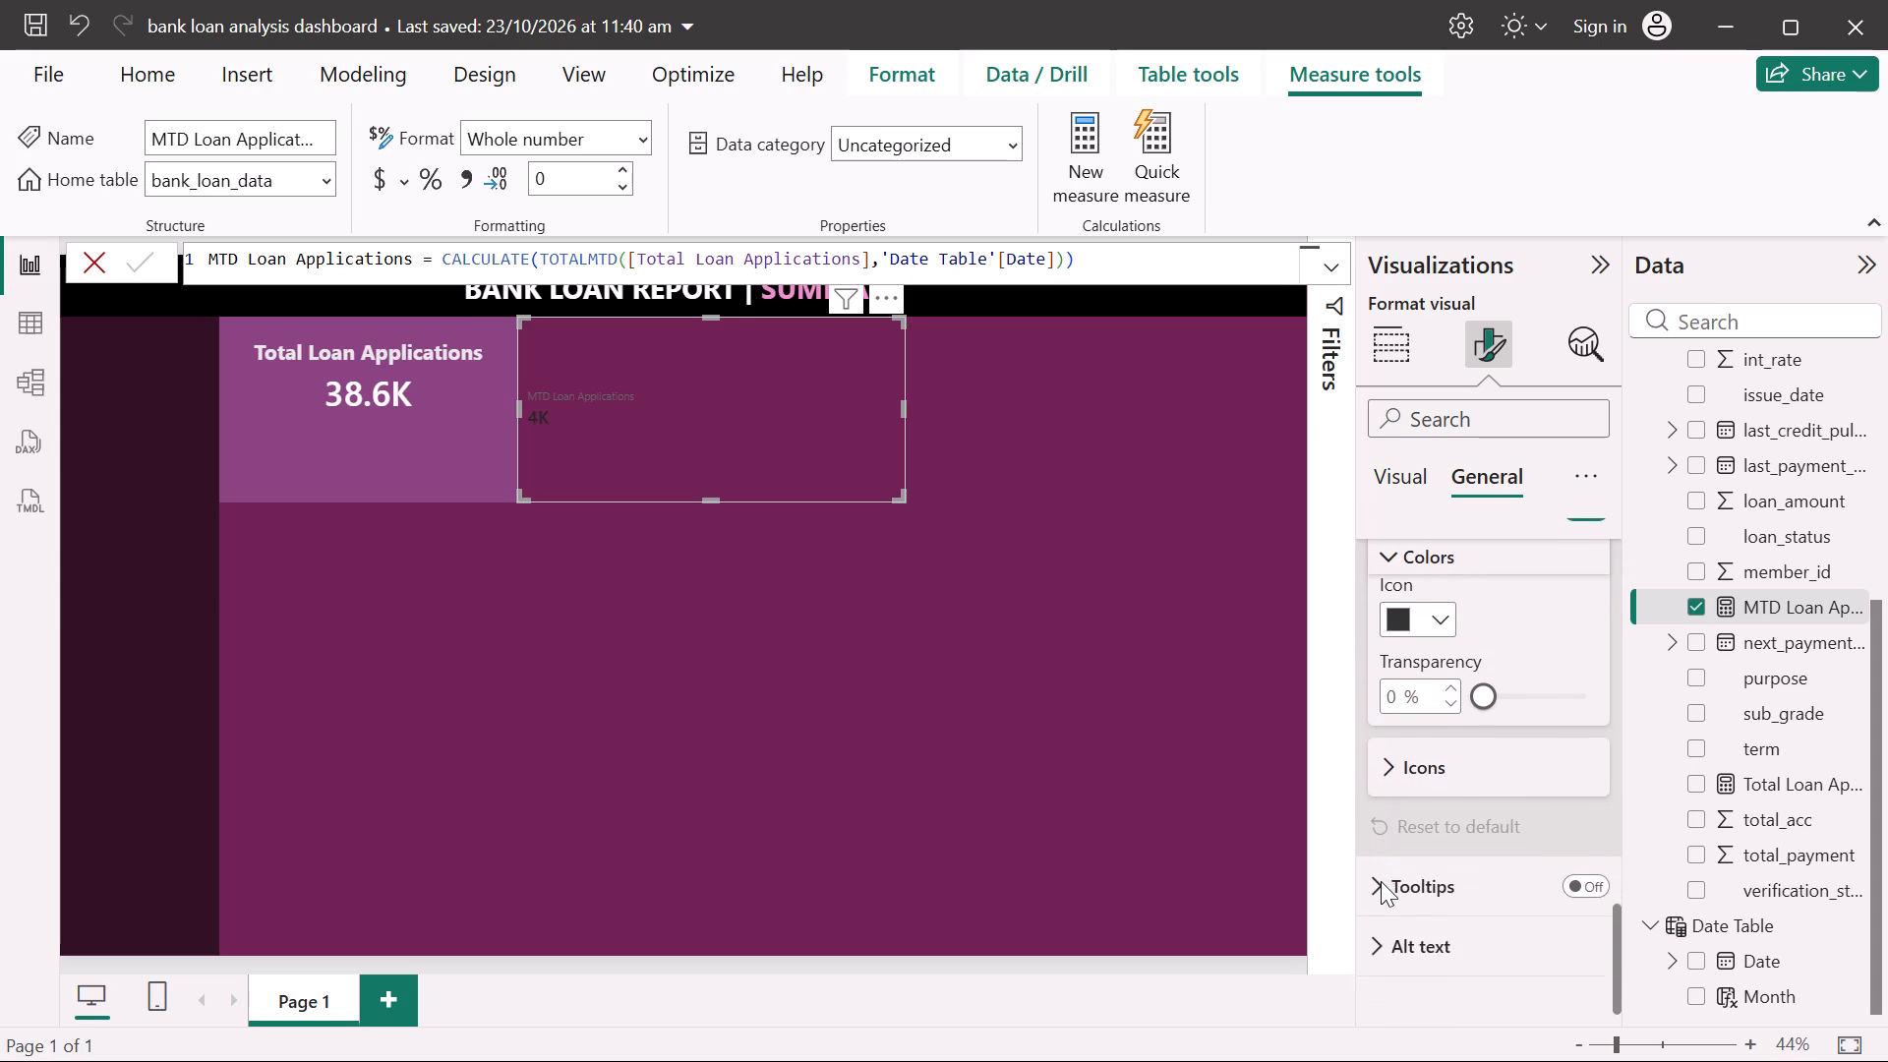
scroll(1381, 881, "up", 4)
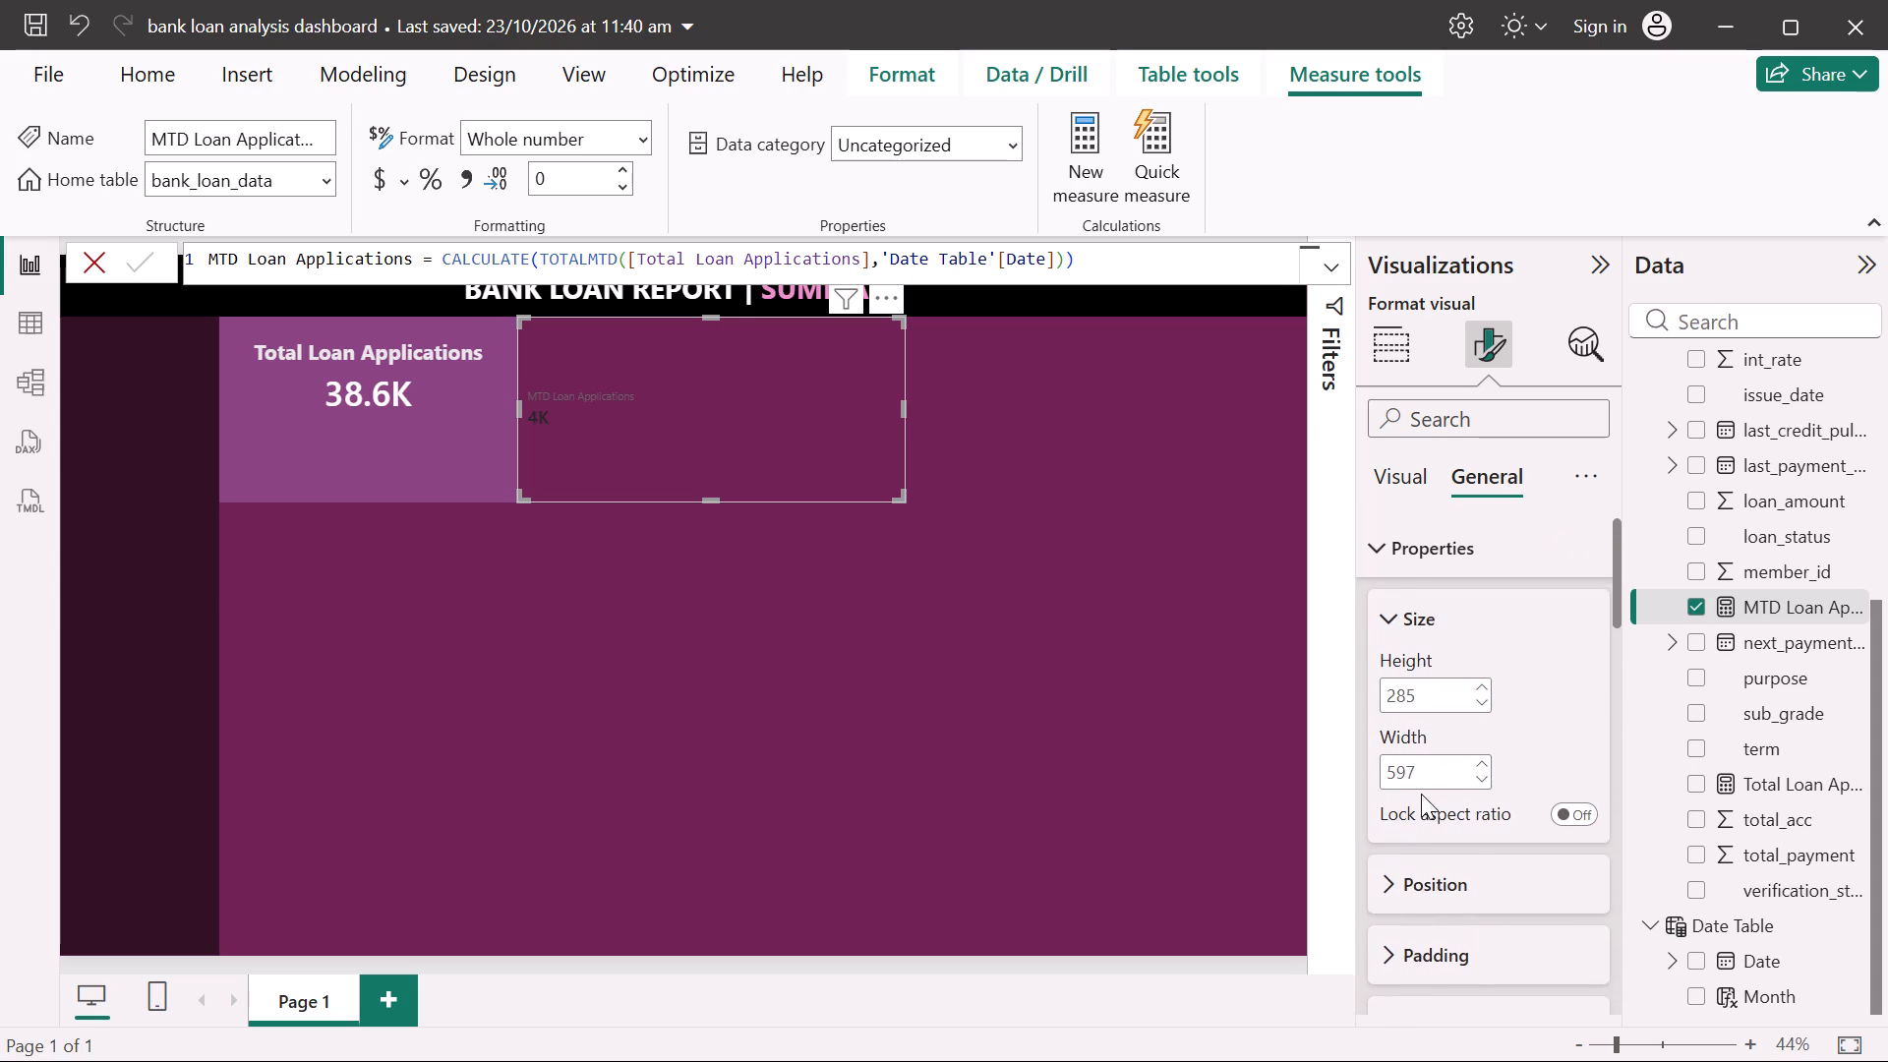
Turn off the callout label of the MTD Loan Applications card.
left_click(1402, 491)
scroll(1463, 675, "up", 2)
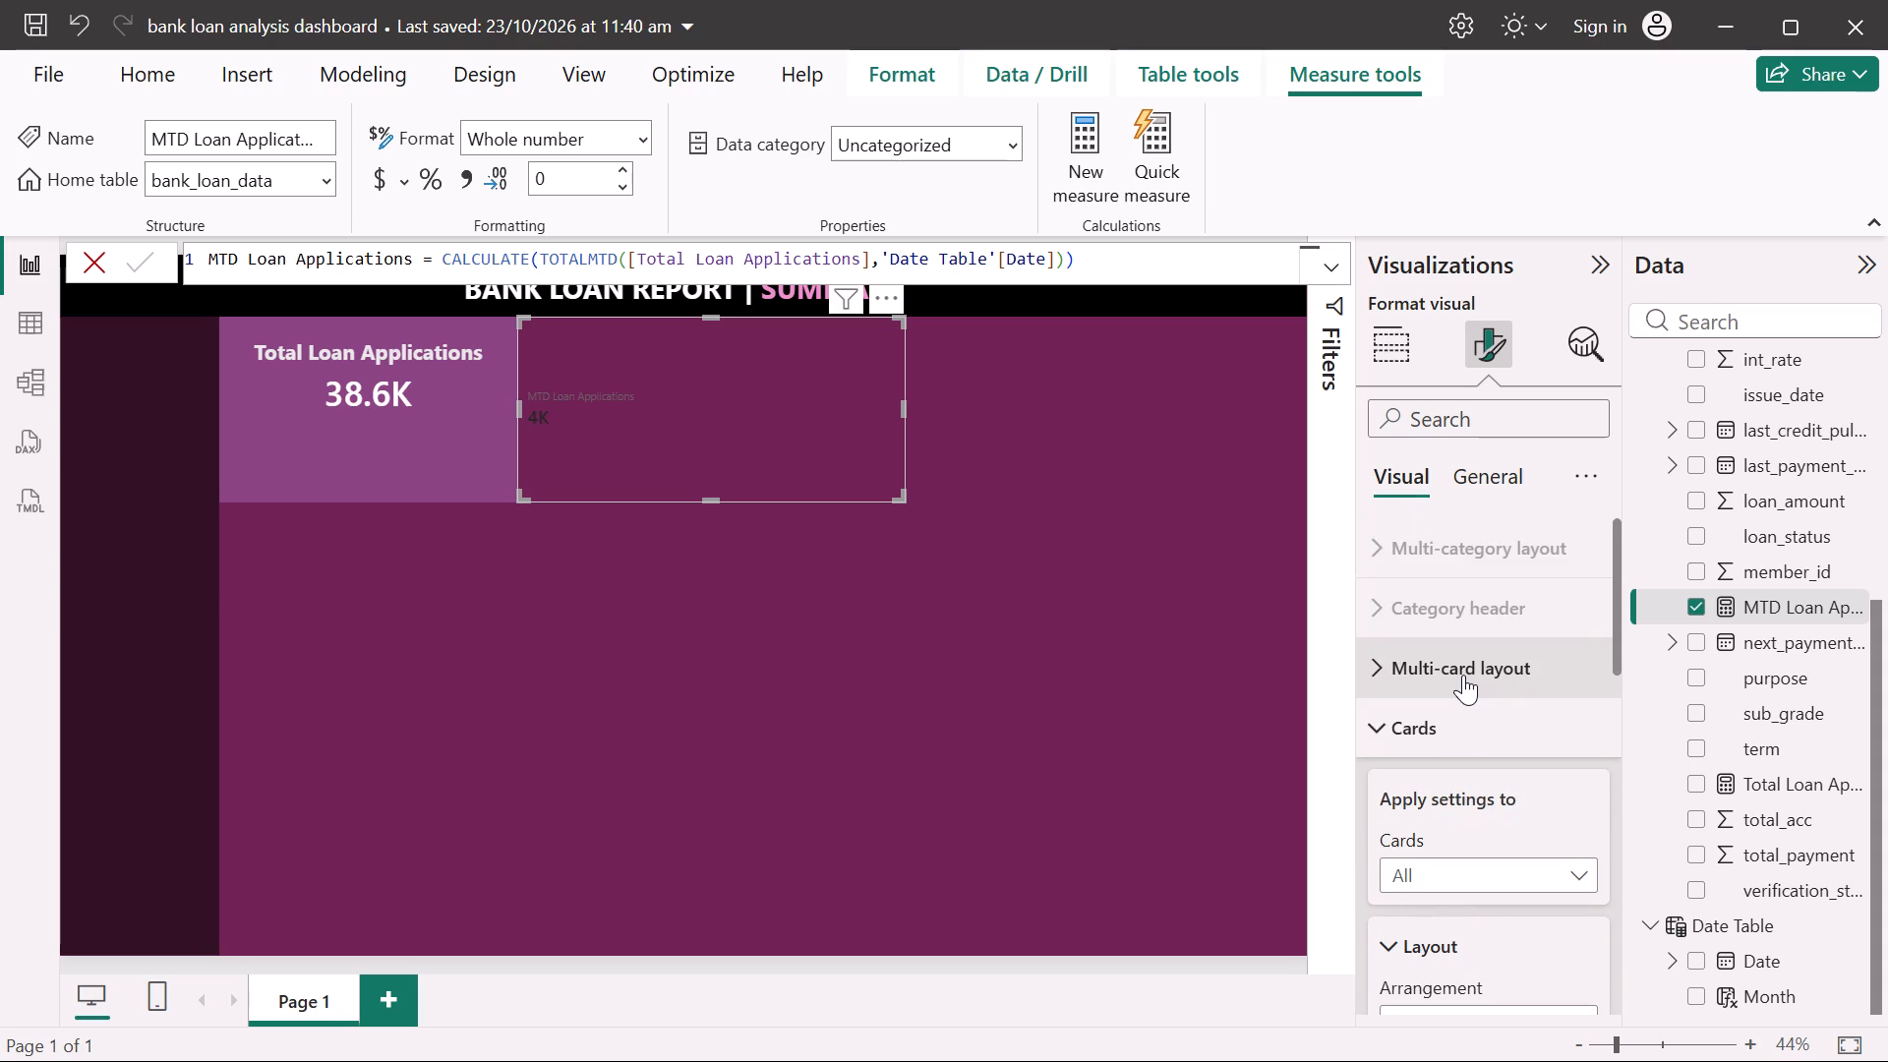
scroll(1463, 675, "down", 2)
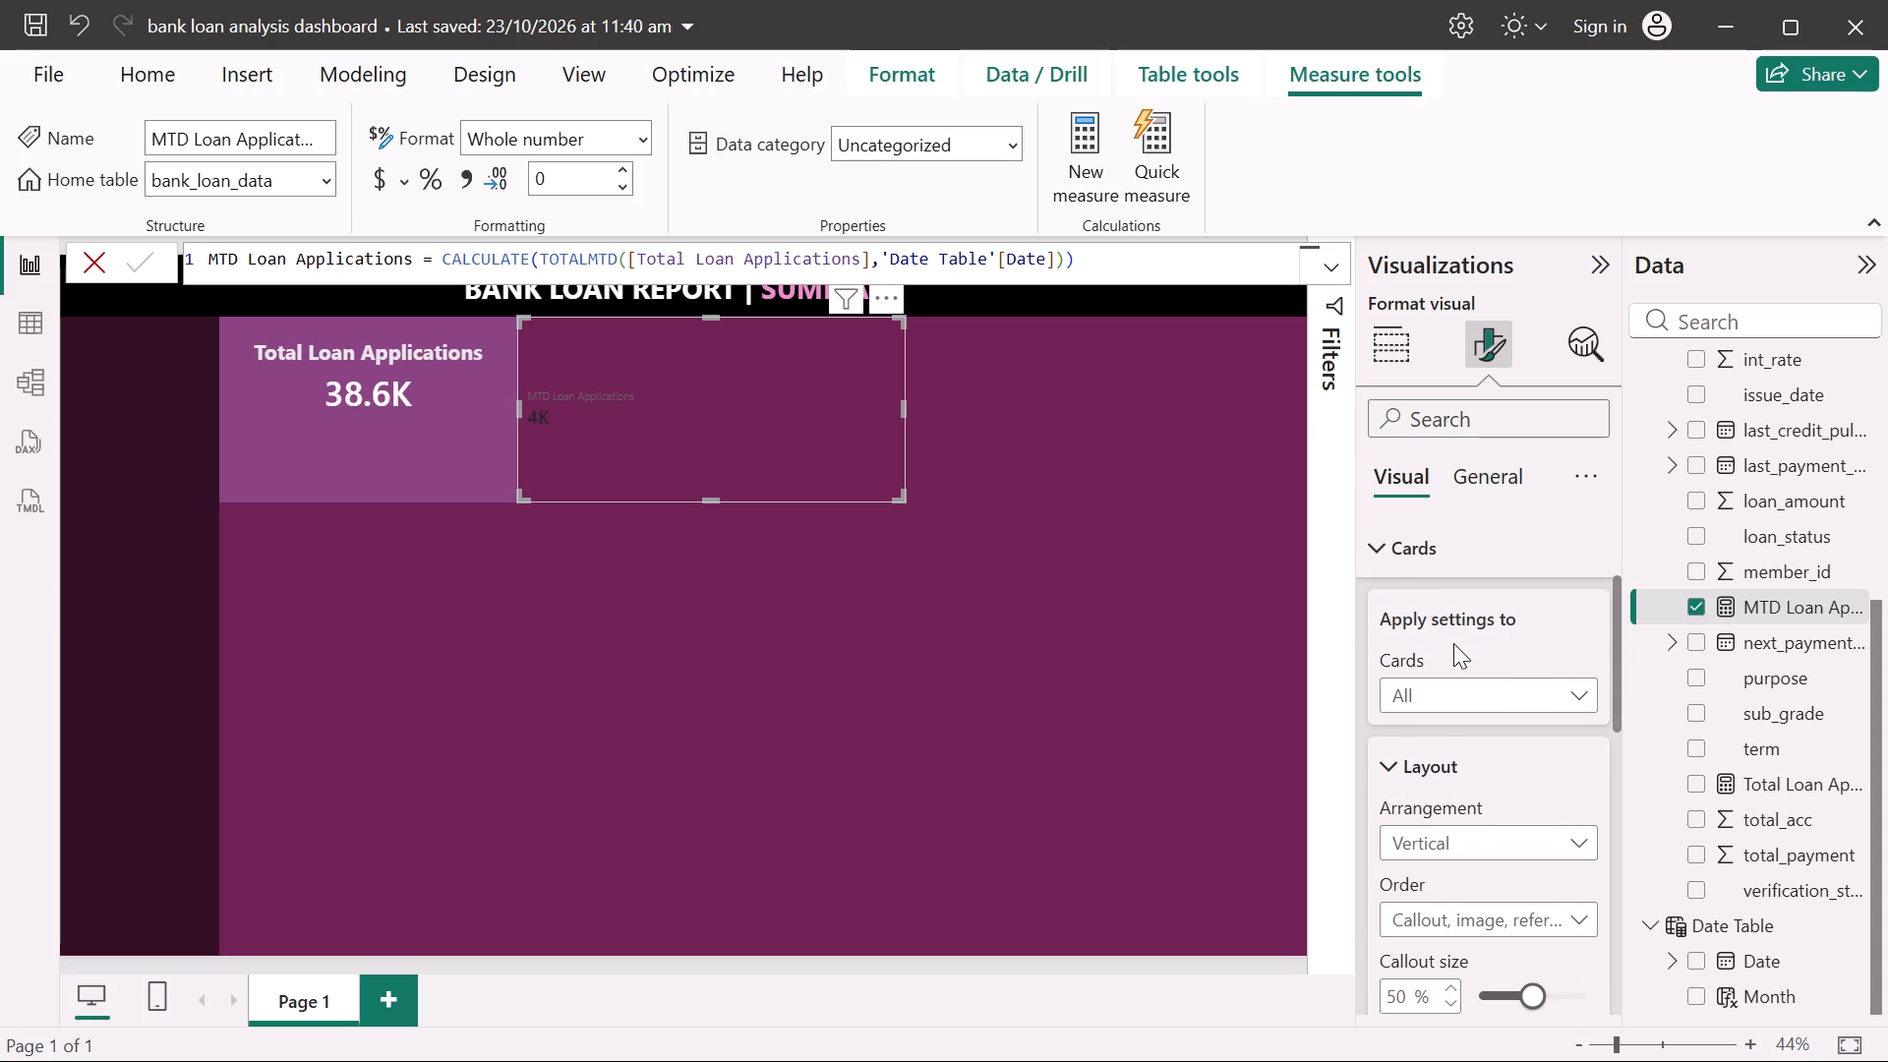
scroll(1453, 643, "down", 4)
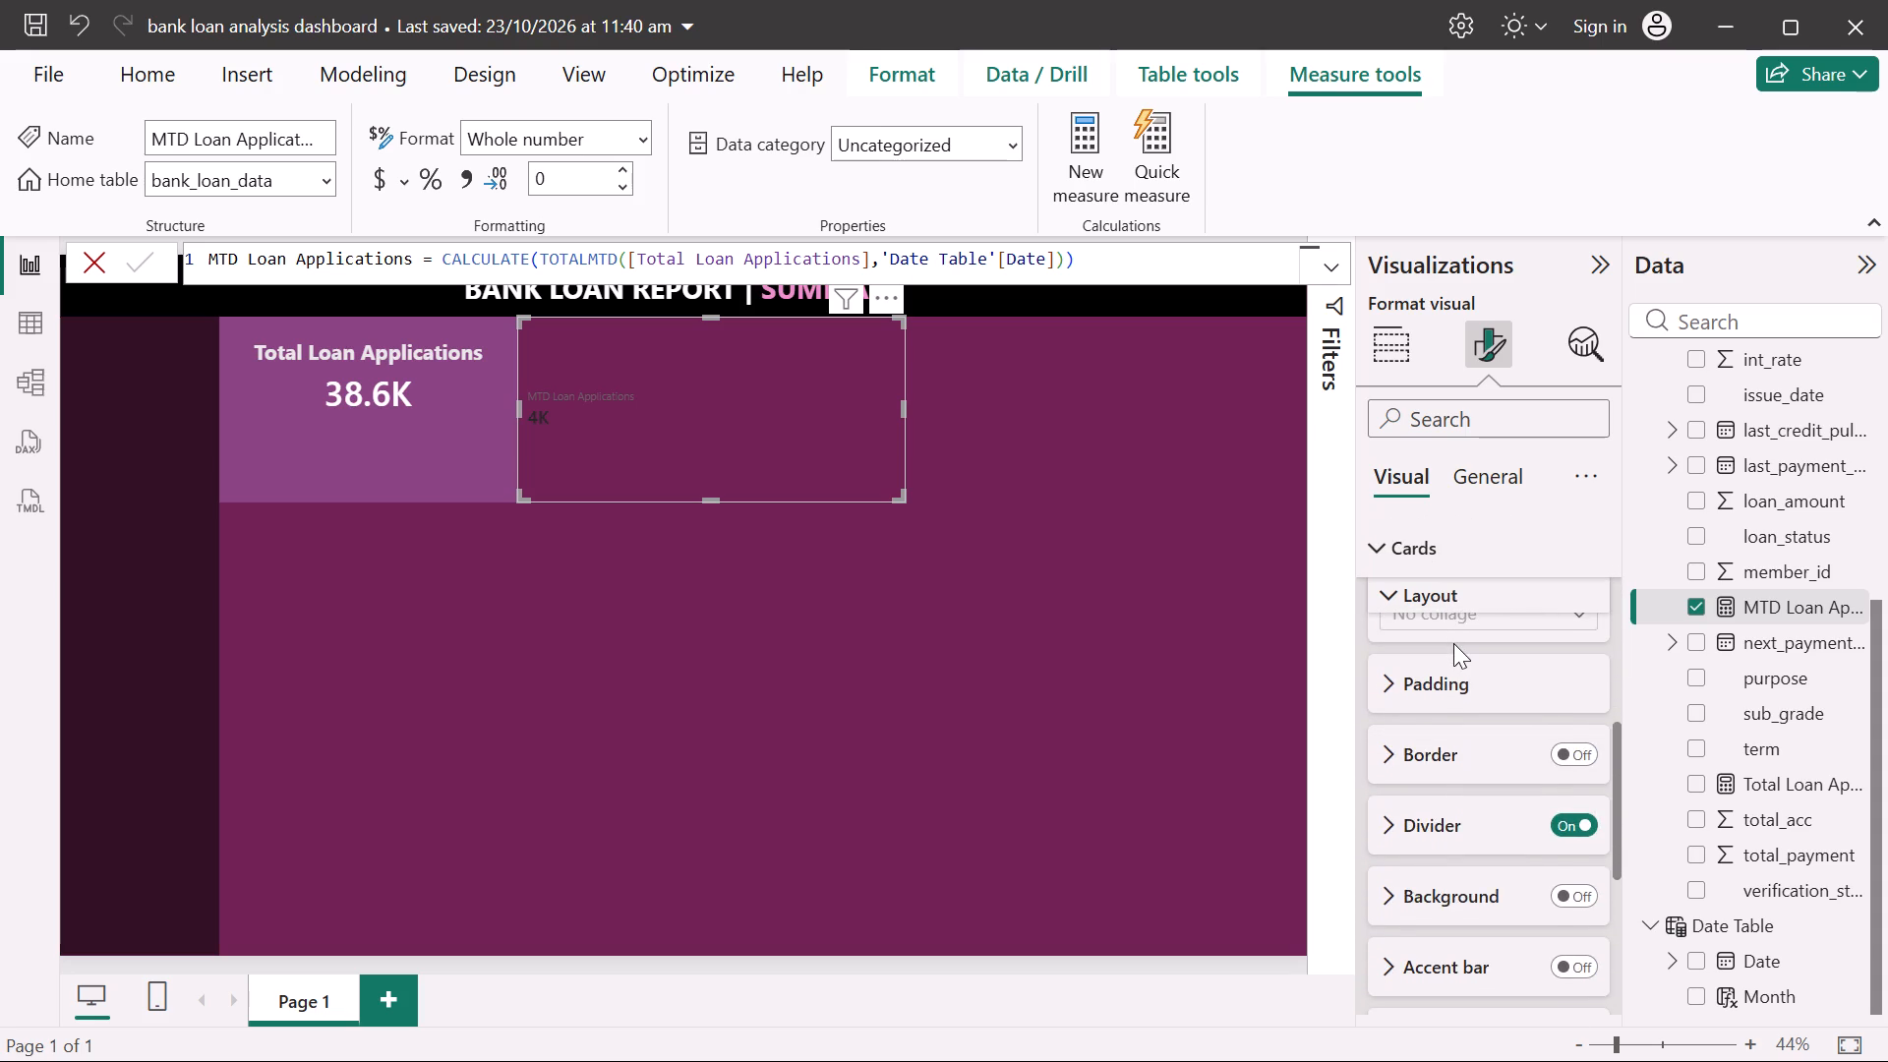
scroll(1453, 643, "down", 3)
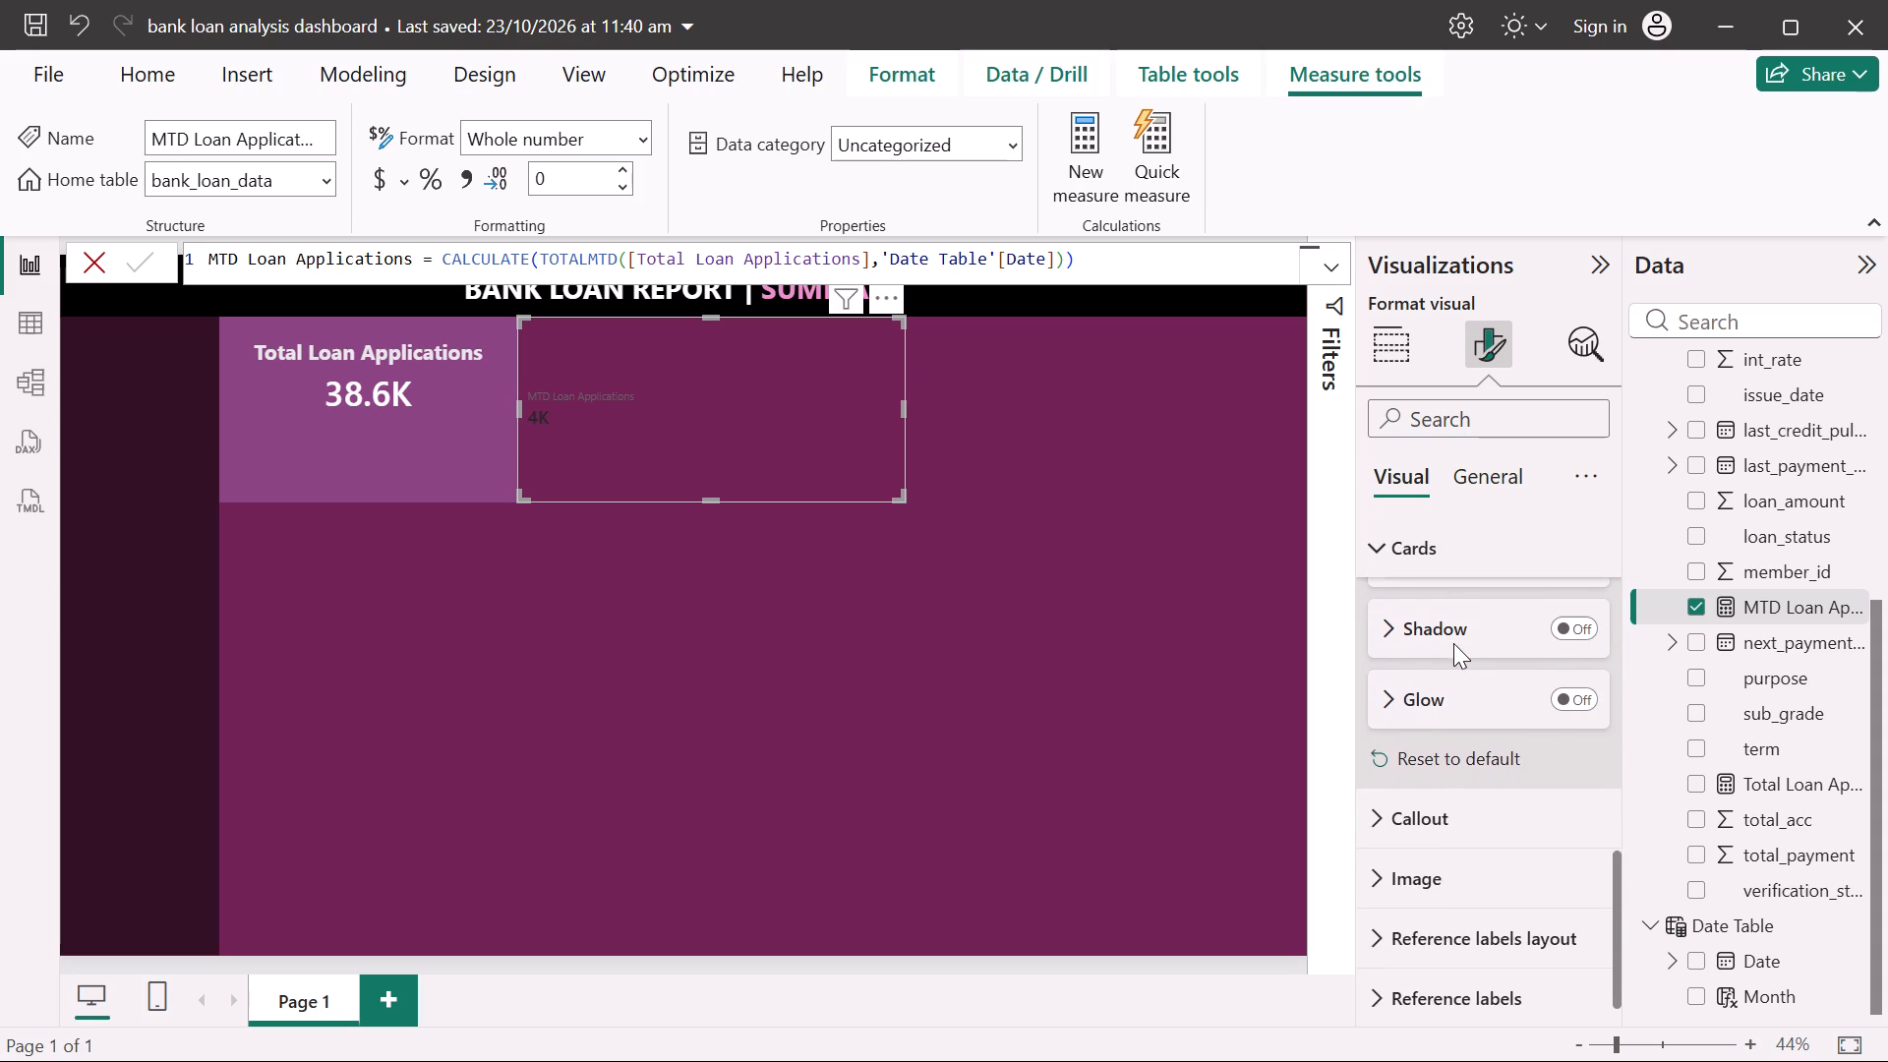
scroll(1453, 643, "down", 1)
left_click(1393, 797)
scroll(1393, 797, "down", 2)
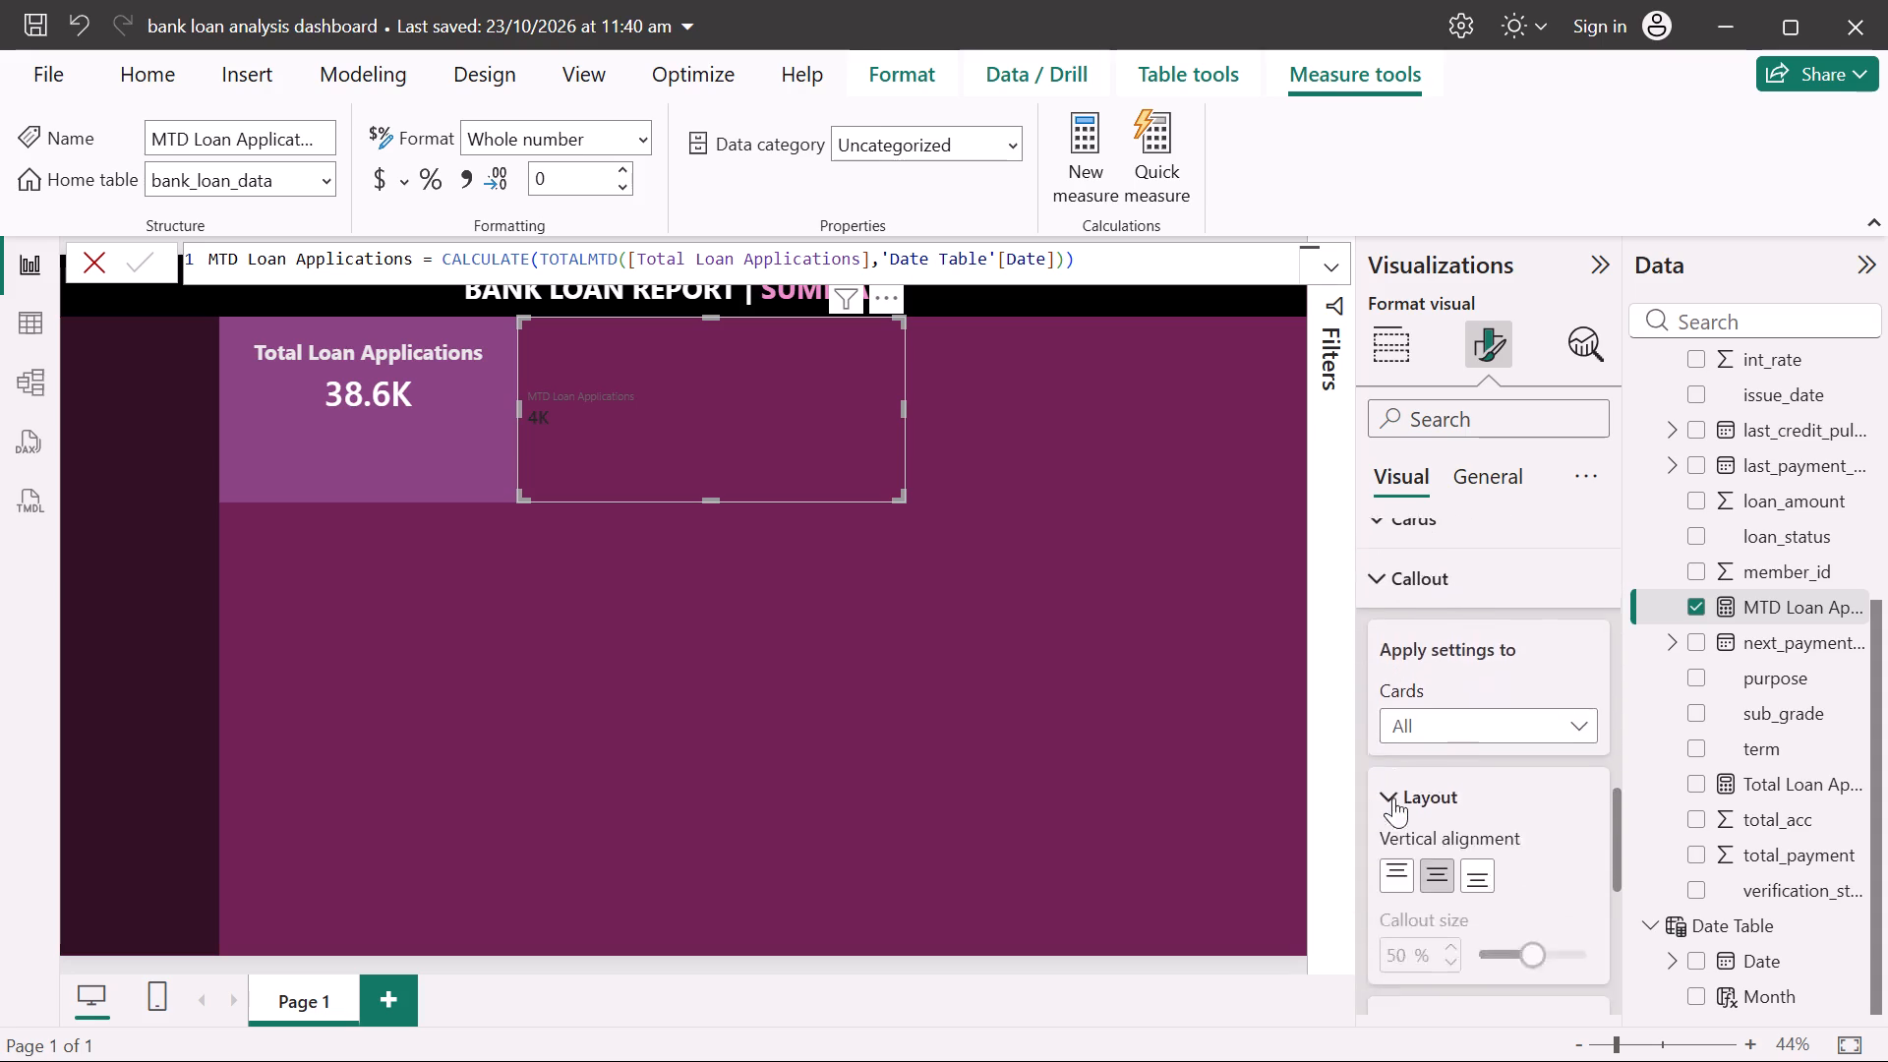
scroll(1393, 797, "down", 2)
scroll(1527, 924, "down", 1)
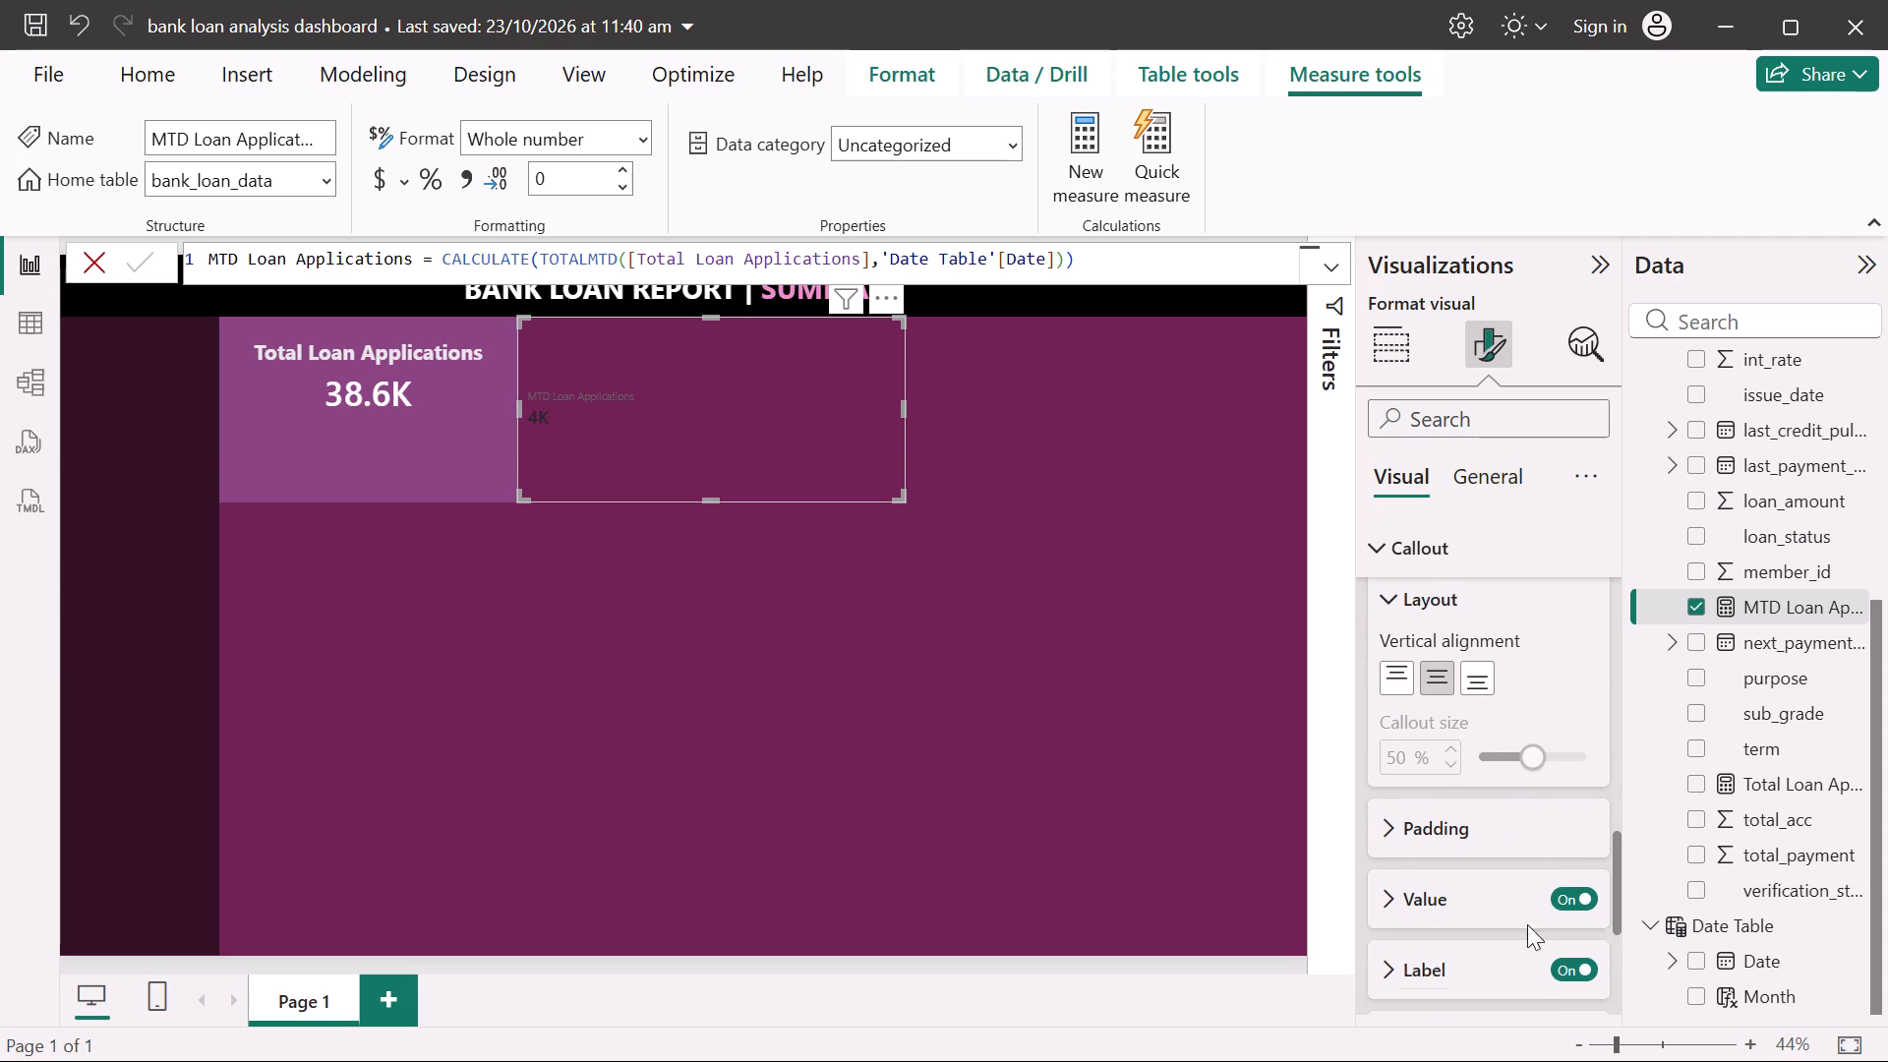
scroll(1527, 924, "down", 2)
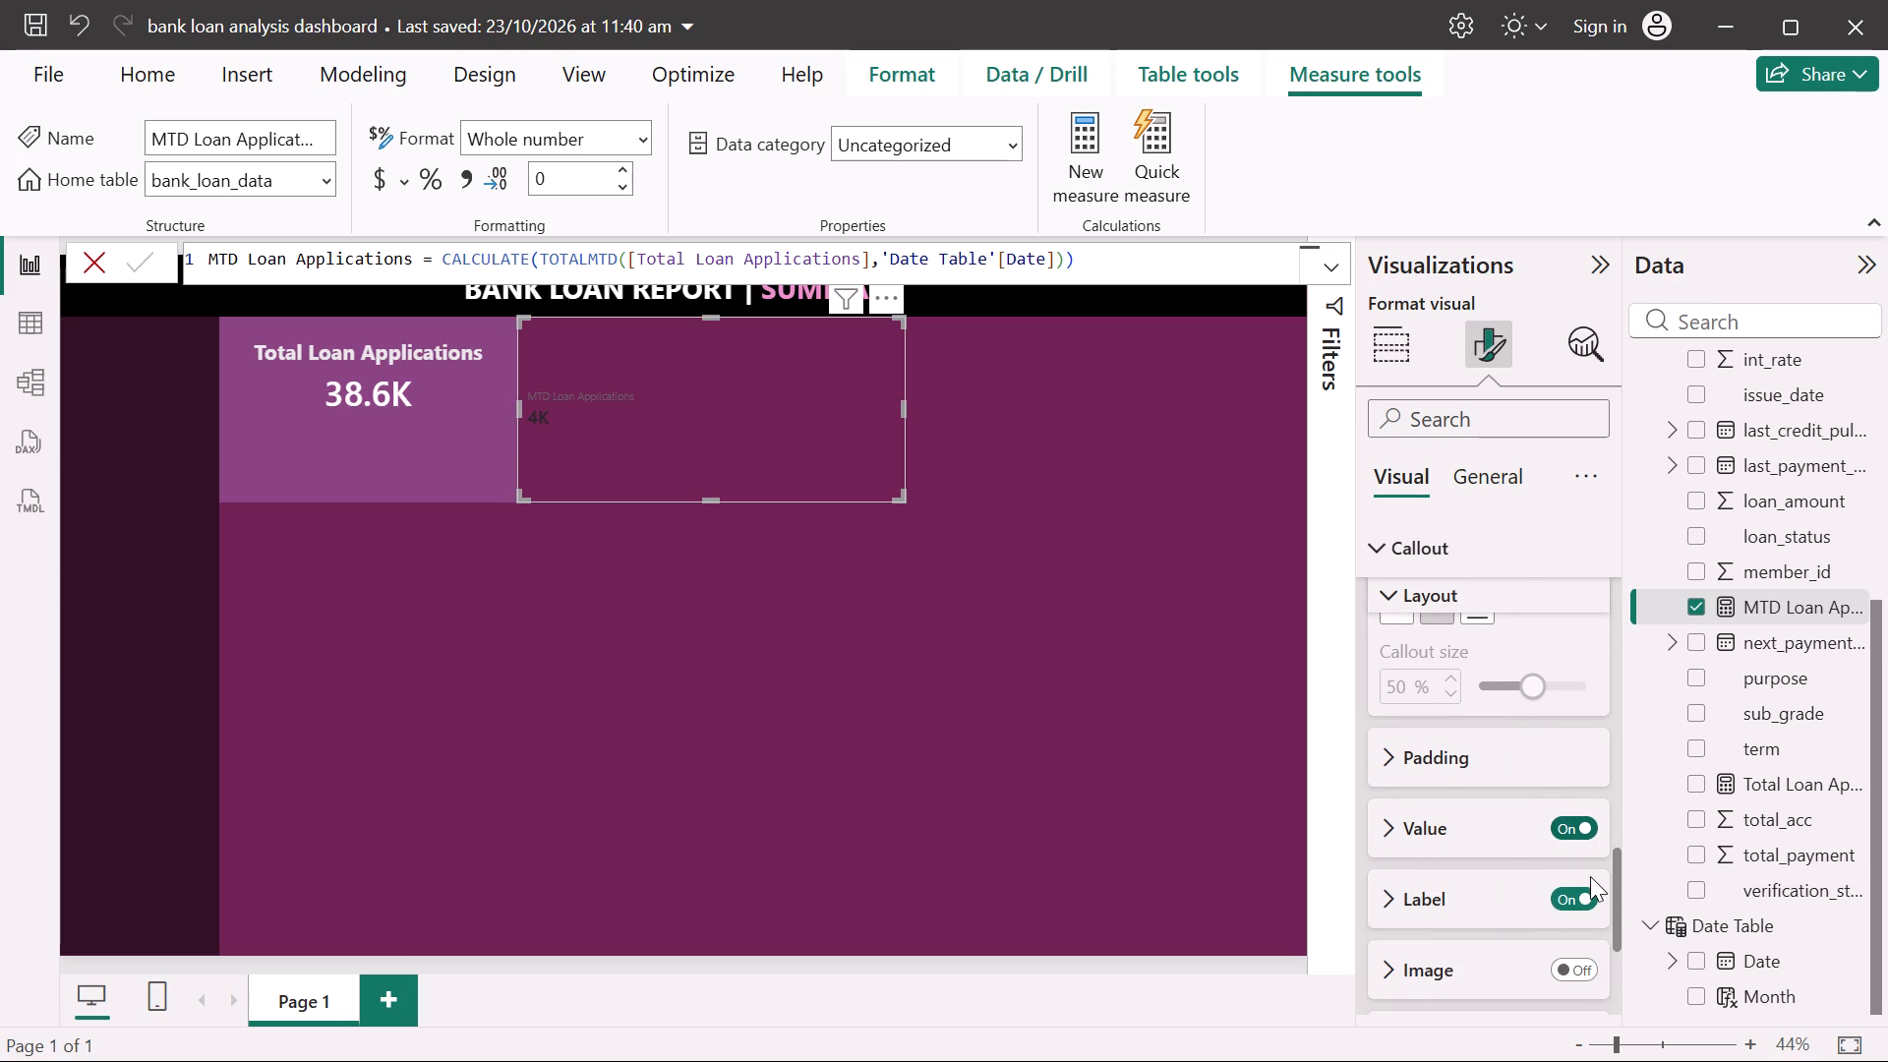
left_click(1585, 895)
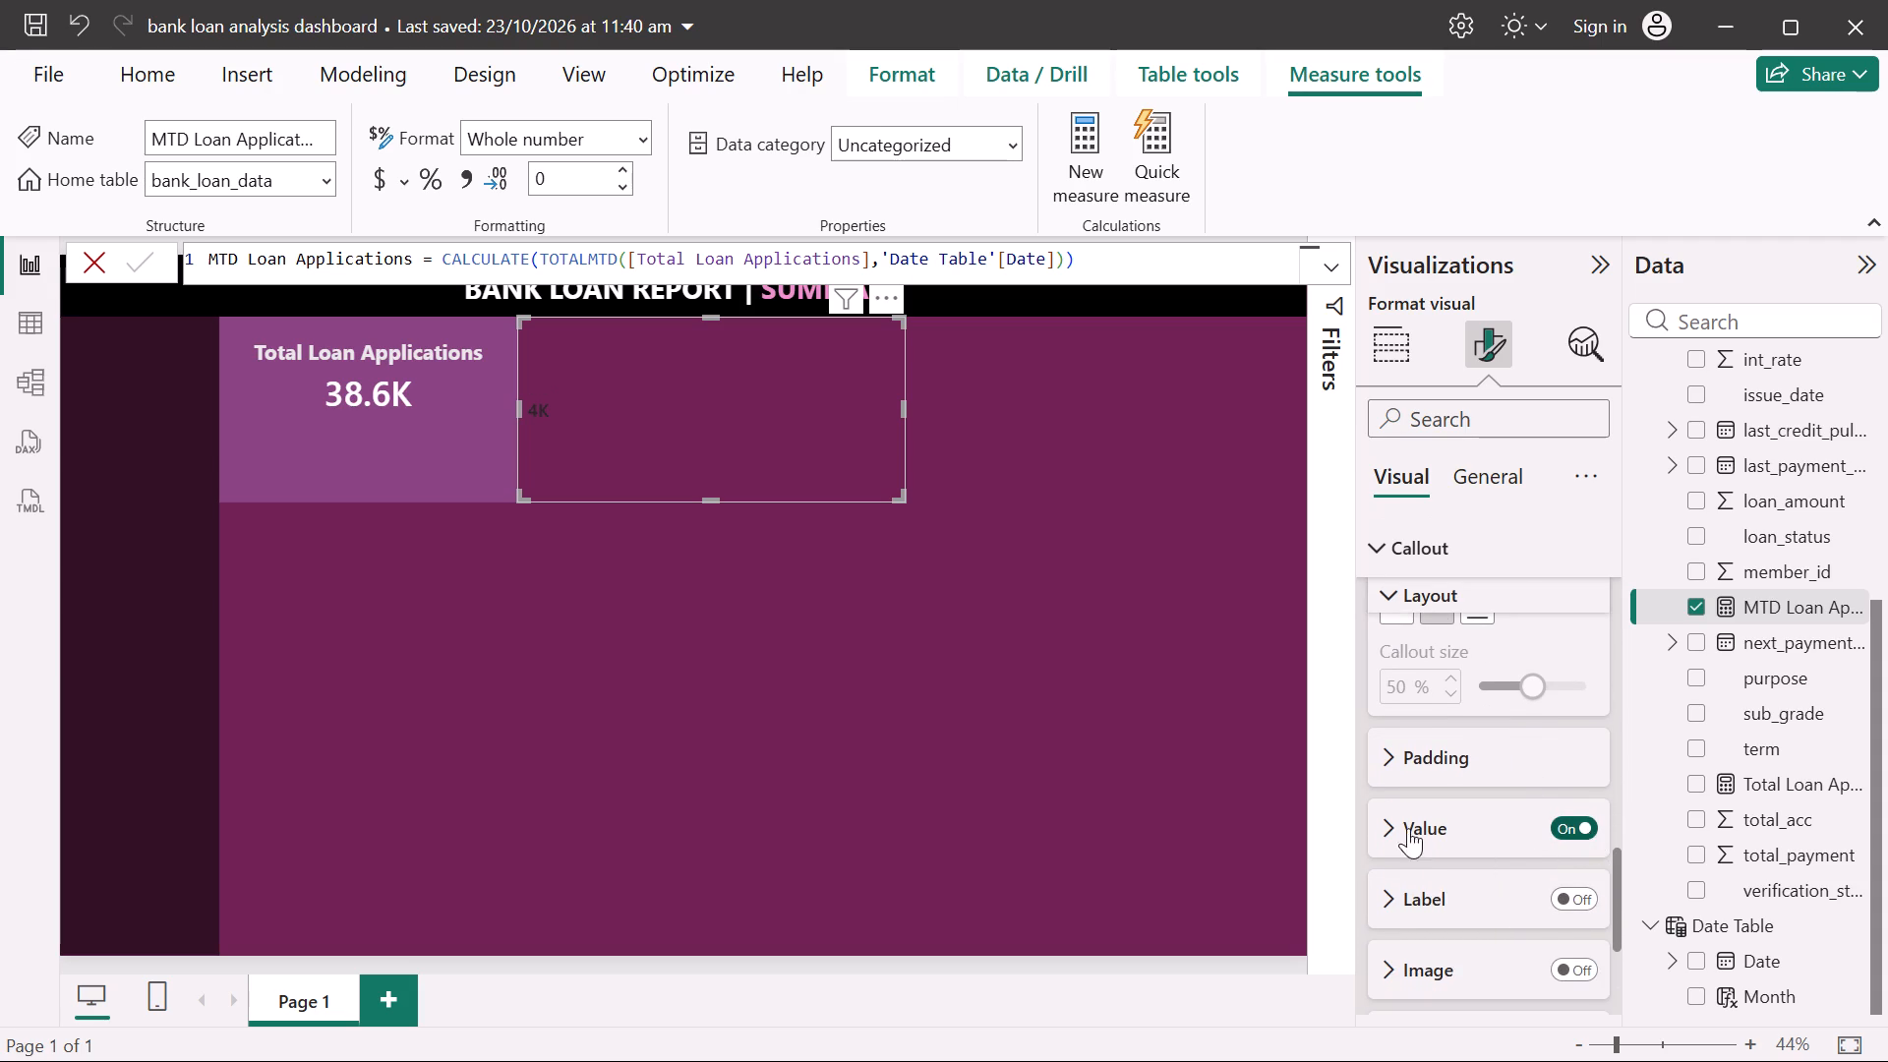
Set the callout value's font size to 32 on the MTD Loan Applications card.
left_click(1388, 824)
scroll(1388, 824, "down", 1)
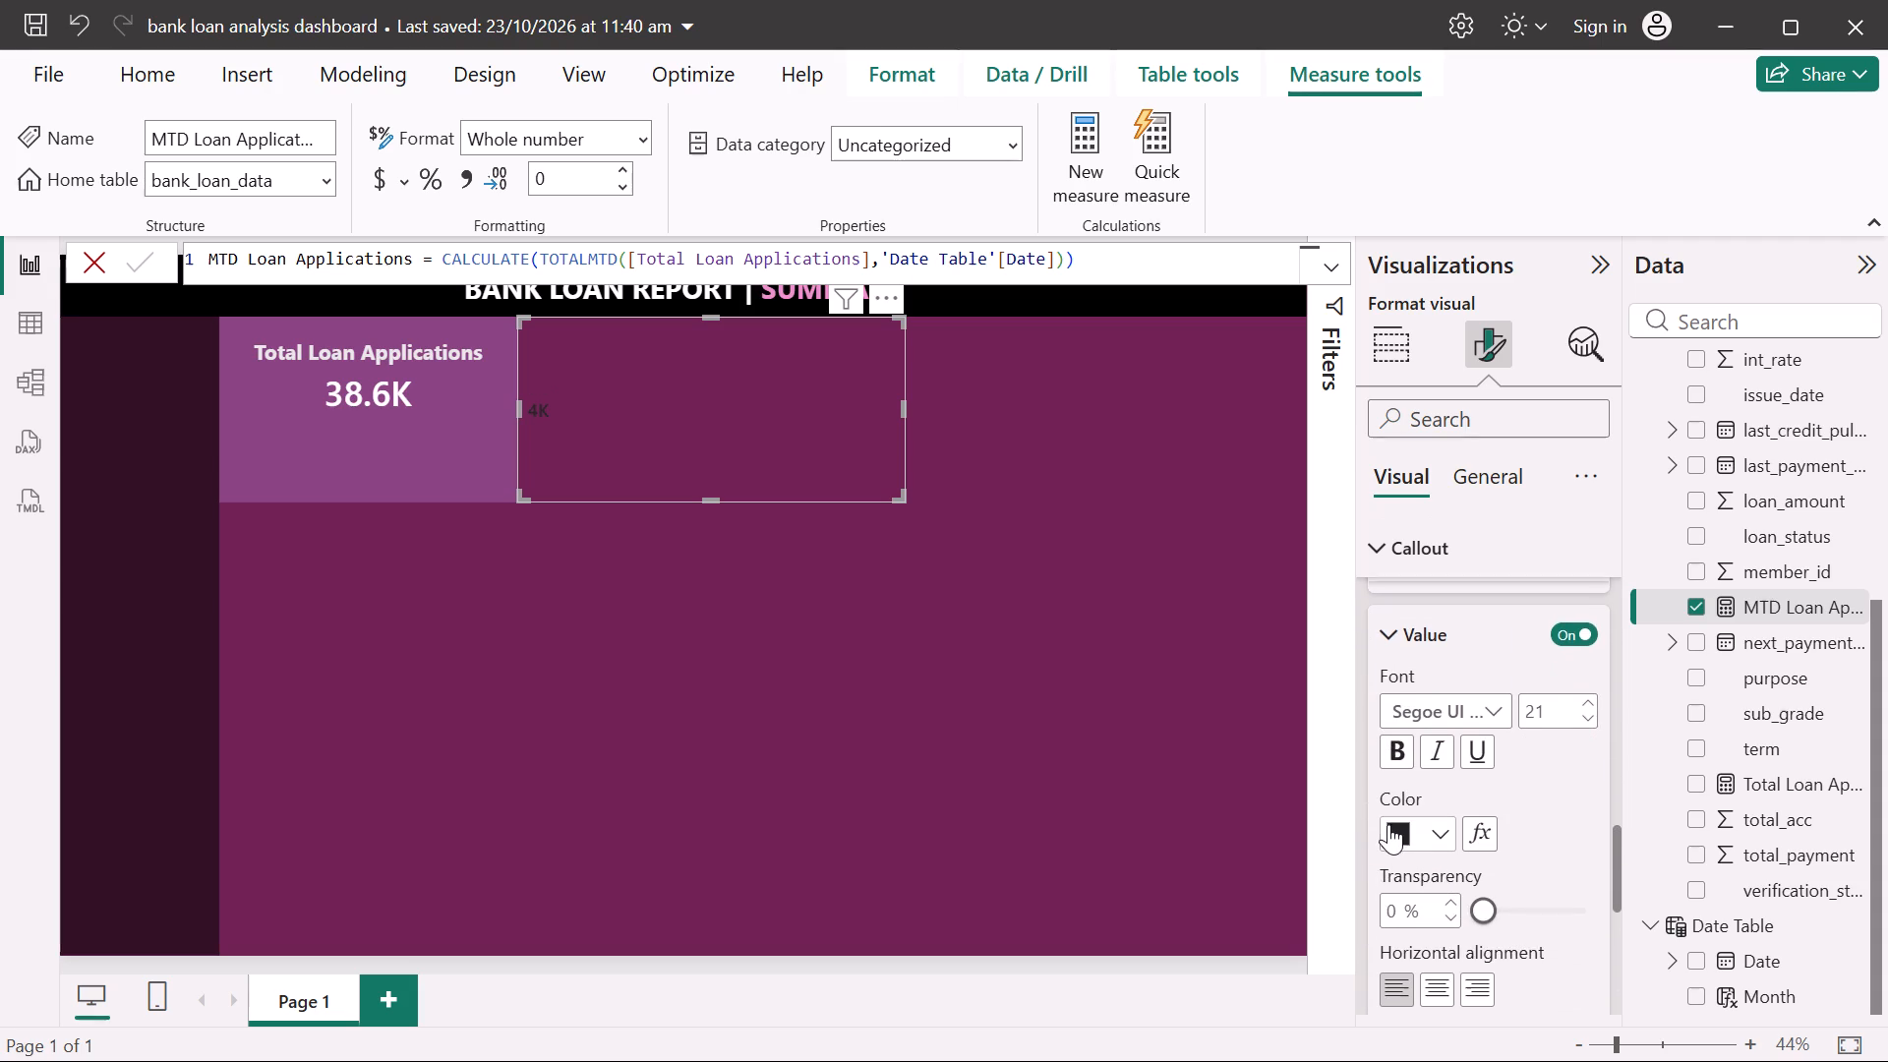
scroll(1388, 824, "down", 1)
left_click(1546, 714)
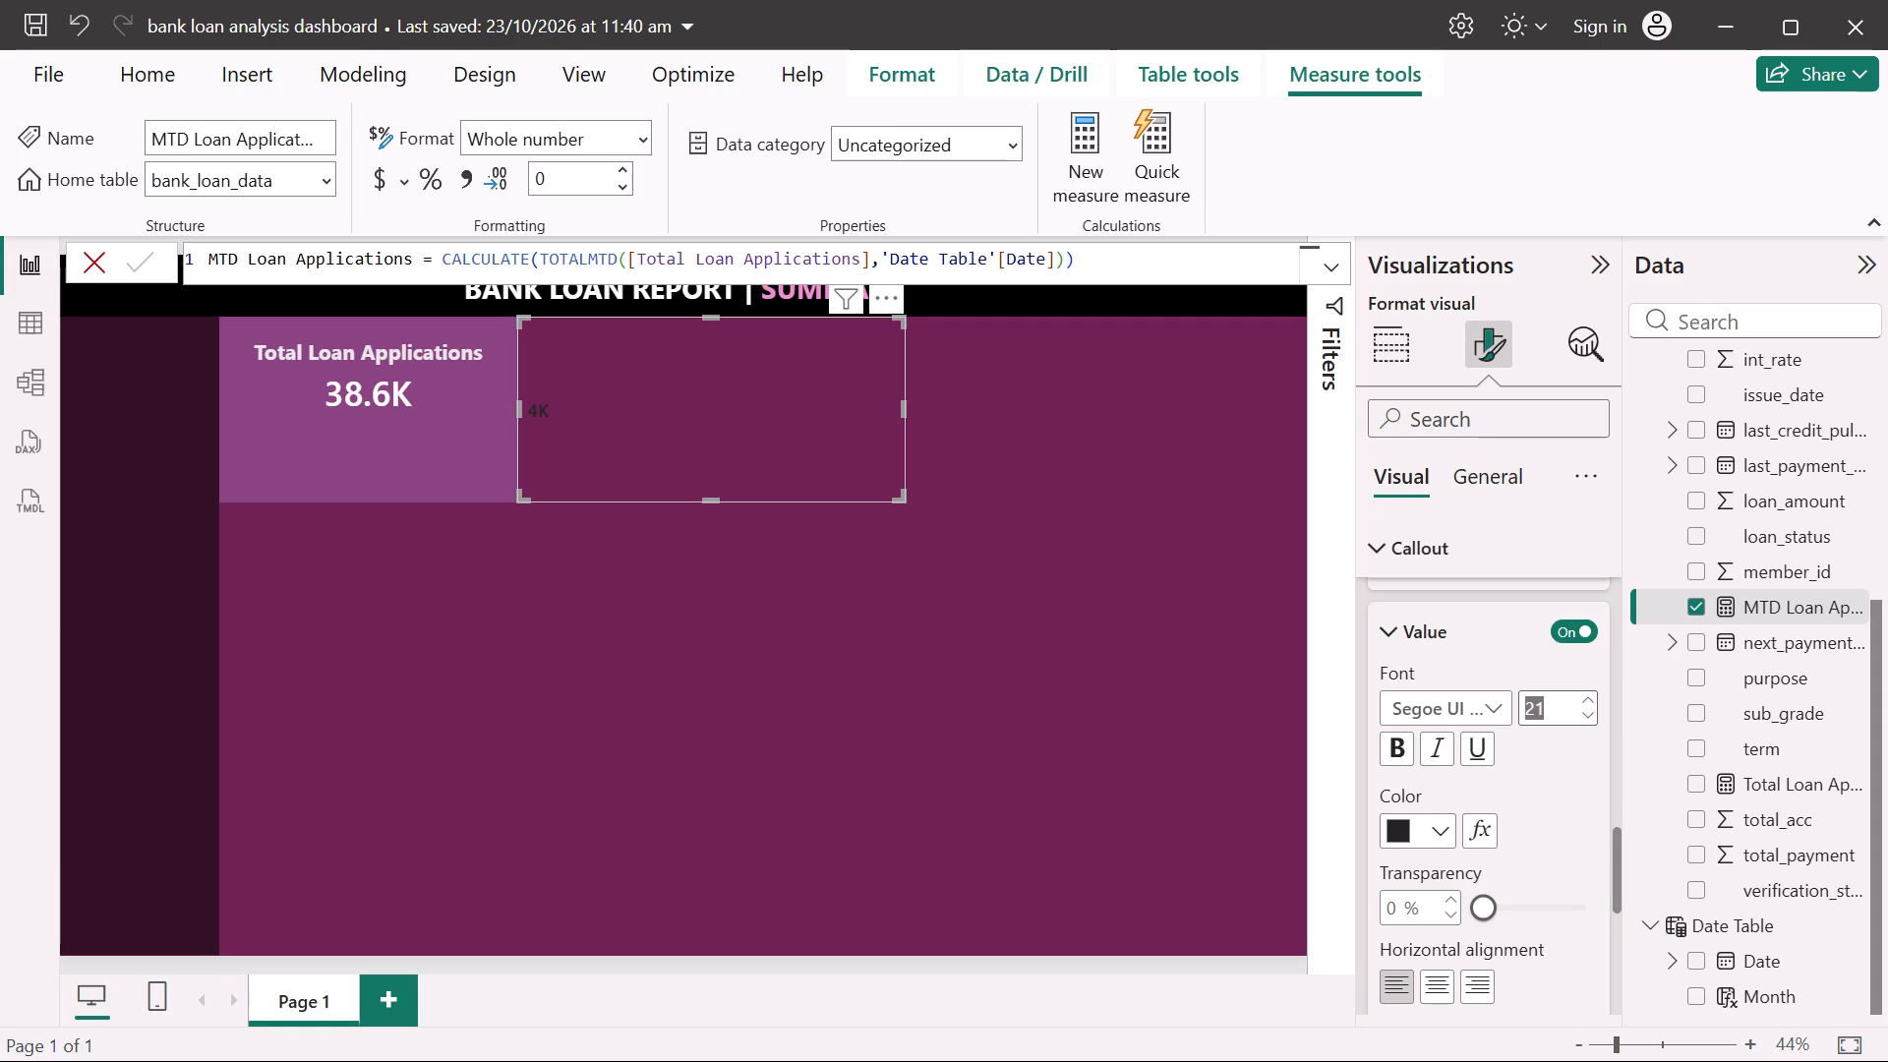
type("32")
key("Return")
Try white as the callout value's colour, and change it to a light grey theme shade.
left_click(1394, 826)
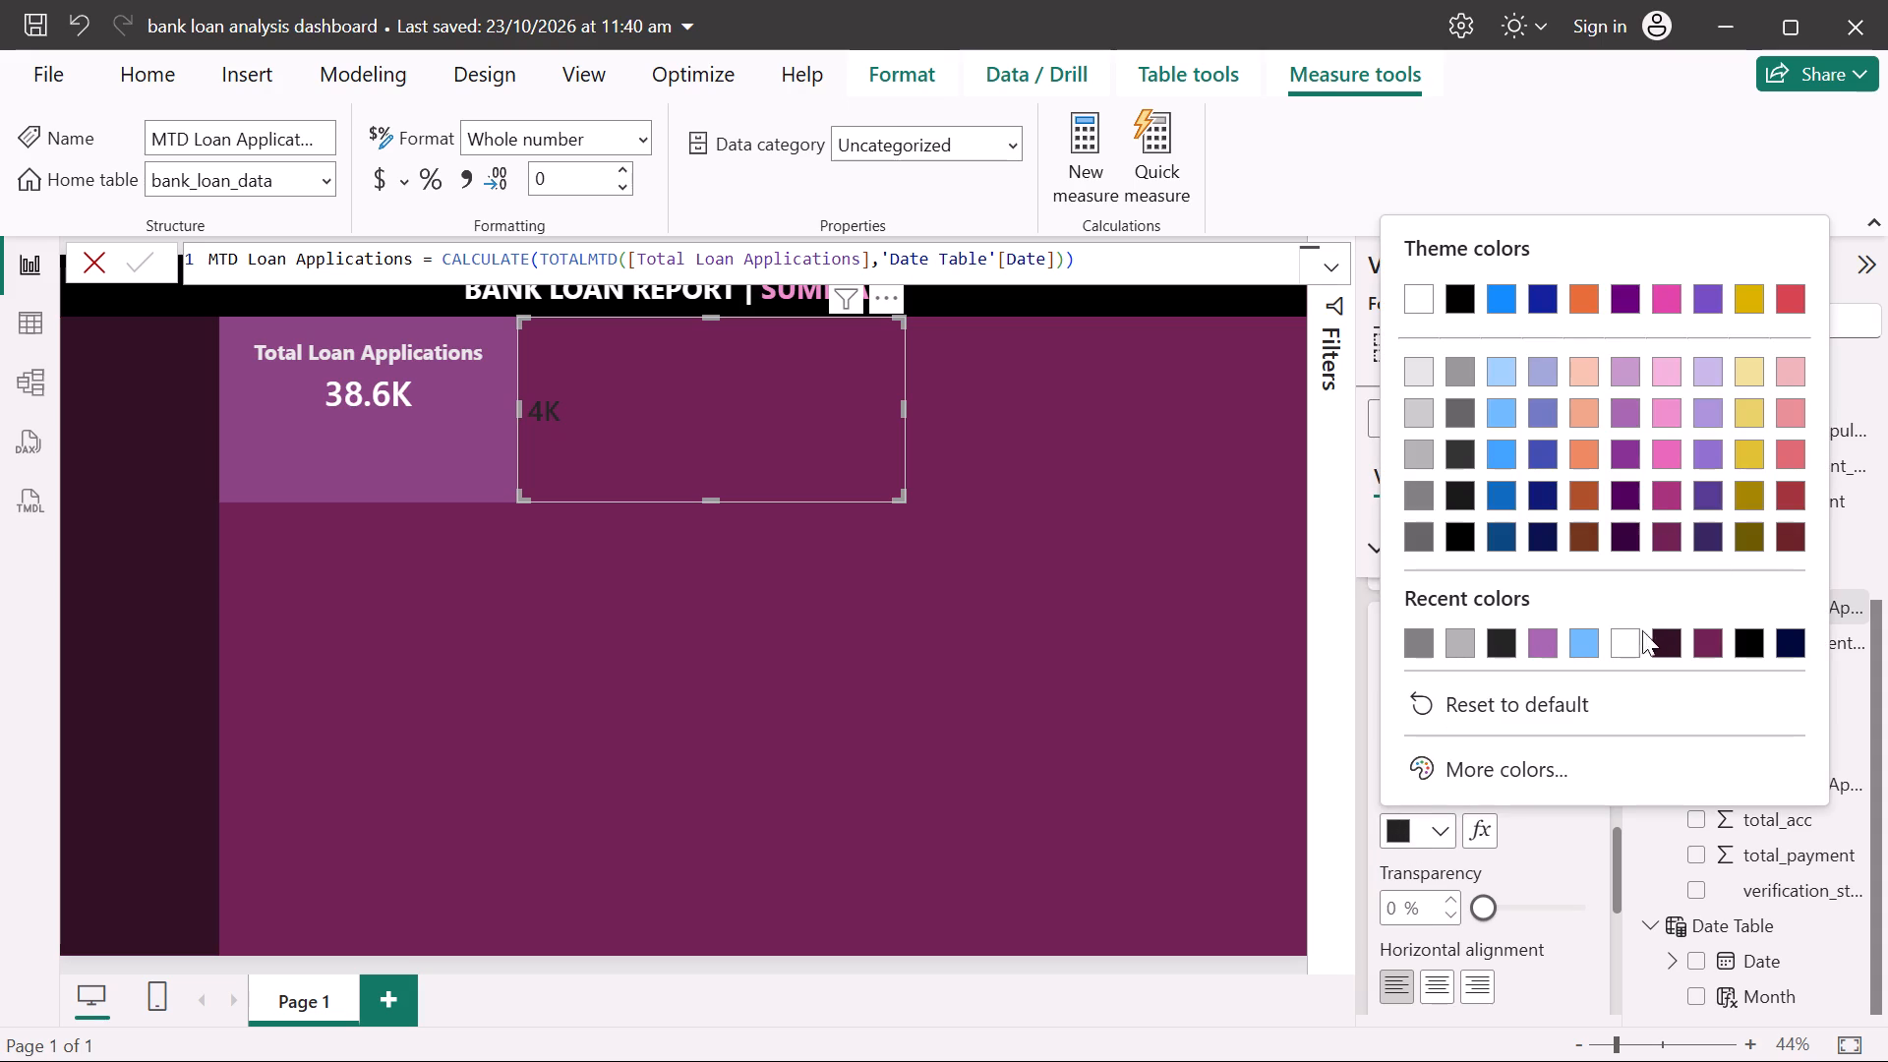
left_click(1632, 639)
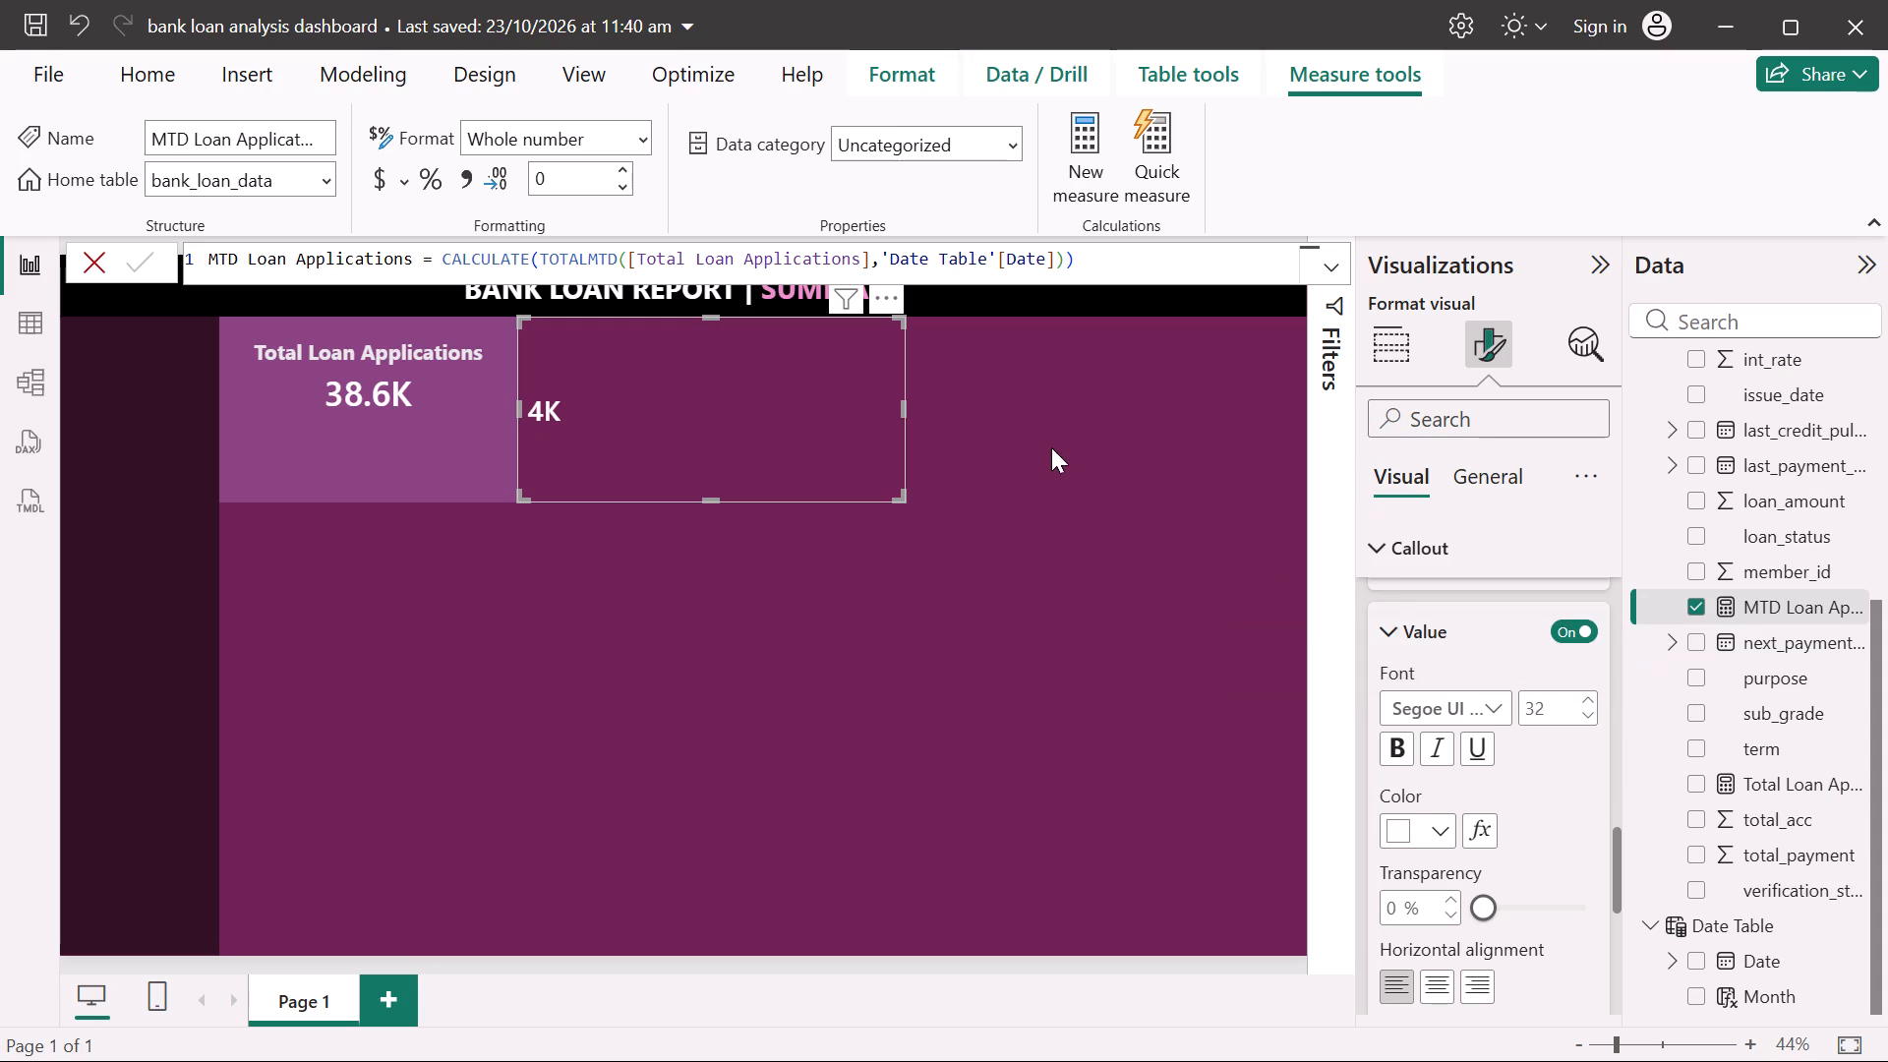
left_click(1428, 827)
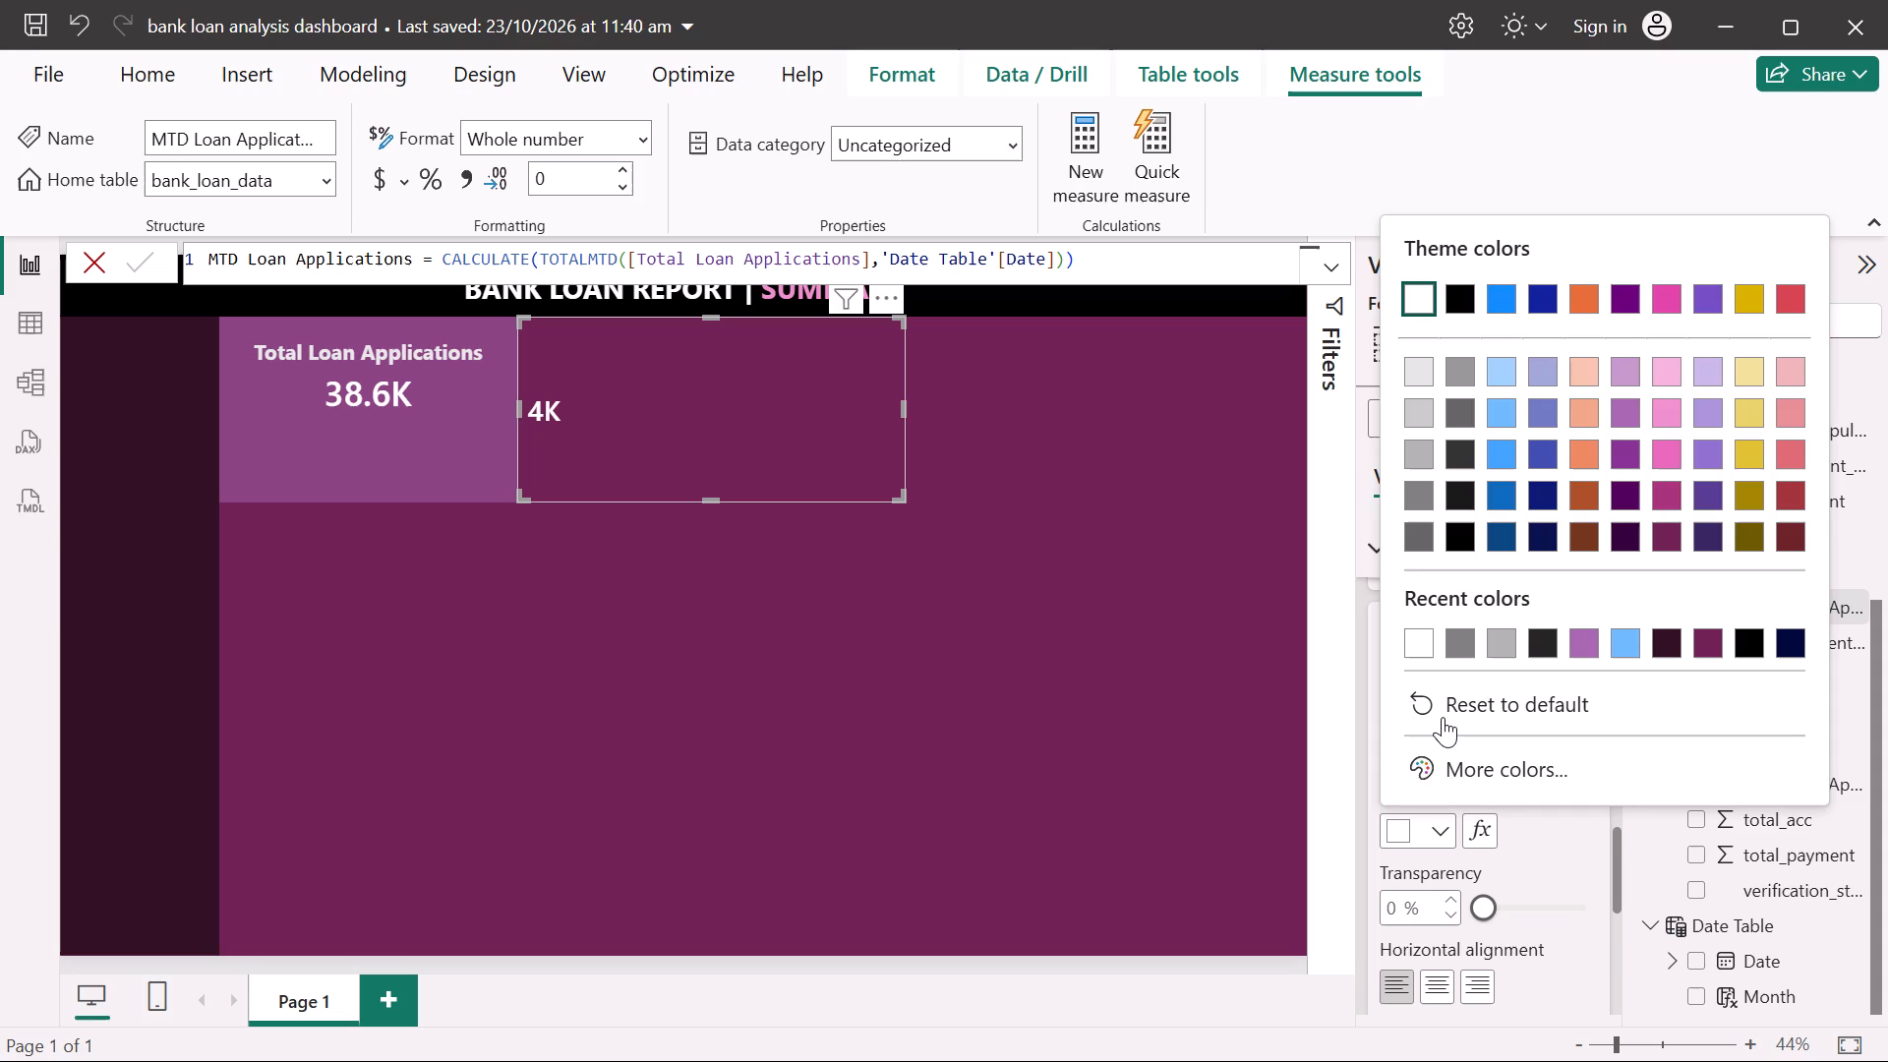
left_click(1423, 410)
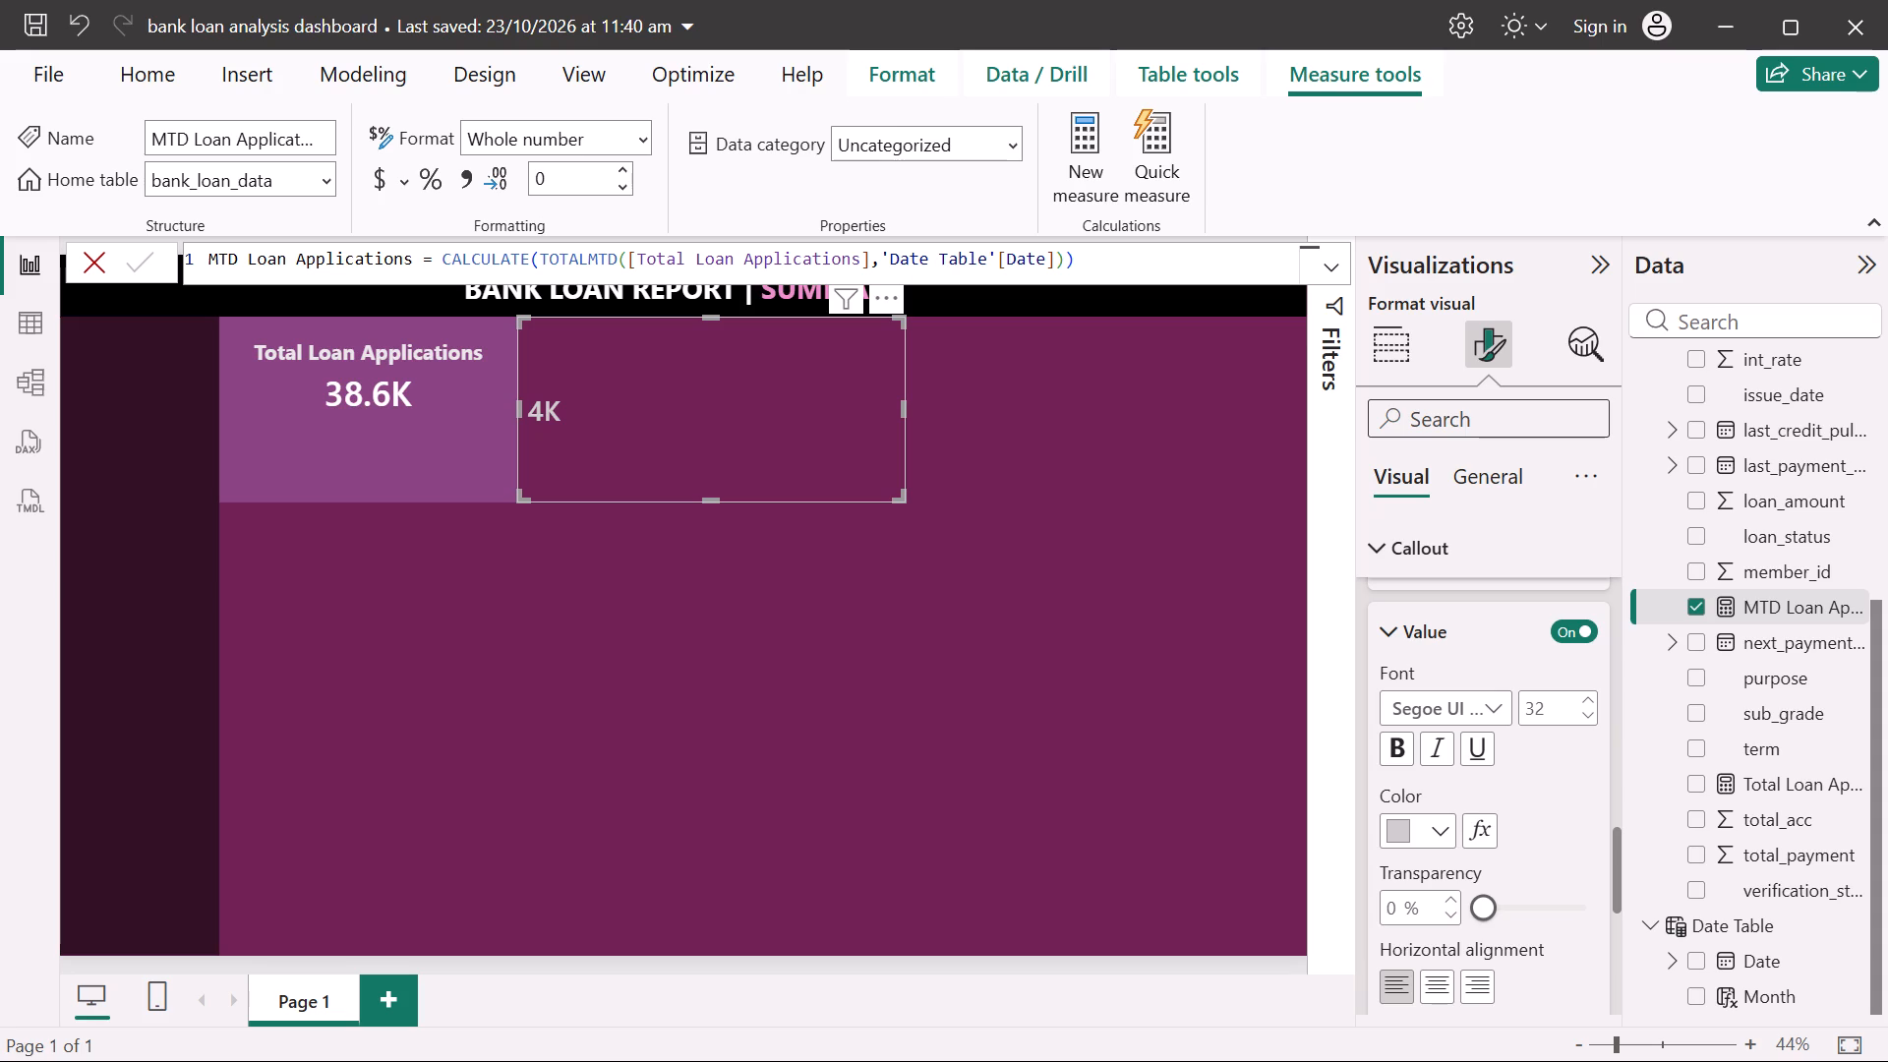
Examine the MTD Loan Applications card's formatting settings for card layout and for callout layout, value and label.
scroll(1501, 731, "up", 6)
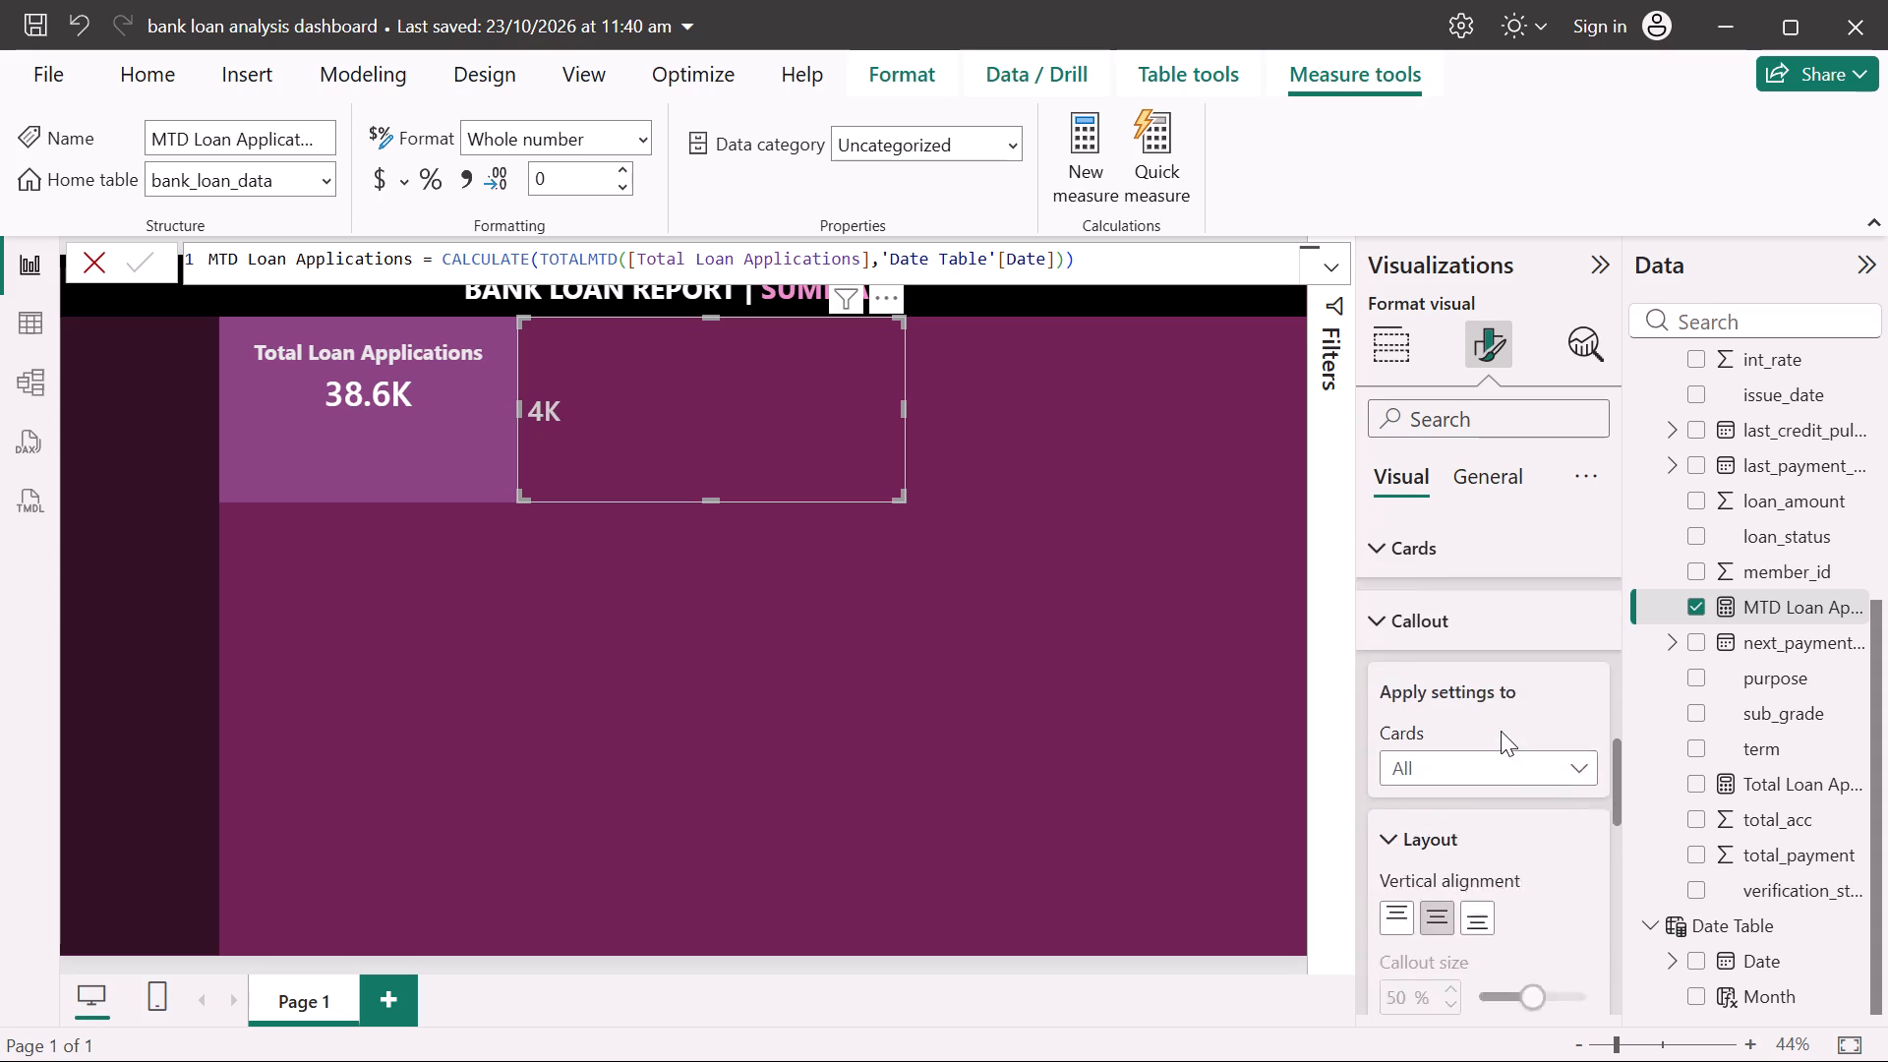
scroll(1501, 731, "up", 3)
scroll(1501, 731, "down", 1)
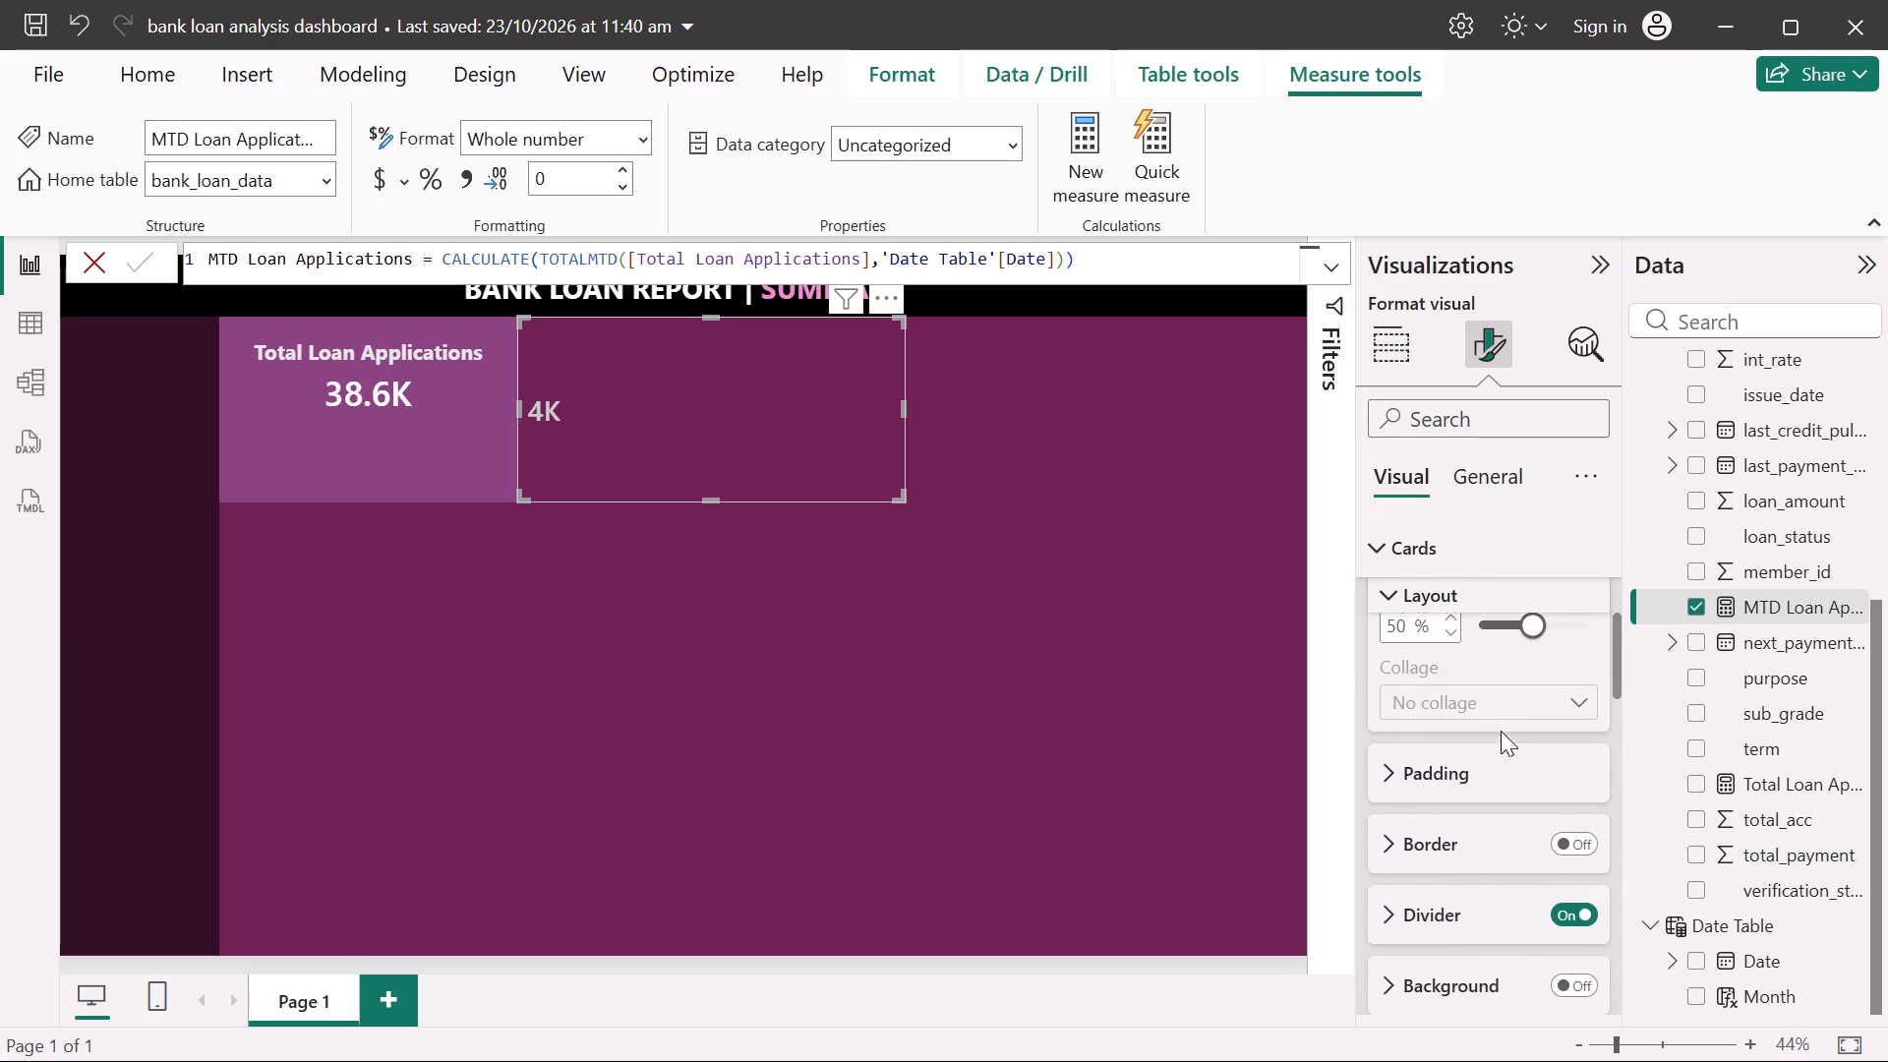
scroll(1501, 731, "down", 7)
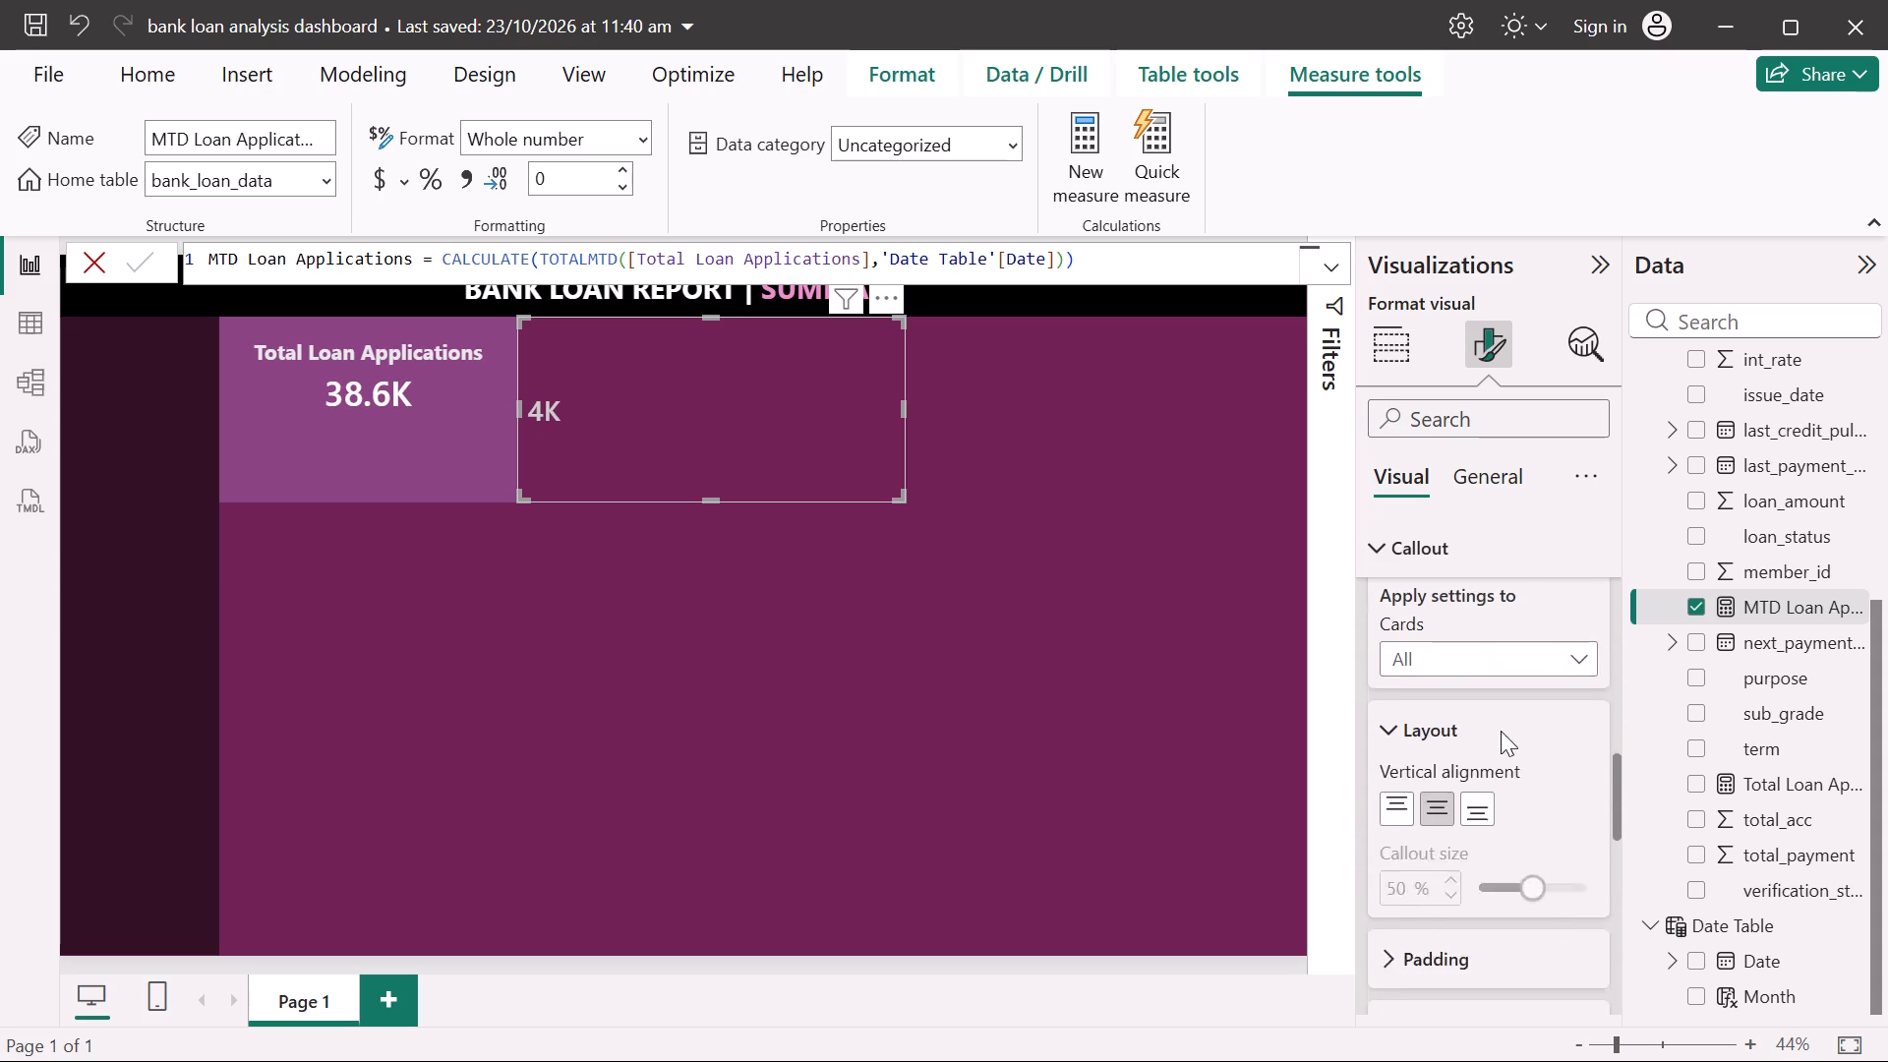
scroll(1501, 731, "down", 7)
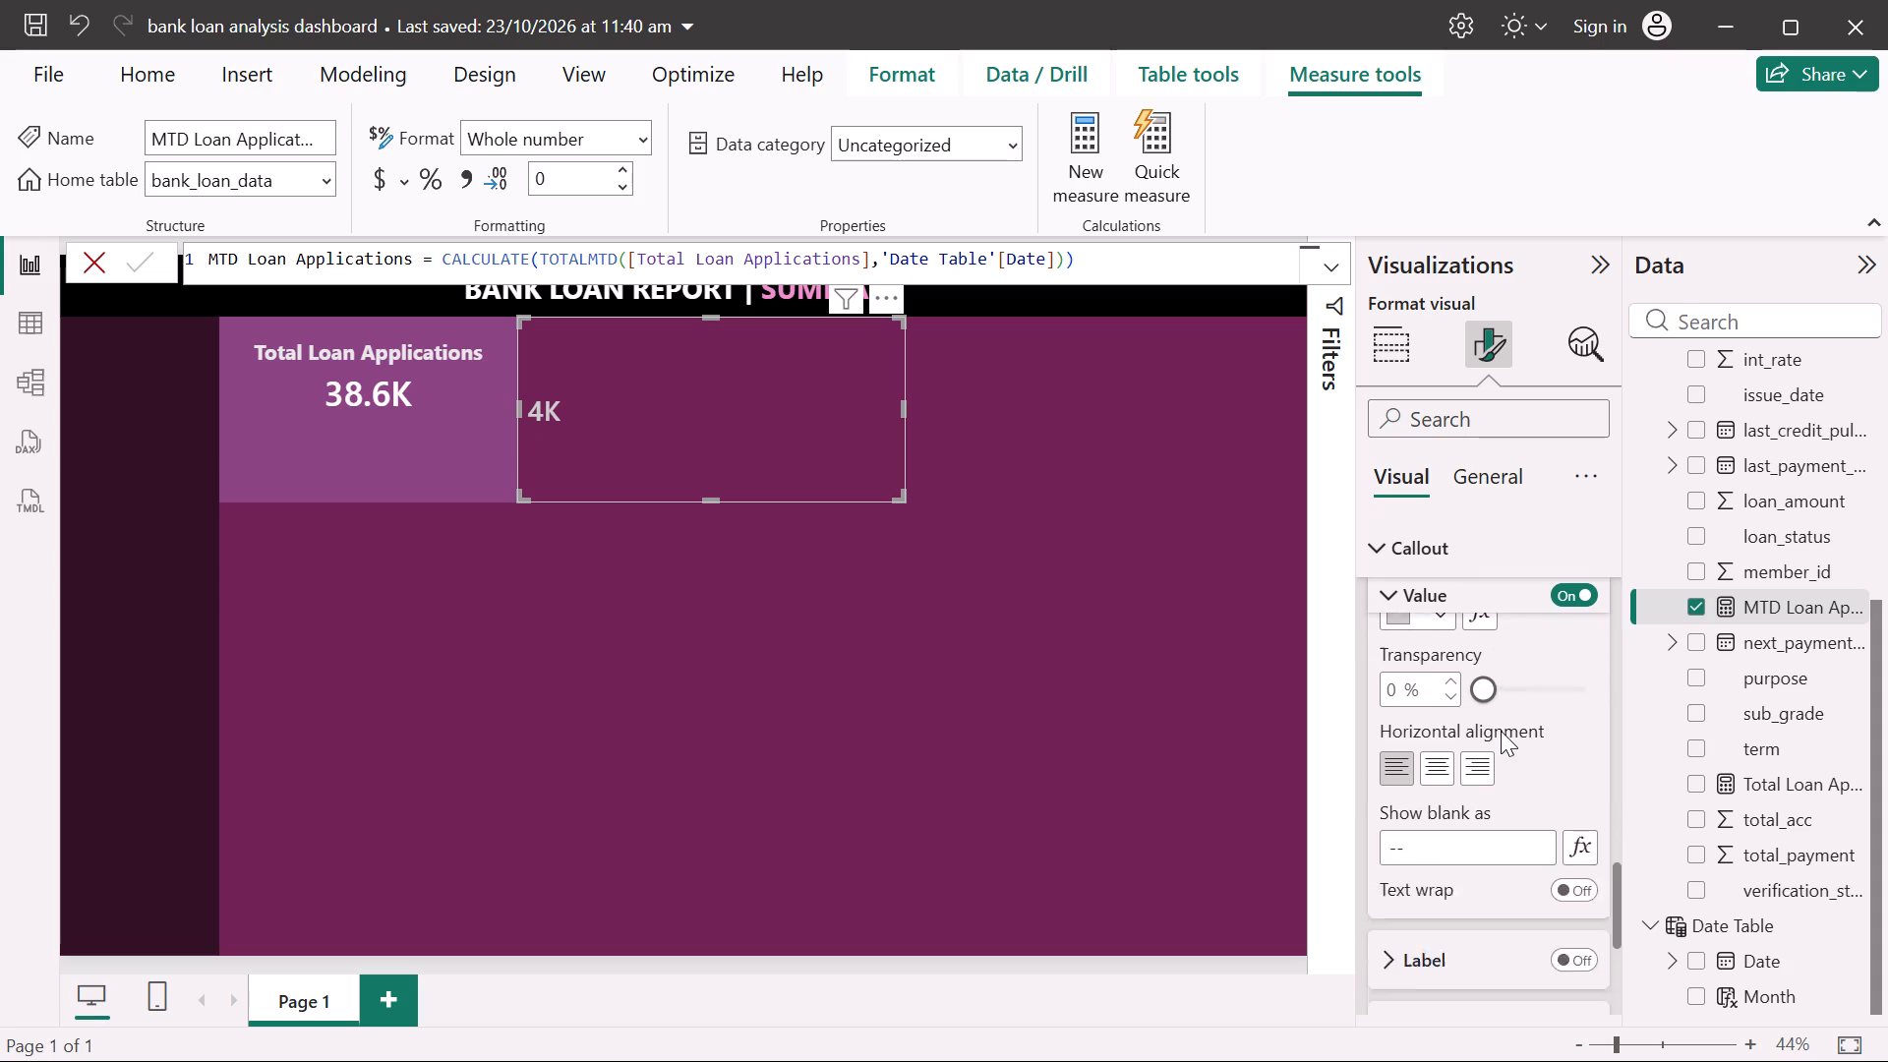
scroll(1501, 731, "down", 5)
scroll(1501, 731, "up", 4)
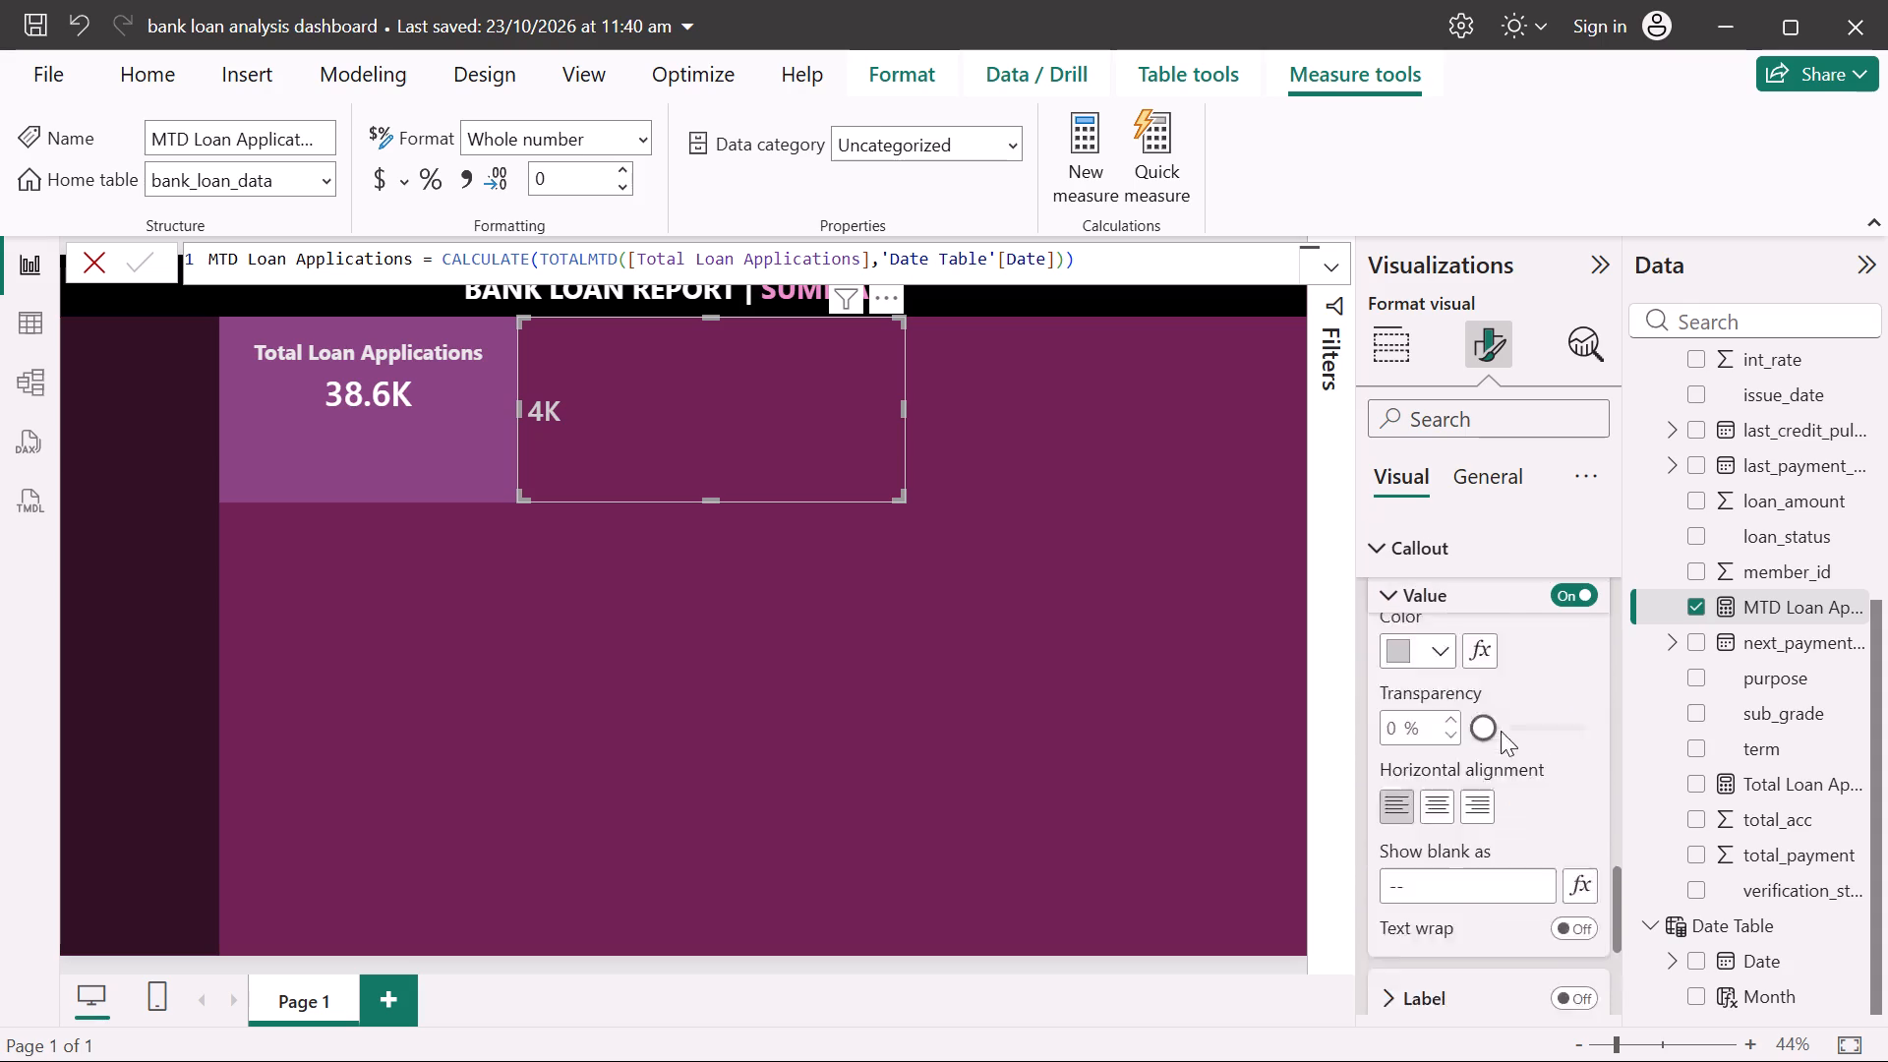
Turn on the title of the MTD Loan Applications card and enter MTD as its text.
left_click(1520, 474)
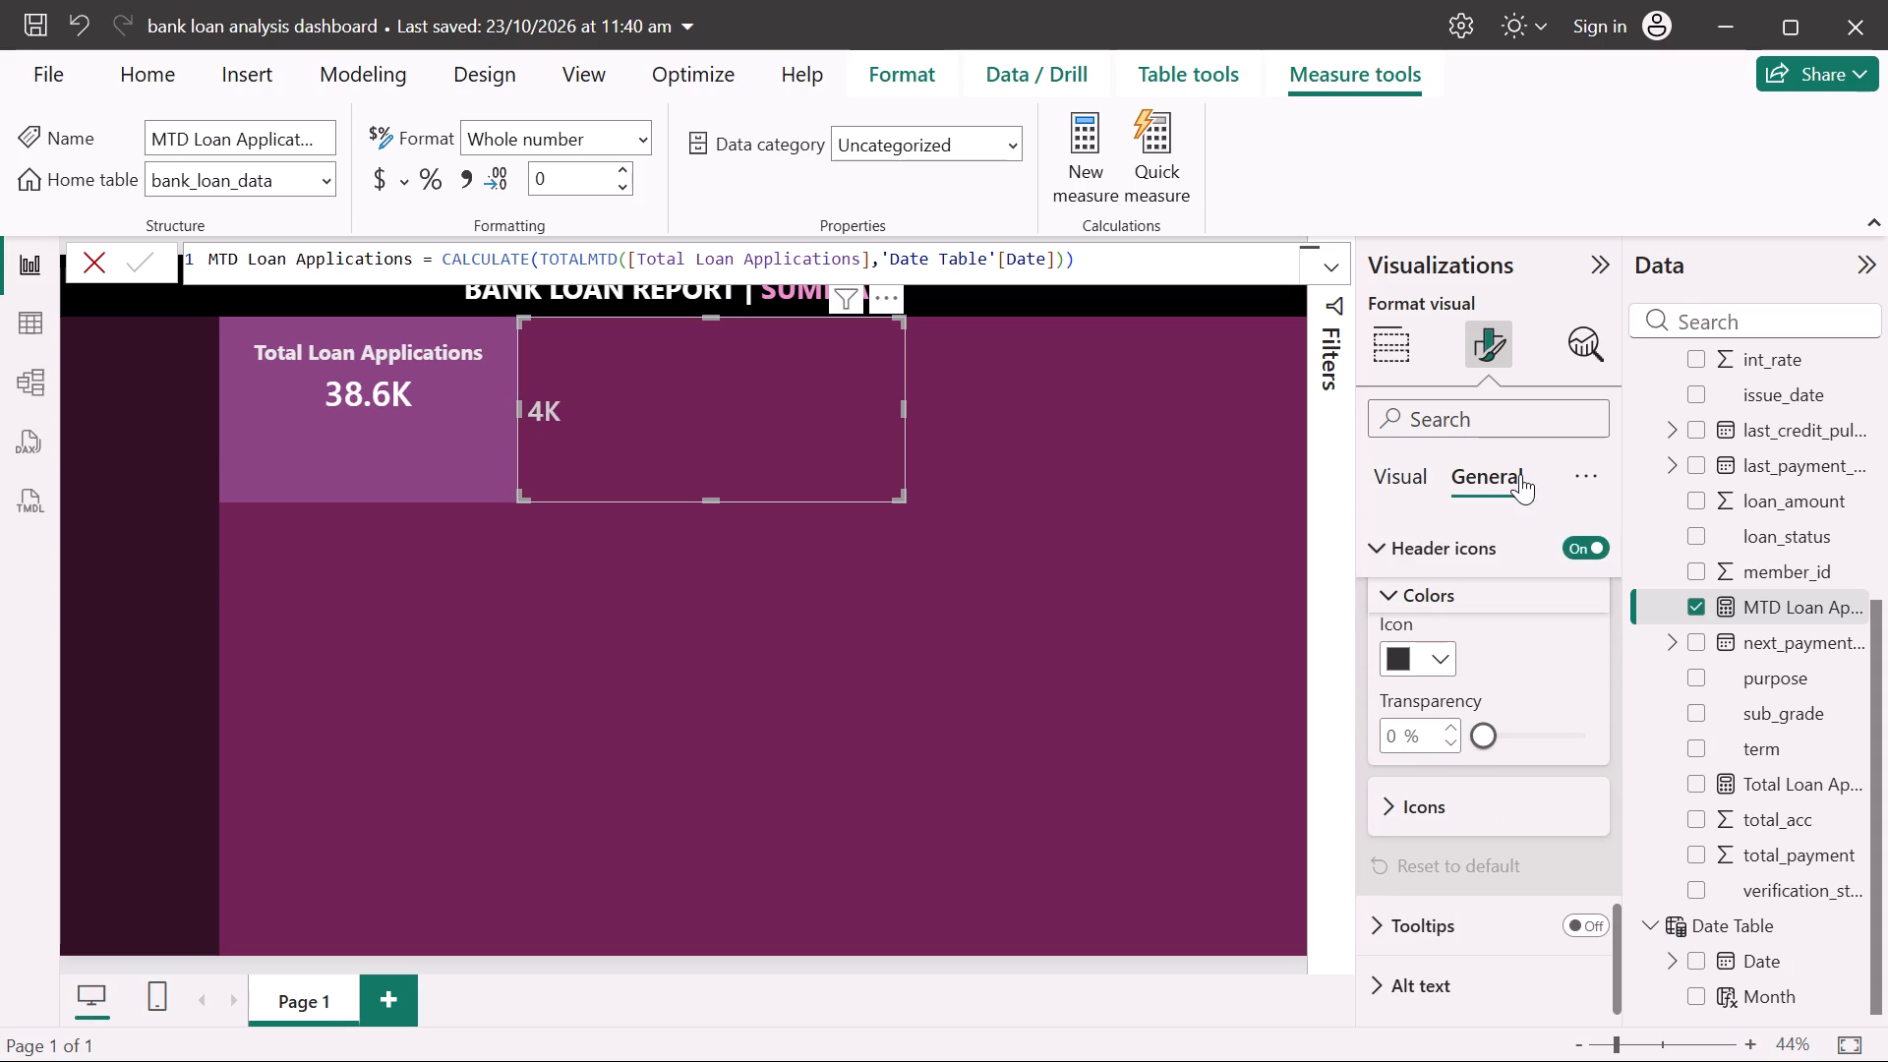
scroll(1464, 678, "up", 7)
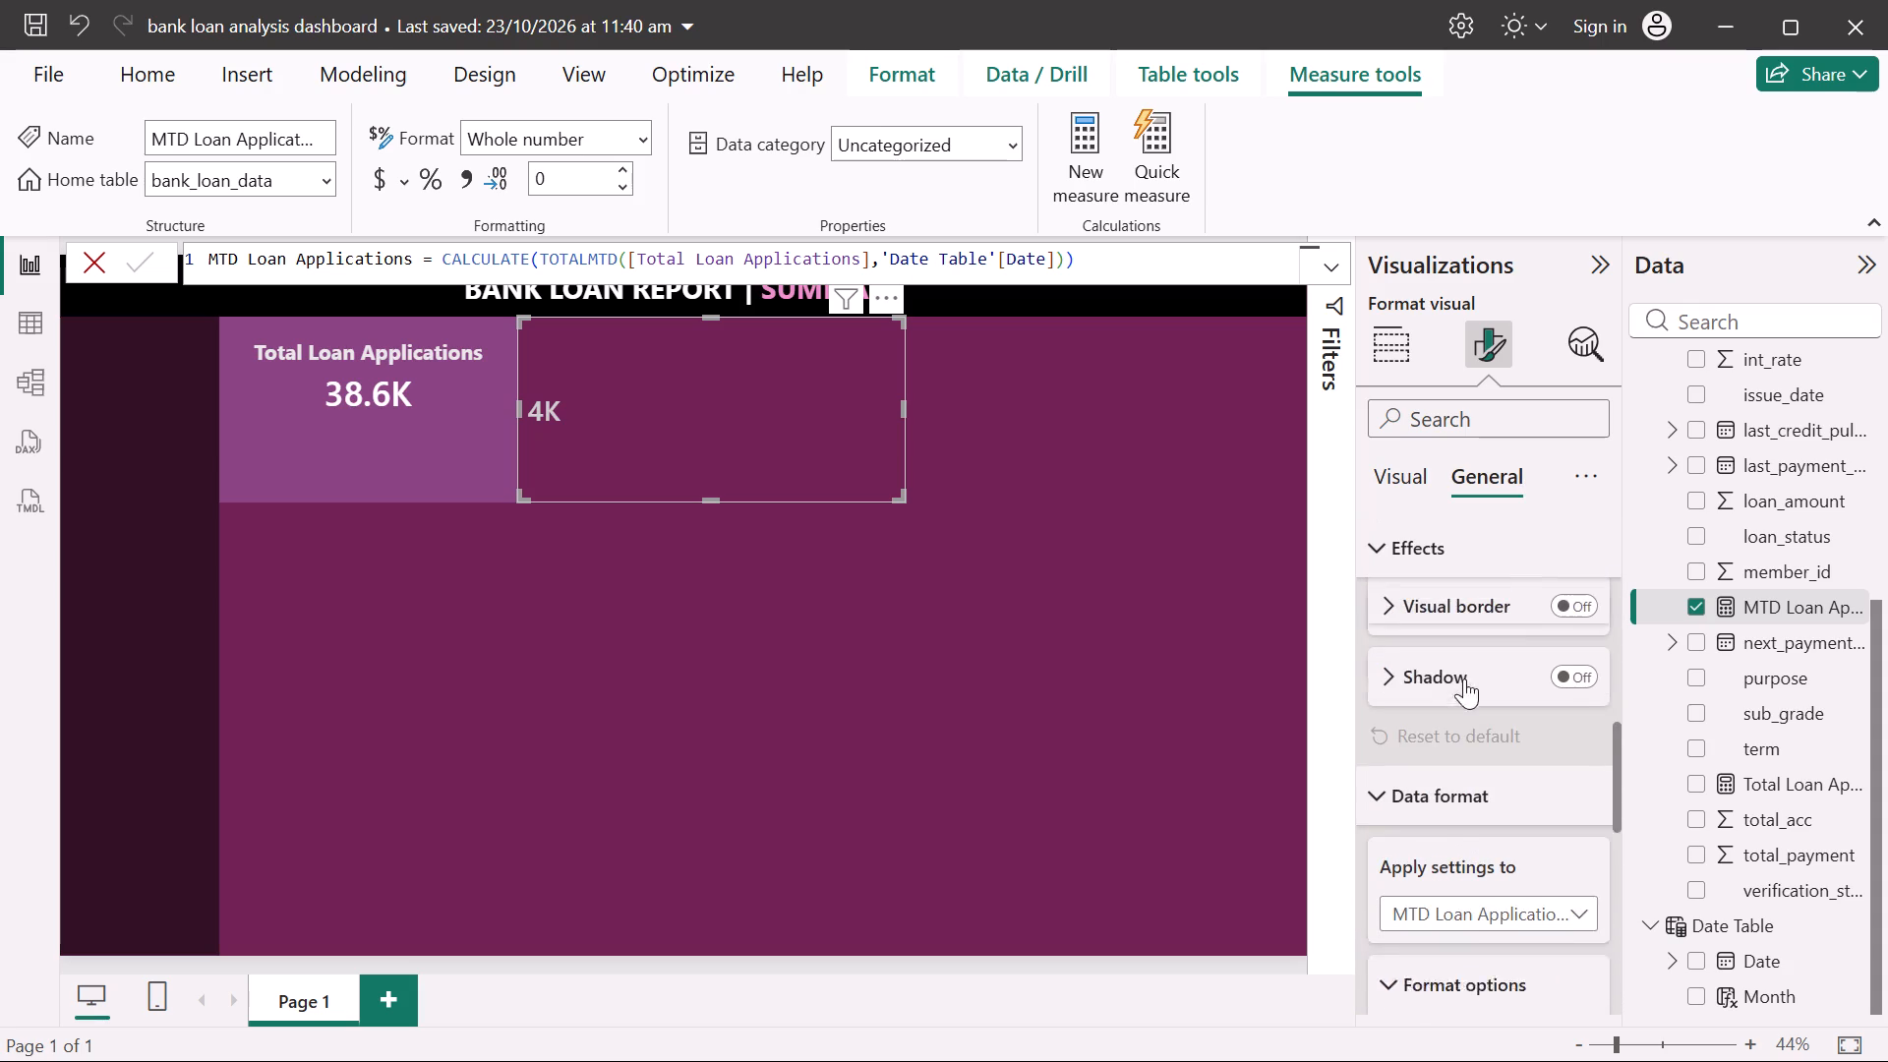
scroll(1464, 678, "up", 4)
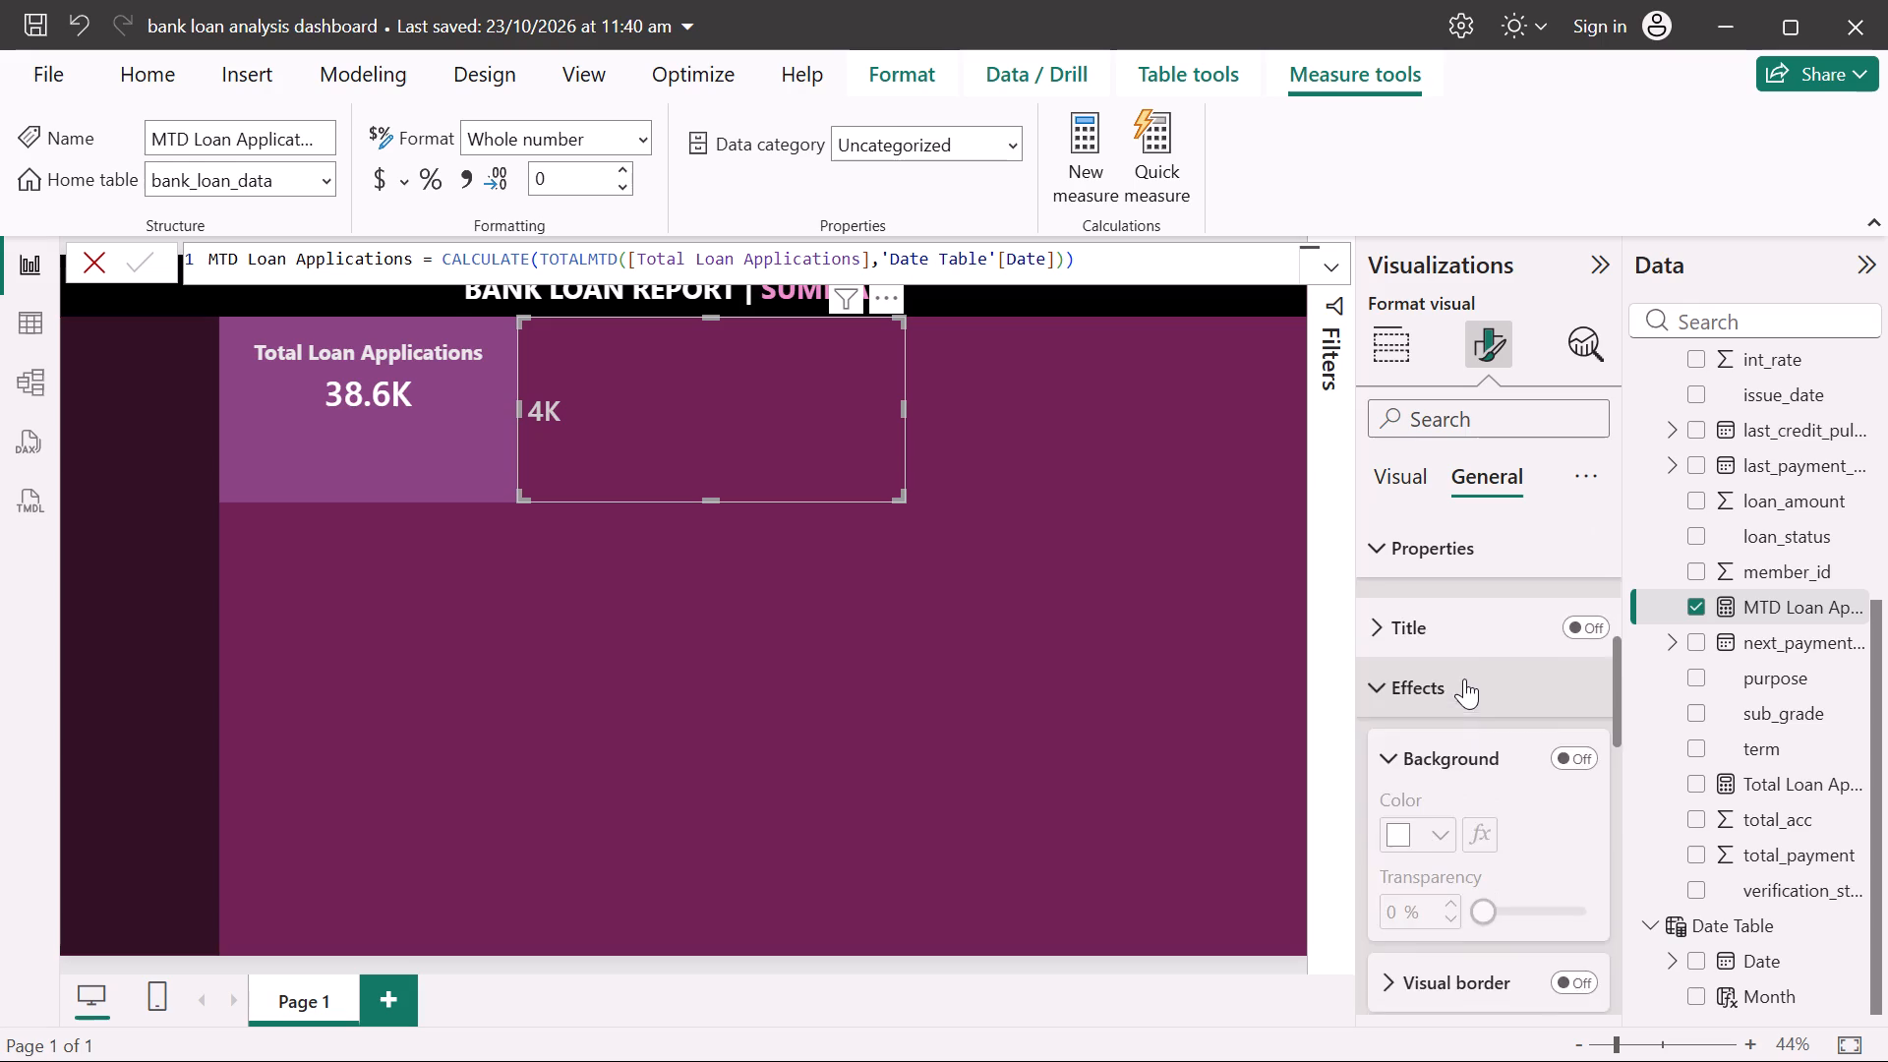
scroll(1464, 678, "up", 2)
left_click(1577, 760)
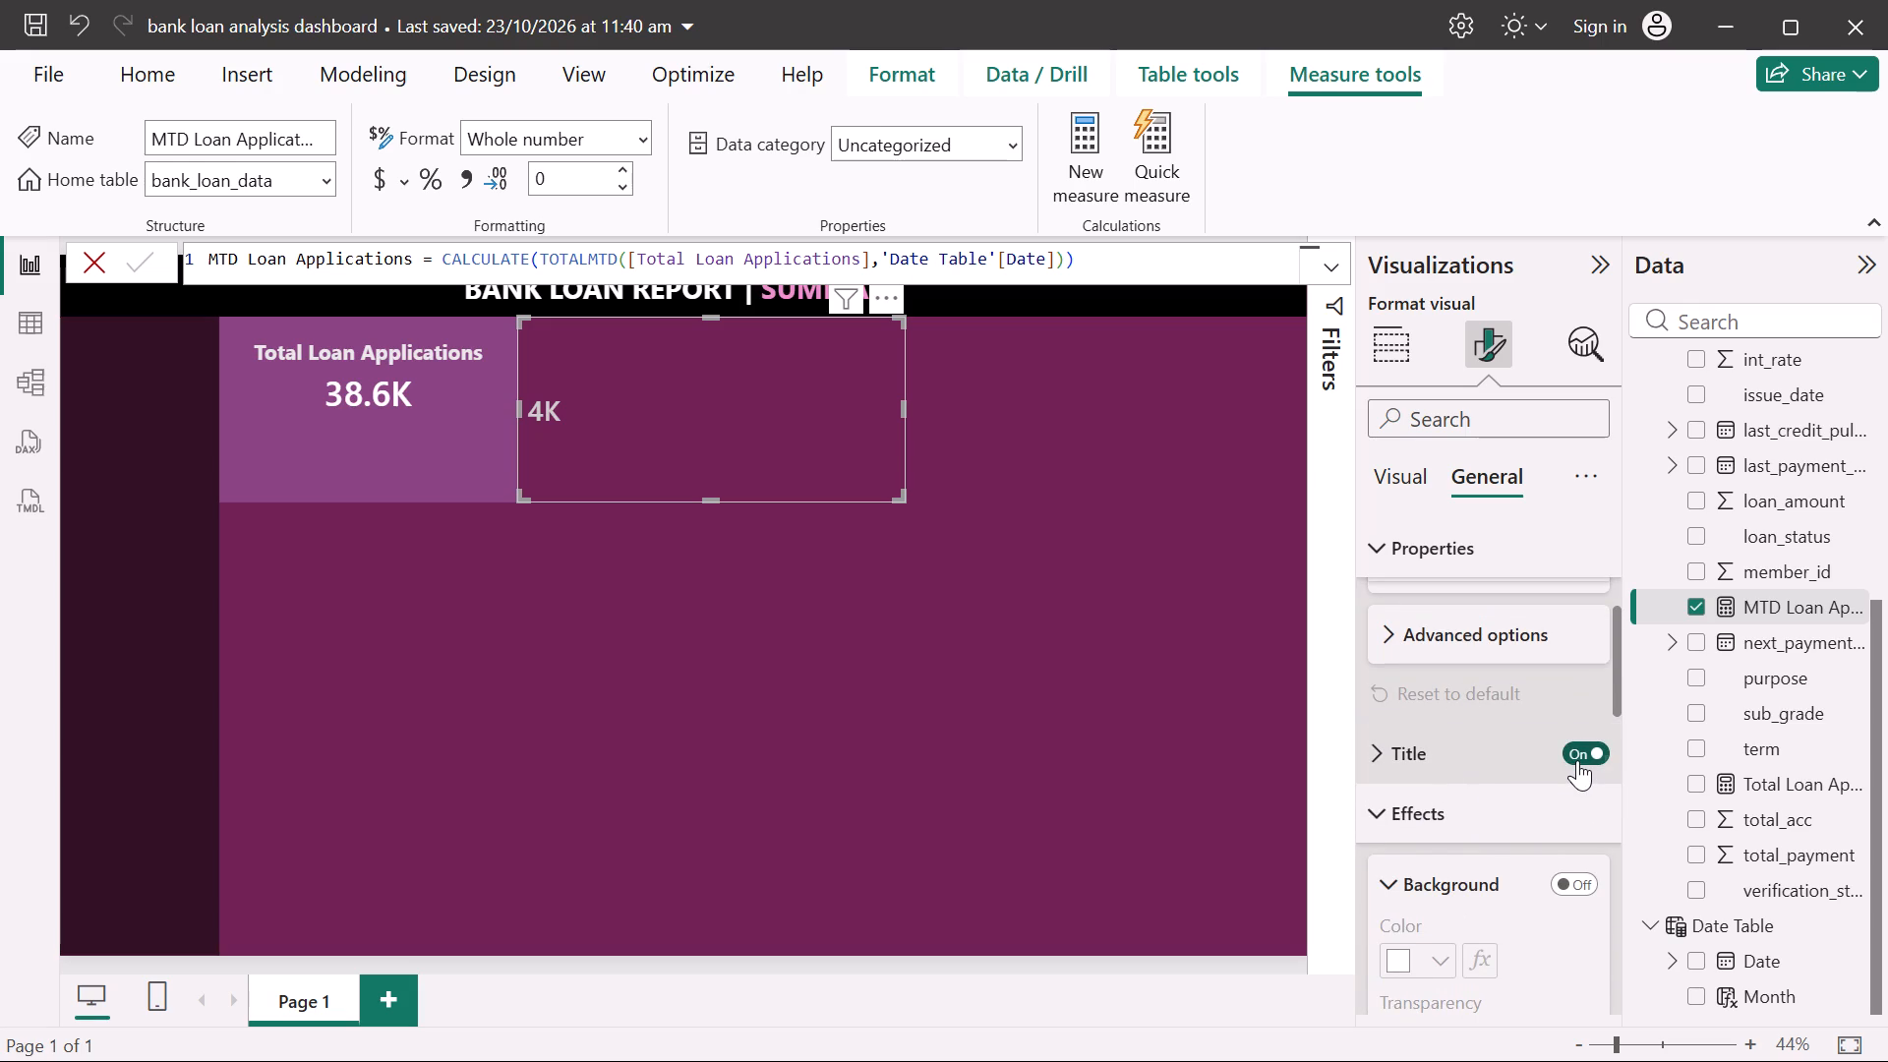
left_click(1373, 726)
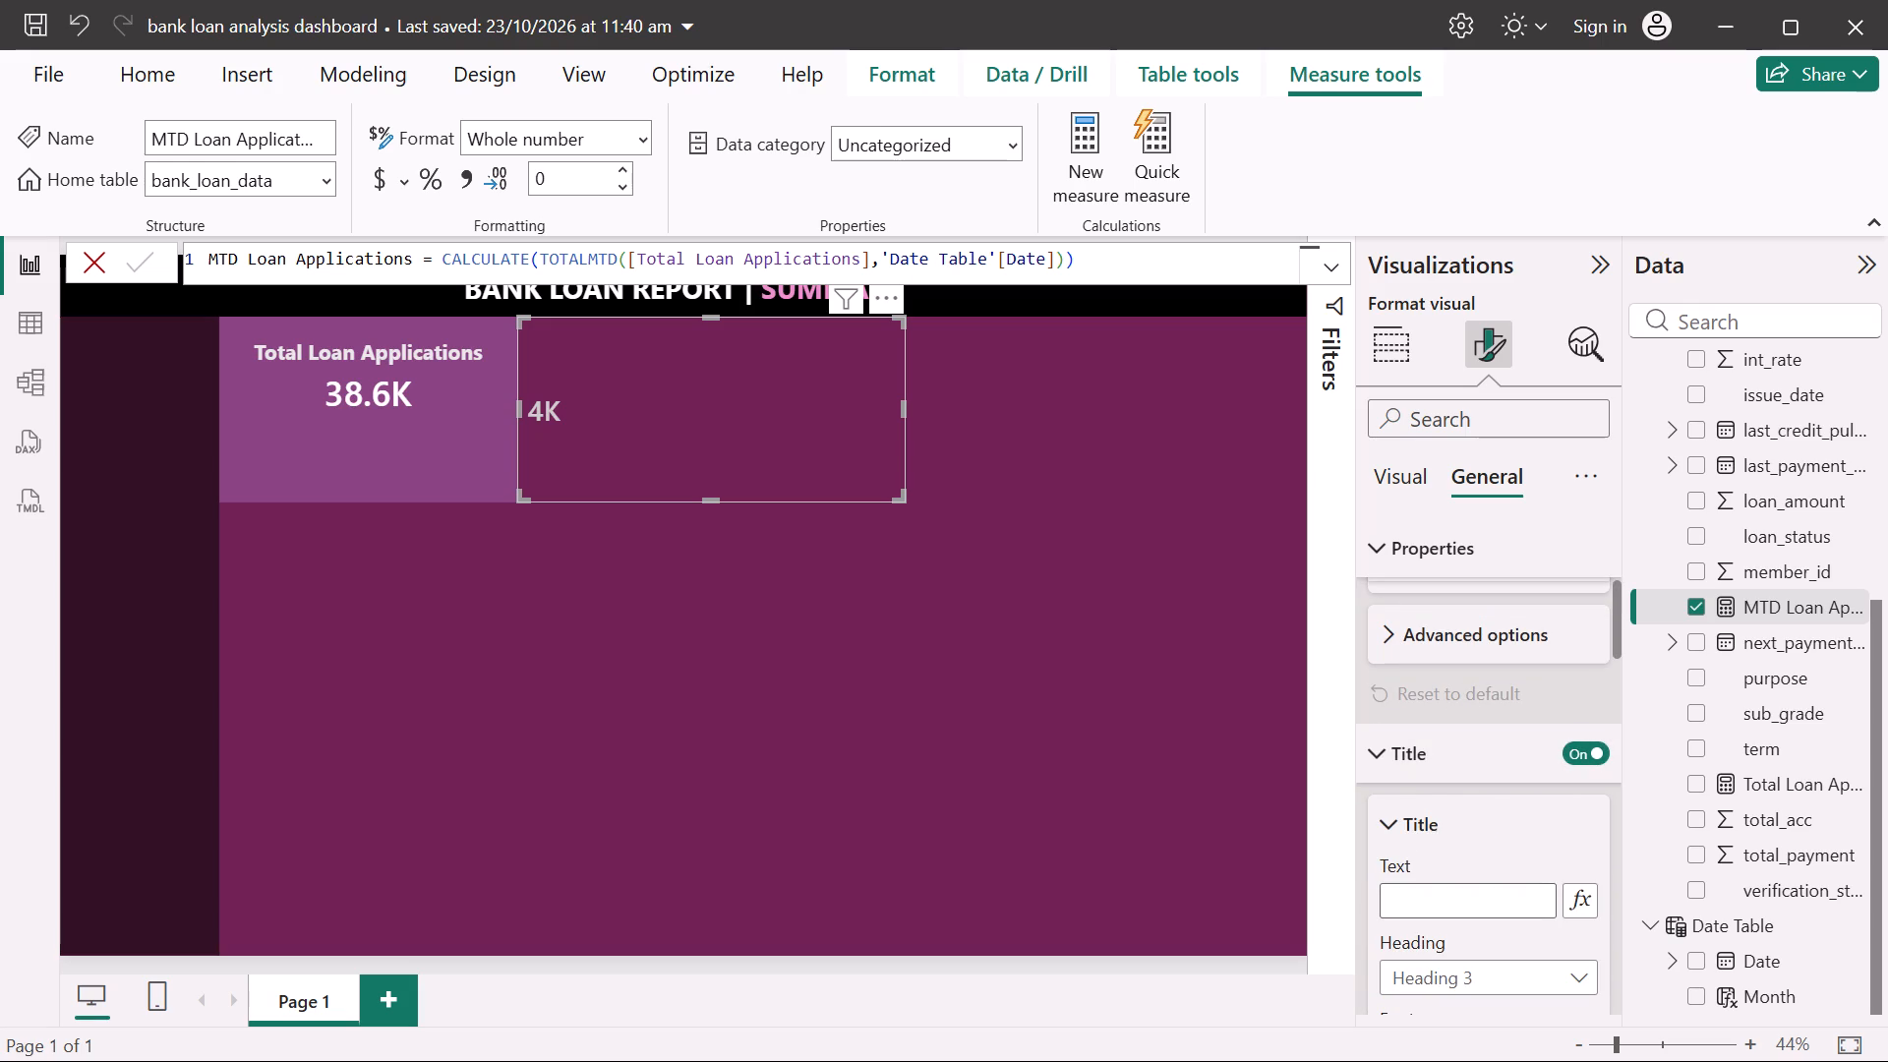
left_click(1422, 899)
type("MTD")
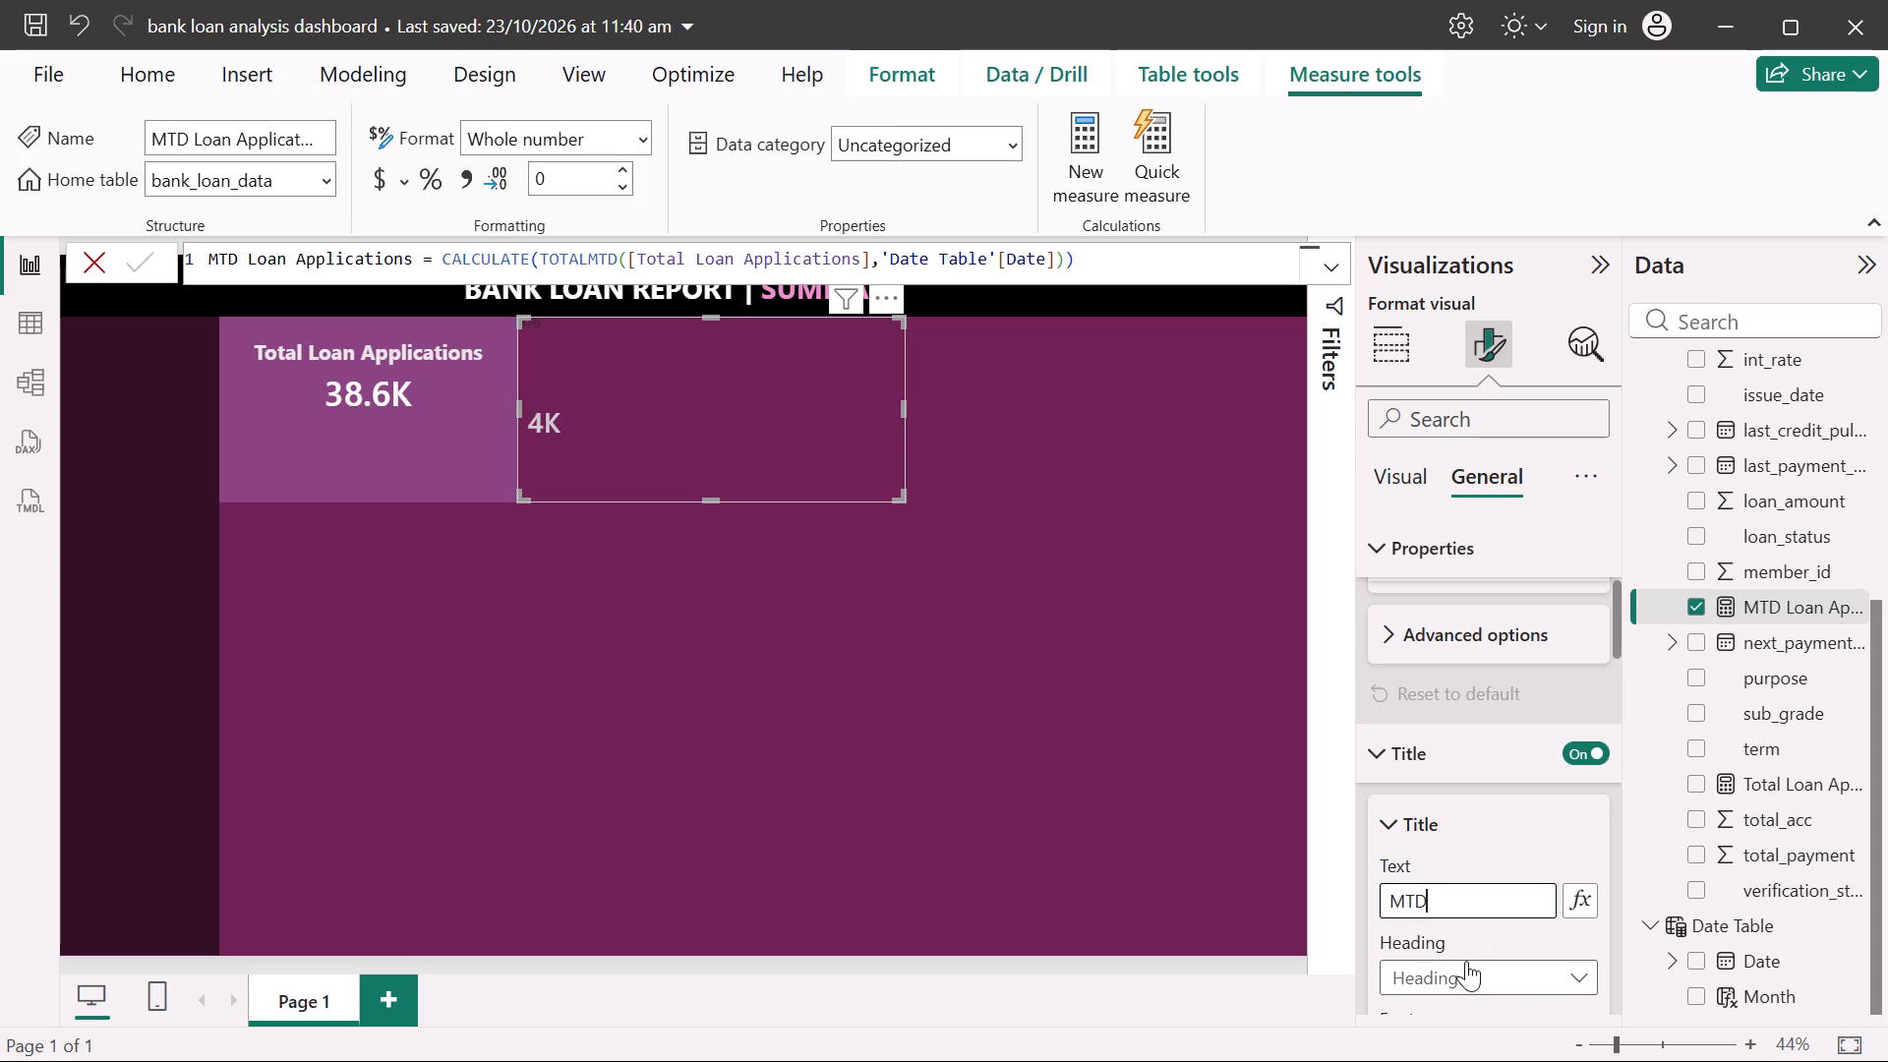
Center the MTD title horizontally on its card.
scroll(1466, 961, "down", 5)
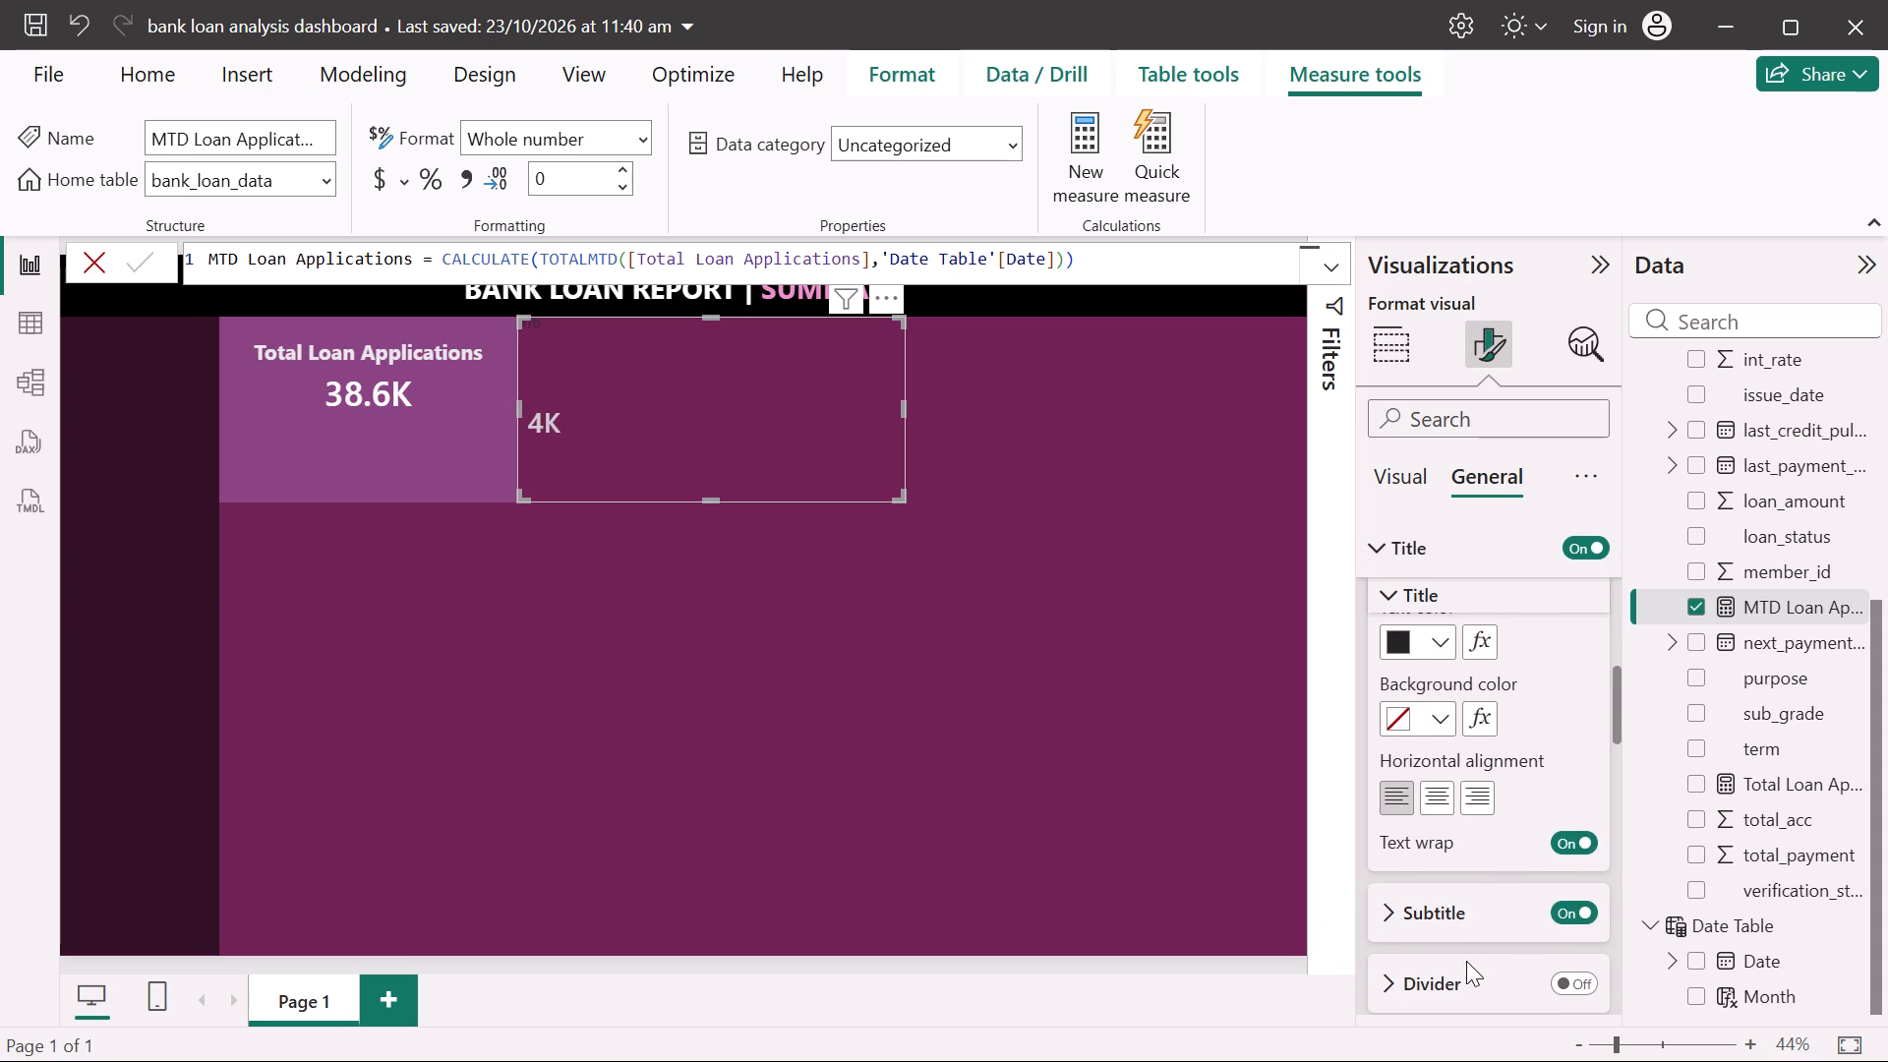
left_click(1445, 794)
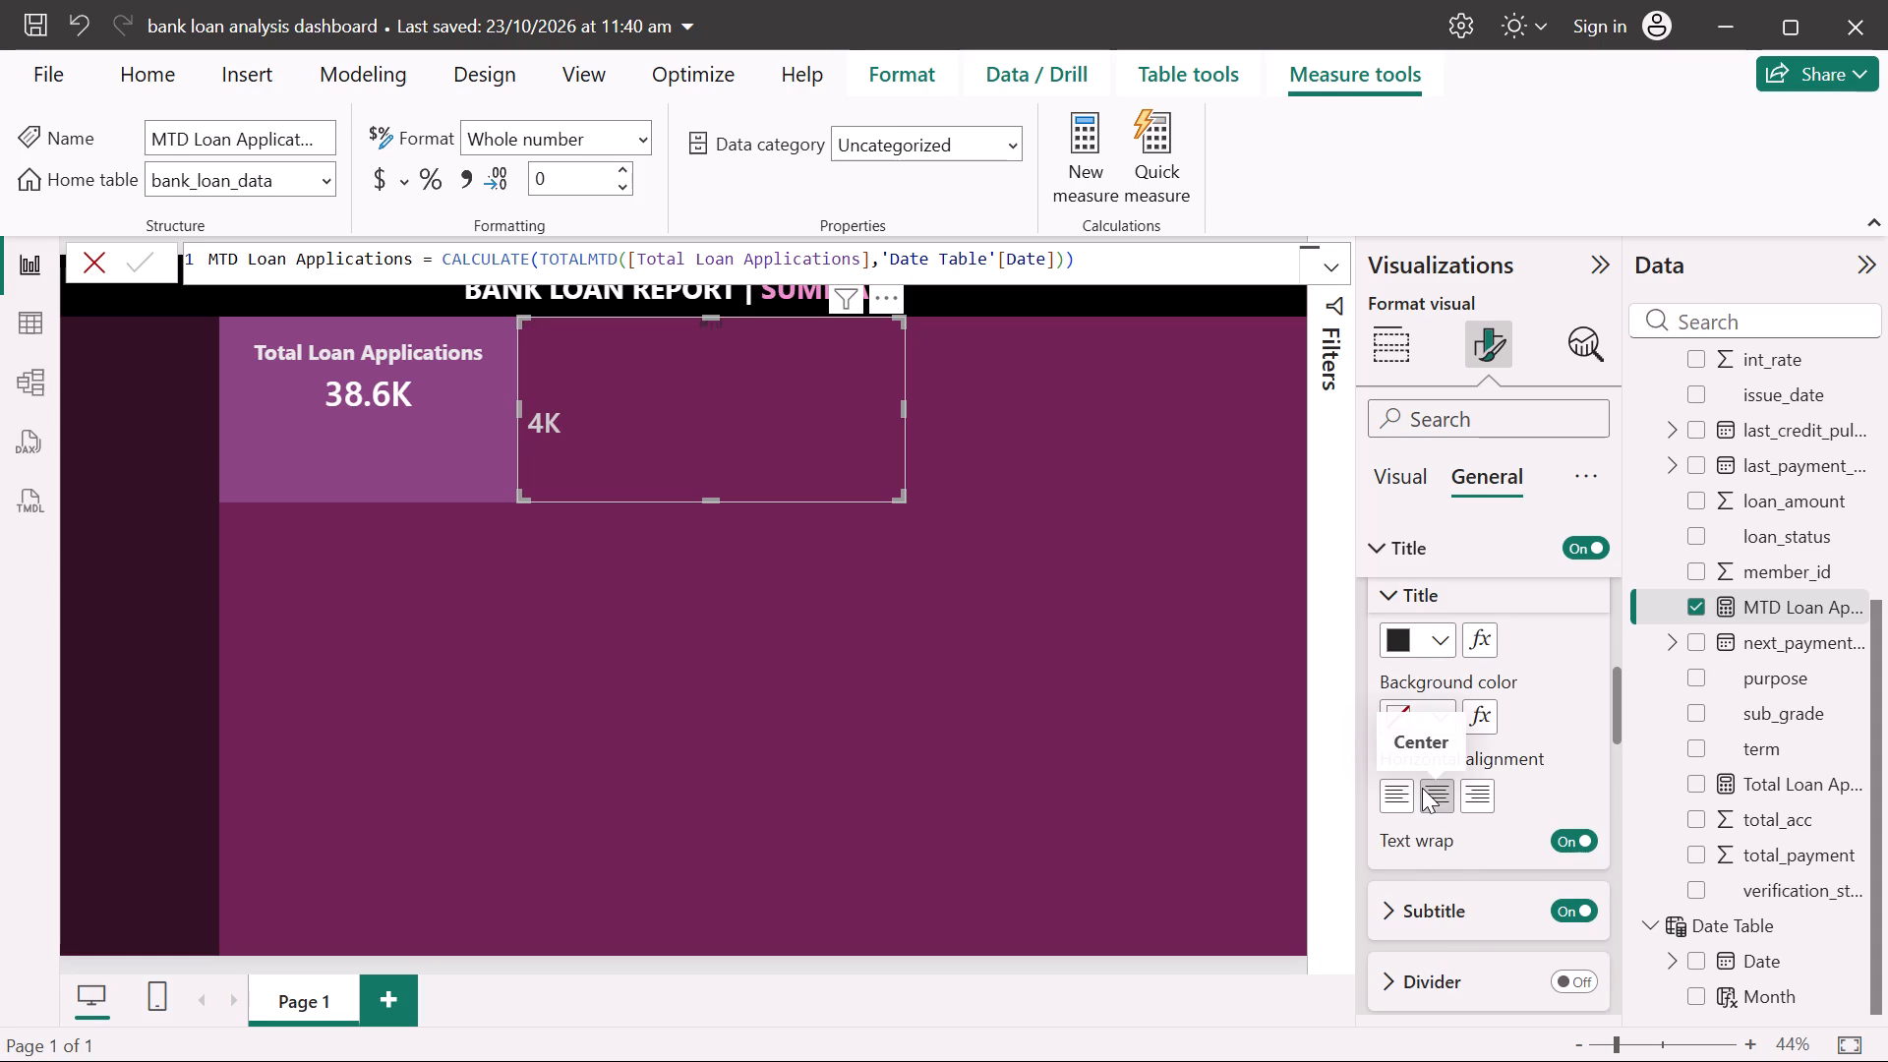
Set the MTD title's font size to 27.
scroll(1494, 776, "up", 2)
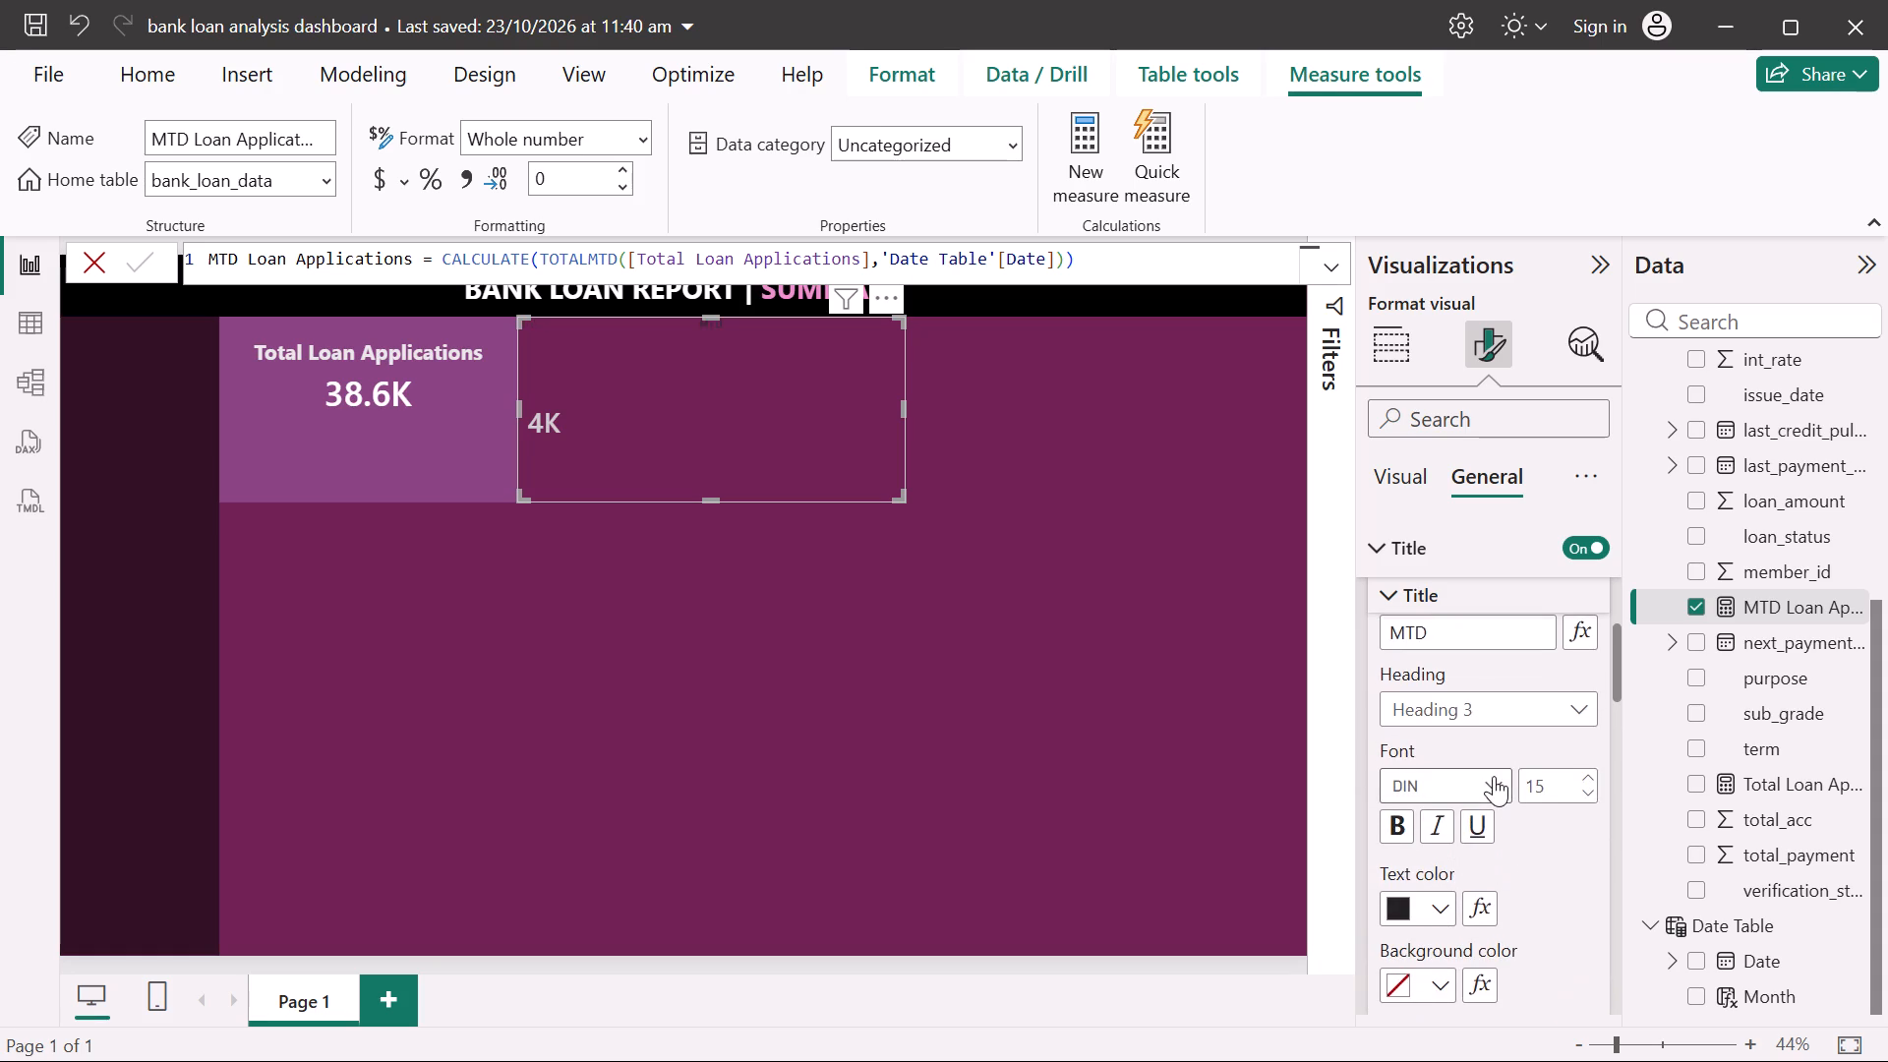
left_click(1556, 787)
key("3")
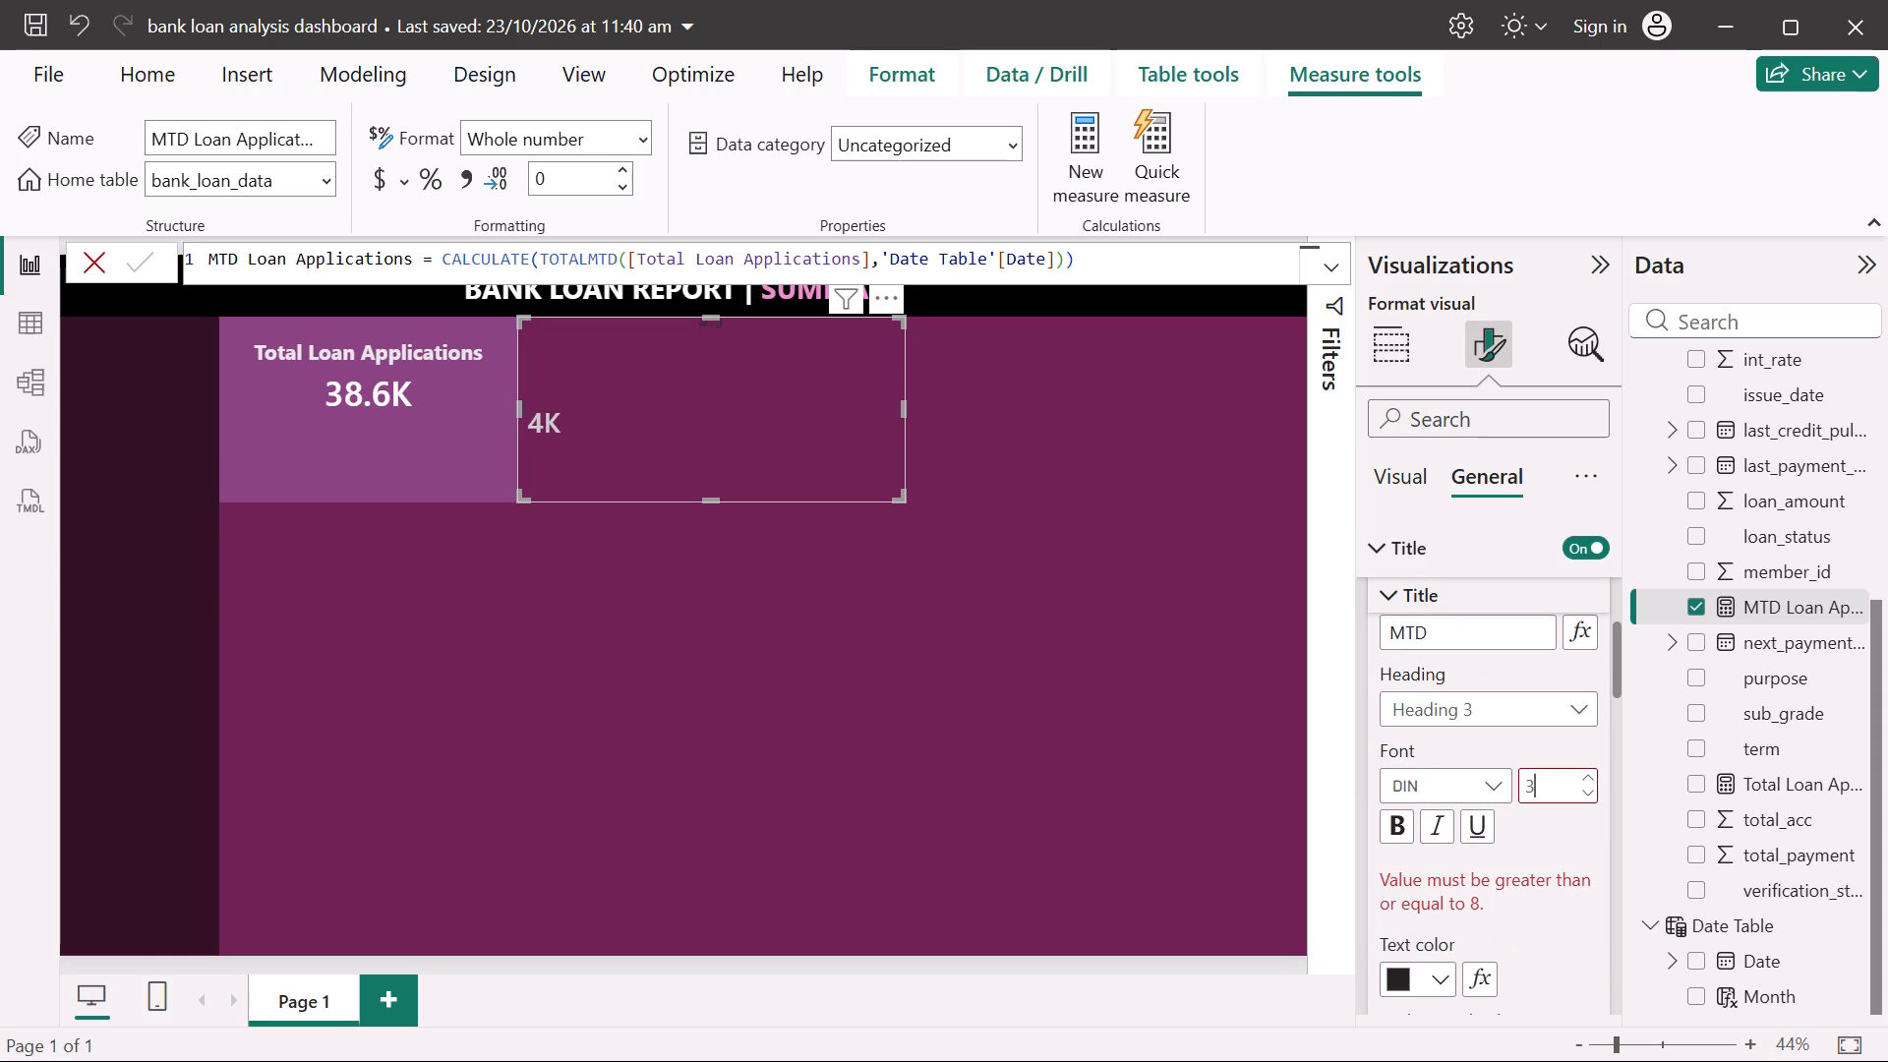
key("BackSpace")
key("2")
key("7")
key("Return")
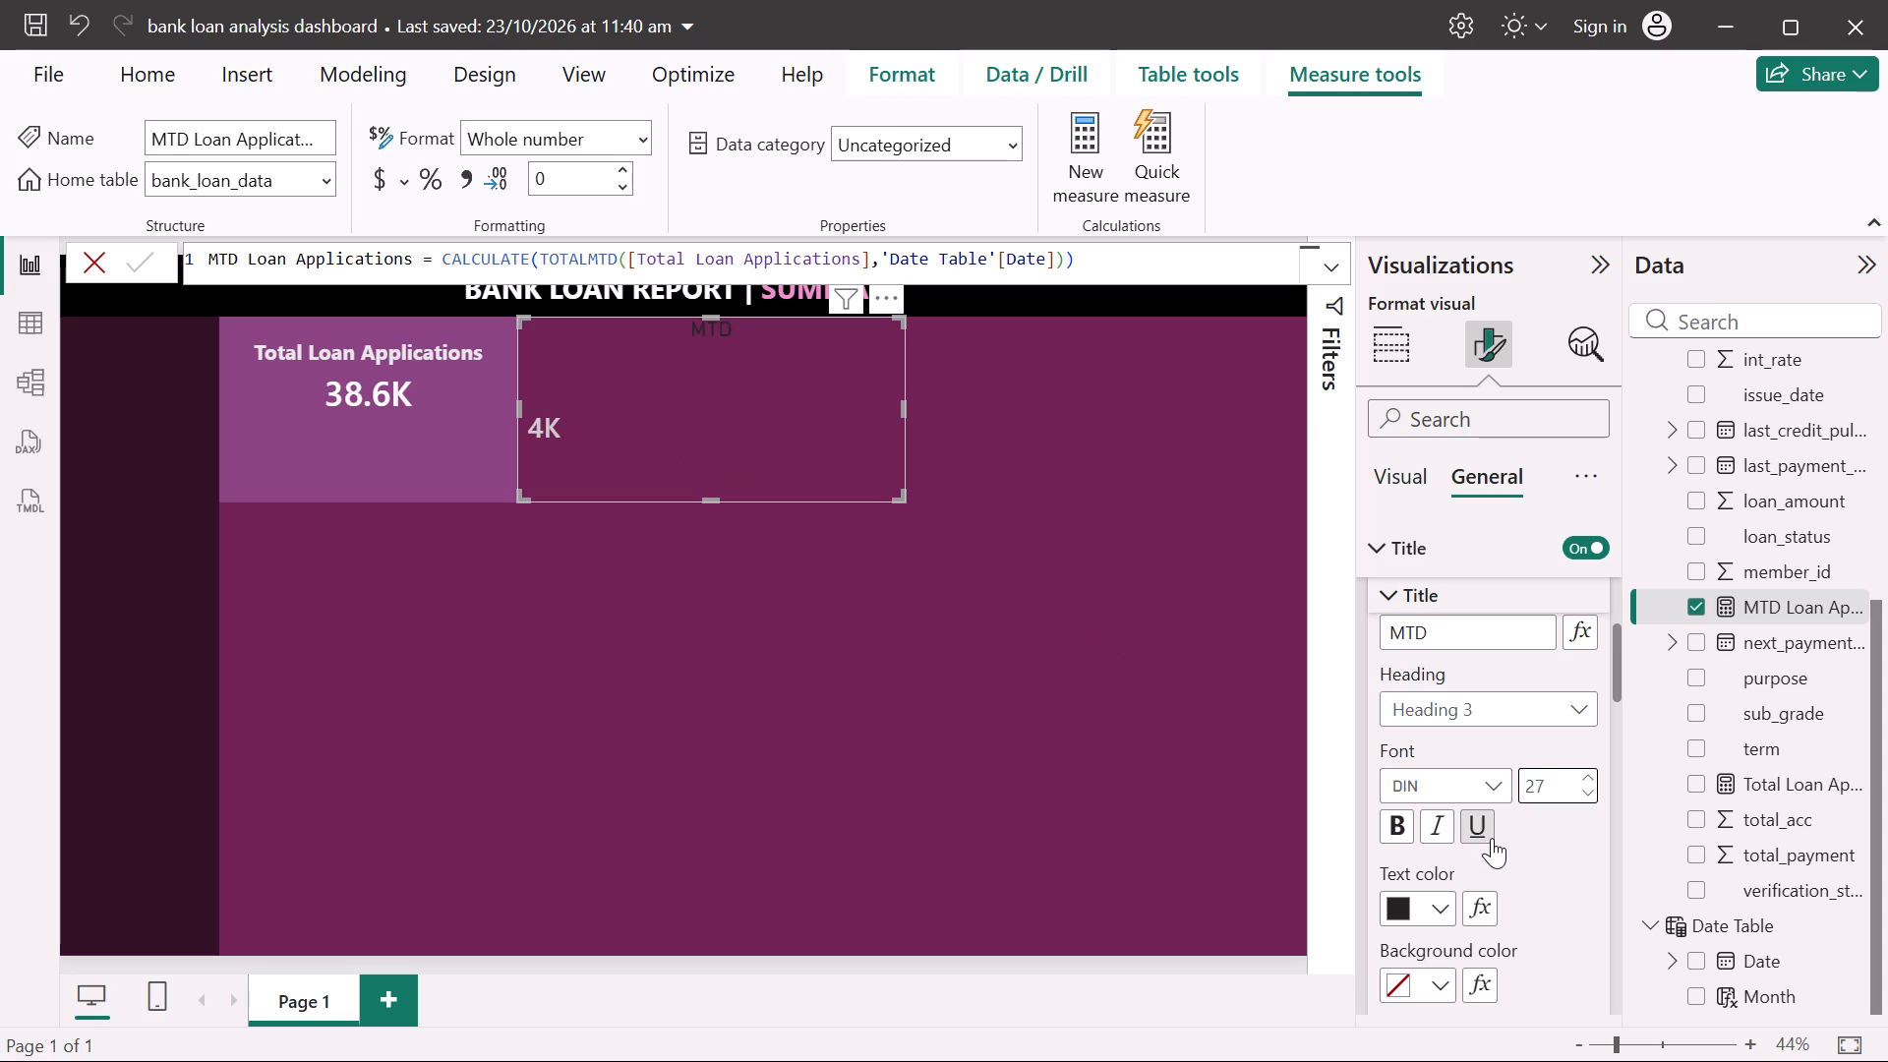
Examine the MTD Loan Applications card's general formatting settings for size, title, effects and data format.
scroll(1492, 841, "down", 5)
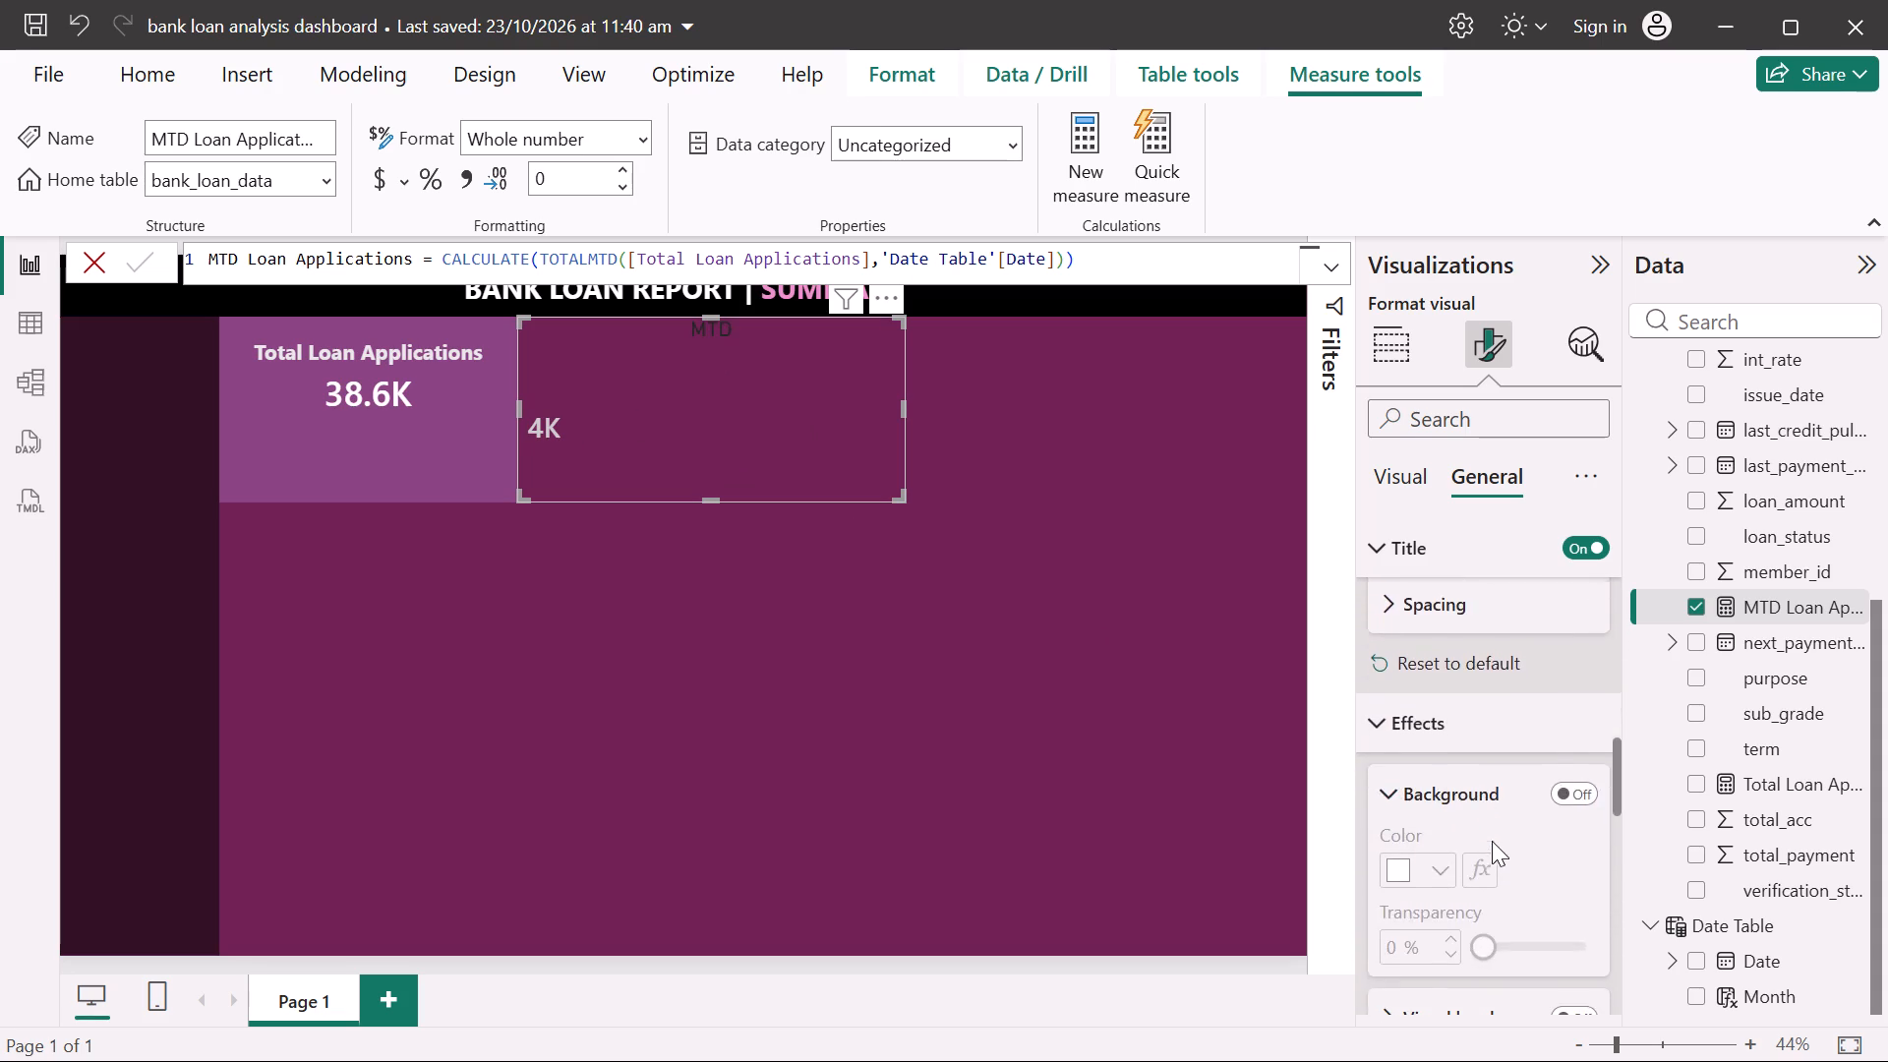
scroll(1492, 841, "down", 4)
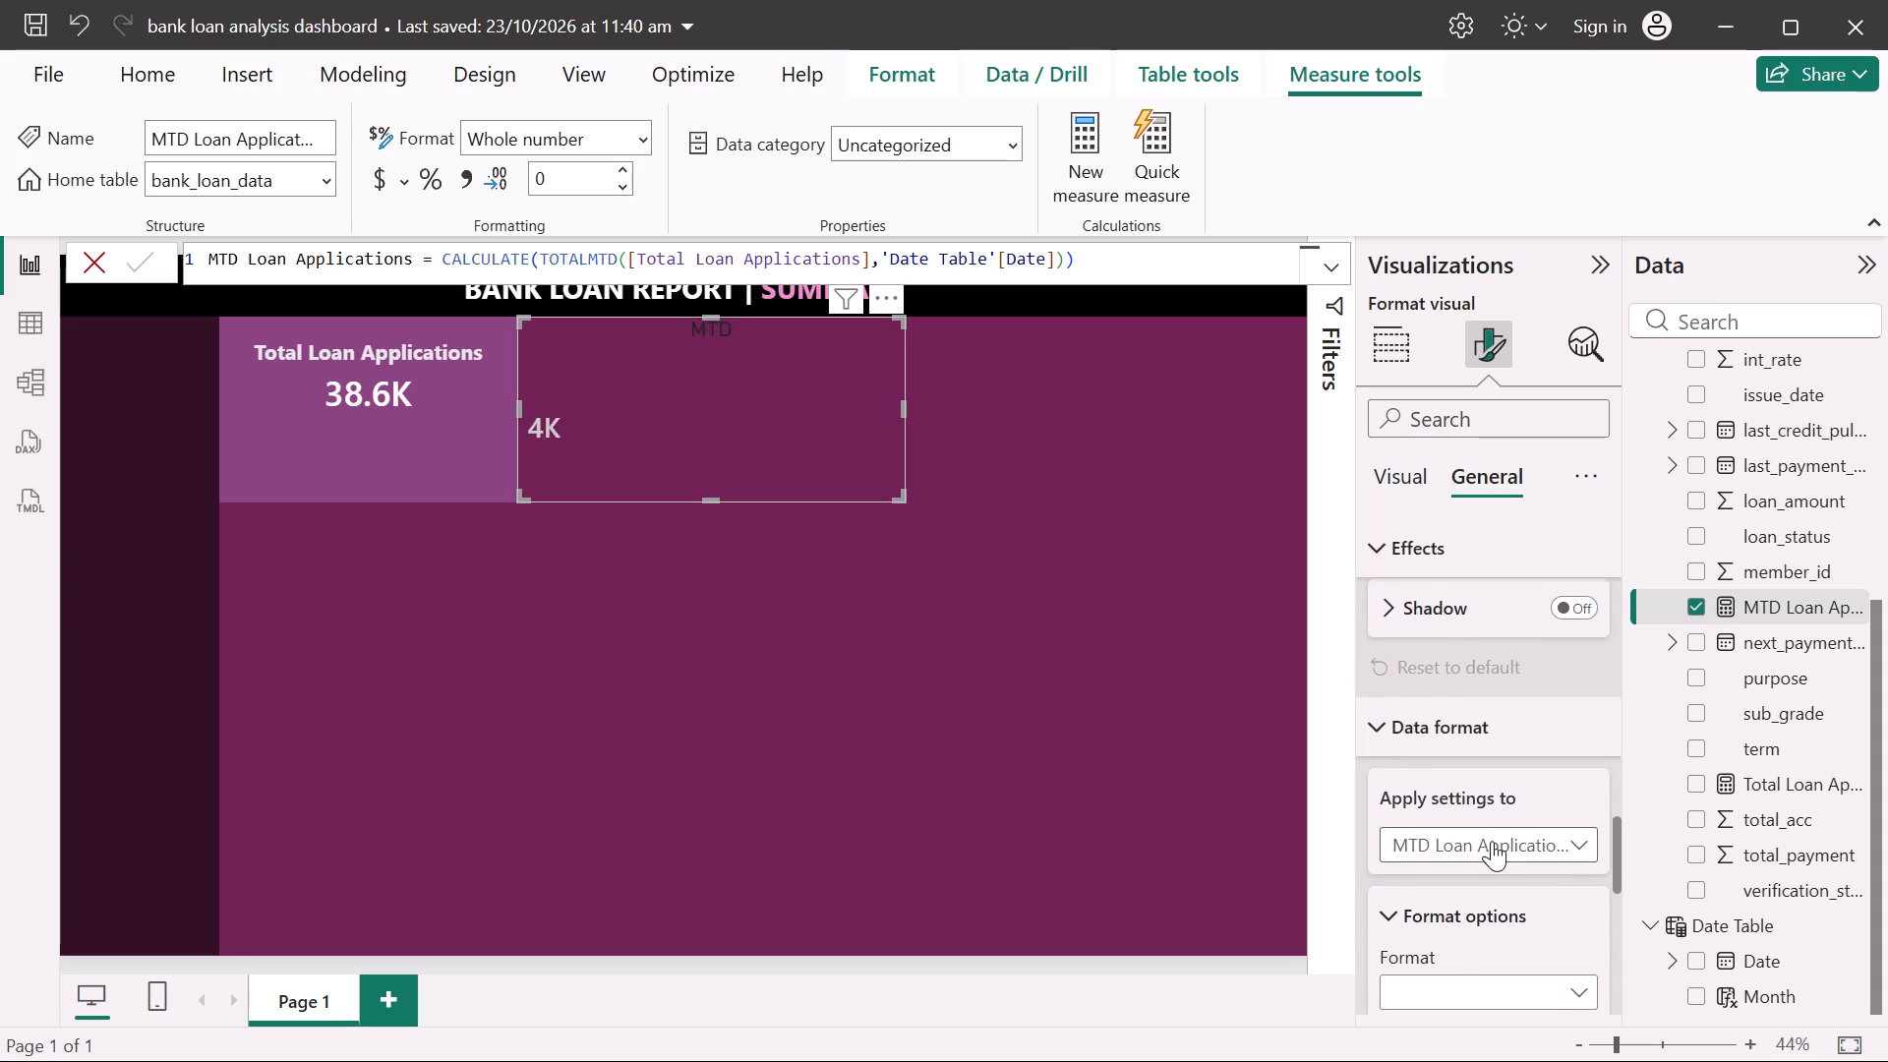
scroll(1492, 841, "down", 1)
scroll(1465, 821, "up", 6)
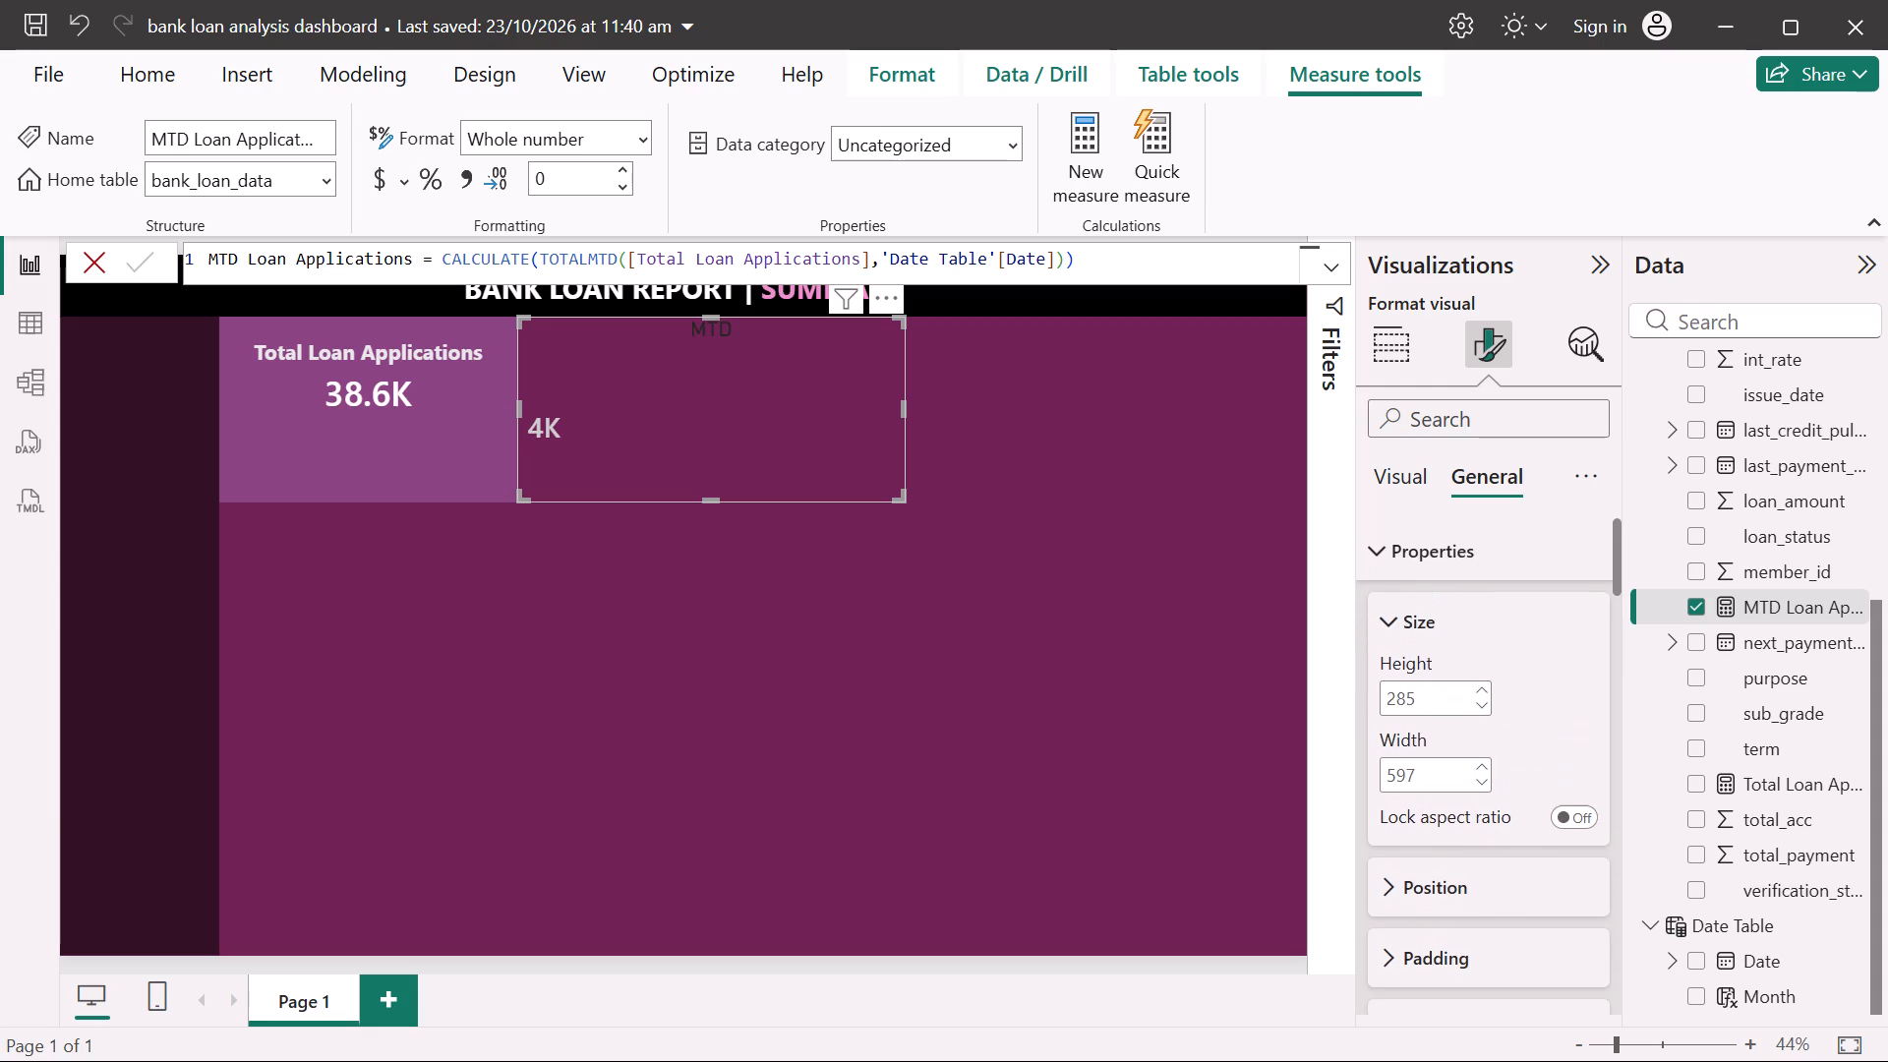
scroll(1443, 884, "down", 1)
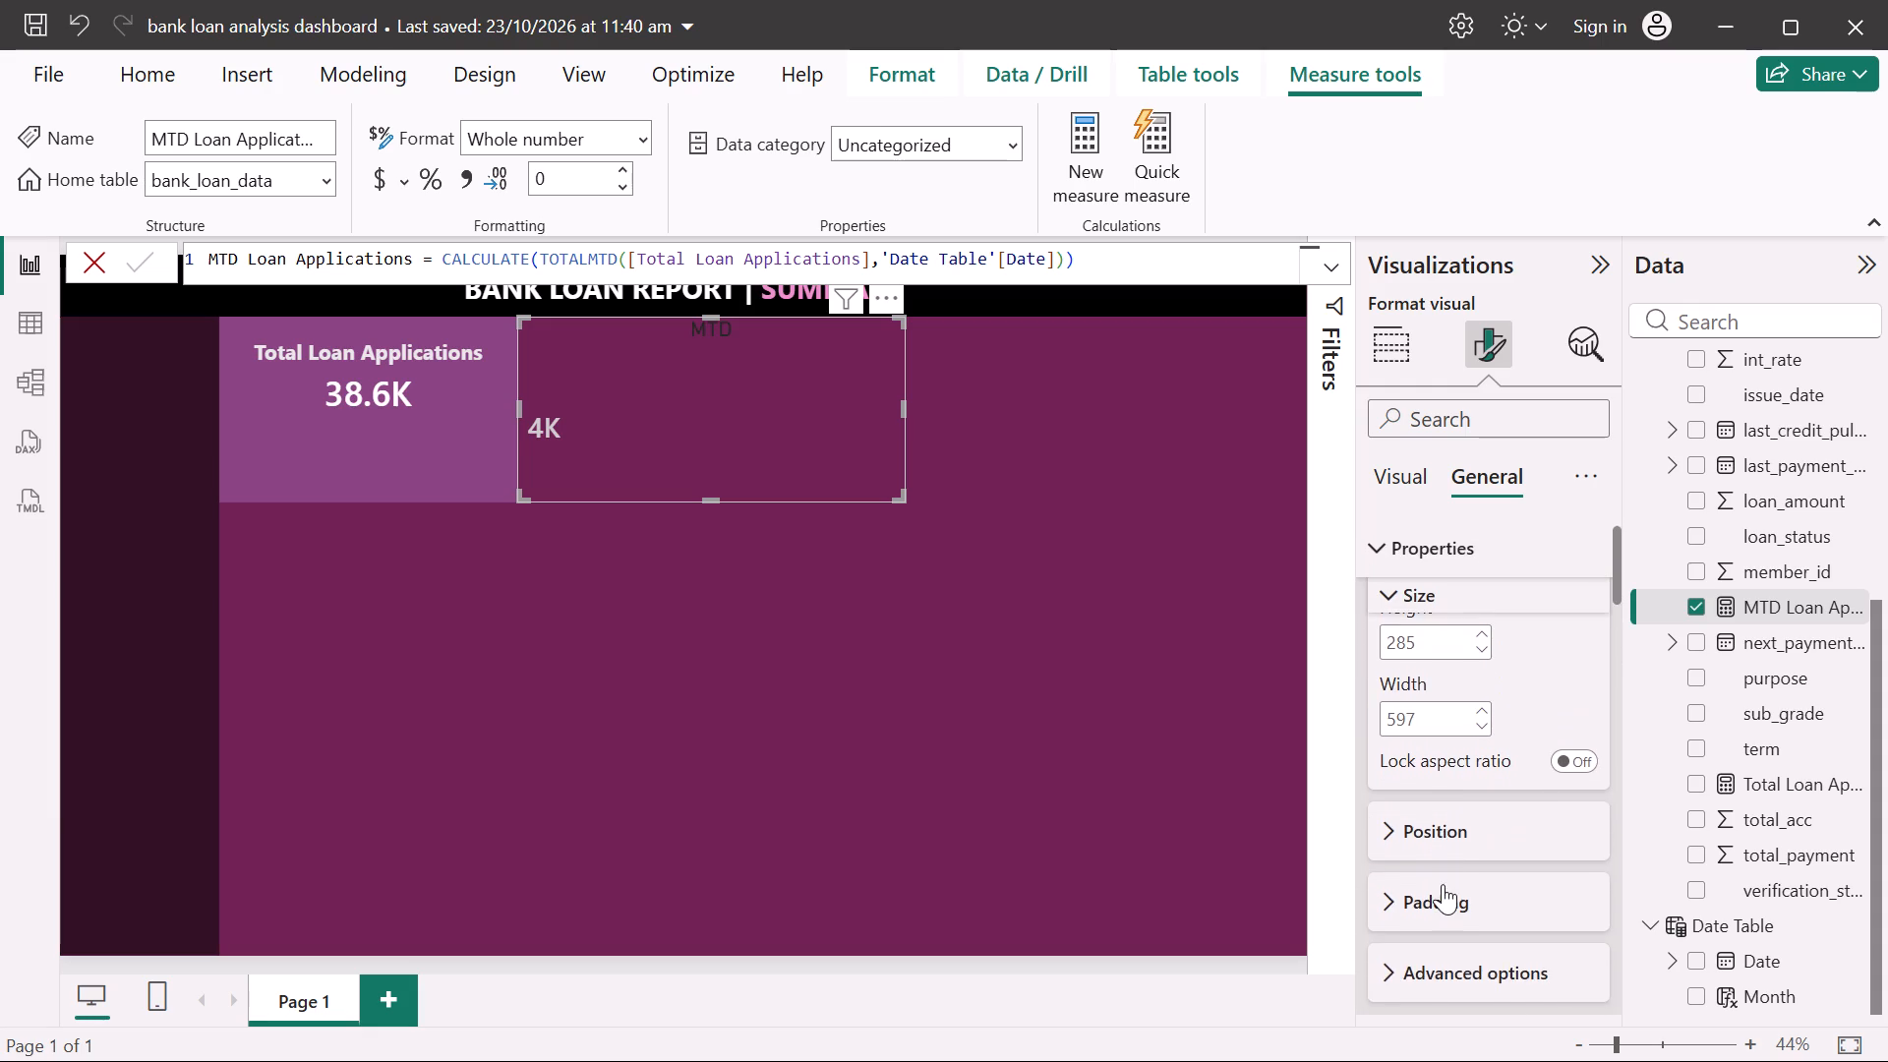
scroll(1443, 884, "down", 5)
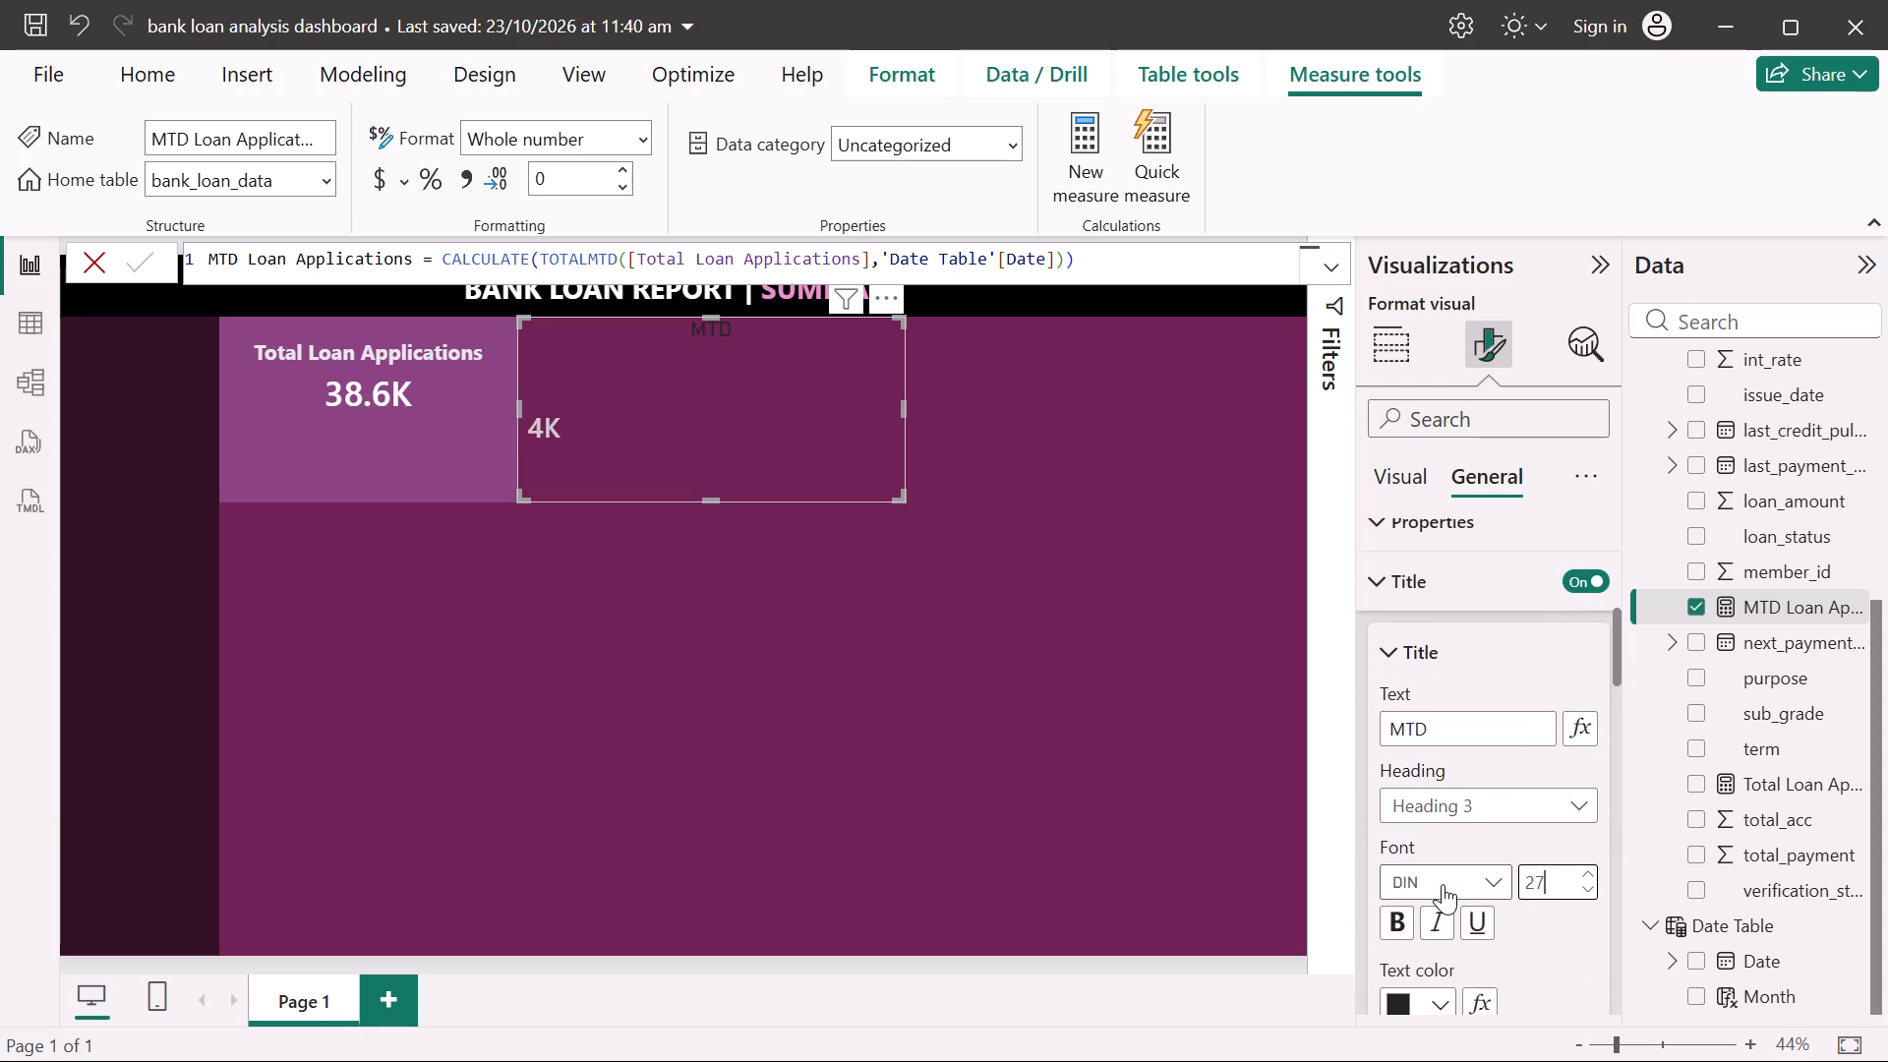
scroll(1443, 884, "down", 1)
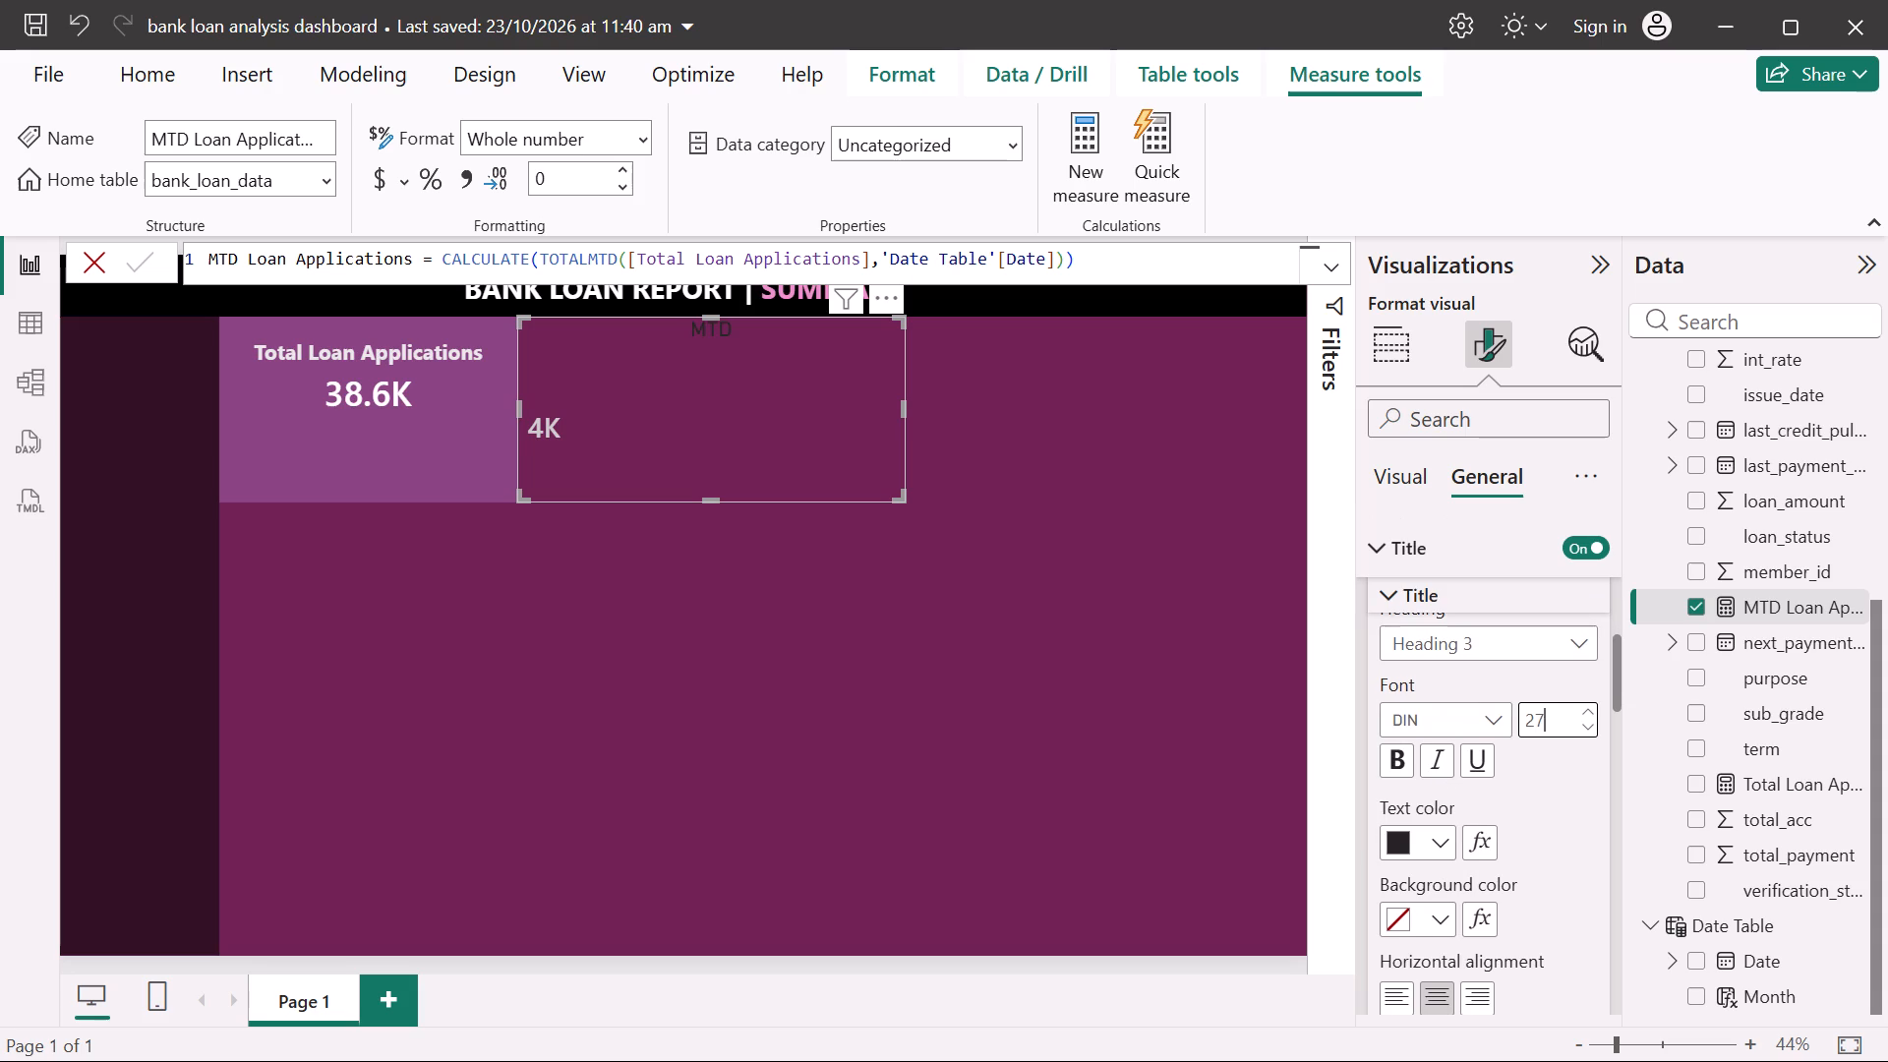
scroll(1443, 884, "down", 2)
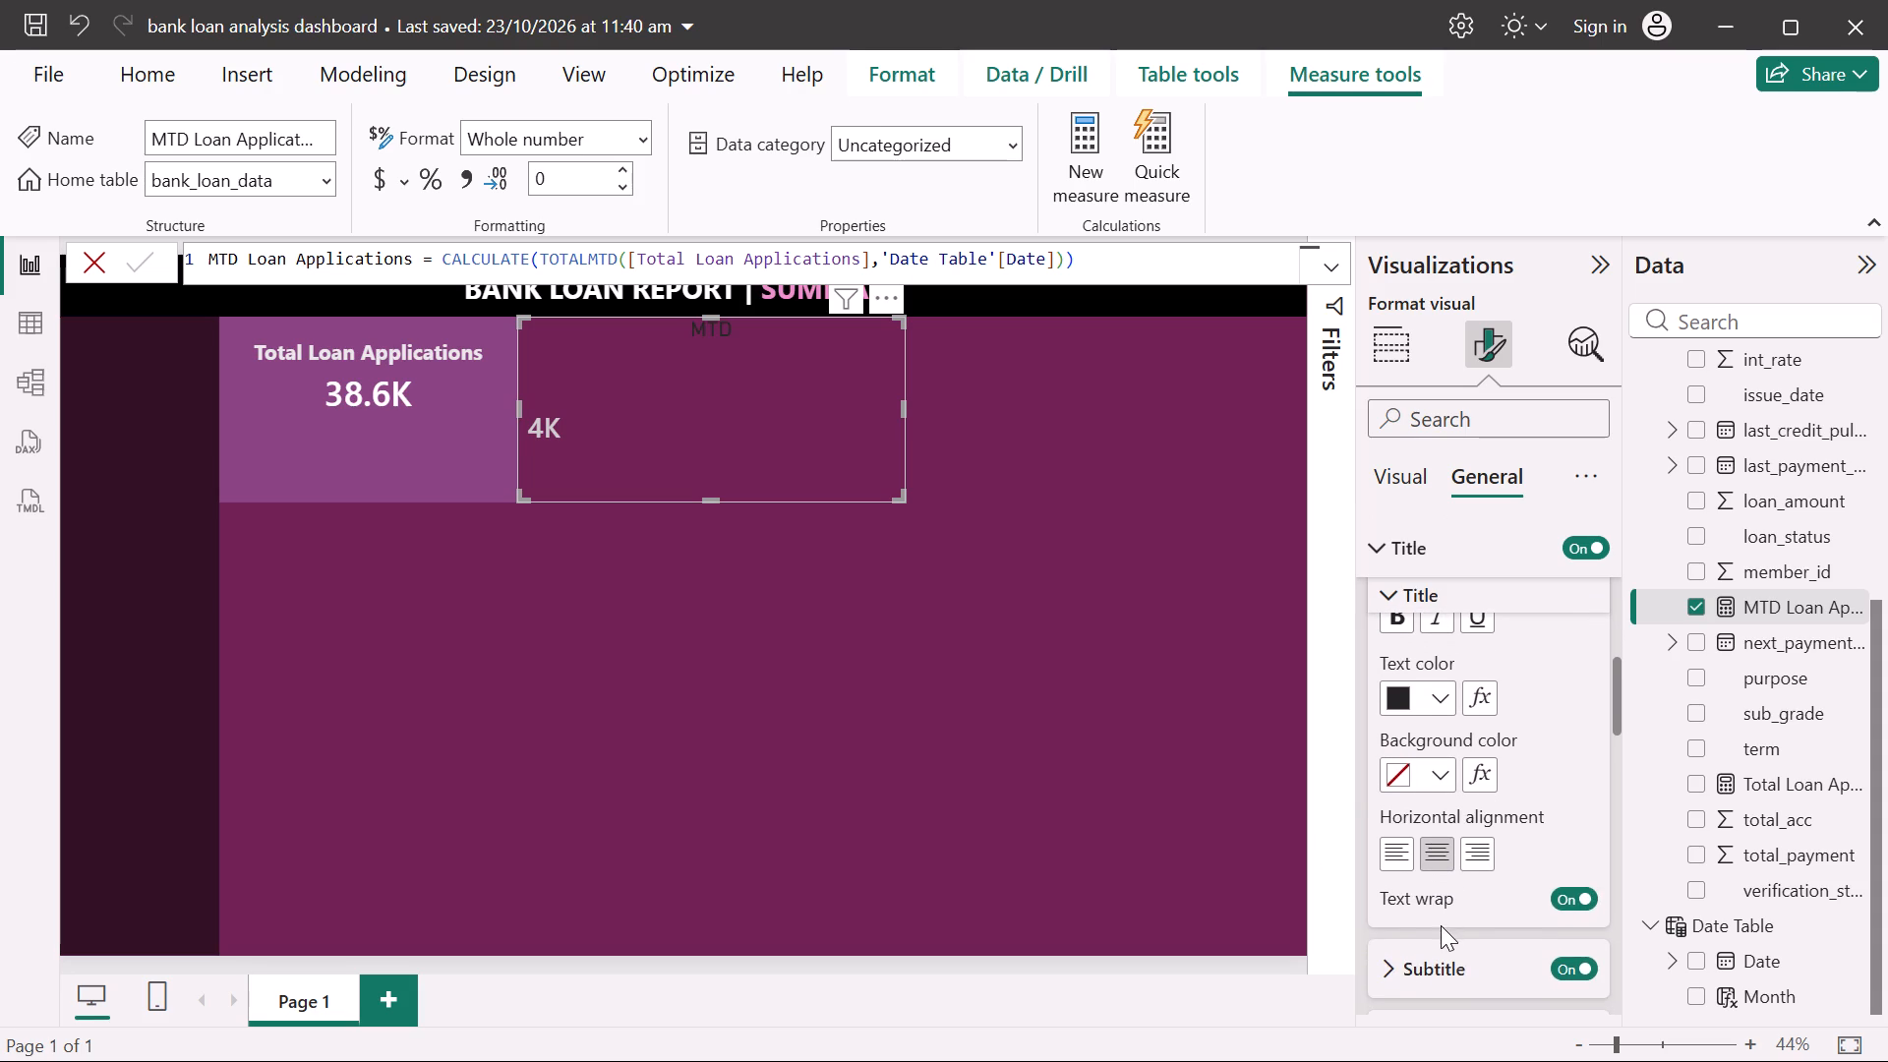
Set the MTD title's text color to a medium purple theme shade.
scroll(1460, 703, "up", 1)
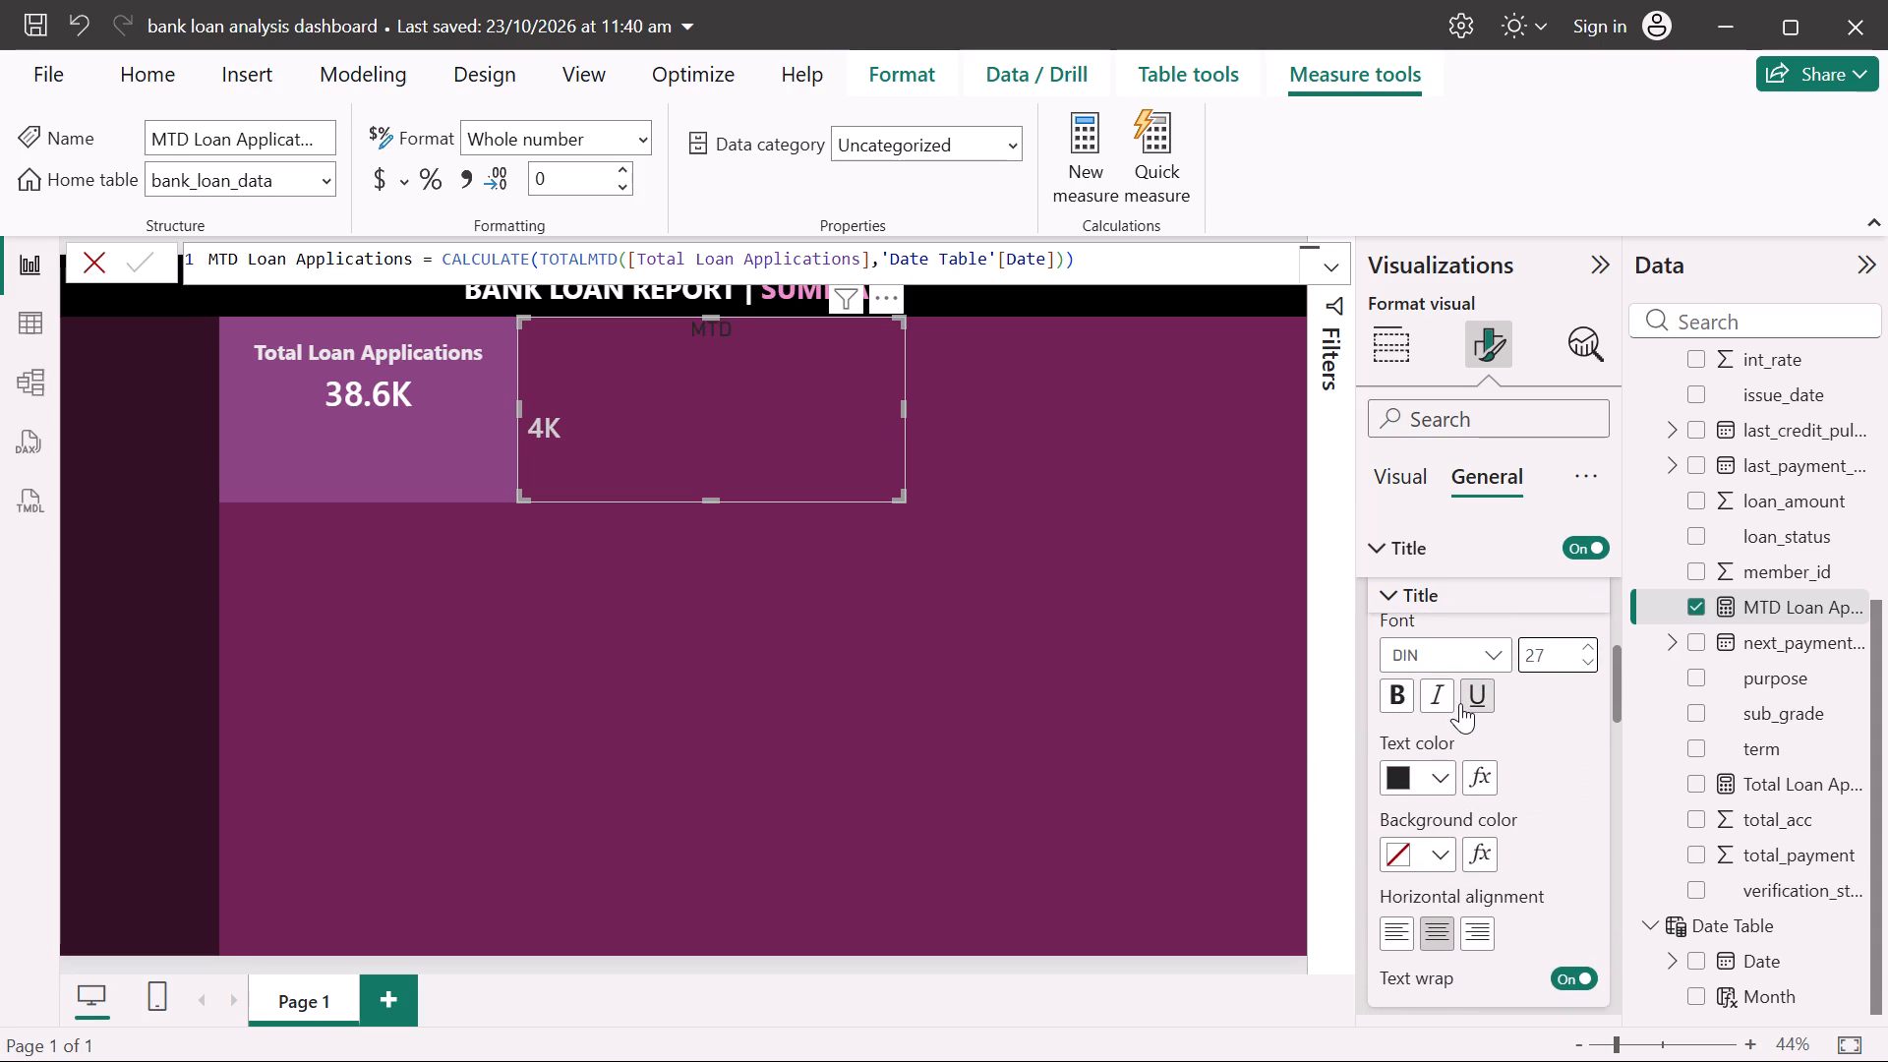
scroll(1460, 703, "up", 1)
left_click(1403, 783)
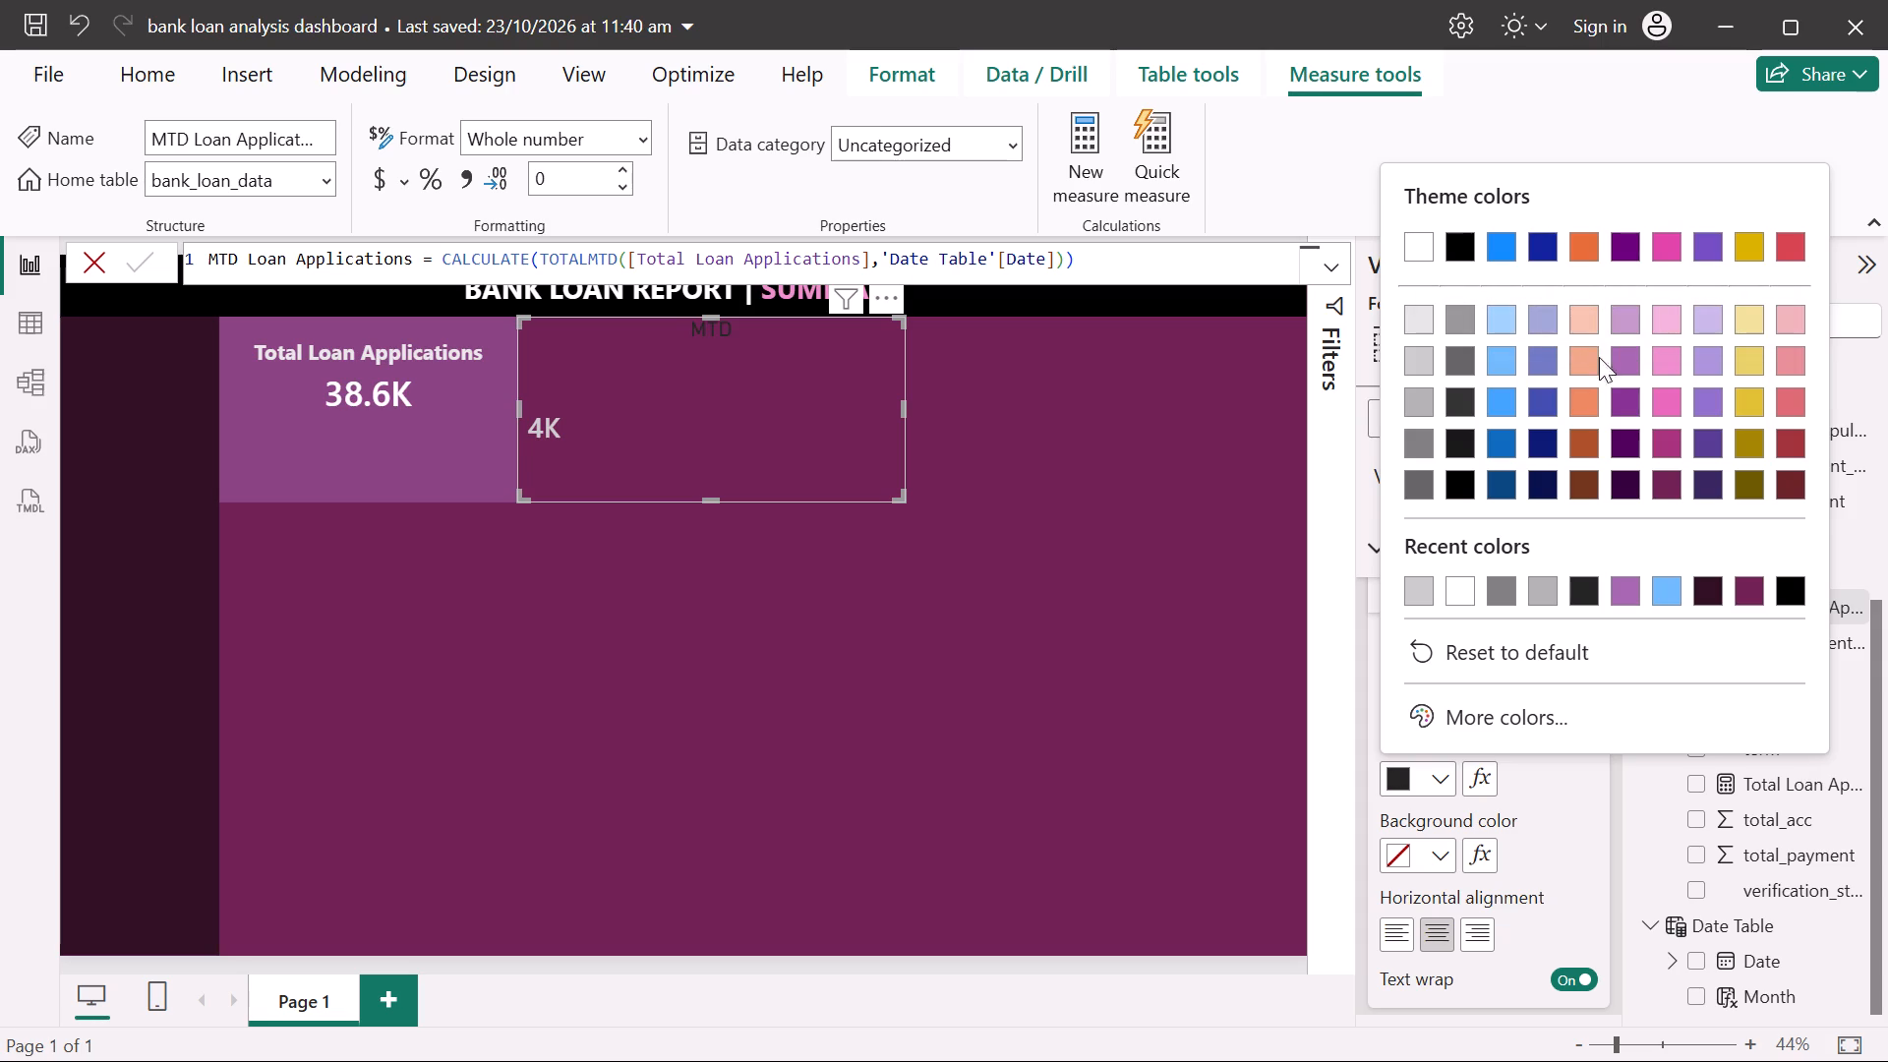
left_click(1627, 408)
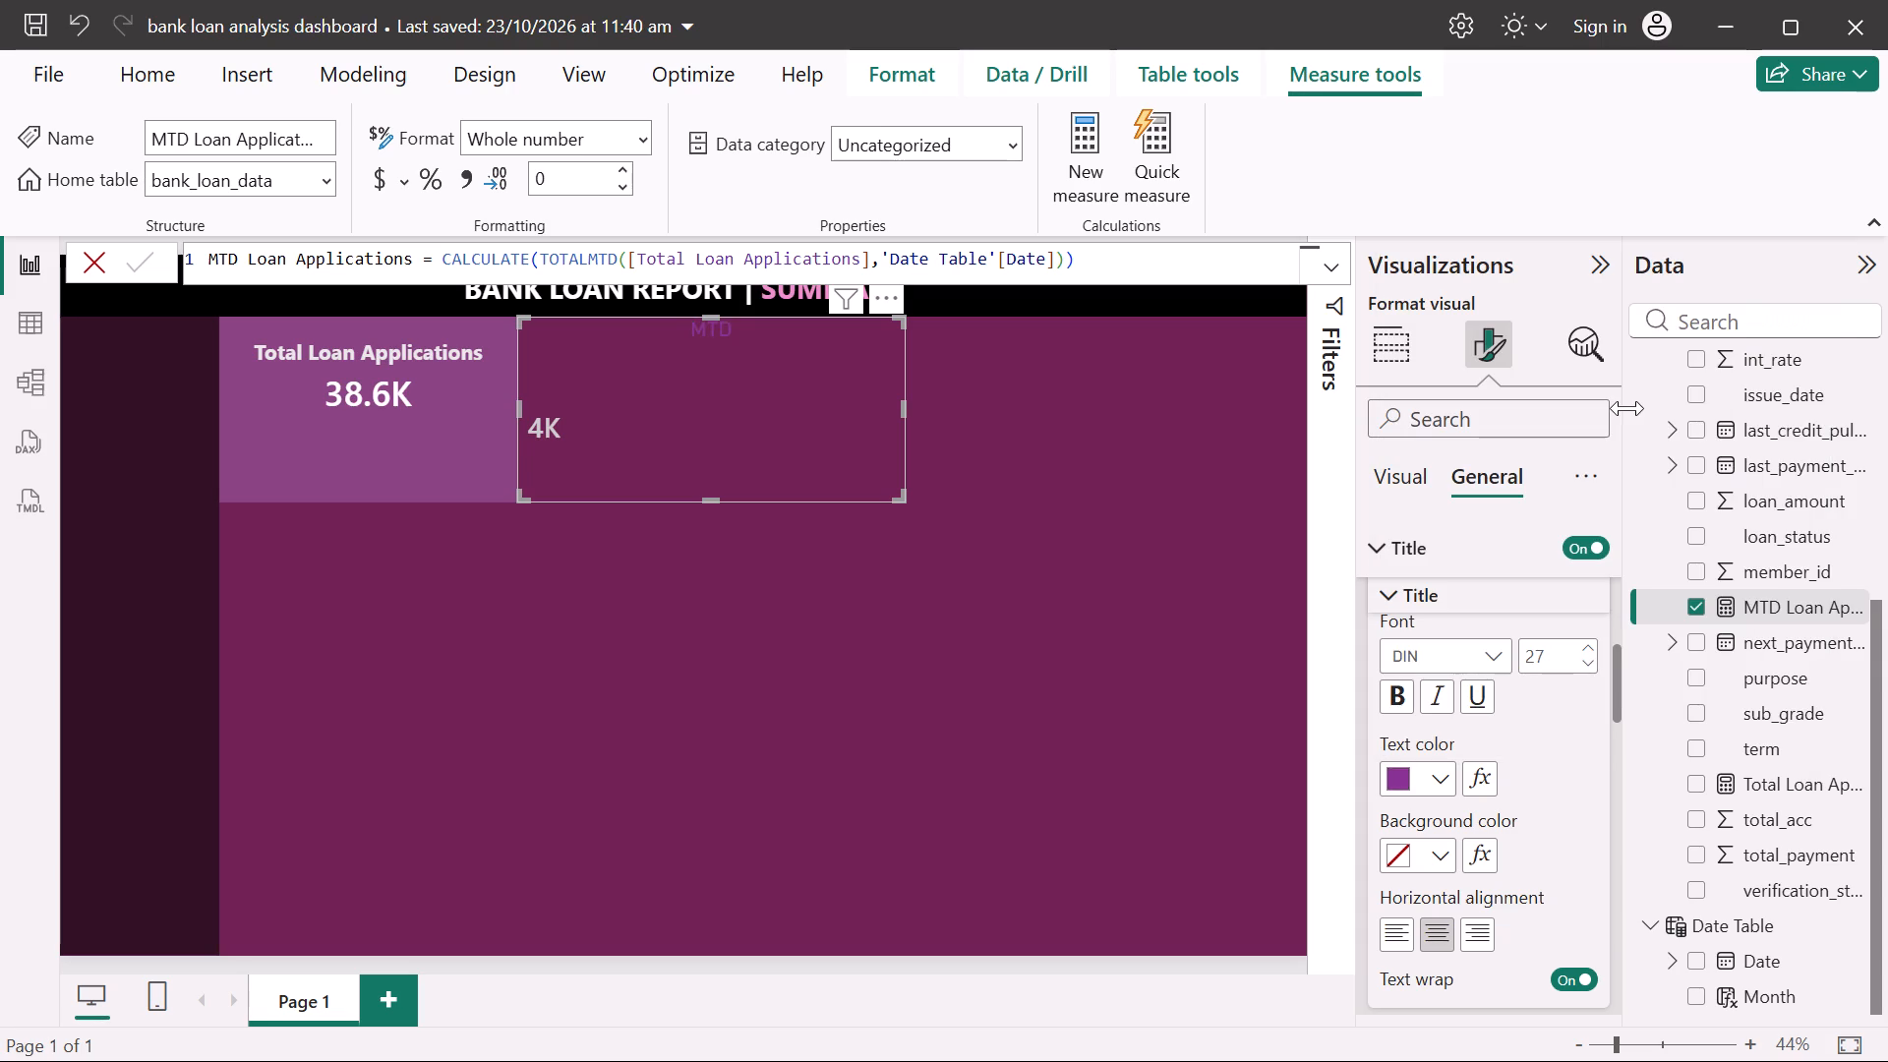
Set the MTD title's text color to a light yellow theme shade.
left_click(1444, 772)
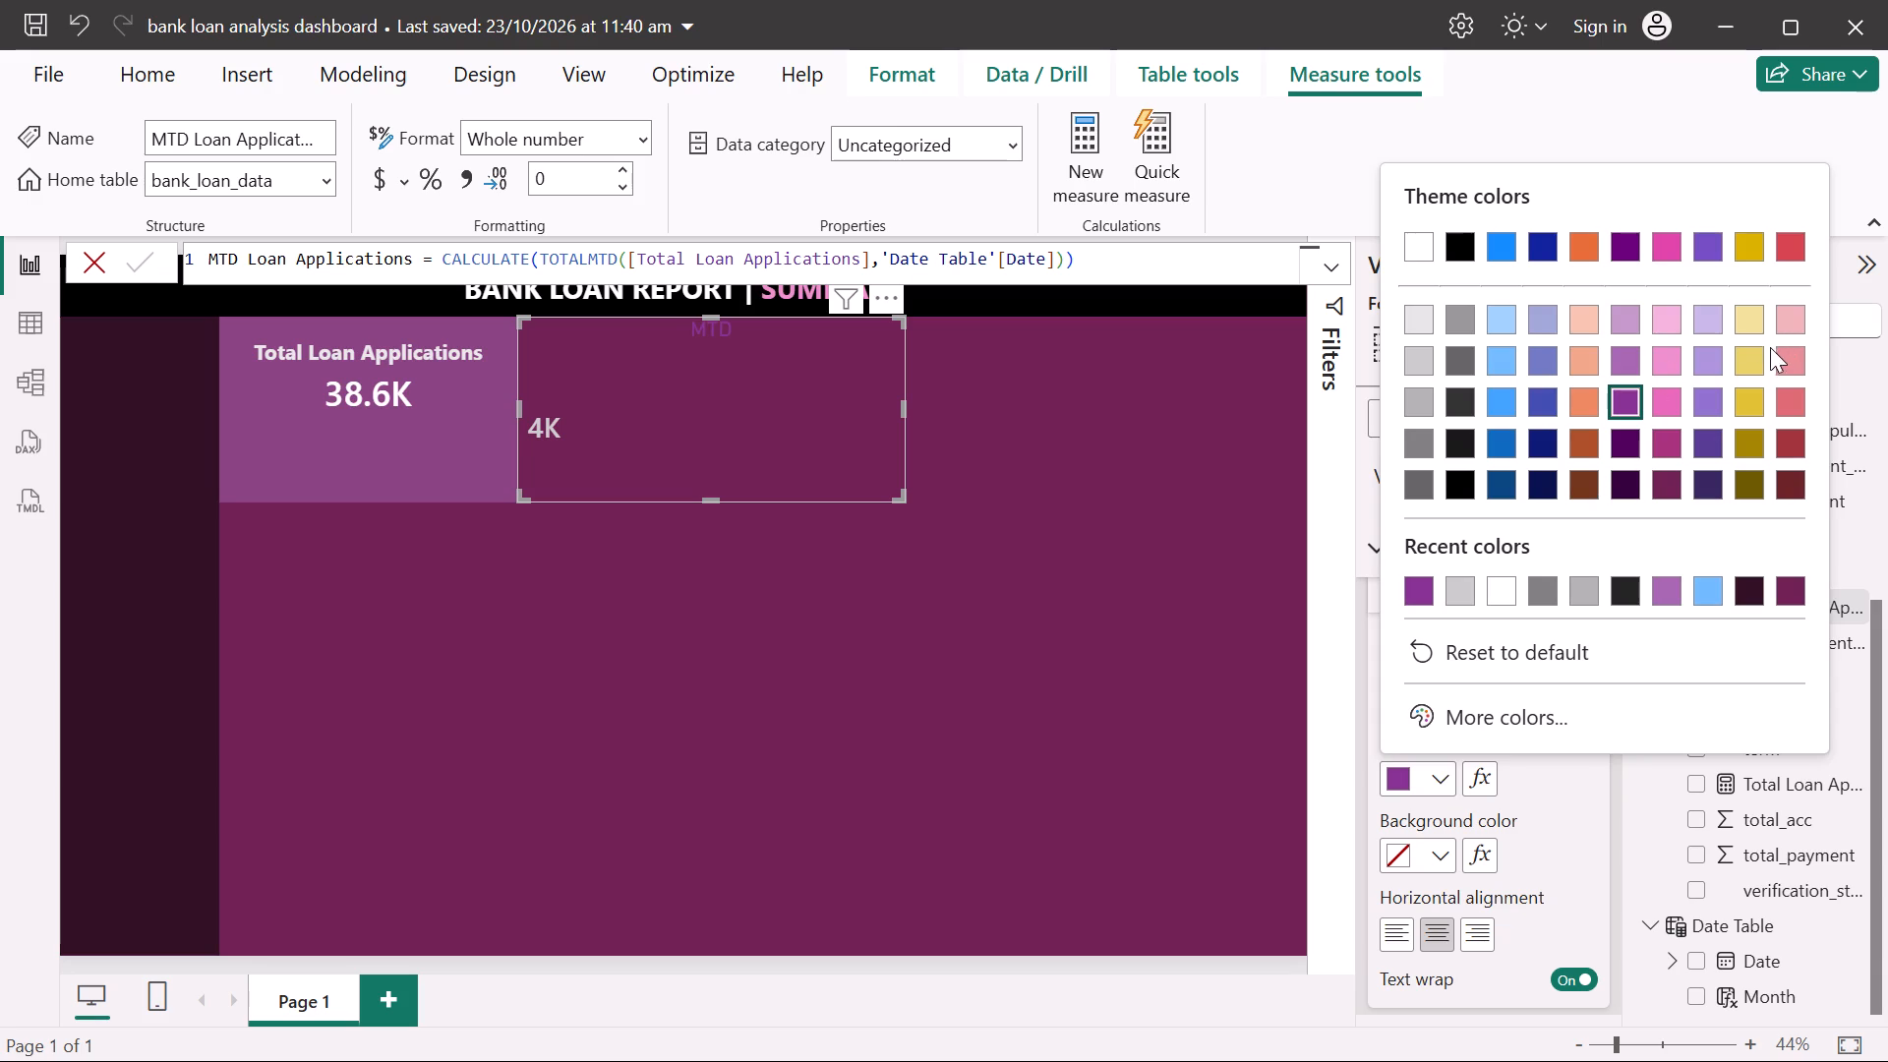
left_click(1744, 364)
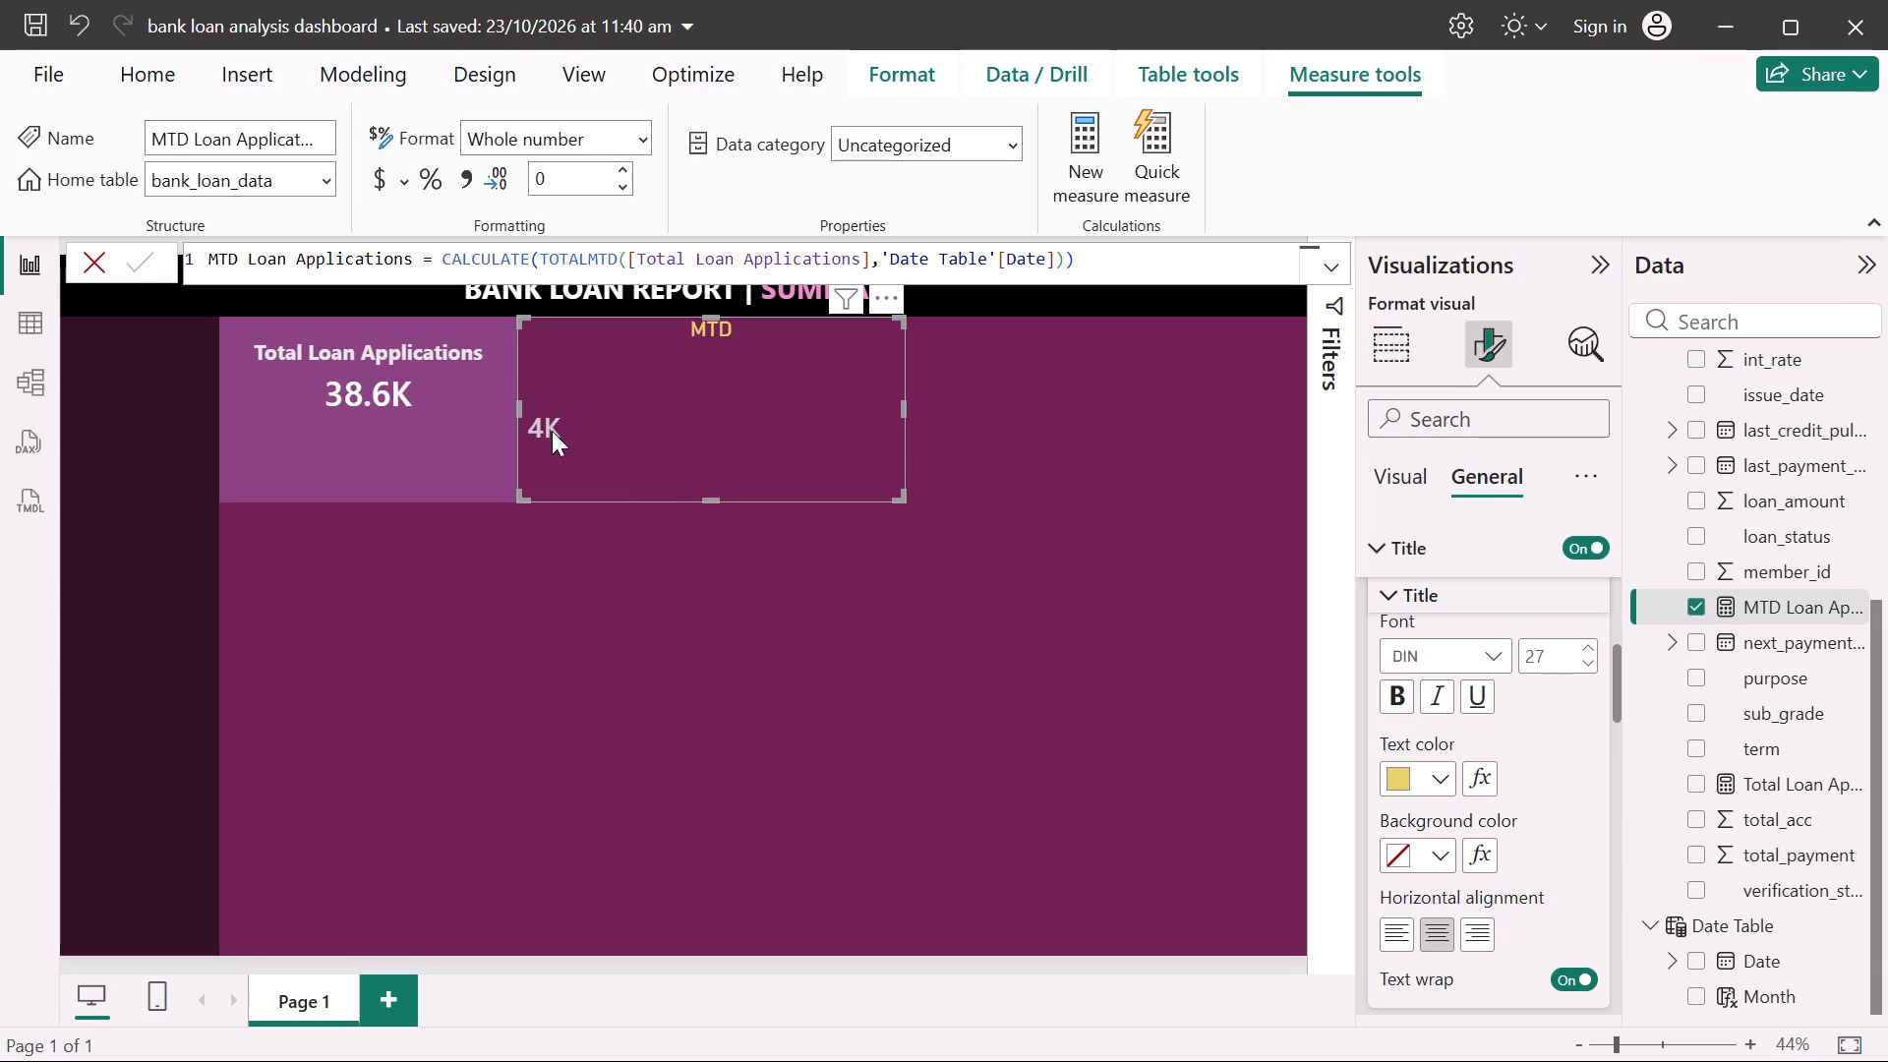
Examine the MTD card's general settings for properties, data format and header icons, collapsing the sections already checked.
scroll(1449, 654, "up", 2)
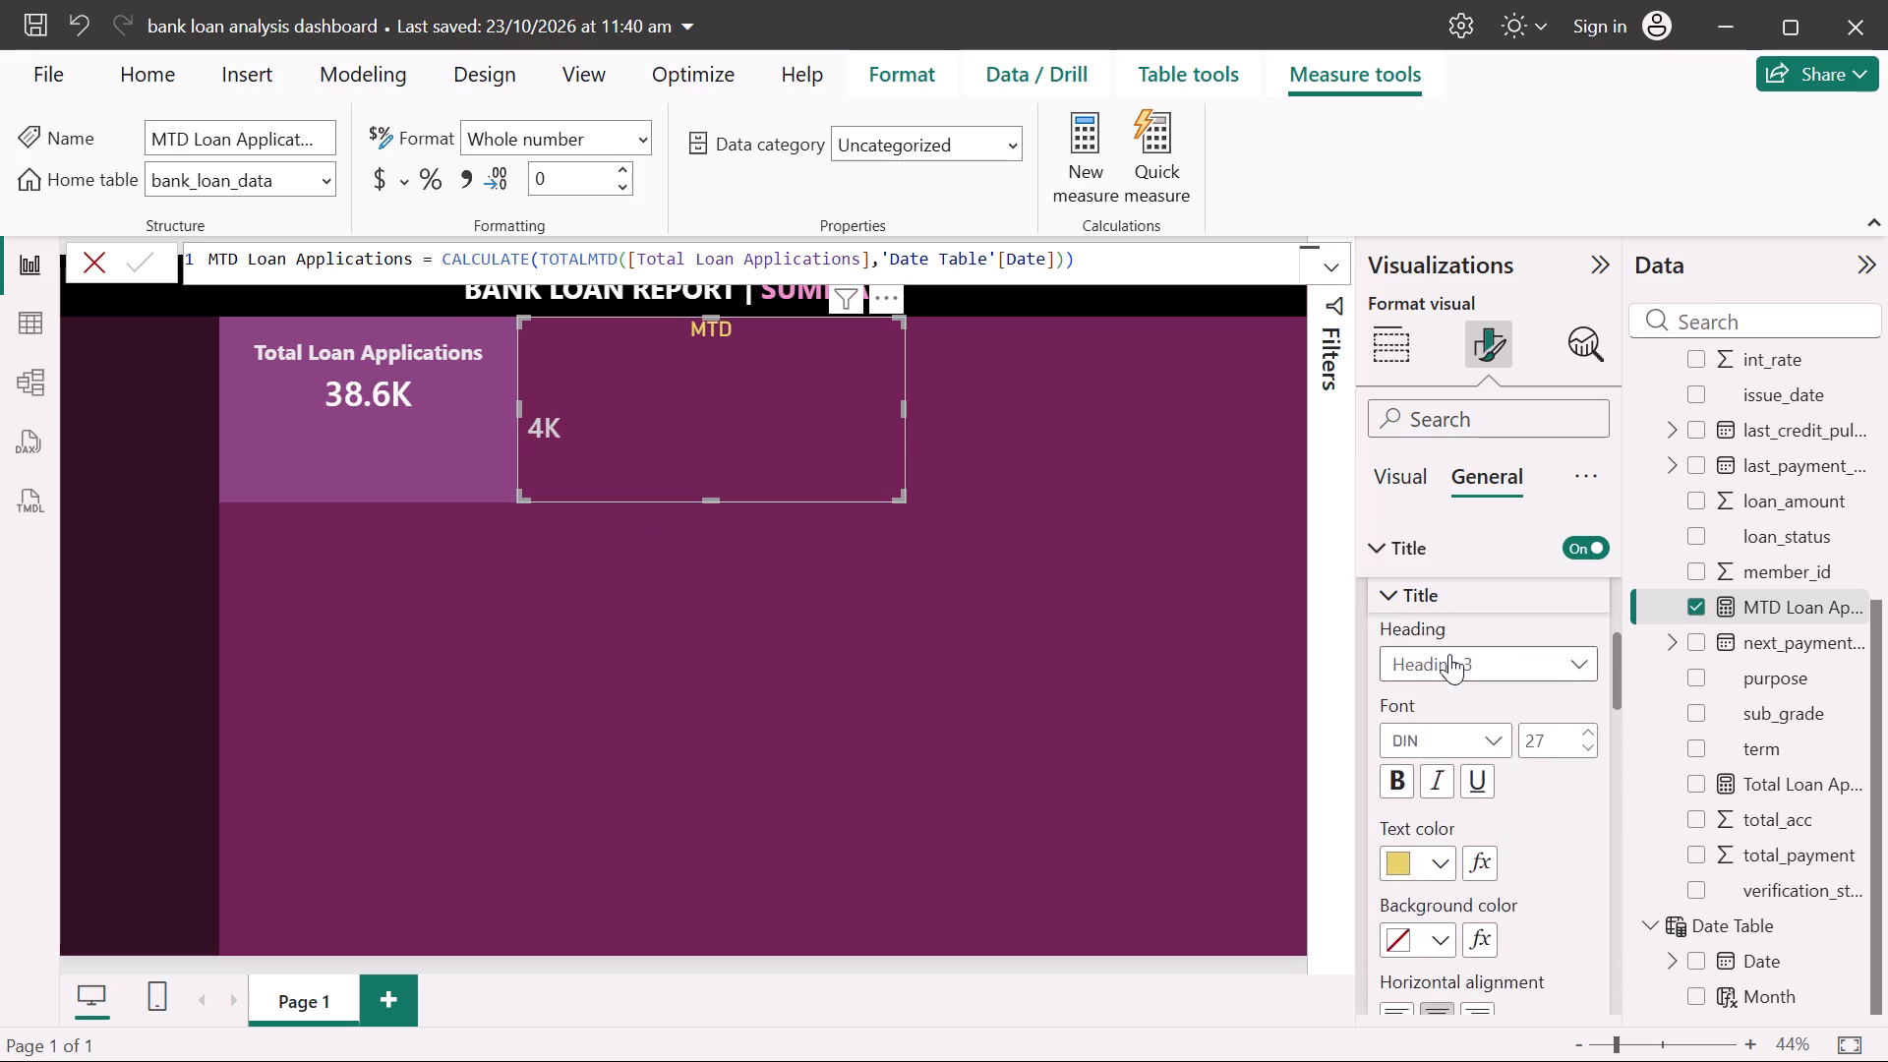
scroll(1449, 654, "up", 3)
scroll(1449, 654, "down", 1)
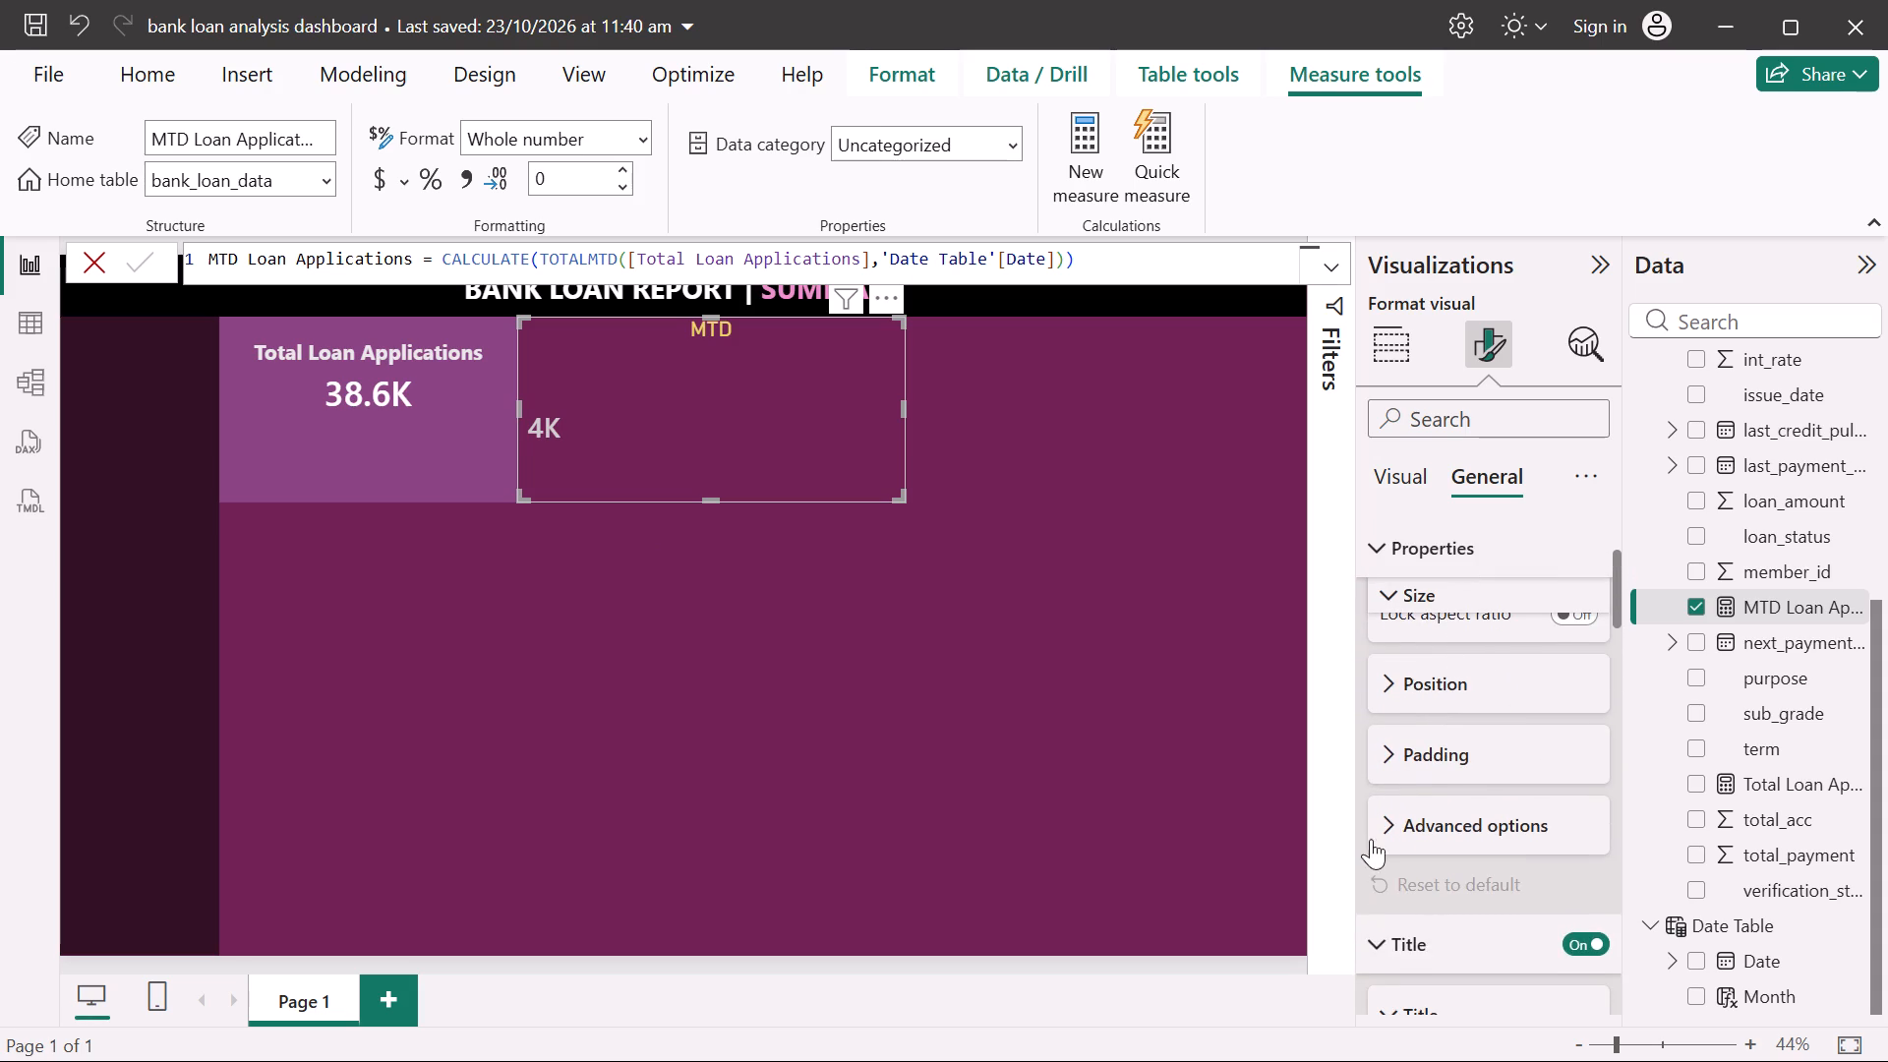
left_click(1384, 949)
scroll(1384, 949, "down", 1)
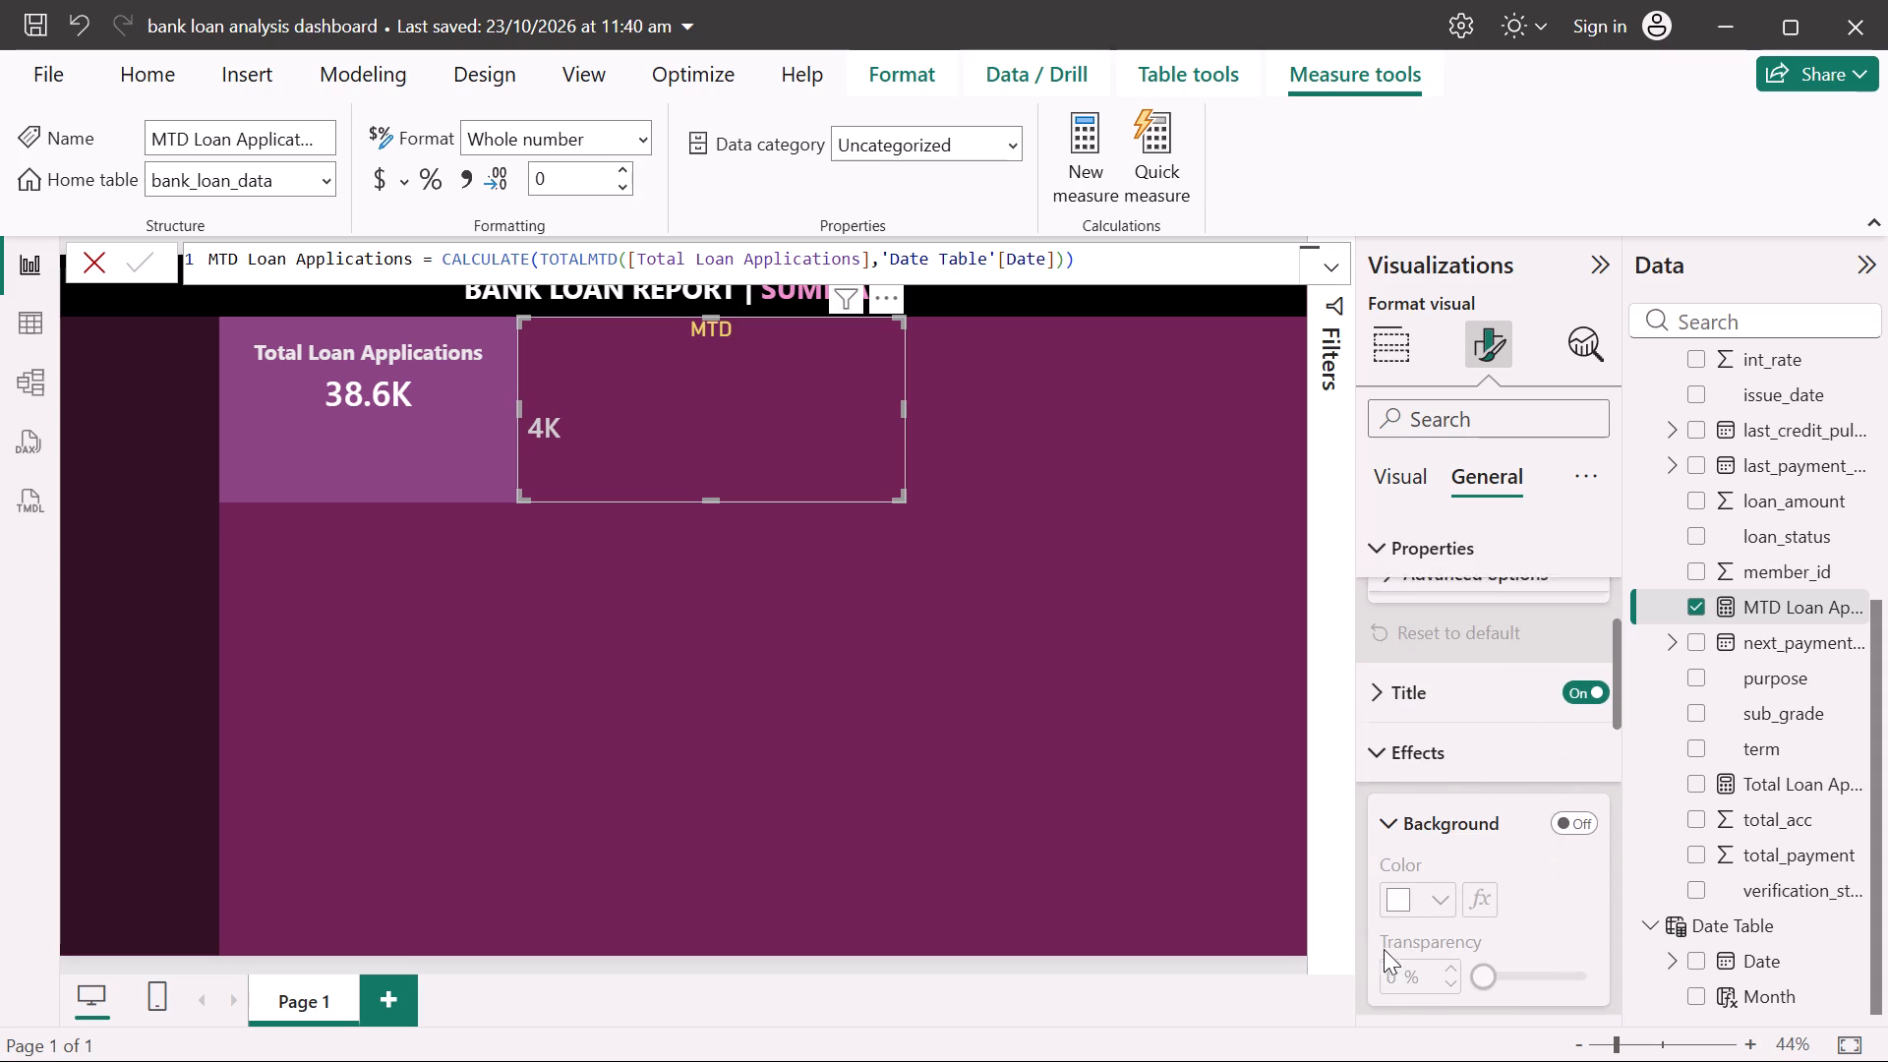
scroll(1384, 949, "down", 1)
left_click(1381, 736)
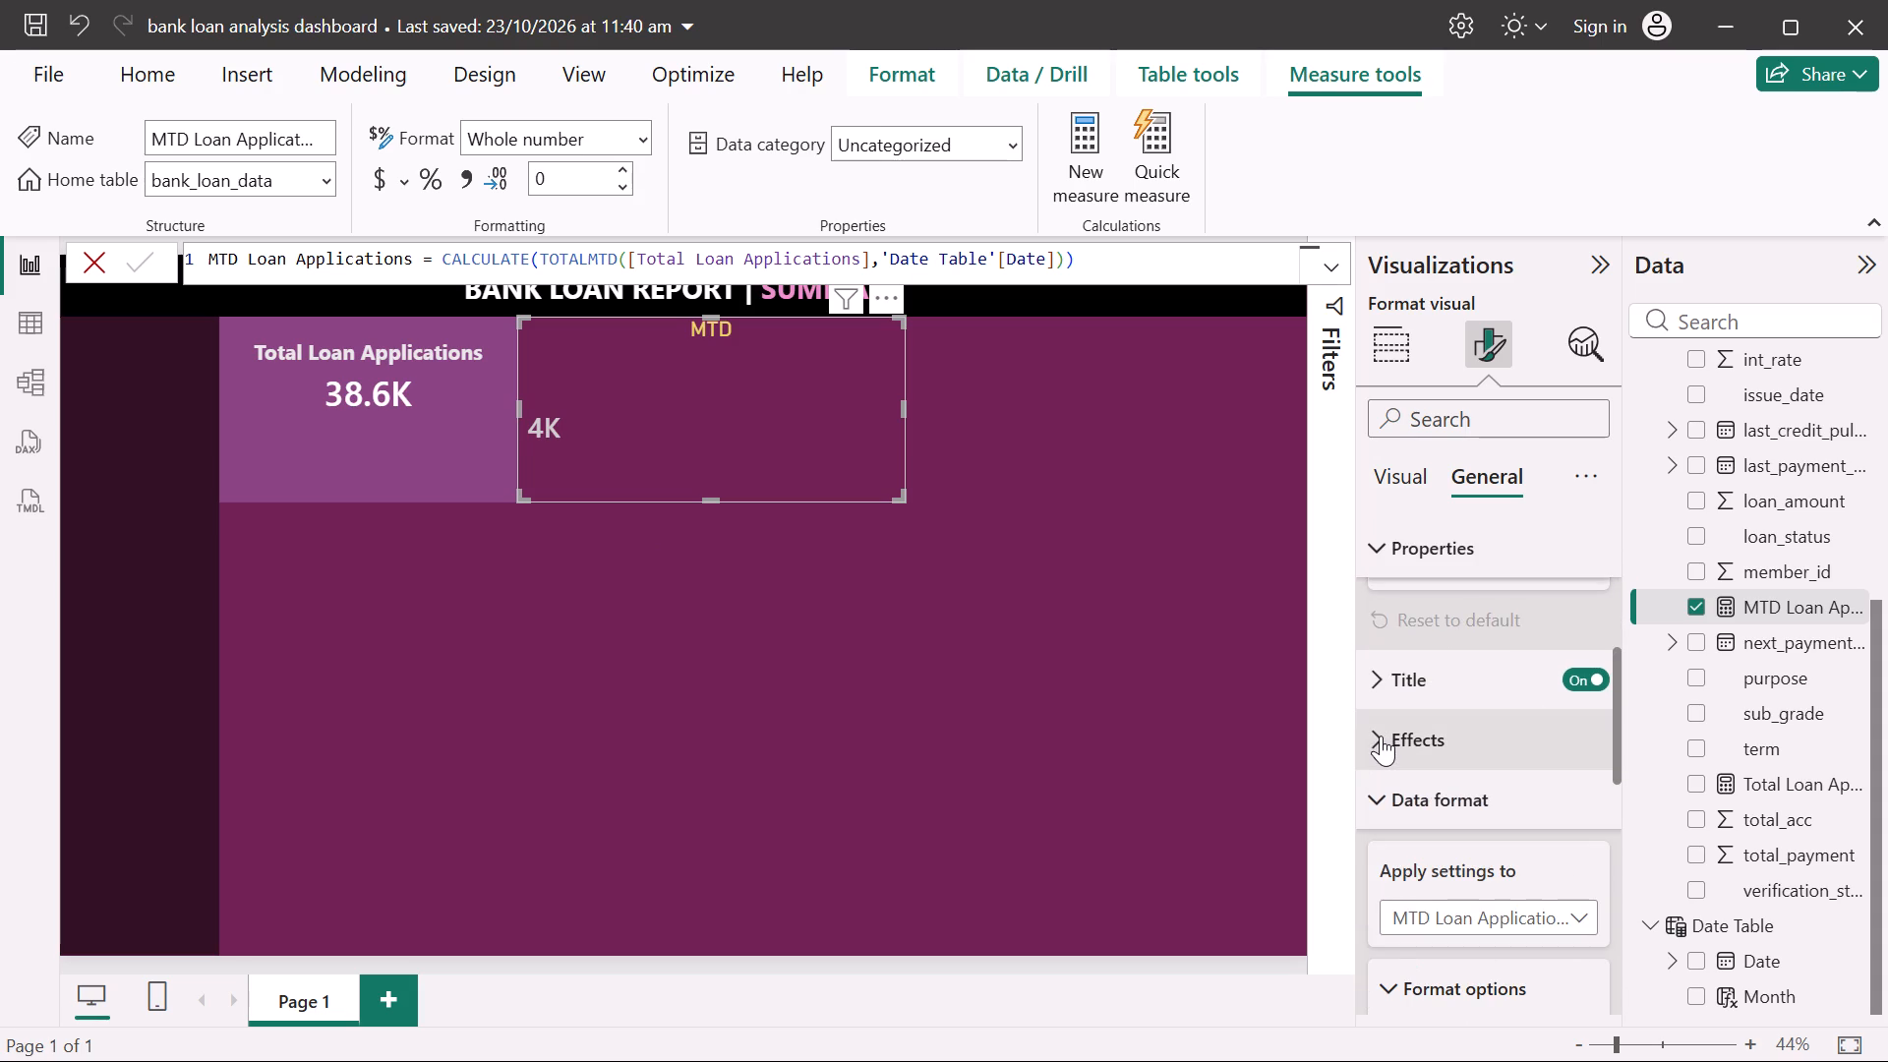
left_click(1378, 786)
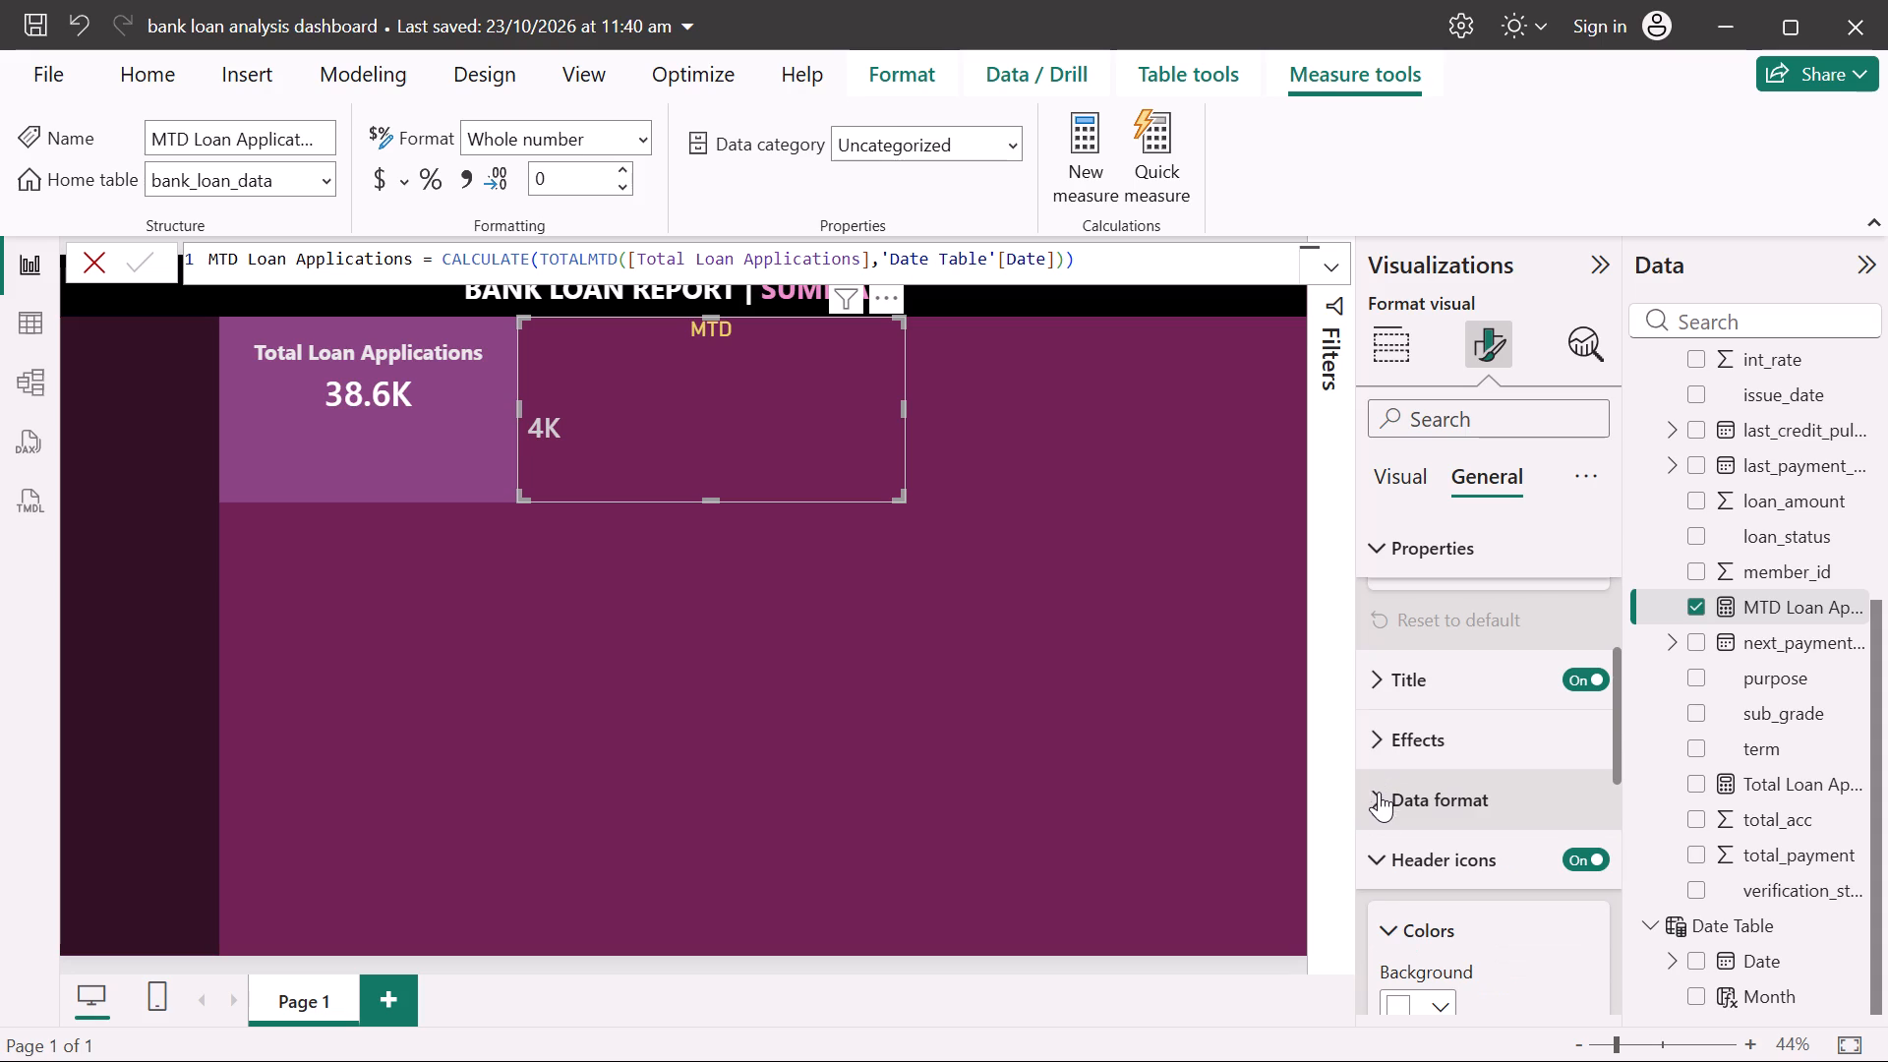
left_click(1385, 936)
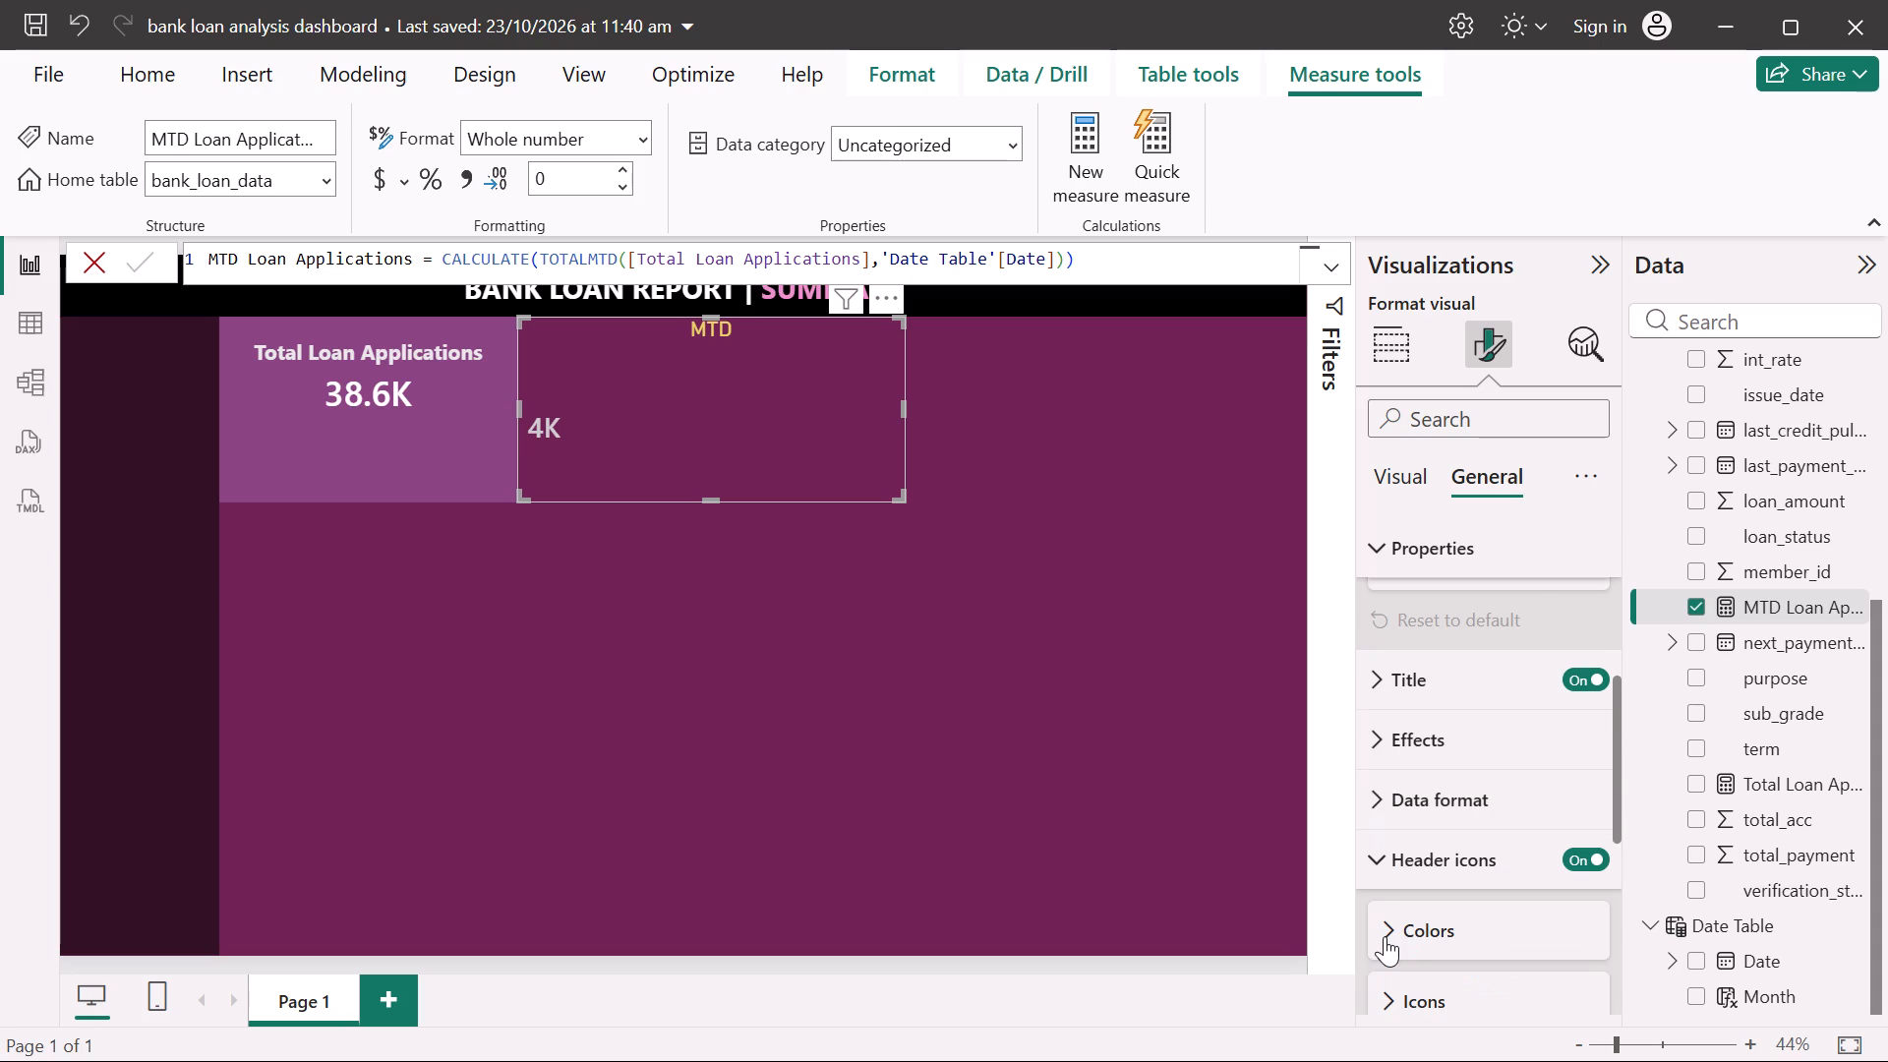
scroll(1385, 936, "down", 3)
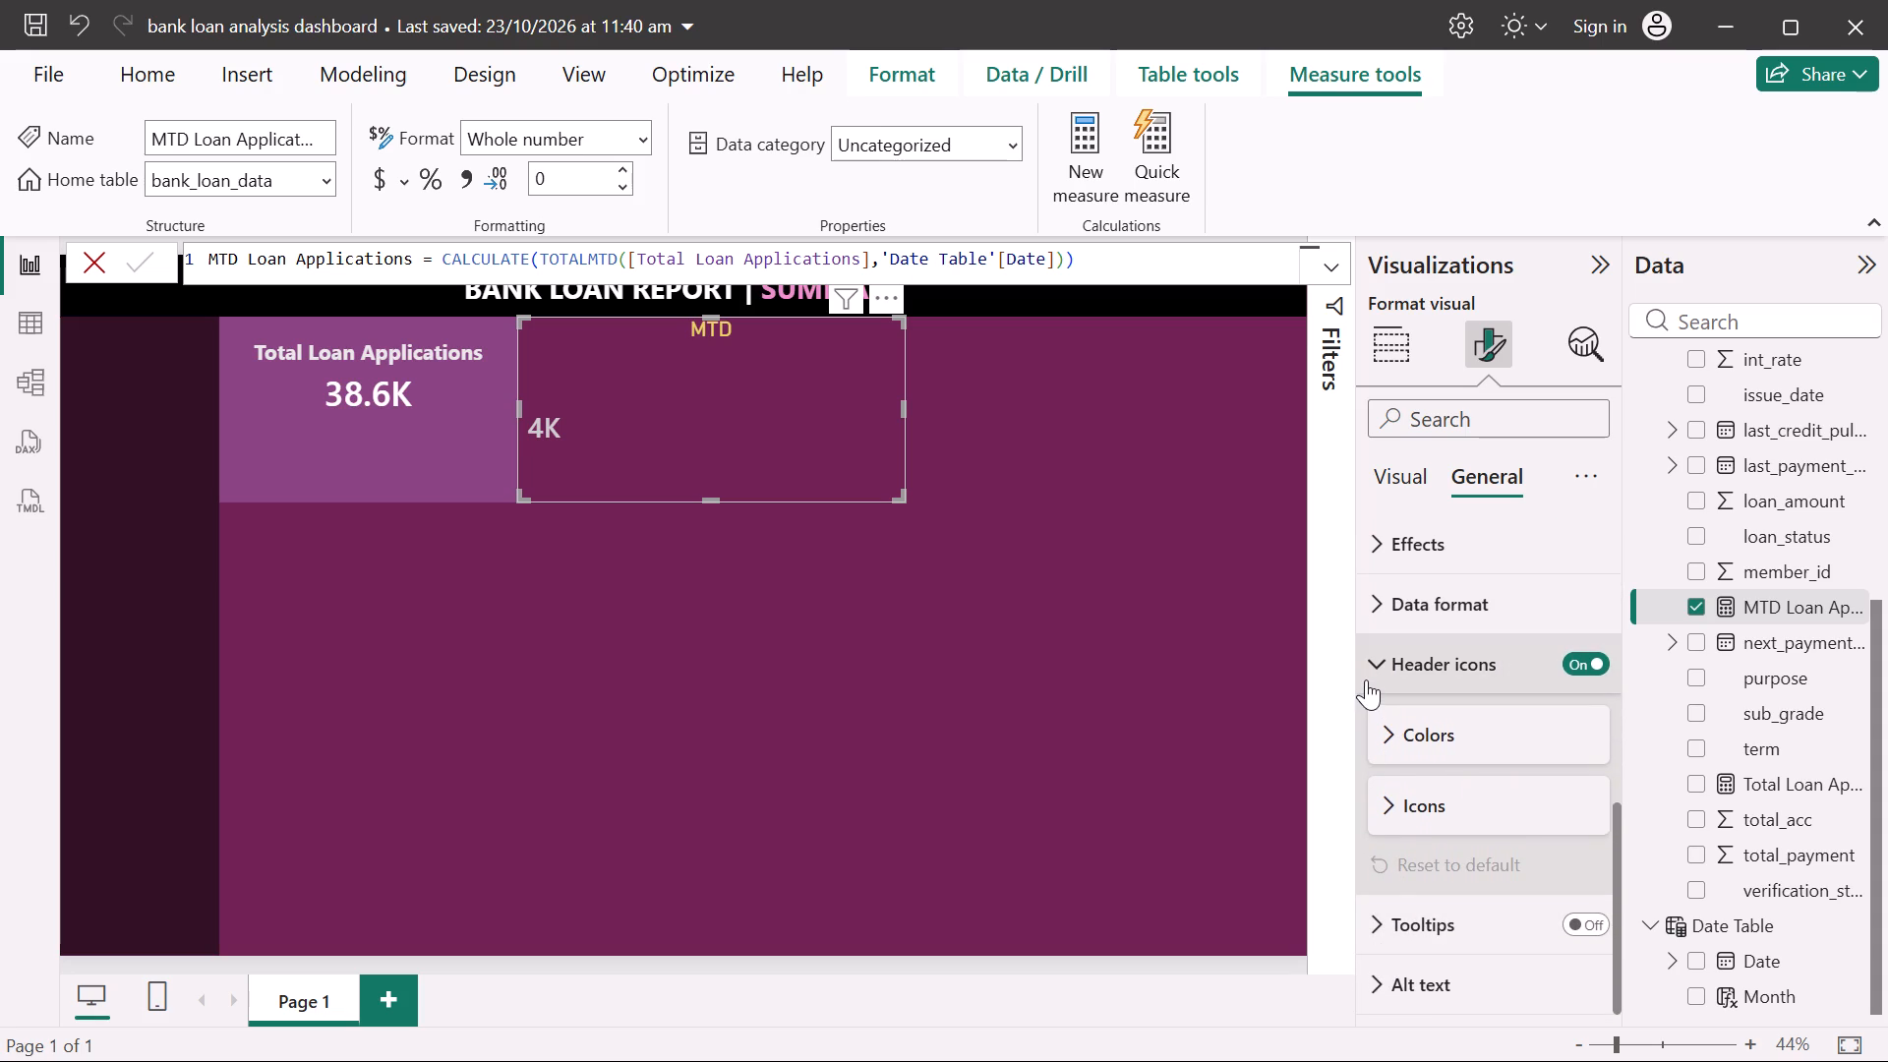
left_click(1368, 669)
scroll(1368, 669, "up", 1)
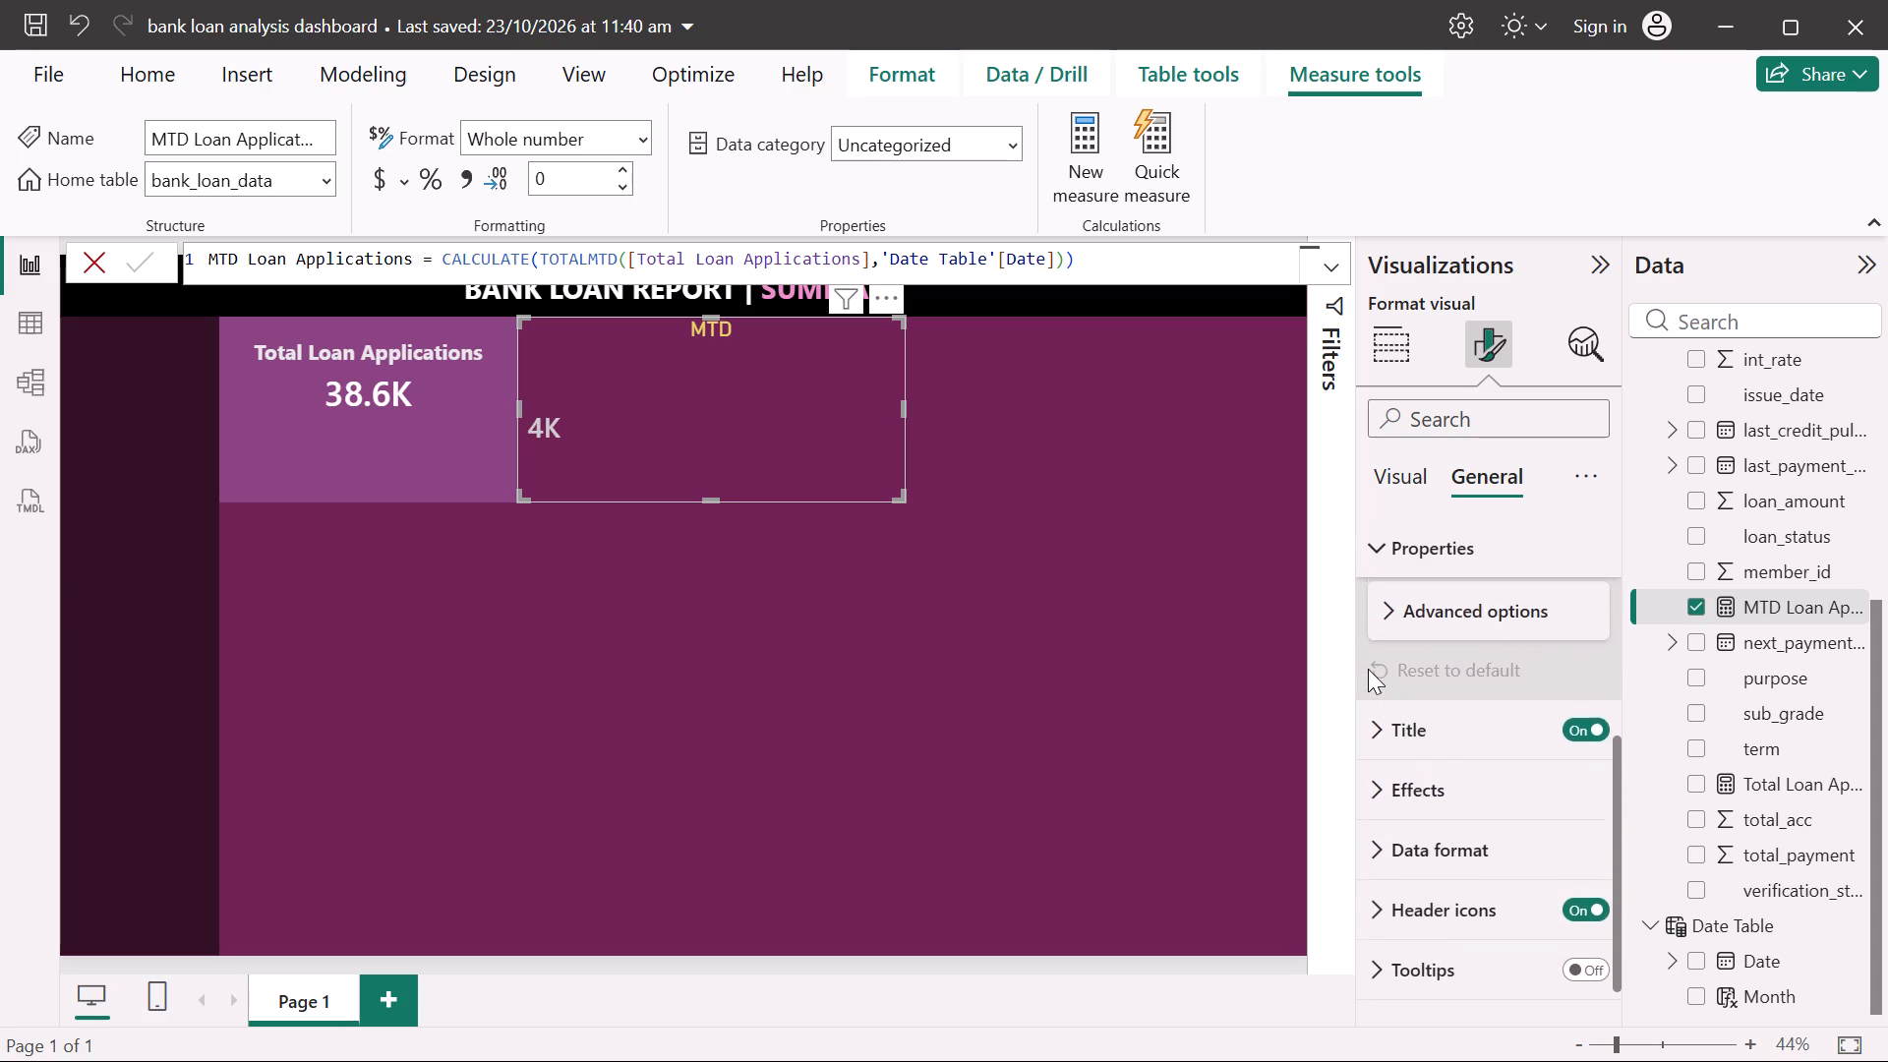
scroll(1368, 669, "up", 1)
left_click(1374, 831)
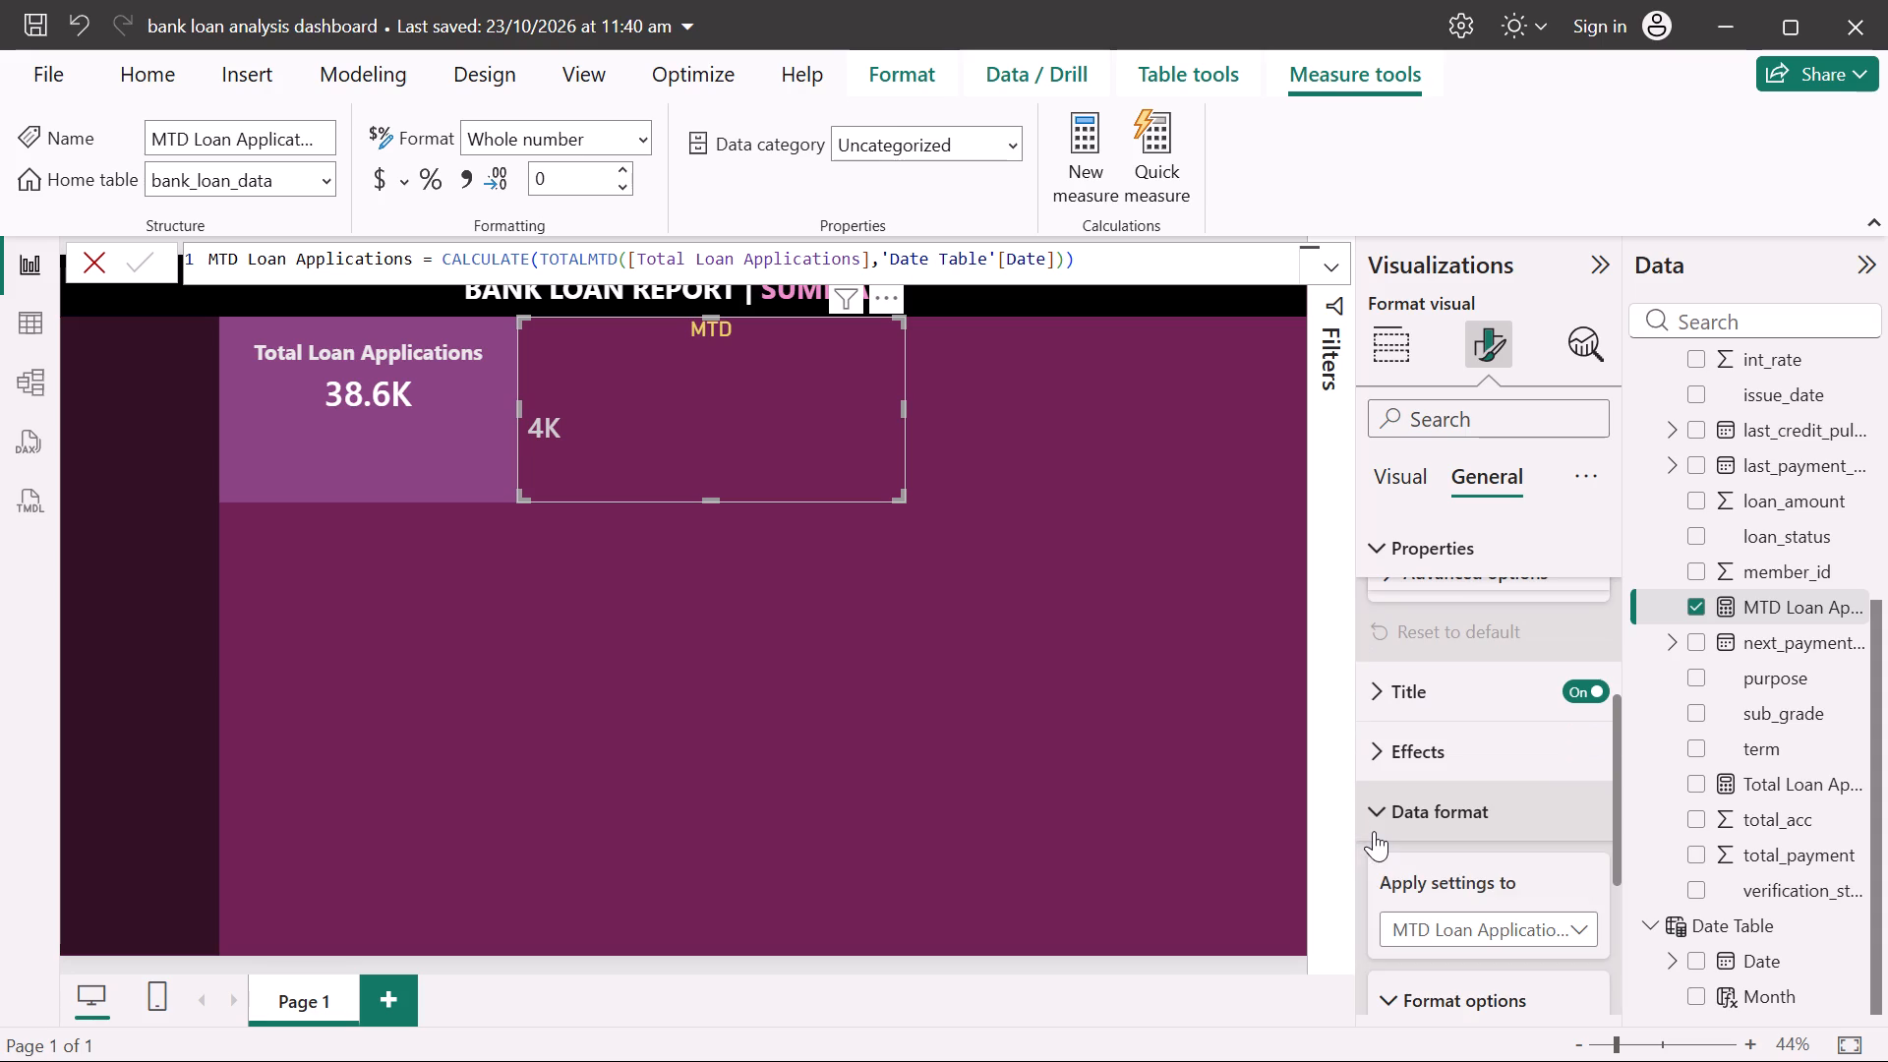
scroll(1351, 726, "down", 1)
scroll(1410, 817, "down", 3)
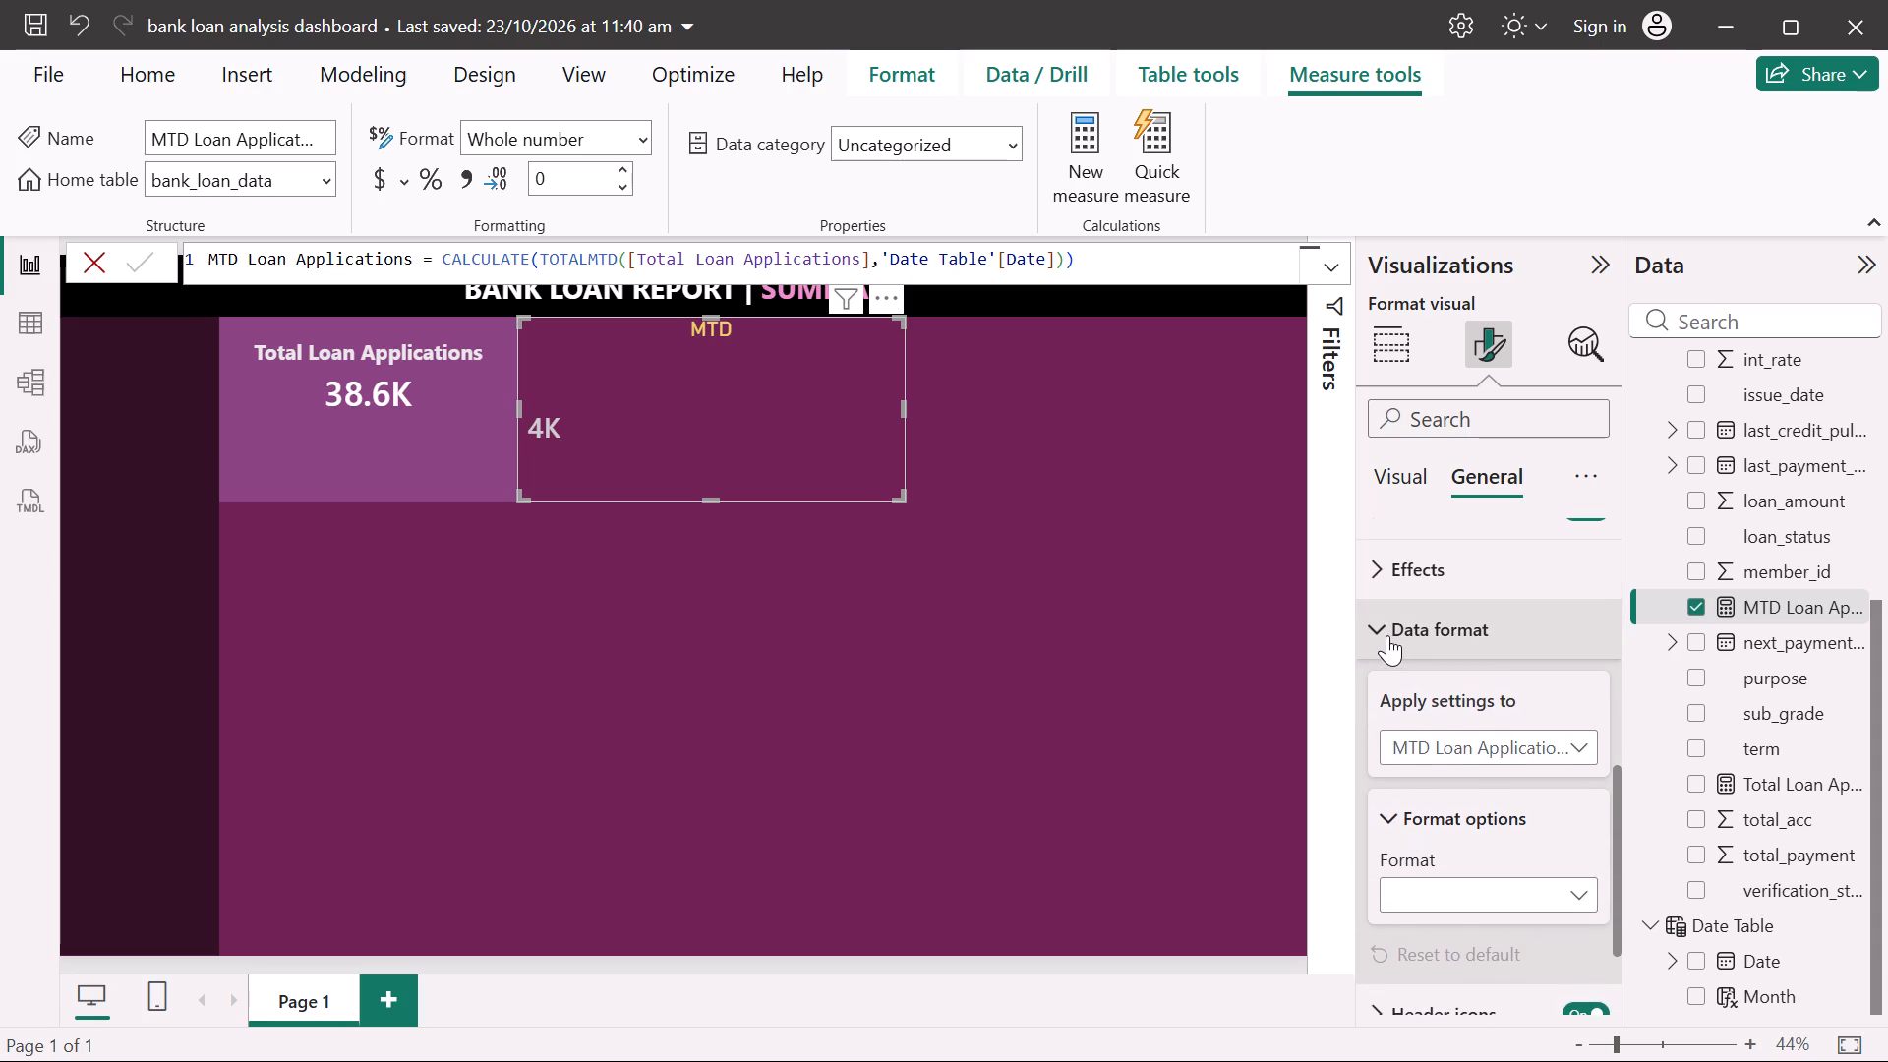
left_click(1387, 635)
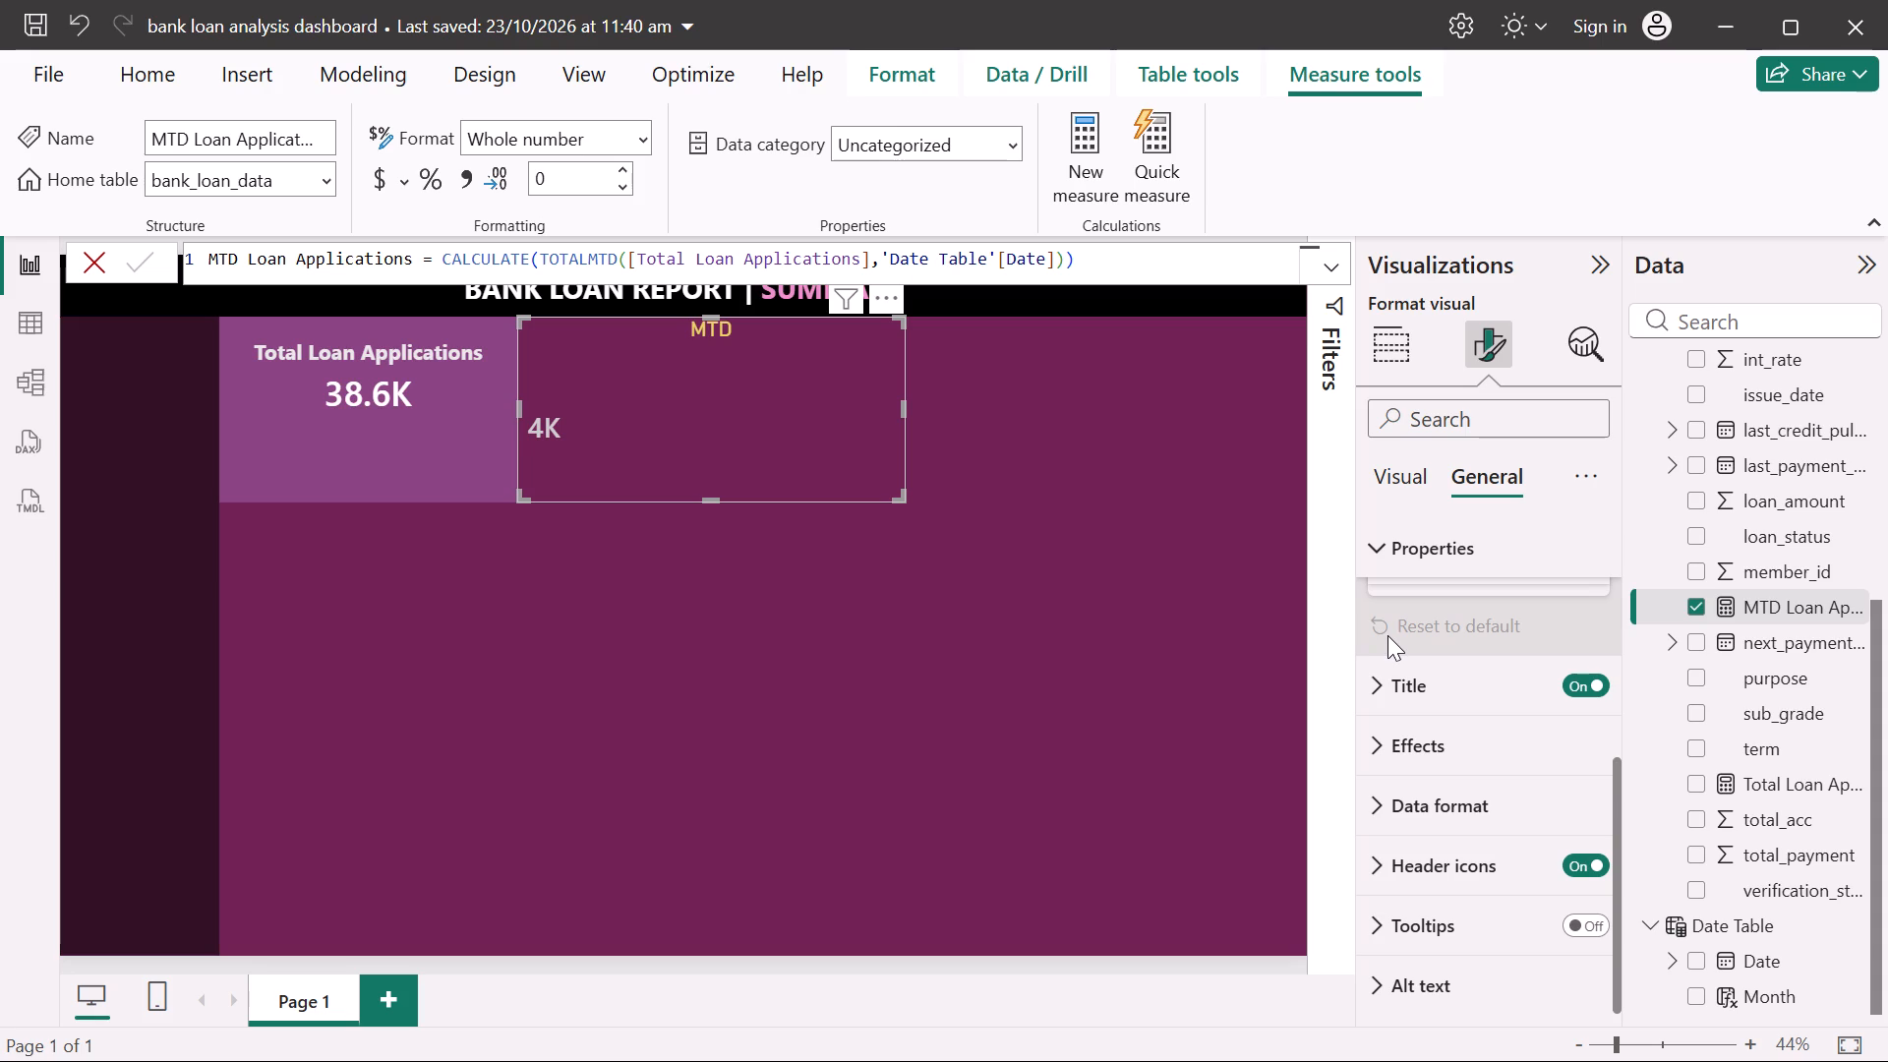
scroll(1387, 635, "up", 1)
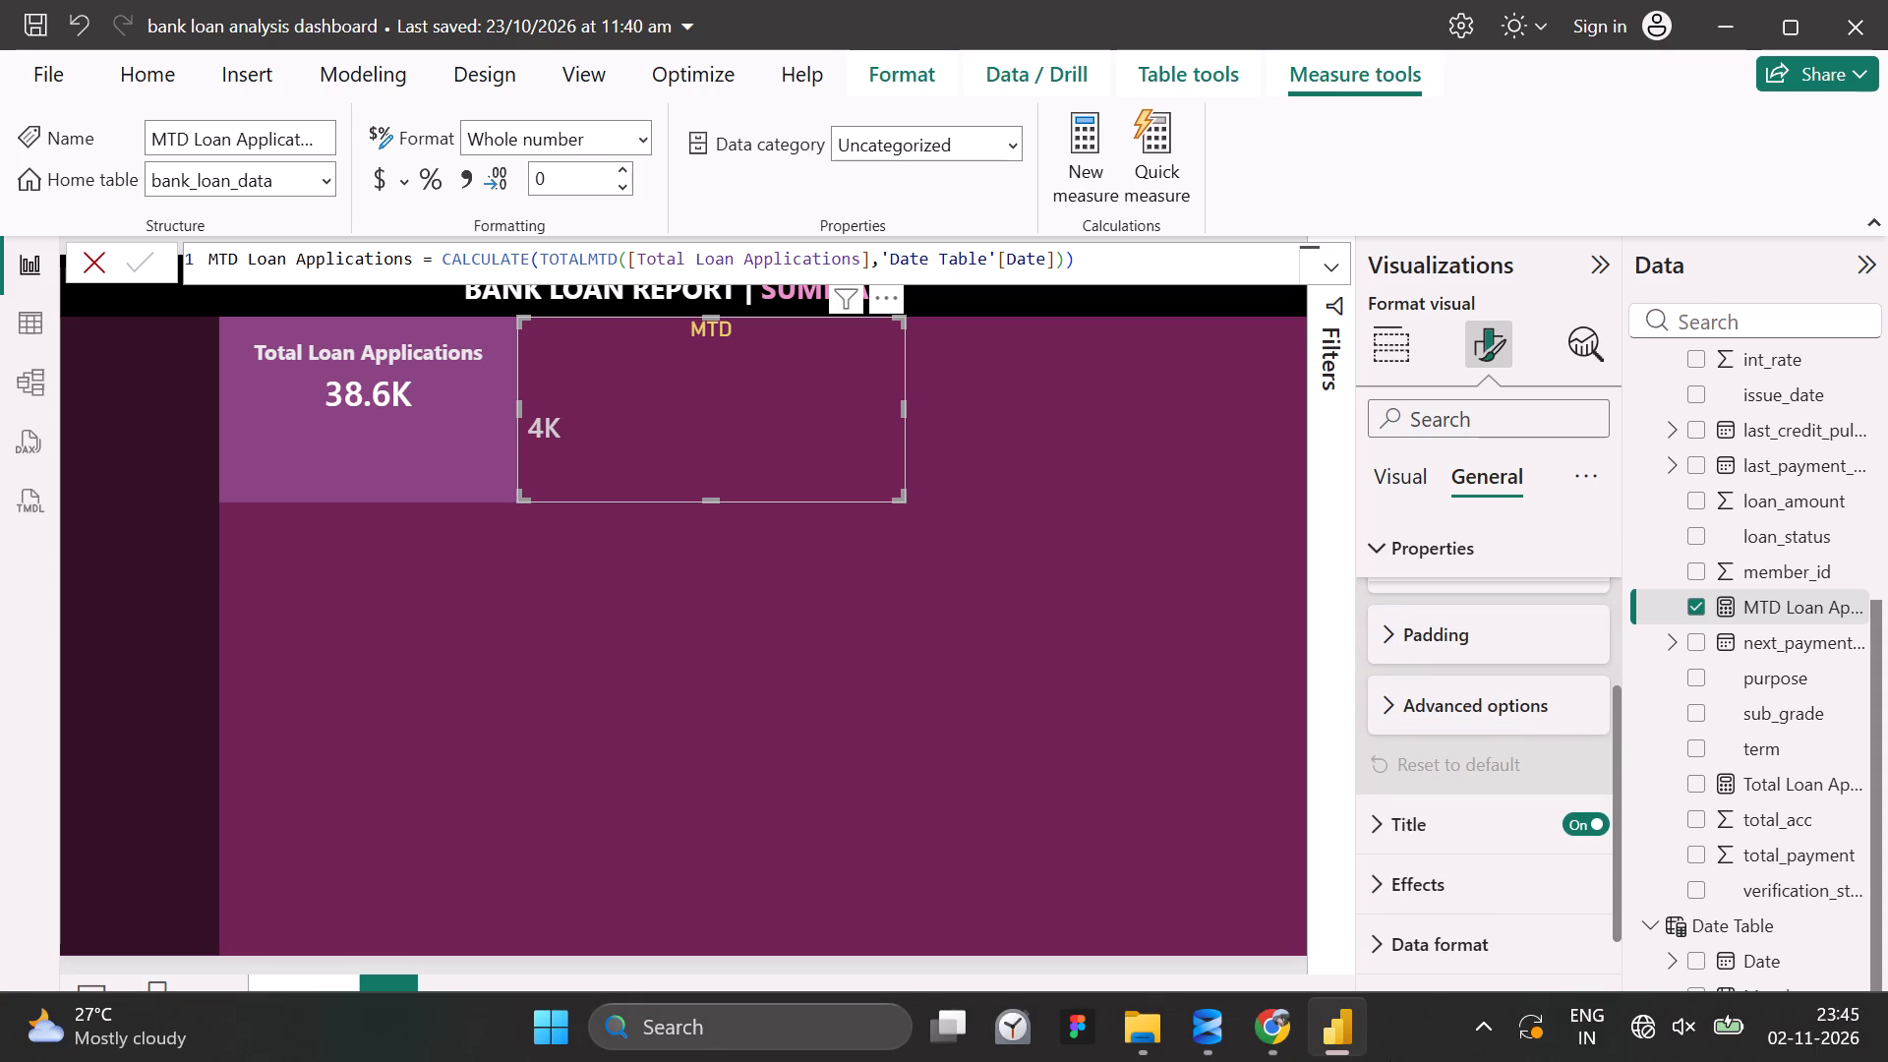
scroll(1404, 793, "up", 4)
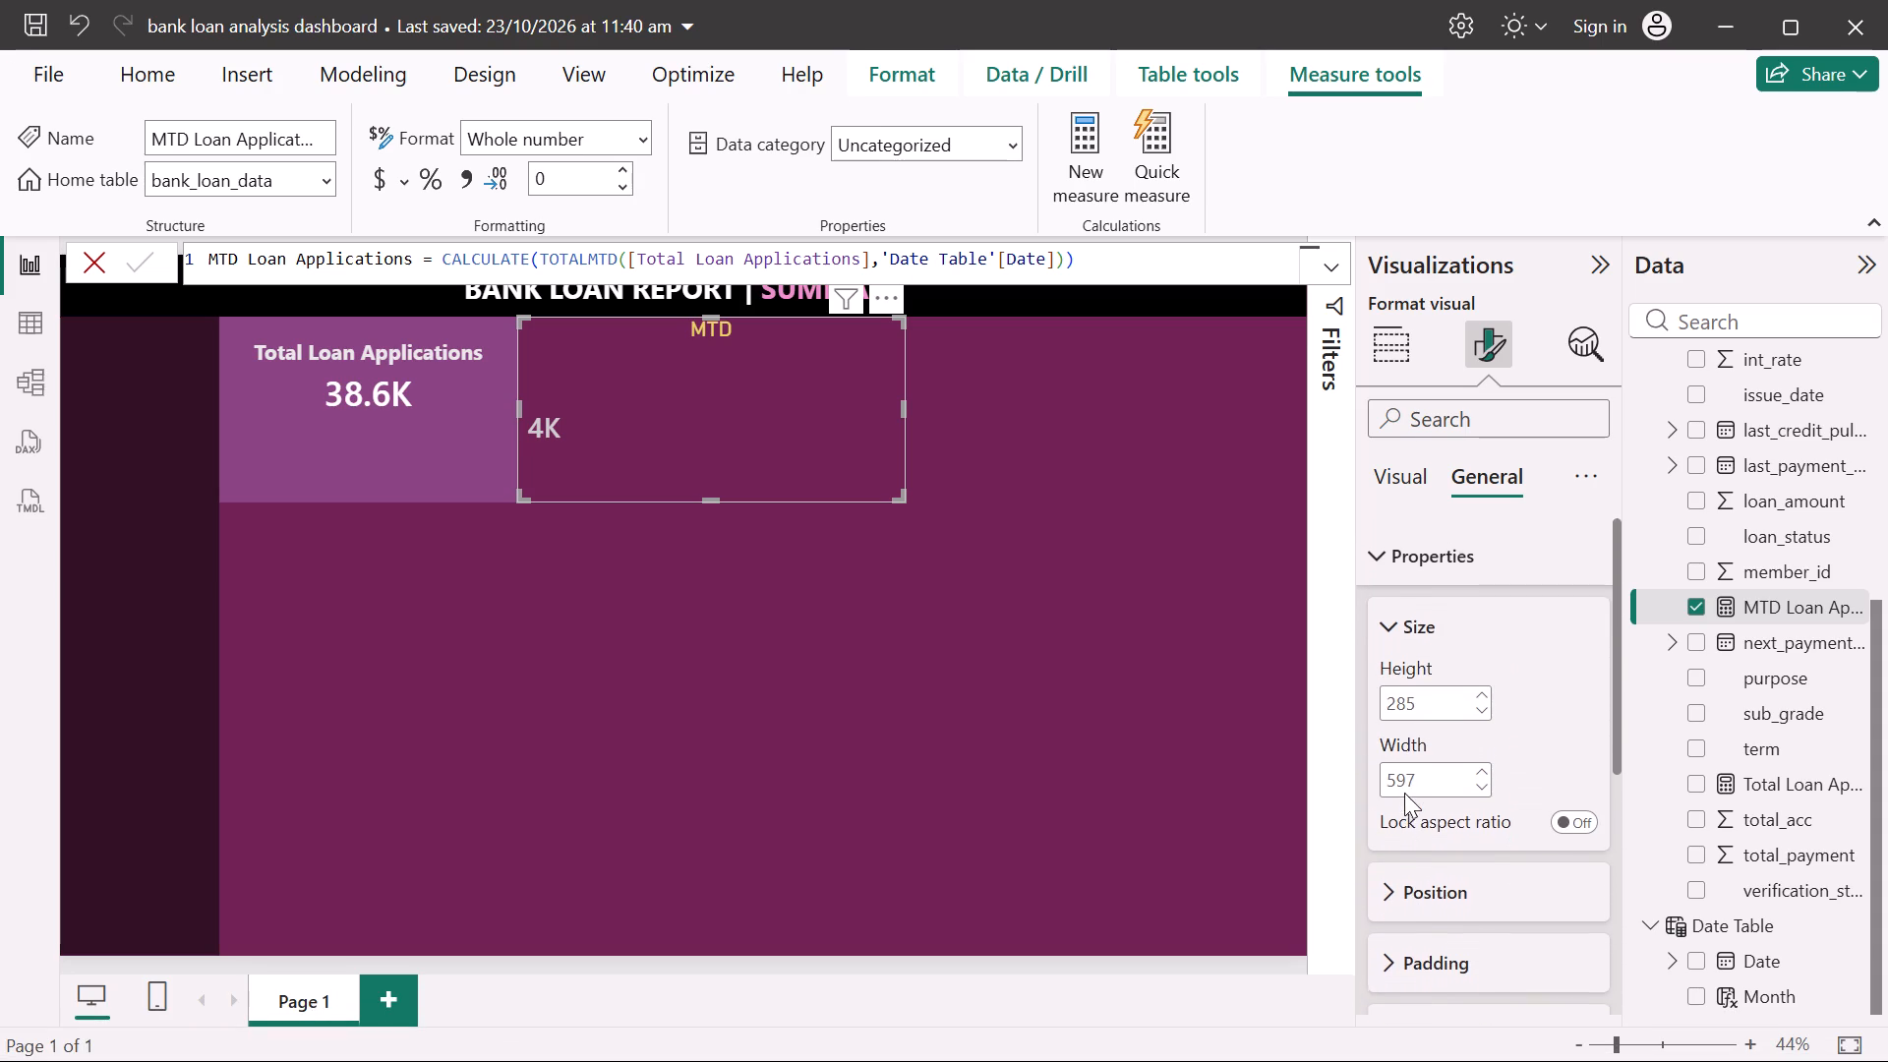
Examine the MTD card's effects settings for background, visual border and shadow.
left_click(1403, 466)
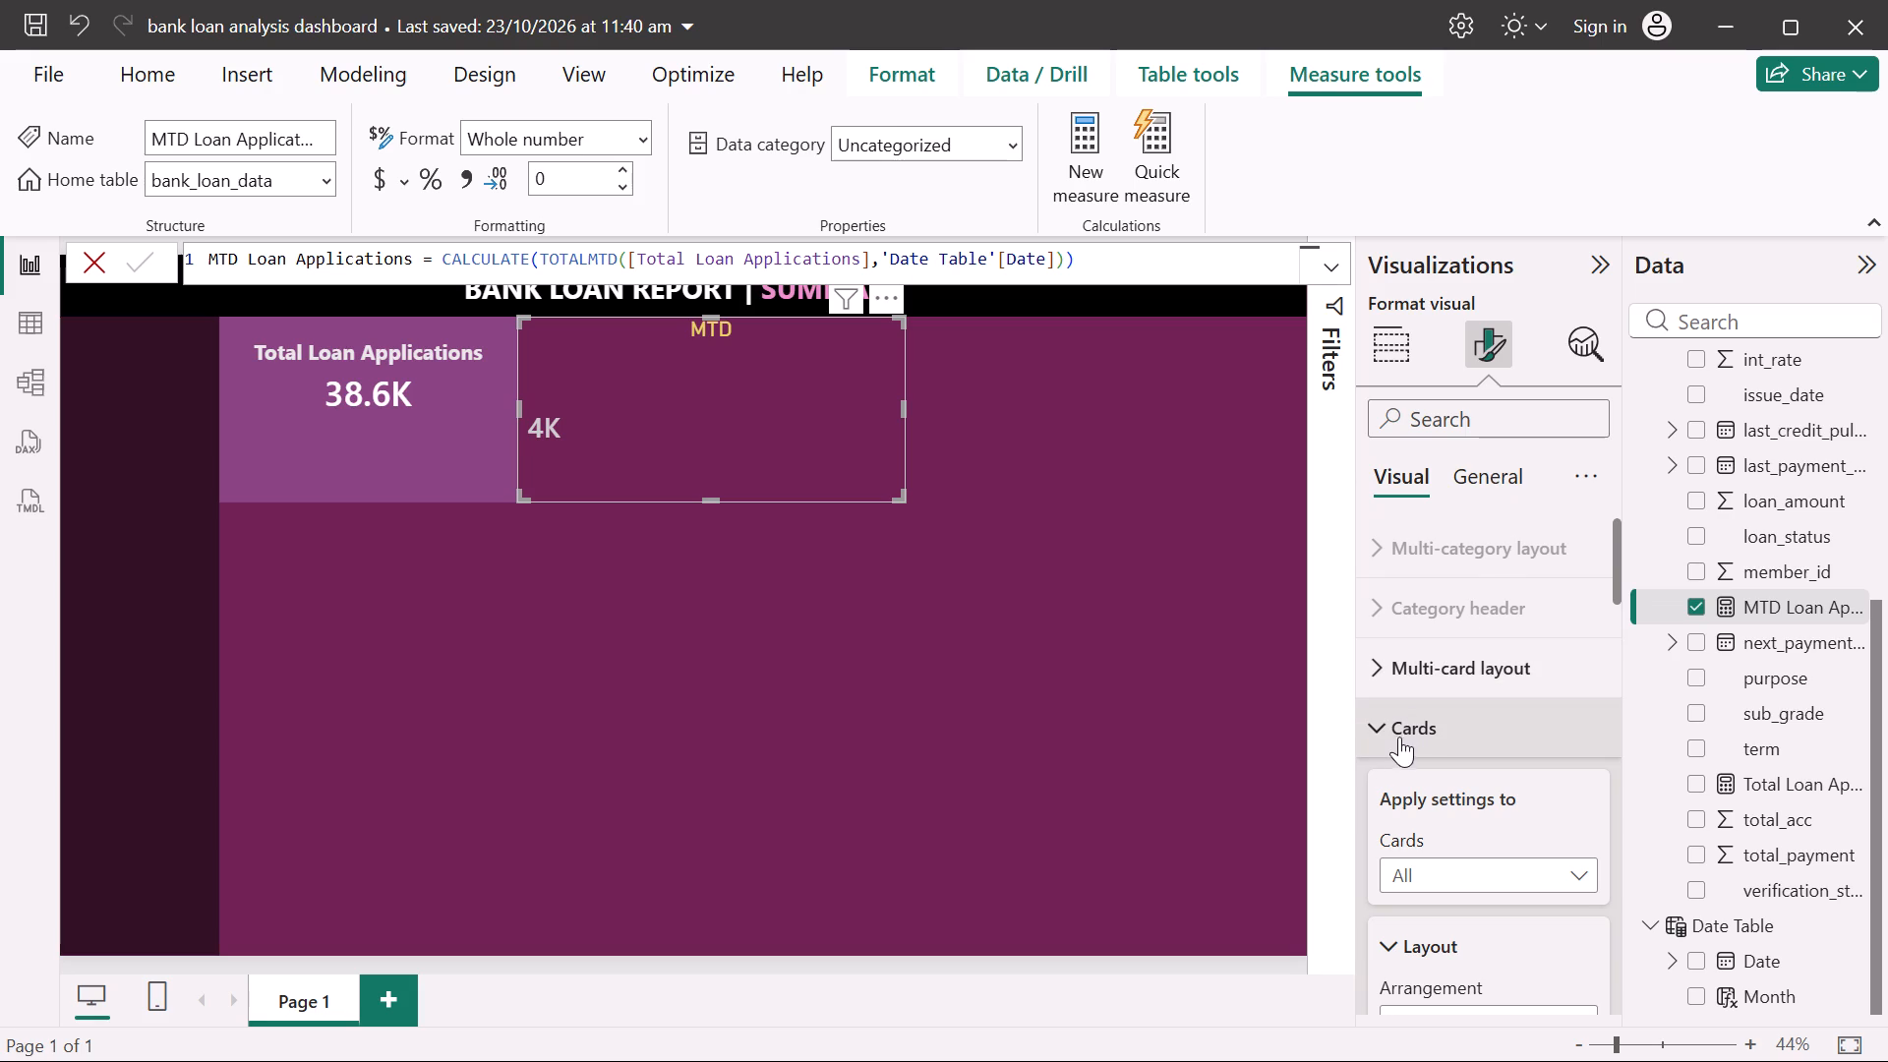
left_click(1493, 479)
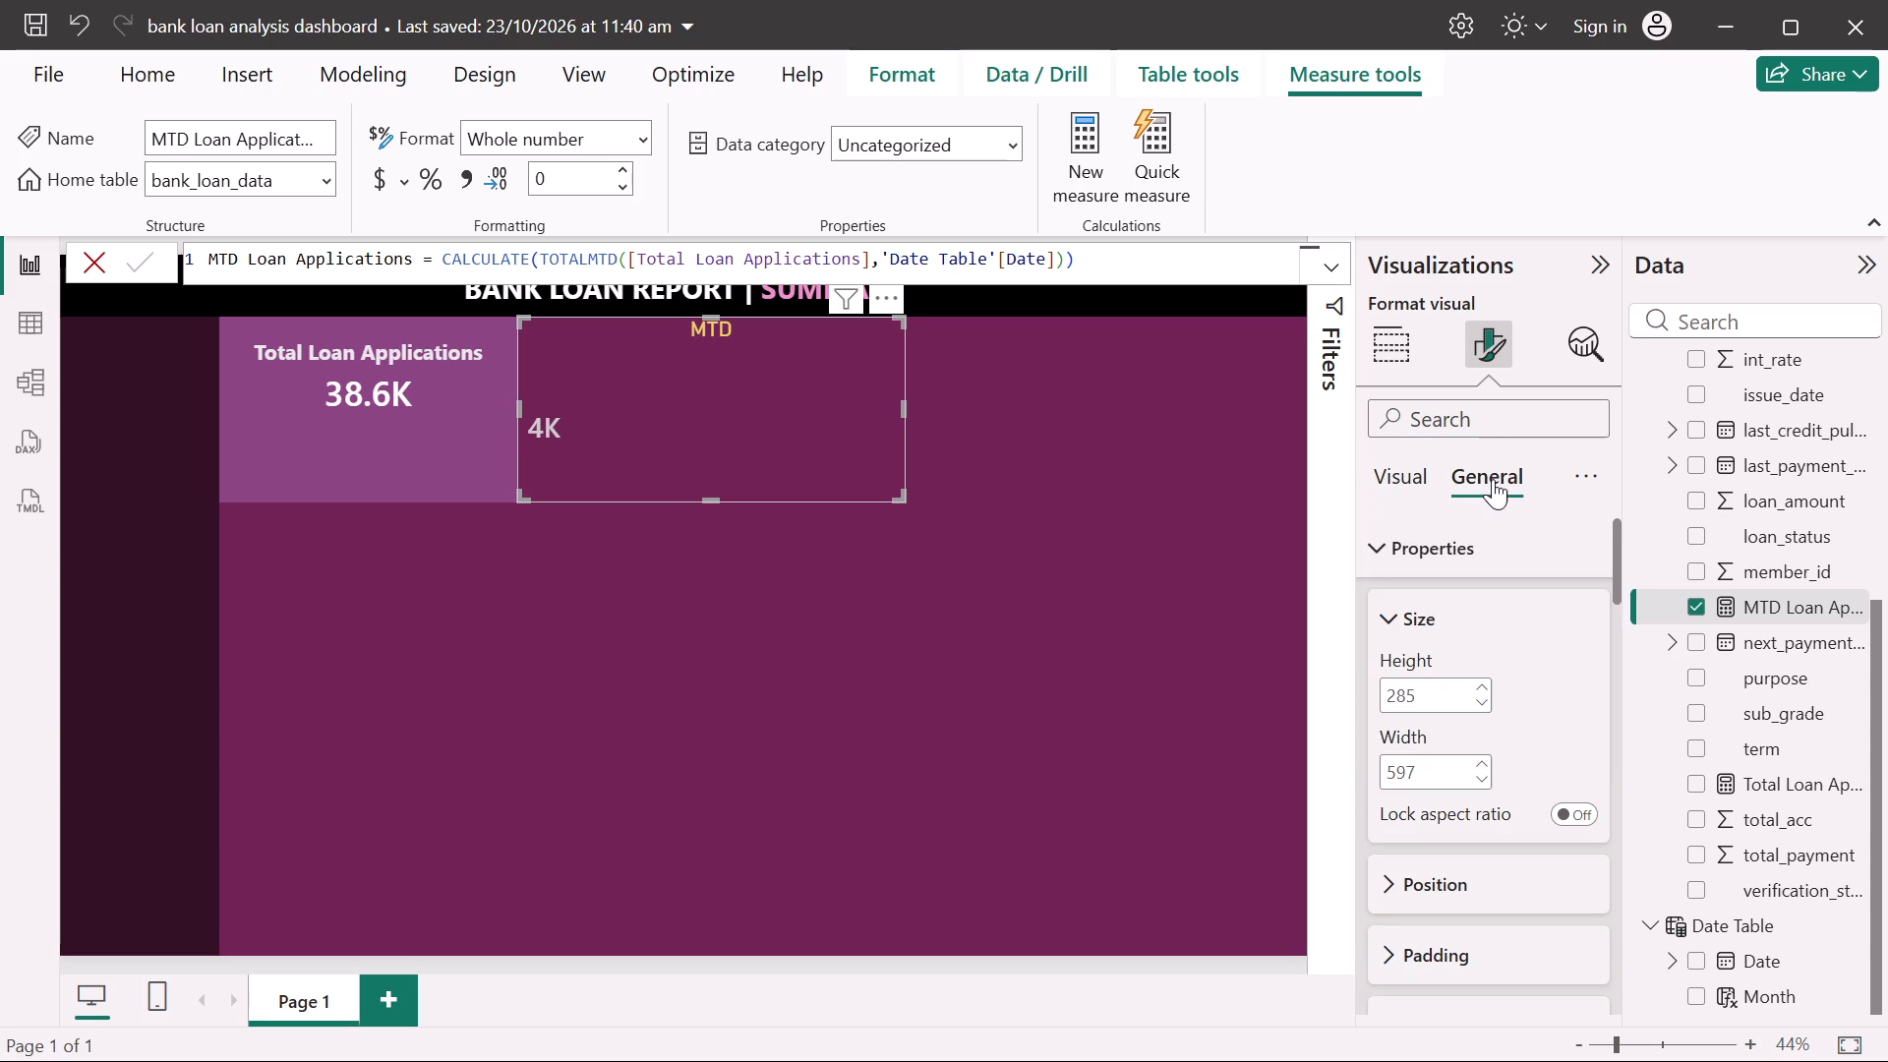
scroll(1454, 785, "down", 4)
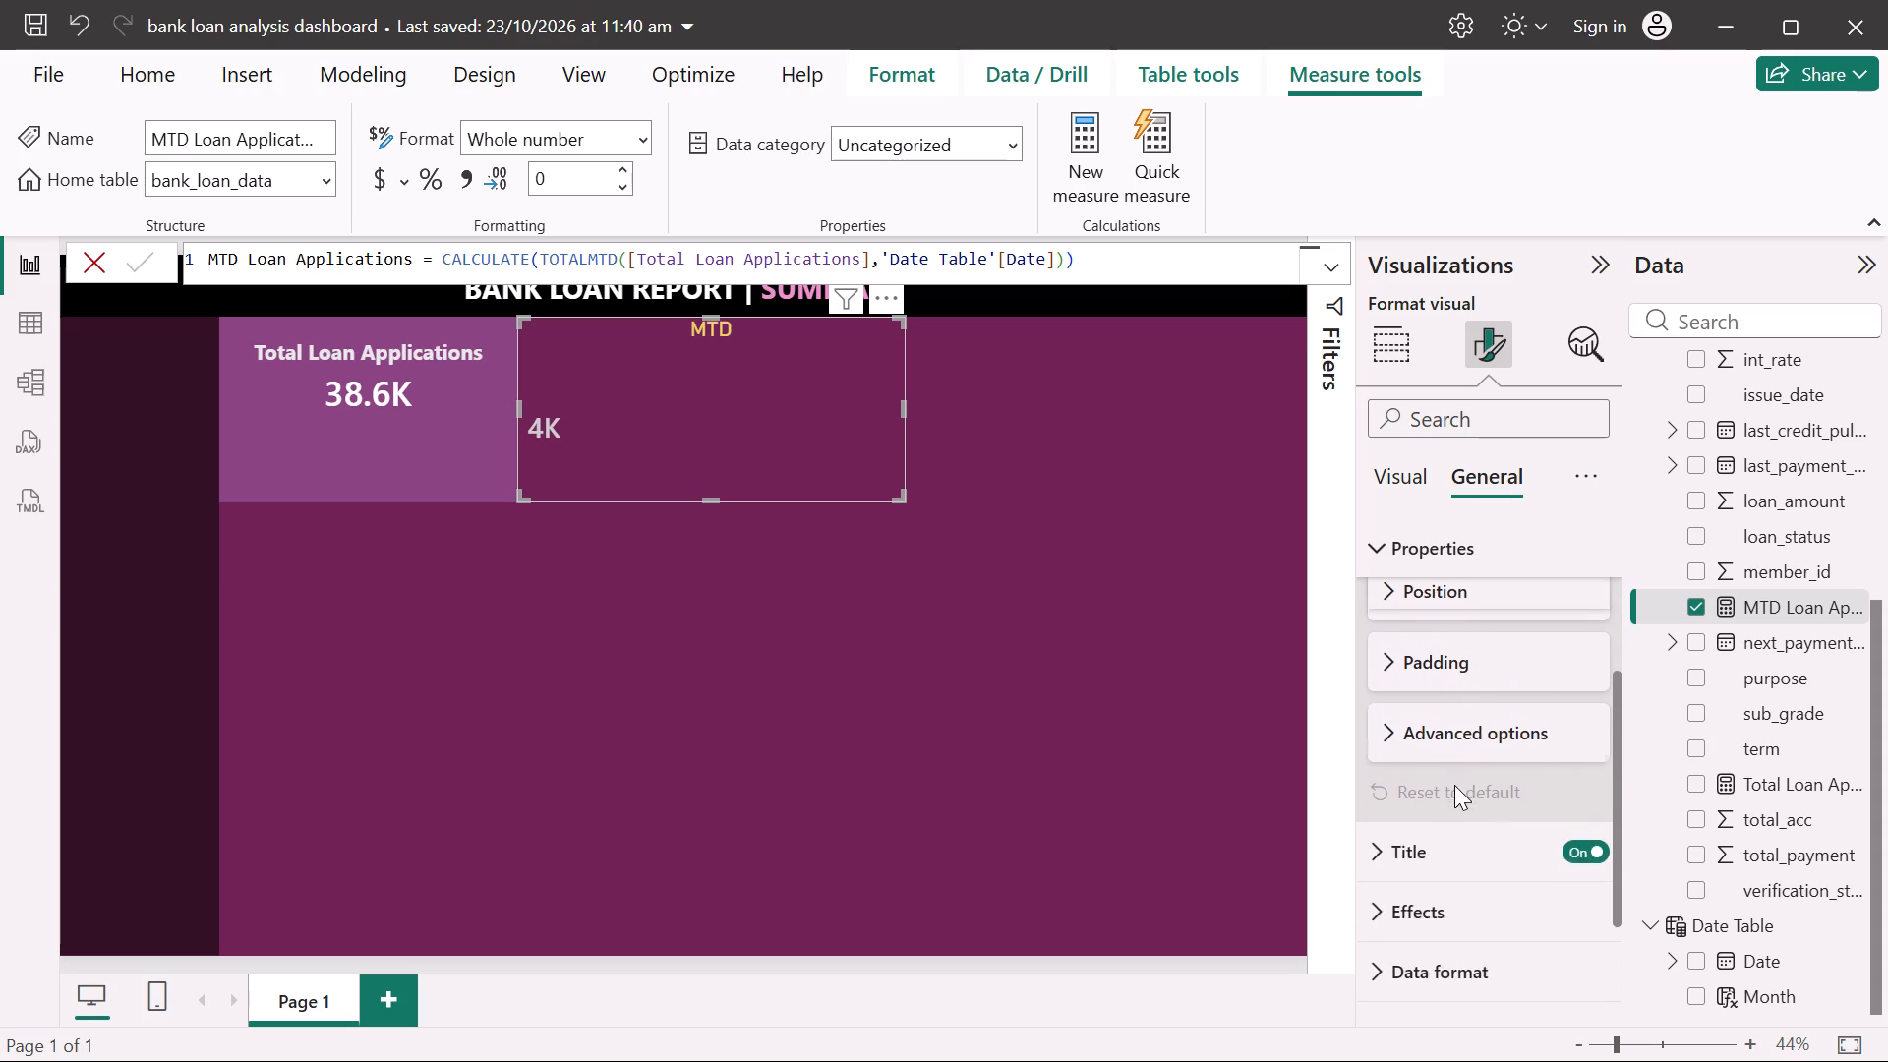
scroll(1454, 785, "down", 1)
left_click(1387, 753)
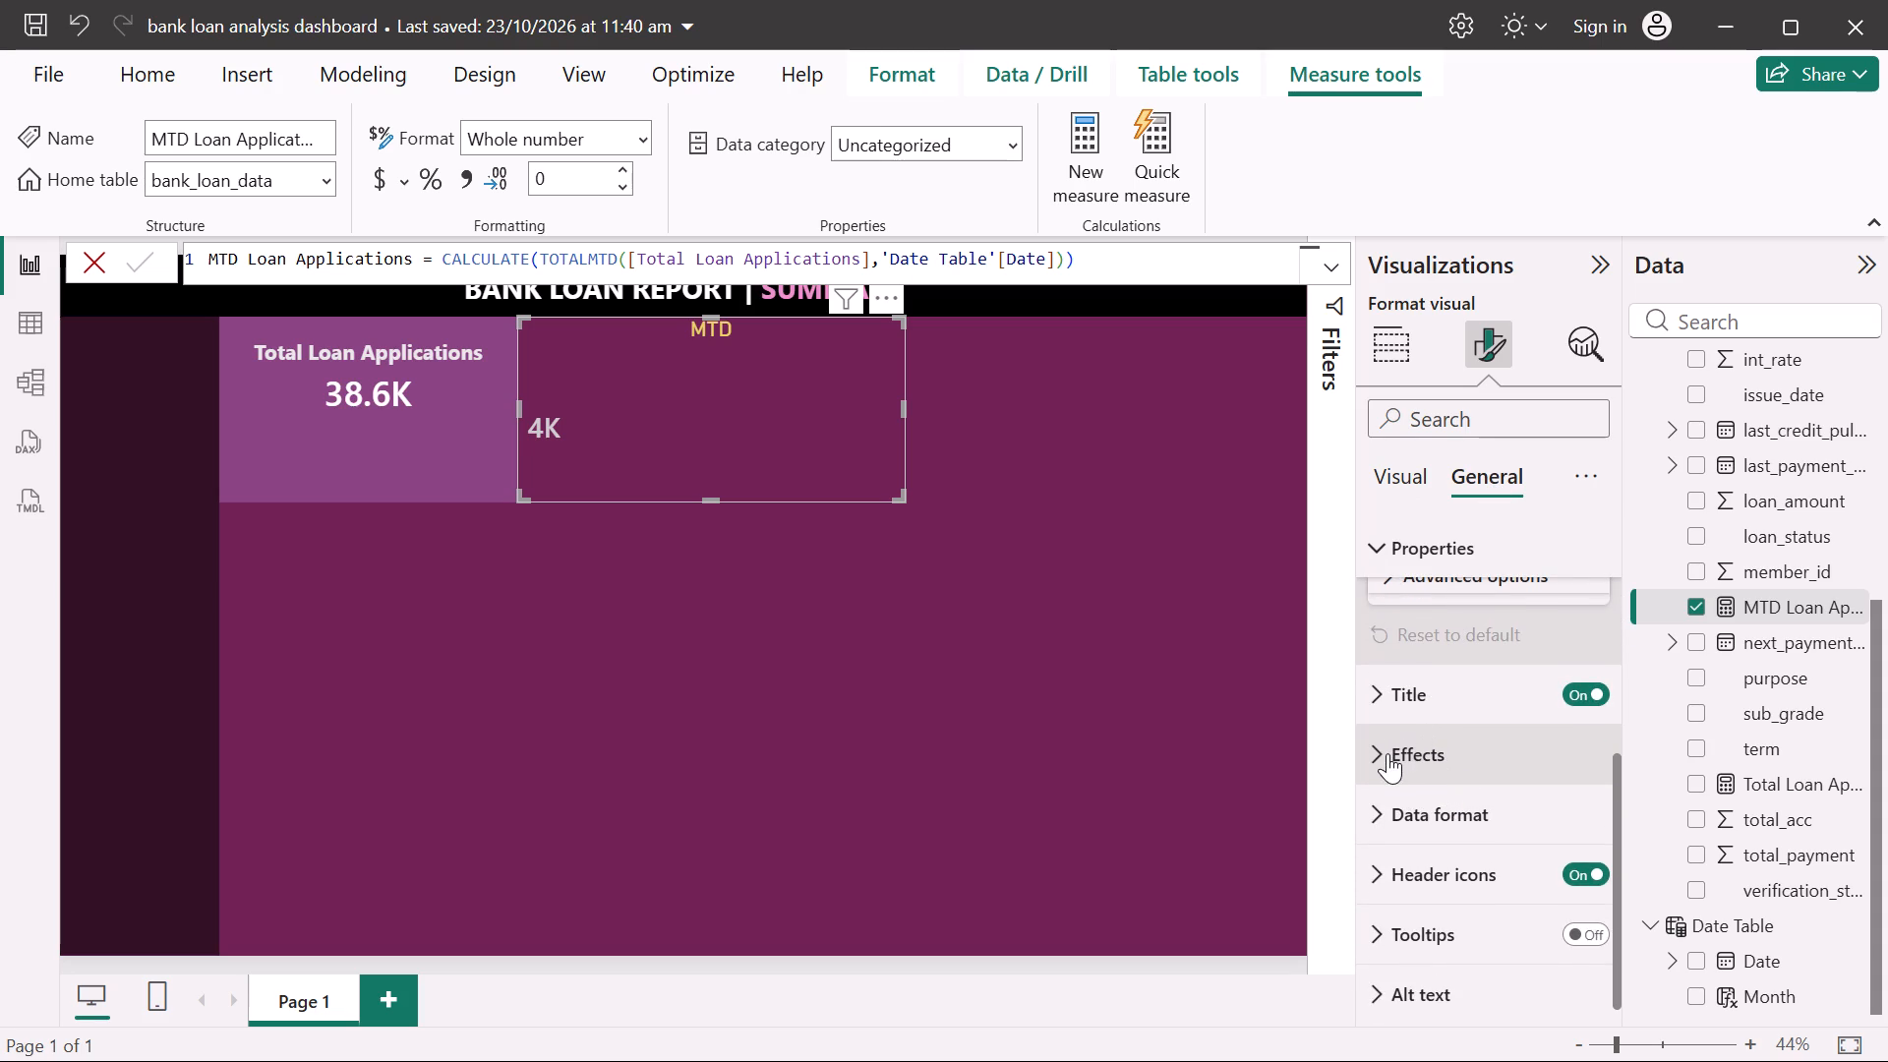
scroll(1387, 753, "down", 5)
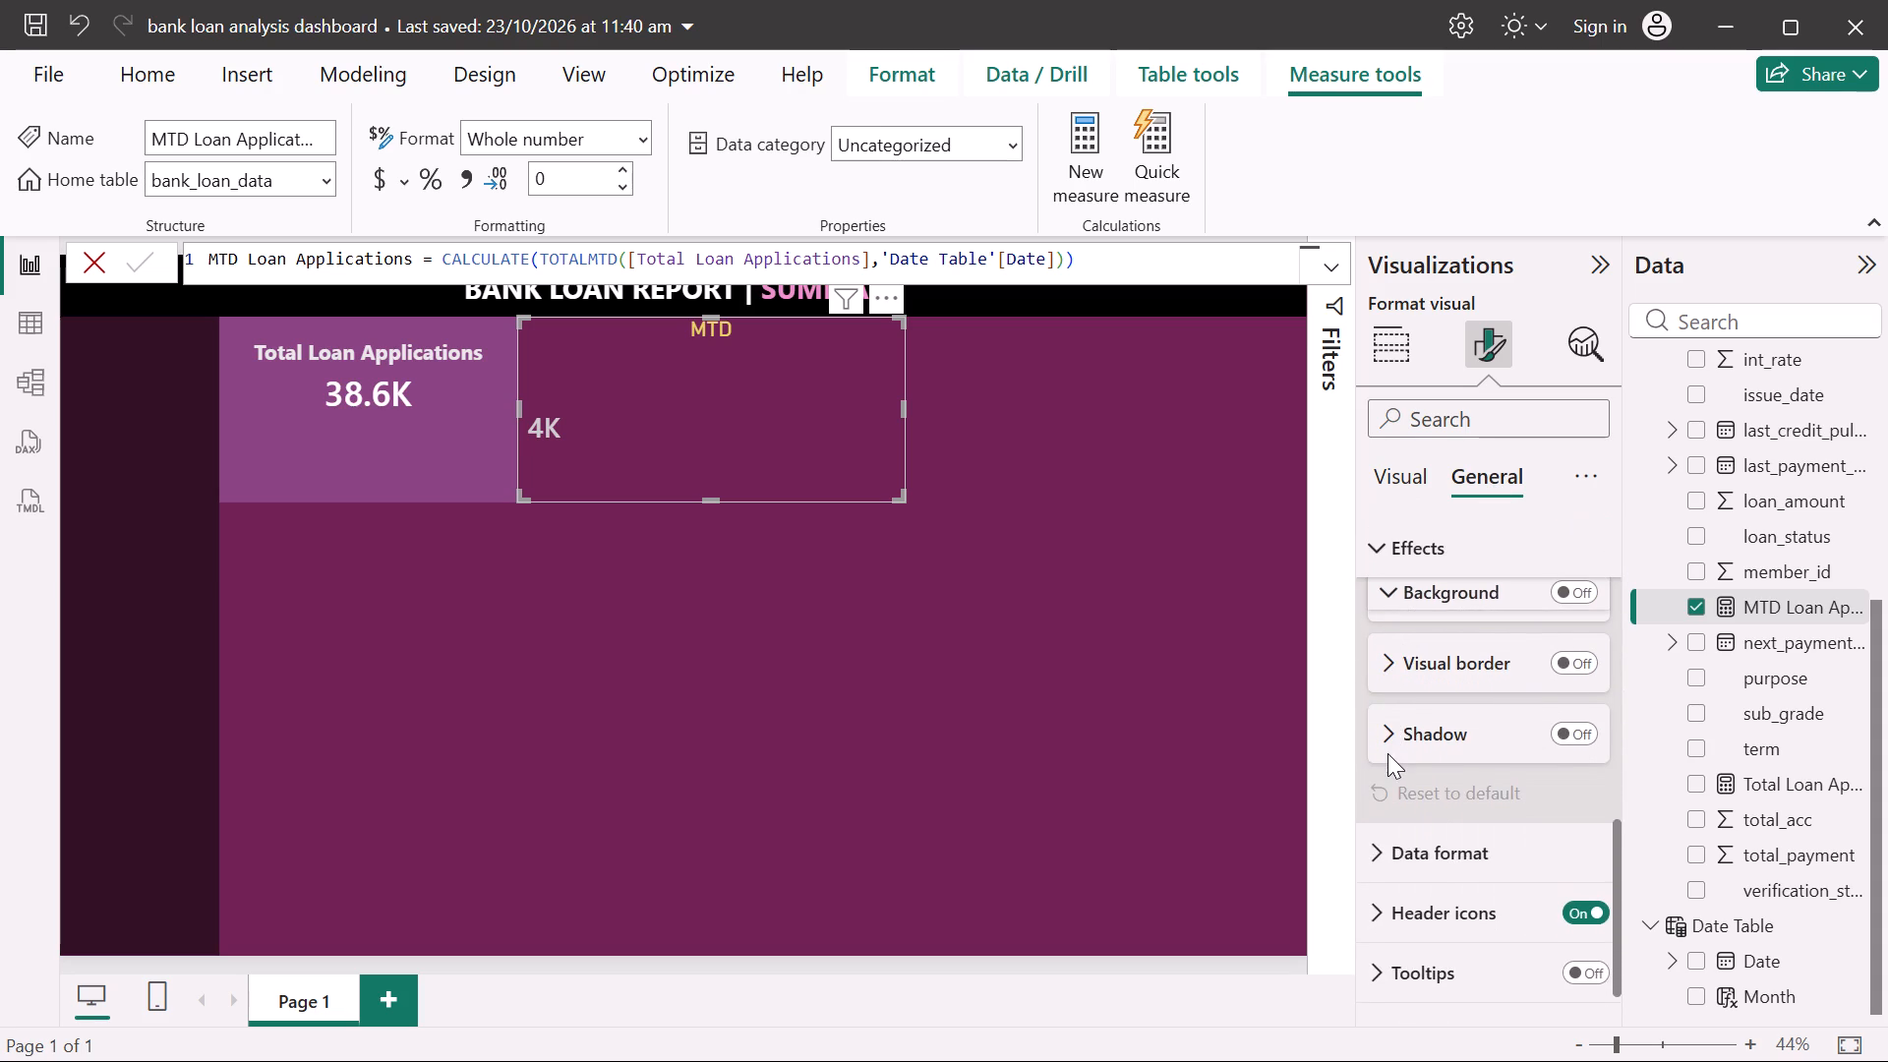
scroll(1387, 753, "down", 1)
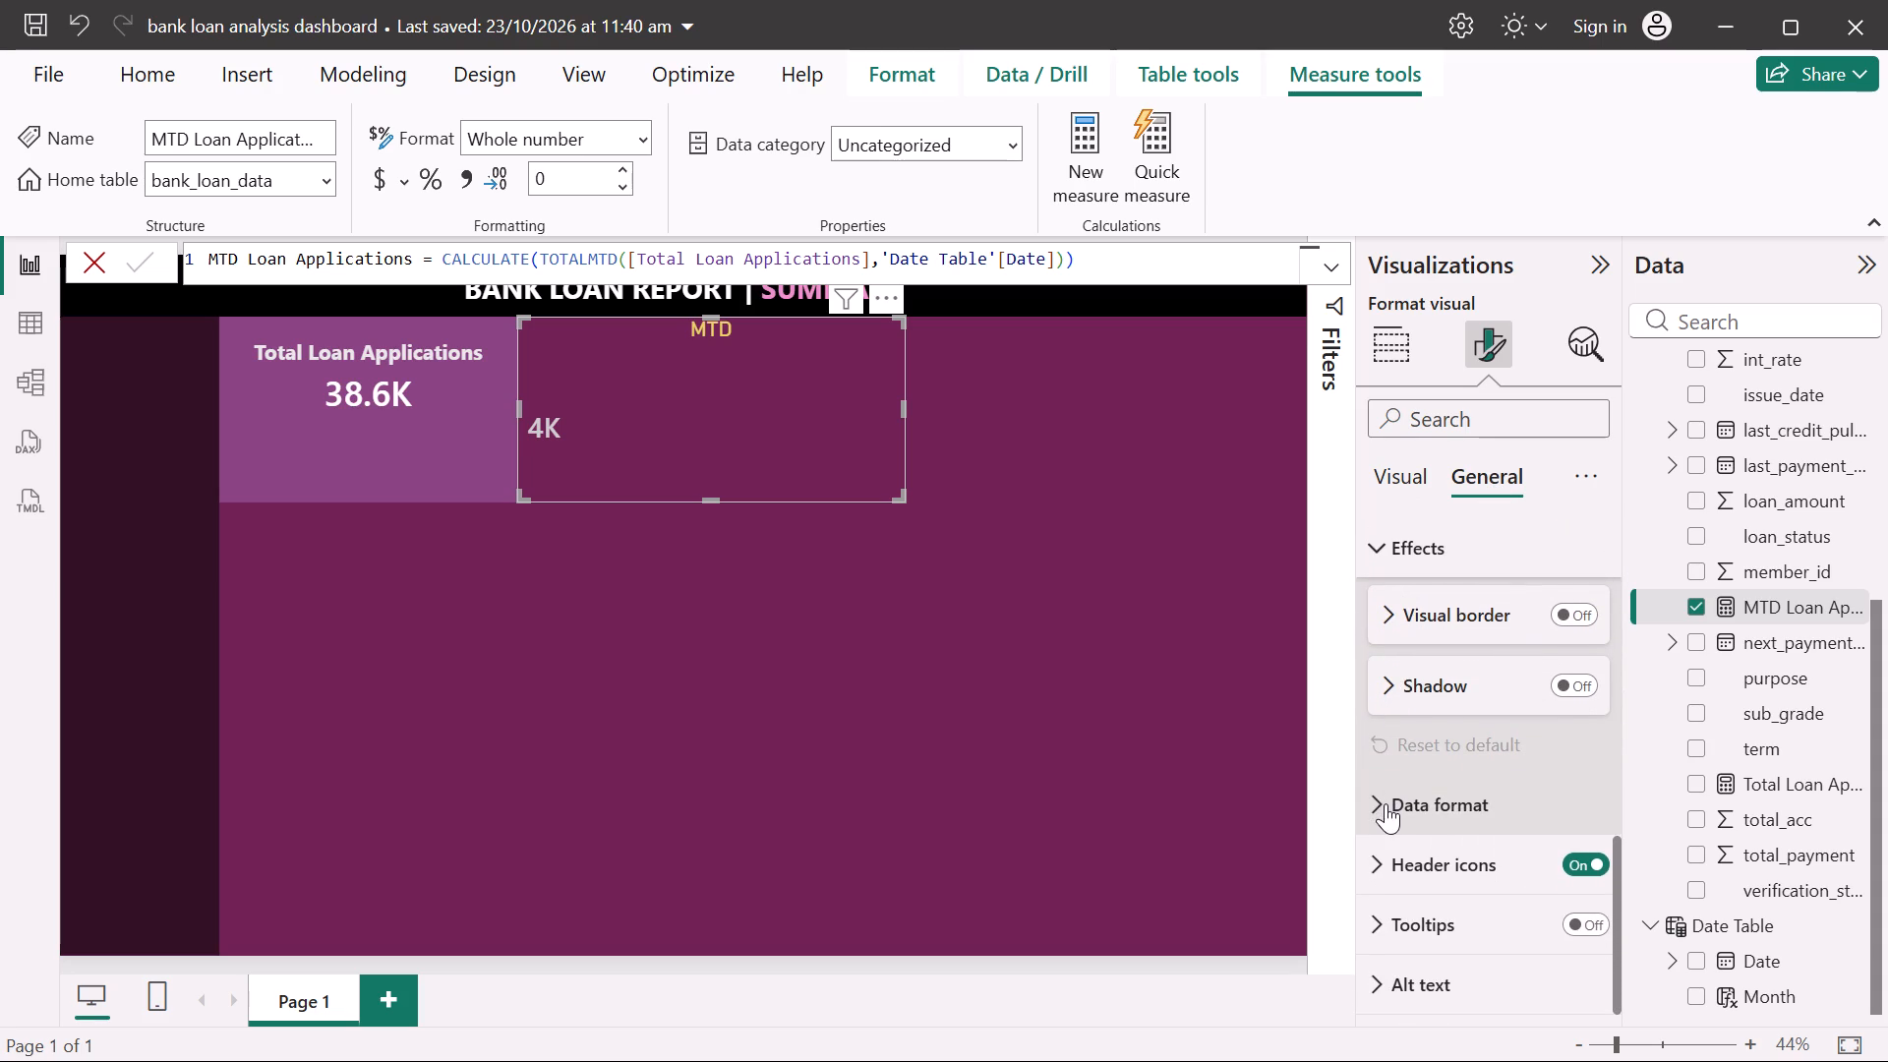
Centre the MTD card's callout value horizontally, keeping its vertical alignment at Middle.
left_click(1404, 485)
scroll(1457, 844, "up", 2)
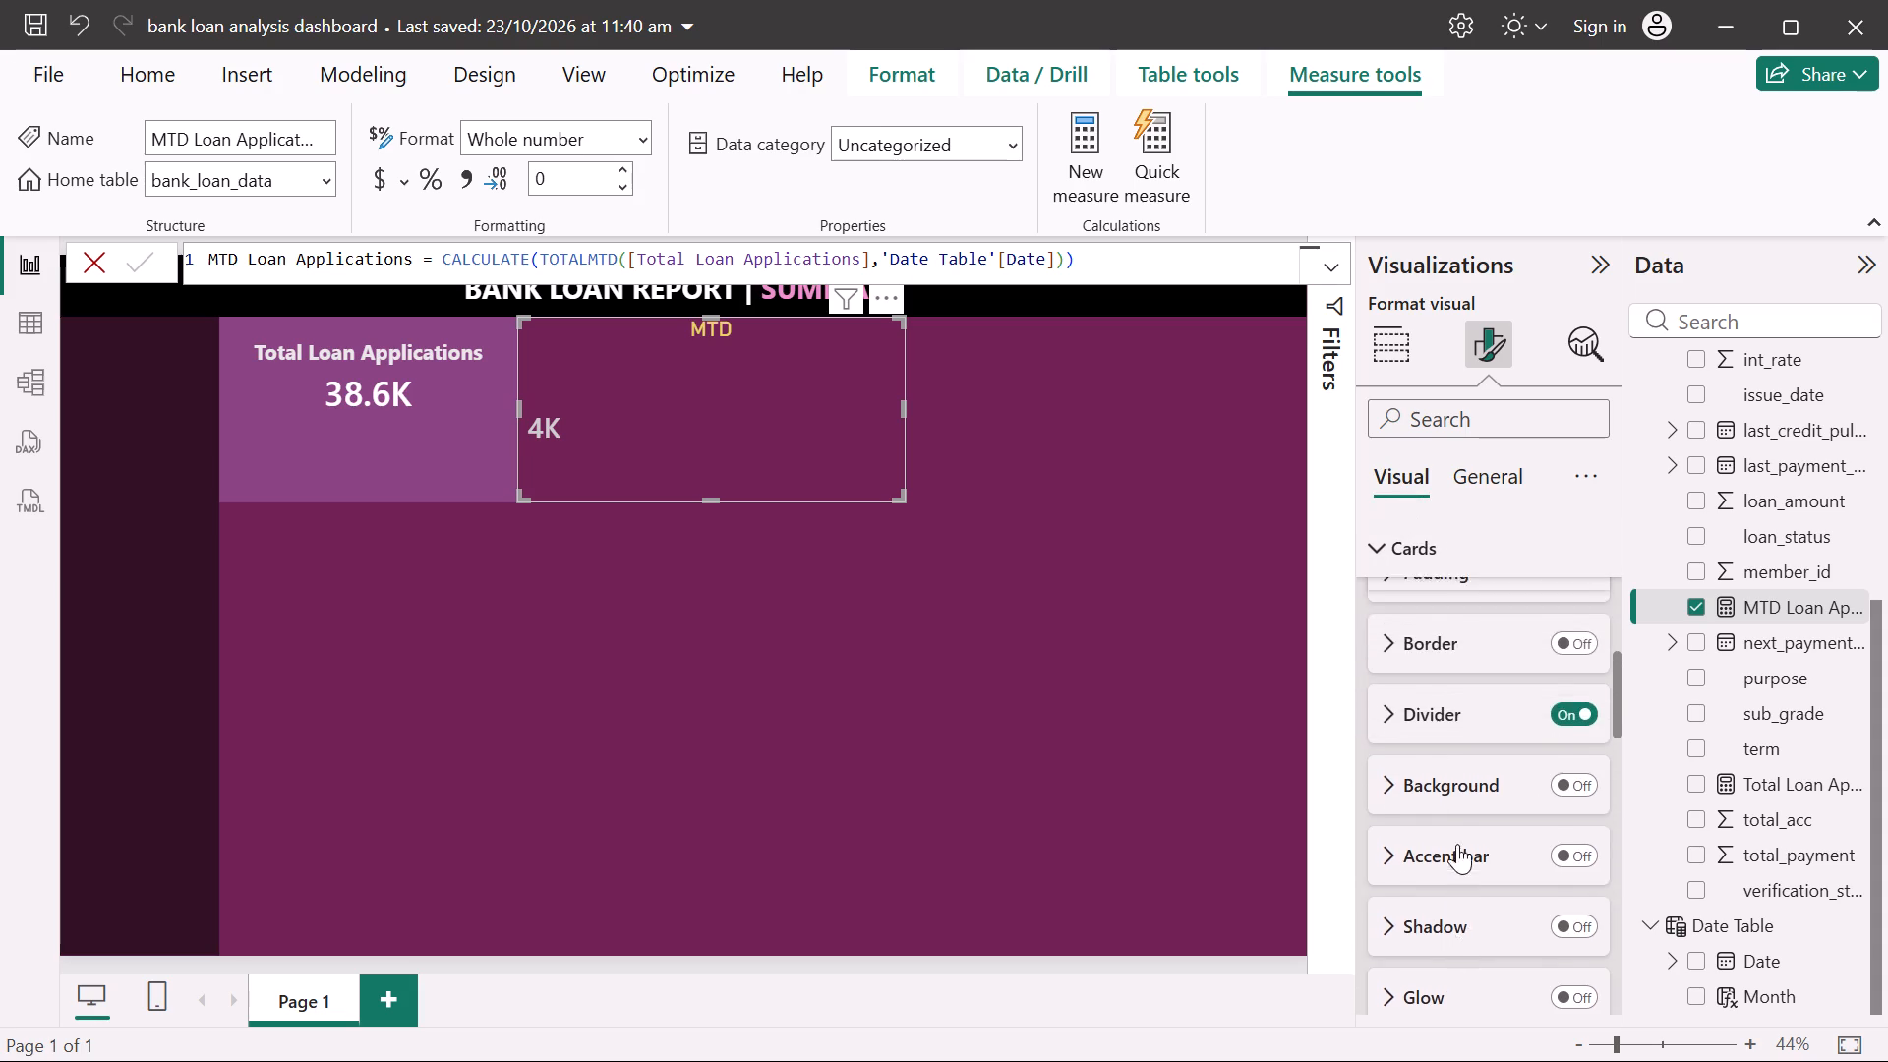
scroll(1457, 844, "up", 6)
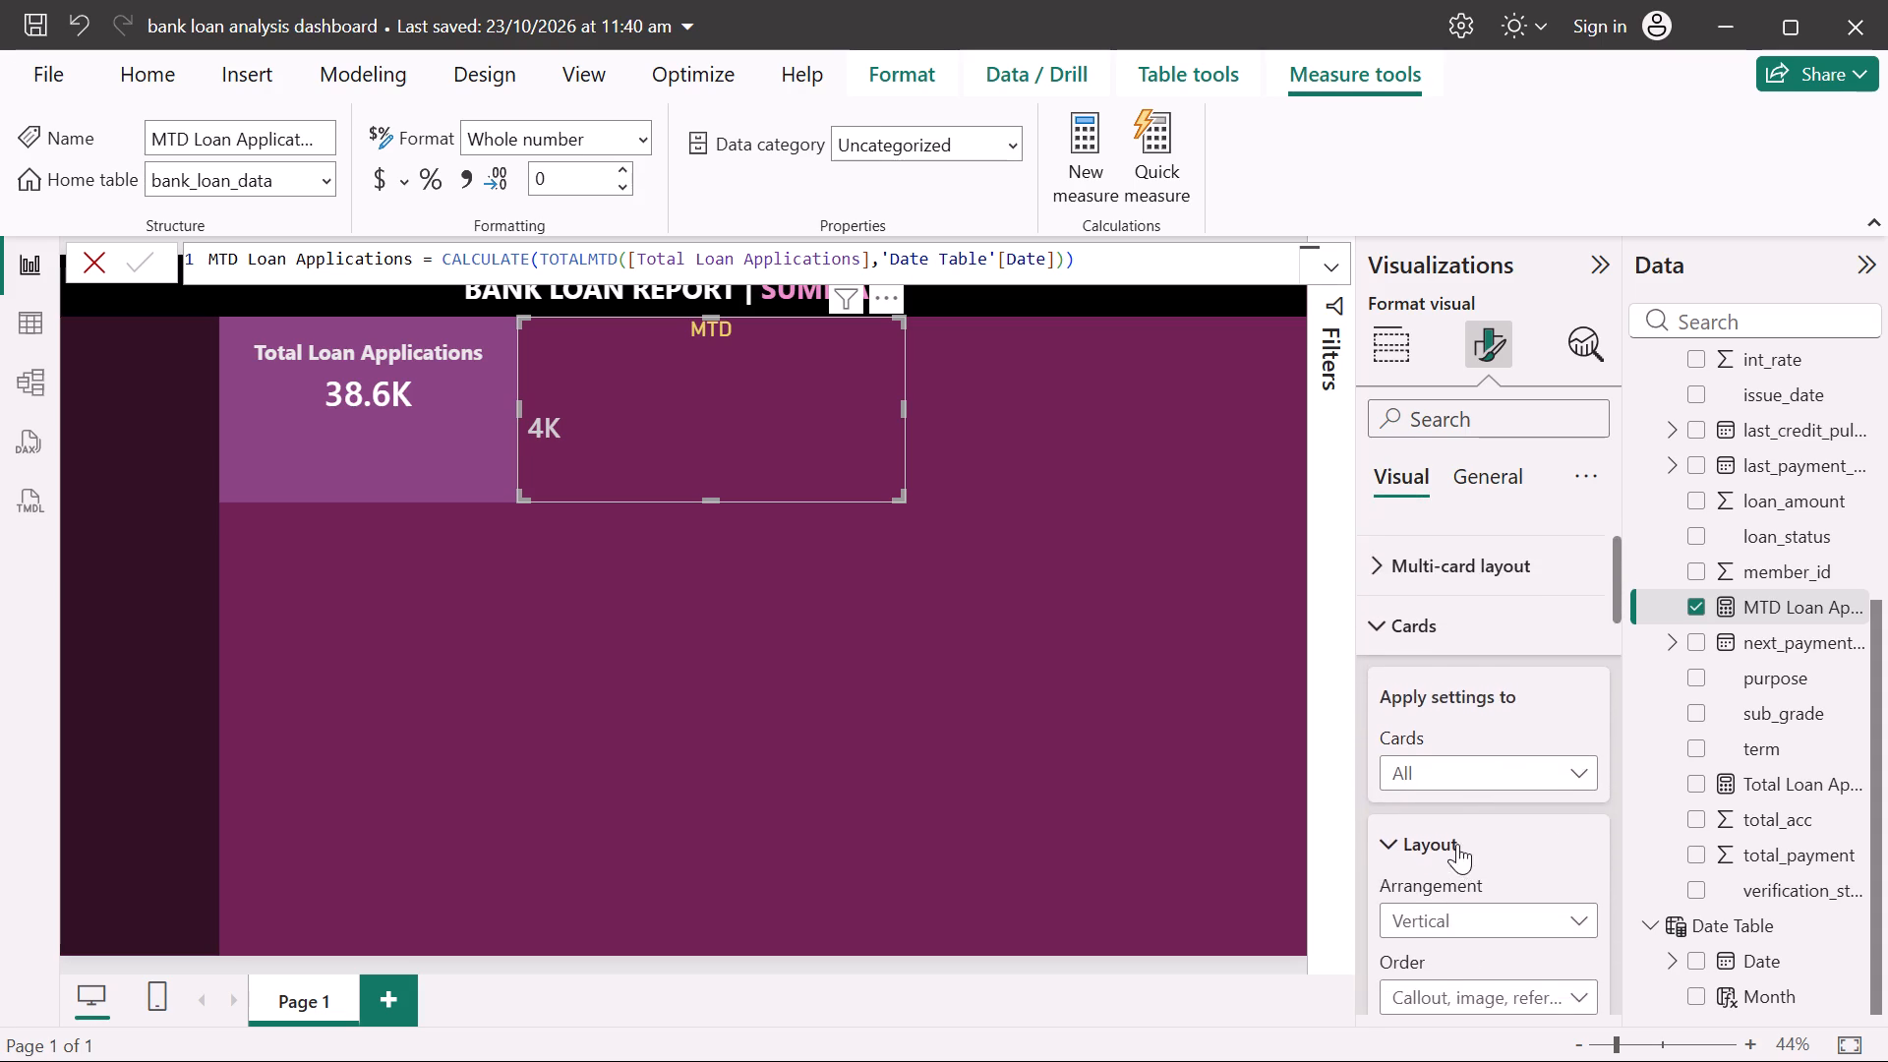
scroll(1457, 844, "up", 1)
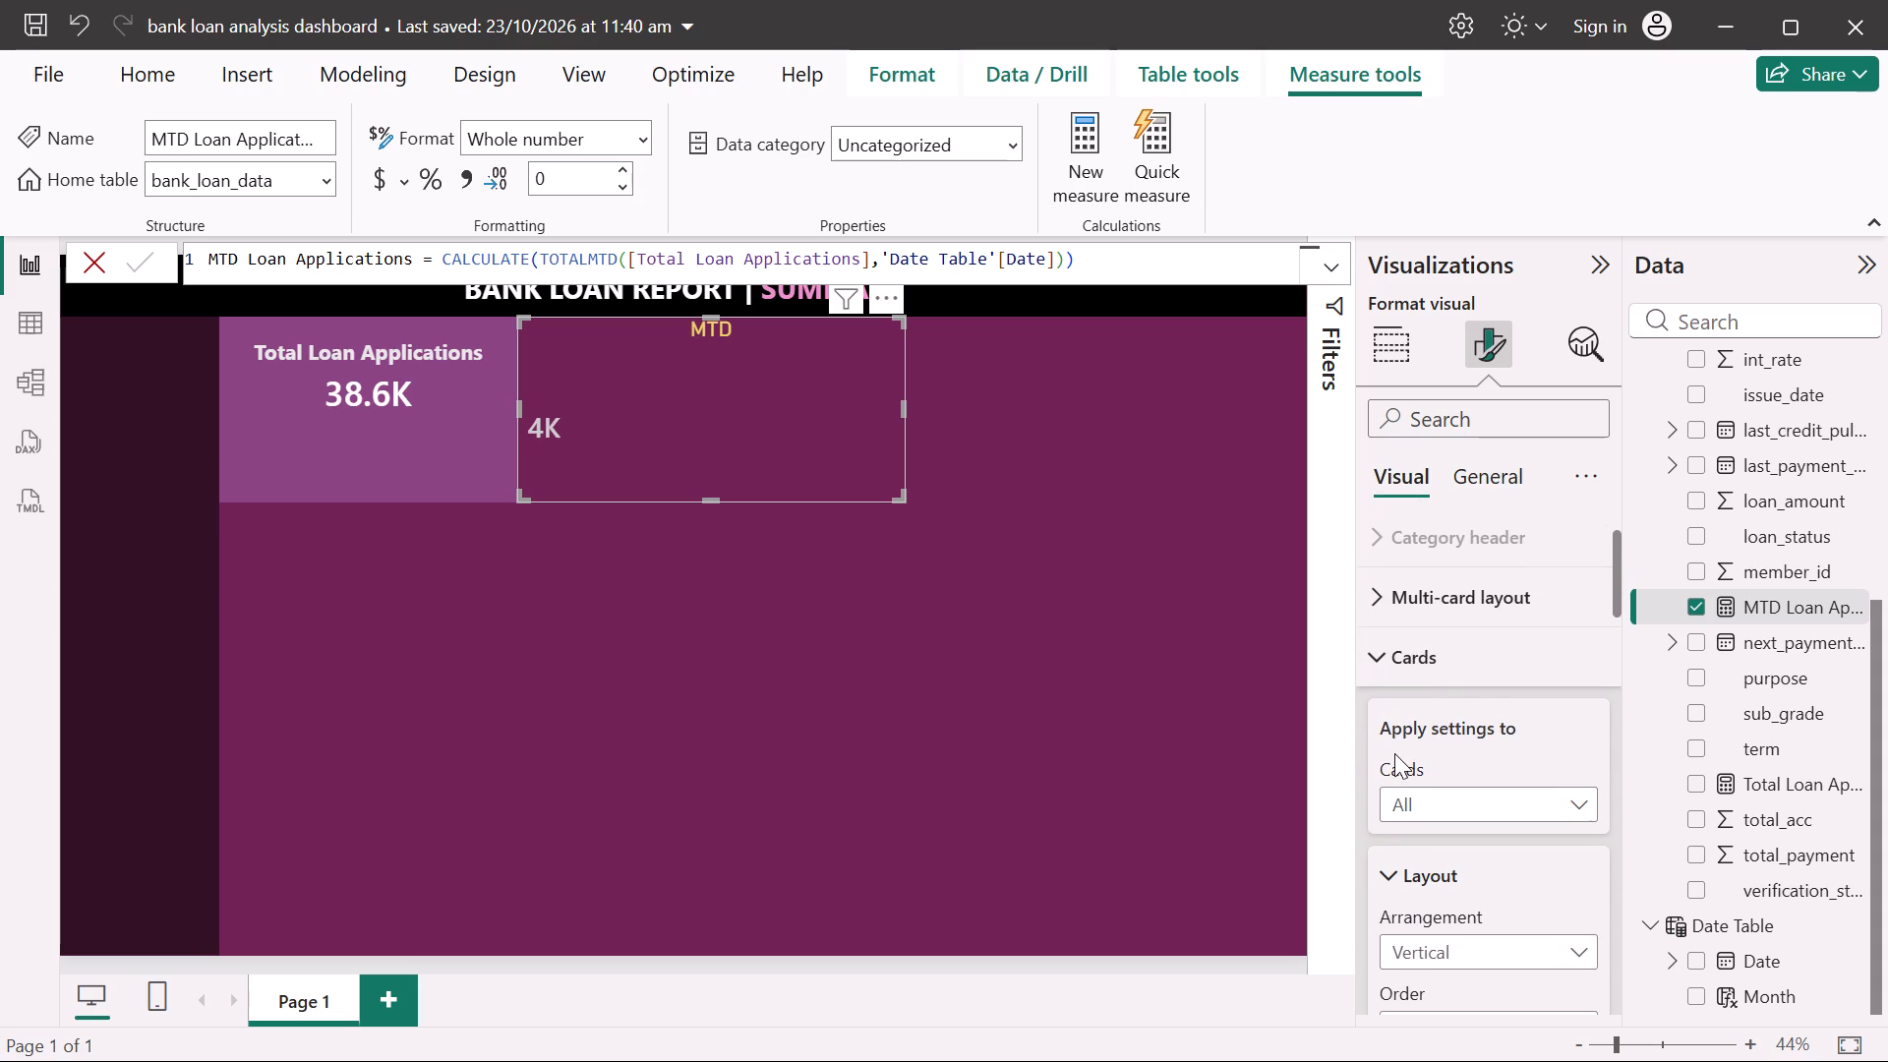
left_click(1383, 651)
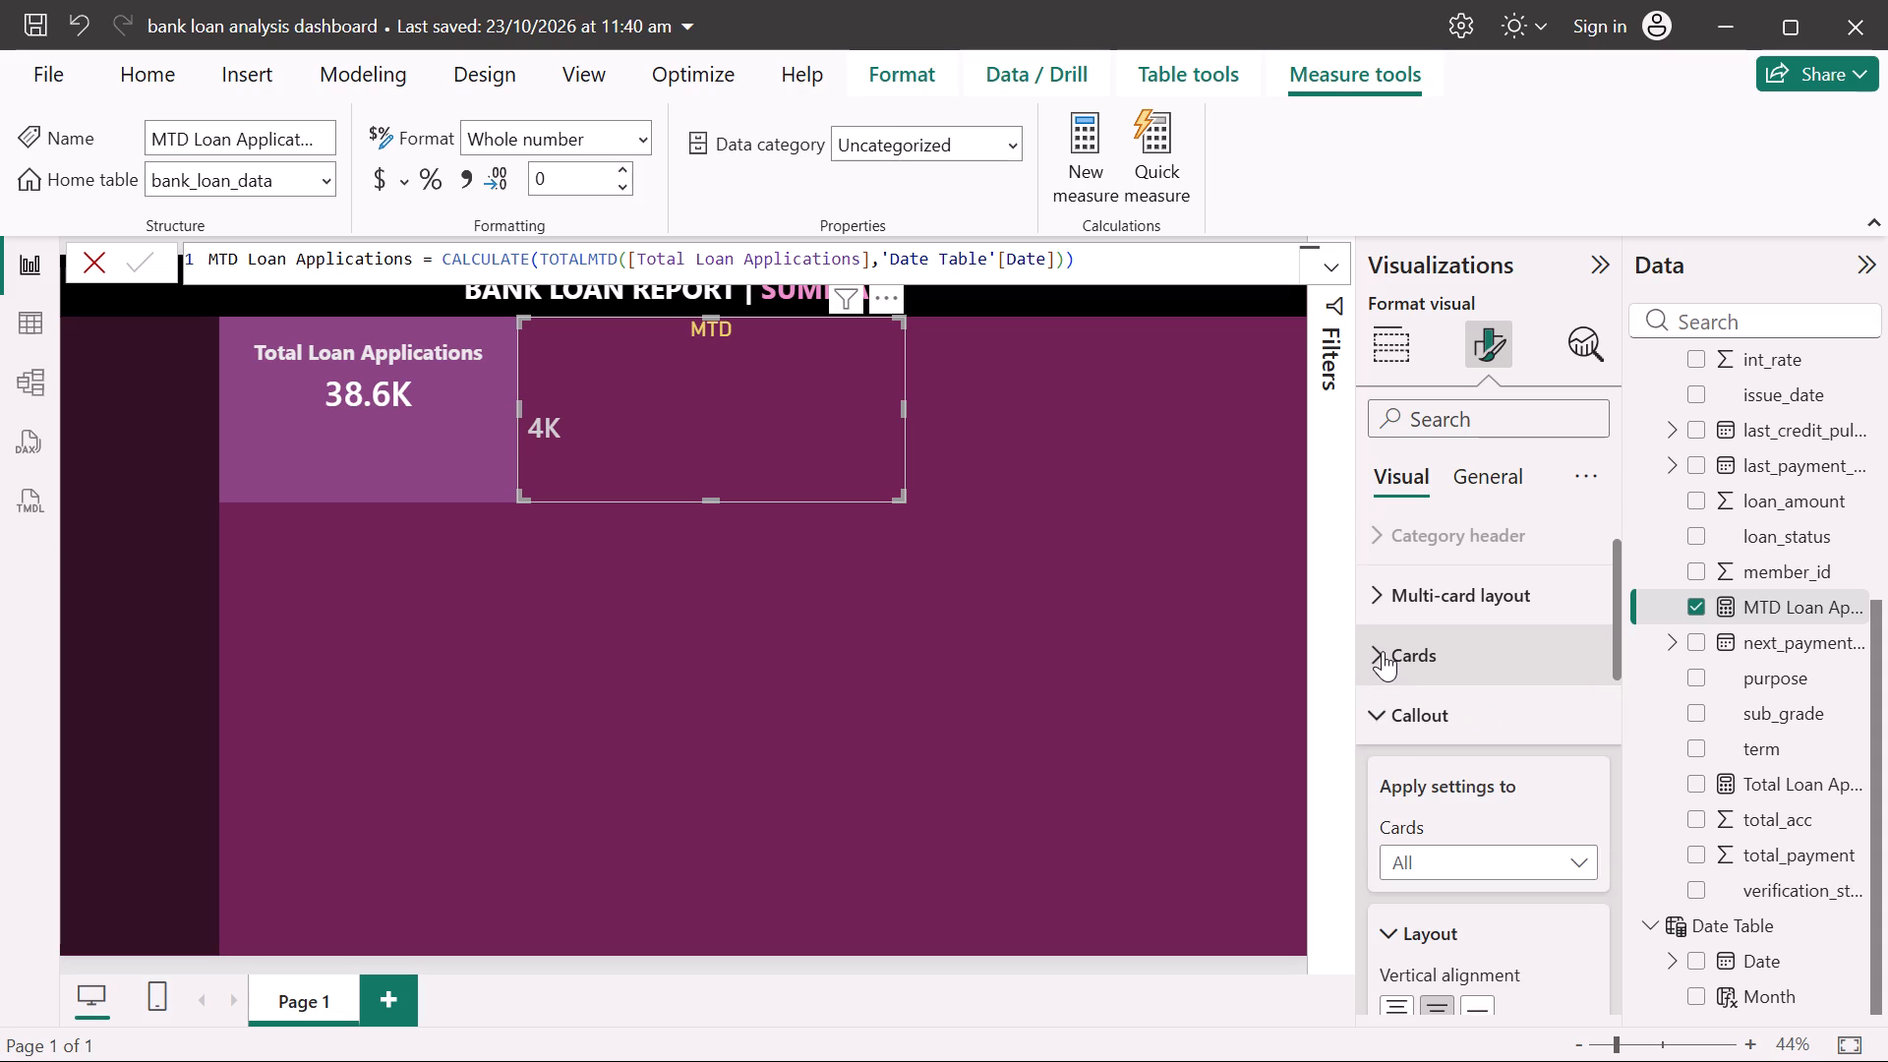
scroll(1384, 725, "down", 1)
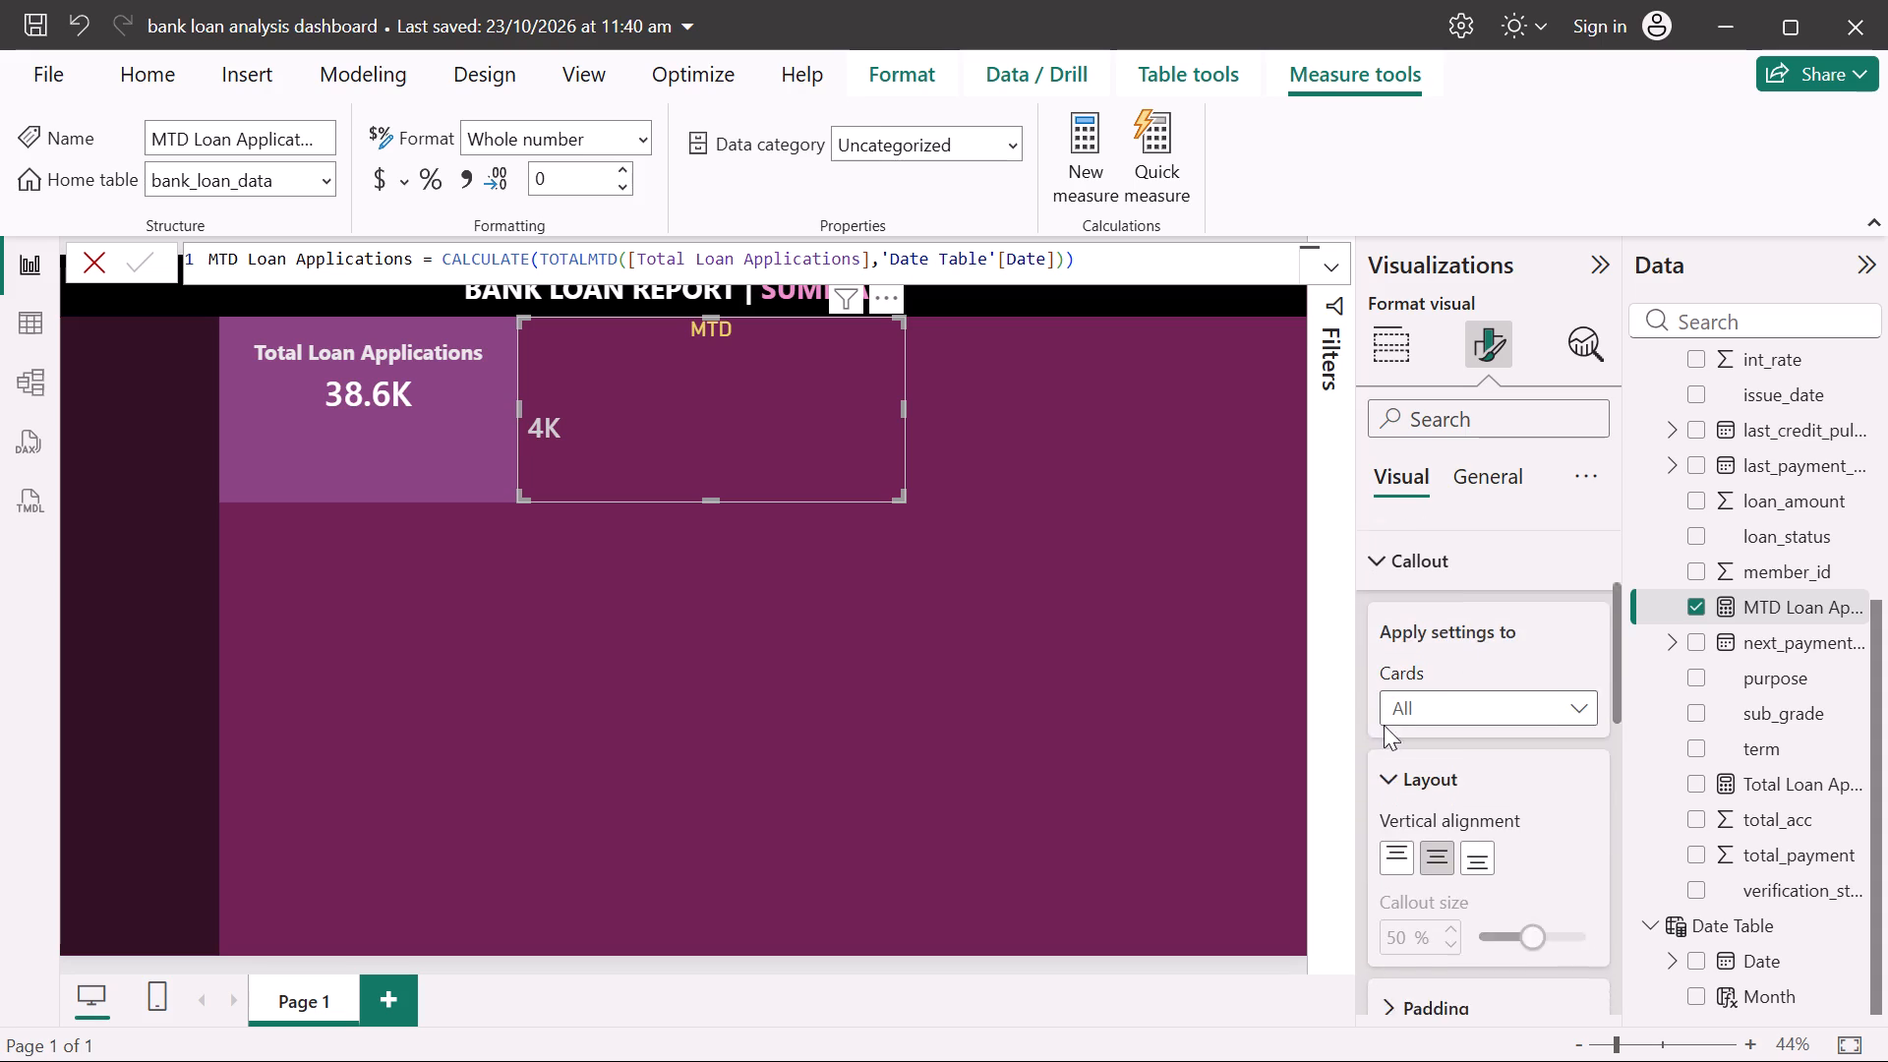
scroll(1384, 725, "down", 1)
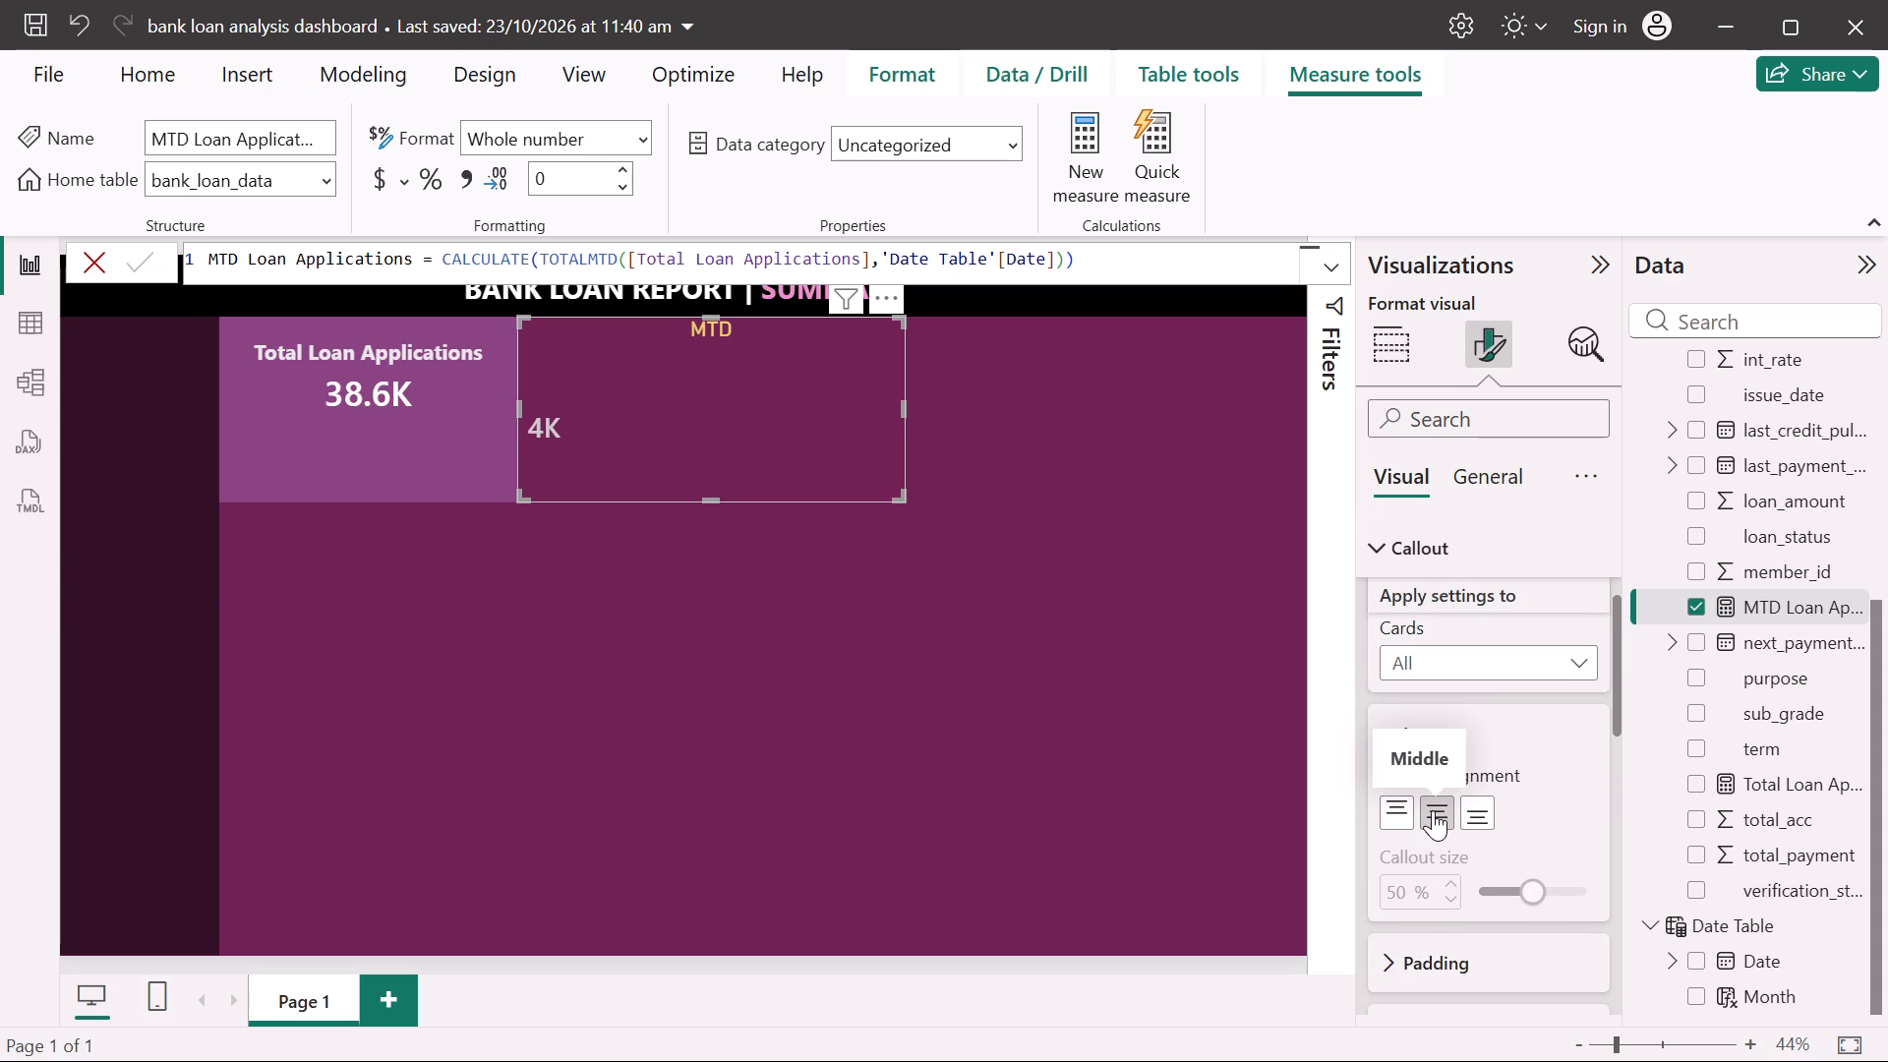
left_click(1433, 810)
scroll(1396, 814, "down", 4)
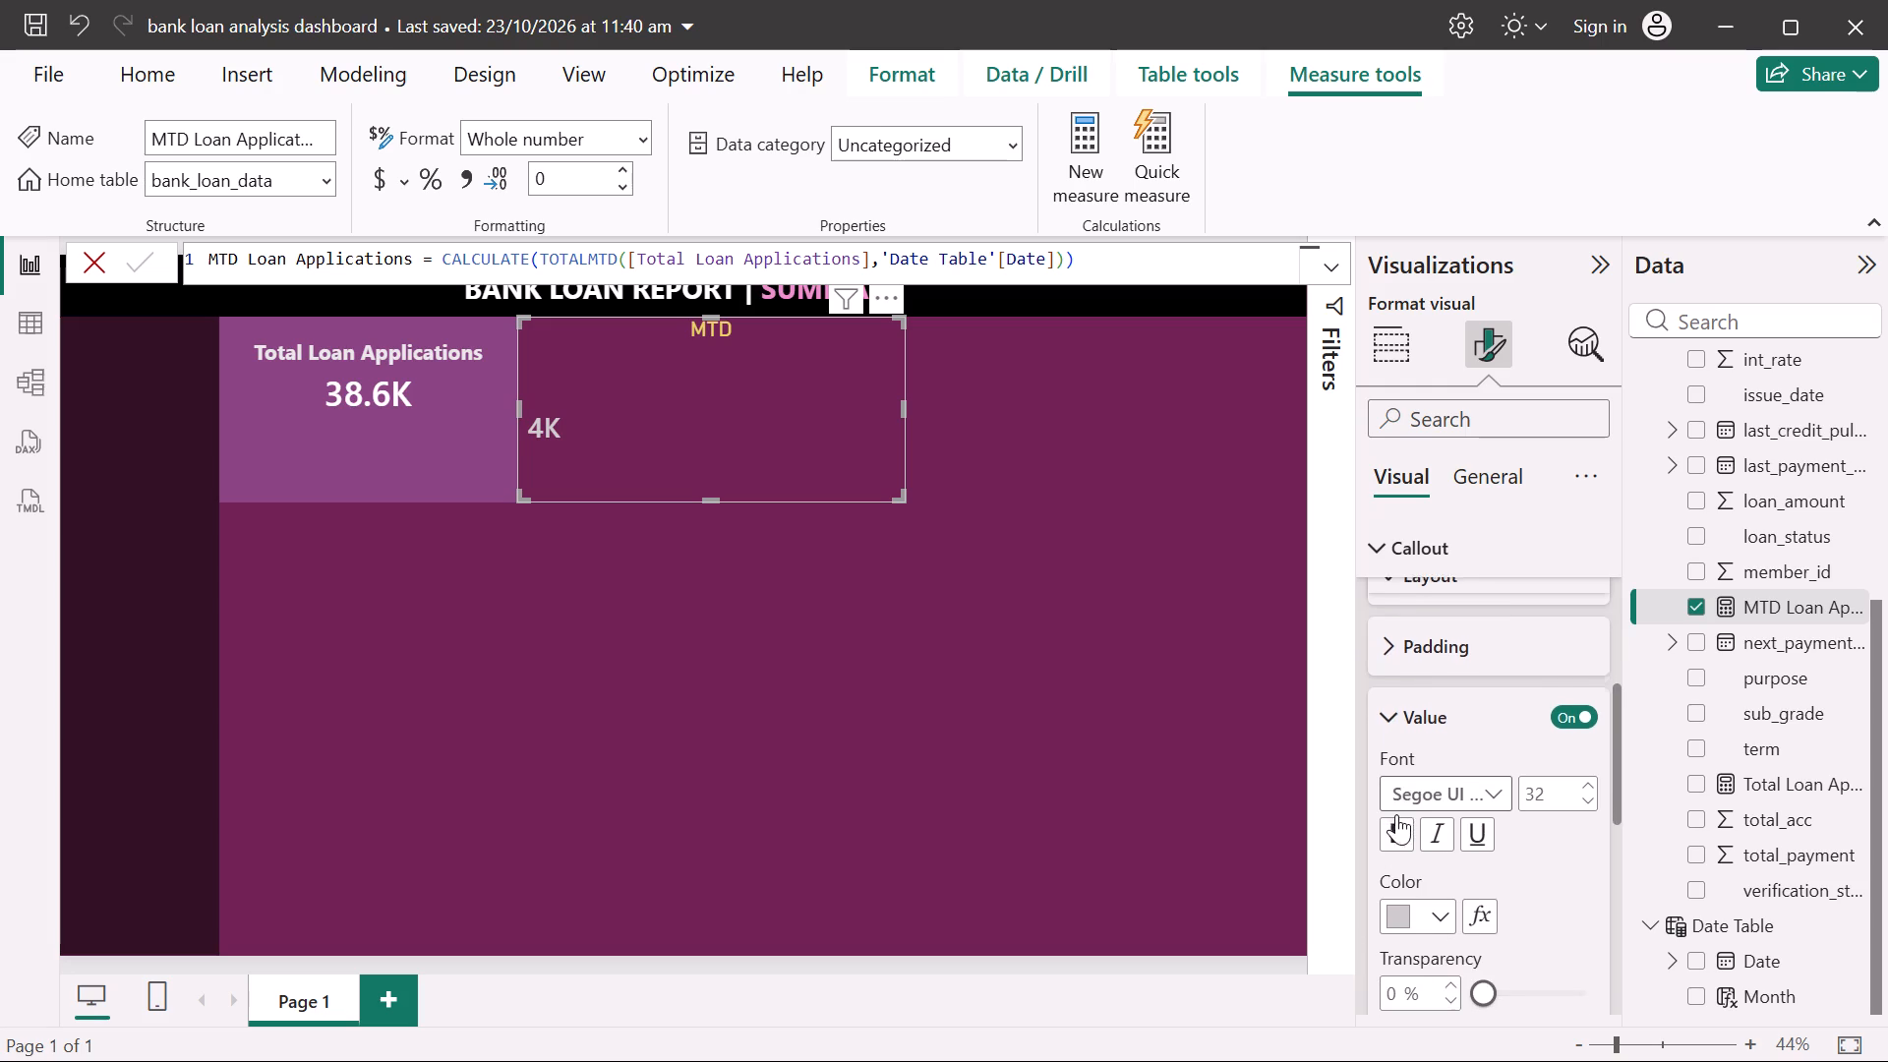
scroll(1396, 814, "down", 2)
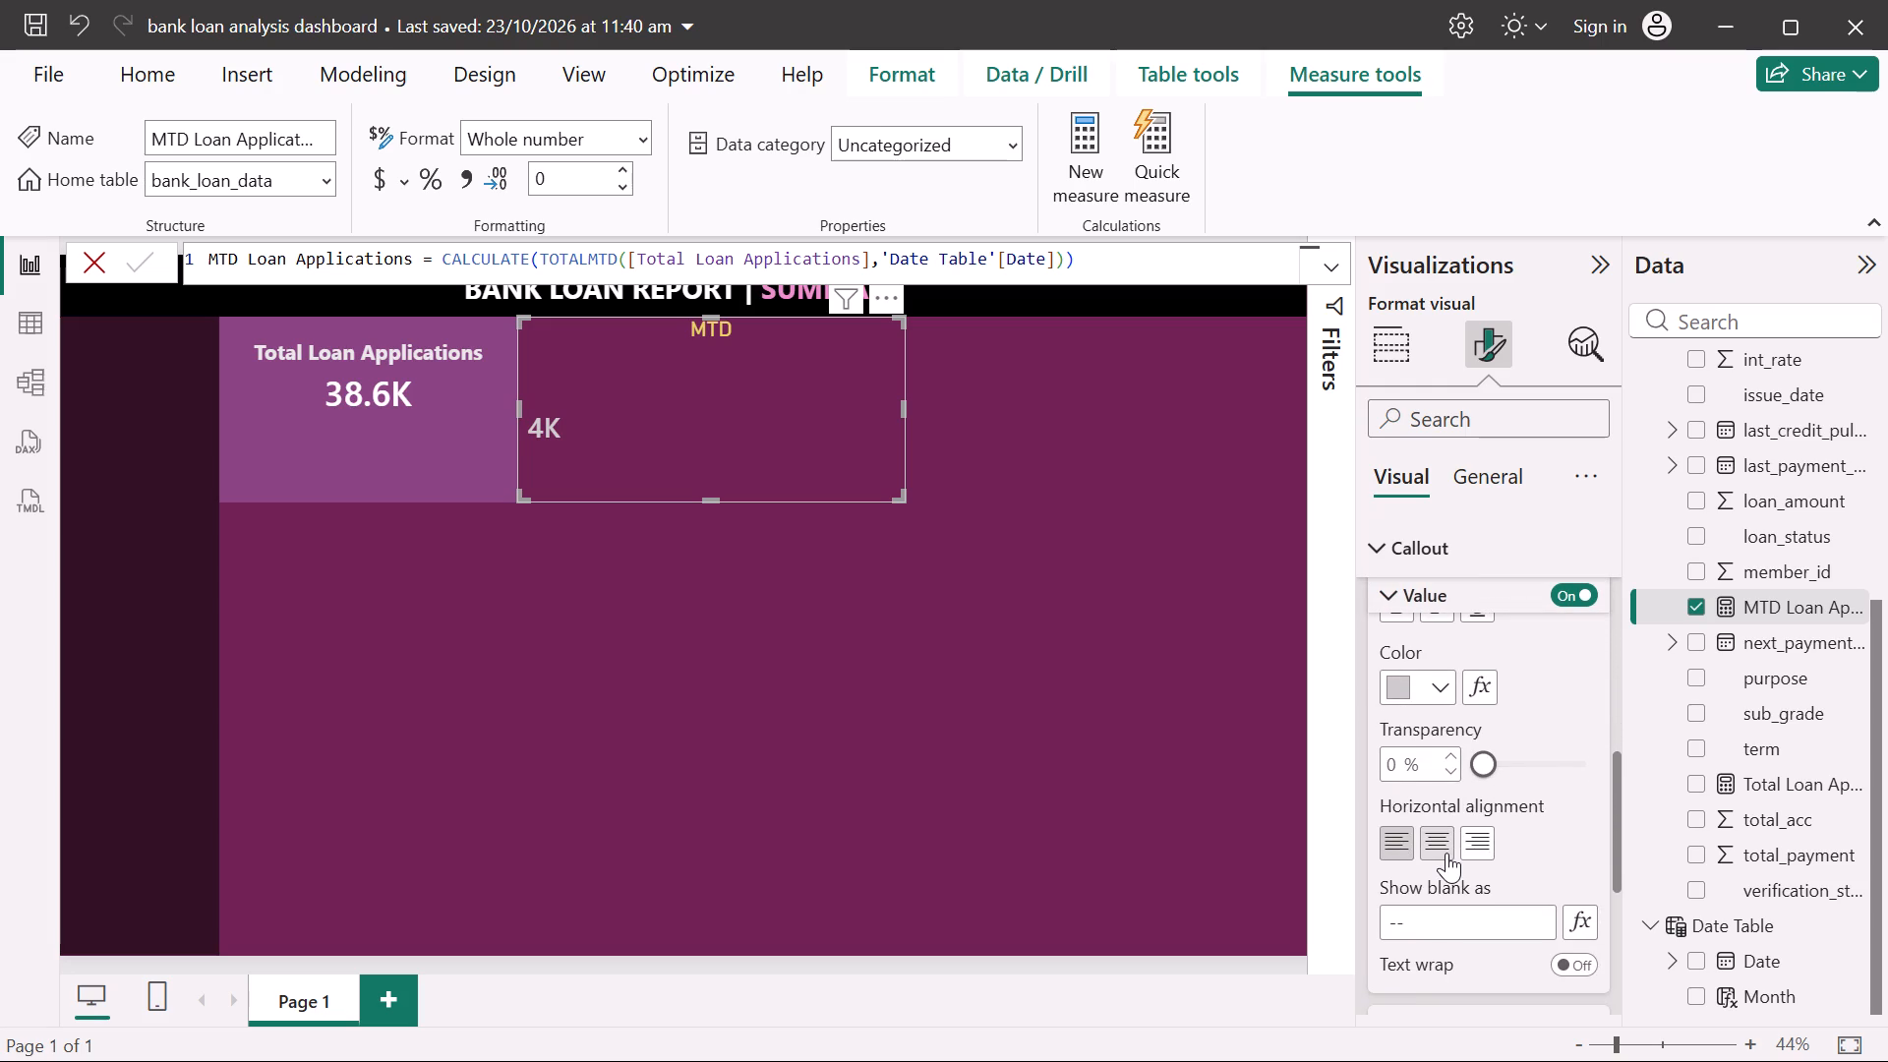
left_click(1446, 853)
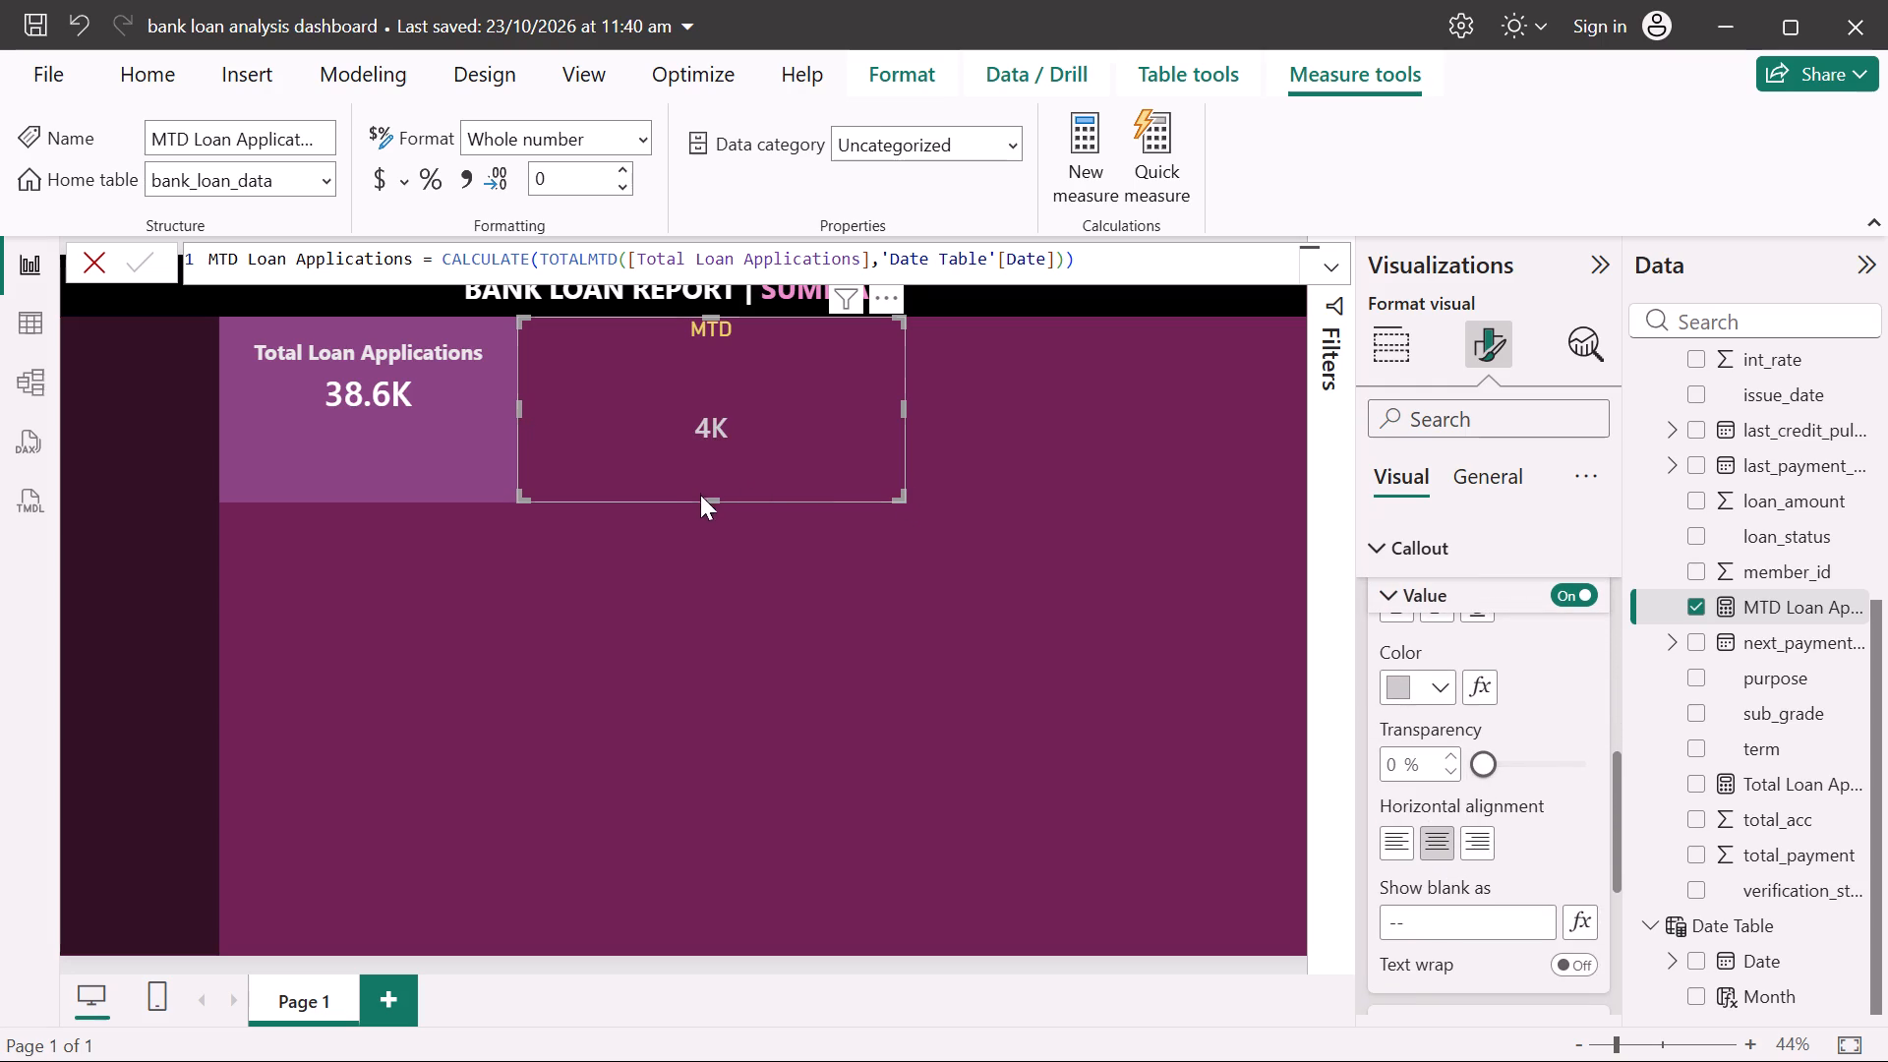
Shrink the MTD card to a short strip half the purple rectangle's width and place it in the rectangle's lower-left corner.
left_click_drag(709, 499, 715, 367)
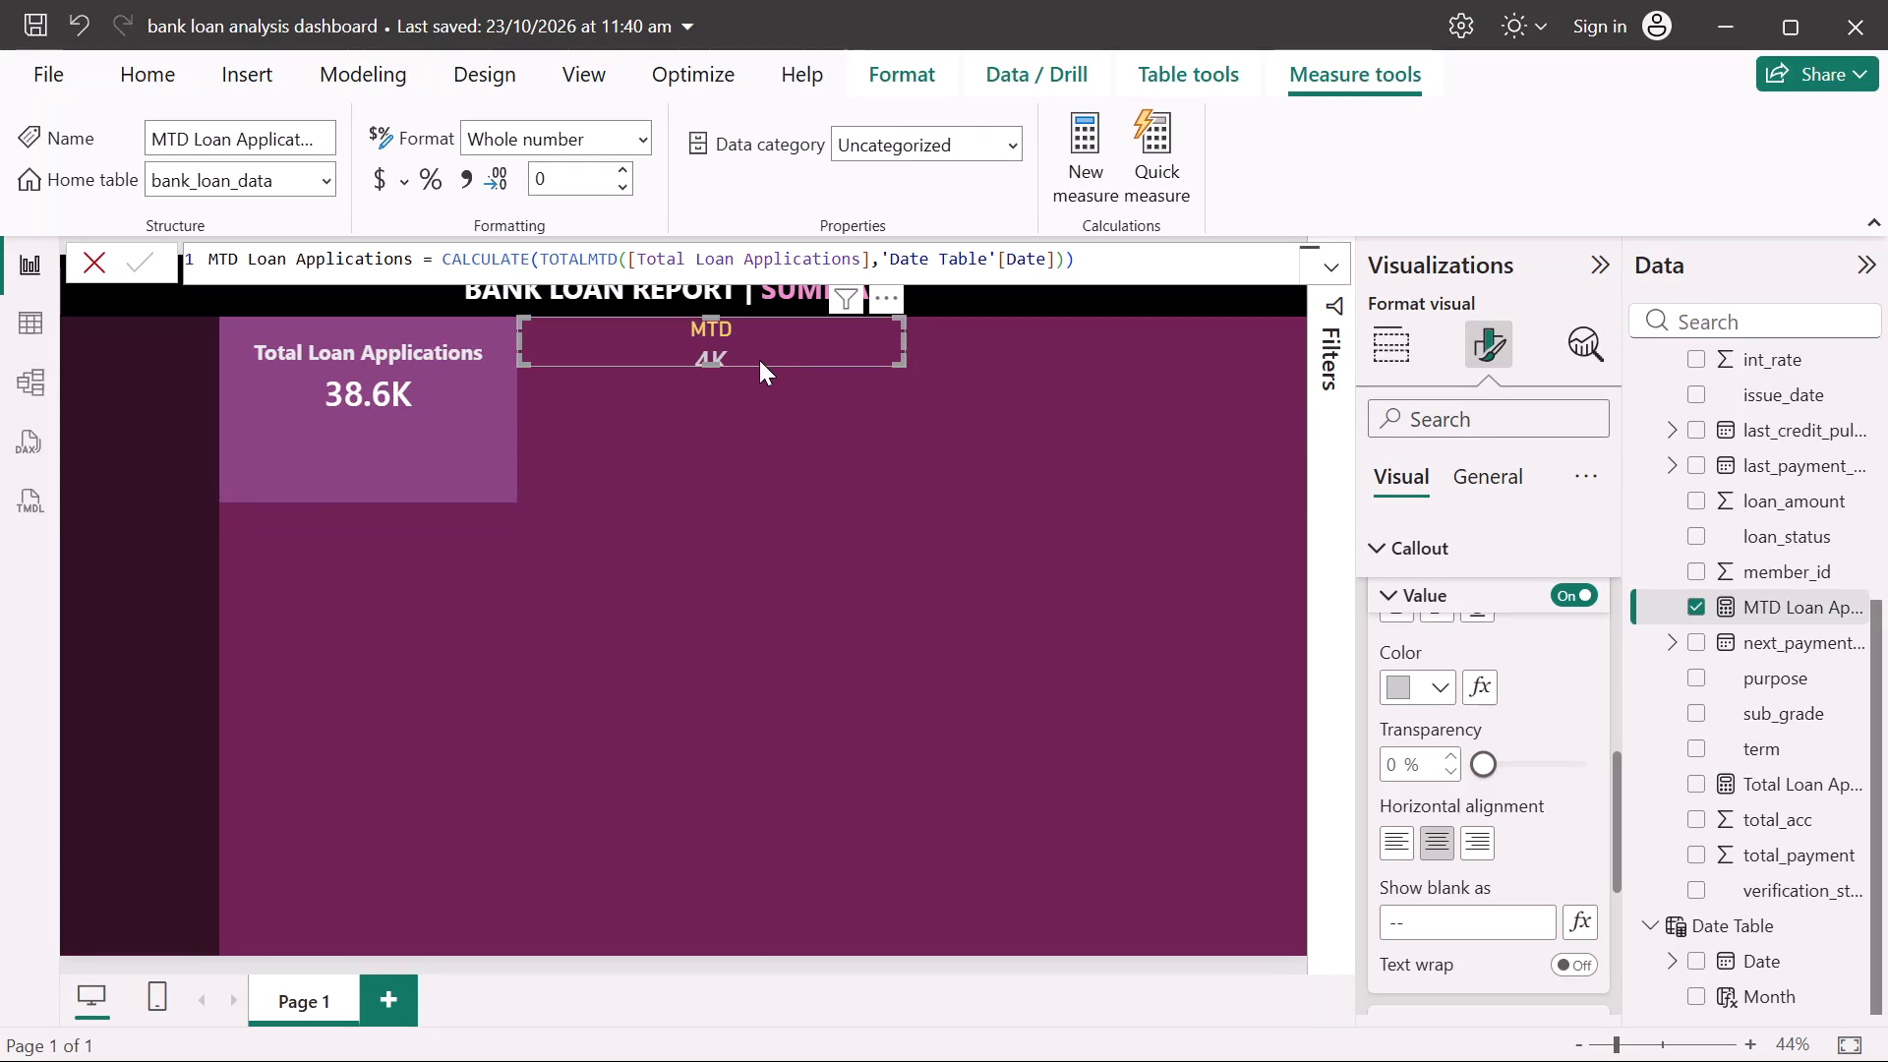
left_click_drag(769, 366, 480, 503)
left_click_drag(607, 482, 601, 483)
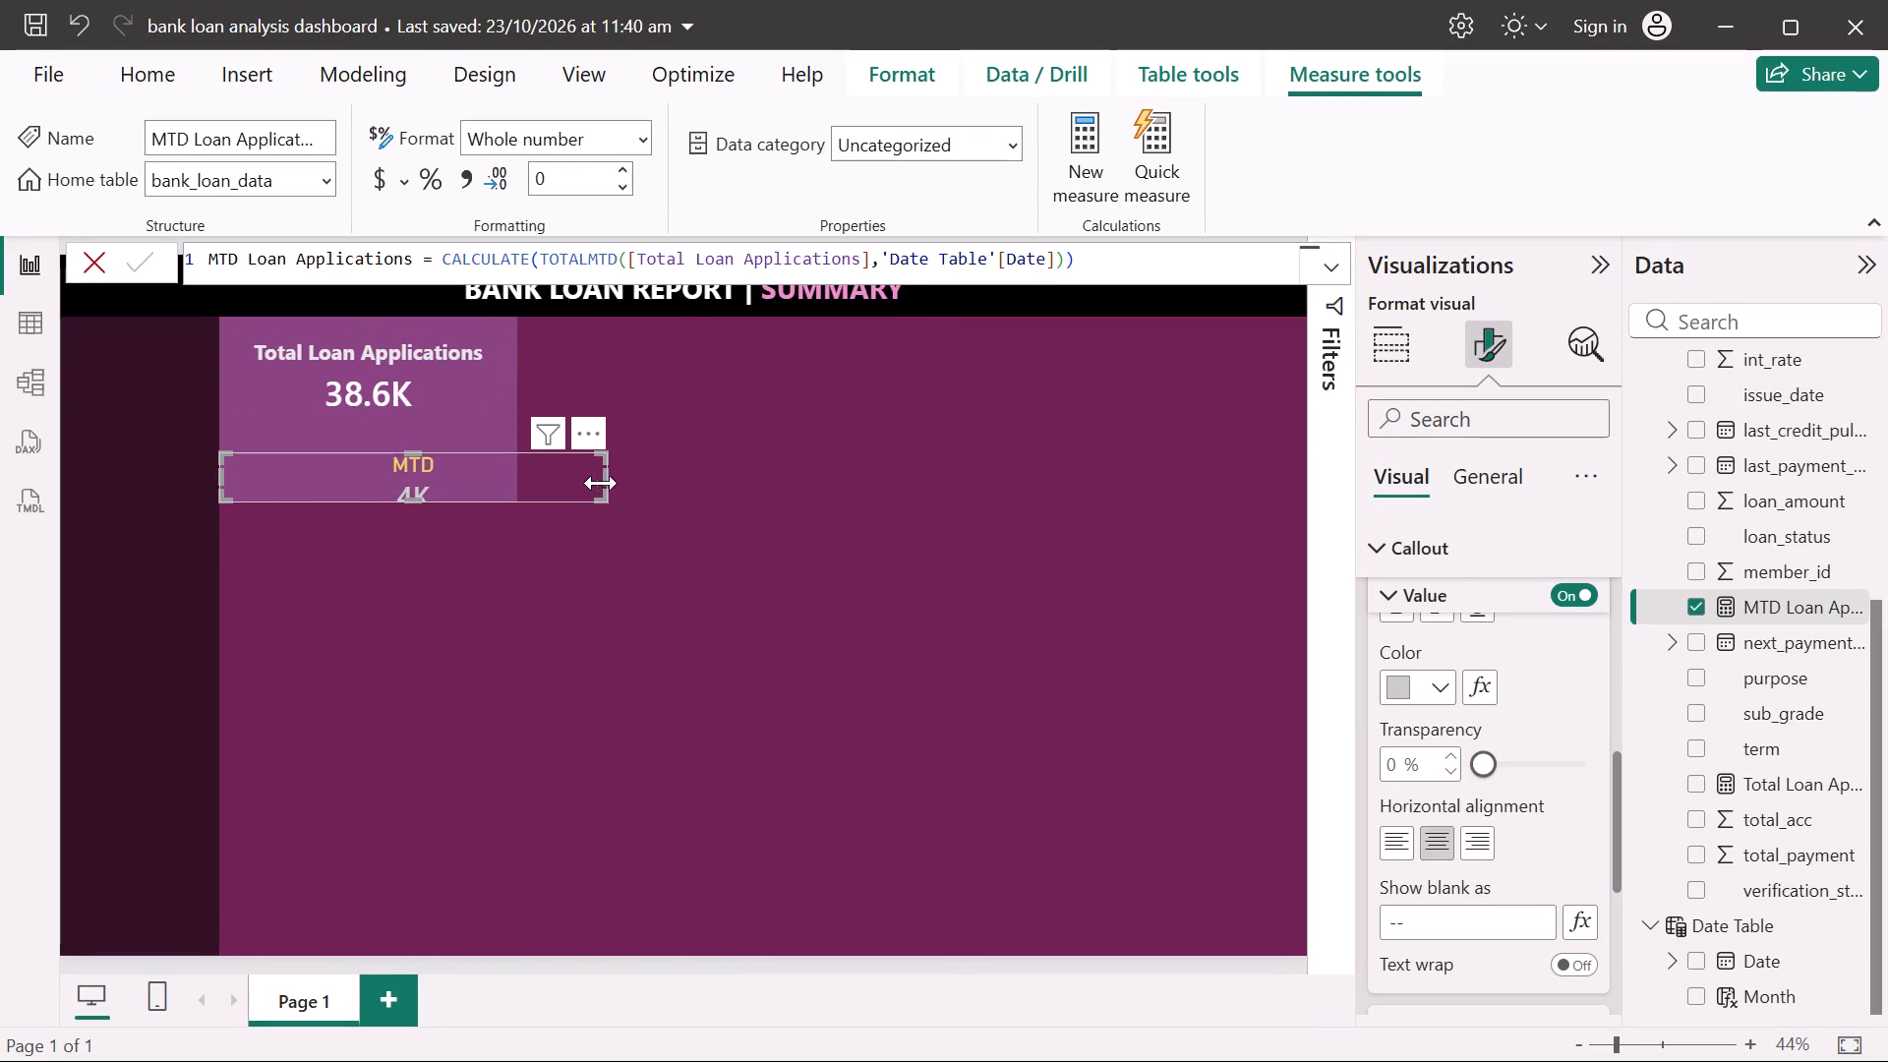
left_click_drag(601, 483, 360, 471)
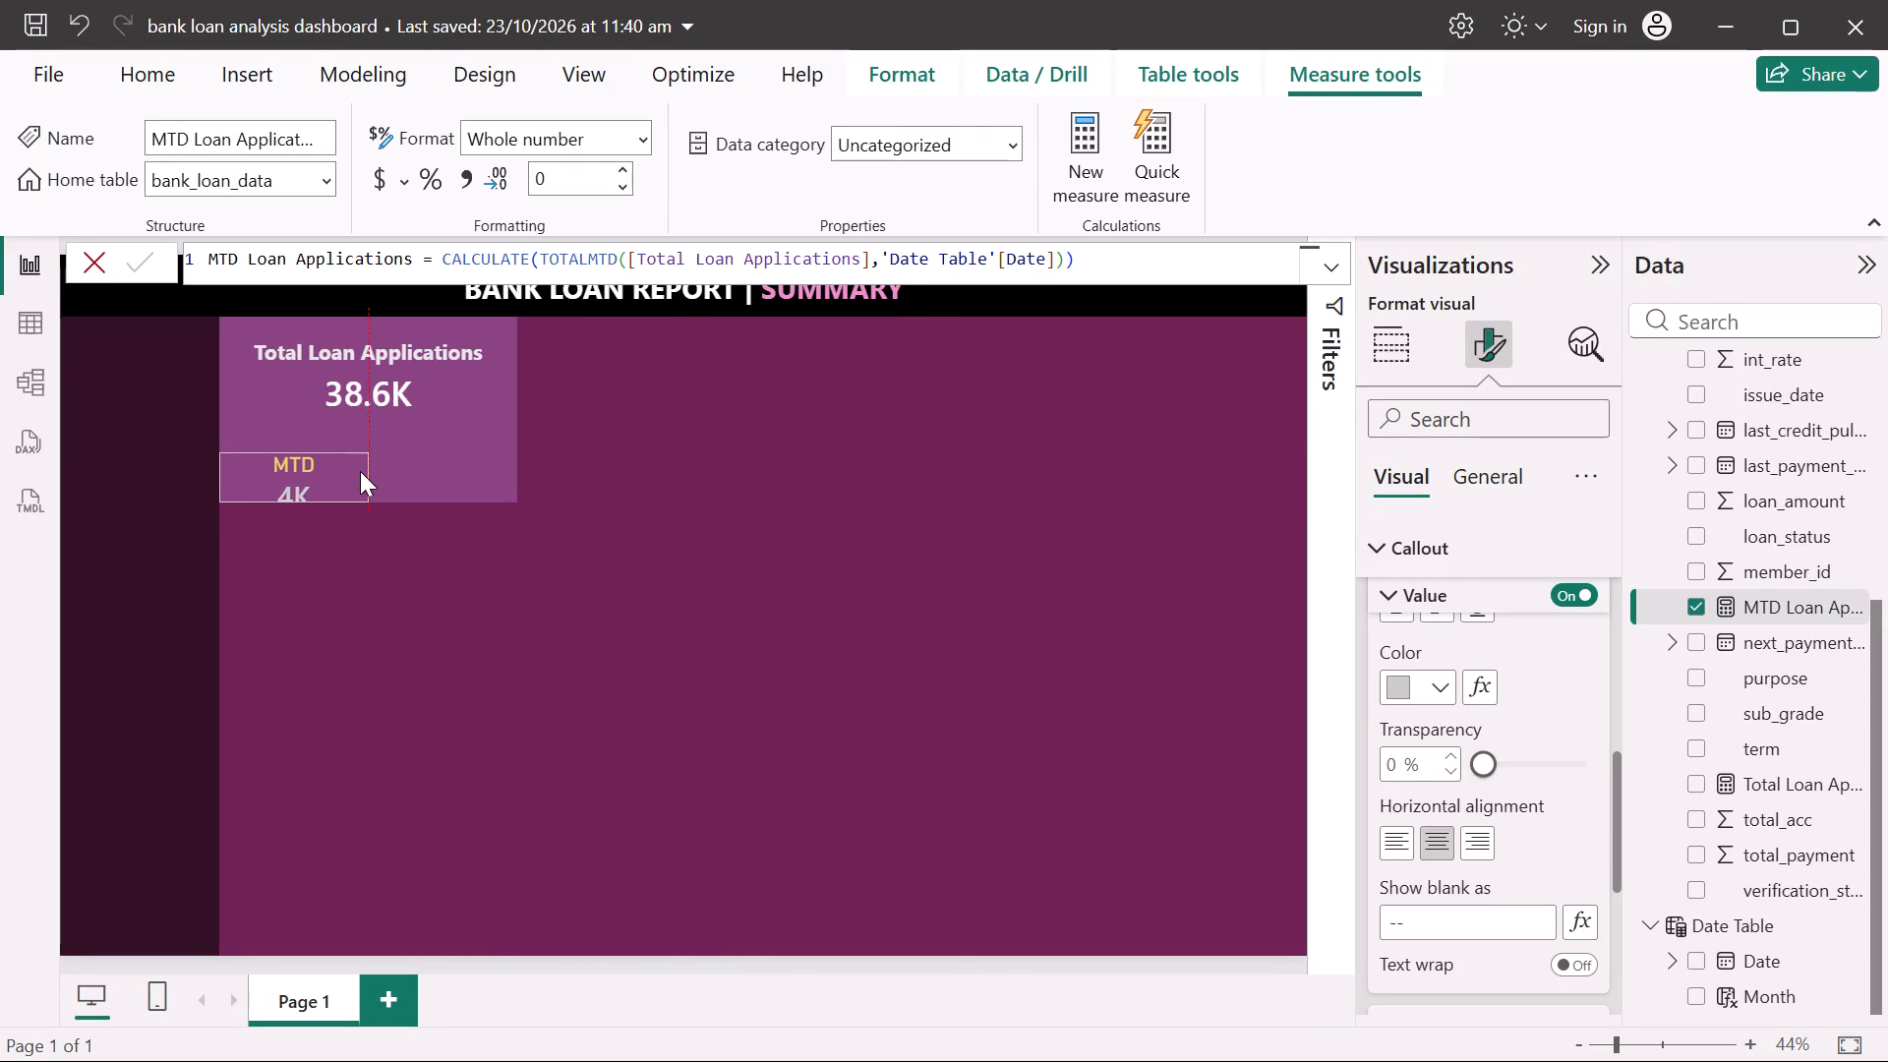
left_click_drag(360, 471, 361, 471)
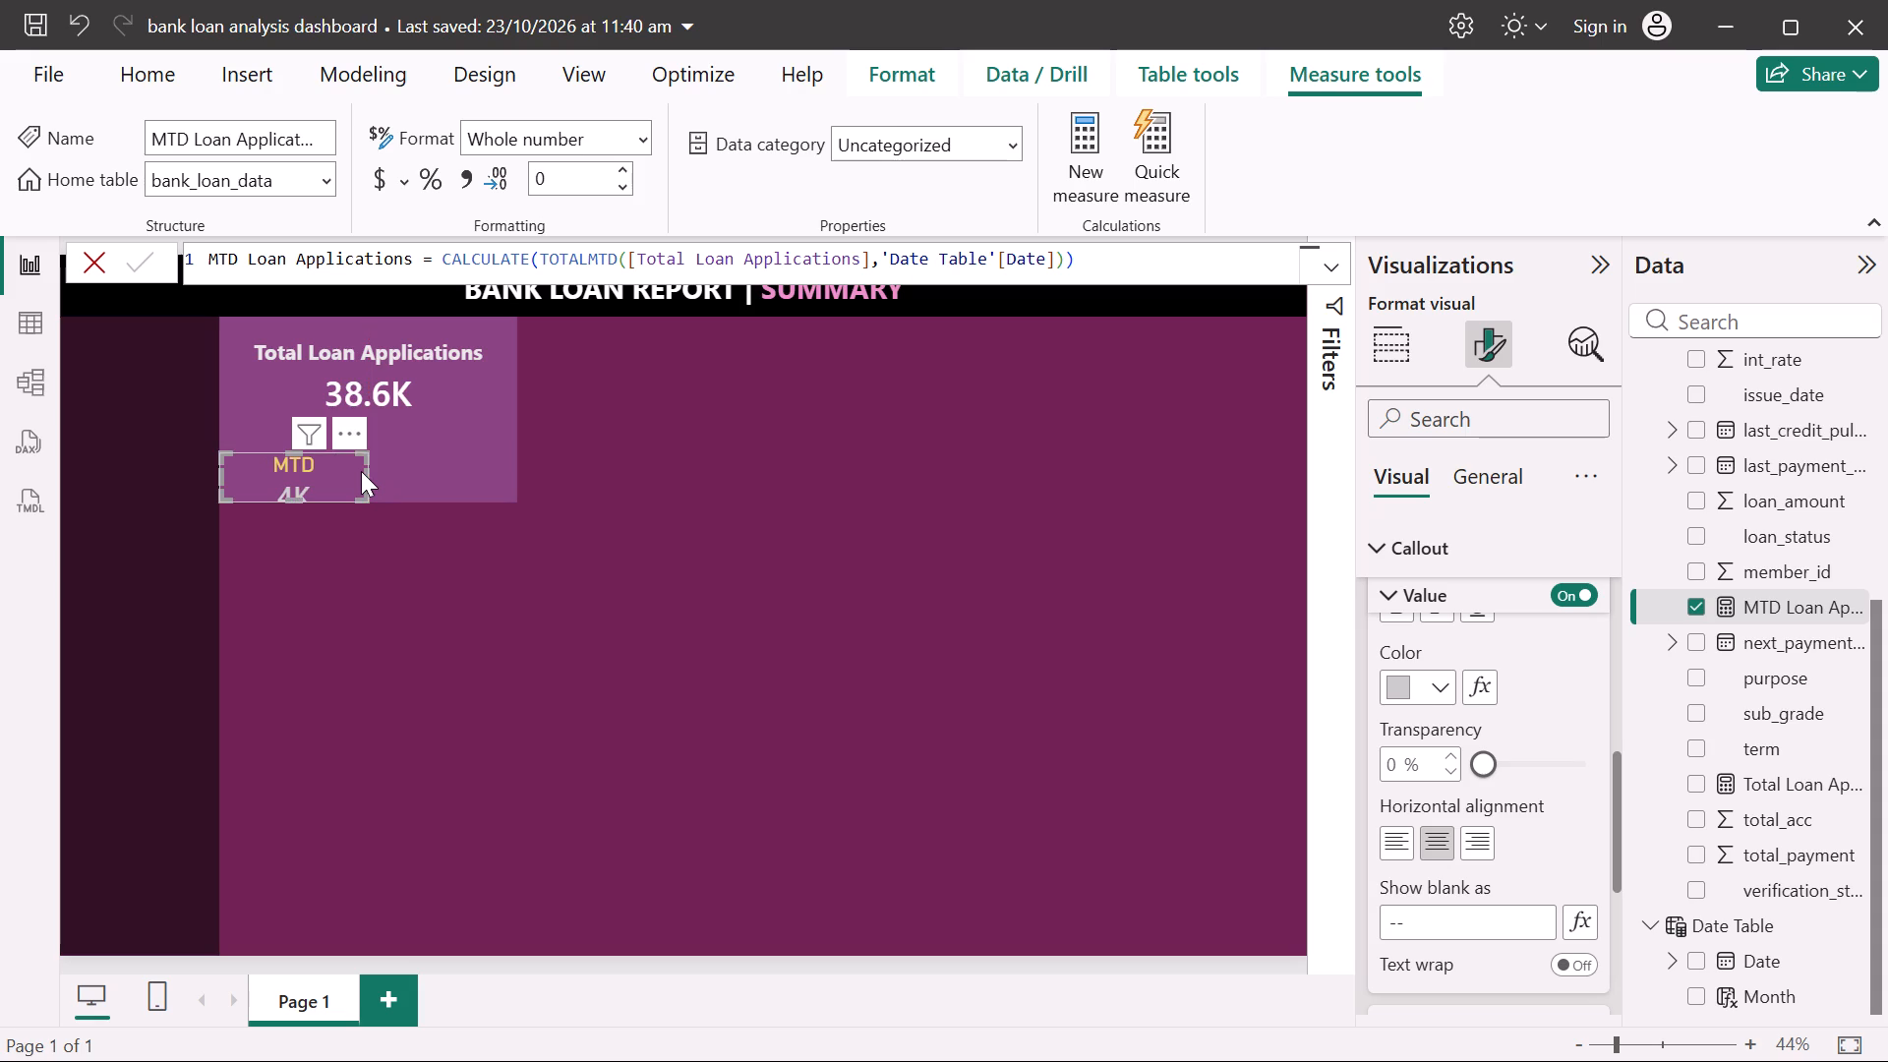
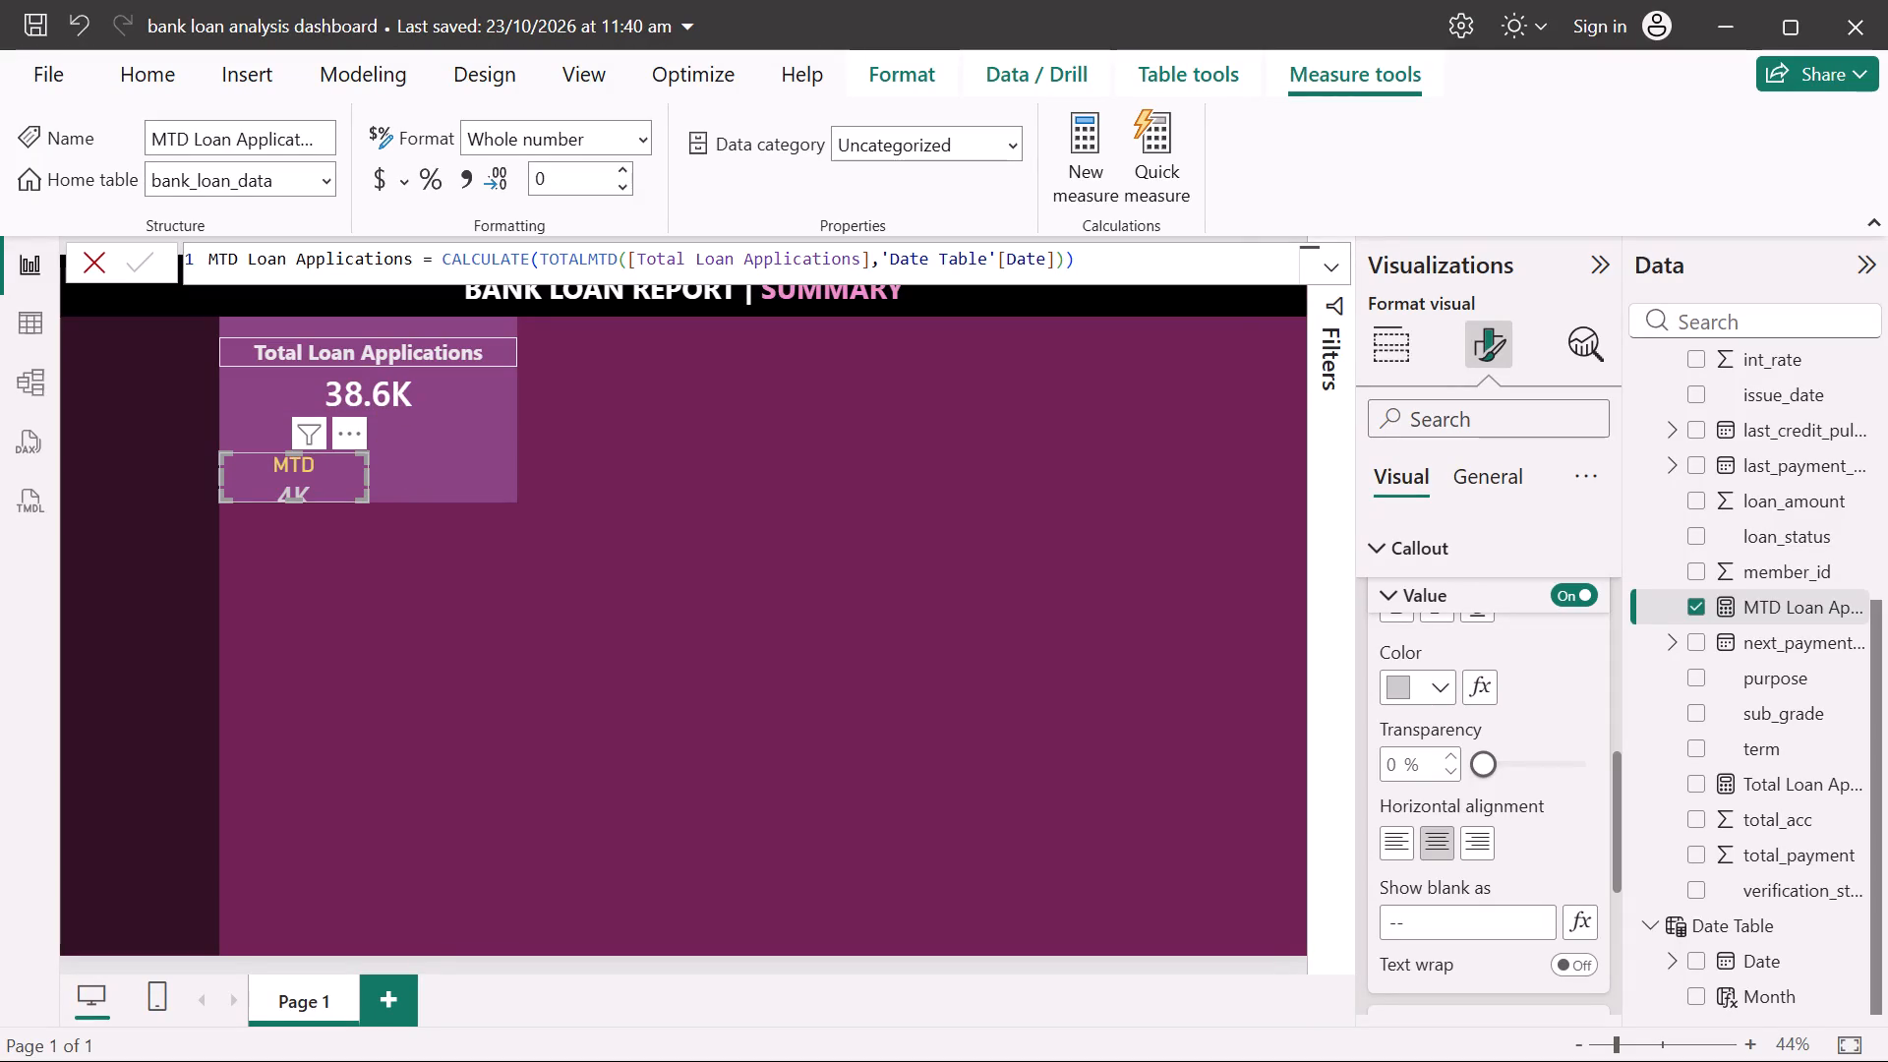
Set the font size of the whole Total Loan Applications heading text to 28.
left_click_drag(497, 361, 299, 354)
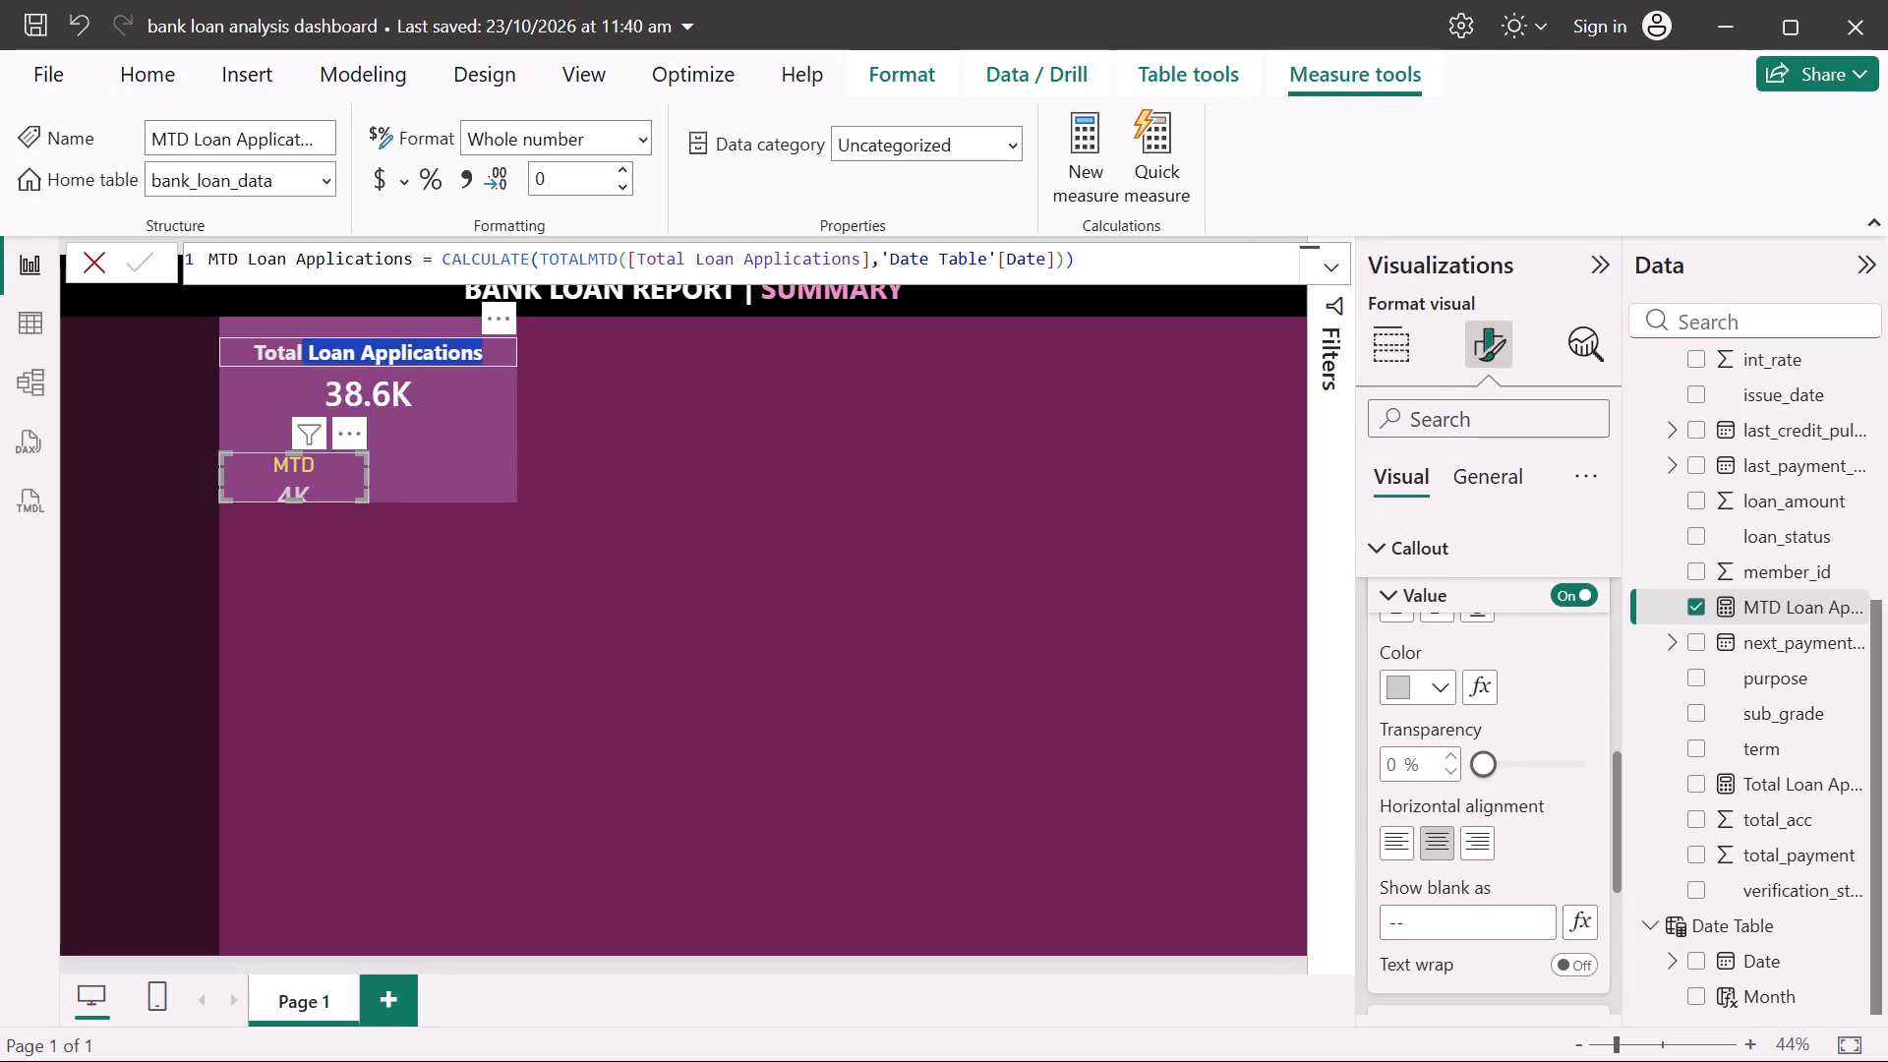
left_click_drag(299, 354, 246, 356)
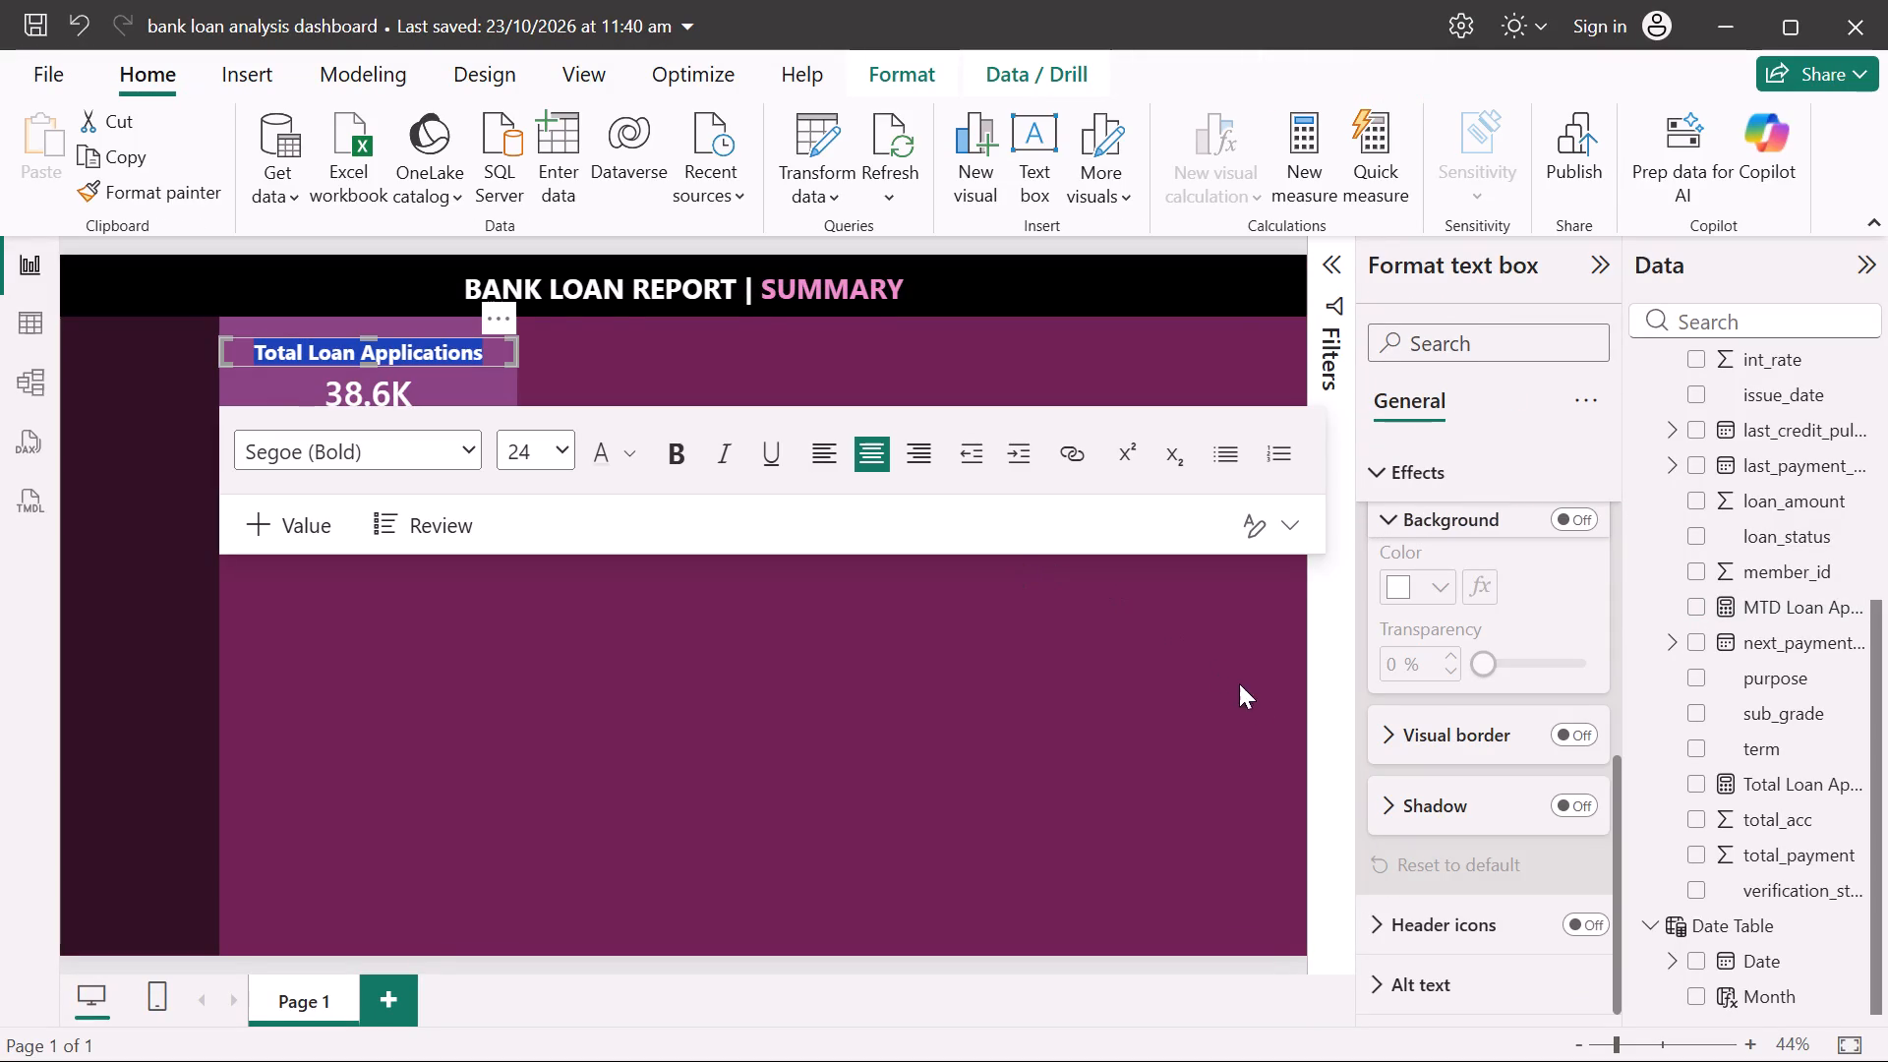
left_click(564, 454)
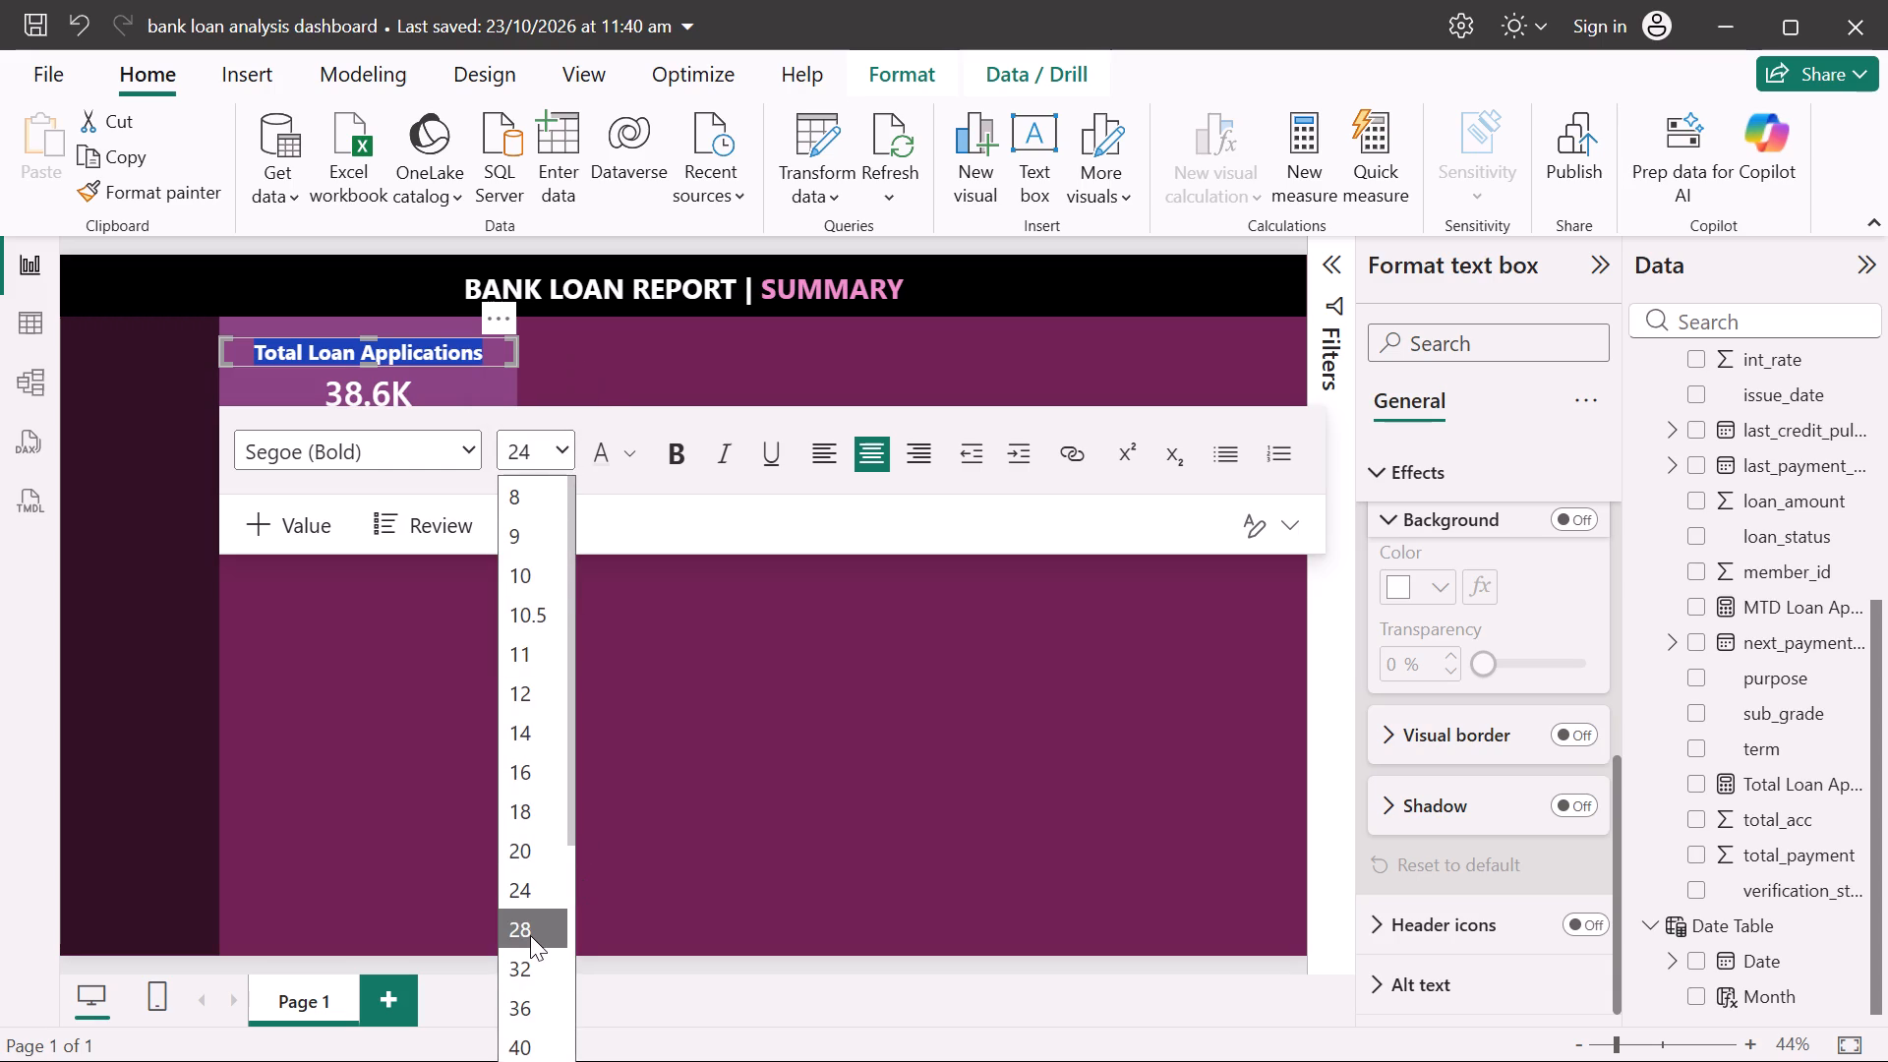
left_click(529, 935)
left_click(522, 742)
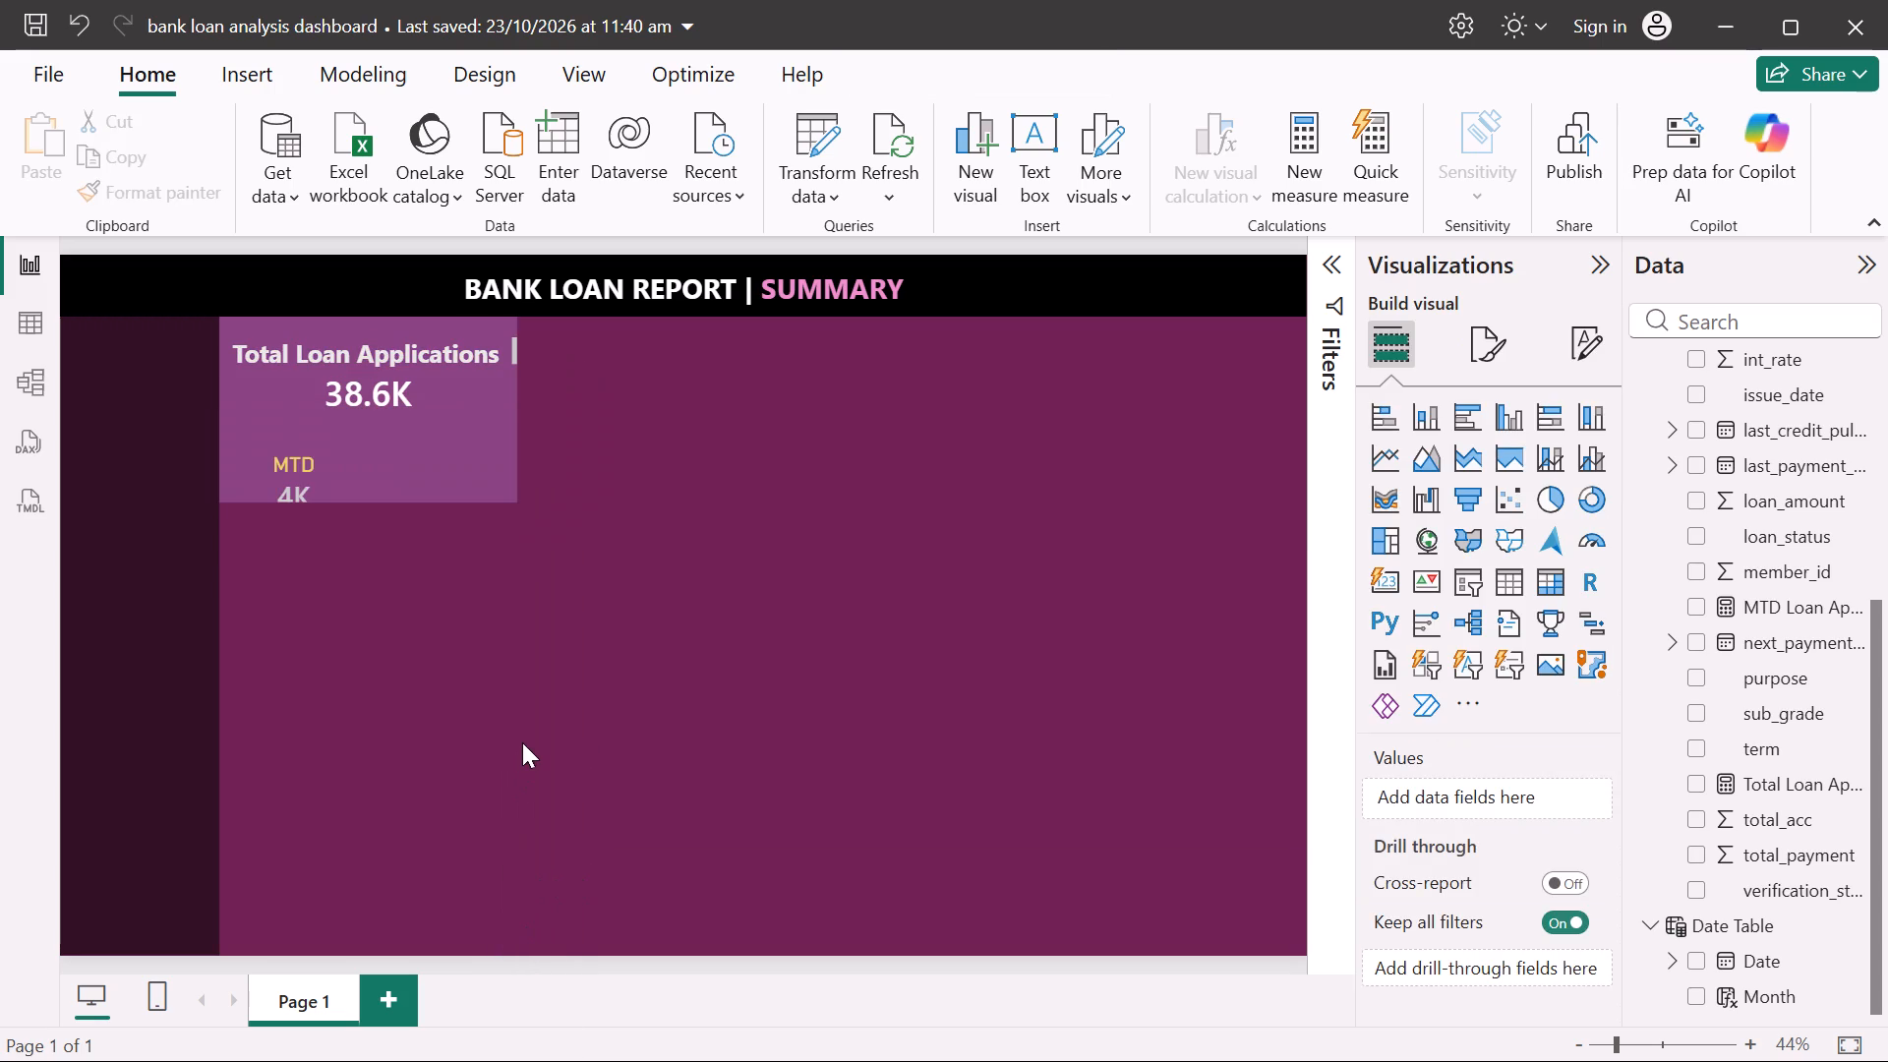
Examine the general settings of the Total Loan Applications value card for effects, properties and data format, collapsing each section.
left_click(383, 393)
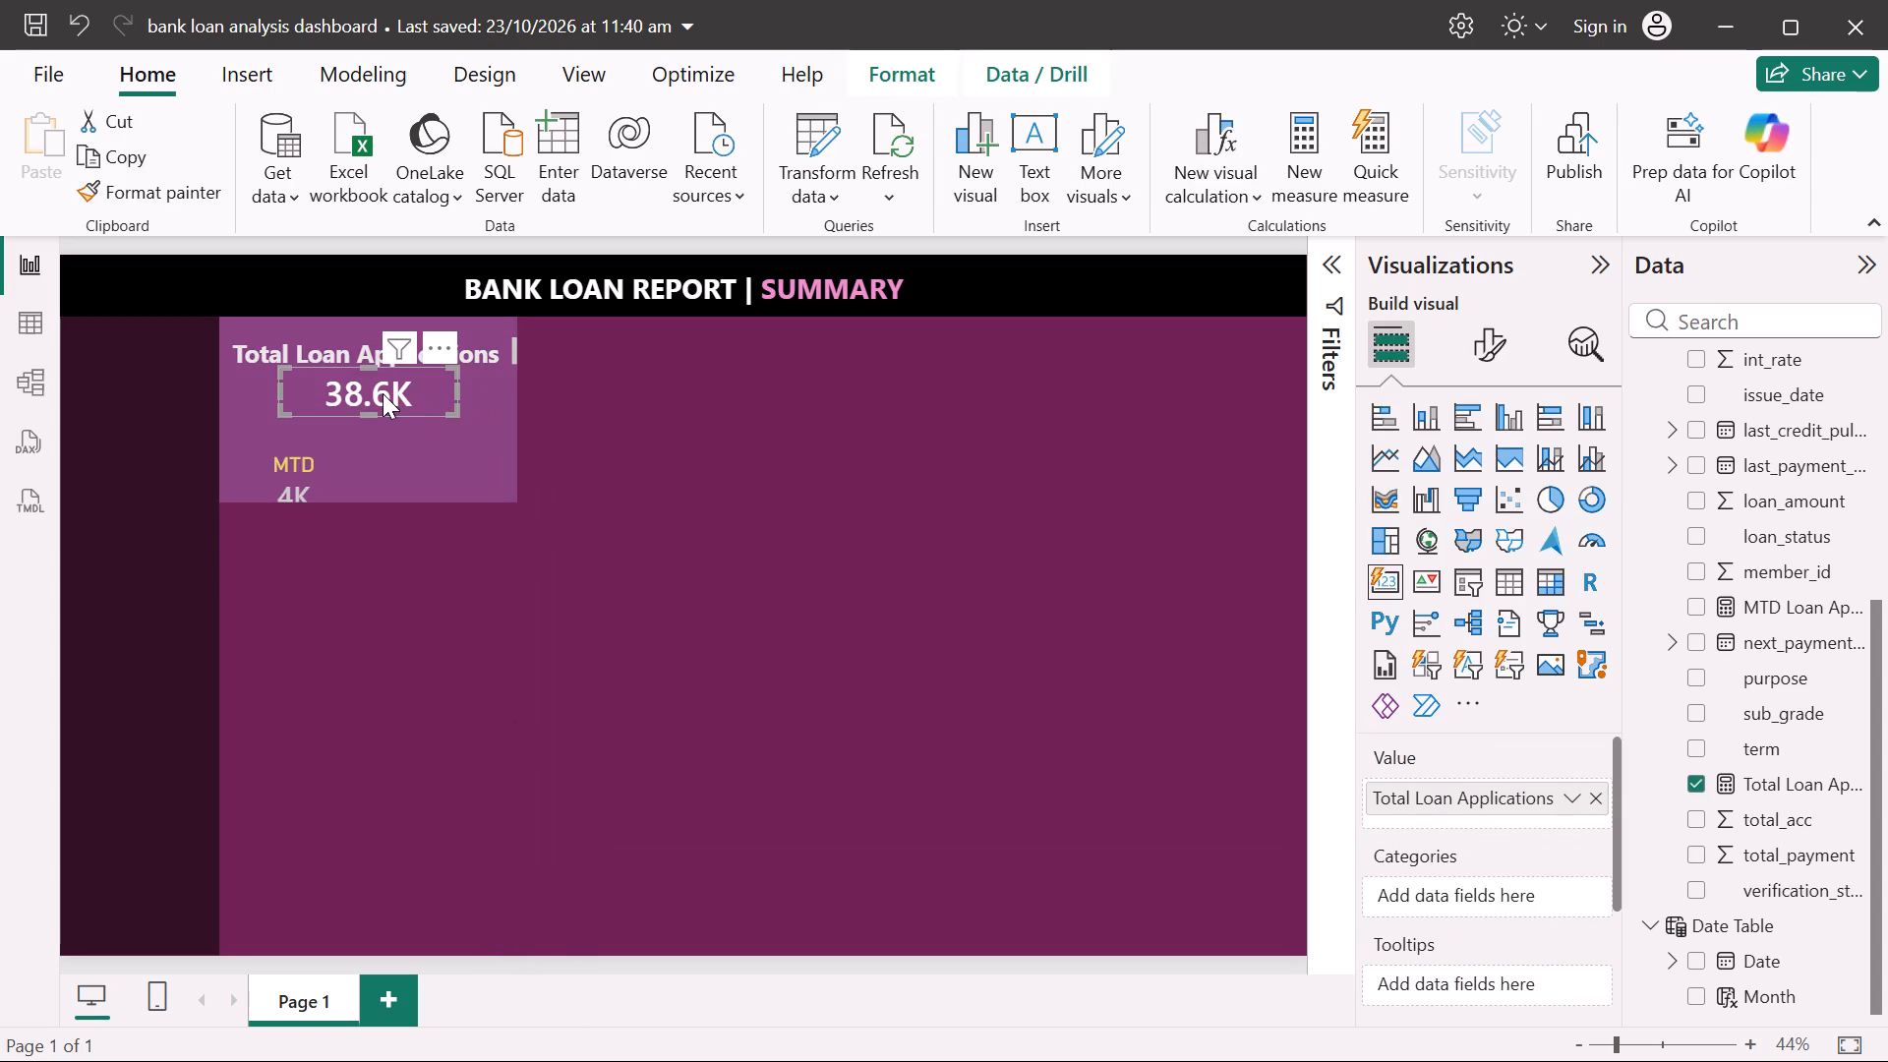
left_click(1491, 331)
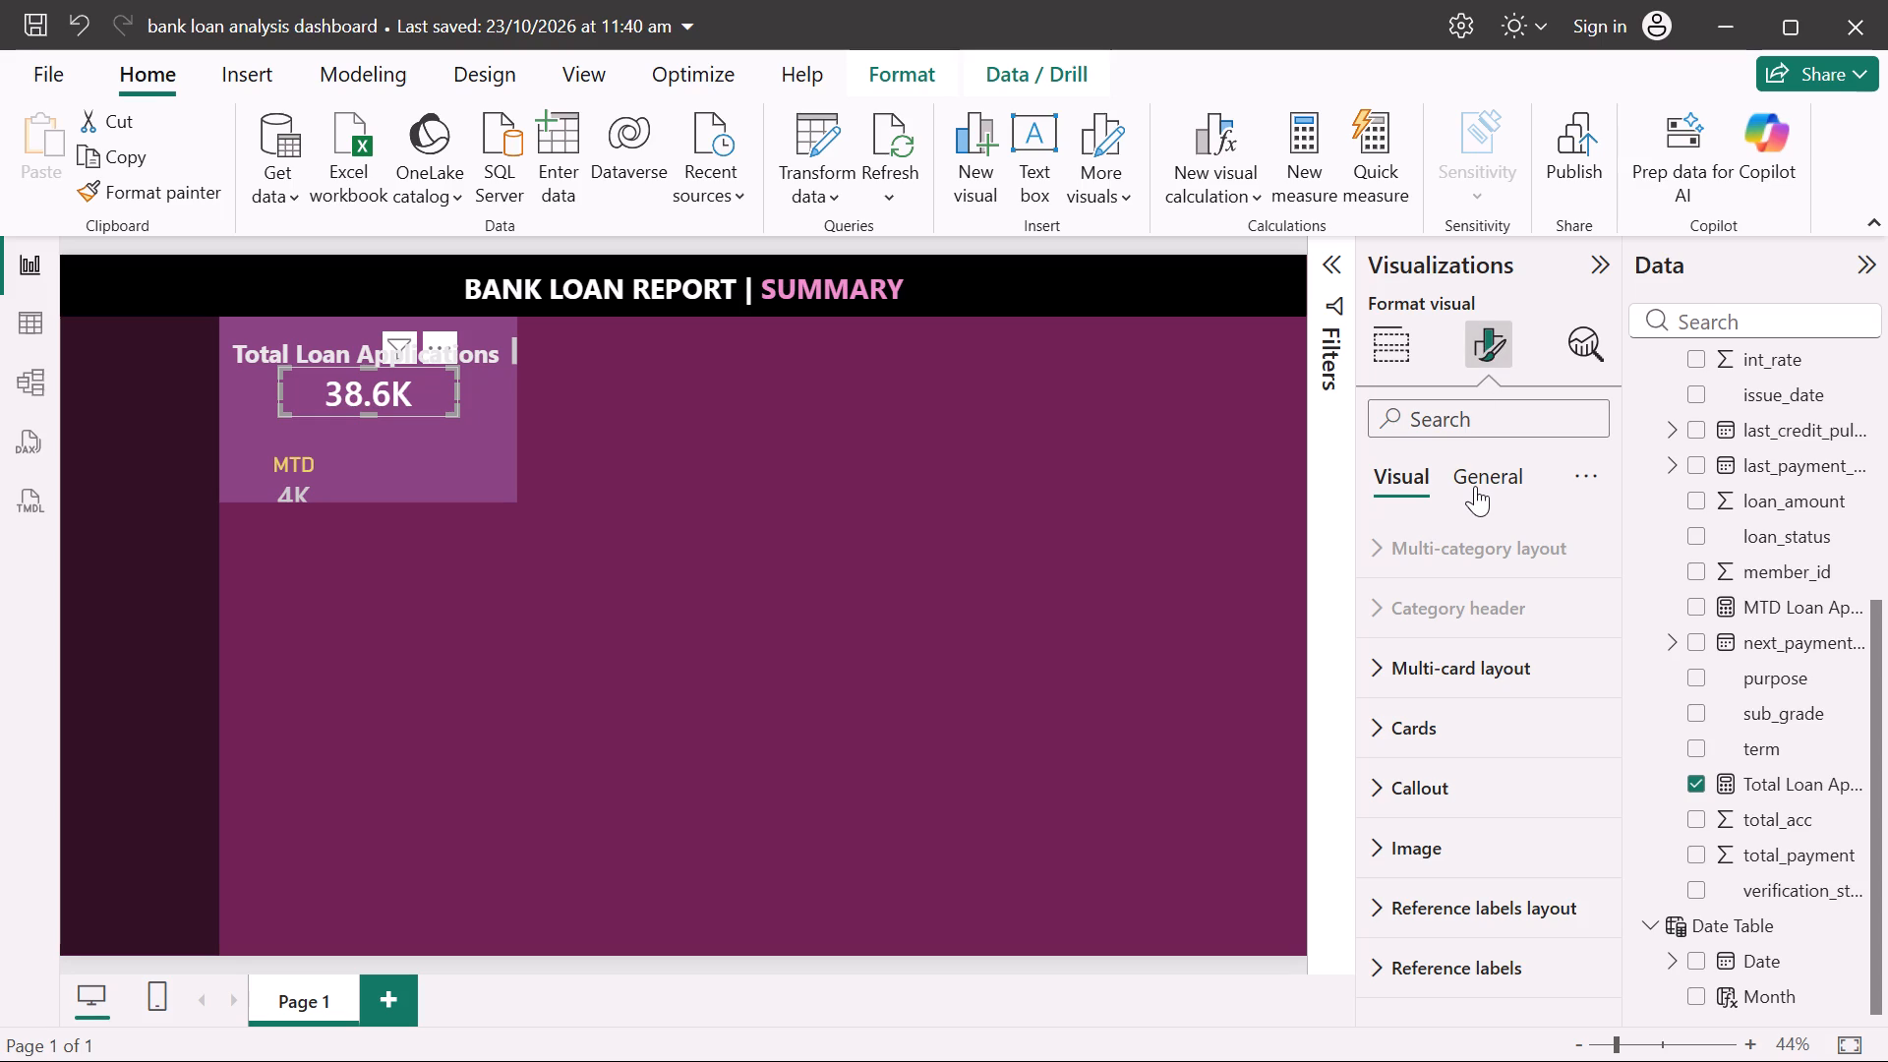
left_click(1475, 486)
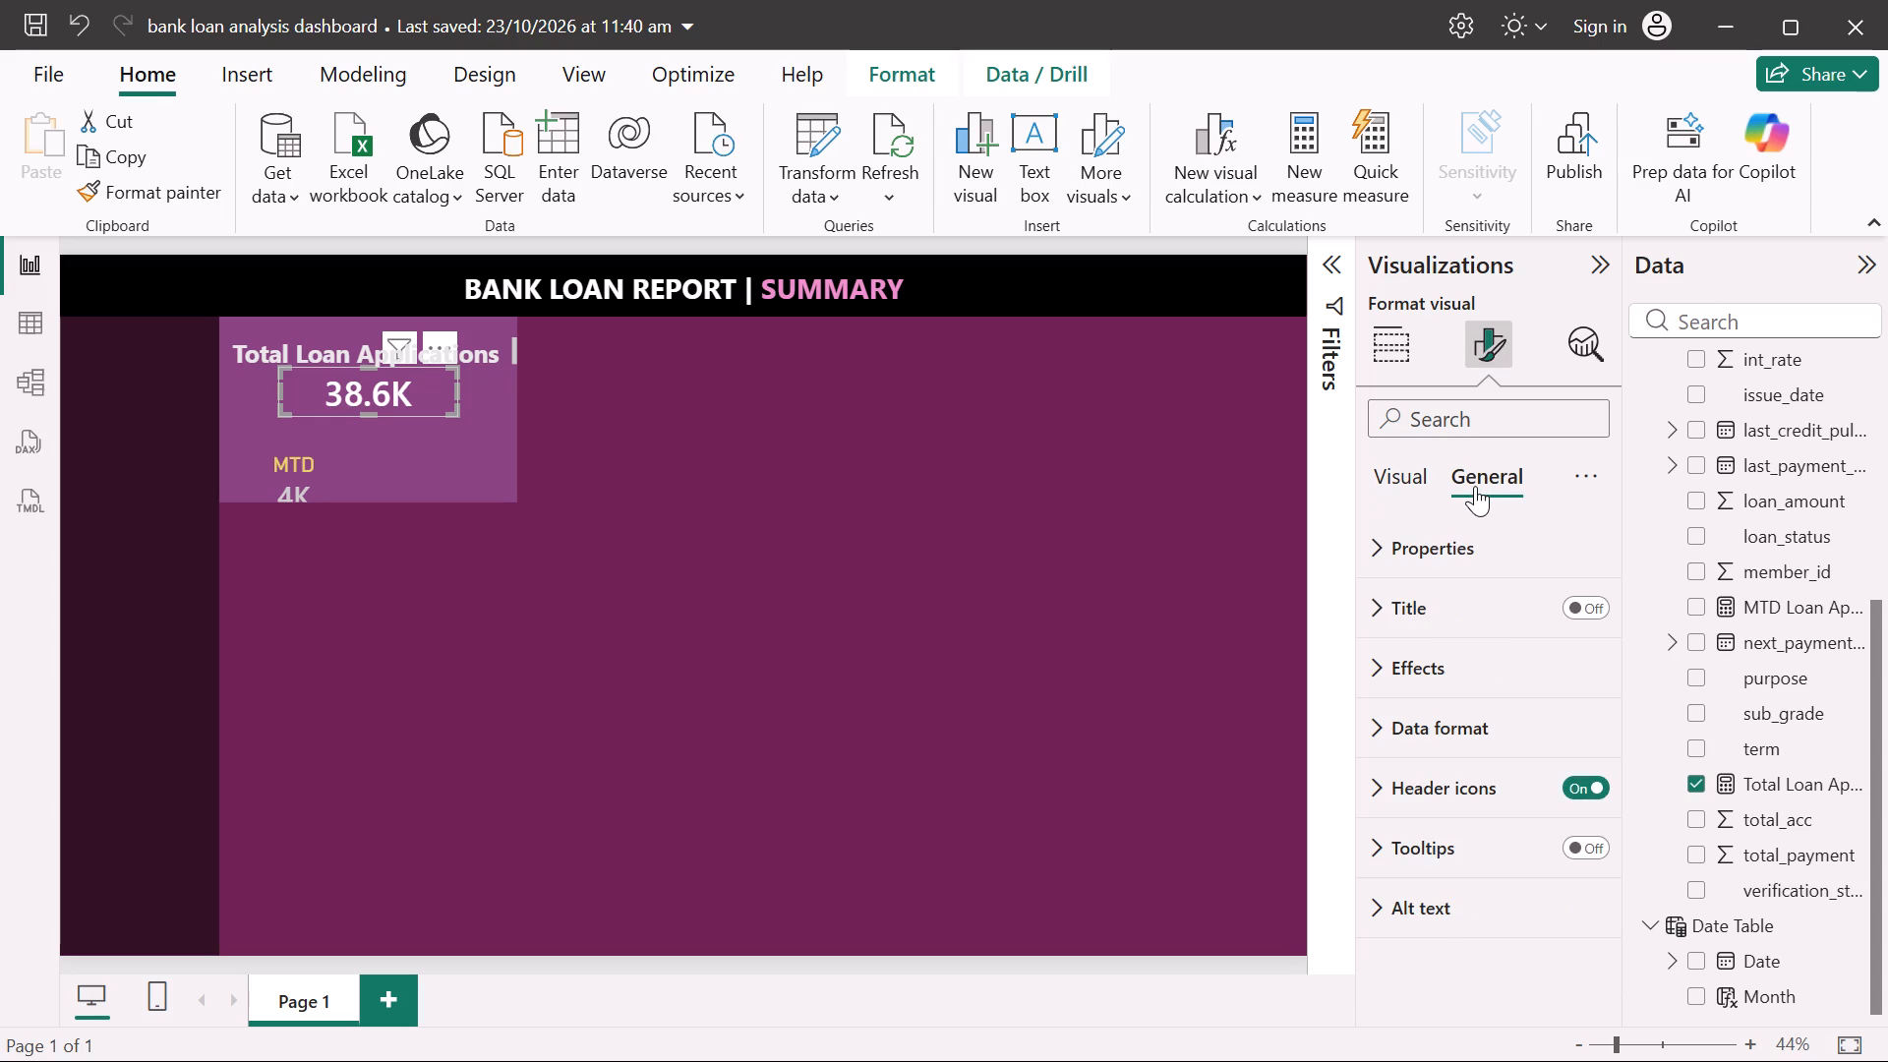
left_click(1391, 671)
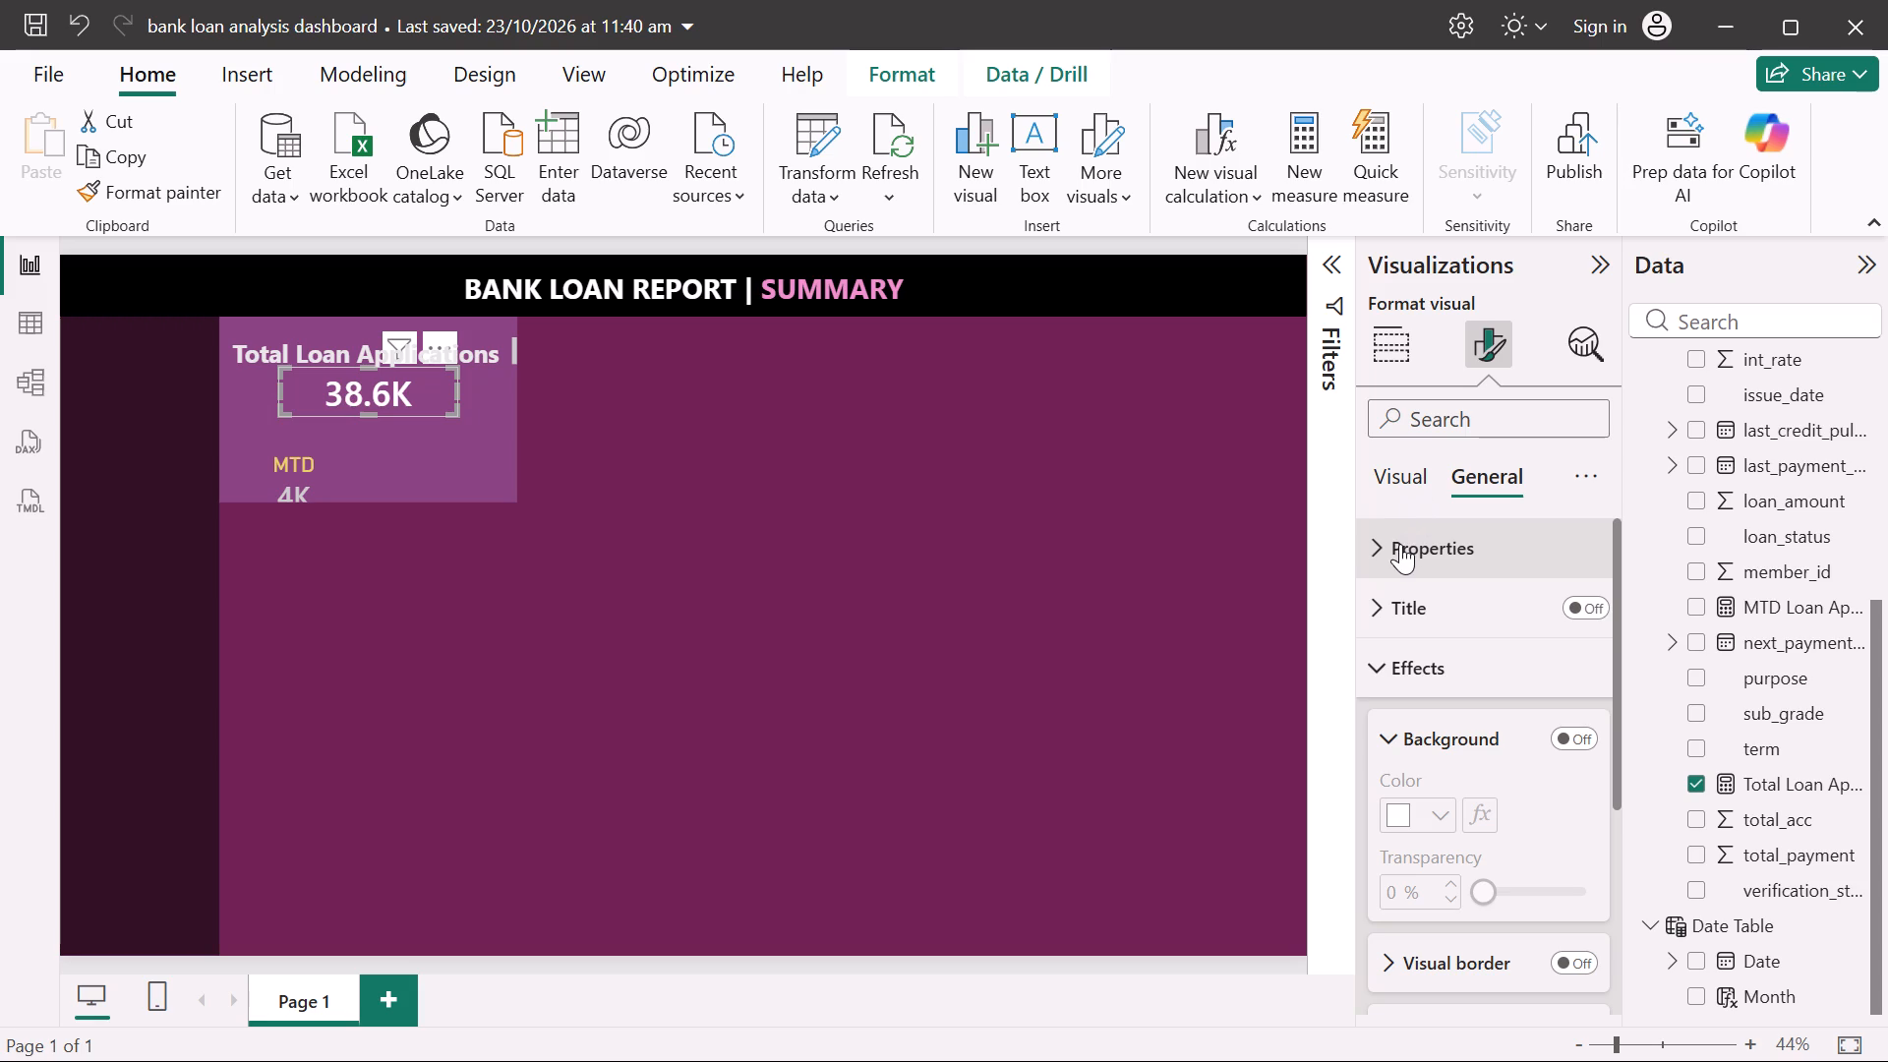
left_click(1386, 645)
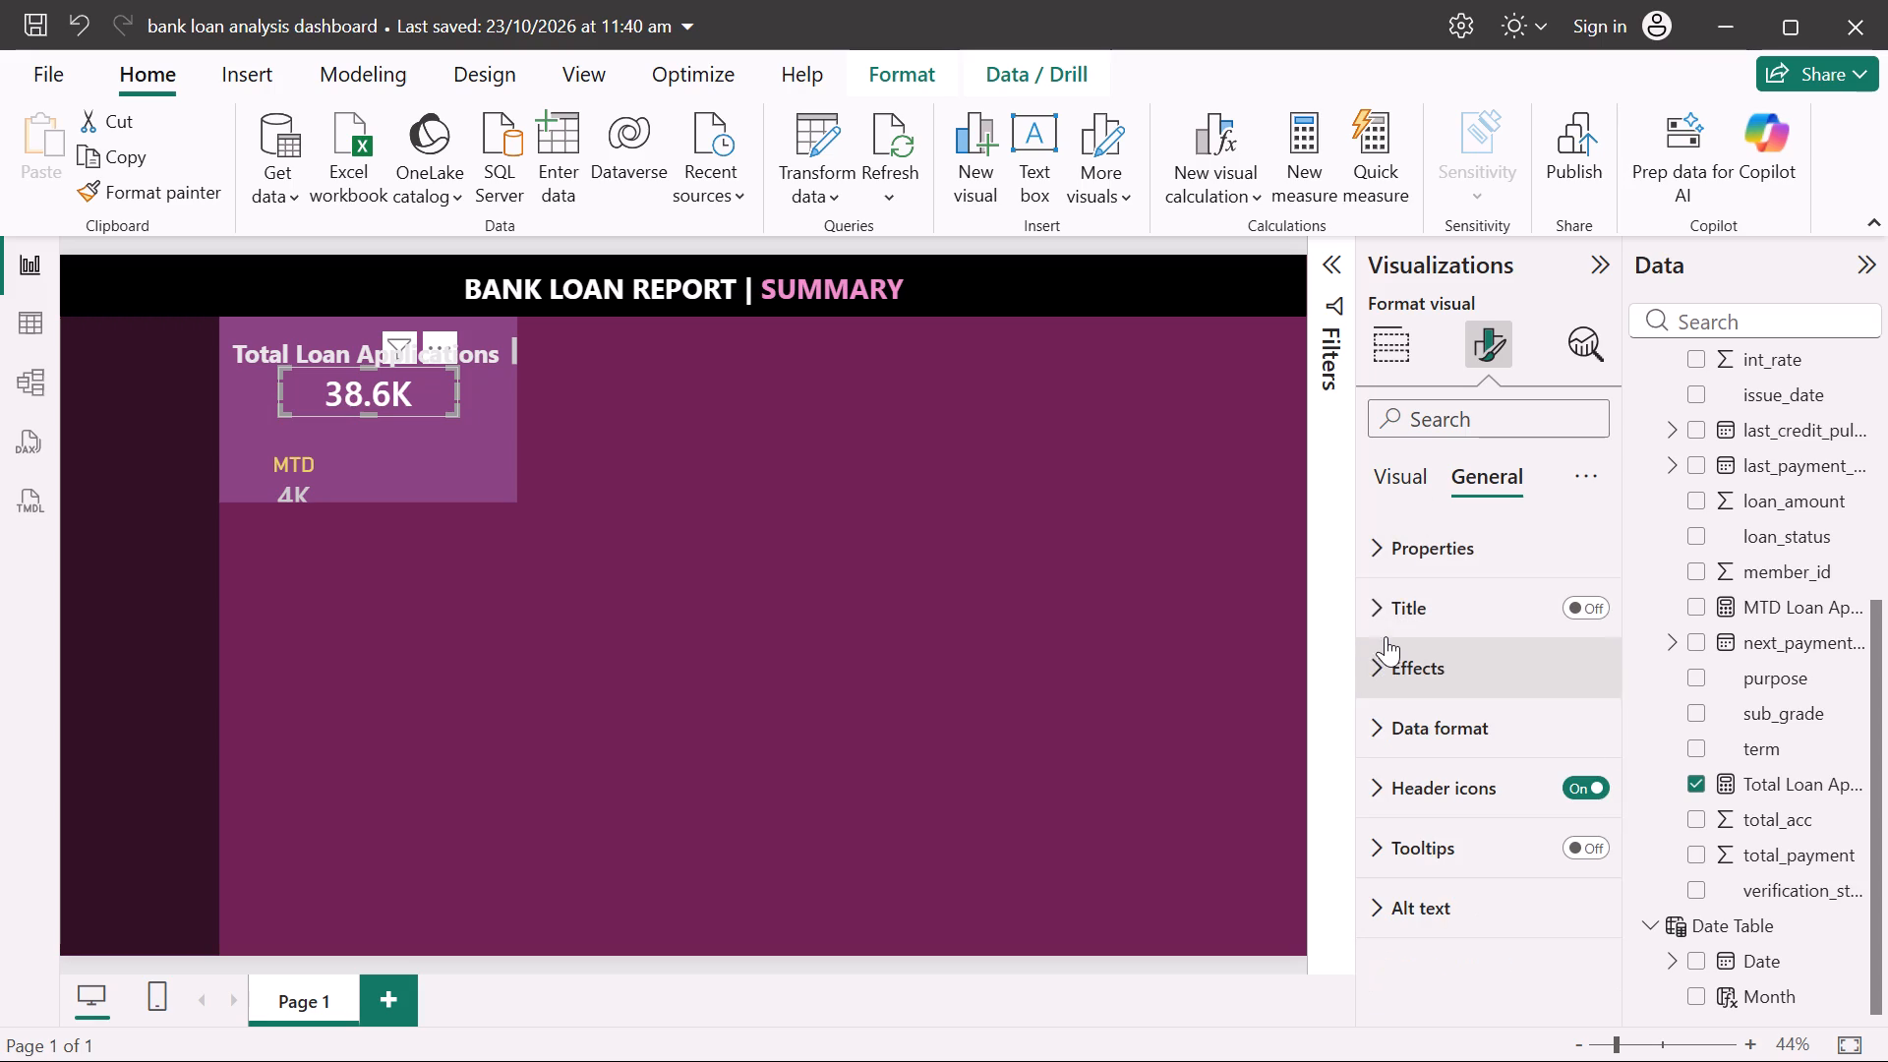
left_click(1380, 563)
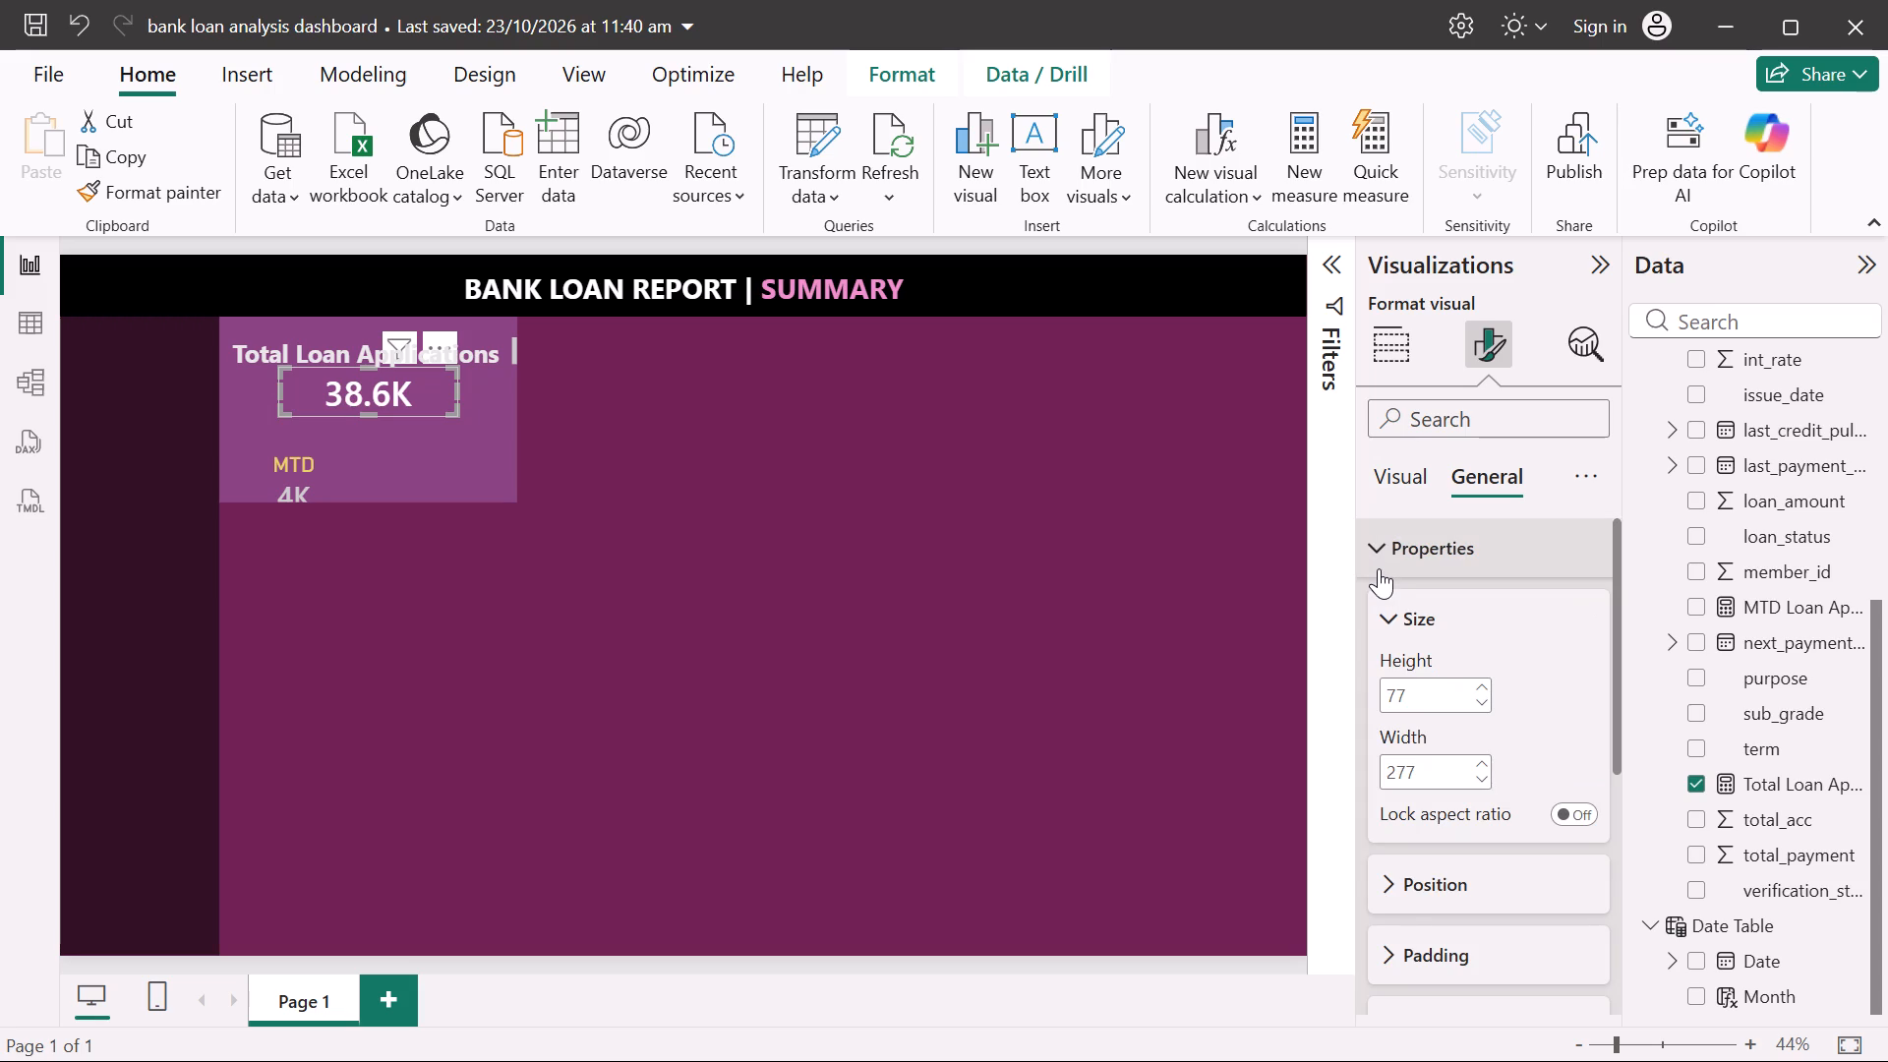
left_click(1379, 568)
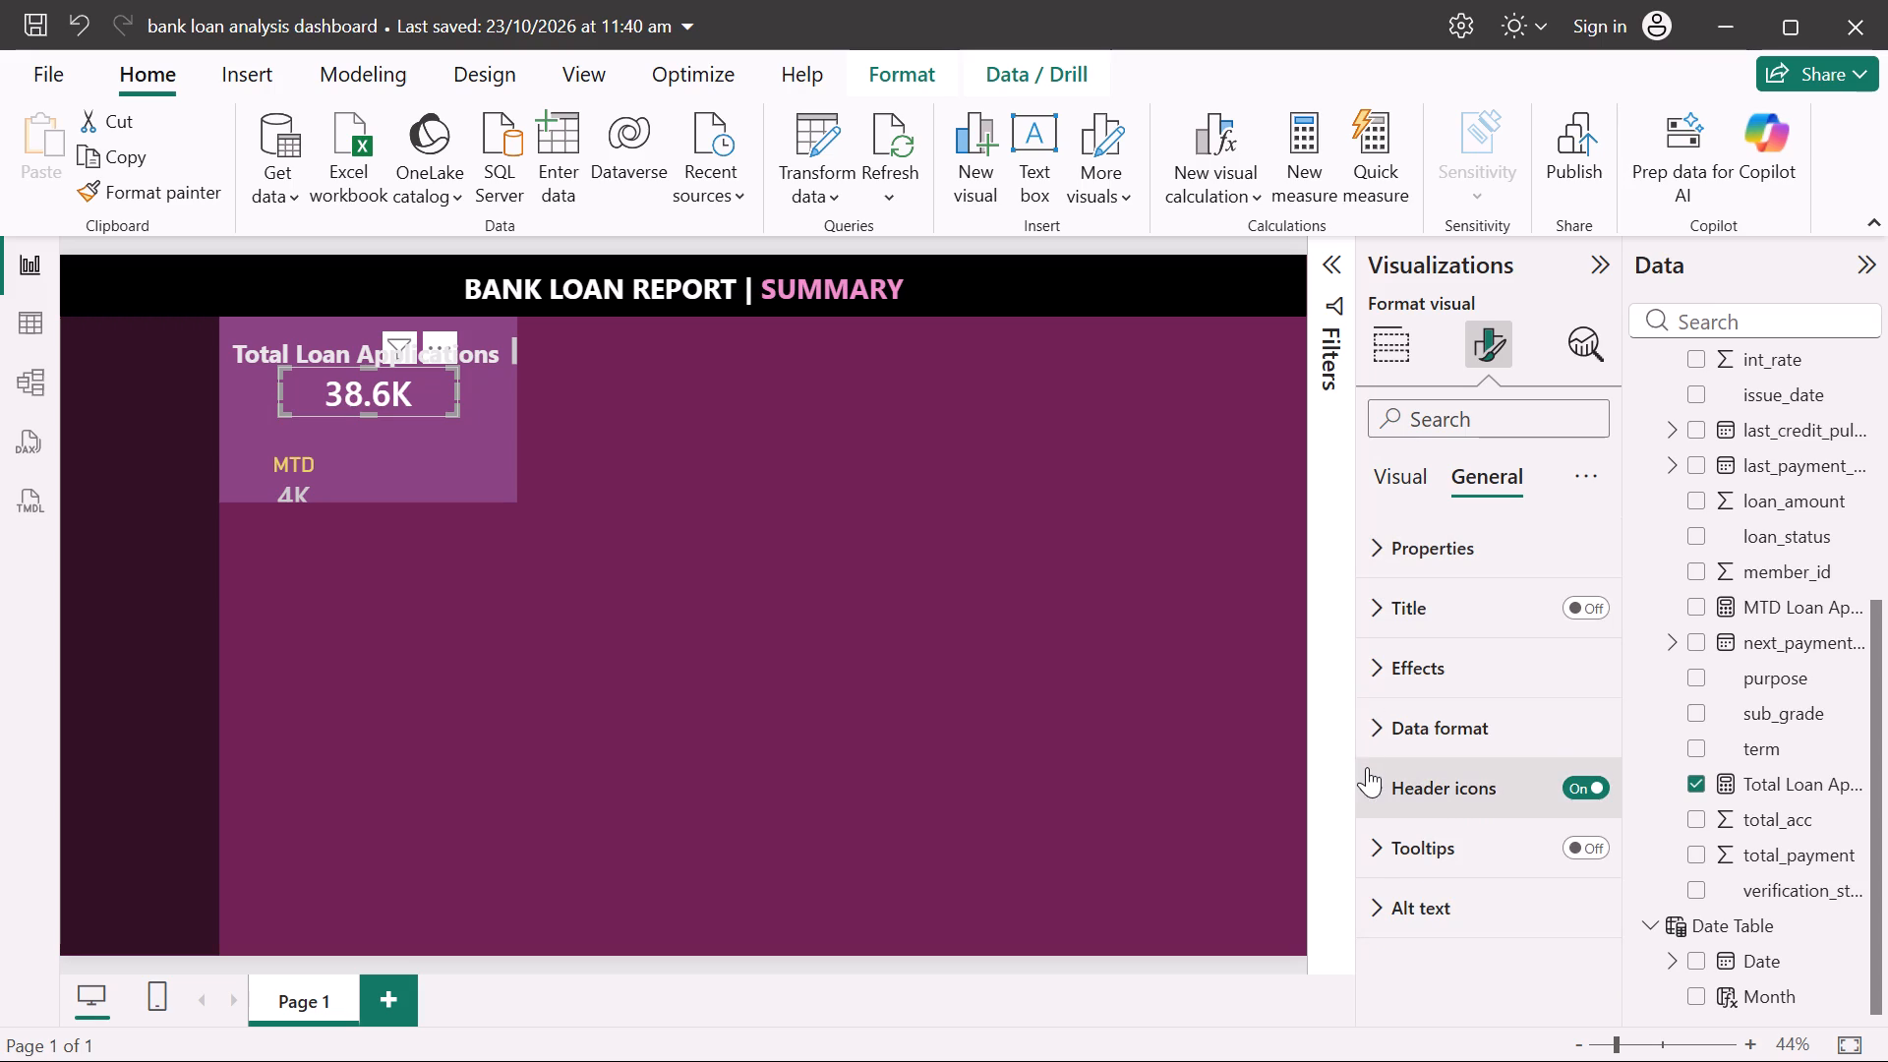
left_click(1381, 726)
scroll(1381, 726, "down", 1)
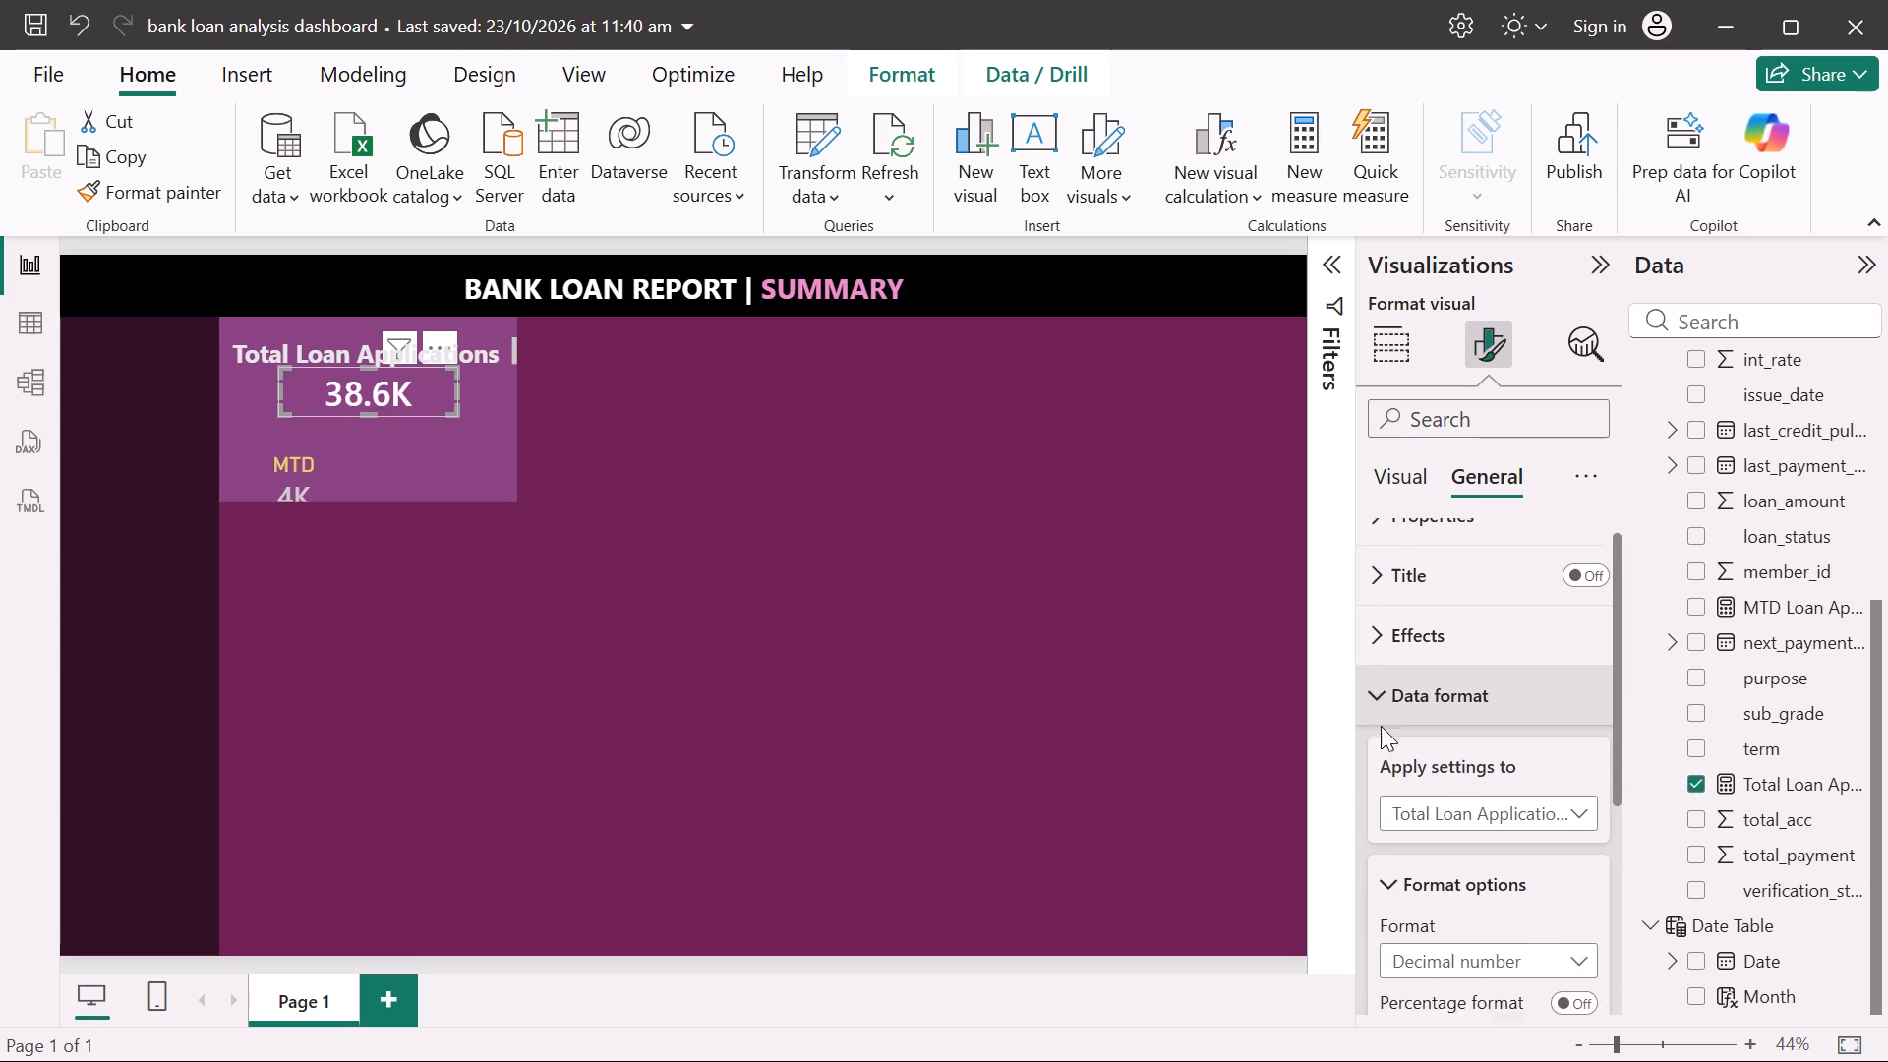
scroll(1381, 726, "down", 5)
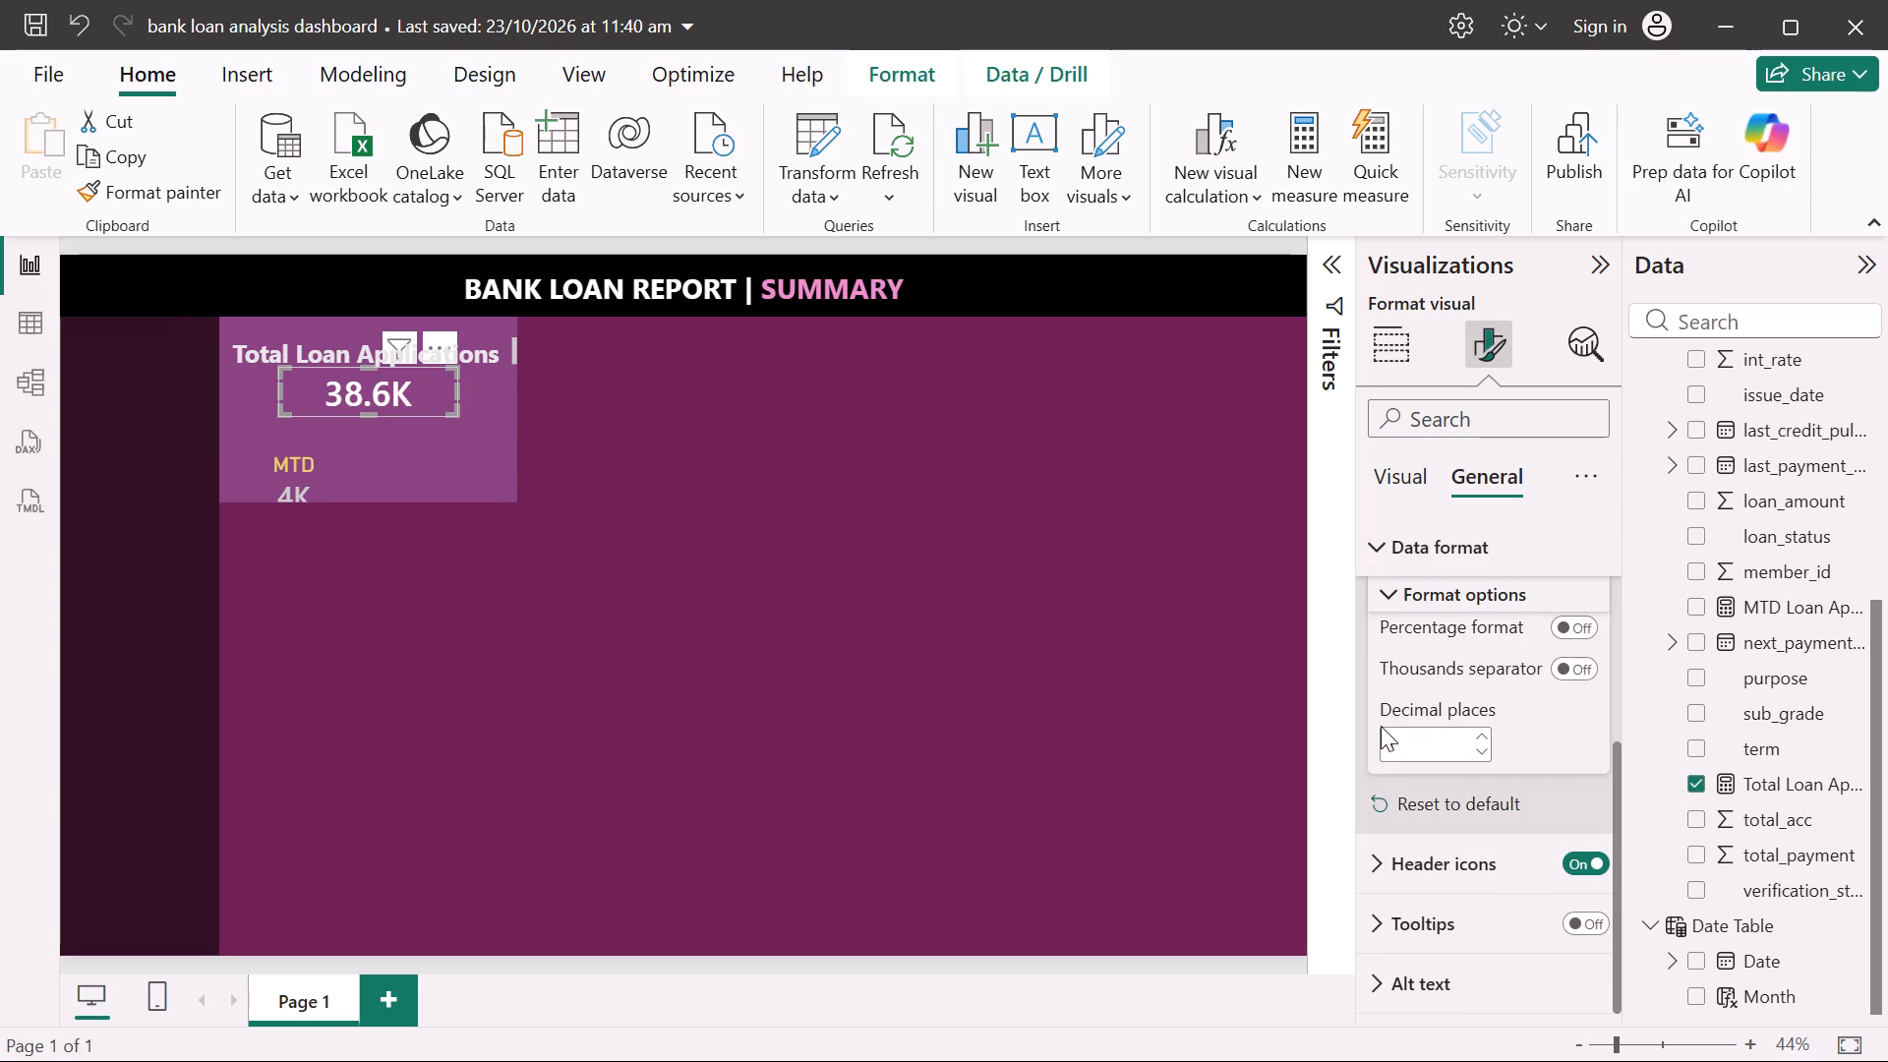
scroll(1381, 726, "up", 4)
left_click(1378, 923)
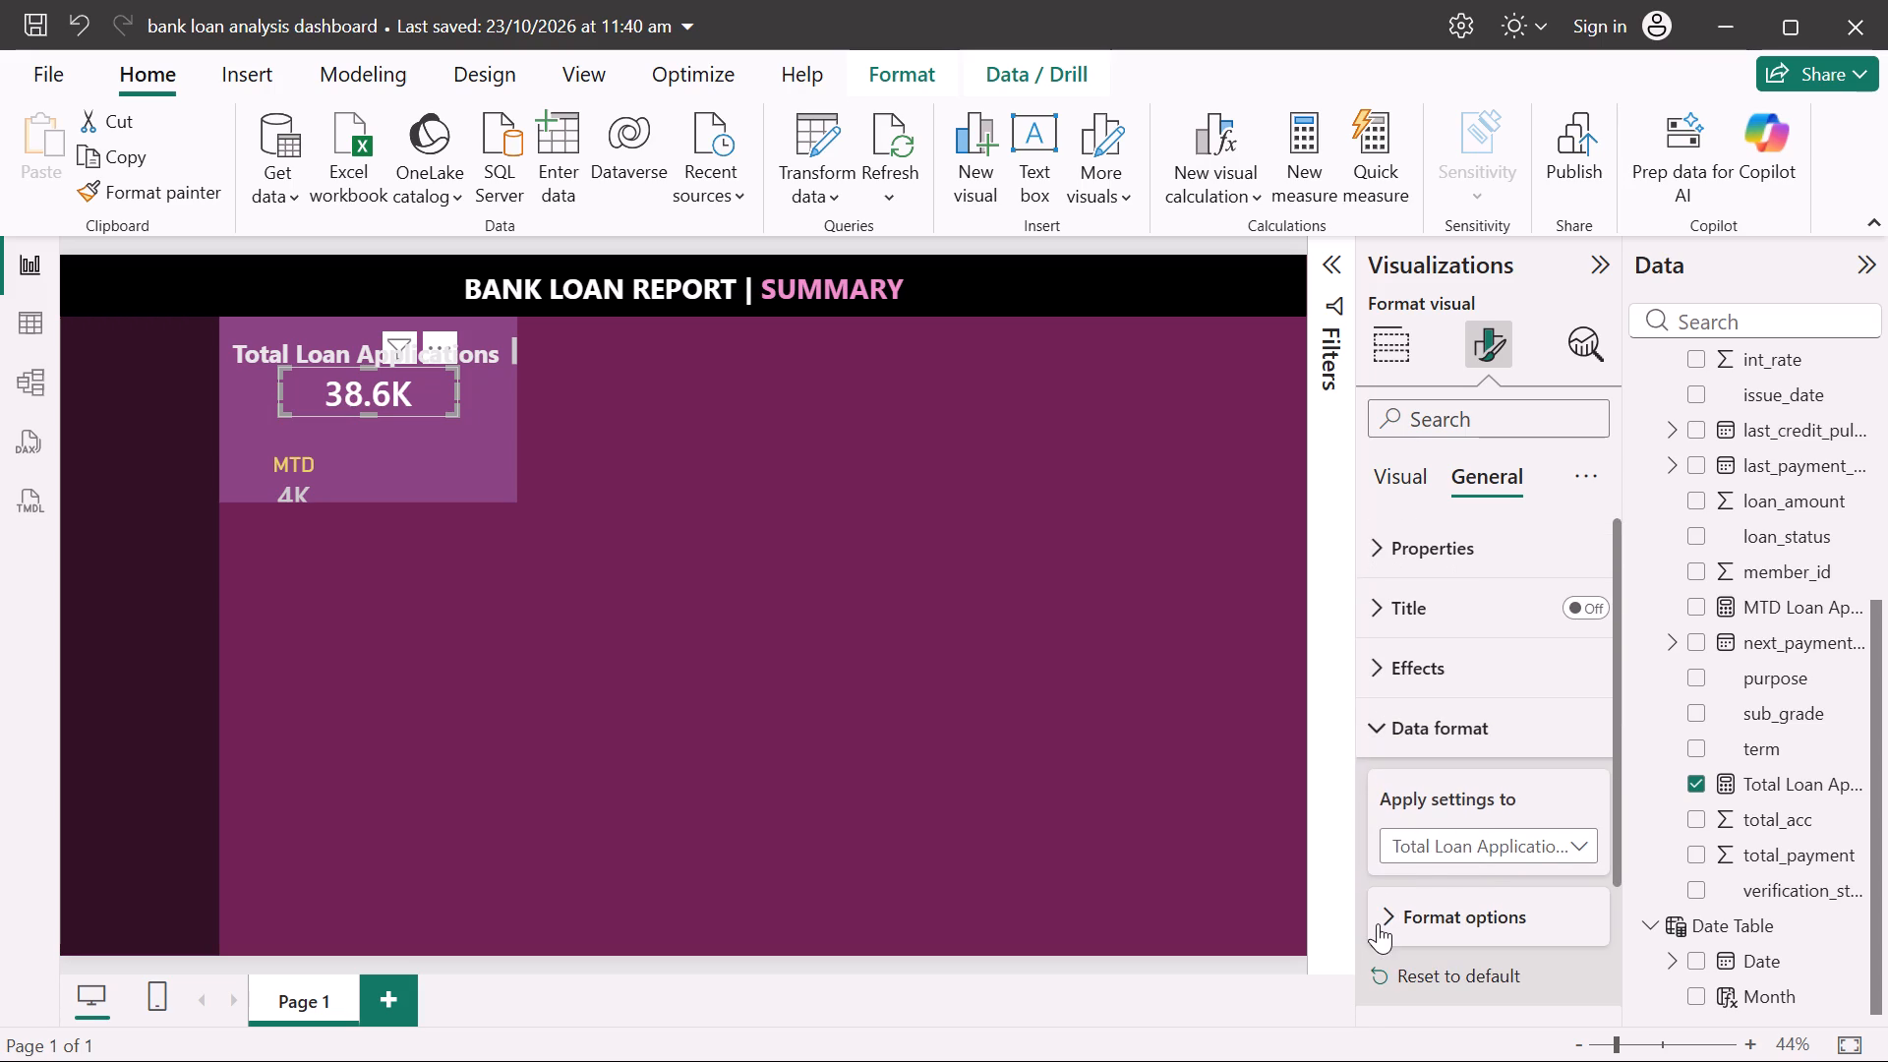
left_click(1372, 716)
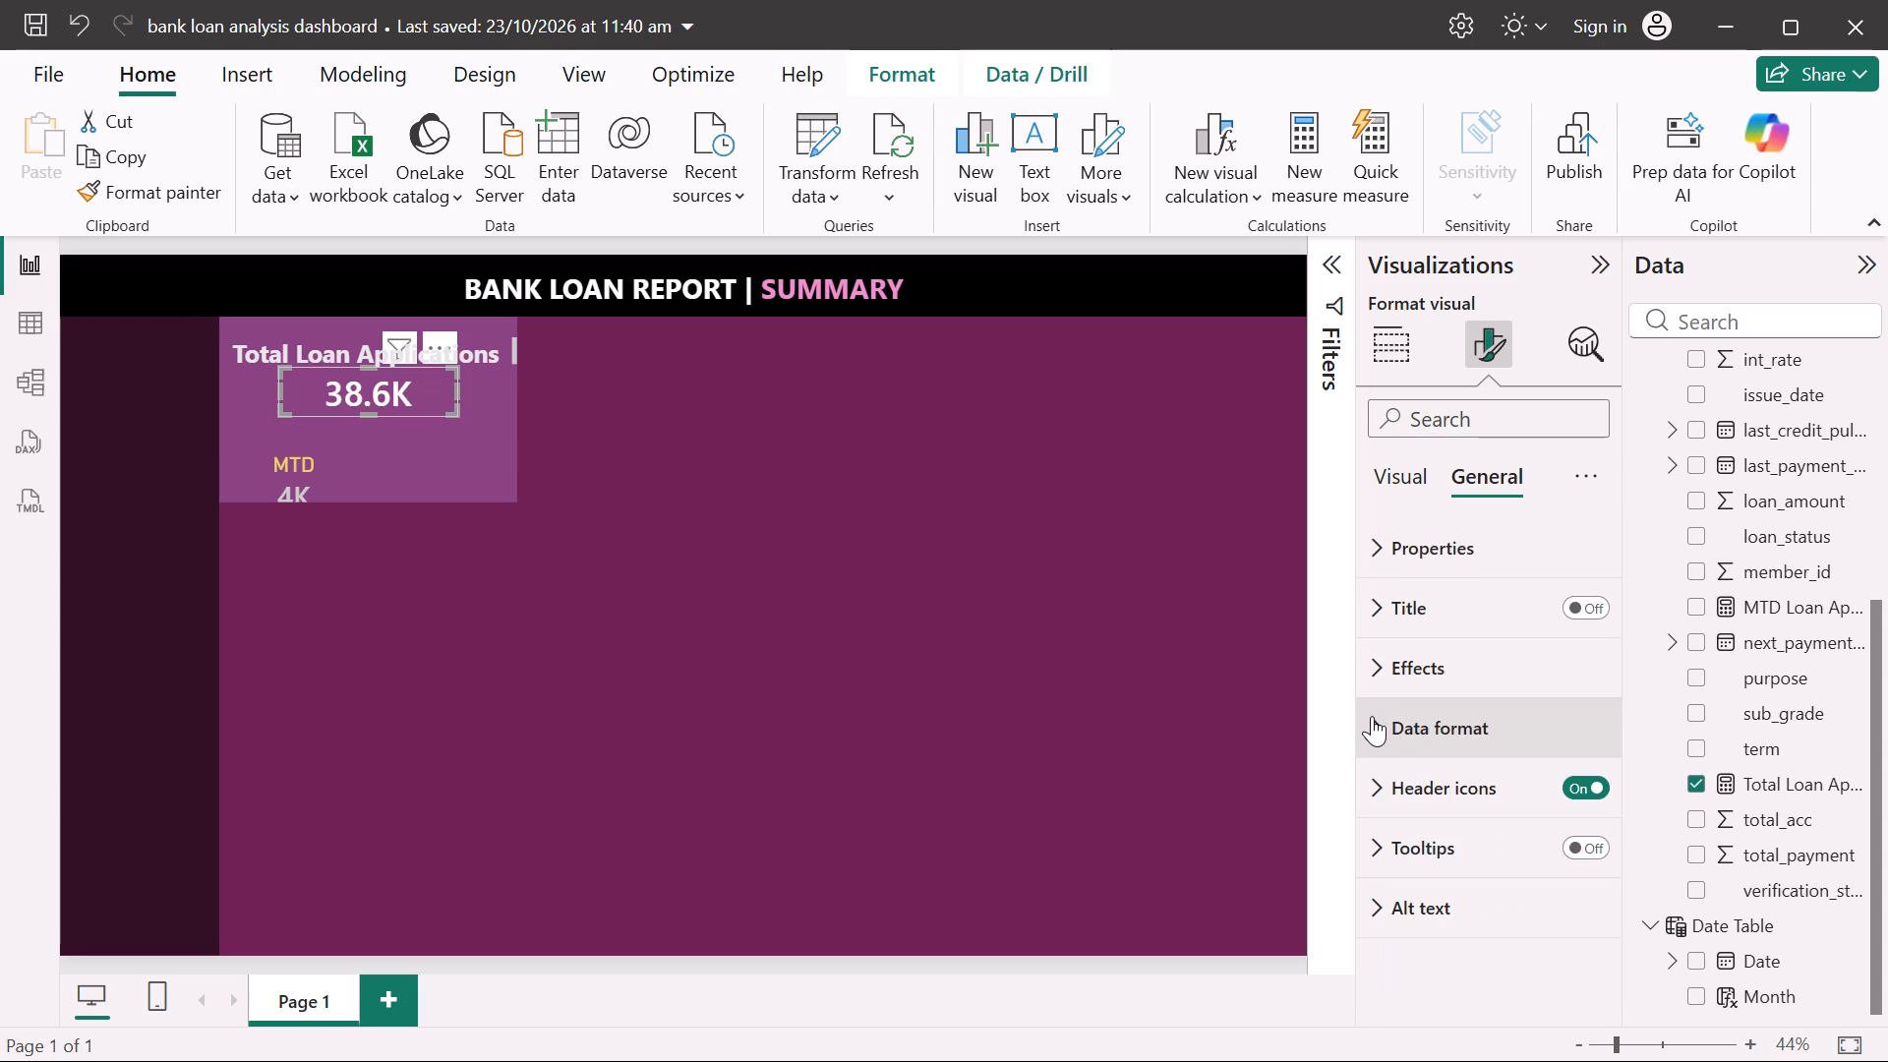
Set the callout value font size of the Total Loan Applications card to 42.
left_click(1391, 483)
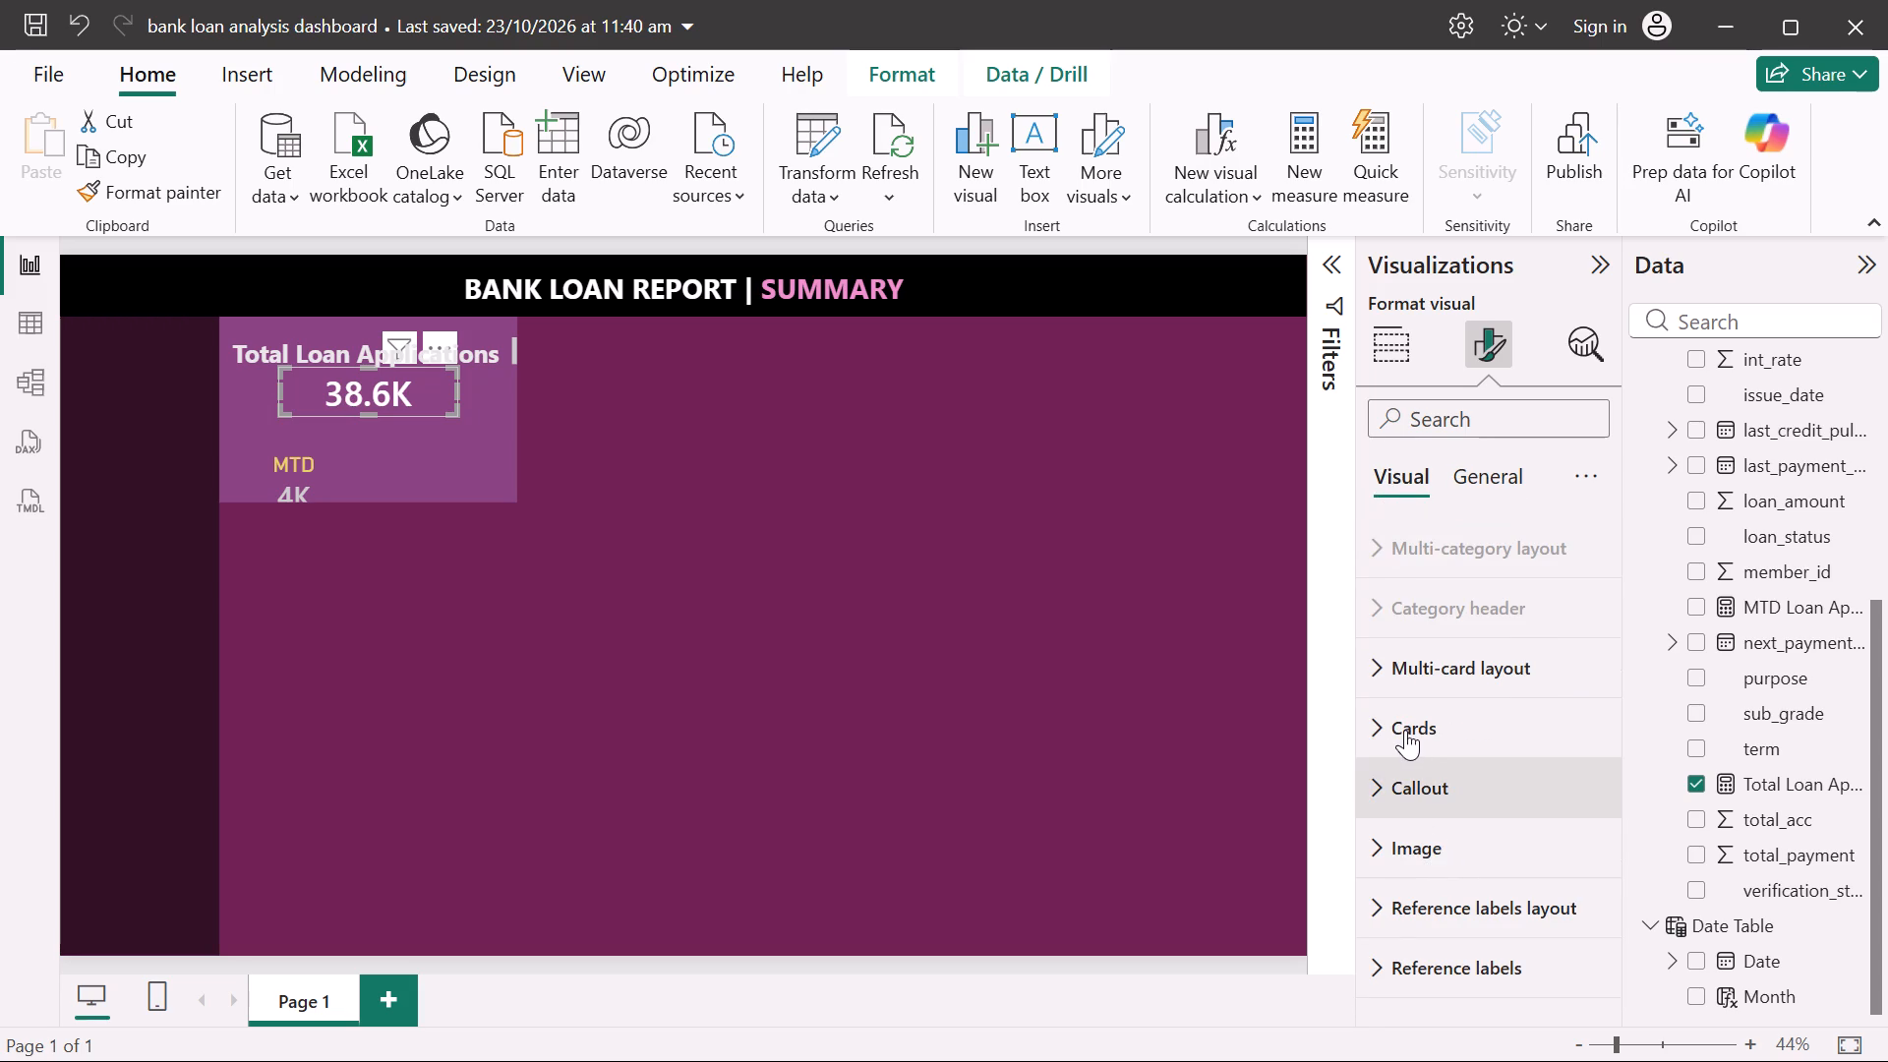
left_click(1365, 785)
scroll(1365, 785, "down", 3)
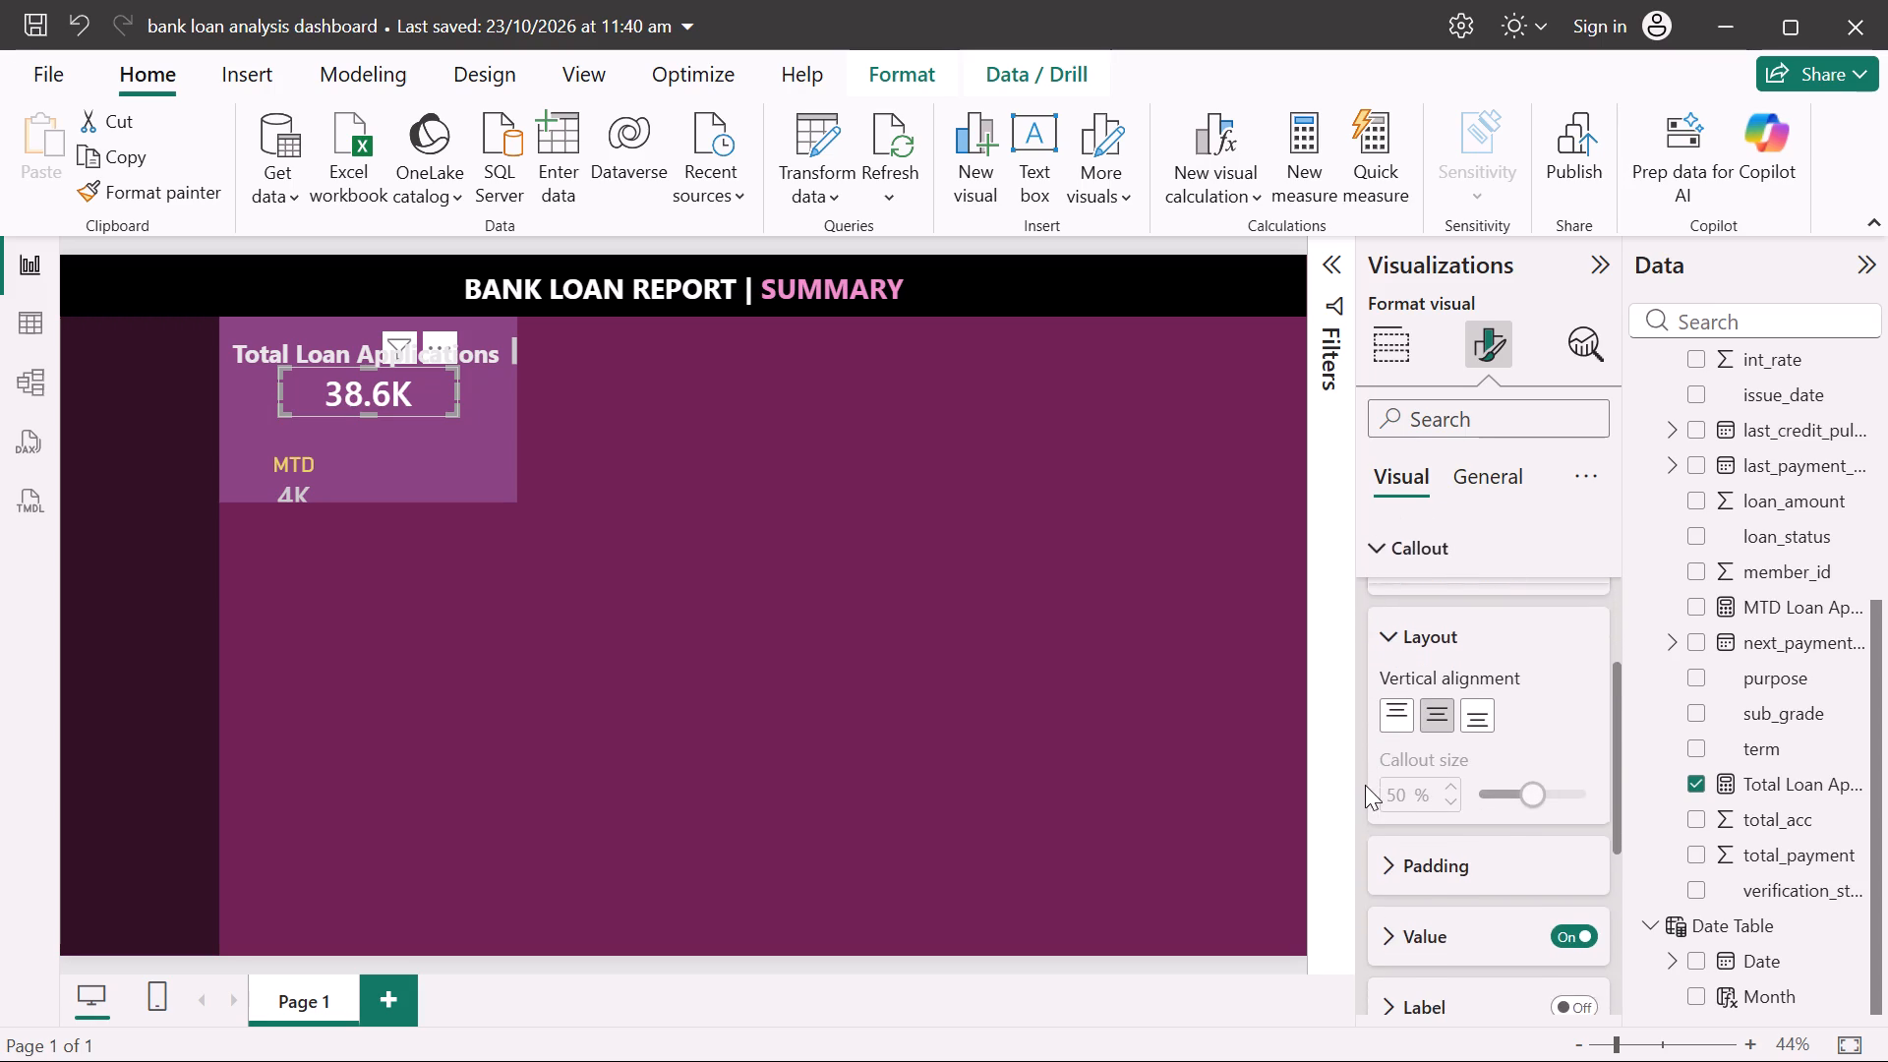
scroll(1365, 785, "down", 3)
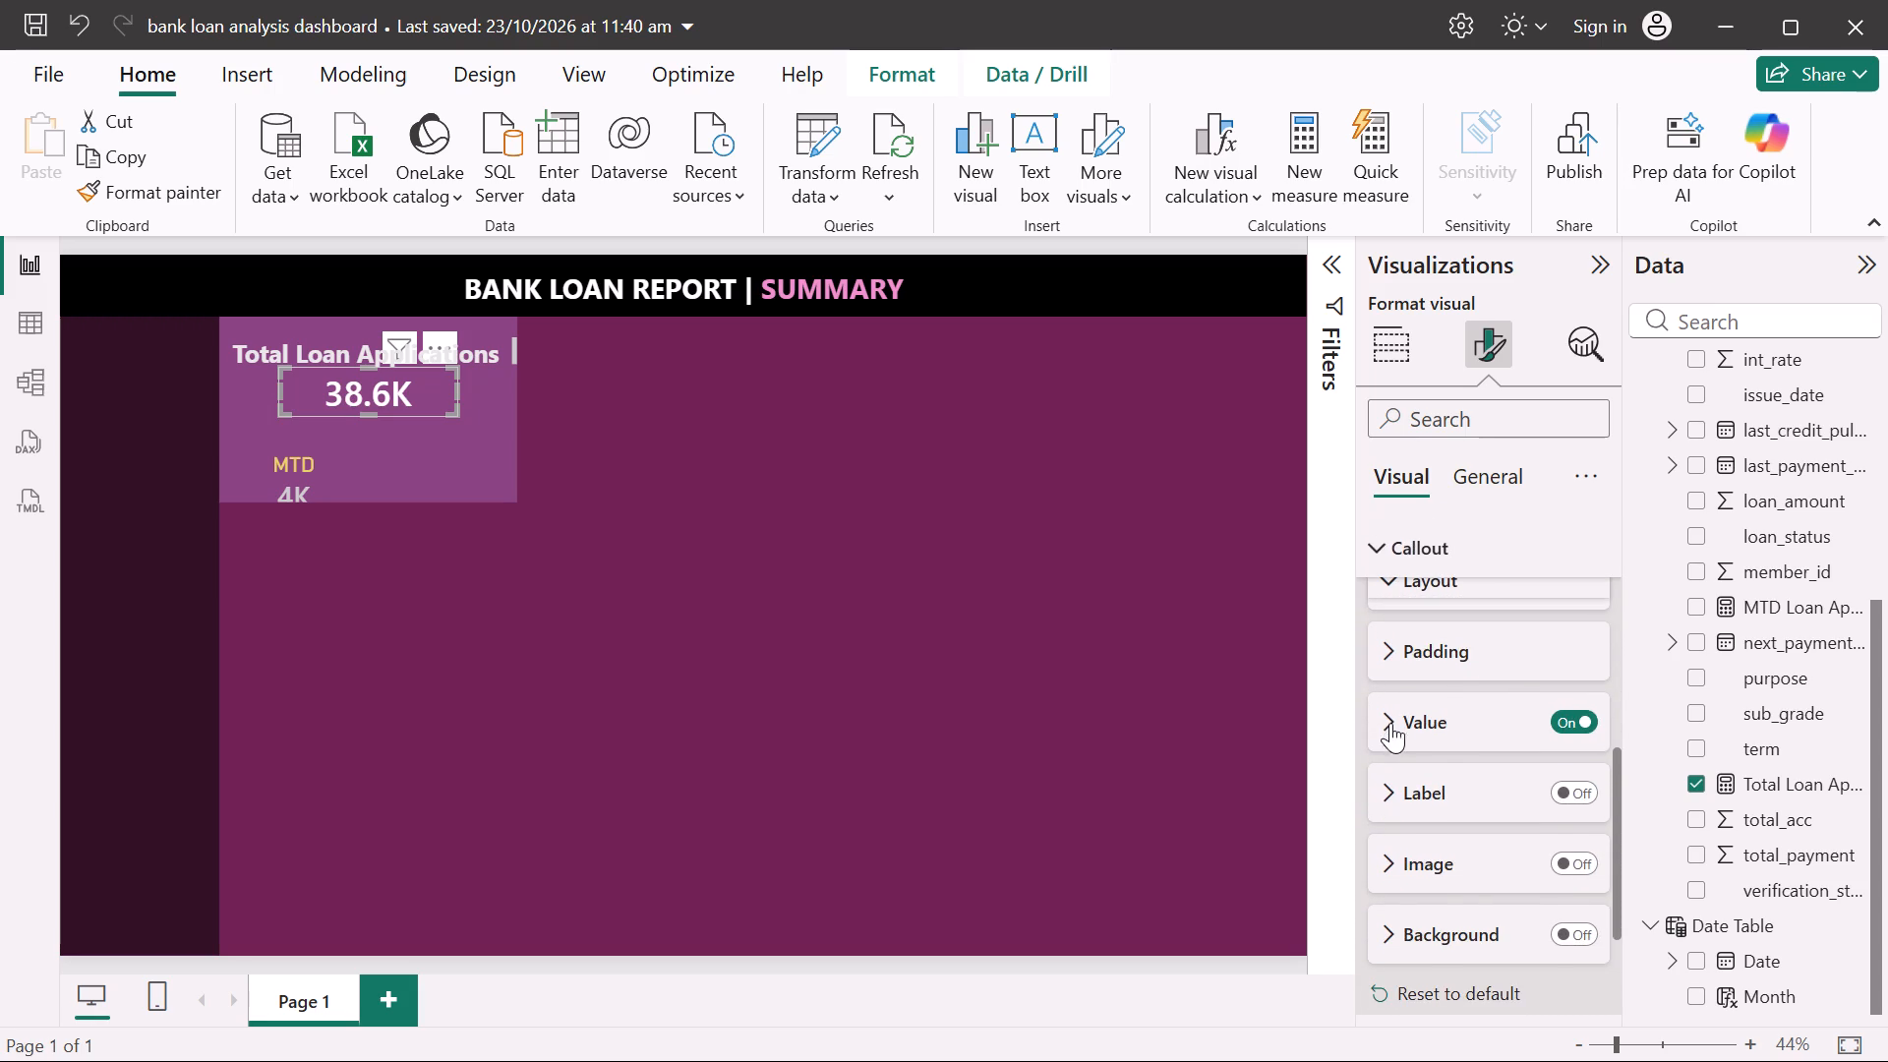
left_click(1391, 718)
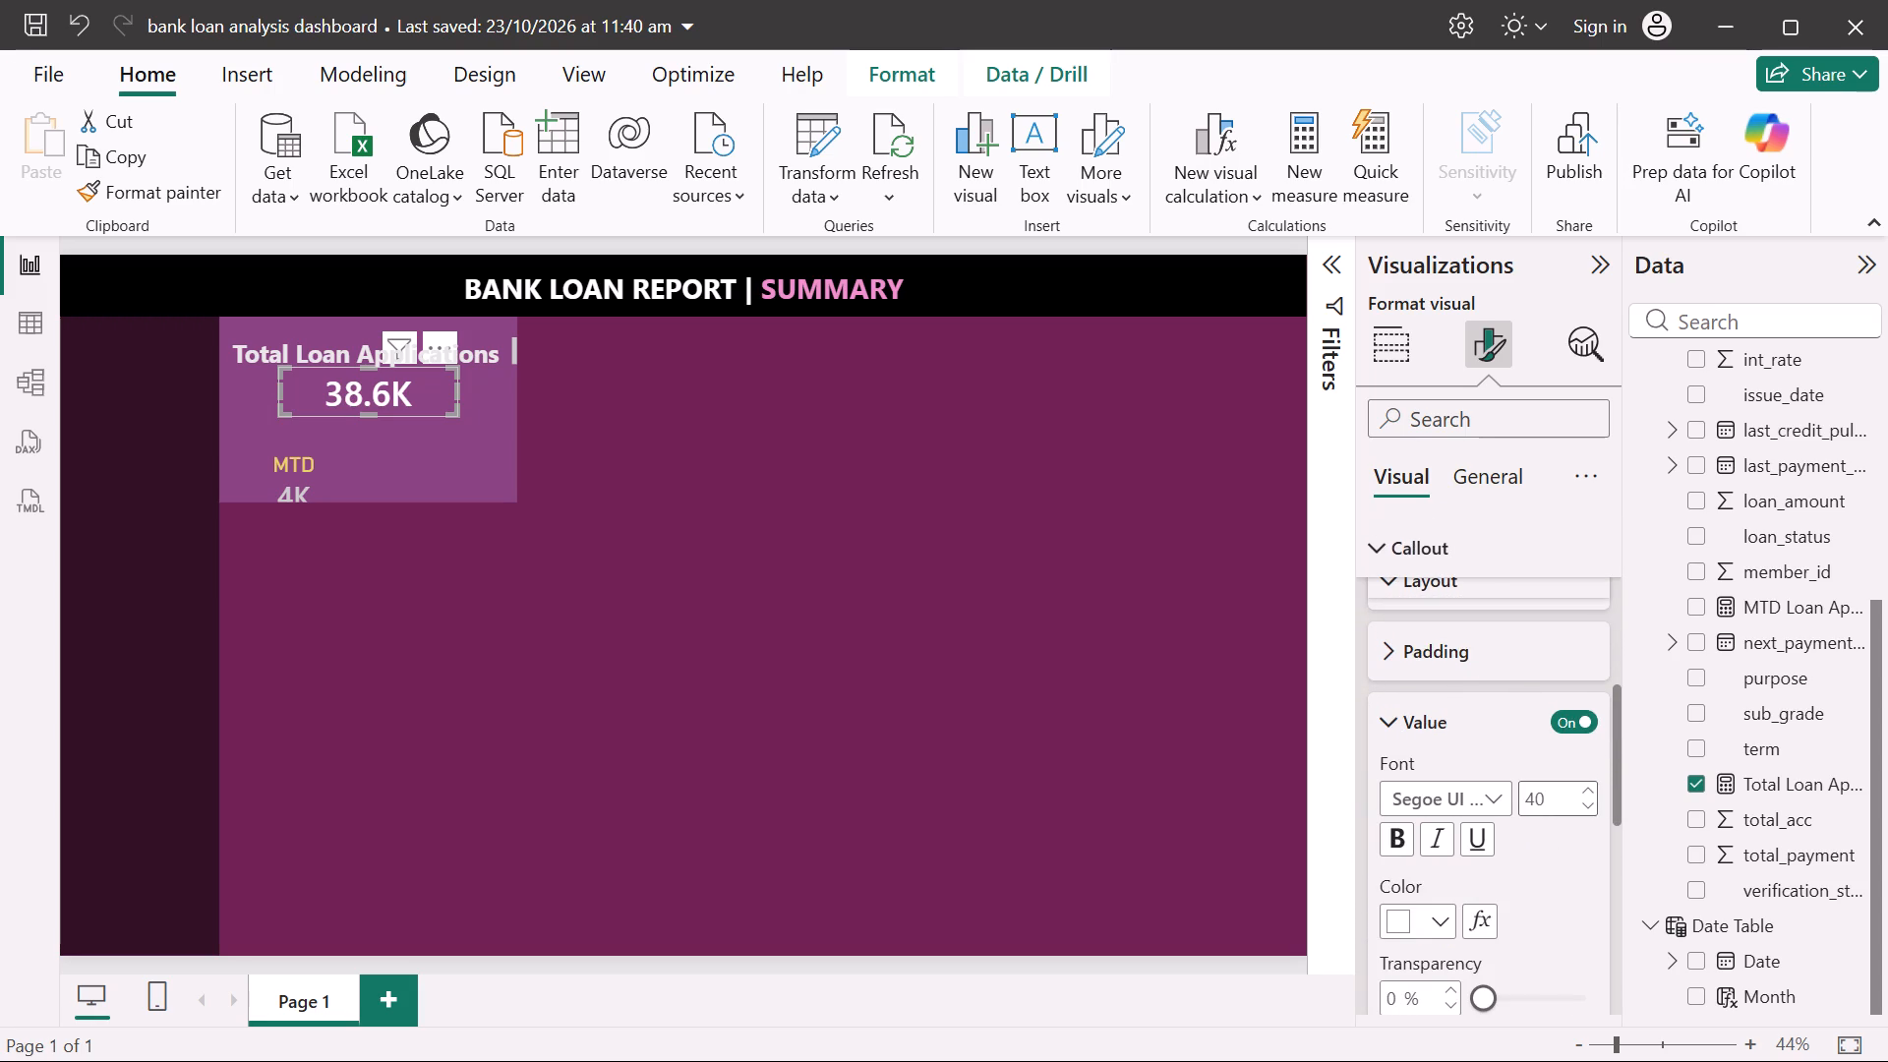
left_click(1549, 803)
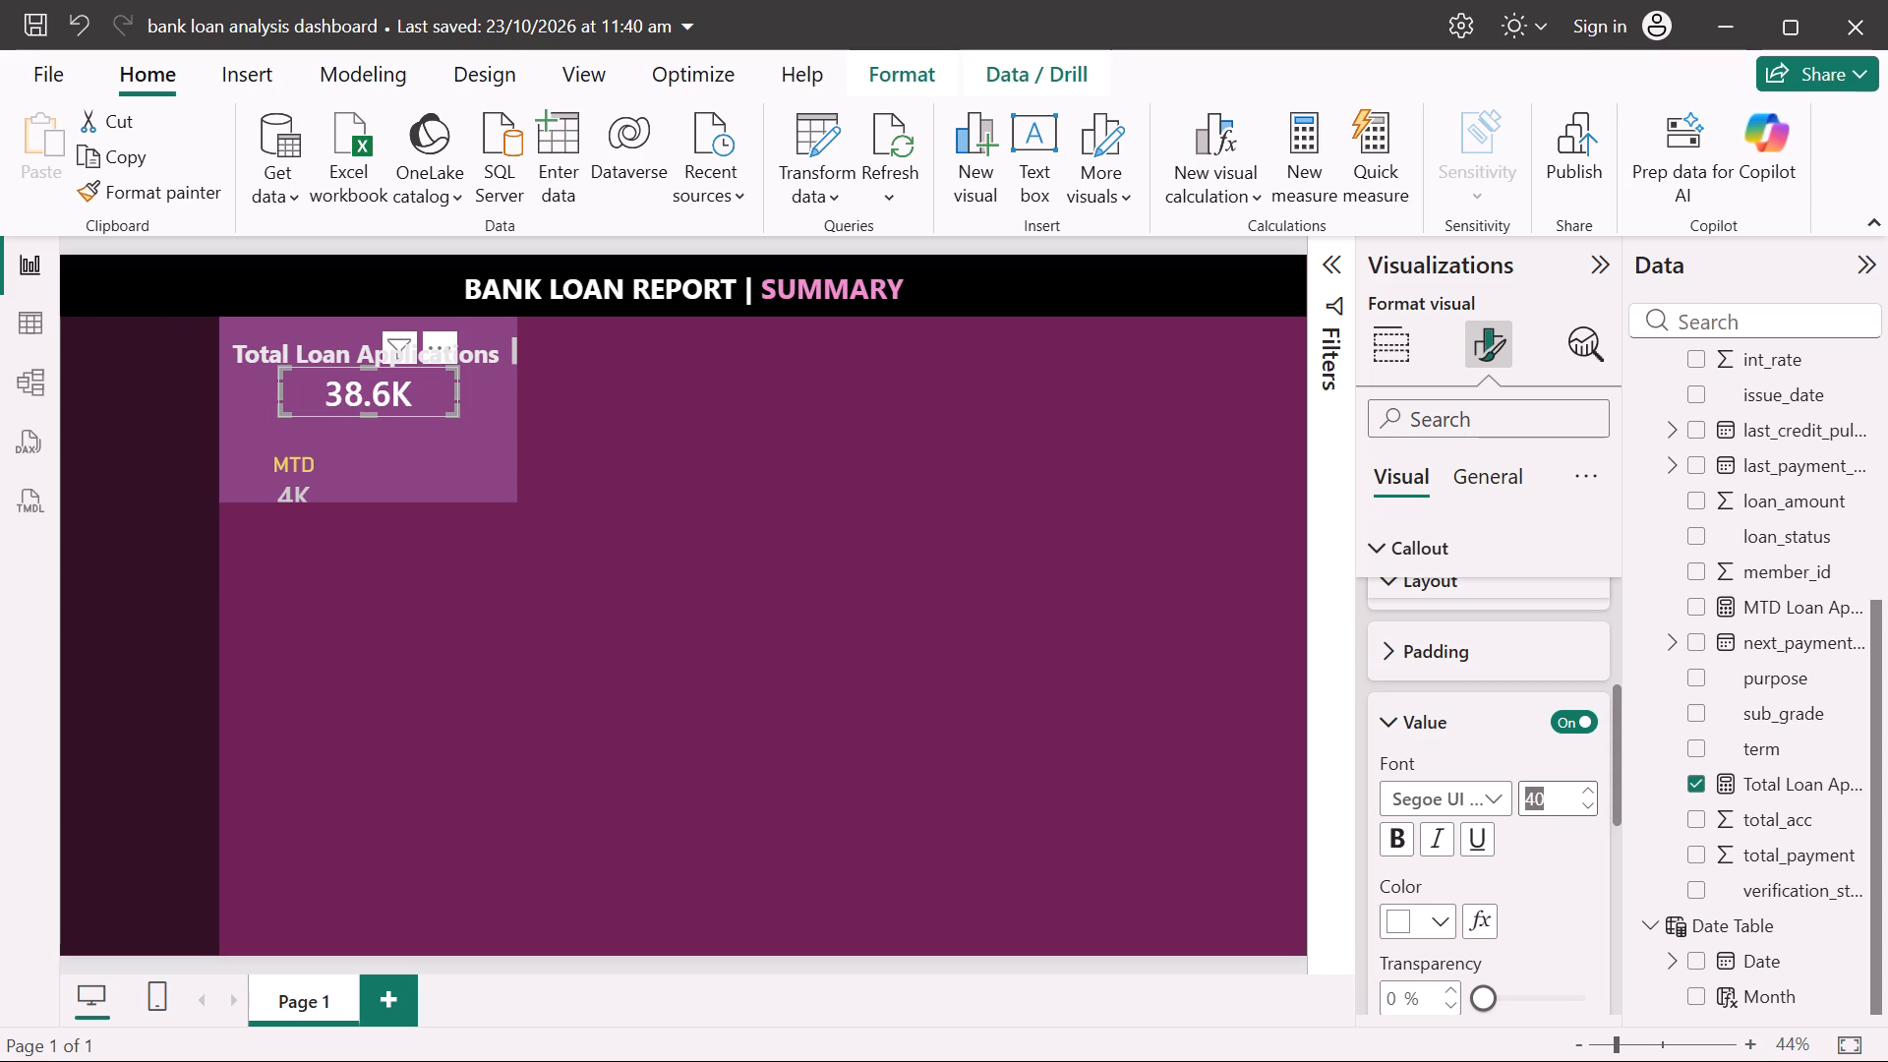
left_click(1549, 803)
key("BackSpace")
key("2")
key("Return")
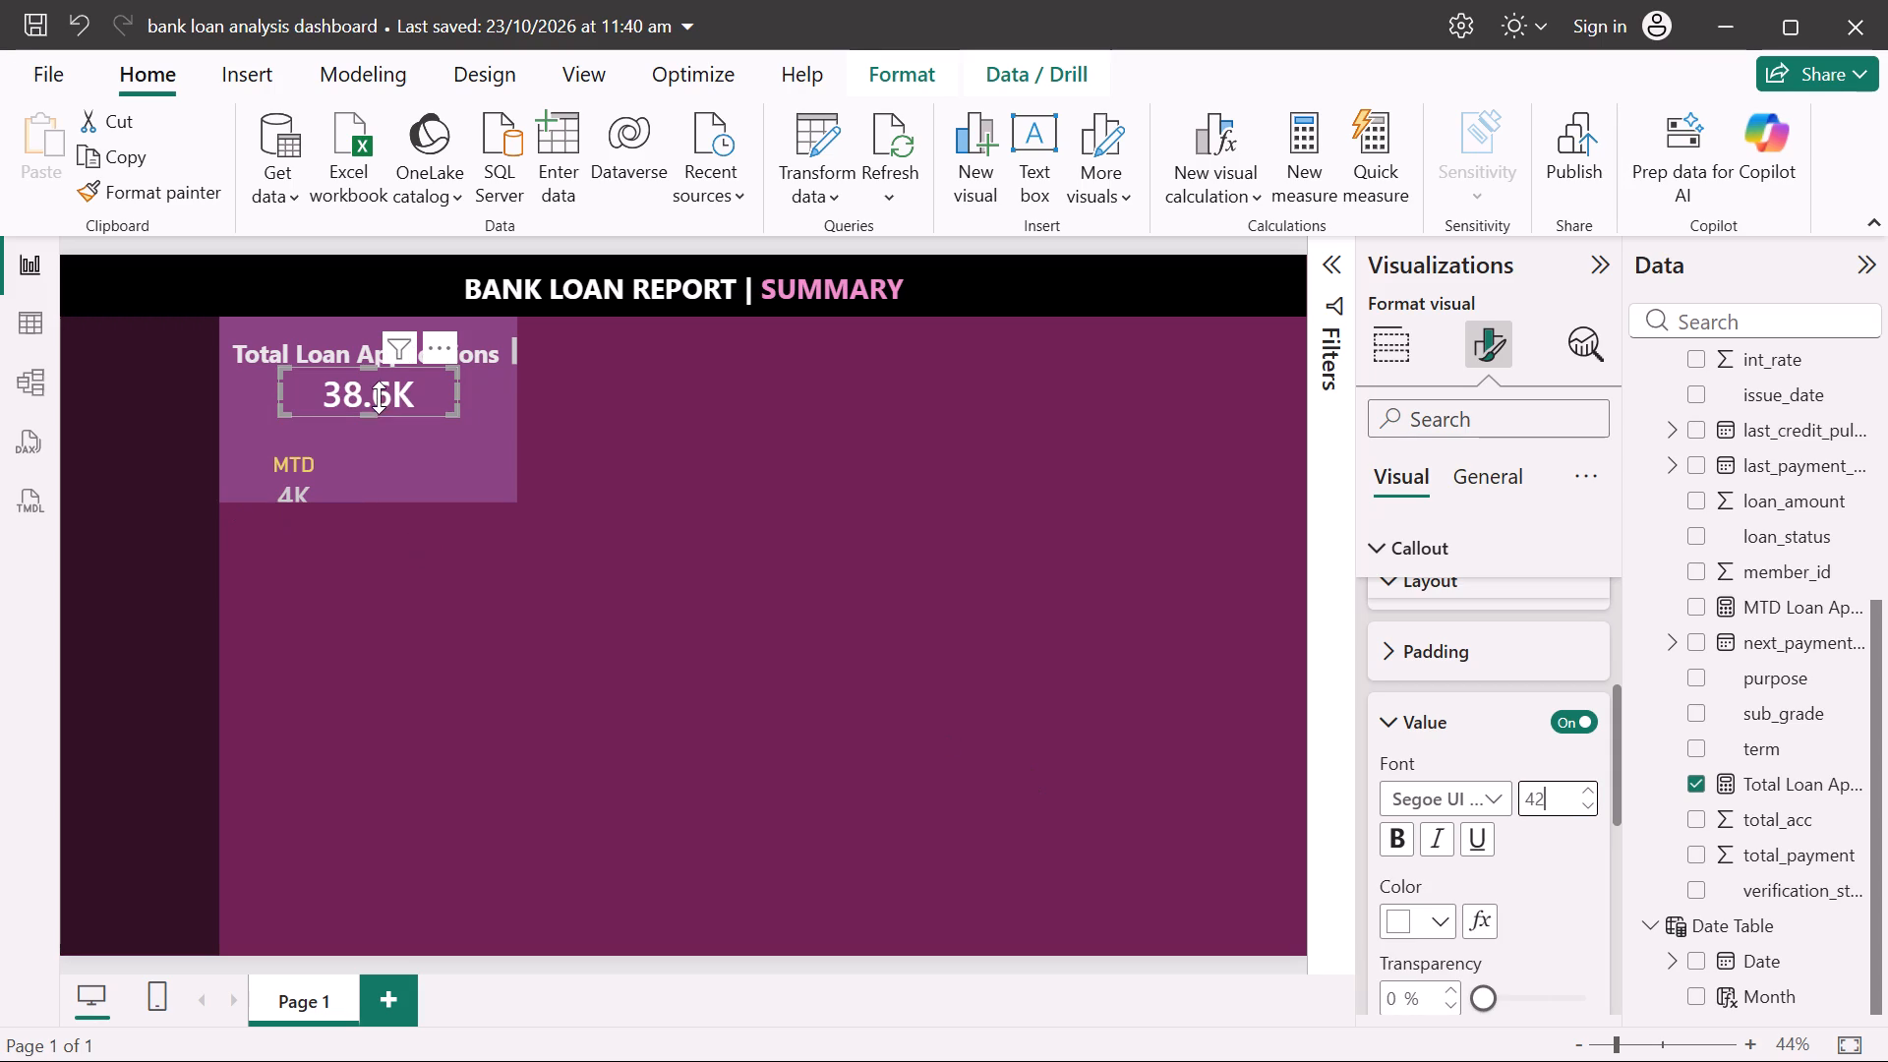
Set the callout value font size of the MTD card to 40.
left_click(291, 473)
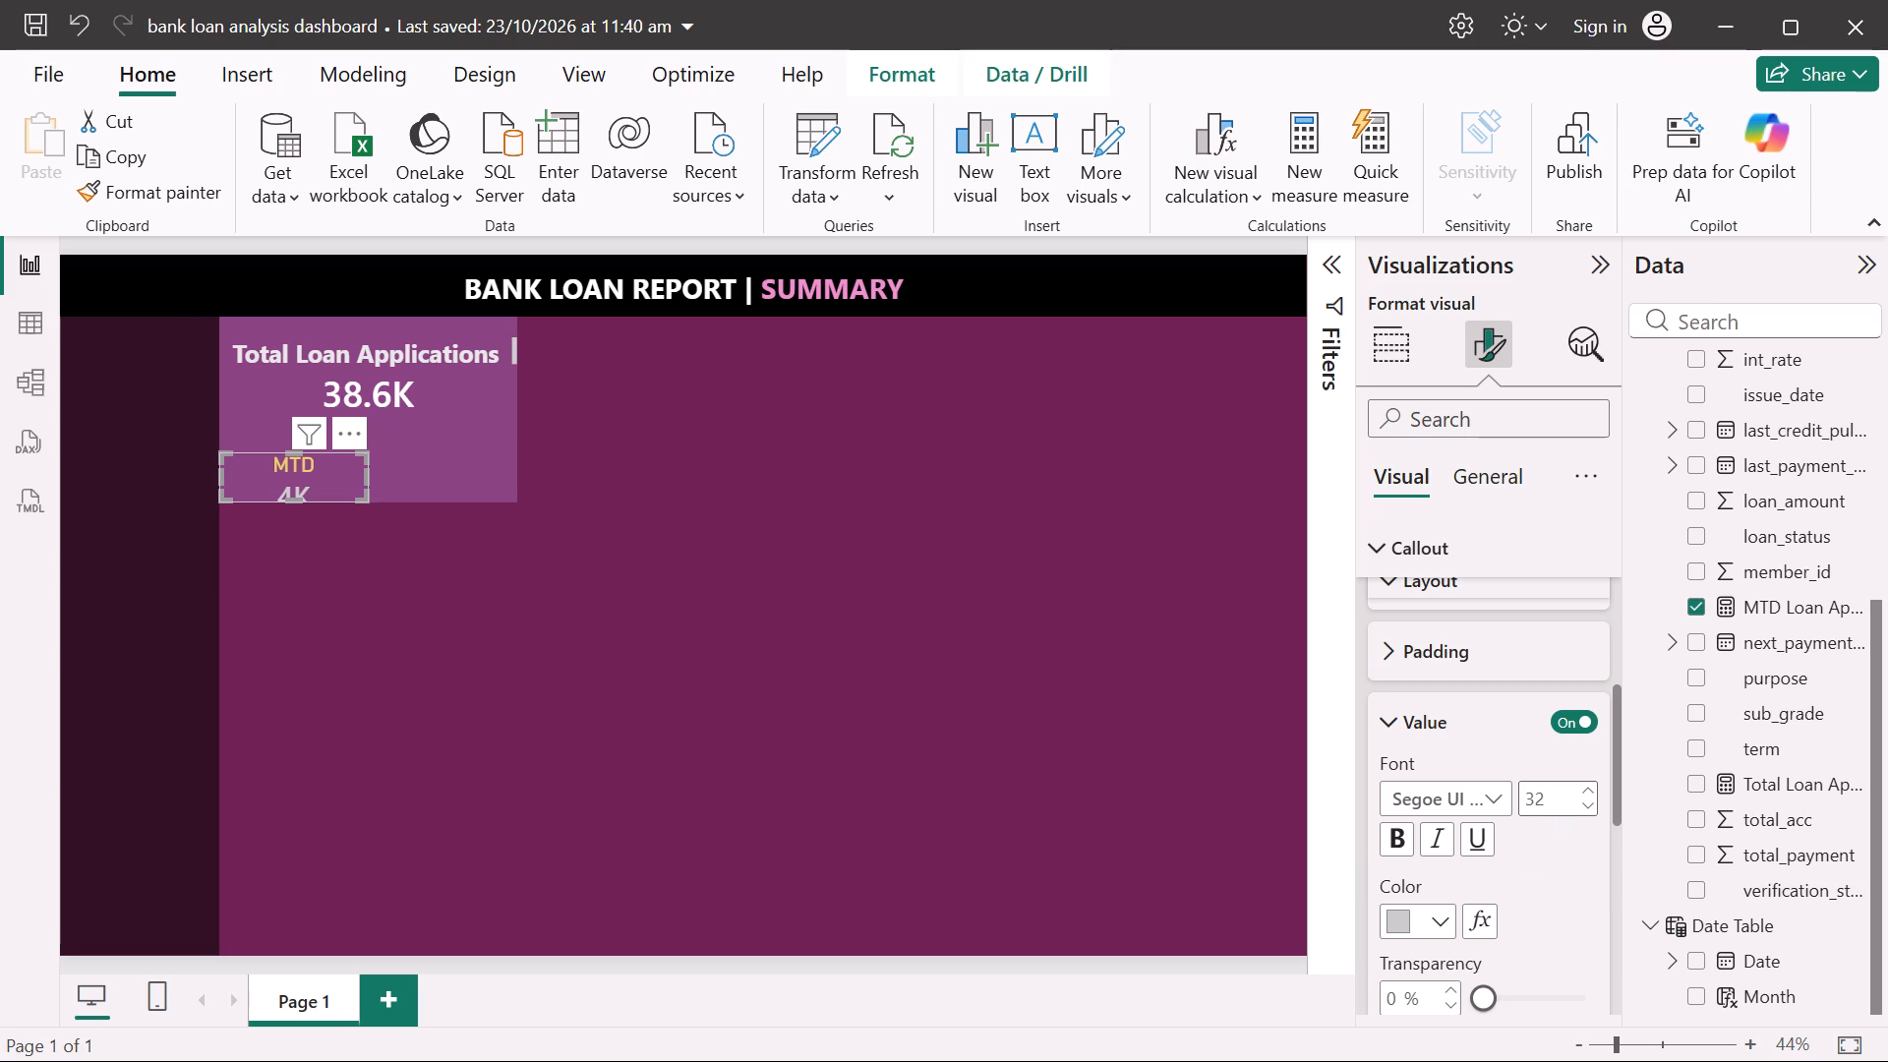
scroll(1470, 690, "right", 1)
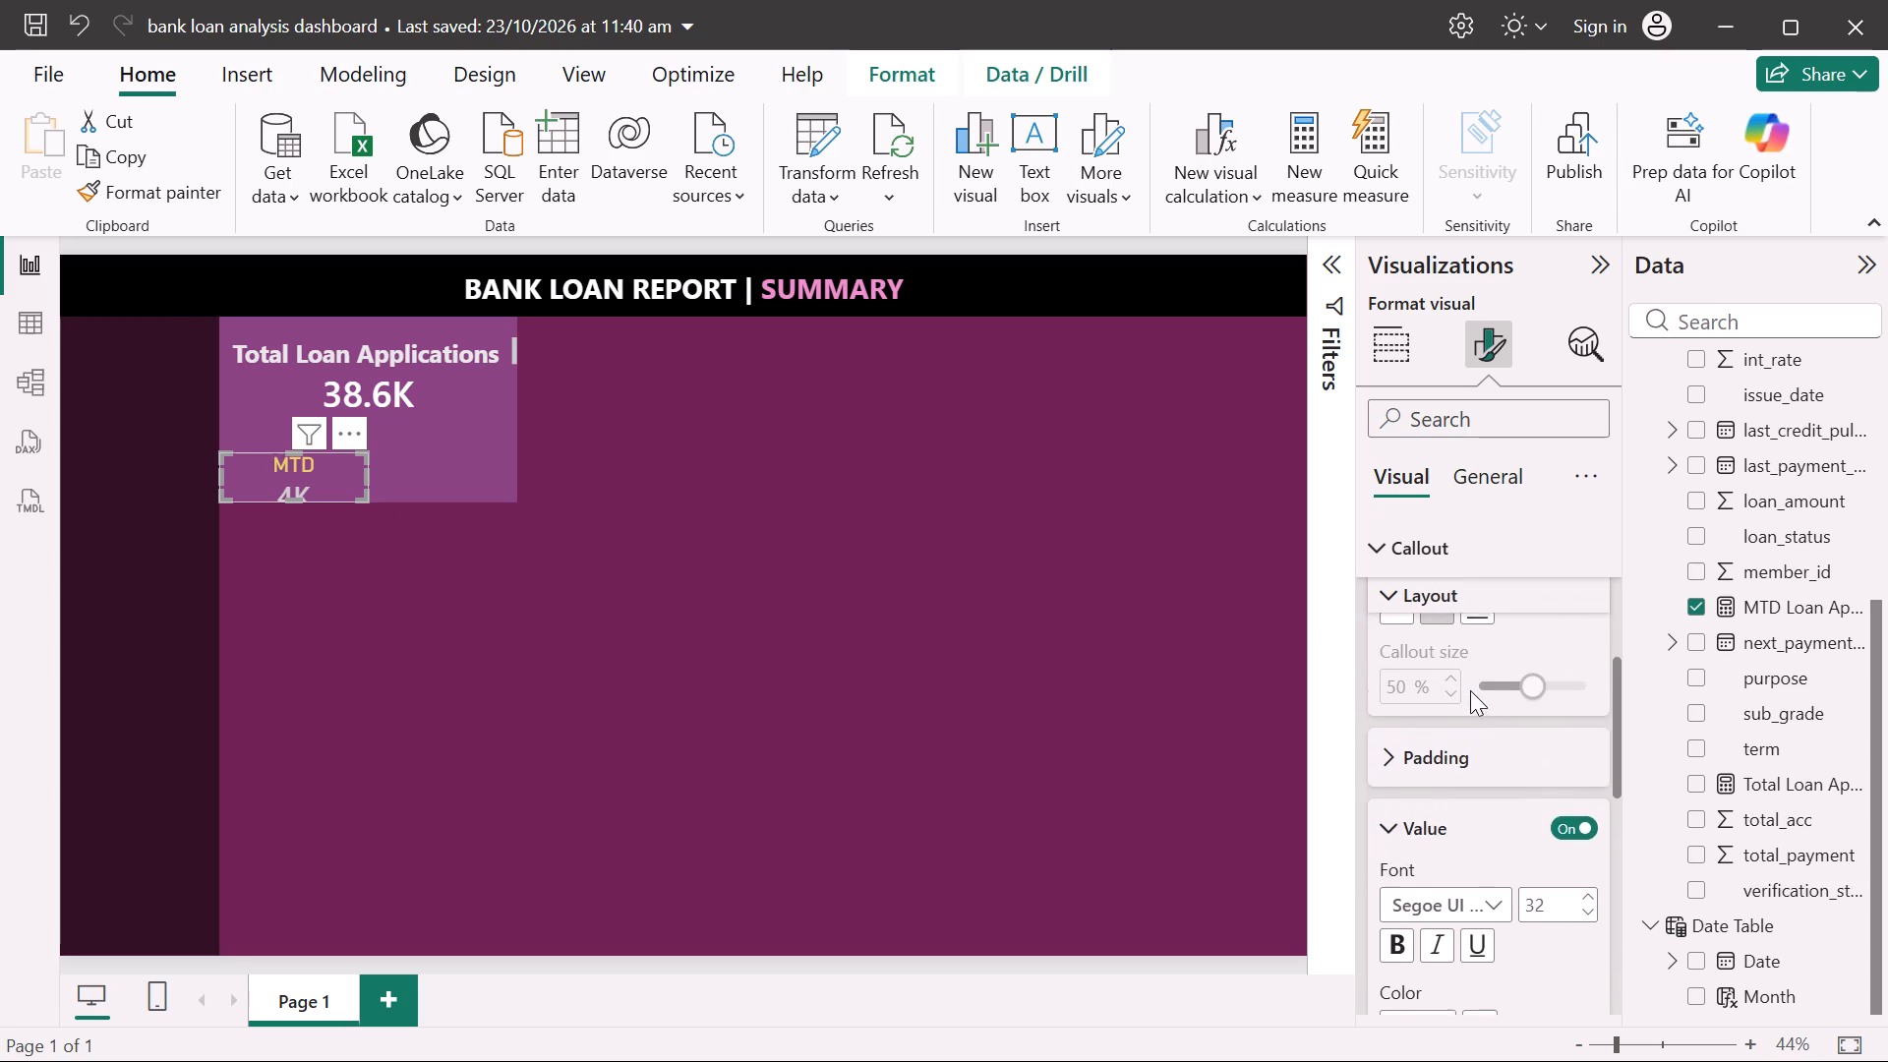
scroll(1470, 690, "right", 2)
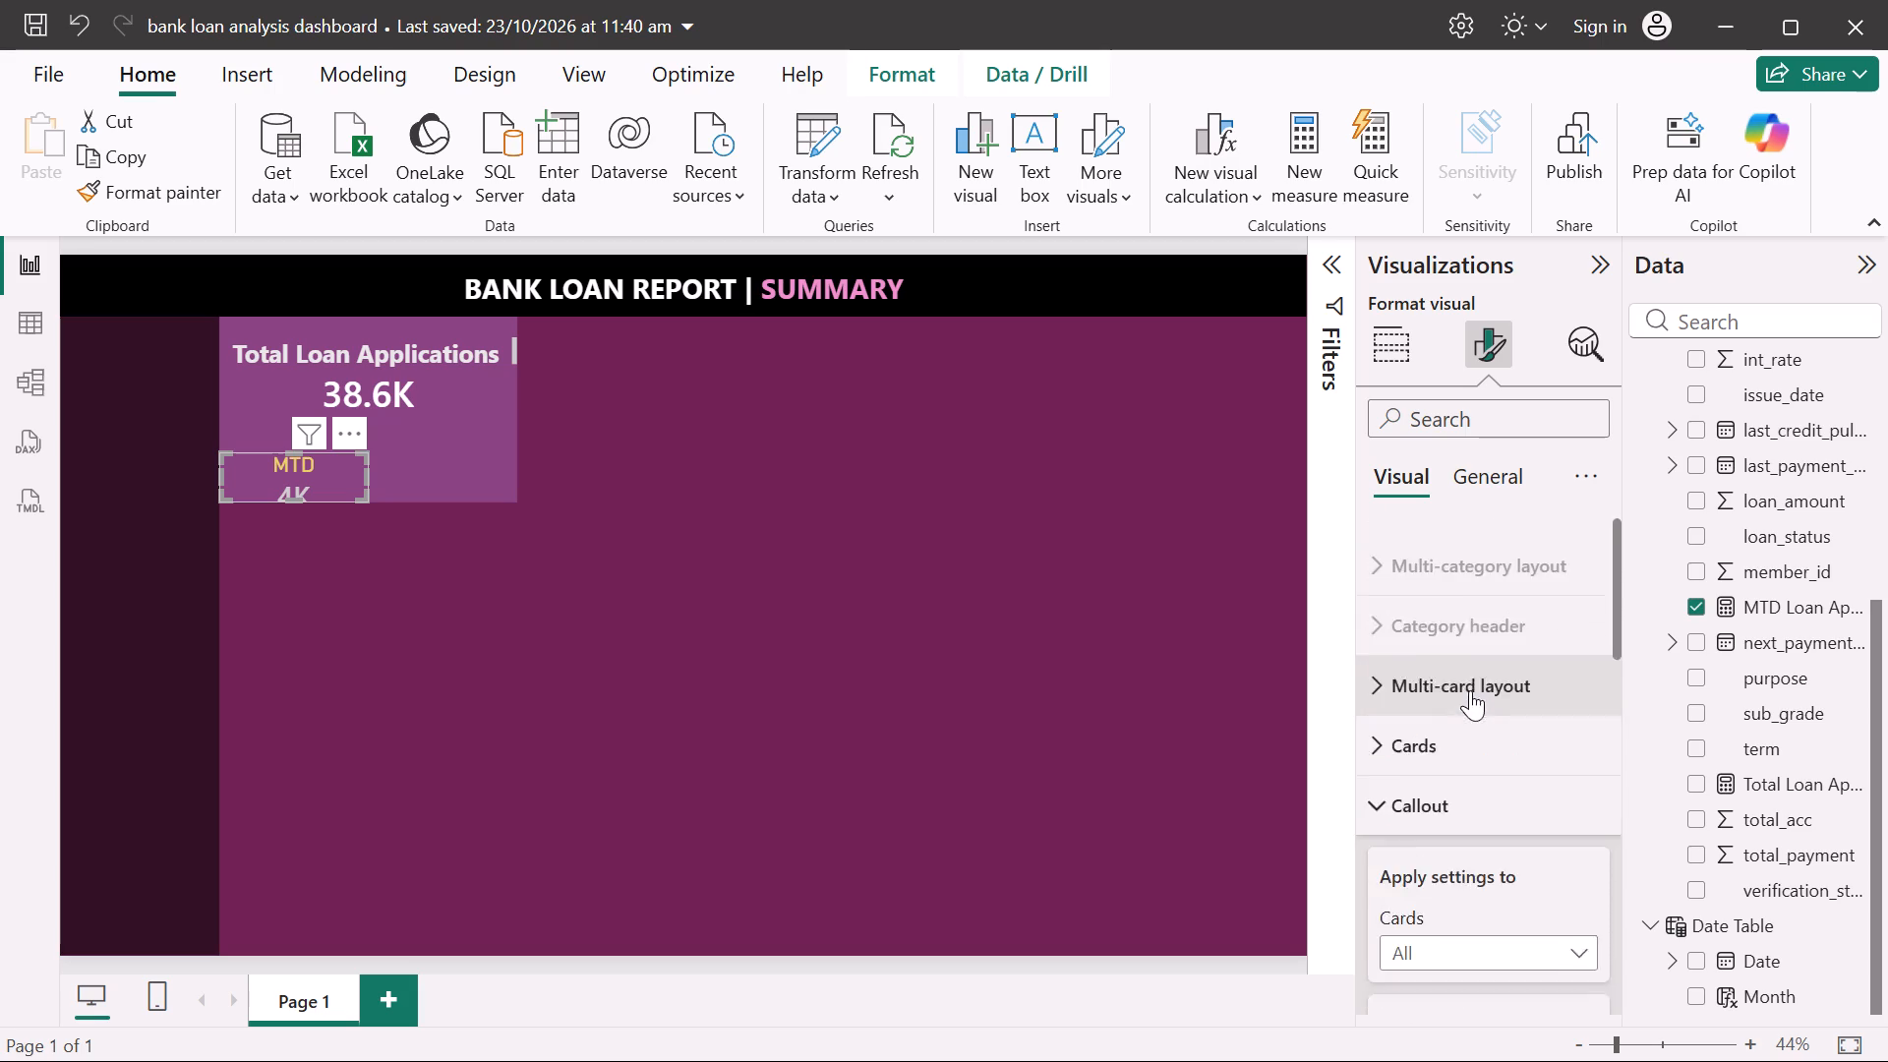
scroll(1470, 690, "right", 1)
scroll(1470, 690, "down", 1)
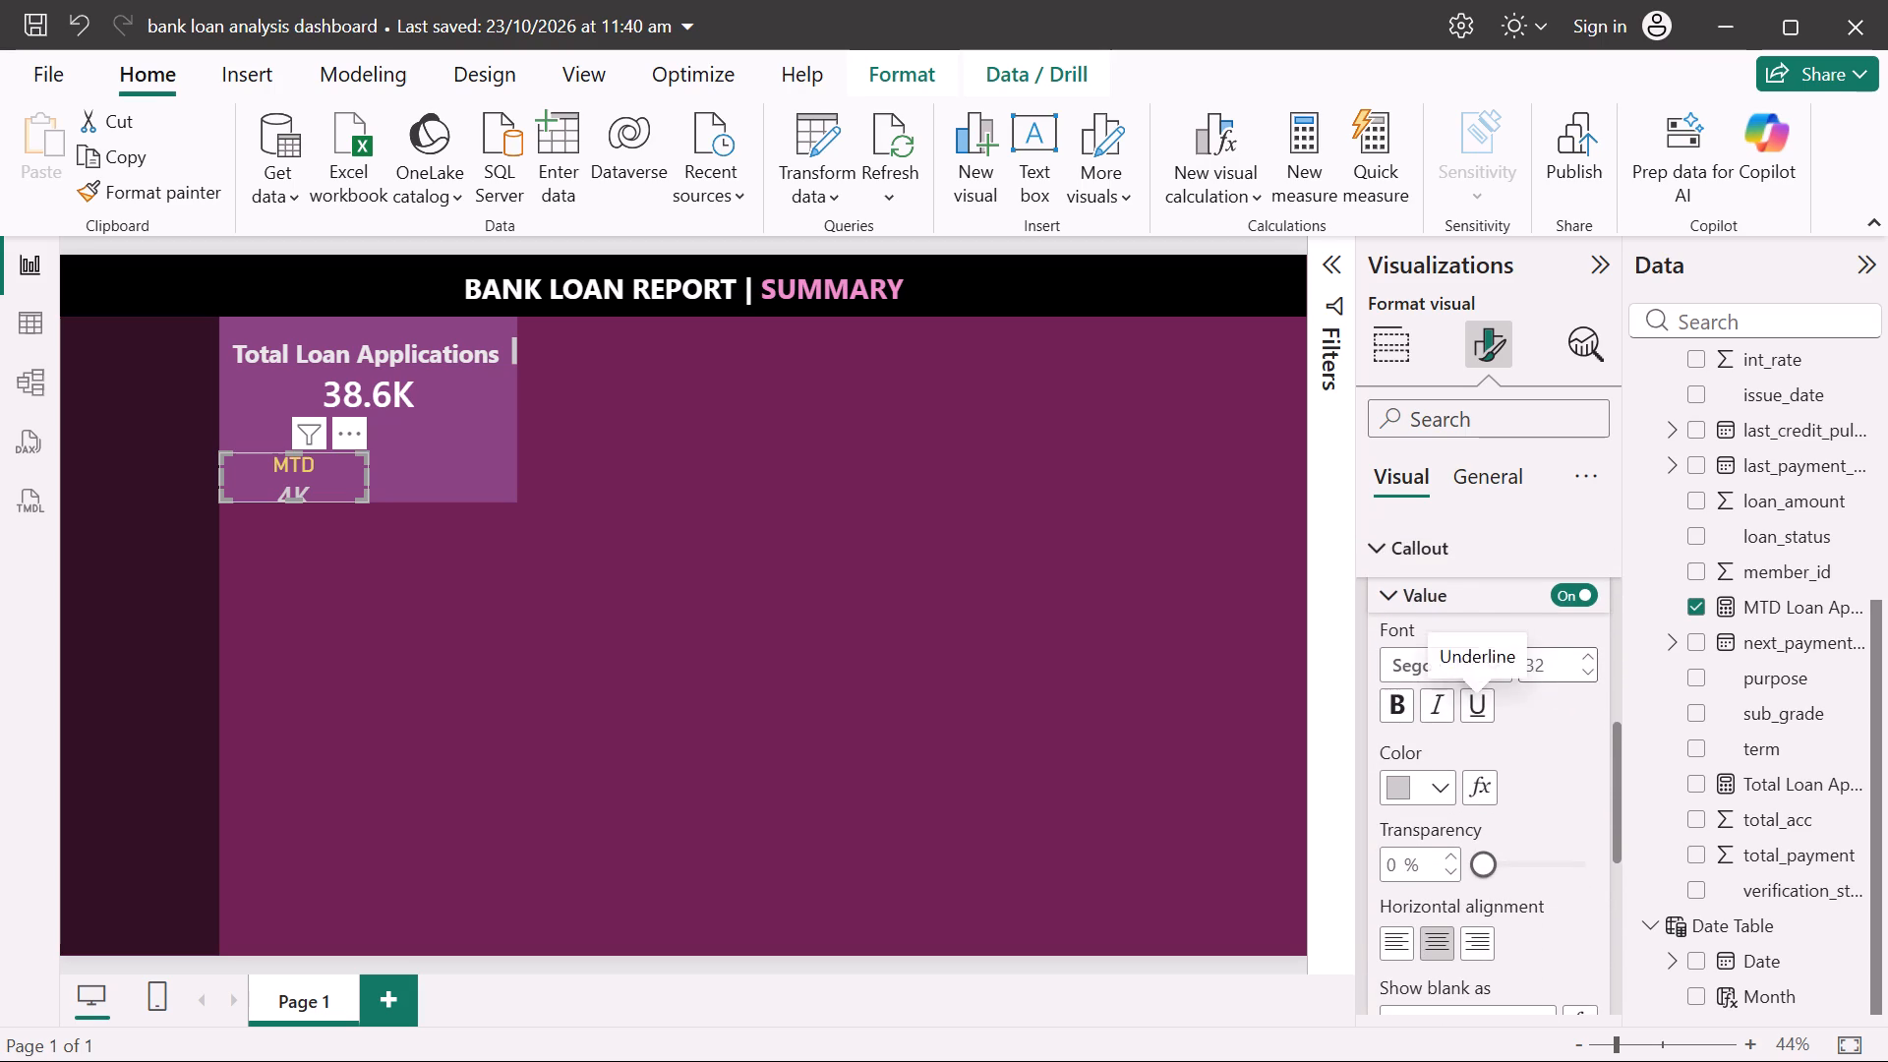
left_click(1563, 667)
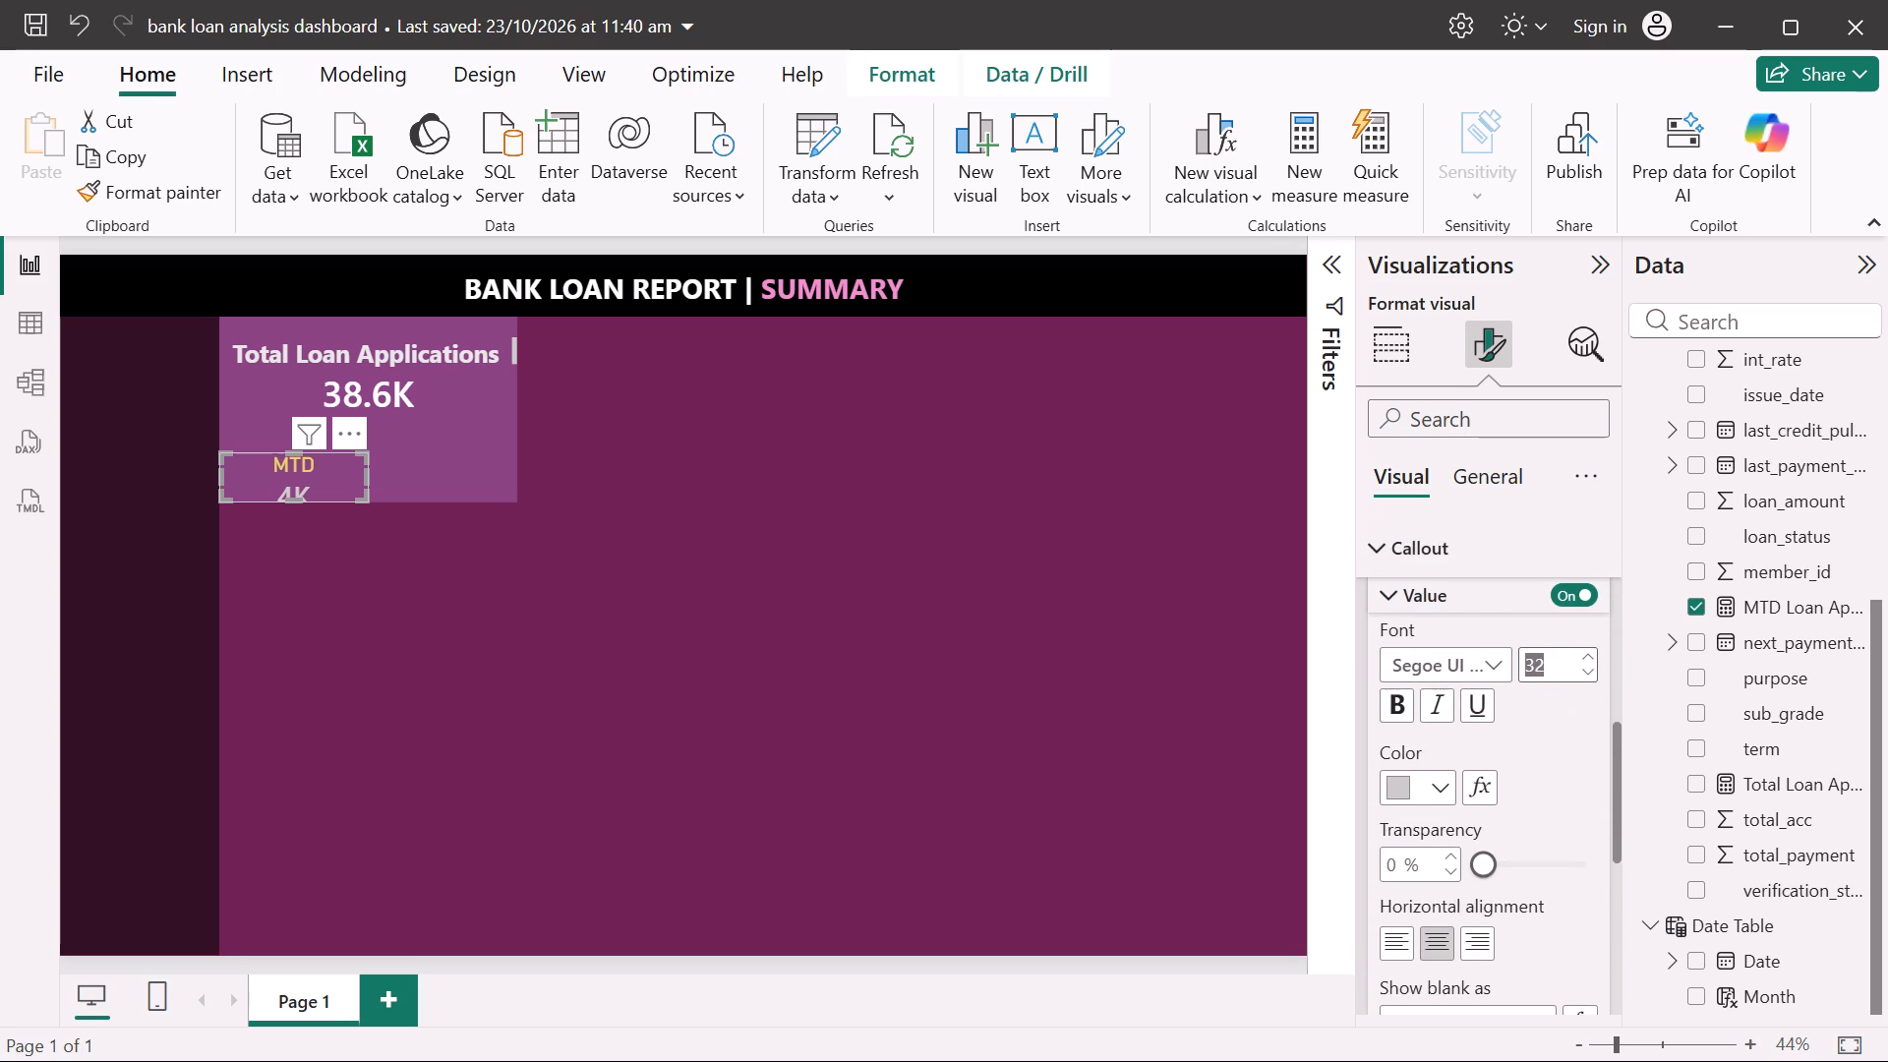
key("BackSpace")
type("40")
key("Return")
Make the MTD card taller so it spans from just beneath the Total Loan Applications value to the purple rectangle's bottom edge.
left_click_drag(297, 453, 297, 439)
left_click_drag(334, 488, 334, 487)
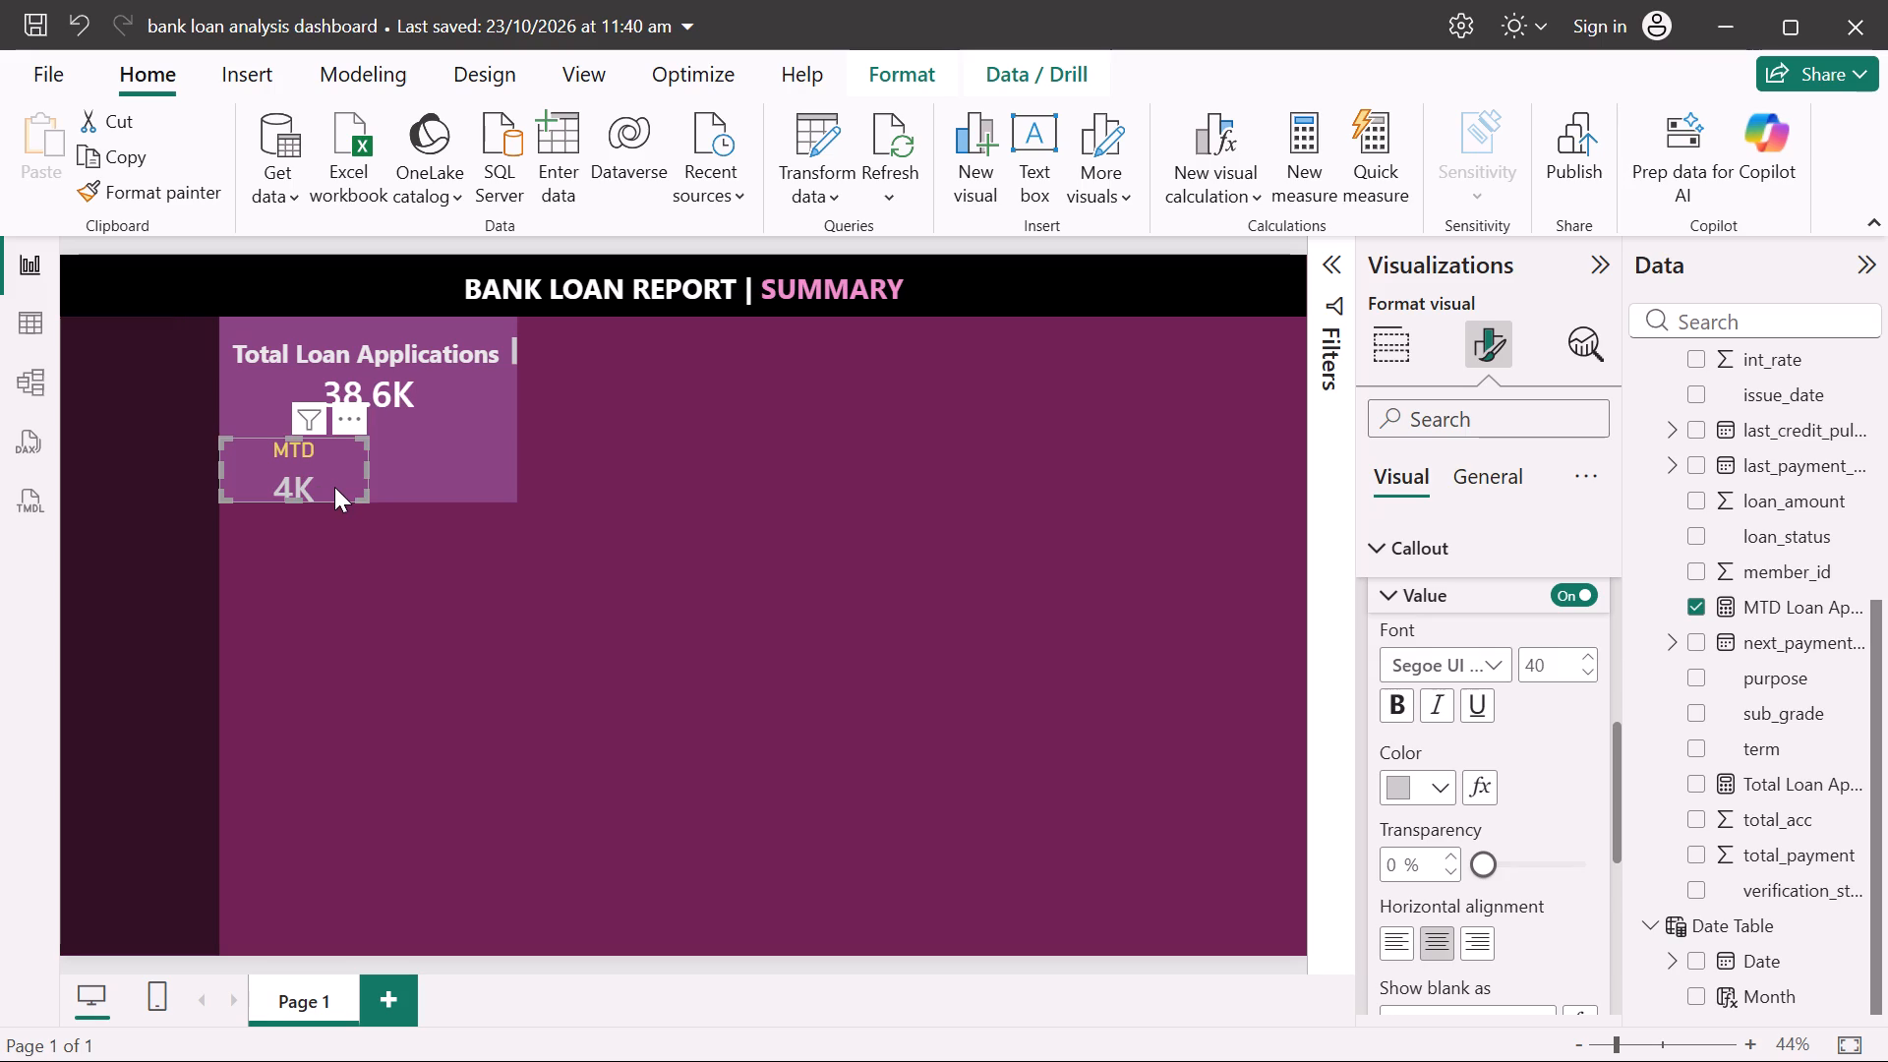
left_click_drag(334, 487, 334, 477)
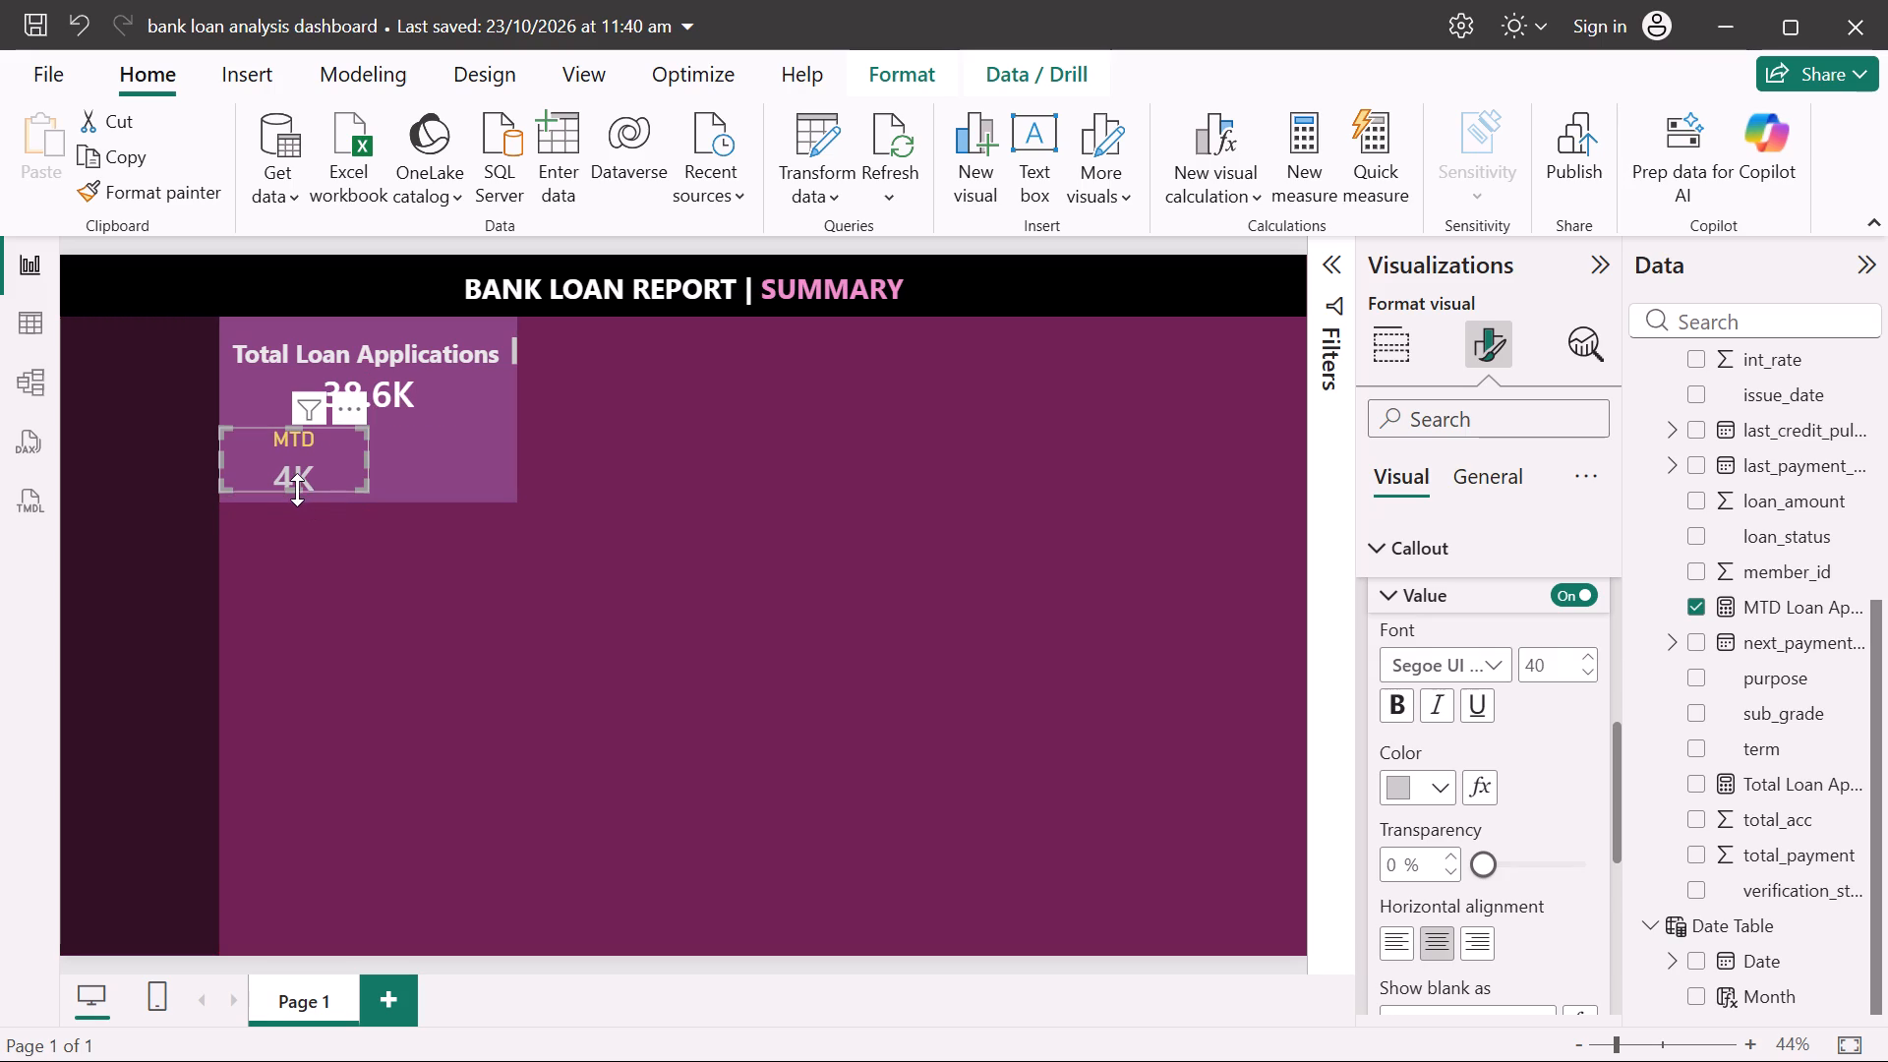
left_click(297, 490)
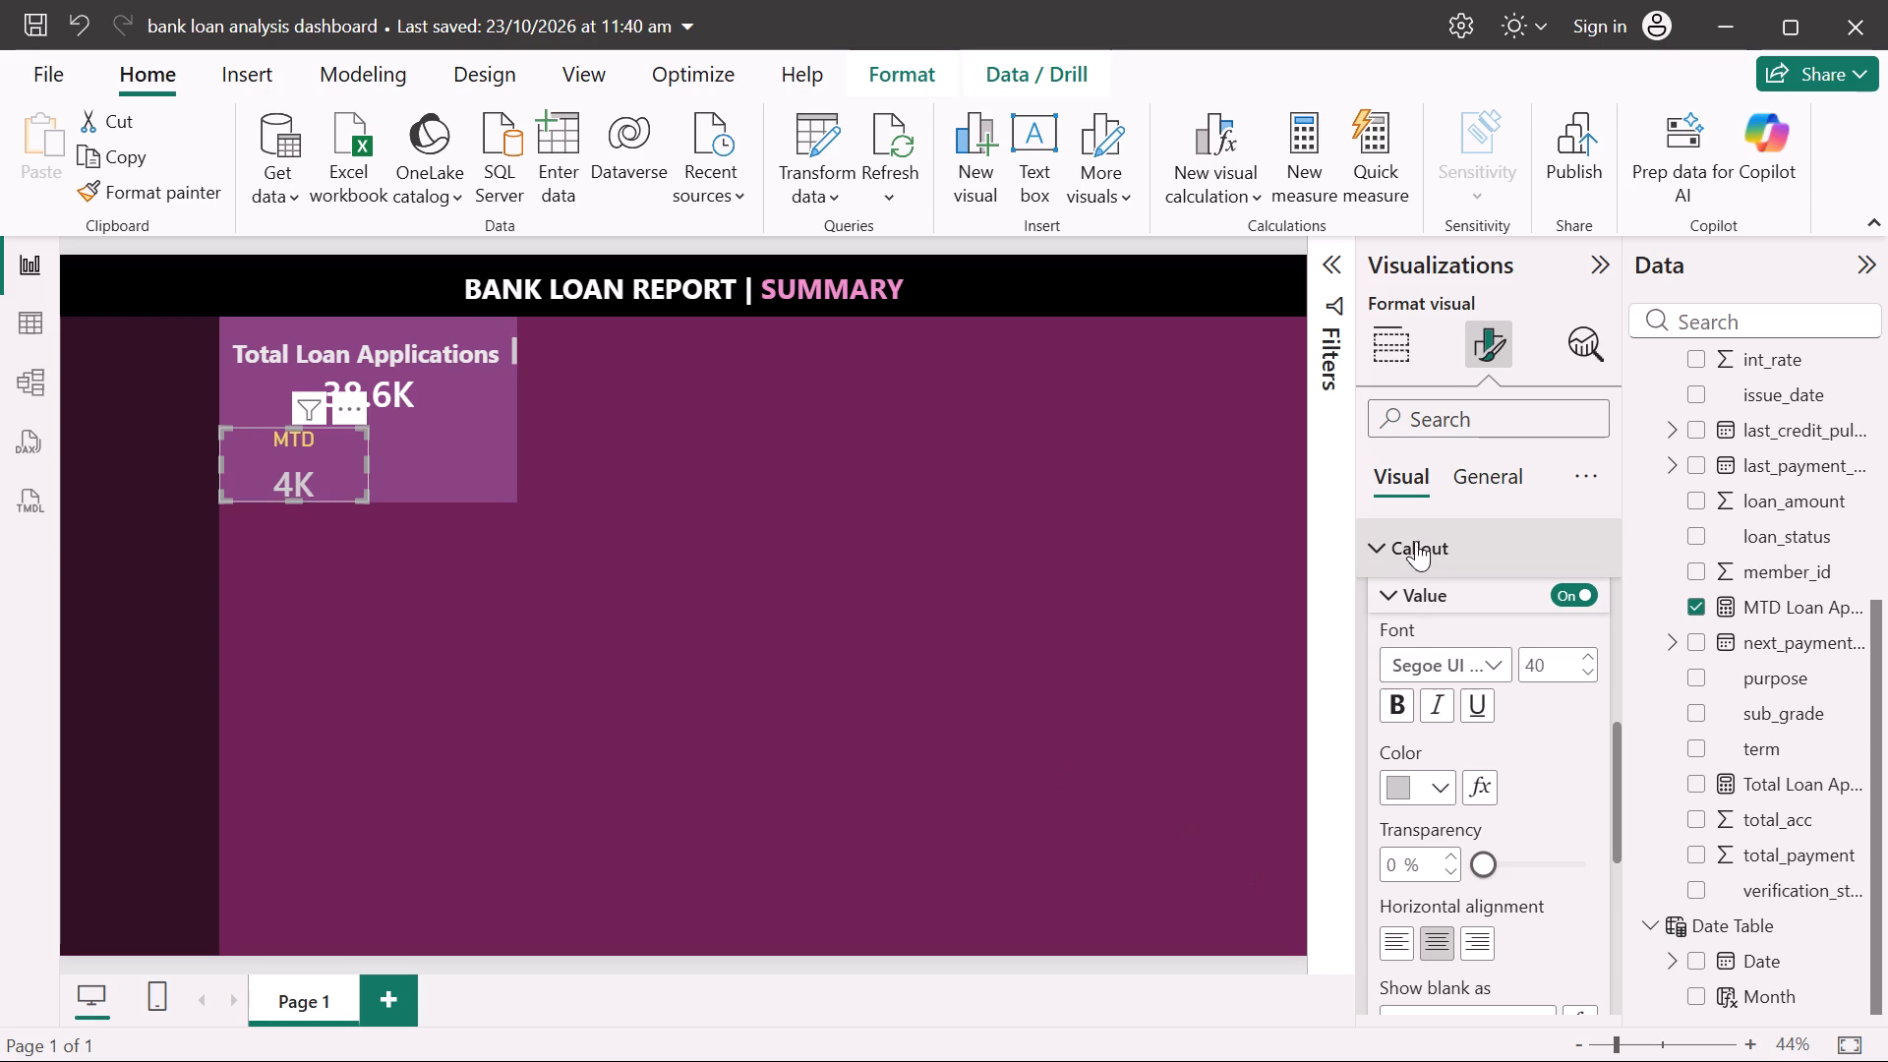
Set the MTD card's title font size to 30 and deselect the card.
left_click(1480, 471)
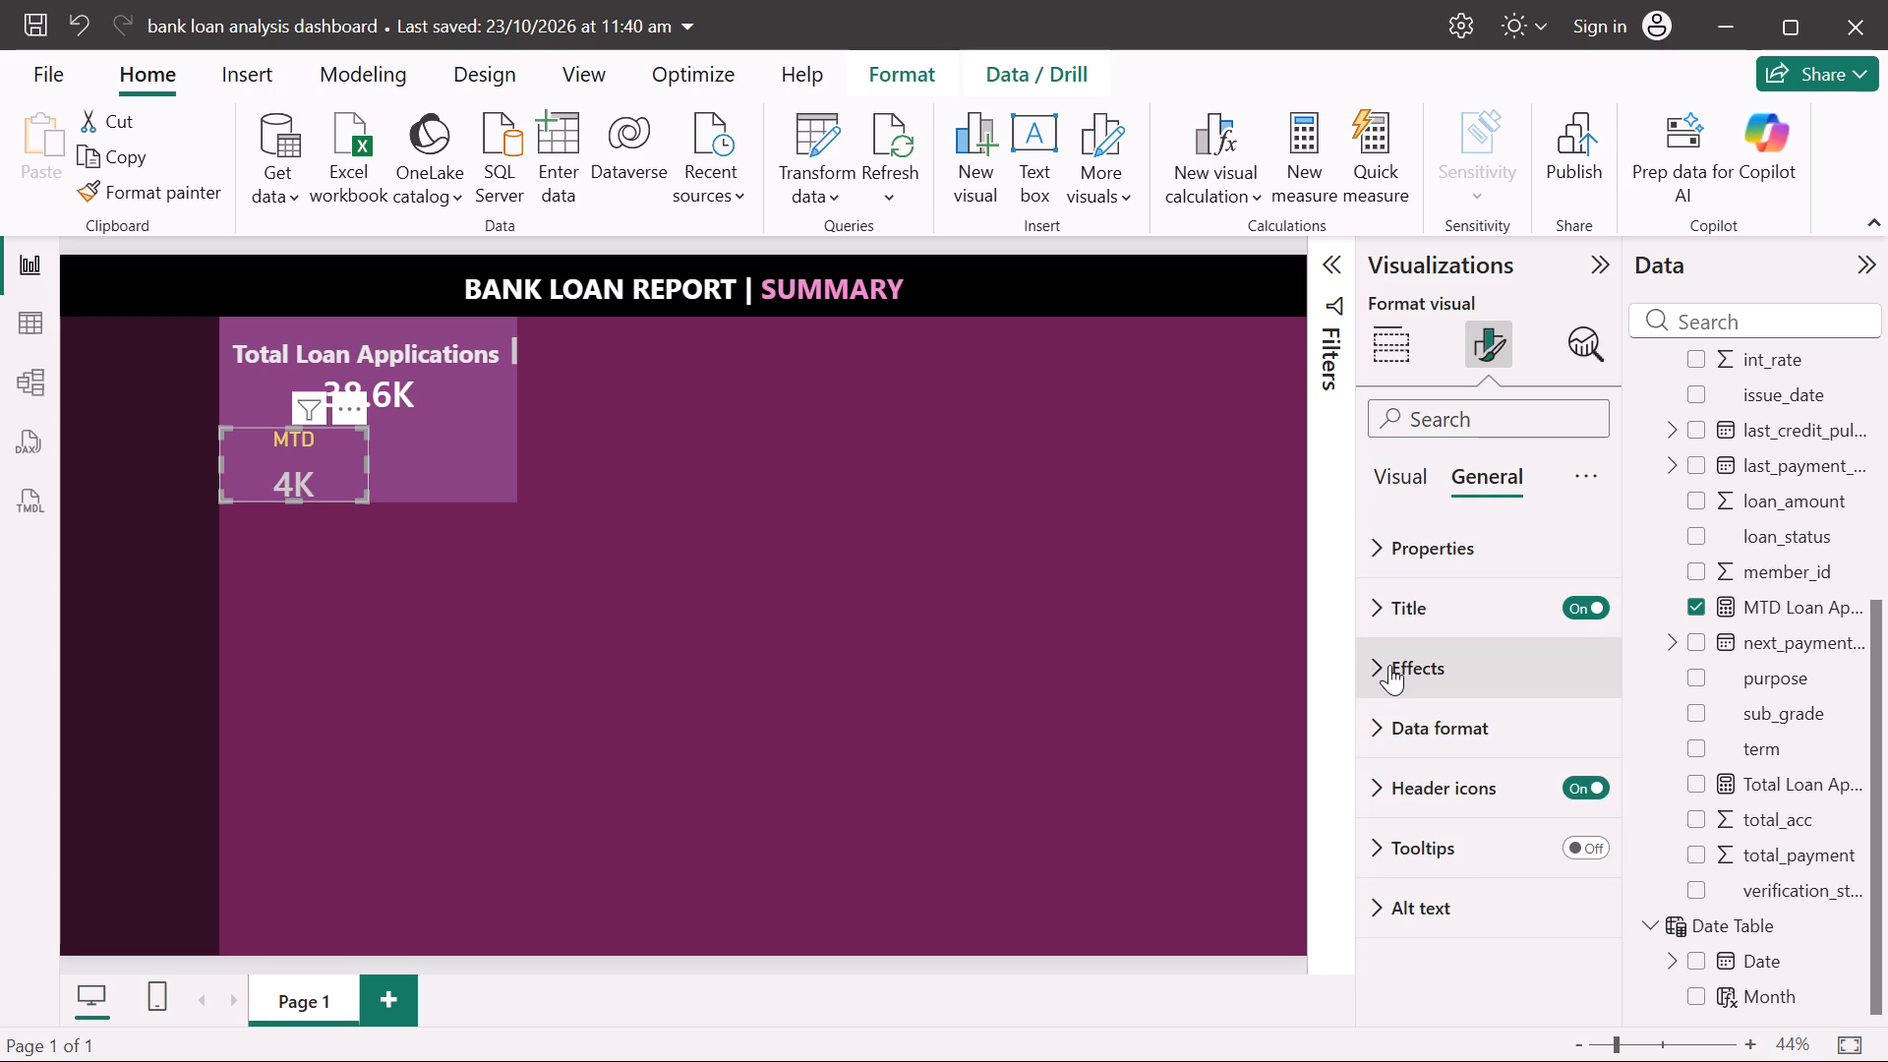
left_click(1387, 633)
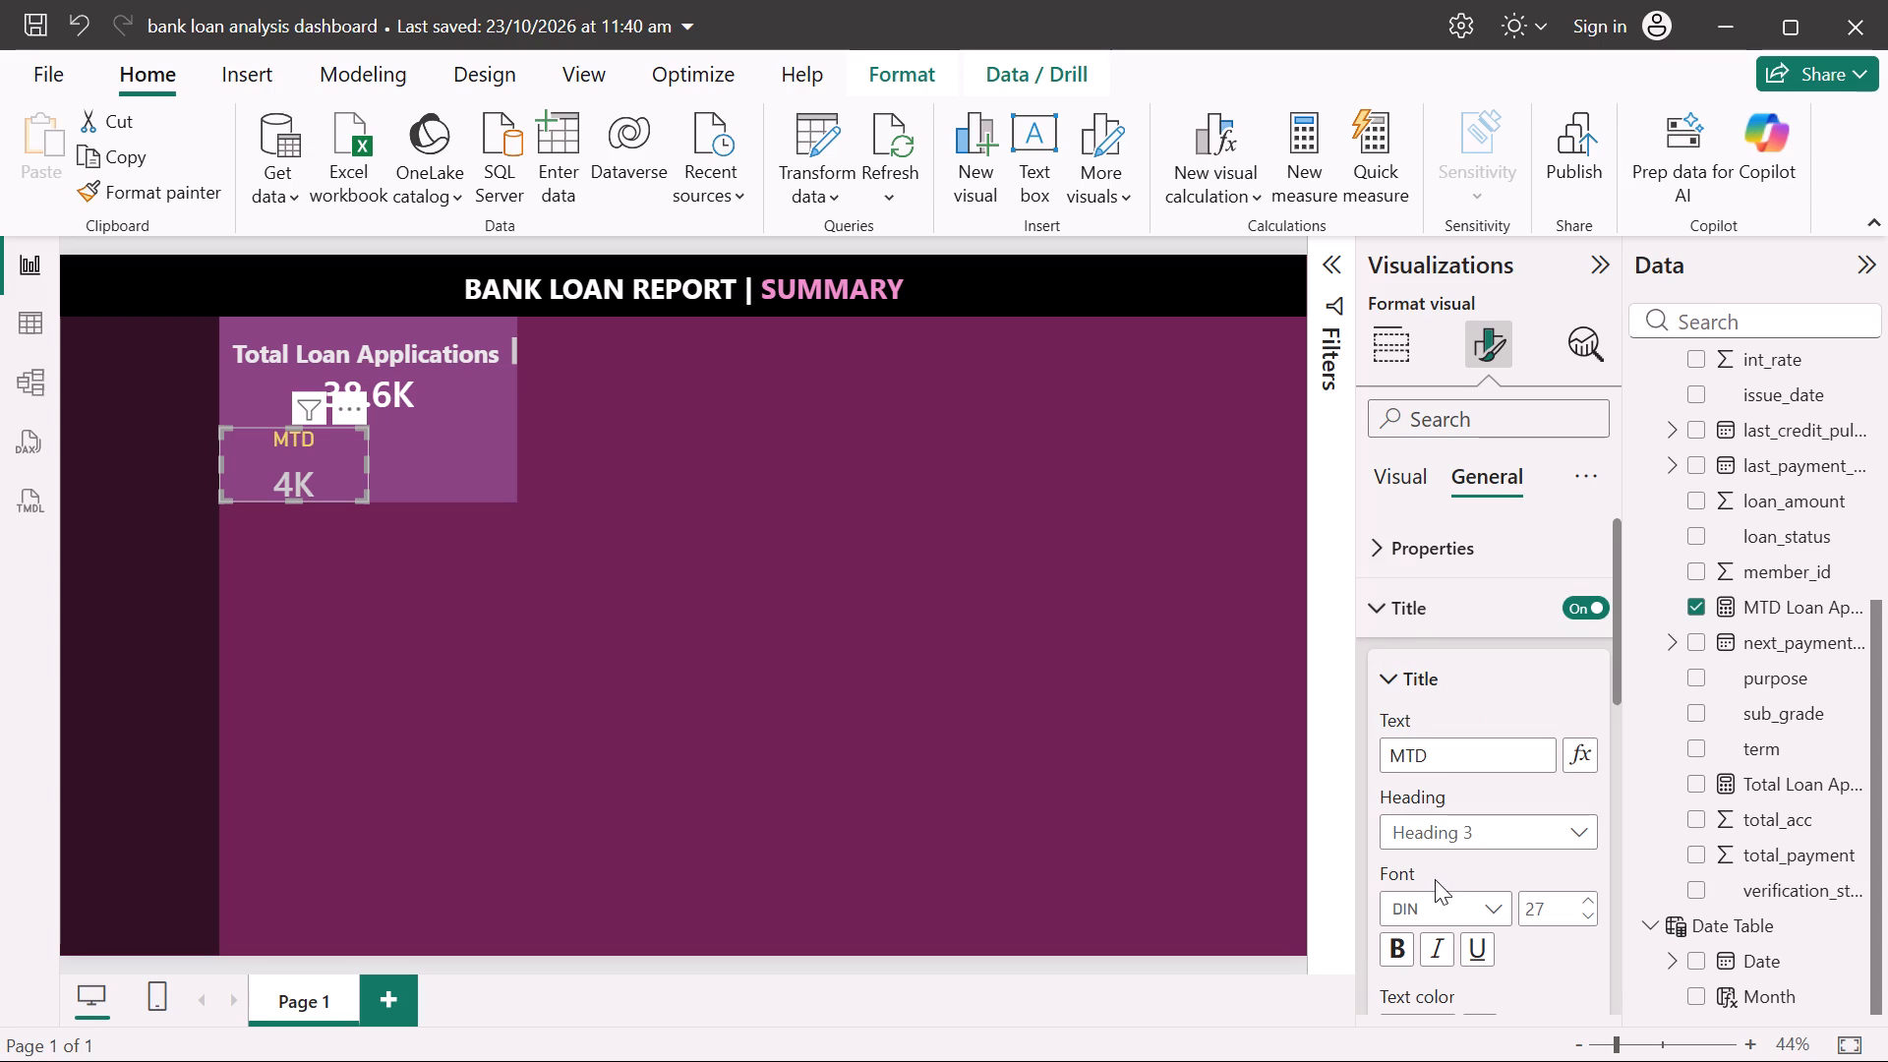
scroll(1435, 879, "down", 1)
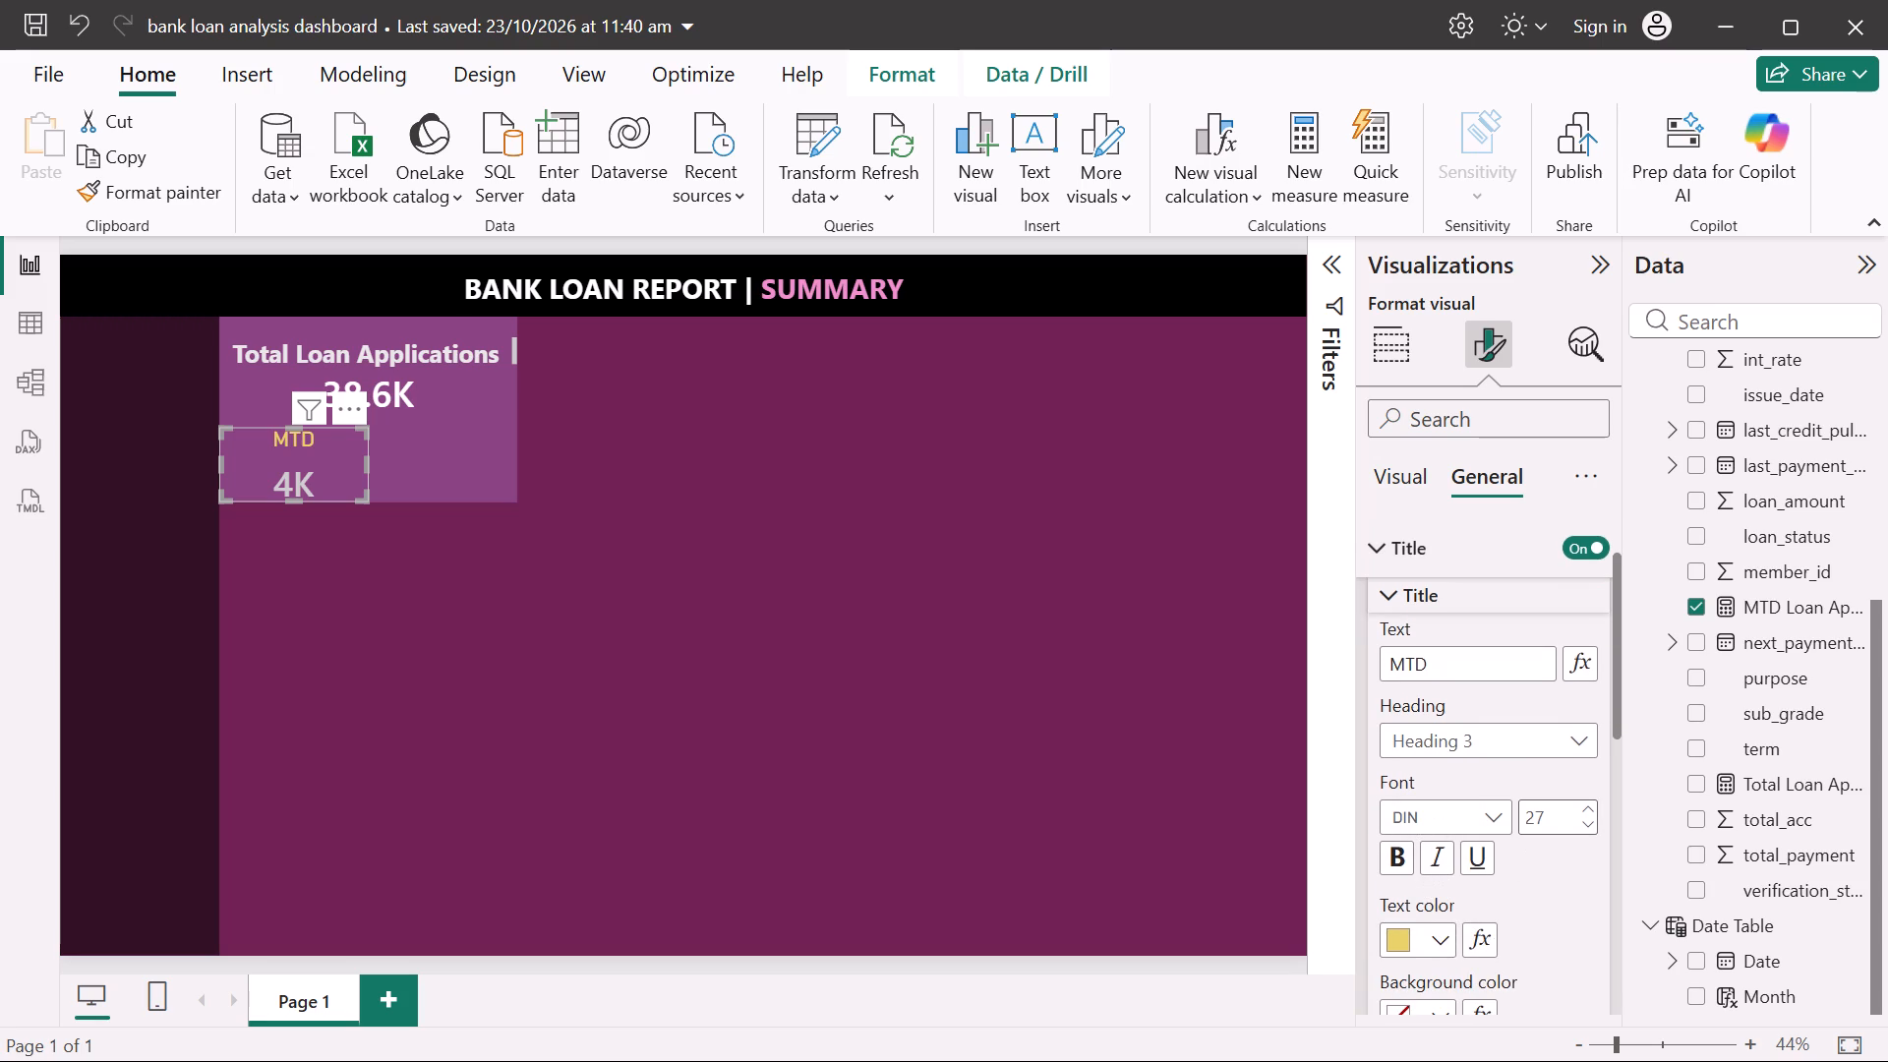
left_click(1546, 817)
type("30")
key("Return")
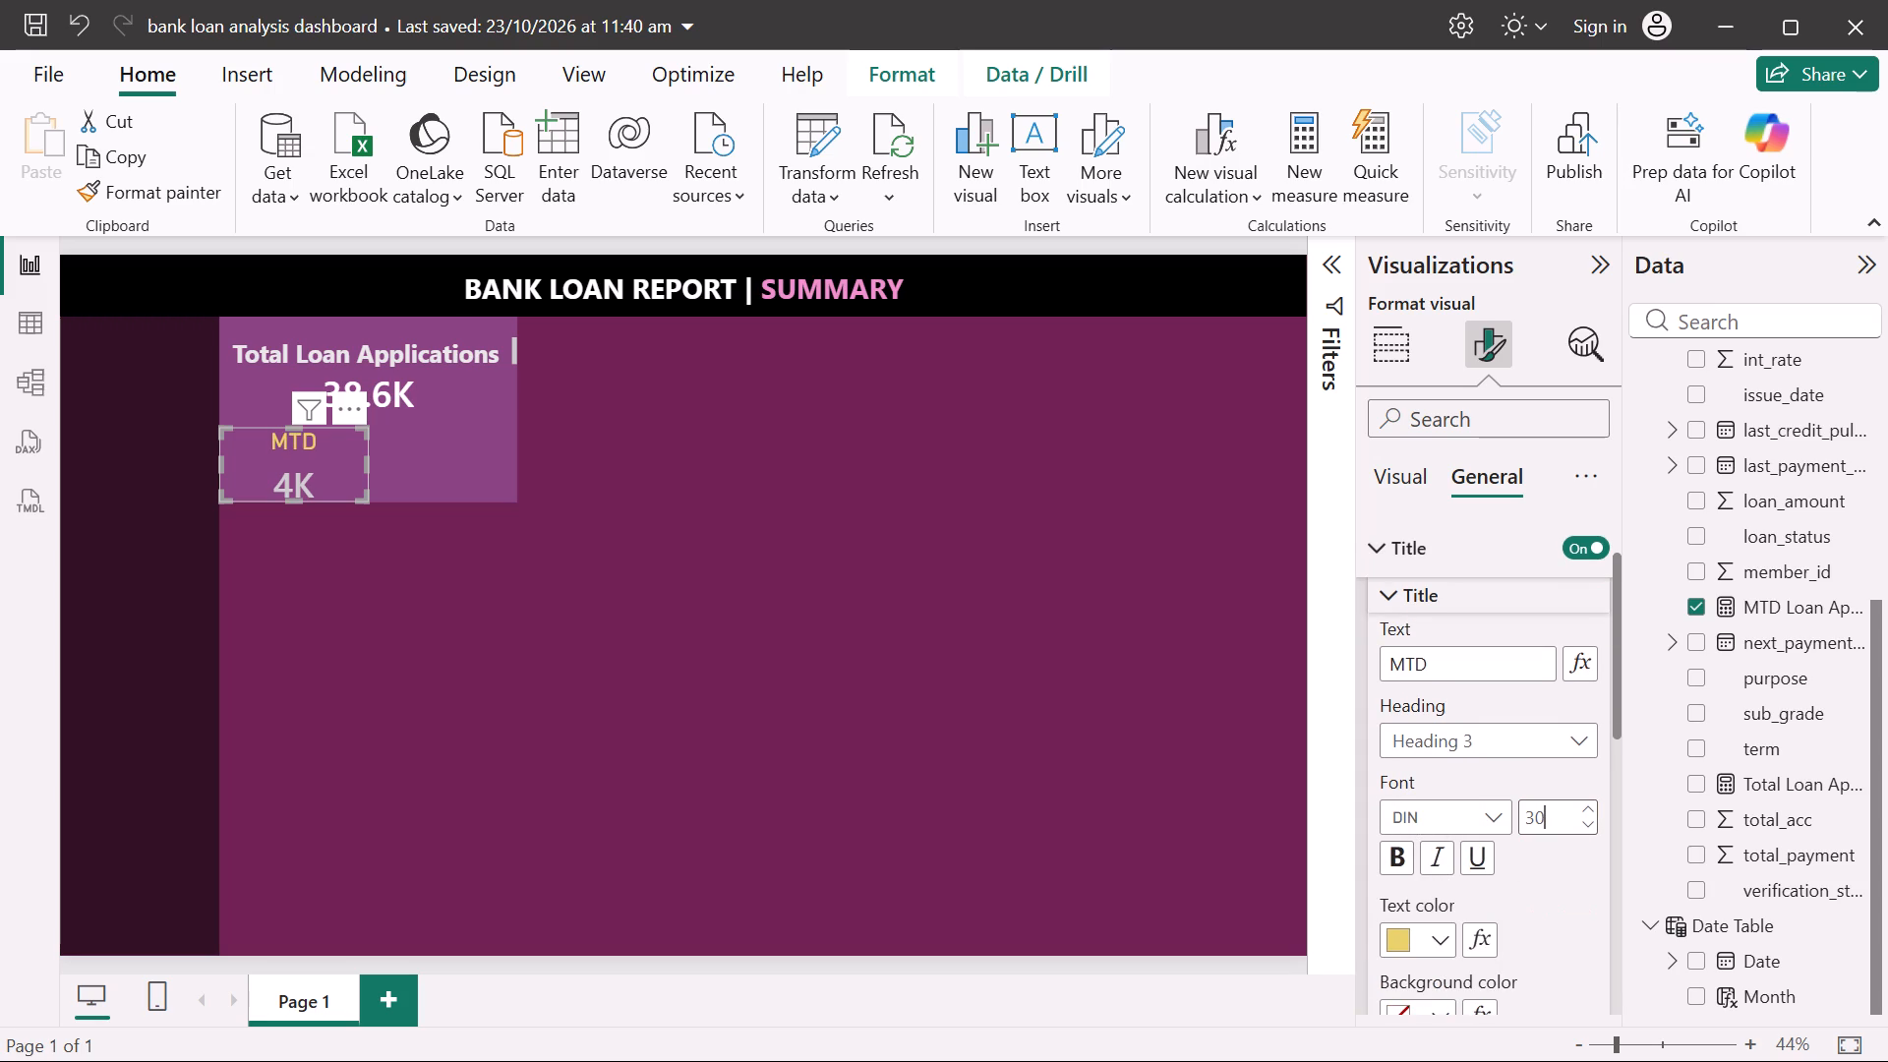
left_click(1073, 770)
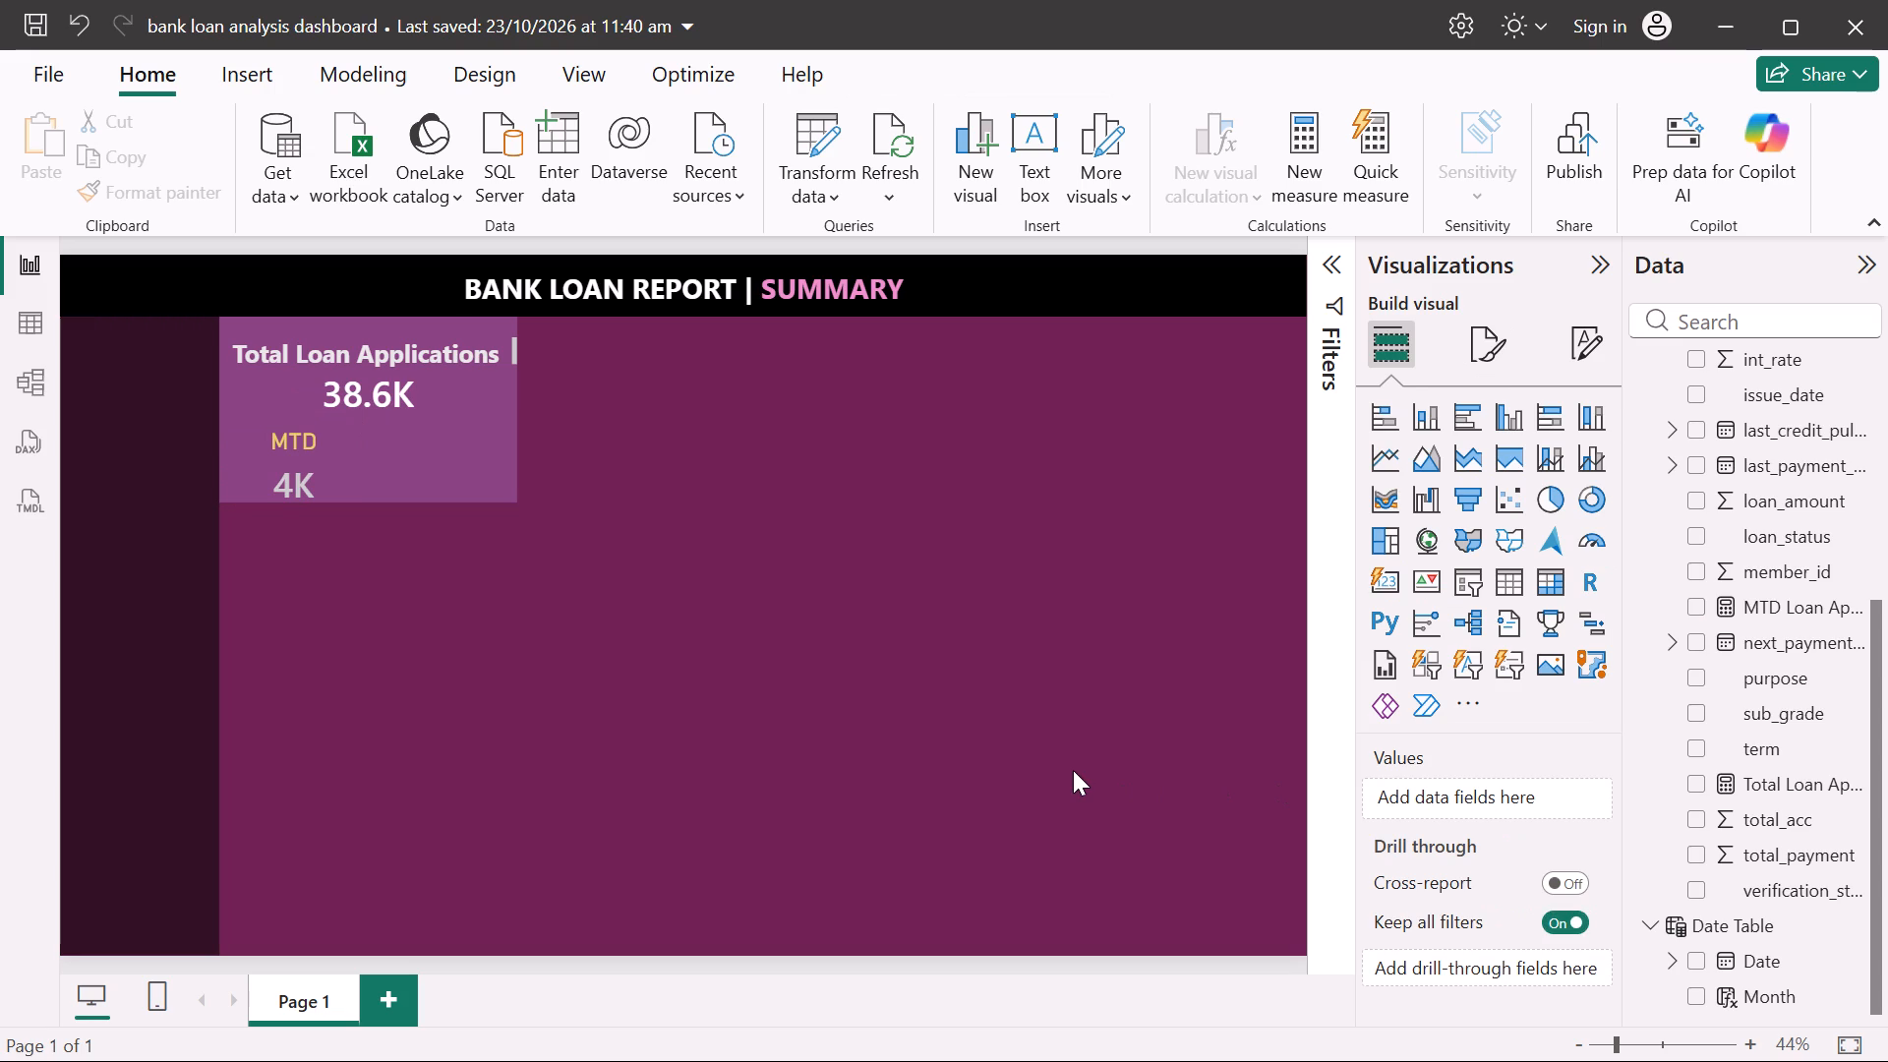
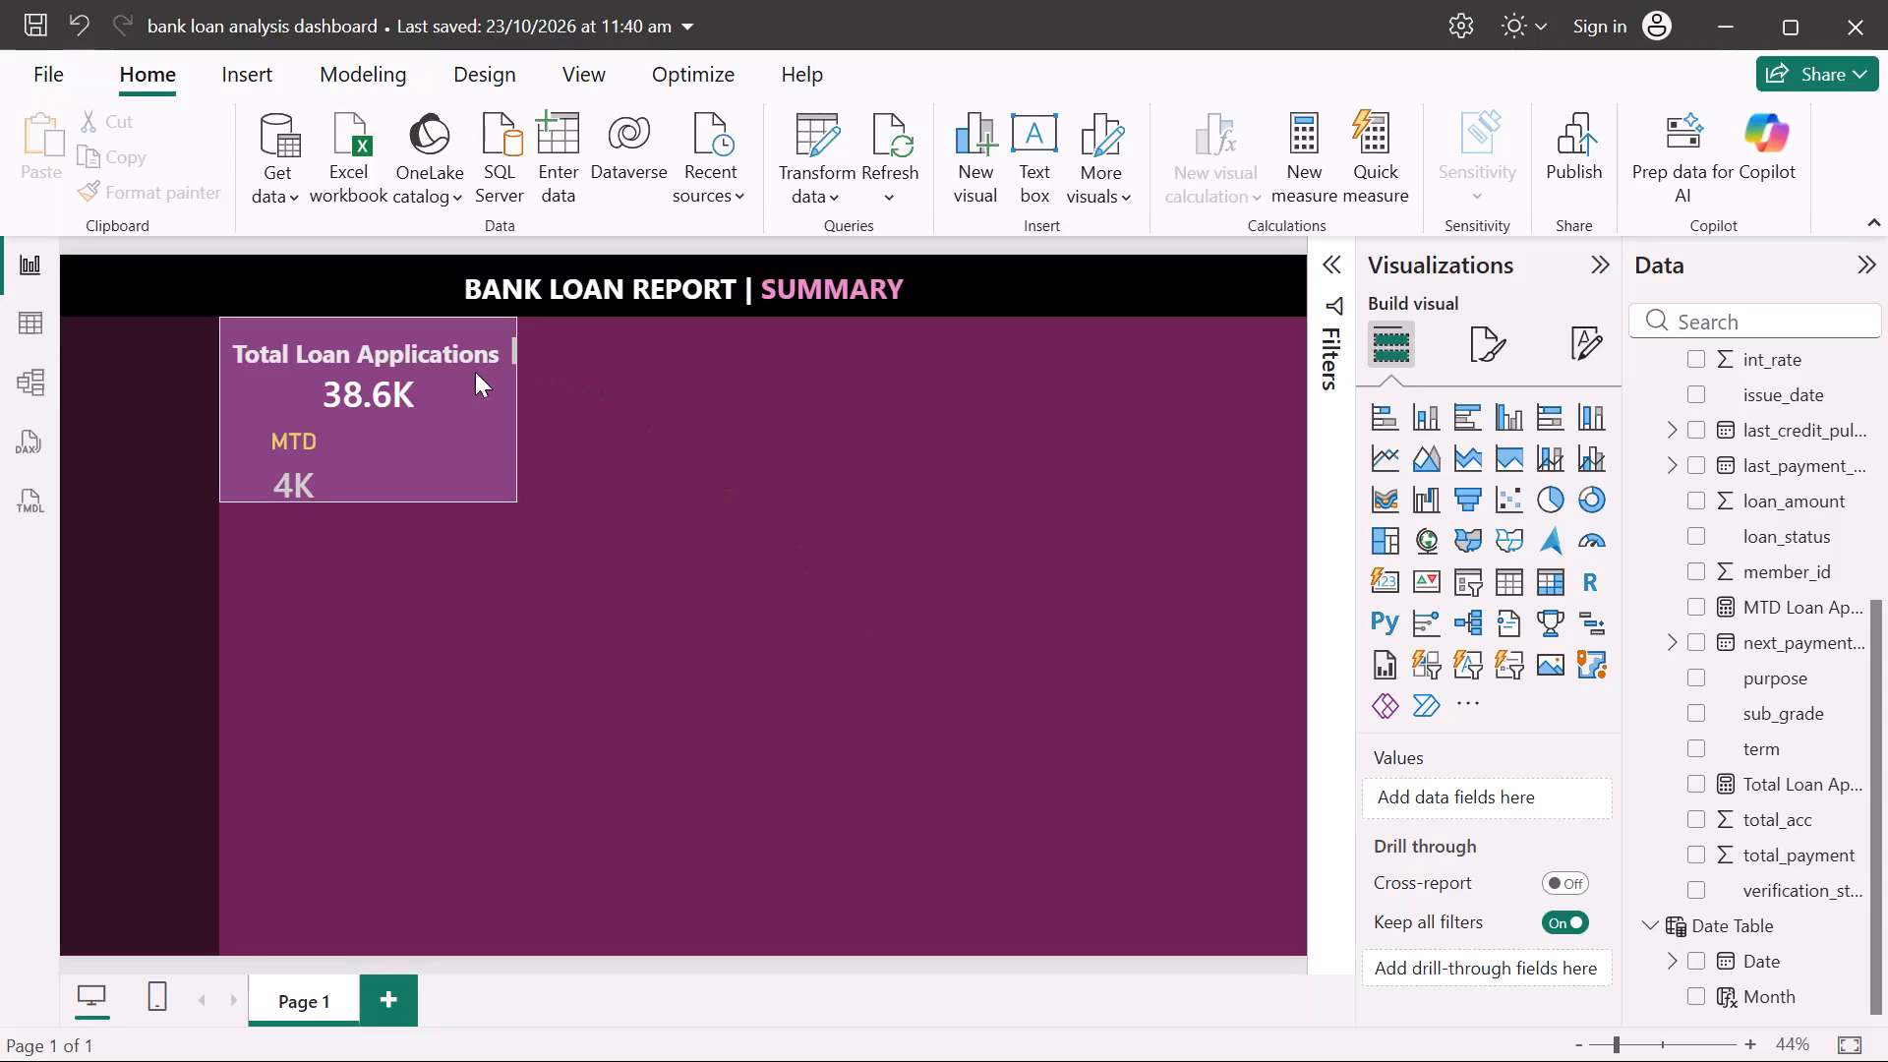
Widen the Total Loan Applications heading text box so it extends slightly past the purple rectangle's side edge.
left_click(492, 351)
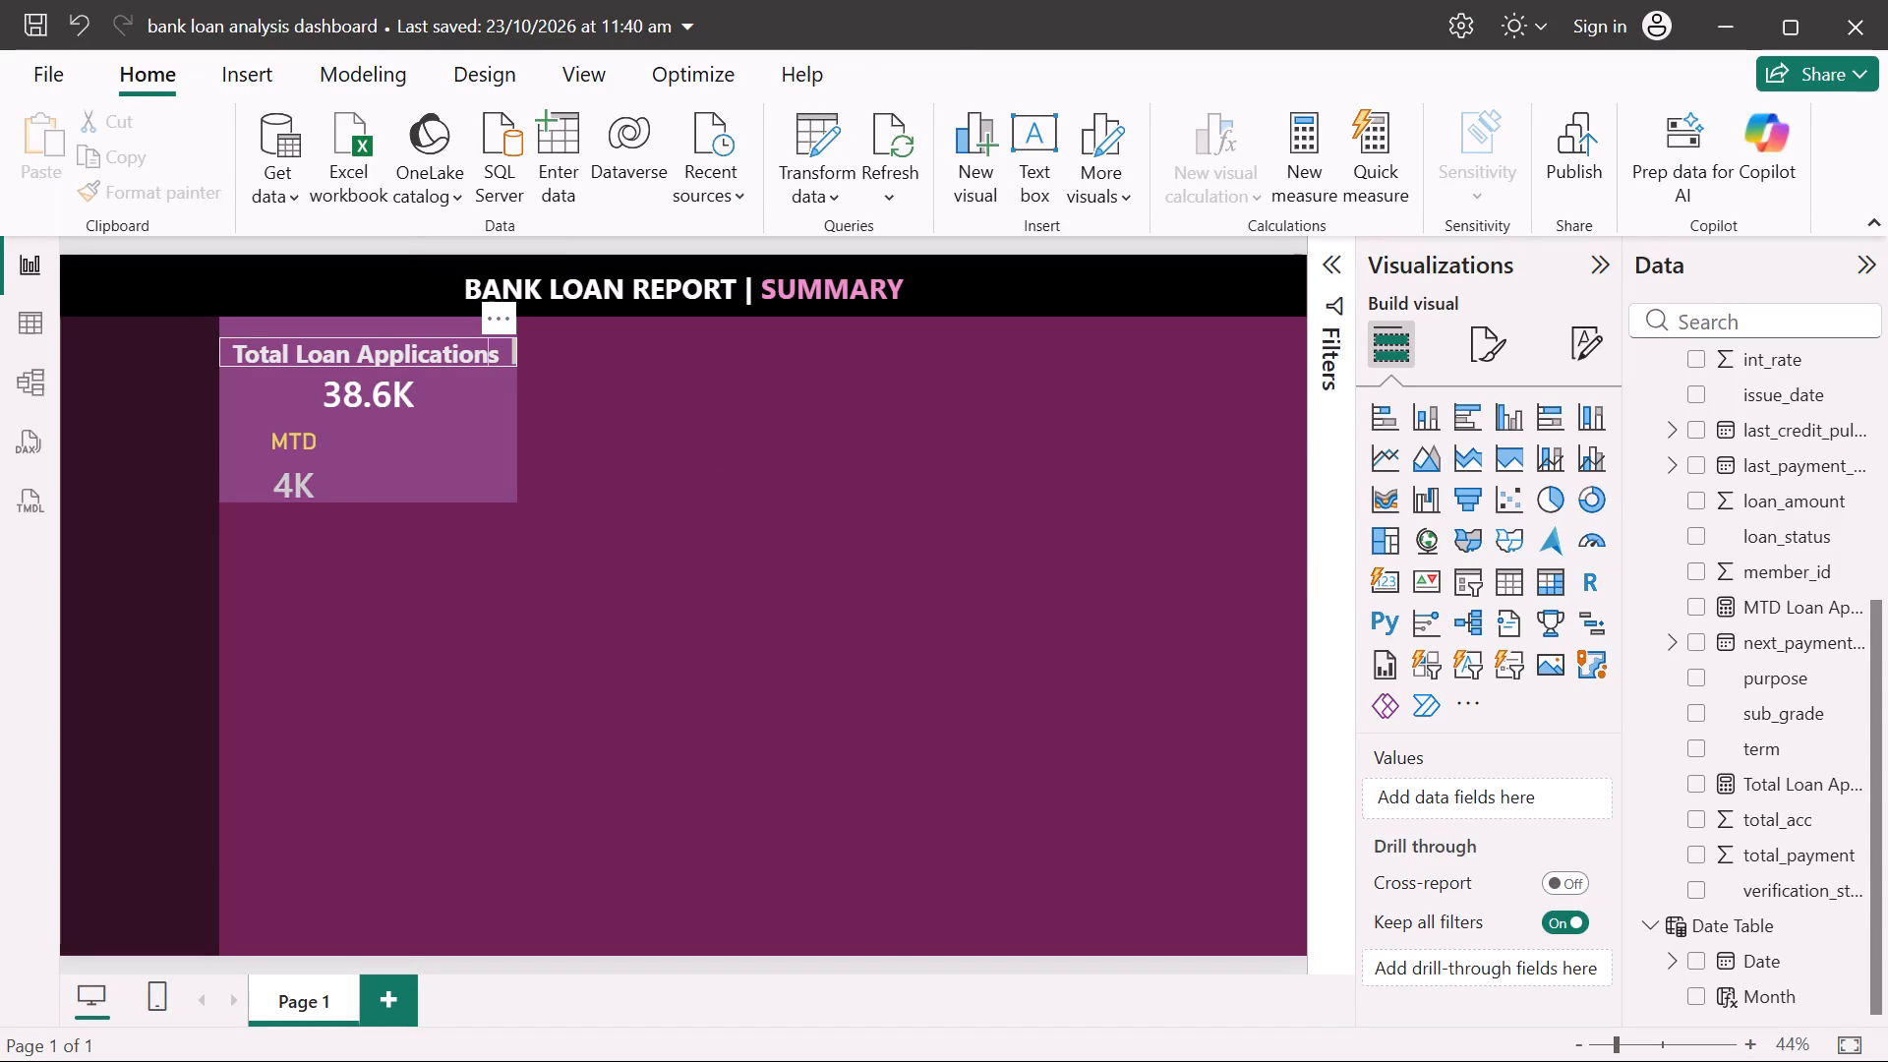
left_click_drag(511, 353, 525, 353)
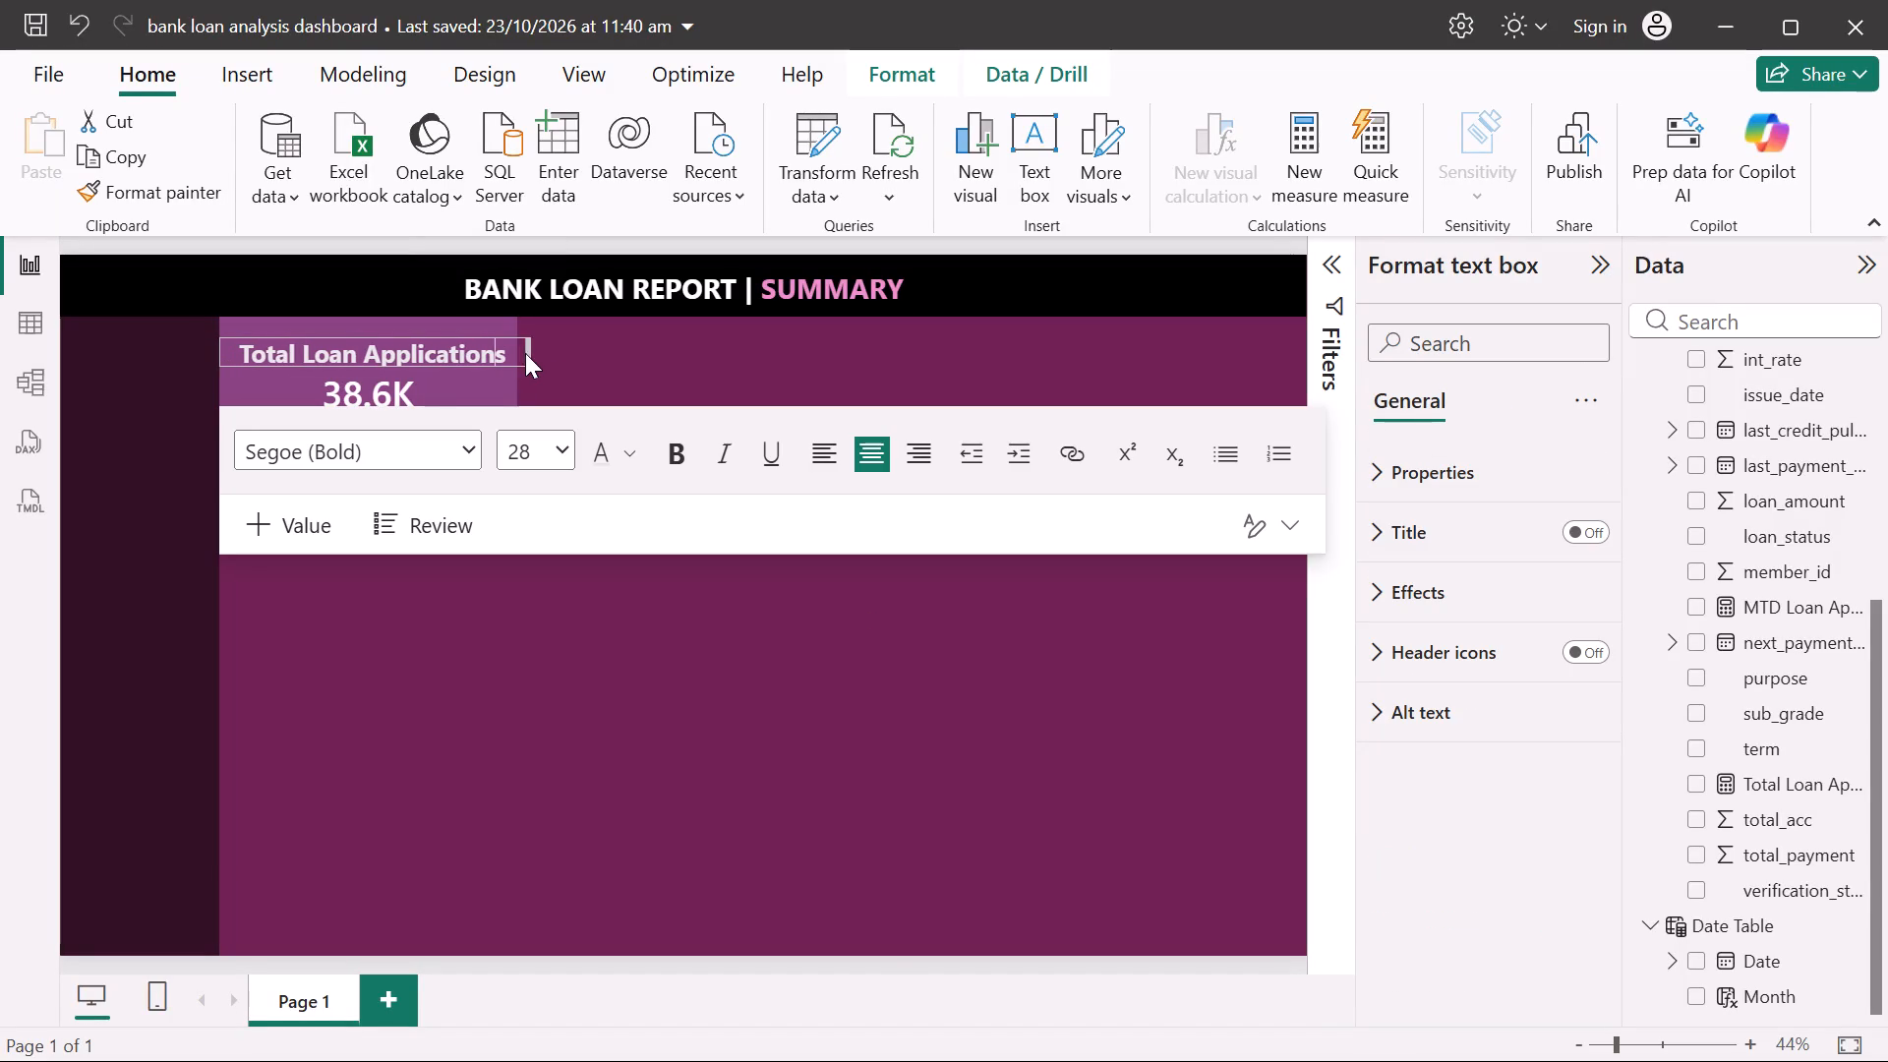
left_click_drag(525, 353, 526, 353)
left_click(560, 356)
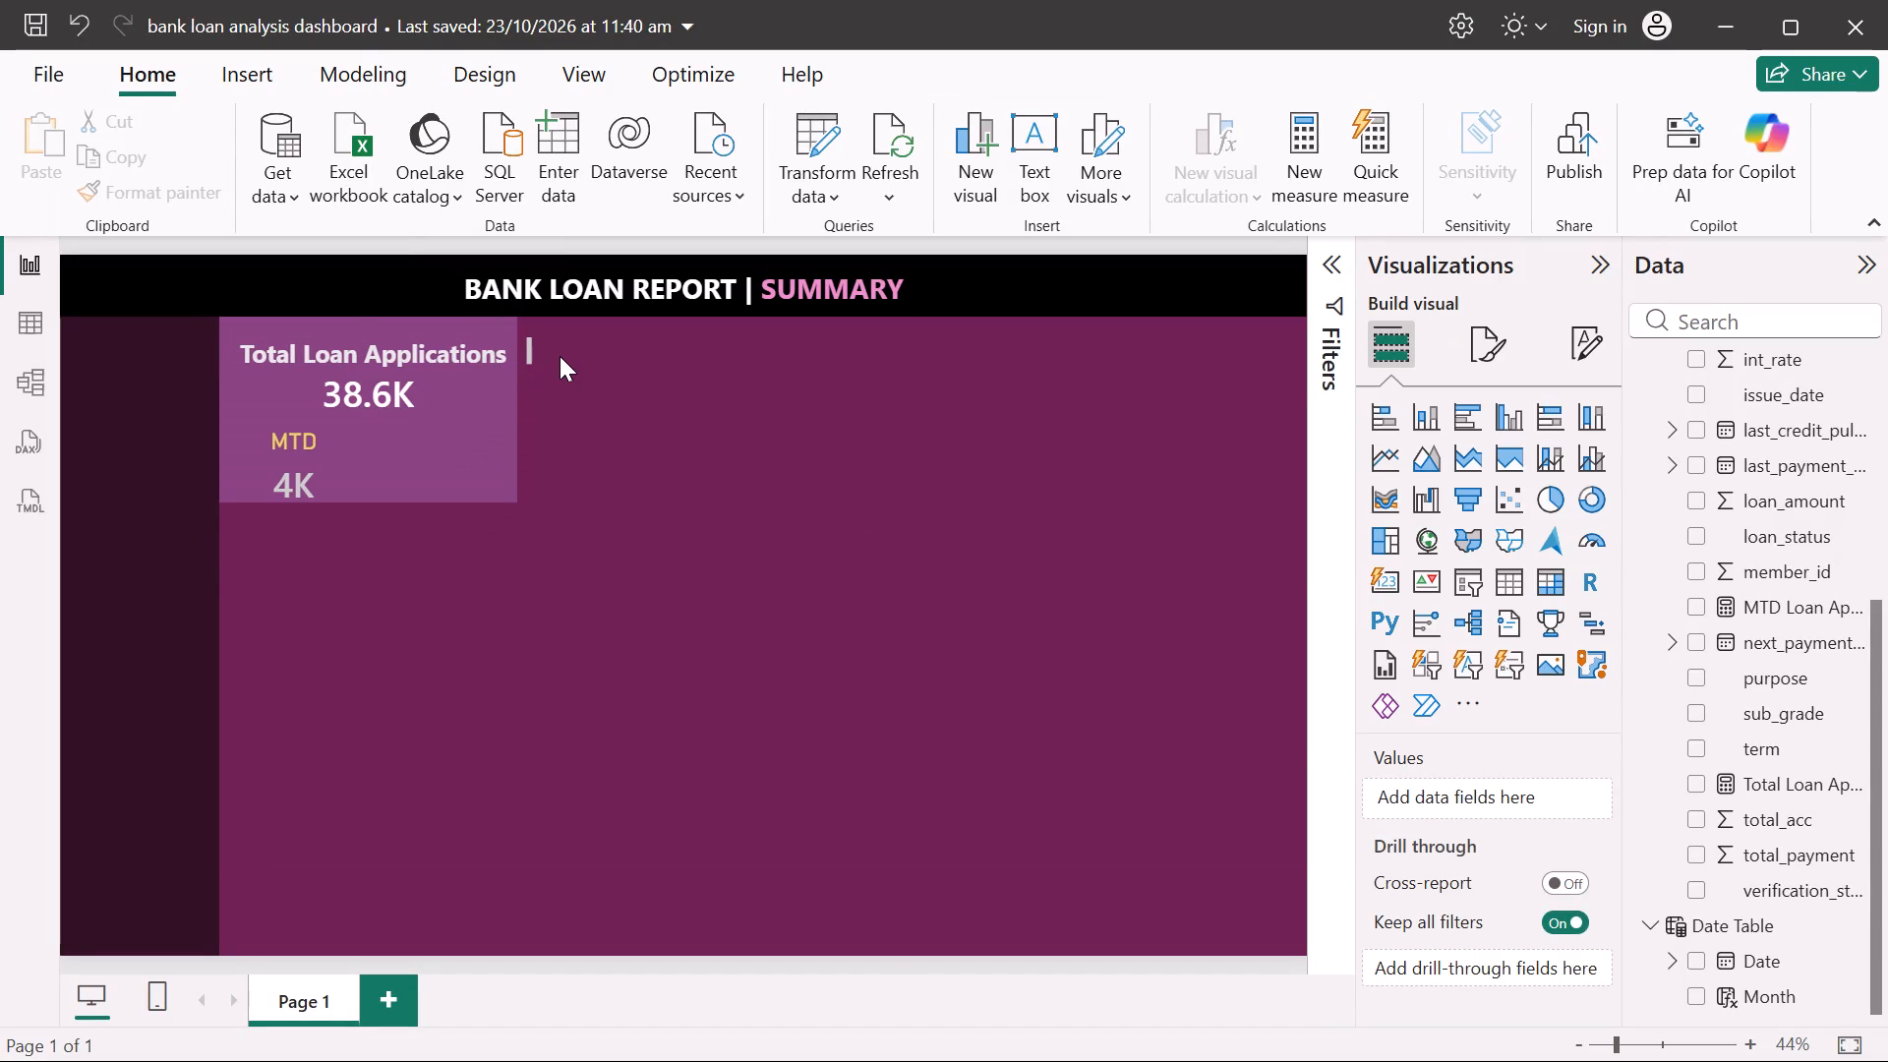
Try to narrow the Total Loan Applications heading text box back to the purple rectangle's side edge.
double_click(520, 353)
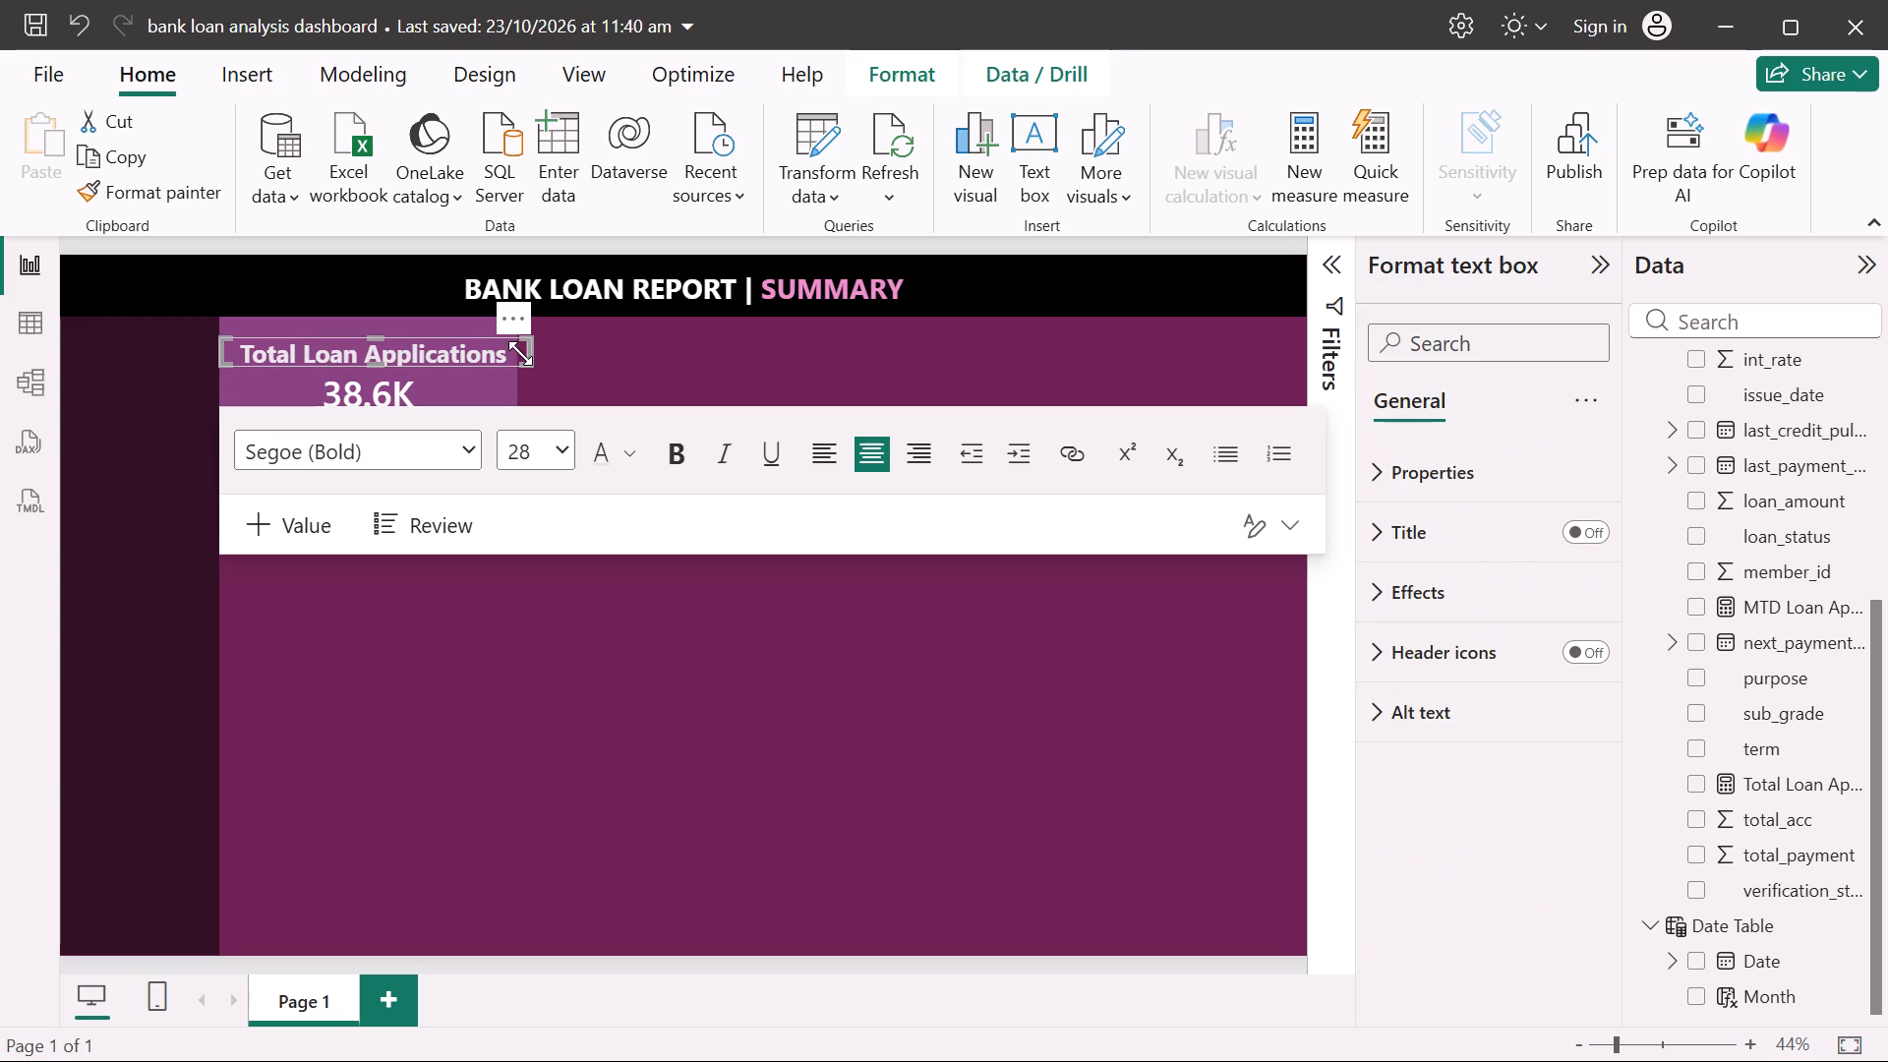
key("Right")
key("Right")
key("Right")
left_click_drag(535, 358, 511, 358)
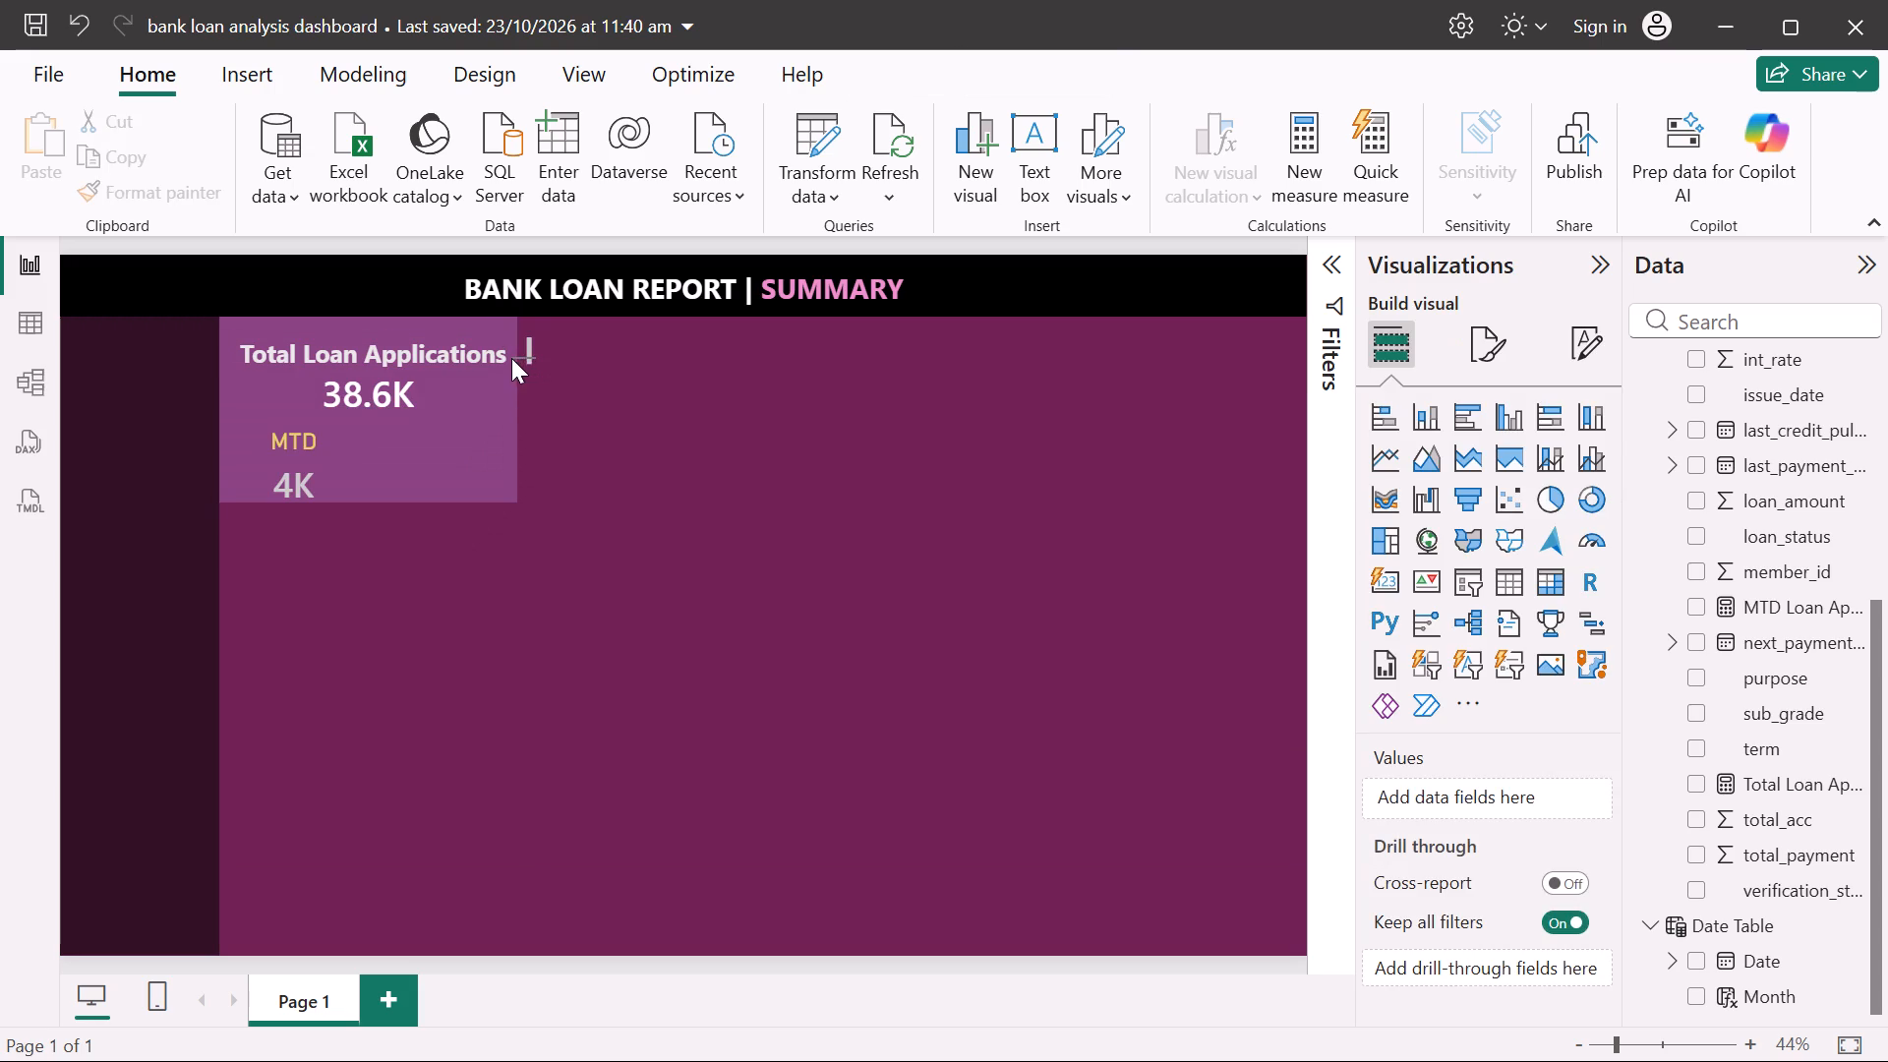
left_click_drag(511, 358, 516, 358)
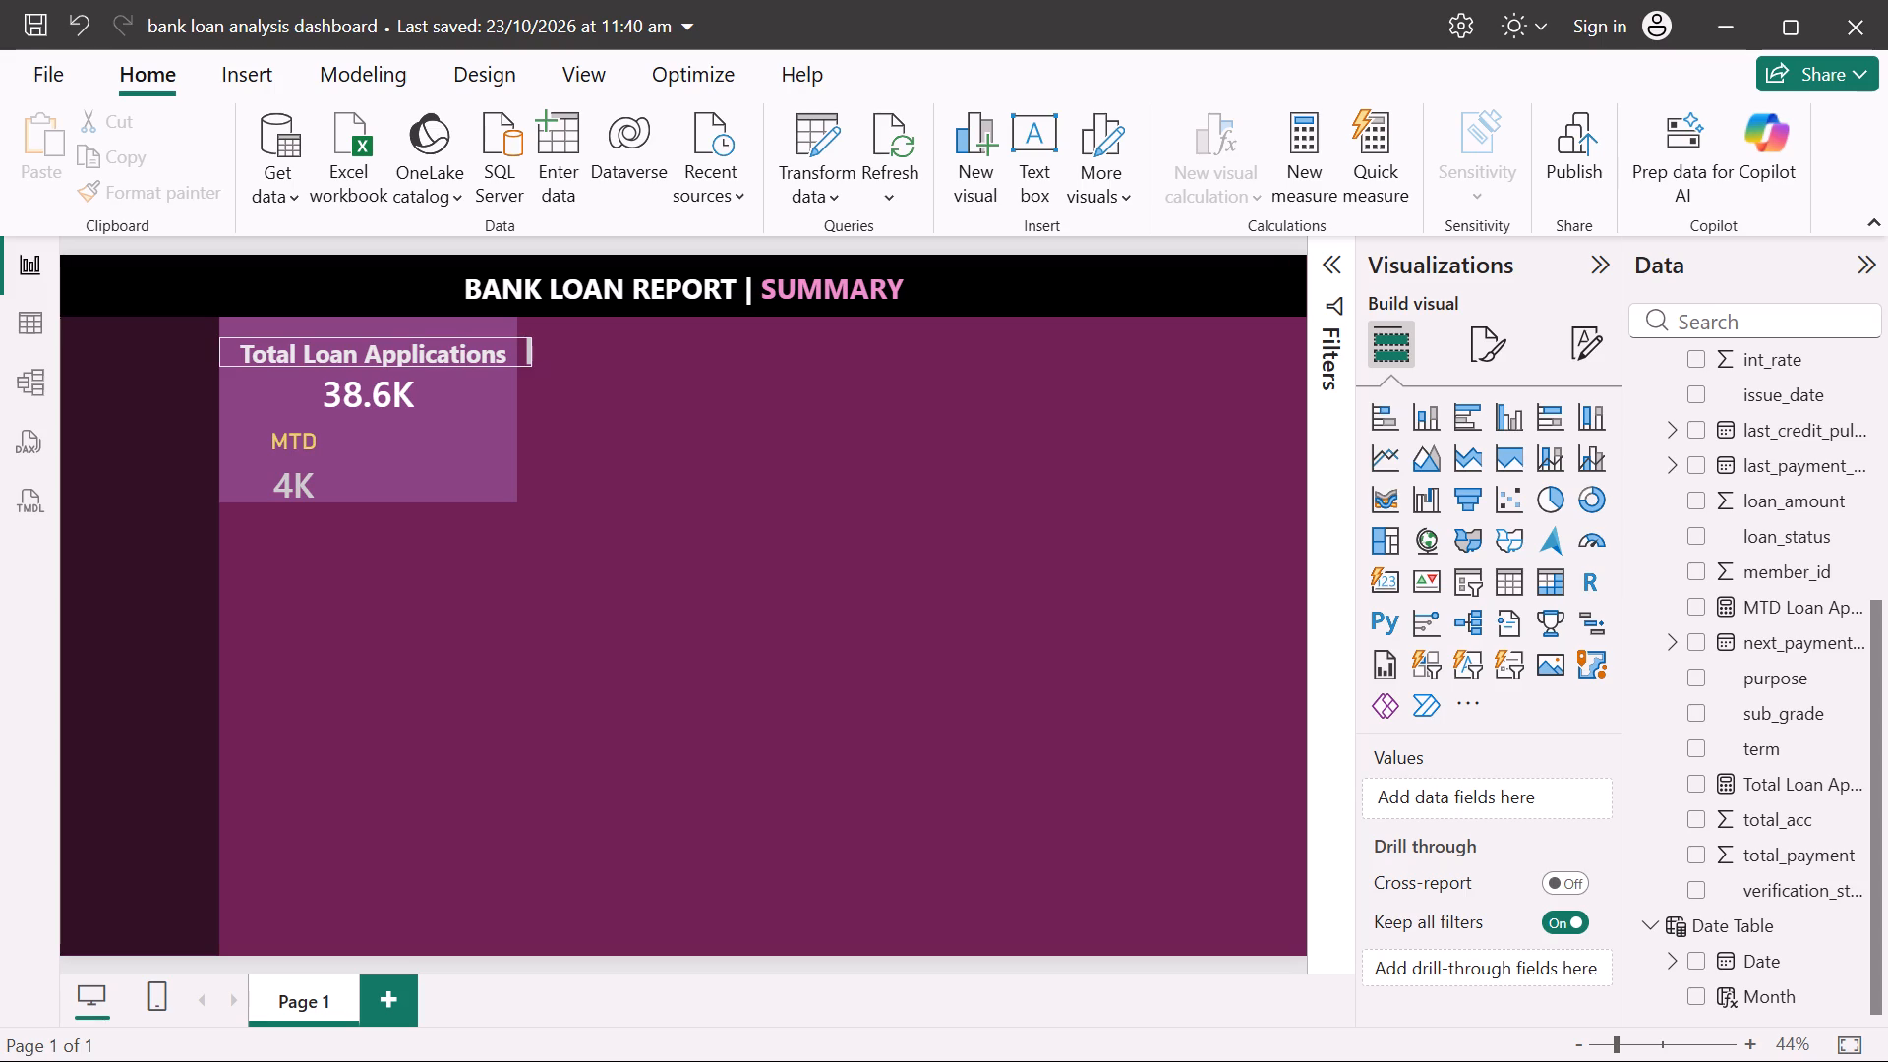
Make the Total Loan Applications heading text box slightly taller so its text fits without a scrollbar, and deselect it.
left_click(514, 350)
left_click_drag(505, 362, 503, 362)
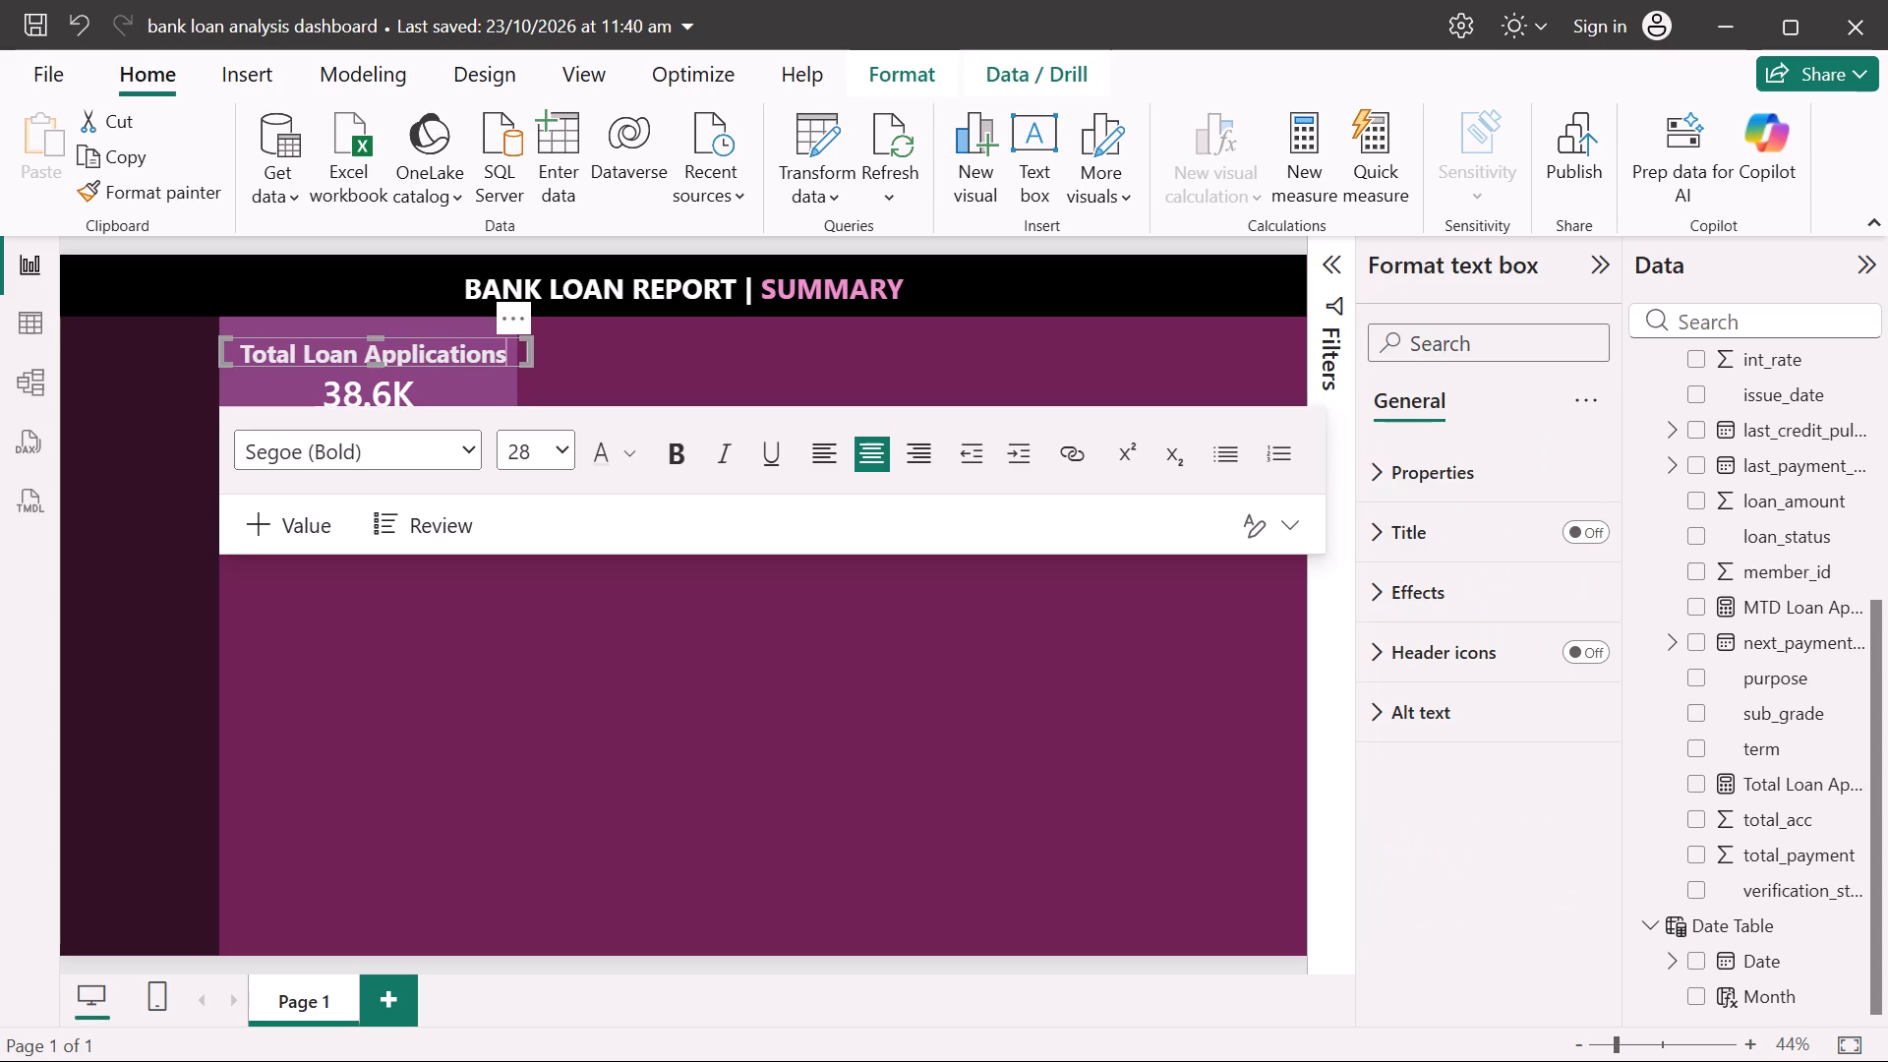
left_click_drag(503, 362, 508, 371)
left_click_drag(377, 362, 376, 371)
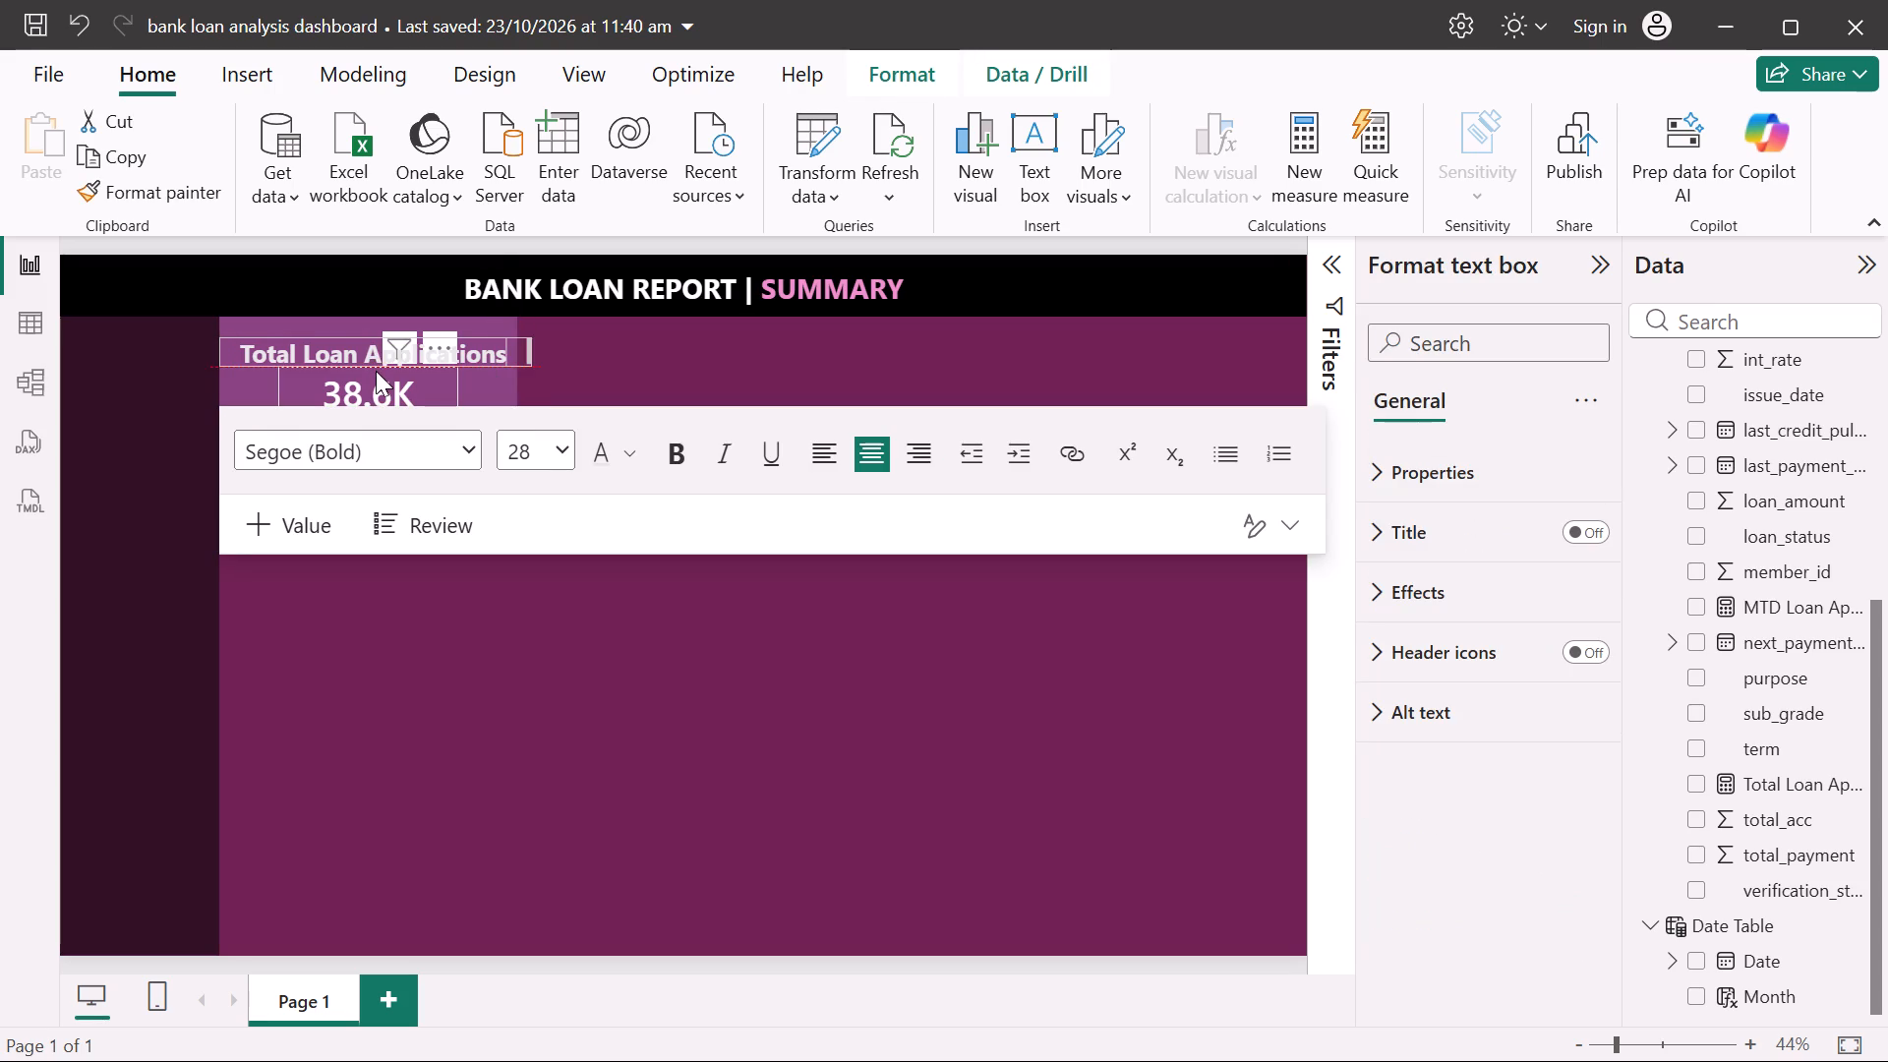
left_click_drag(376, 371, 376, 372)
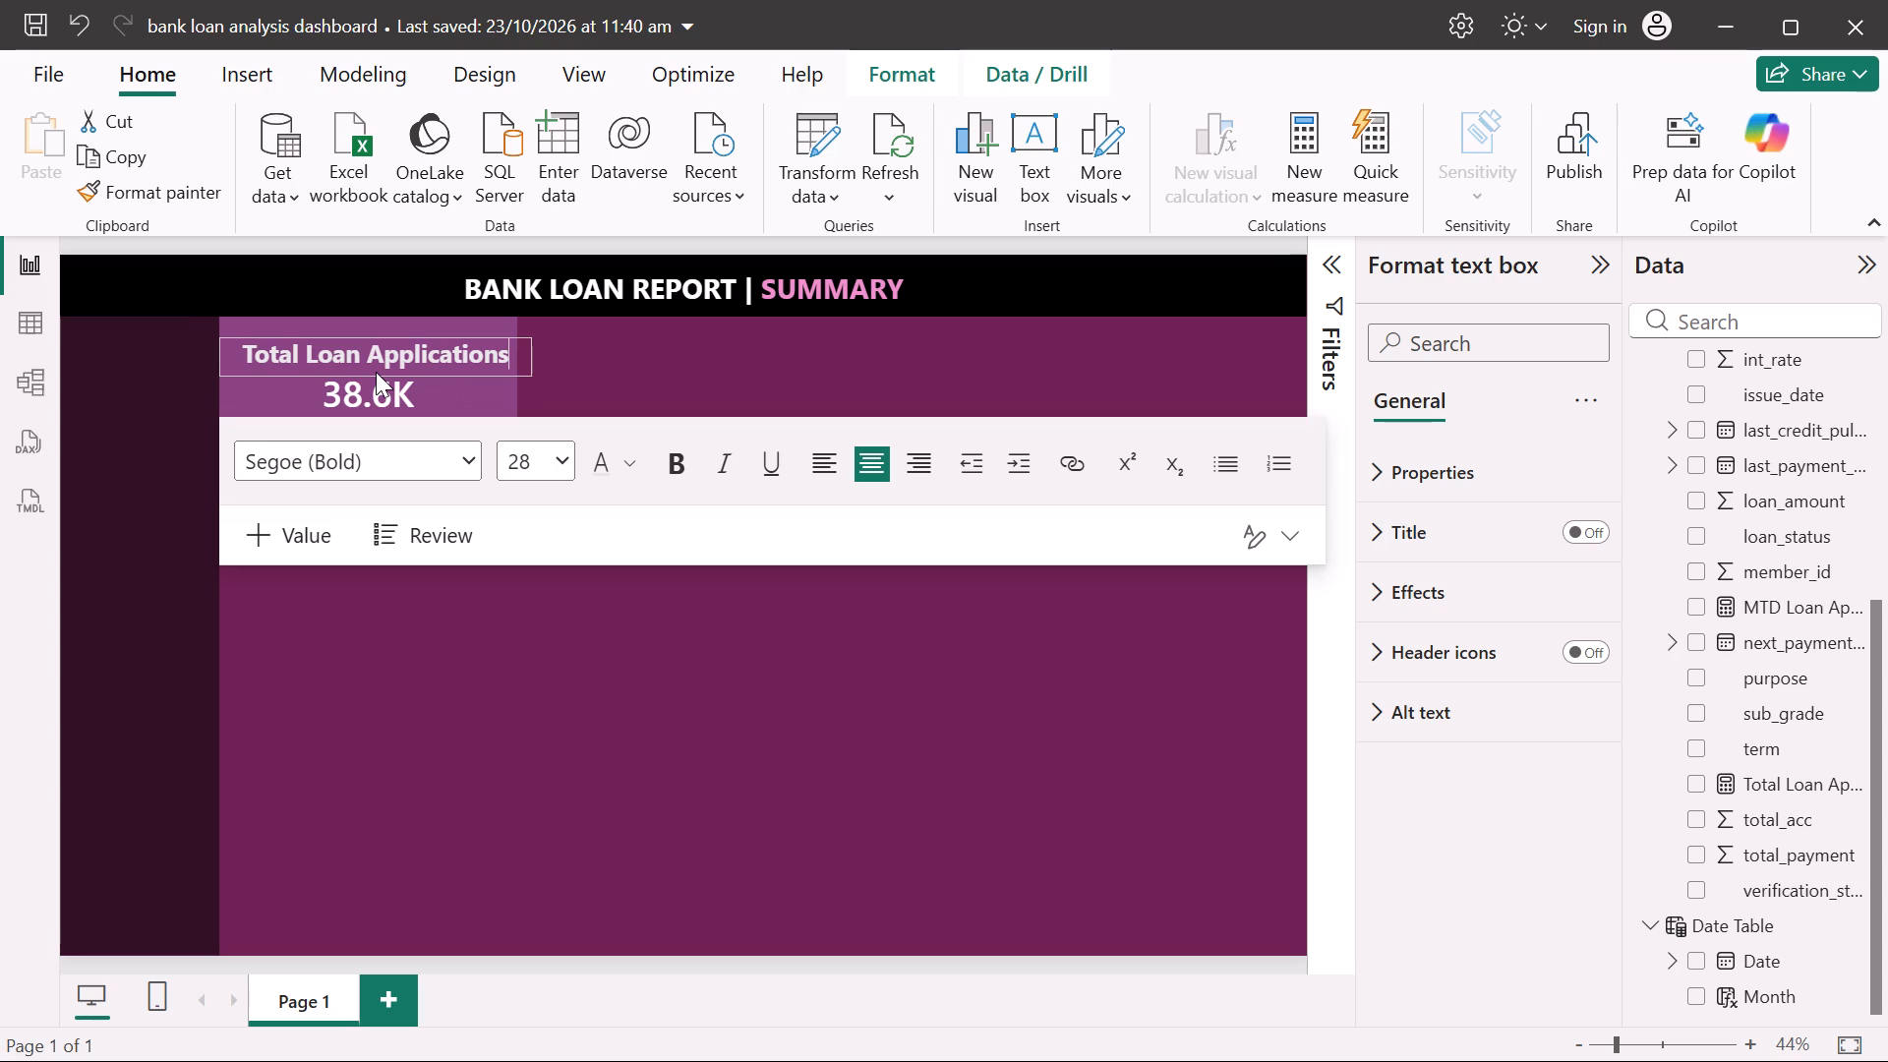
left_click_drag(376, 372, 378, 372)
left_click(811, 321)
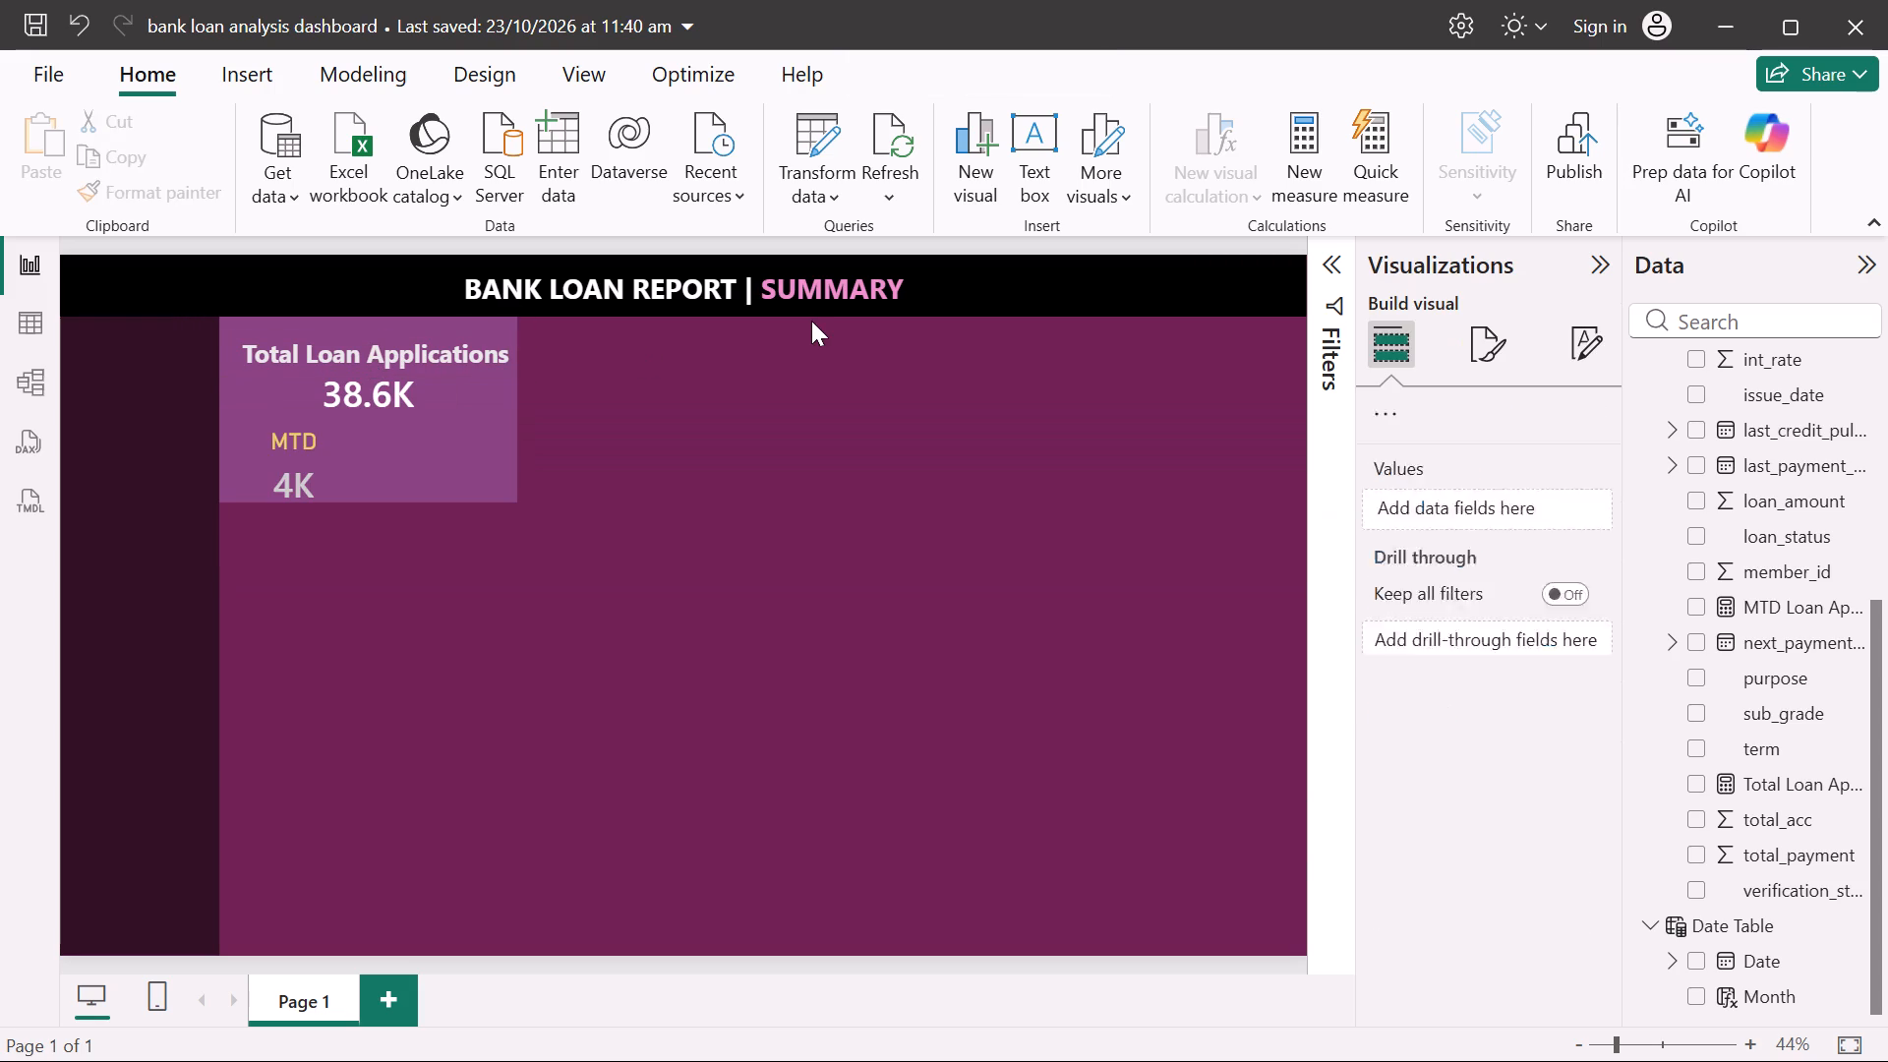